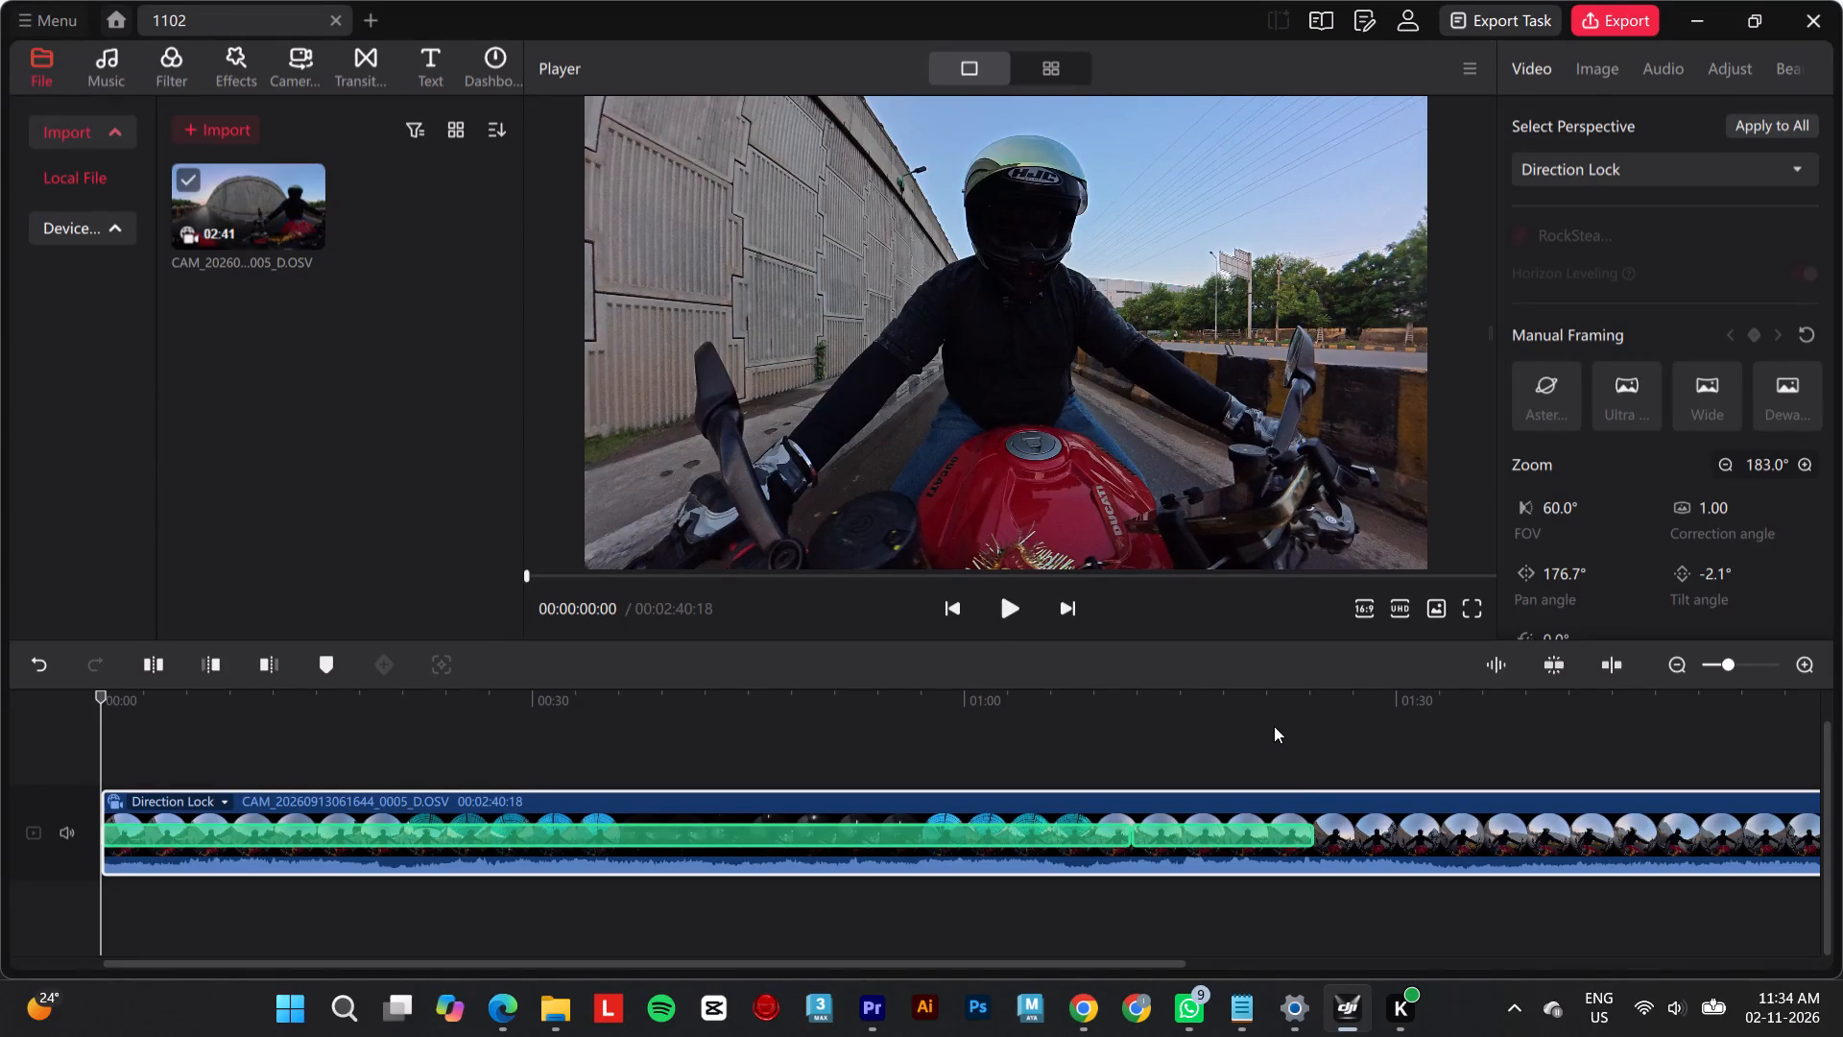
Preview the first few seconds of the motorcycle clip, pausing shortly after the start.
key(space)
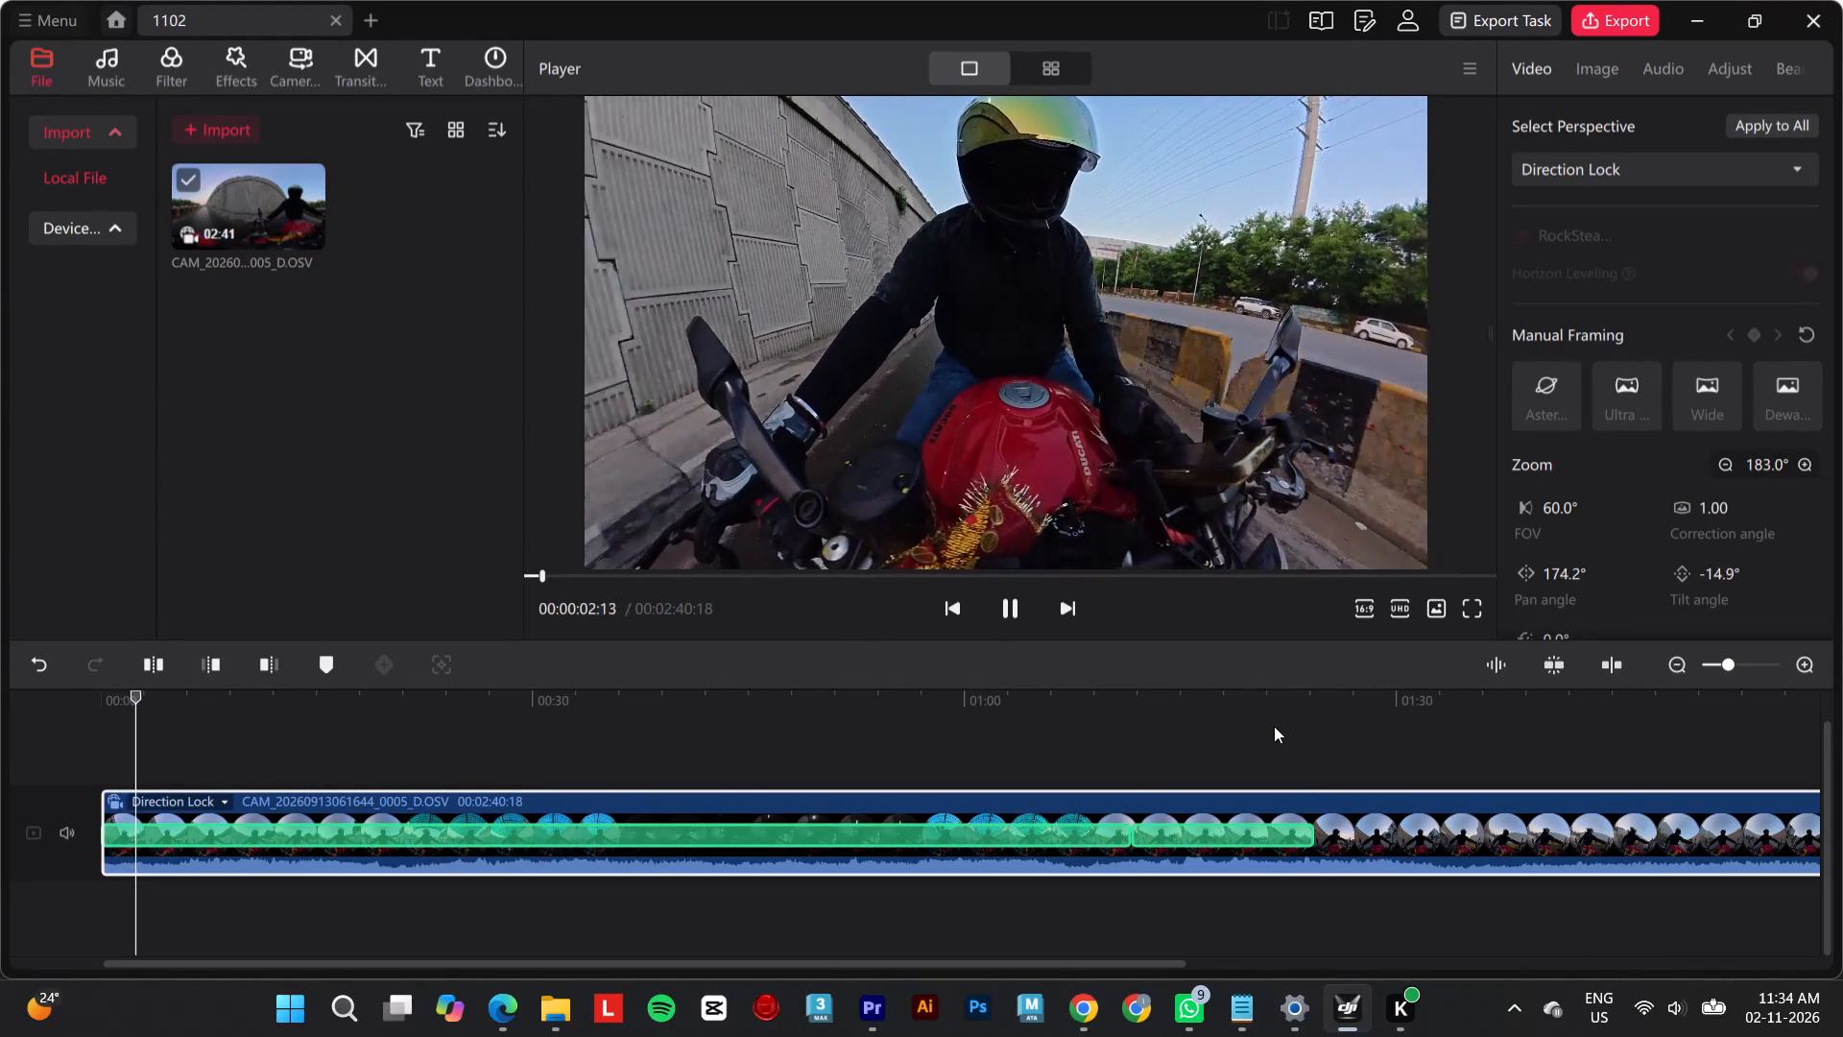
key(space)
Export the timeline as a video, choosing the One Touch (D:) drive as the storage location.
click(1602, 26)
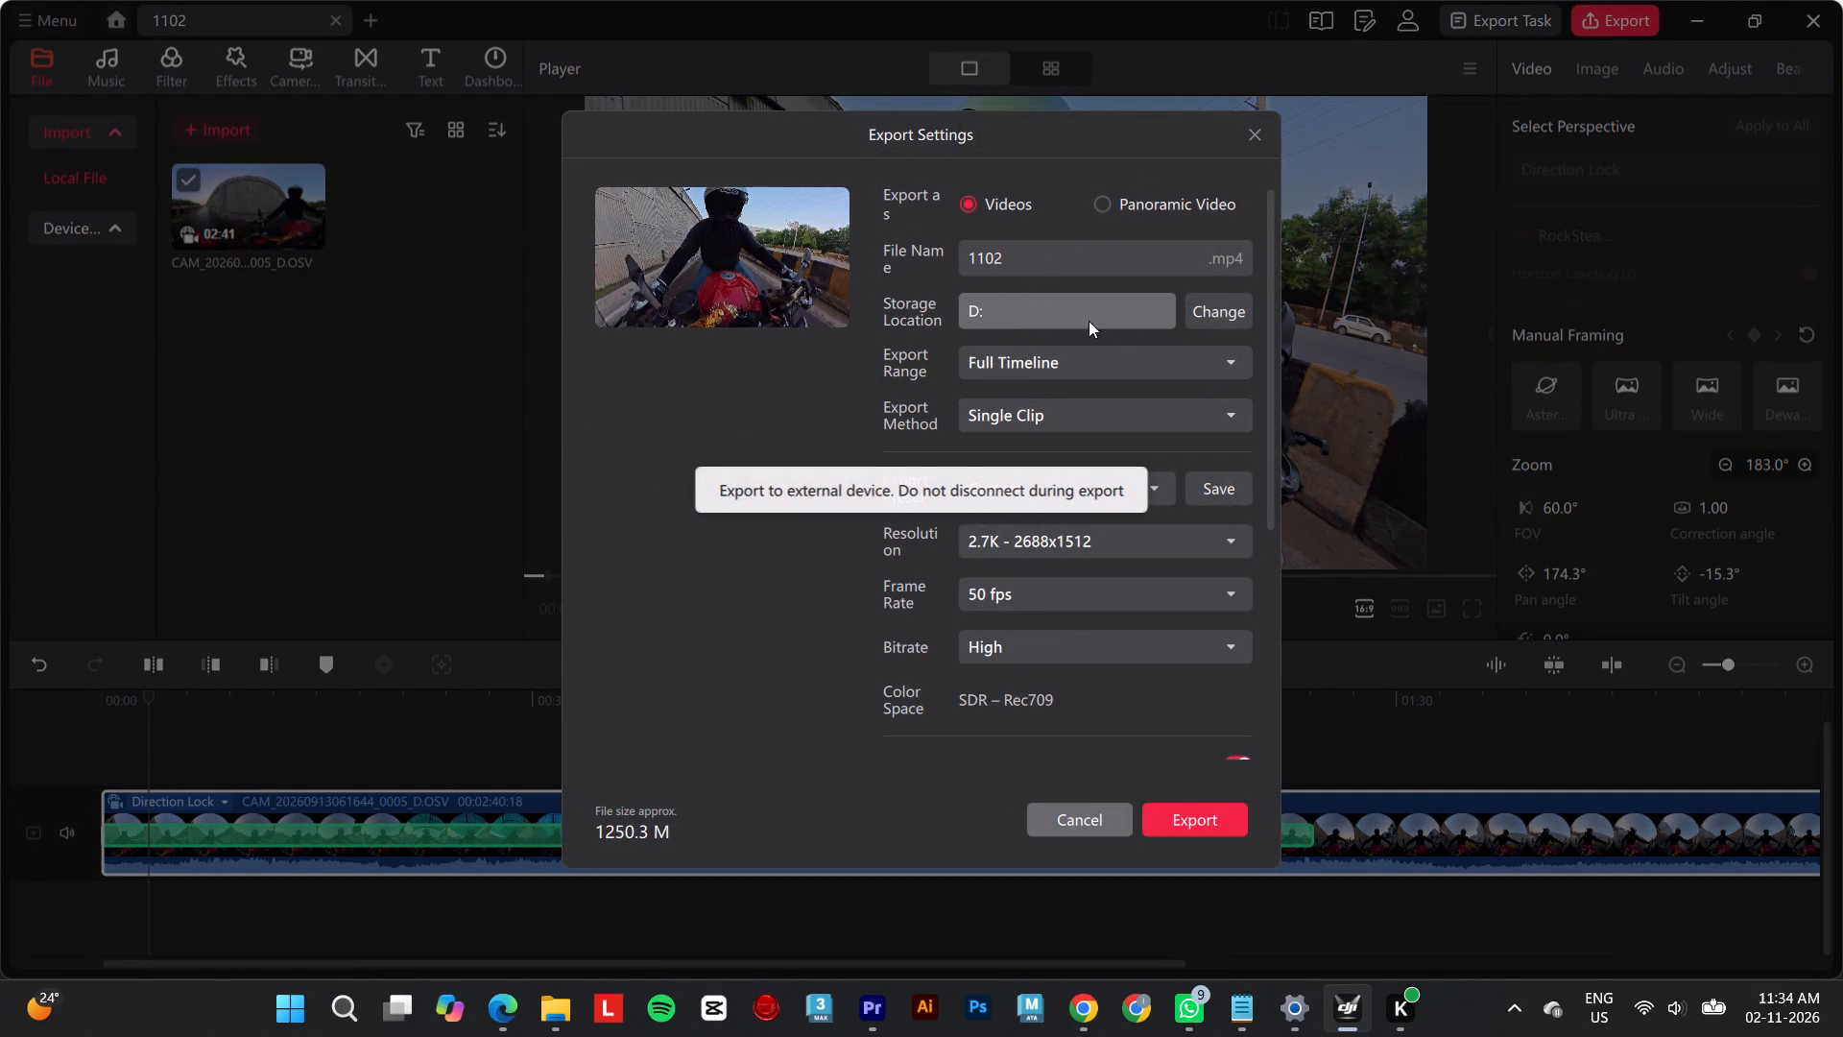
click(1209, 309)
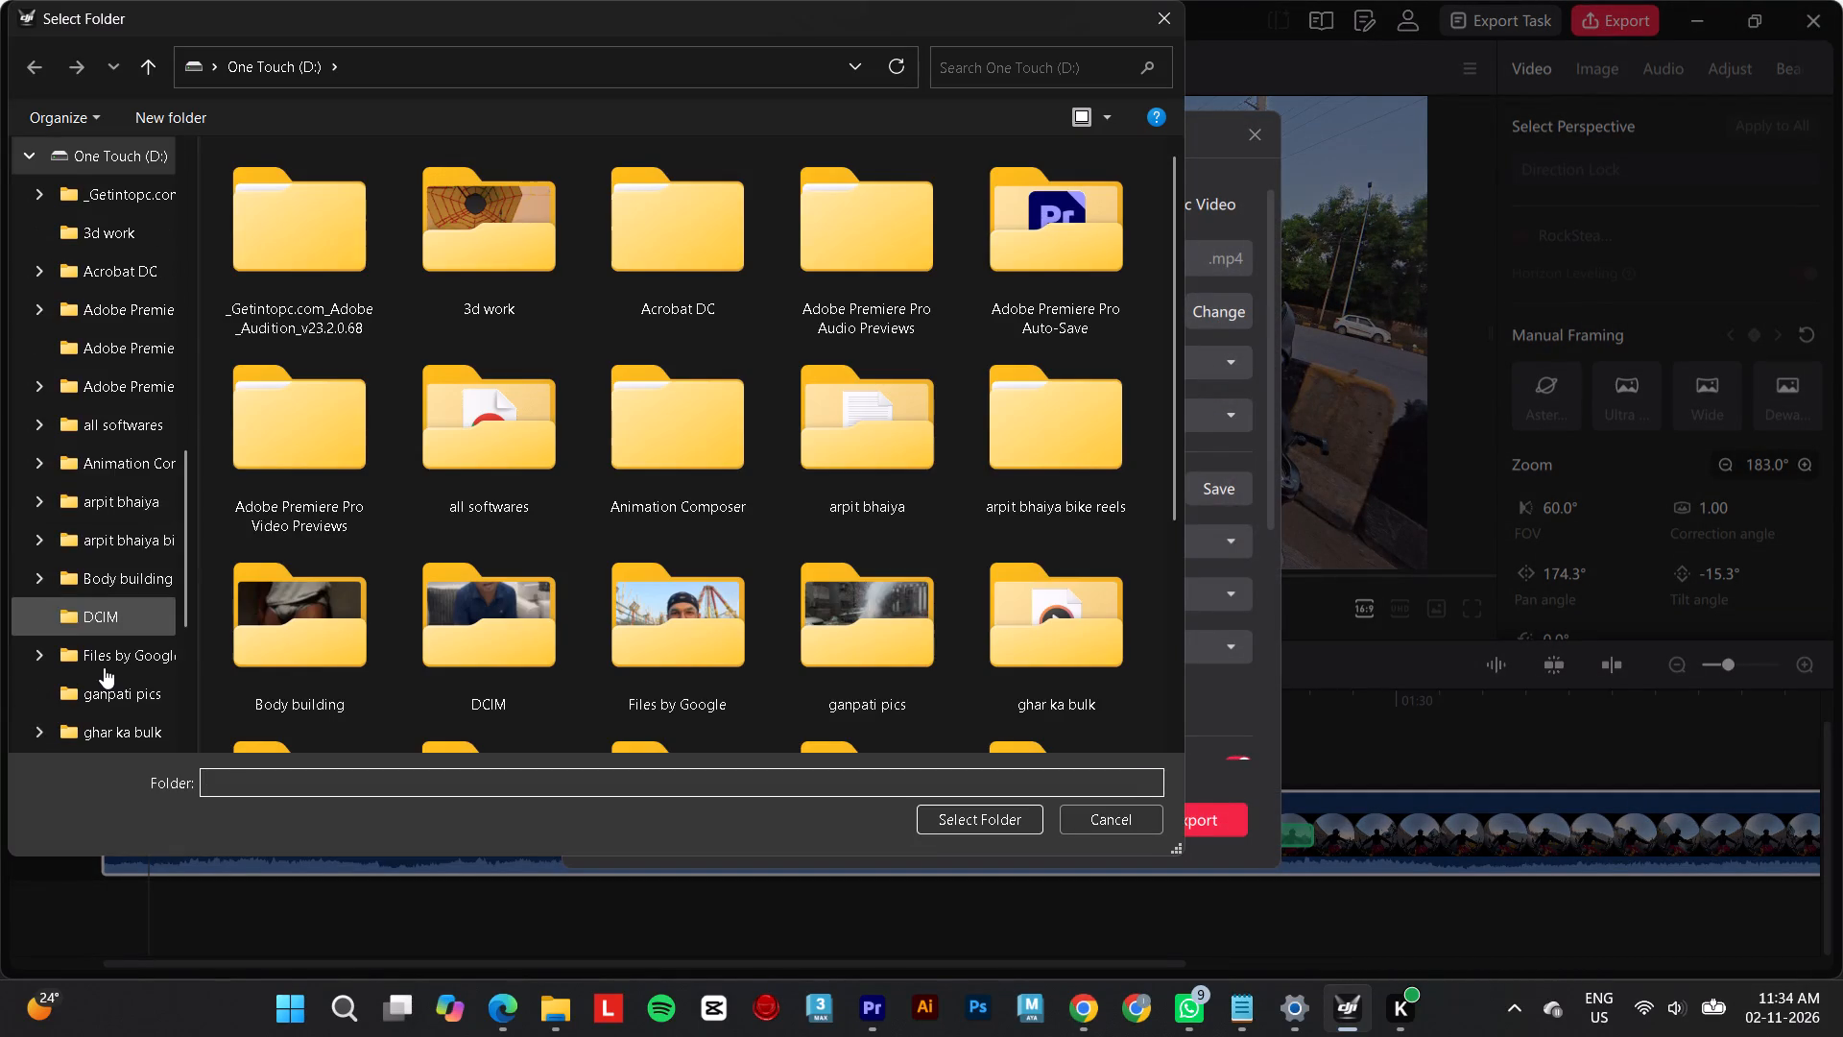
scroll(104, 667, down, 5)
scroll(104, 668, up, 1)
scroll(104, 668, down, 3)
scroll(104, 668, up, 4)
scroll(104, 668, down, 1)
scroll(104, 668, up, 2)
click(127, 383)
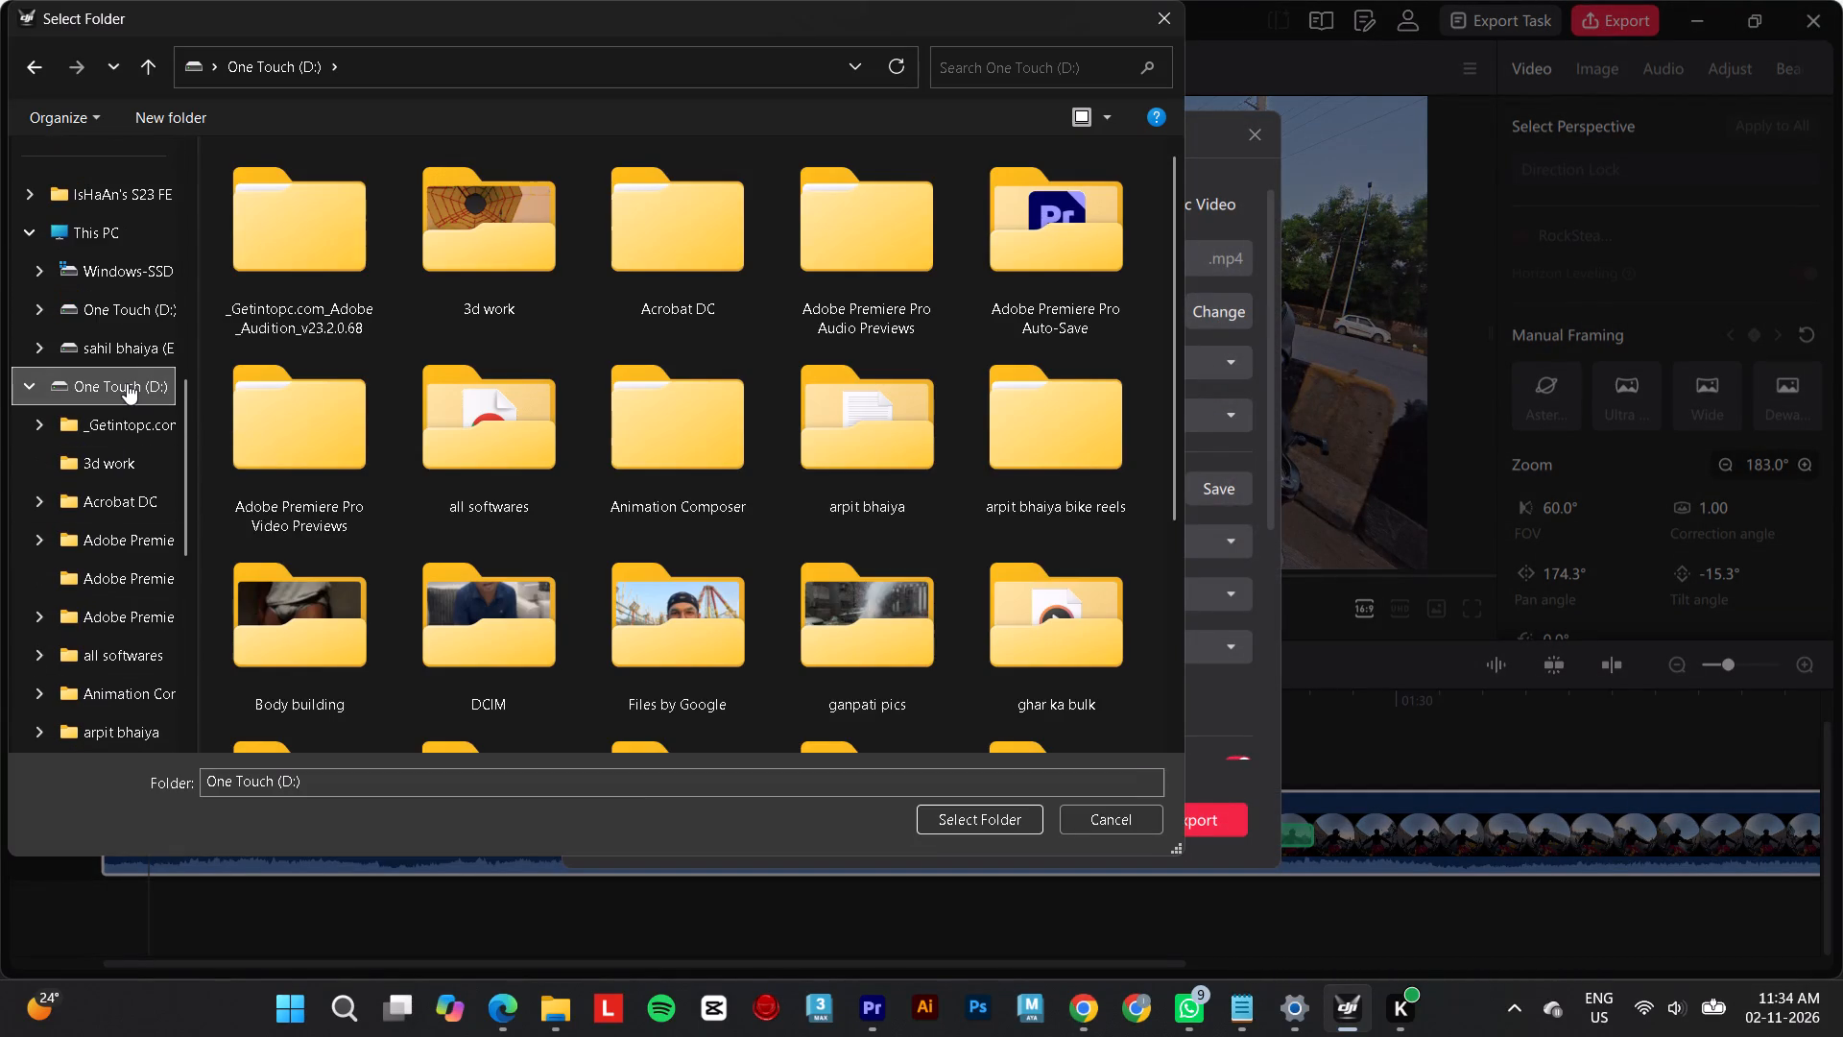
click(997, 818)
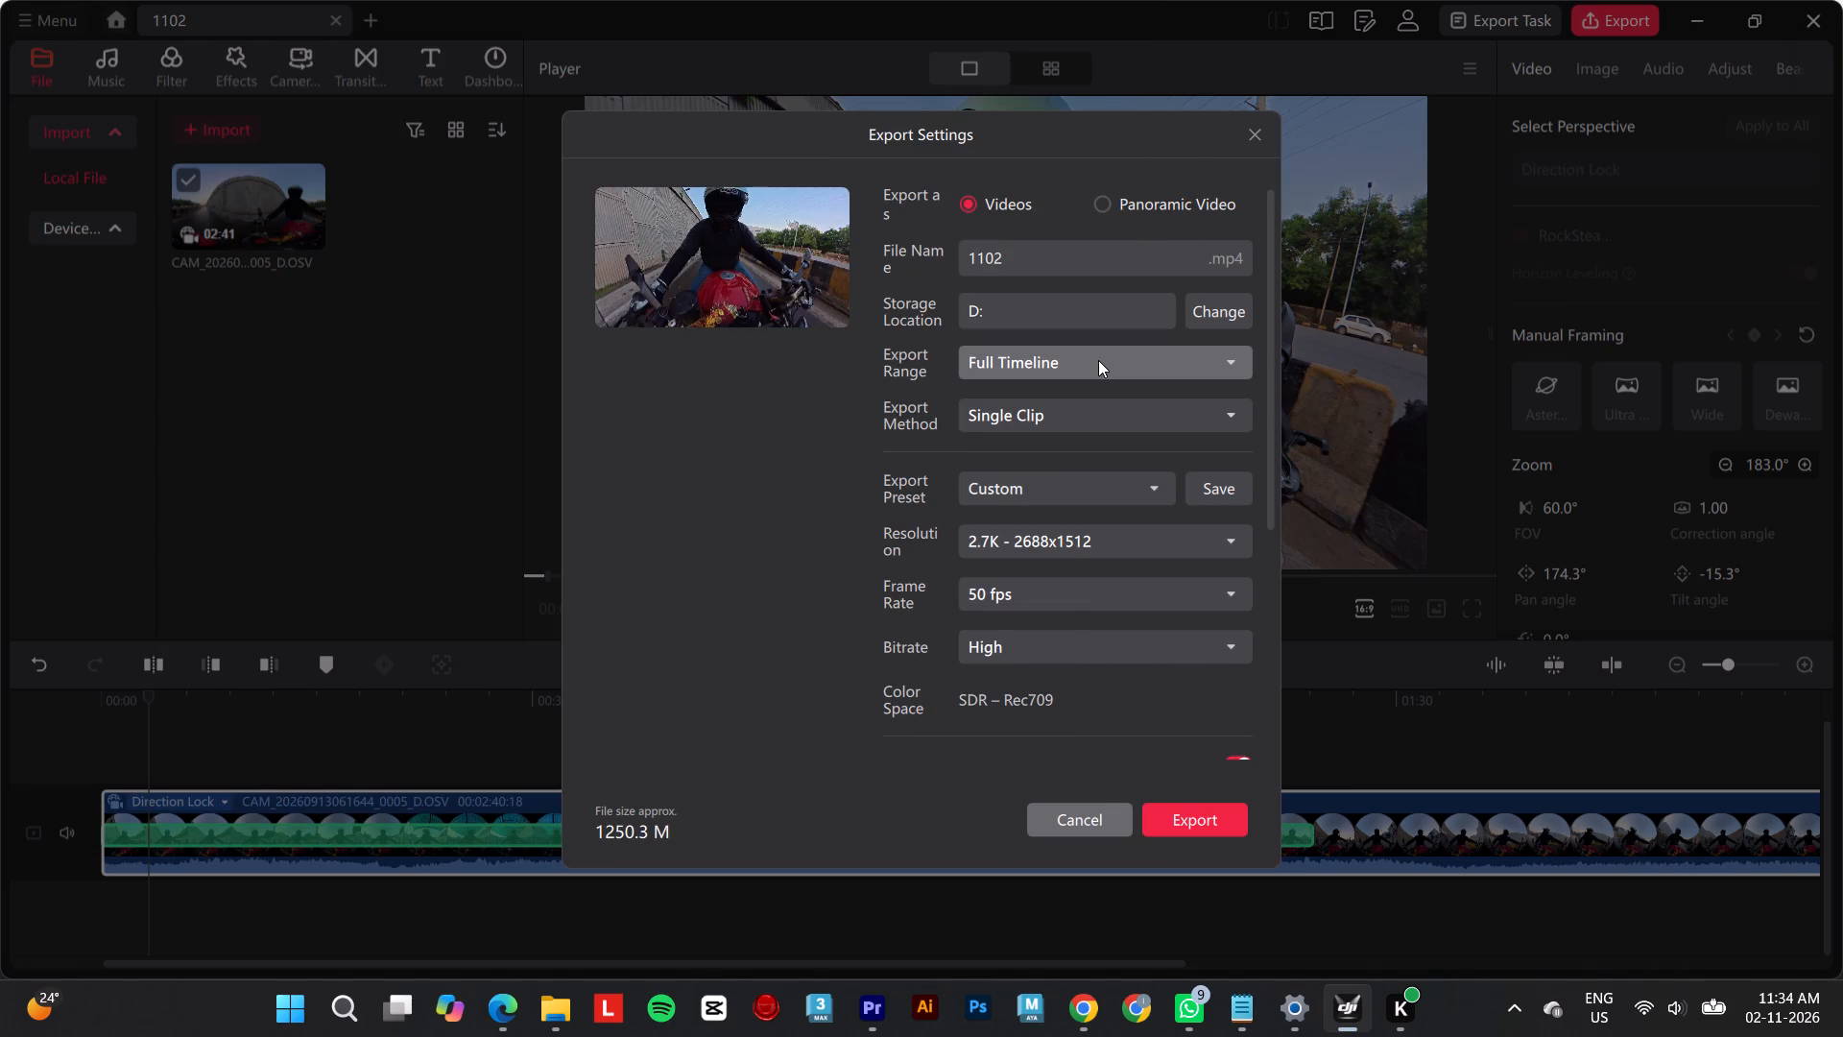
click(1193, 815)
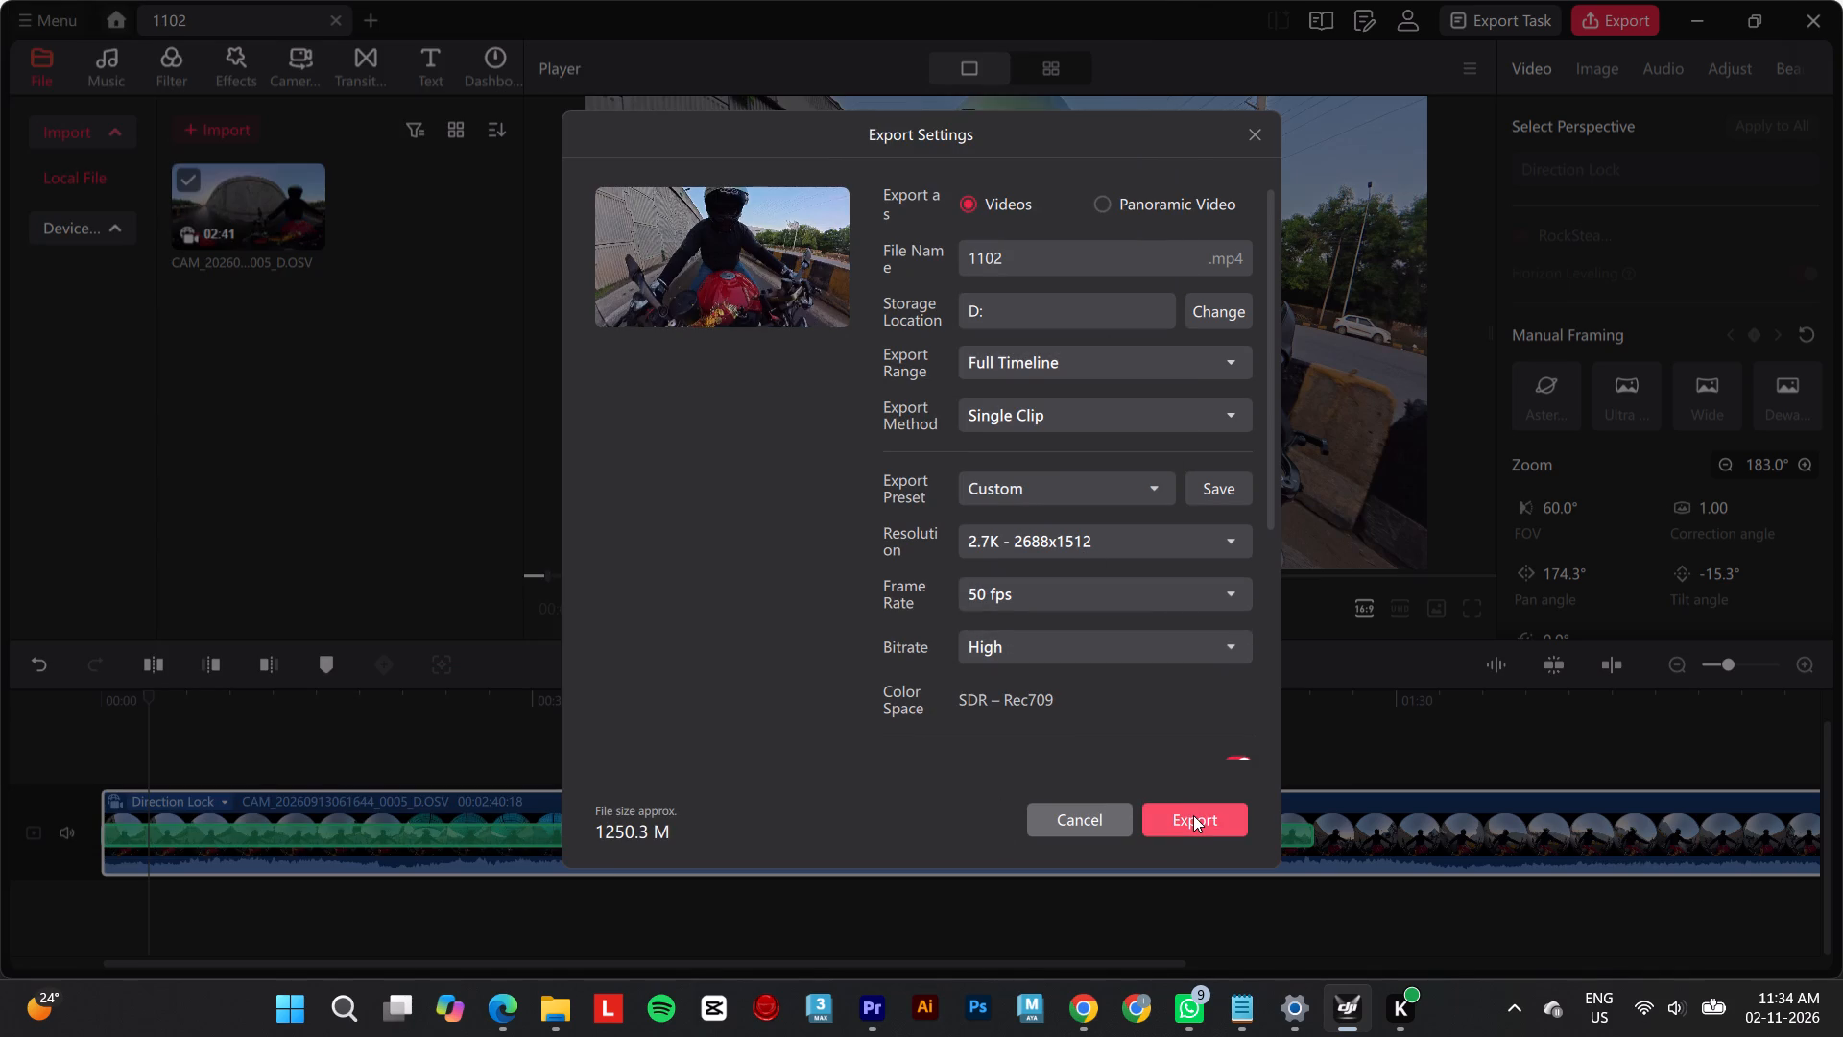
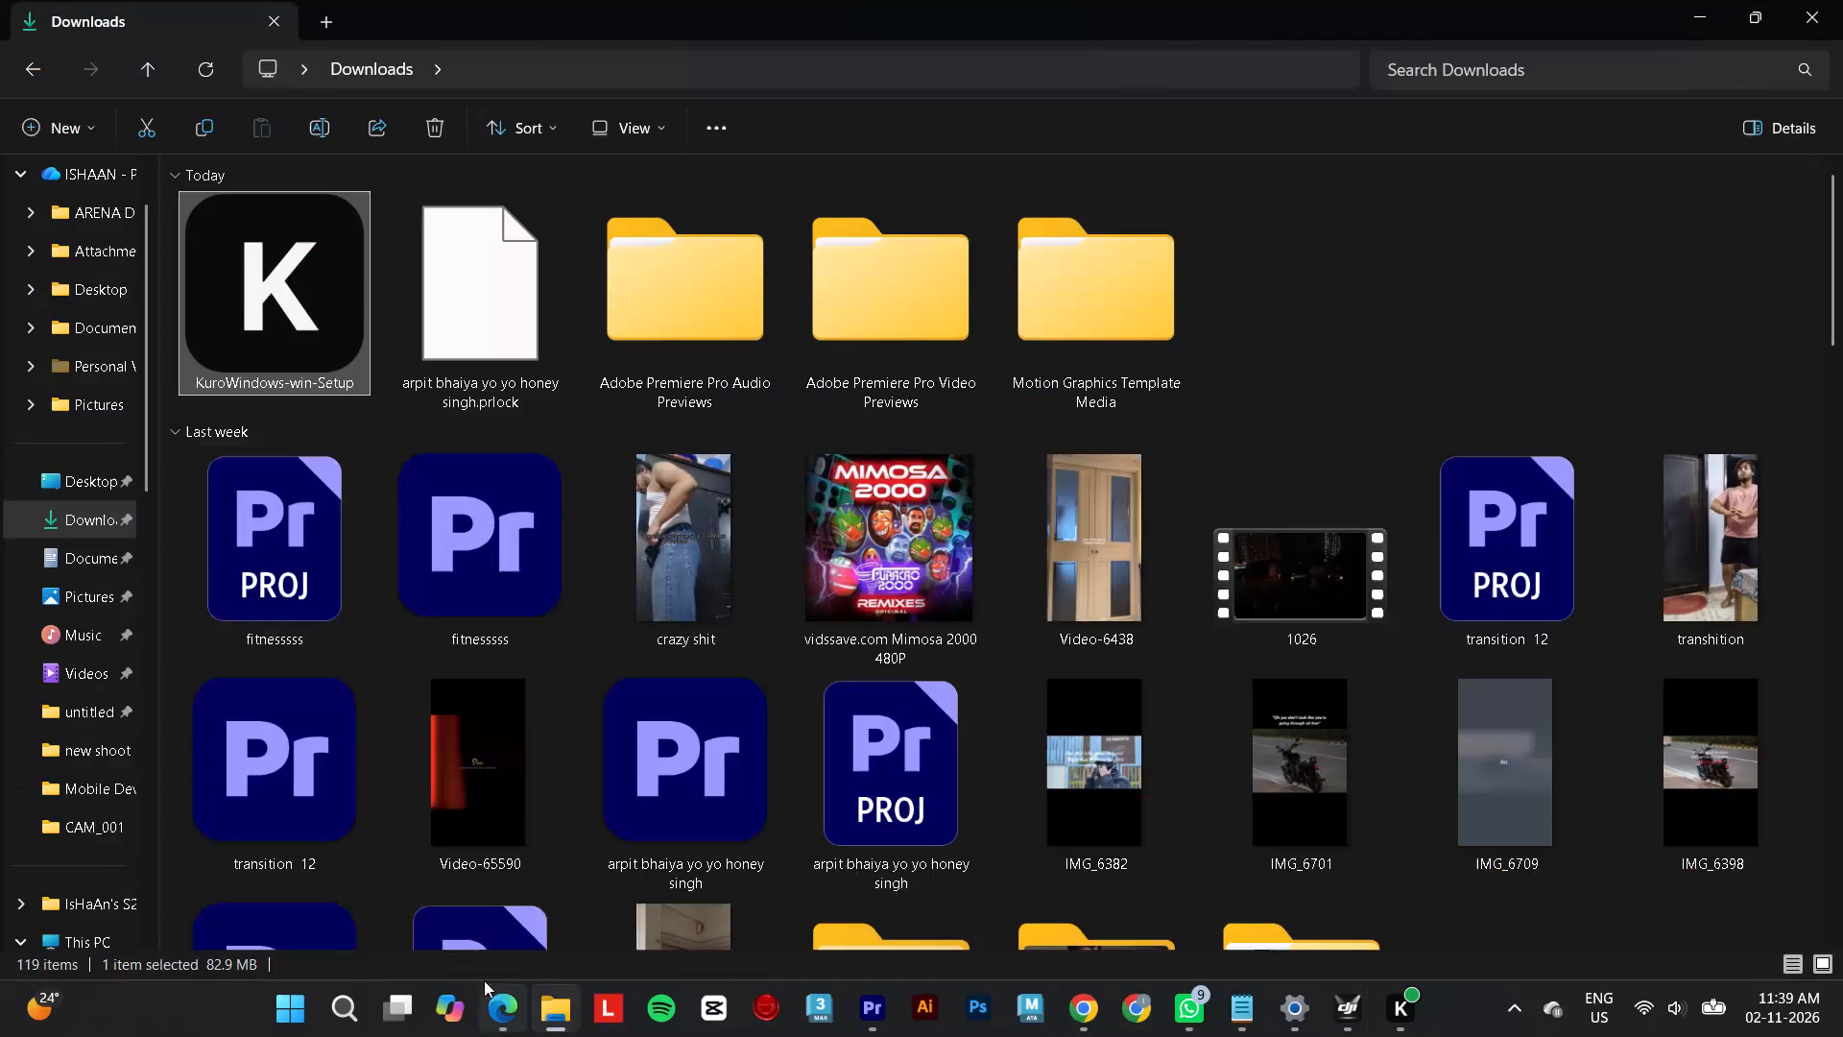
Open the One Touch (D:) drive in File Explorer and look for the exported motorcycle video.
scroll(52, 801, down, 5)
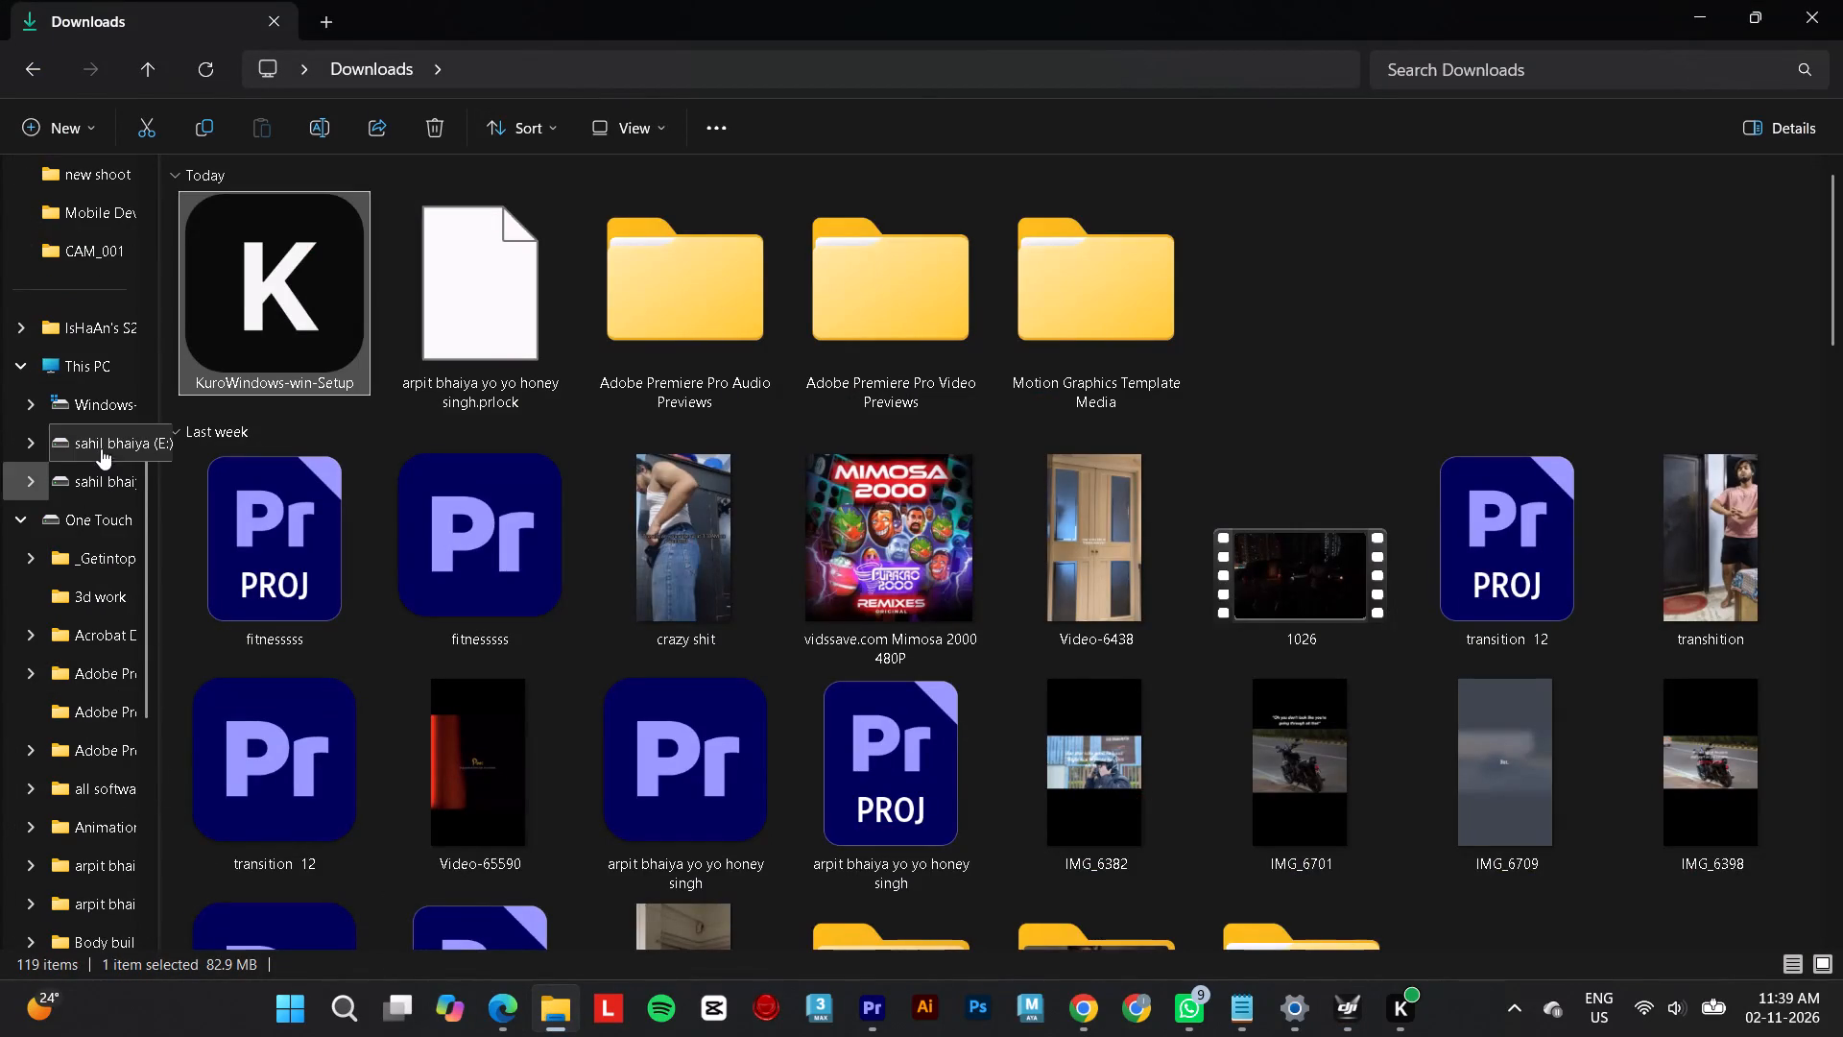
click(104, 443)
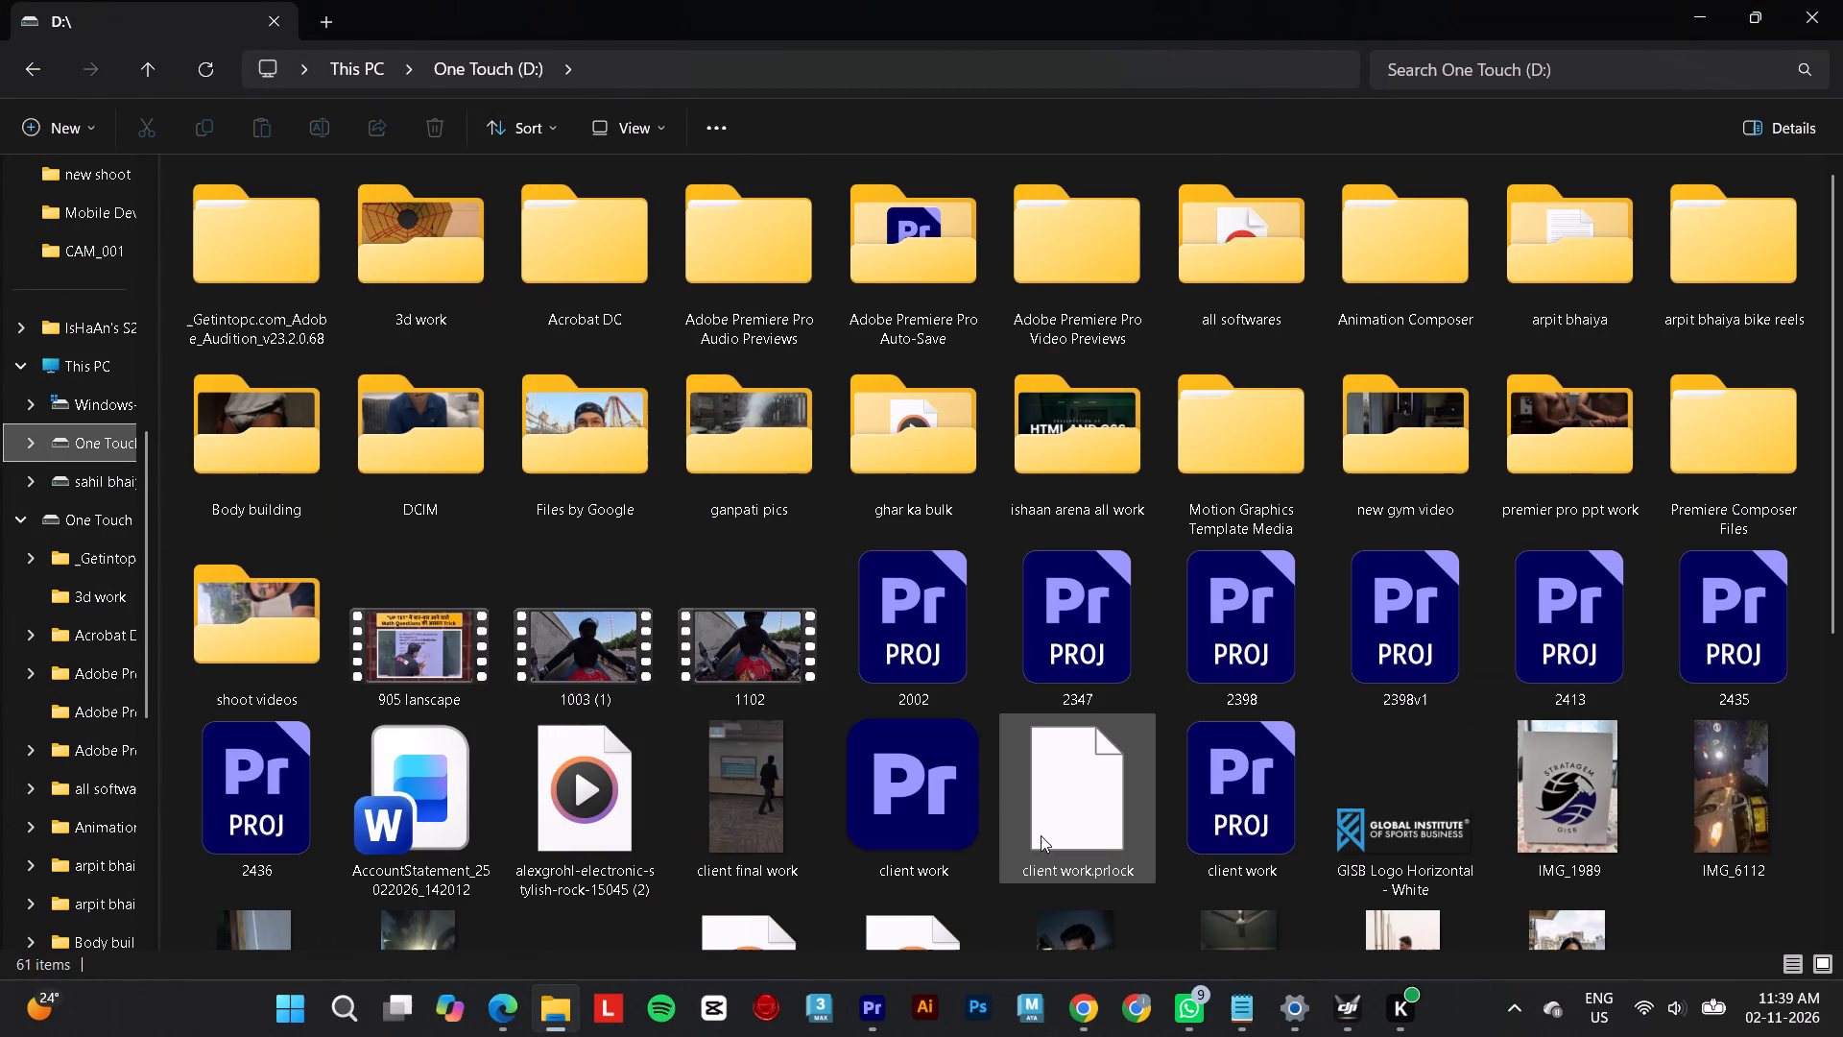
scroll(931, 808, down, 5)
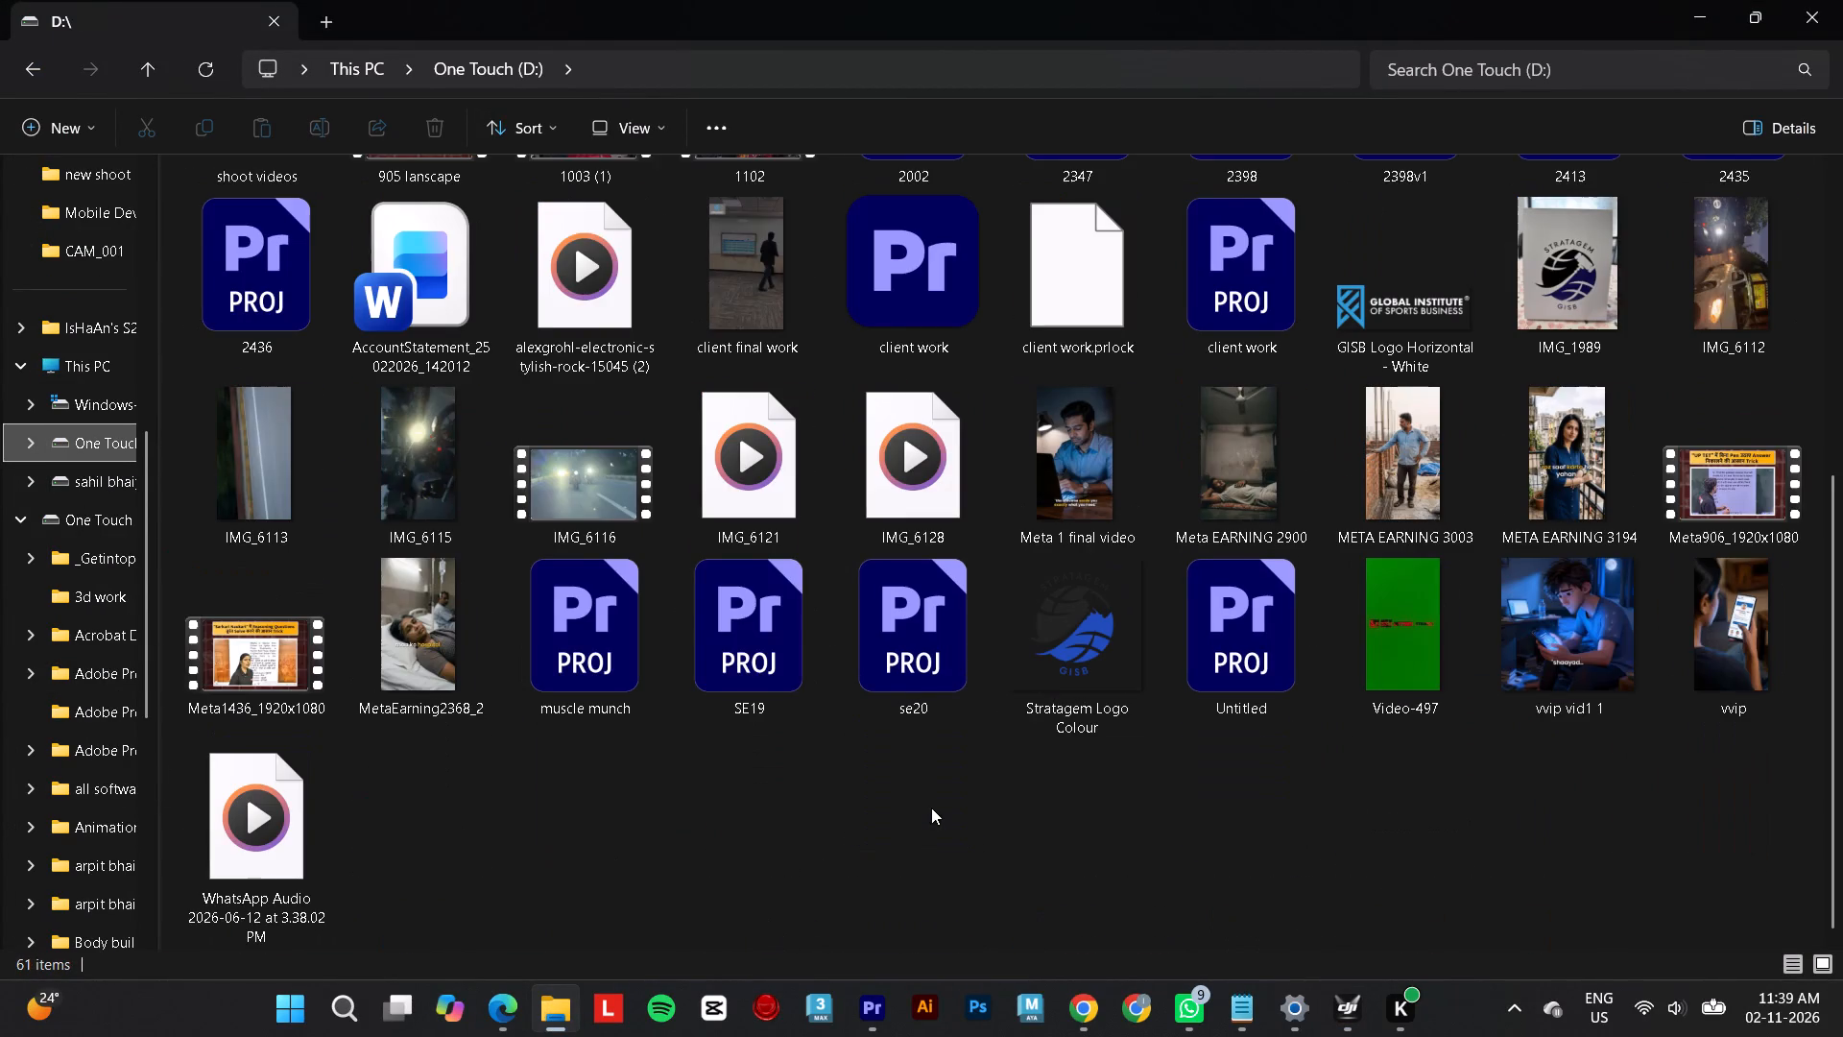
scroll(931, 808, up, 2)
Check which video is the new export by playing 1003 (1) and reviewing the export history in DJI Studio, closing the player when done.
double_click(561, 637)
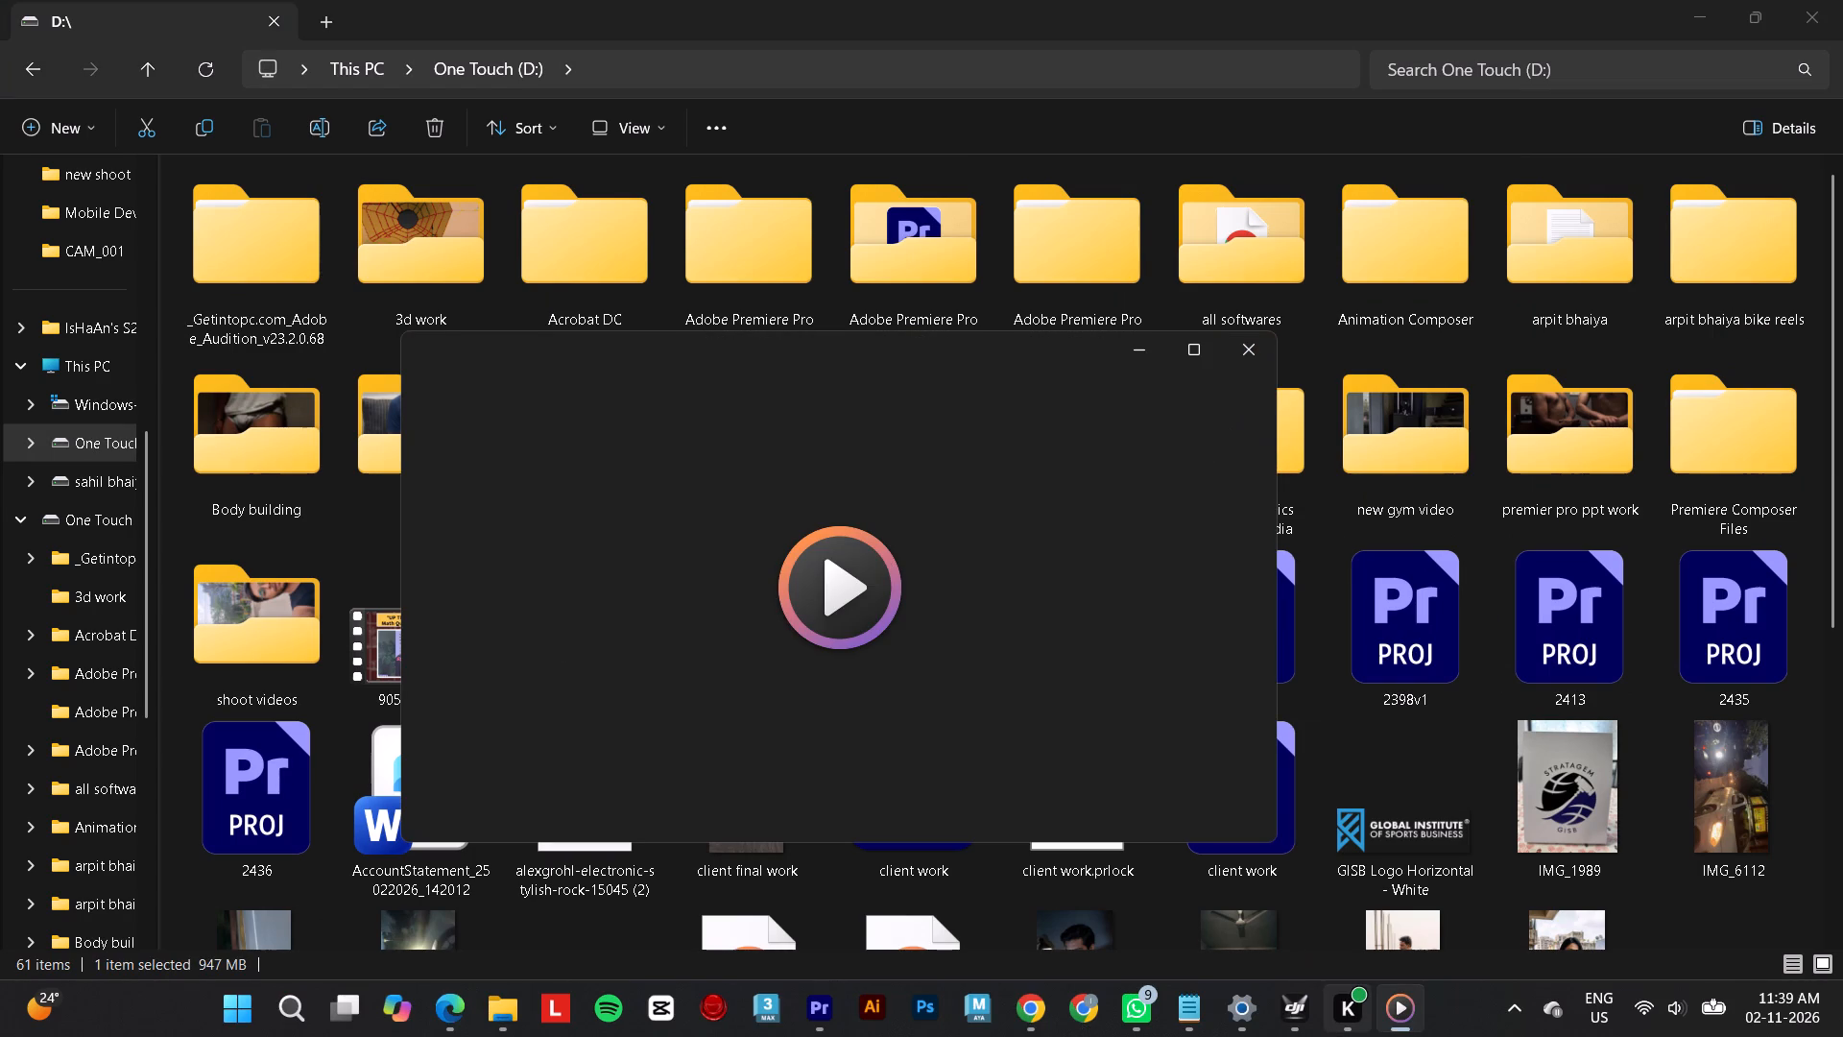
click(1308, 1029)
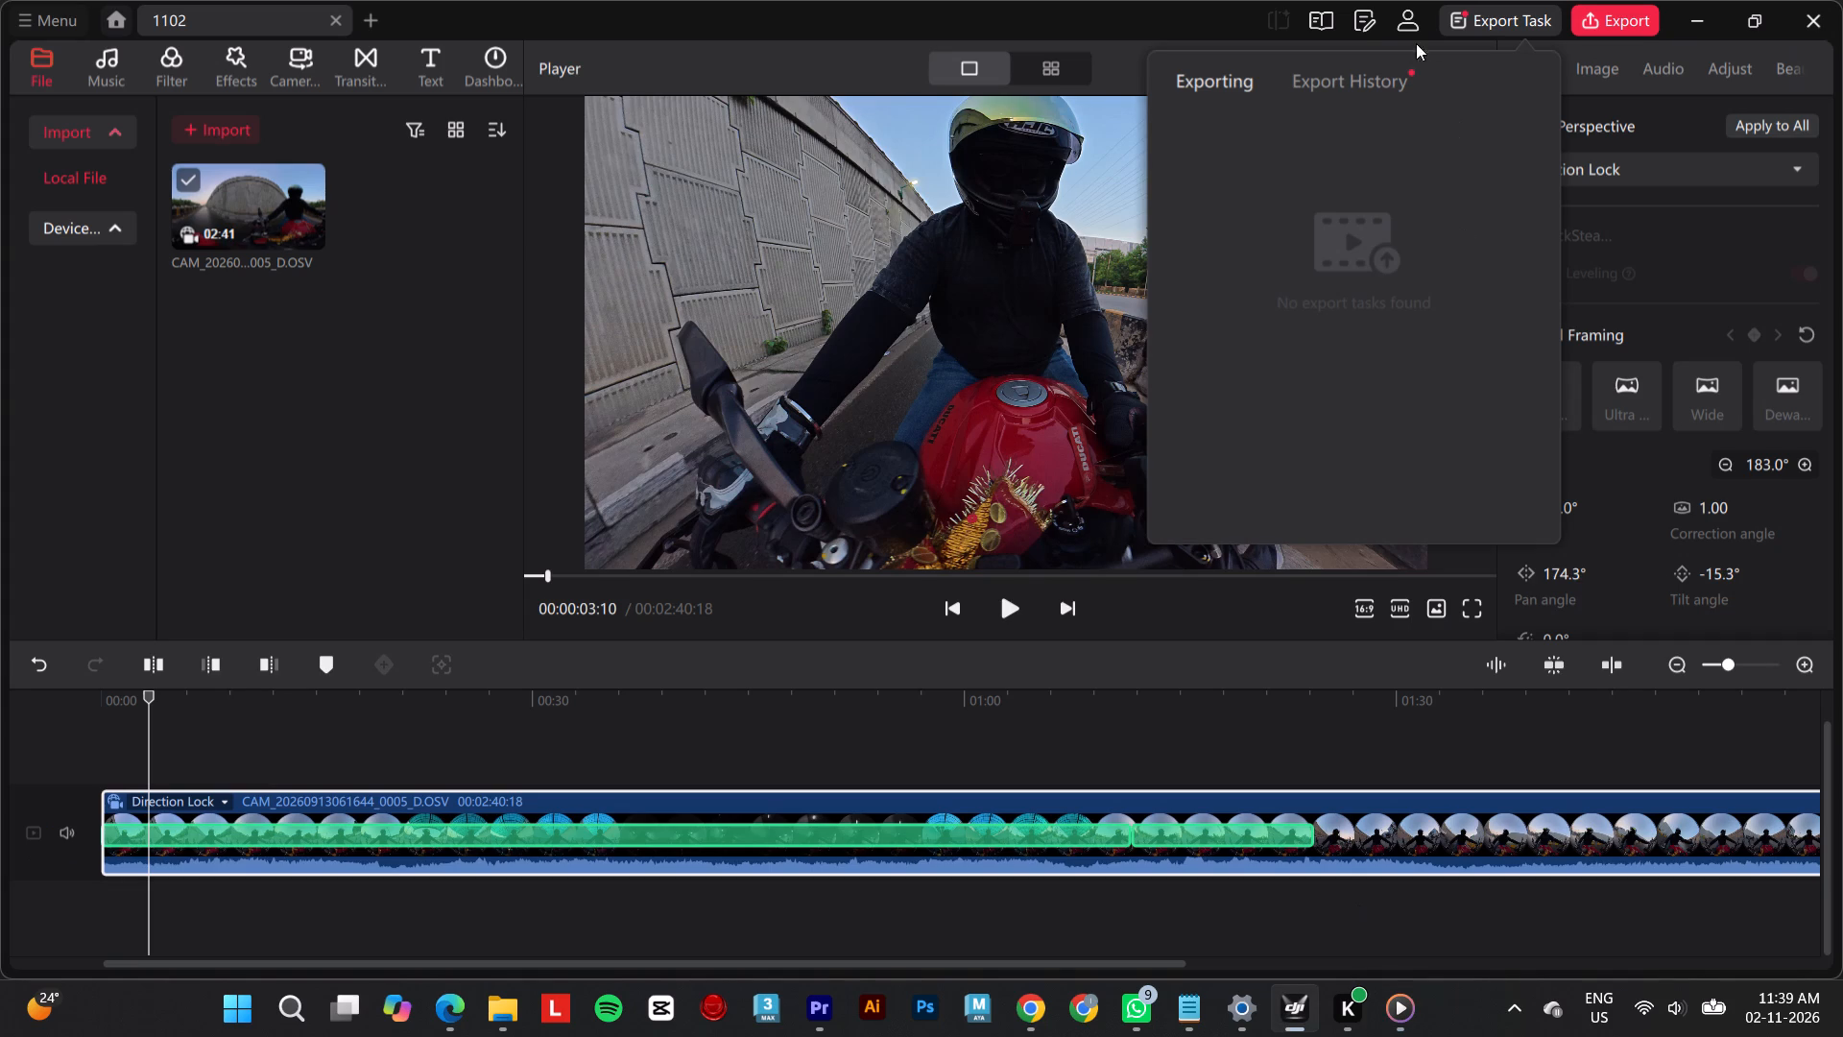
click(1393, 17)
click(1464, 16)
click(1348, 86)
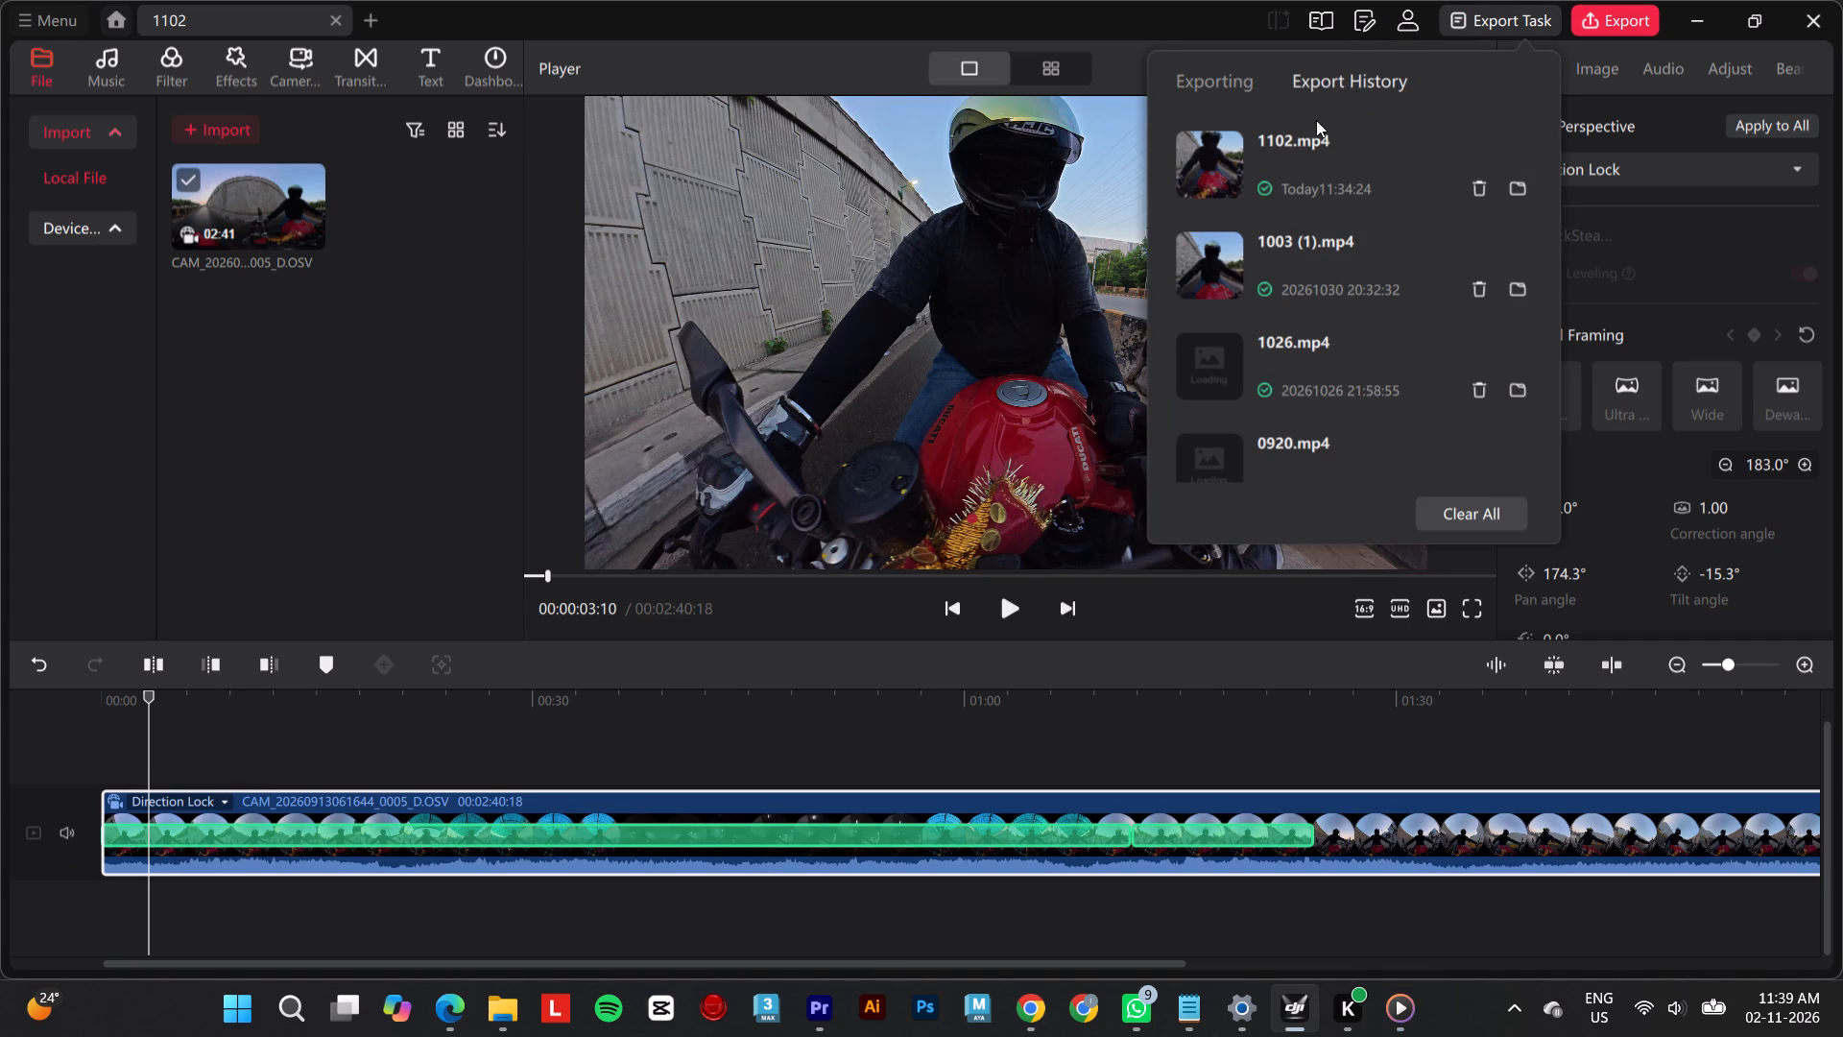
double_click(1691, 15)
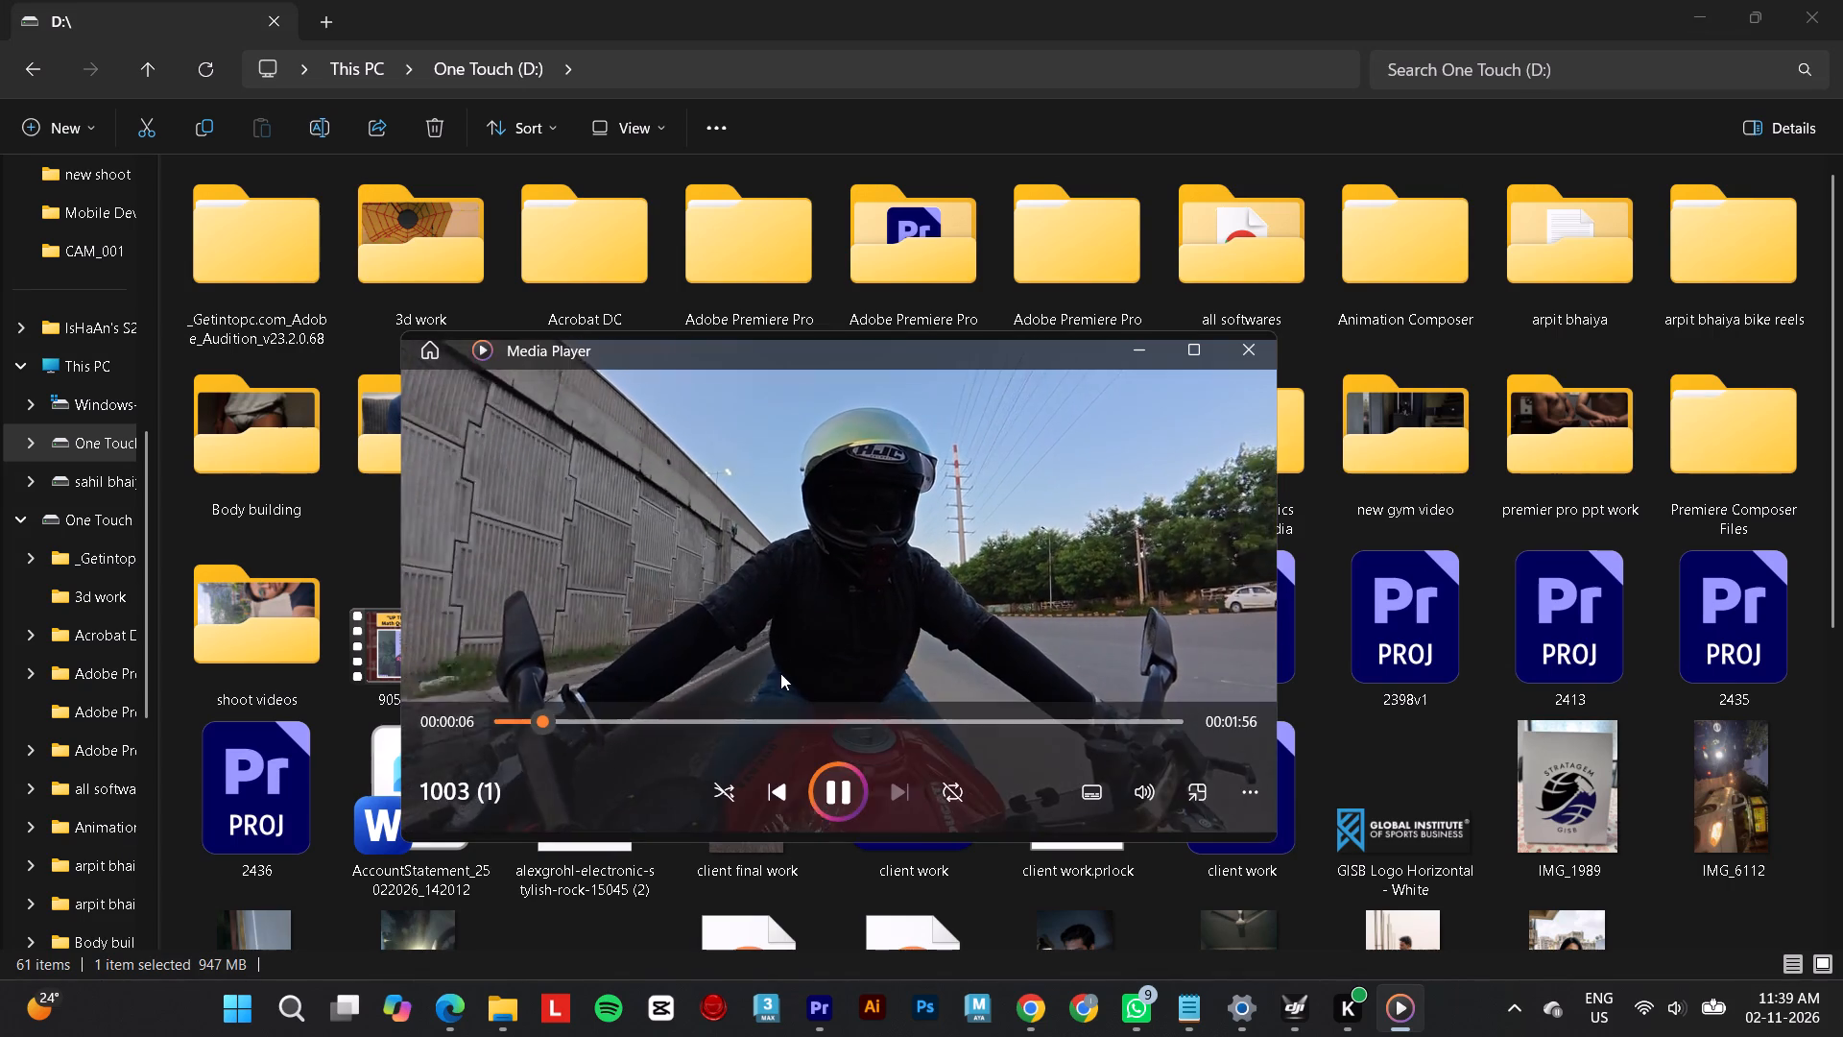
click(1272, 349)
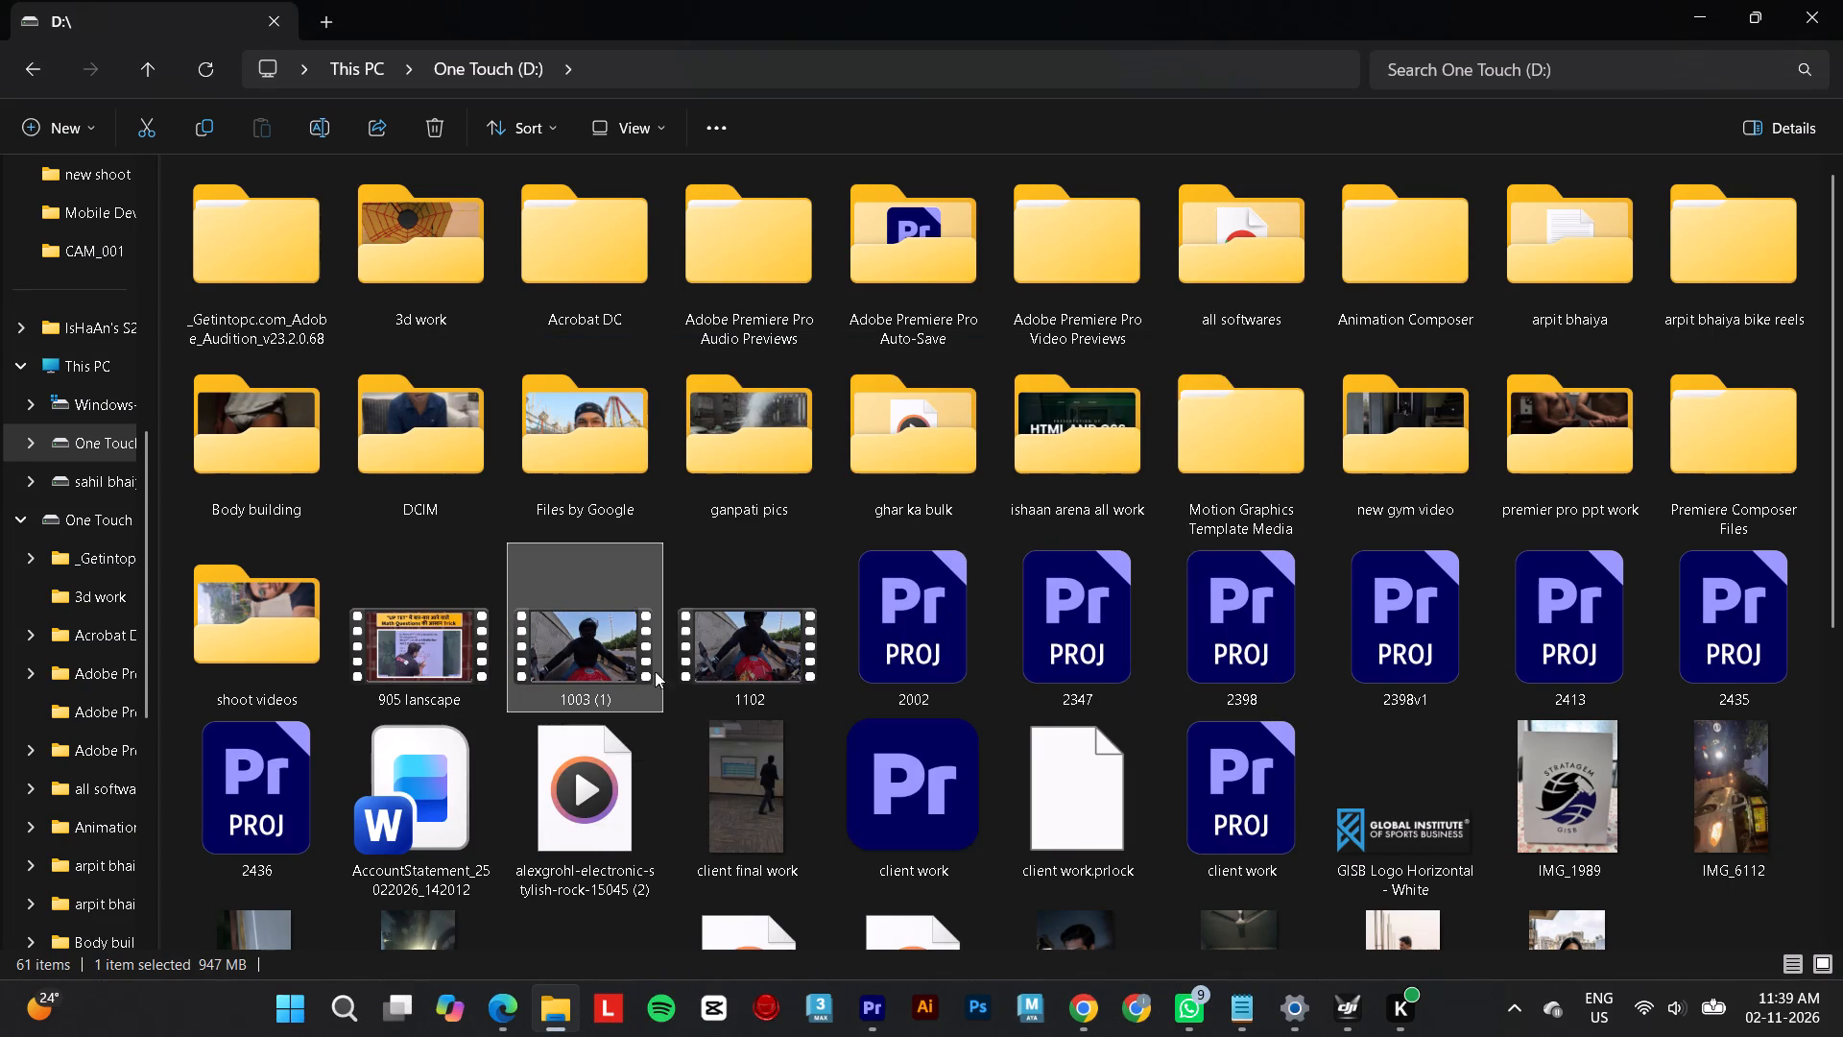
Import the 1102 video from the One Touch (D:) drive into the 360 camers project in Adobe Premiere.
drag(773, 643, 876, 1005)
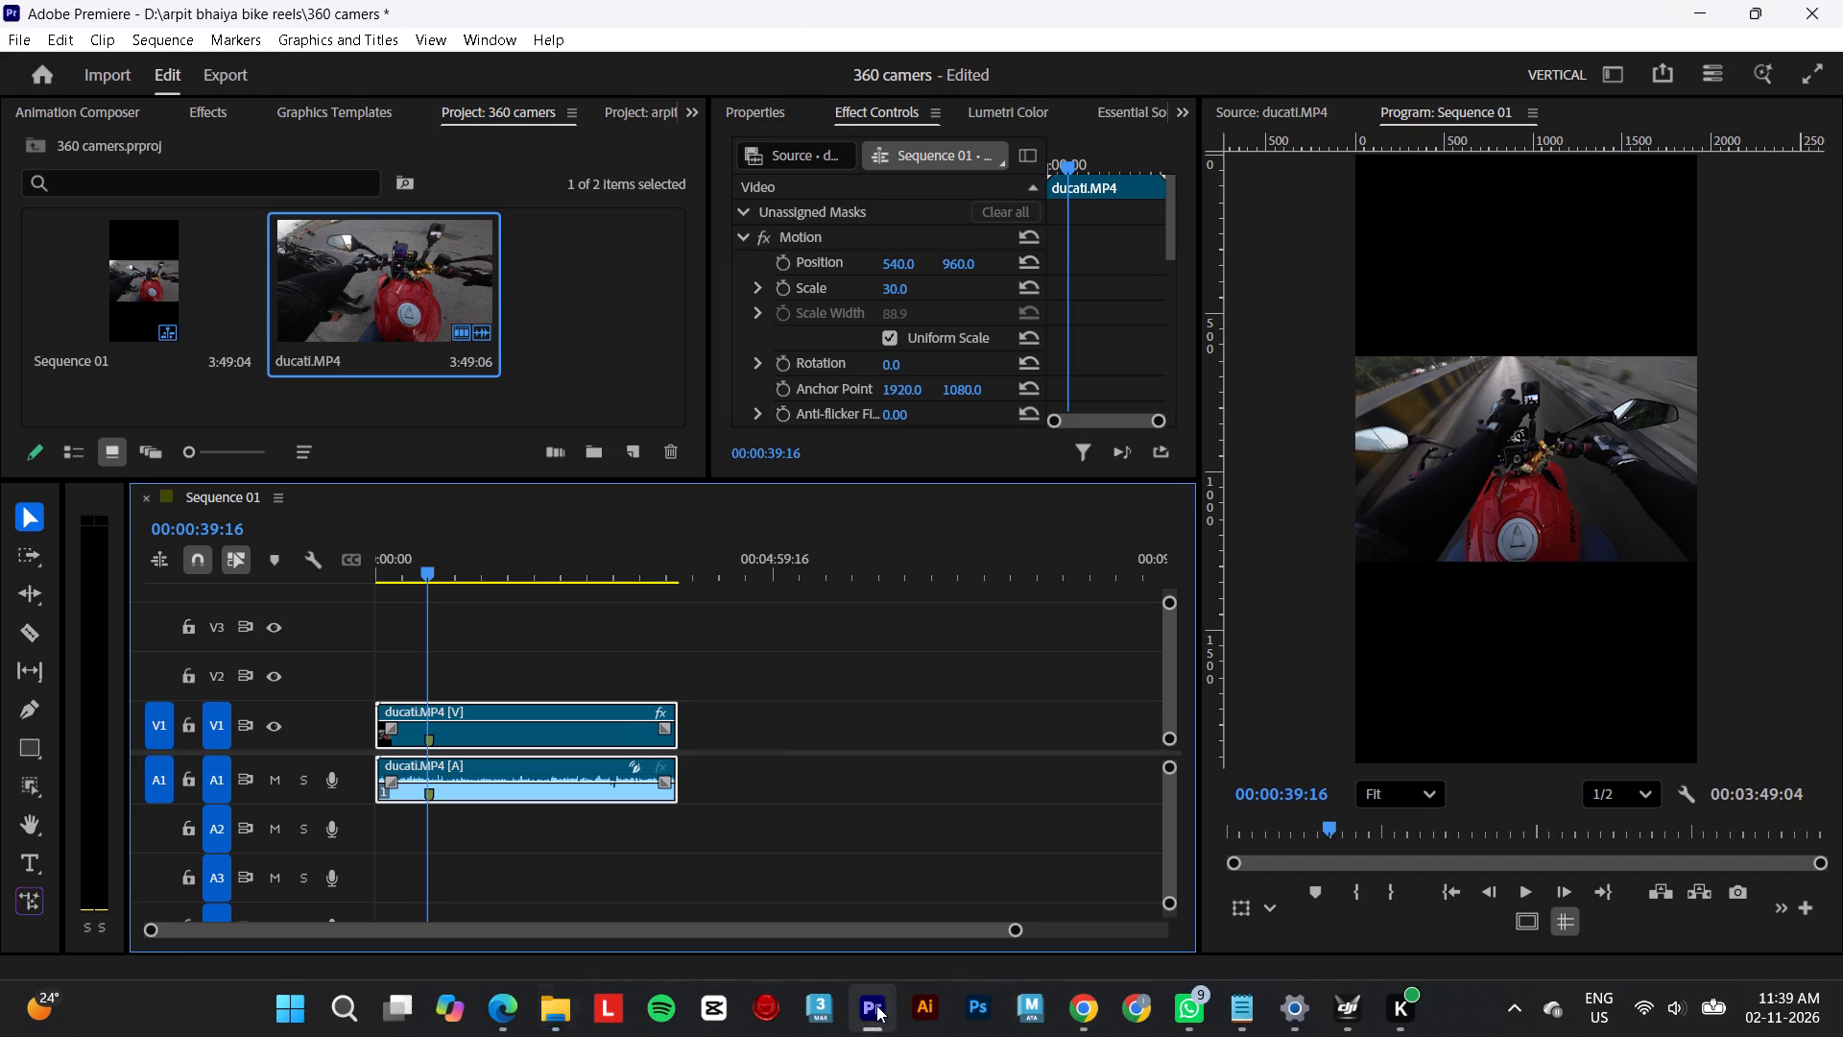
drag(876, 1005, 570, 316)
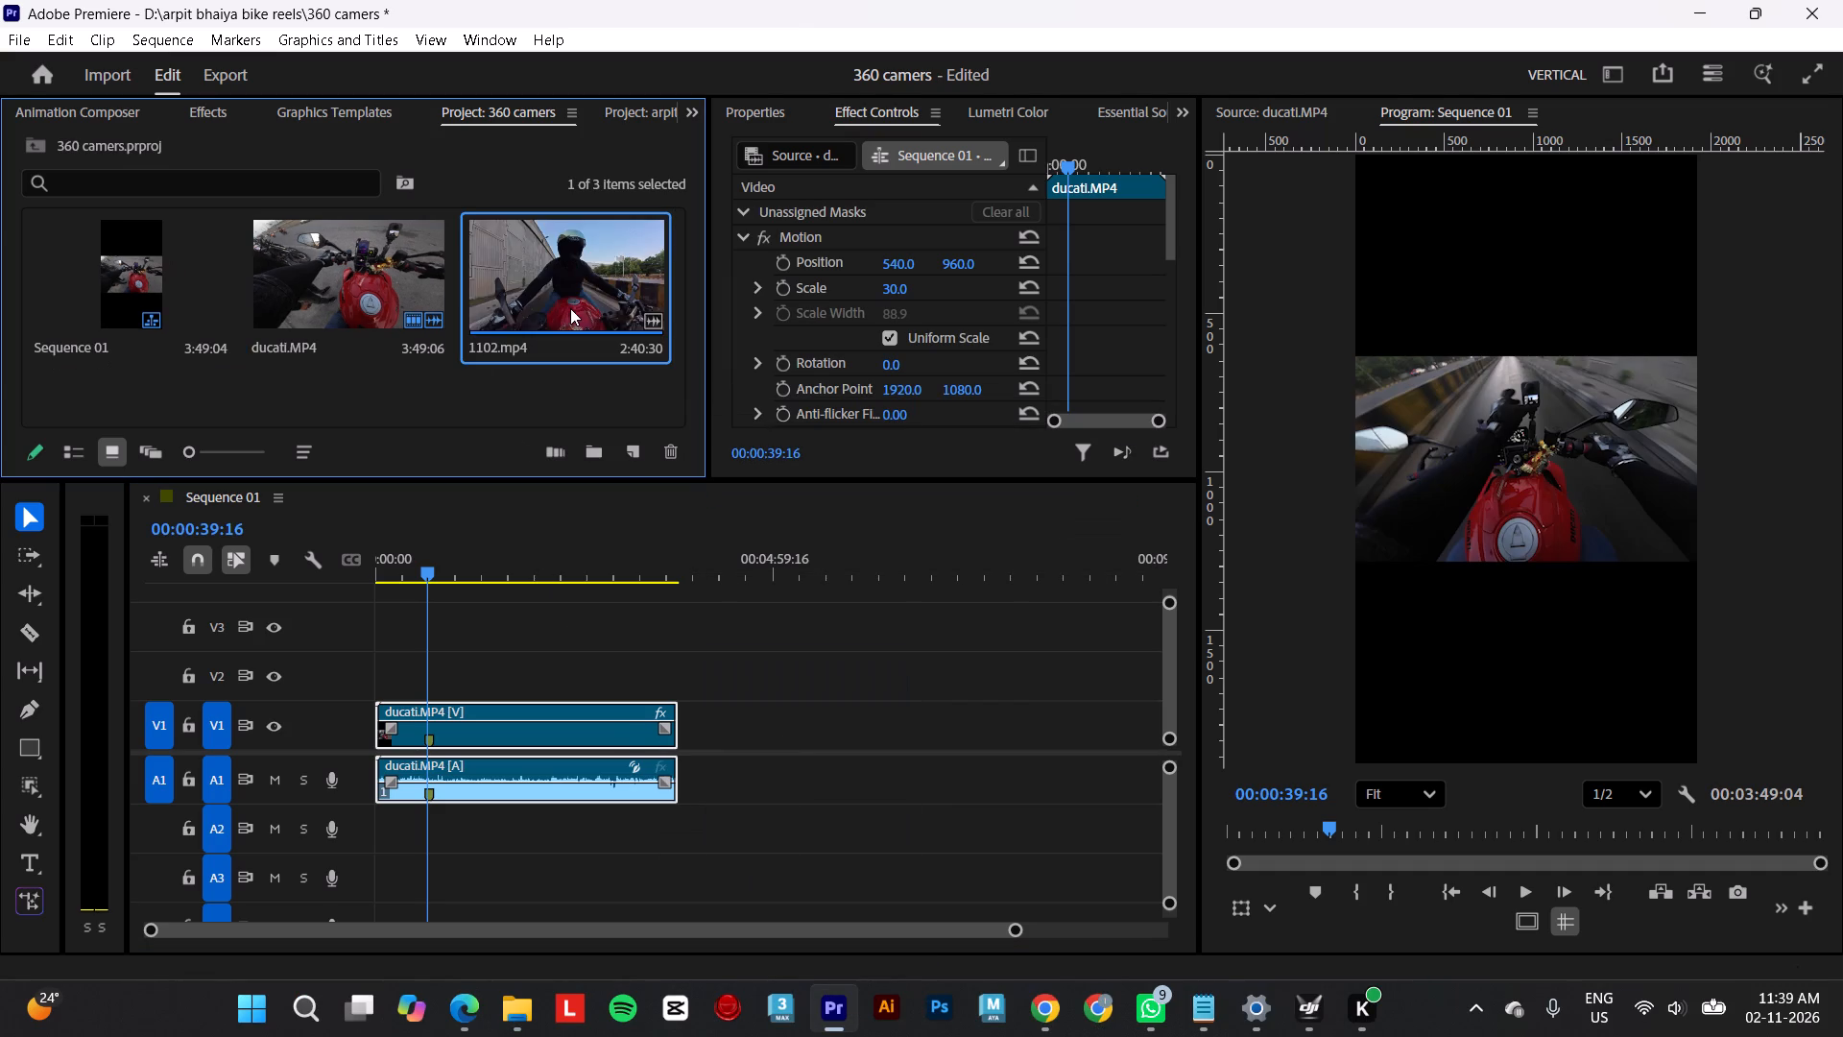
Place 1102.mp4 in Sequence 01 on V2 and A2, starting at the playhead at 00:00:39:16.
drag(570, 303, 365, 687)
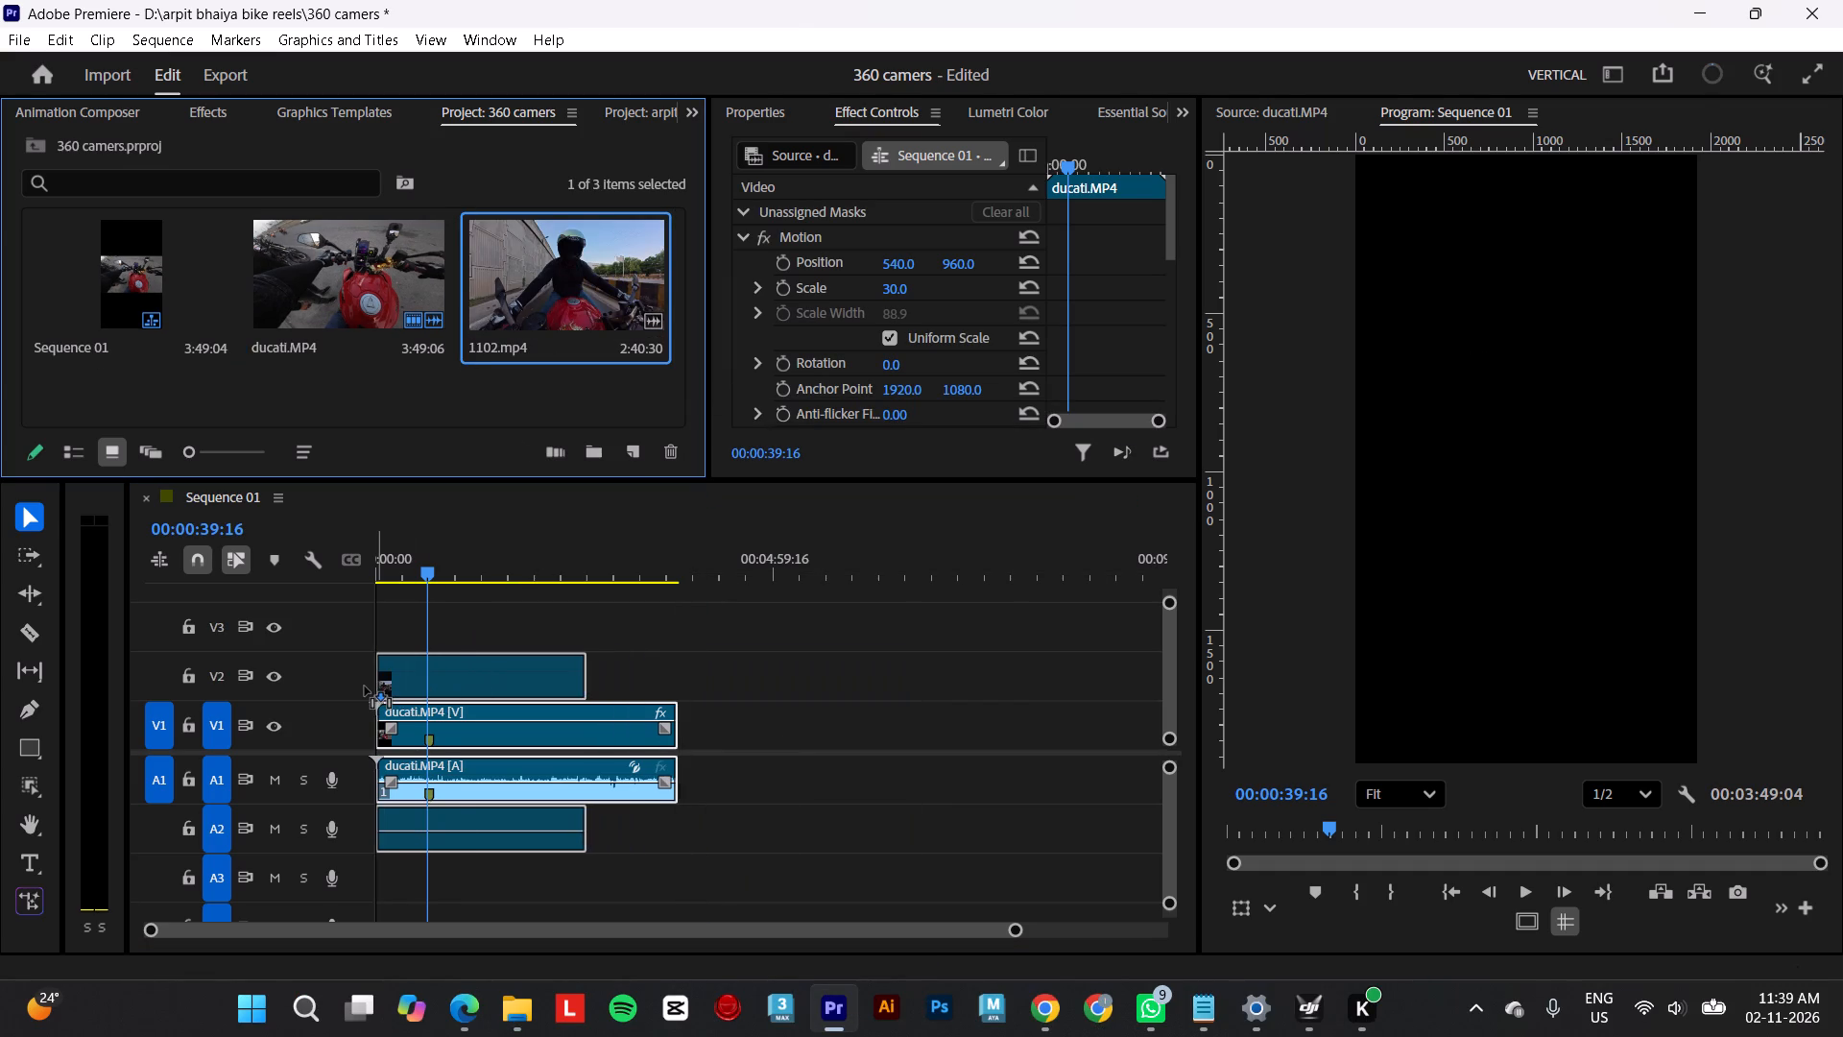
drag(365, 687, 433, 687)
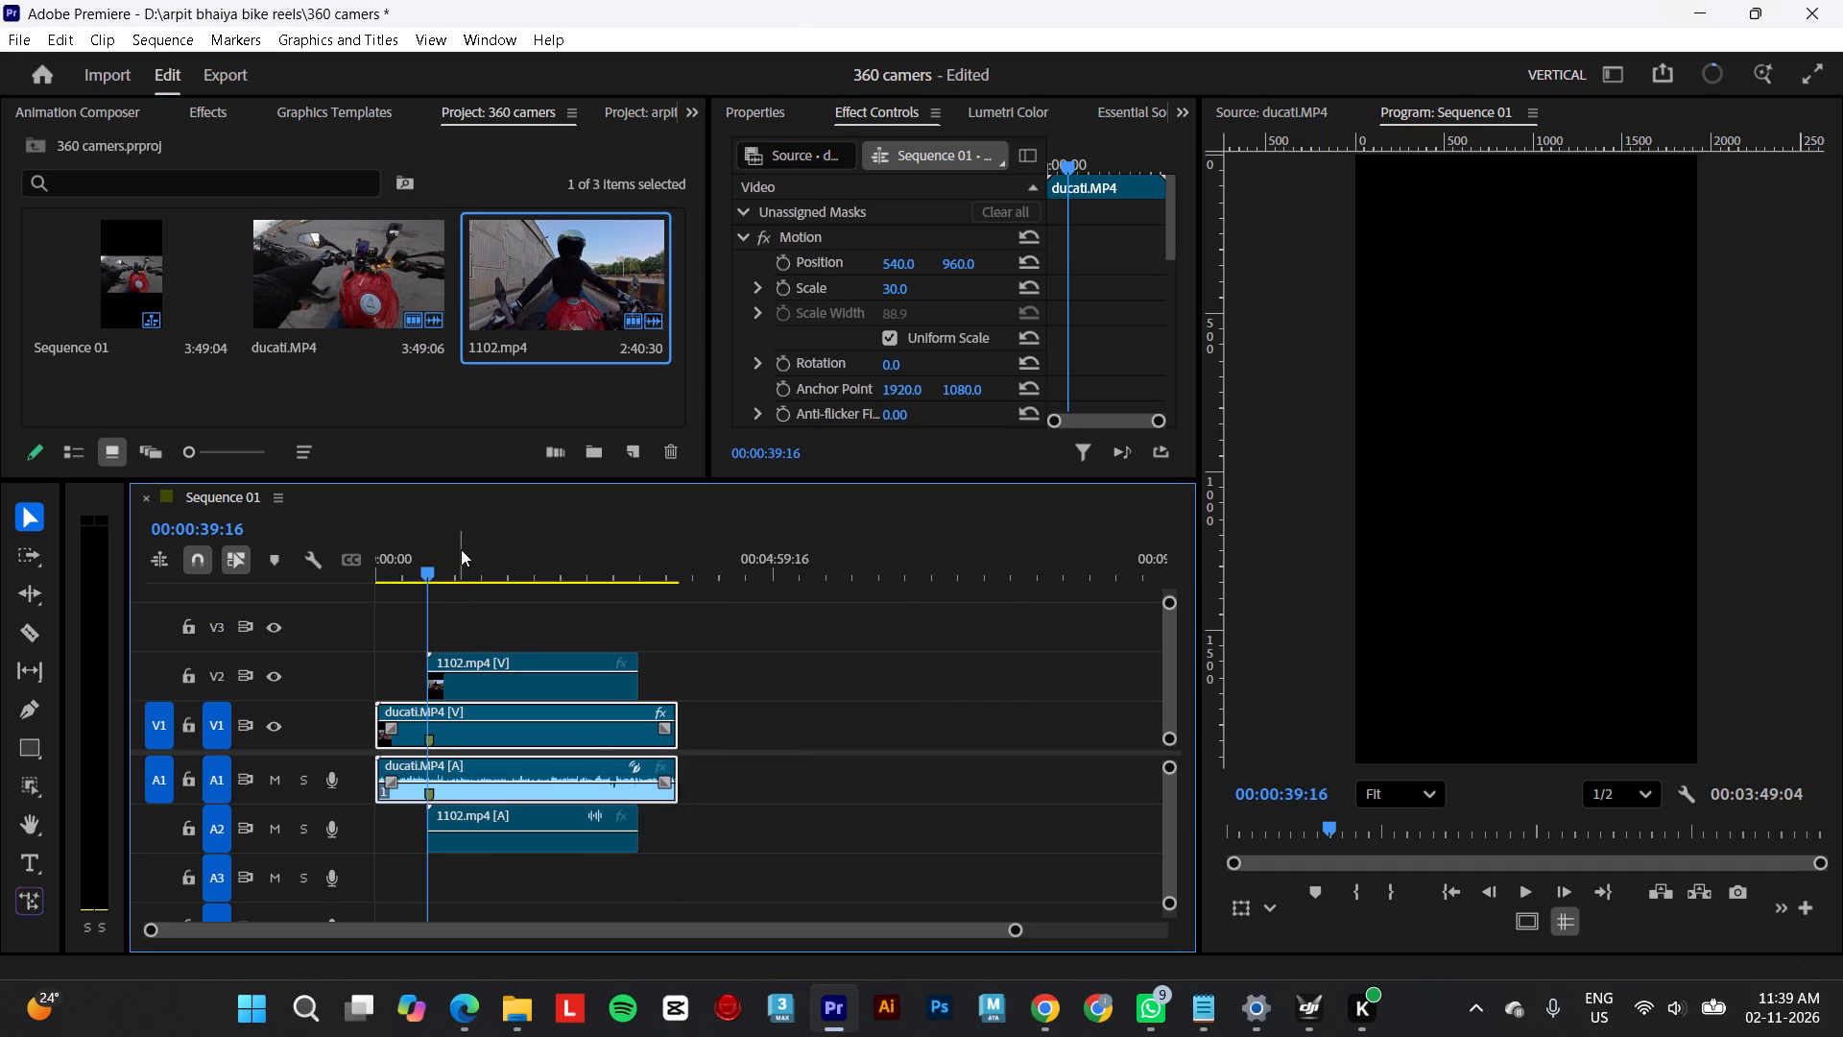
Split the ducati.MP4 clip's video and audio at 00:00:39:16, where the 1102.mp4 clip starts.
click(424, 557)
click(480, 736)
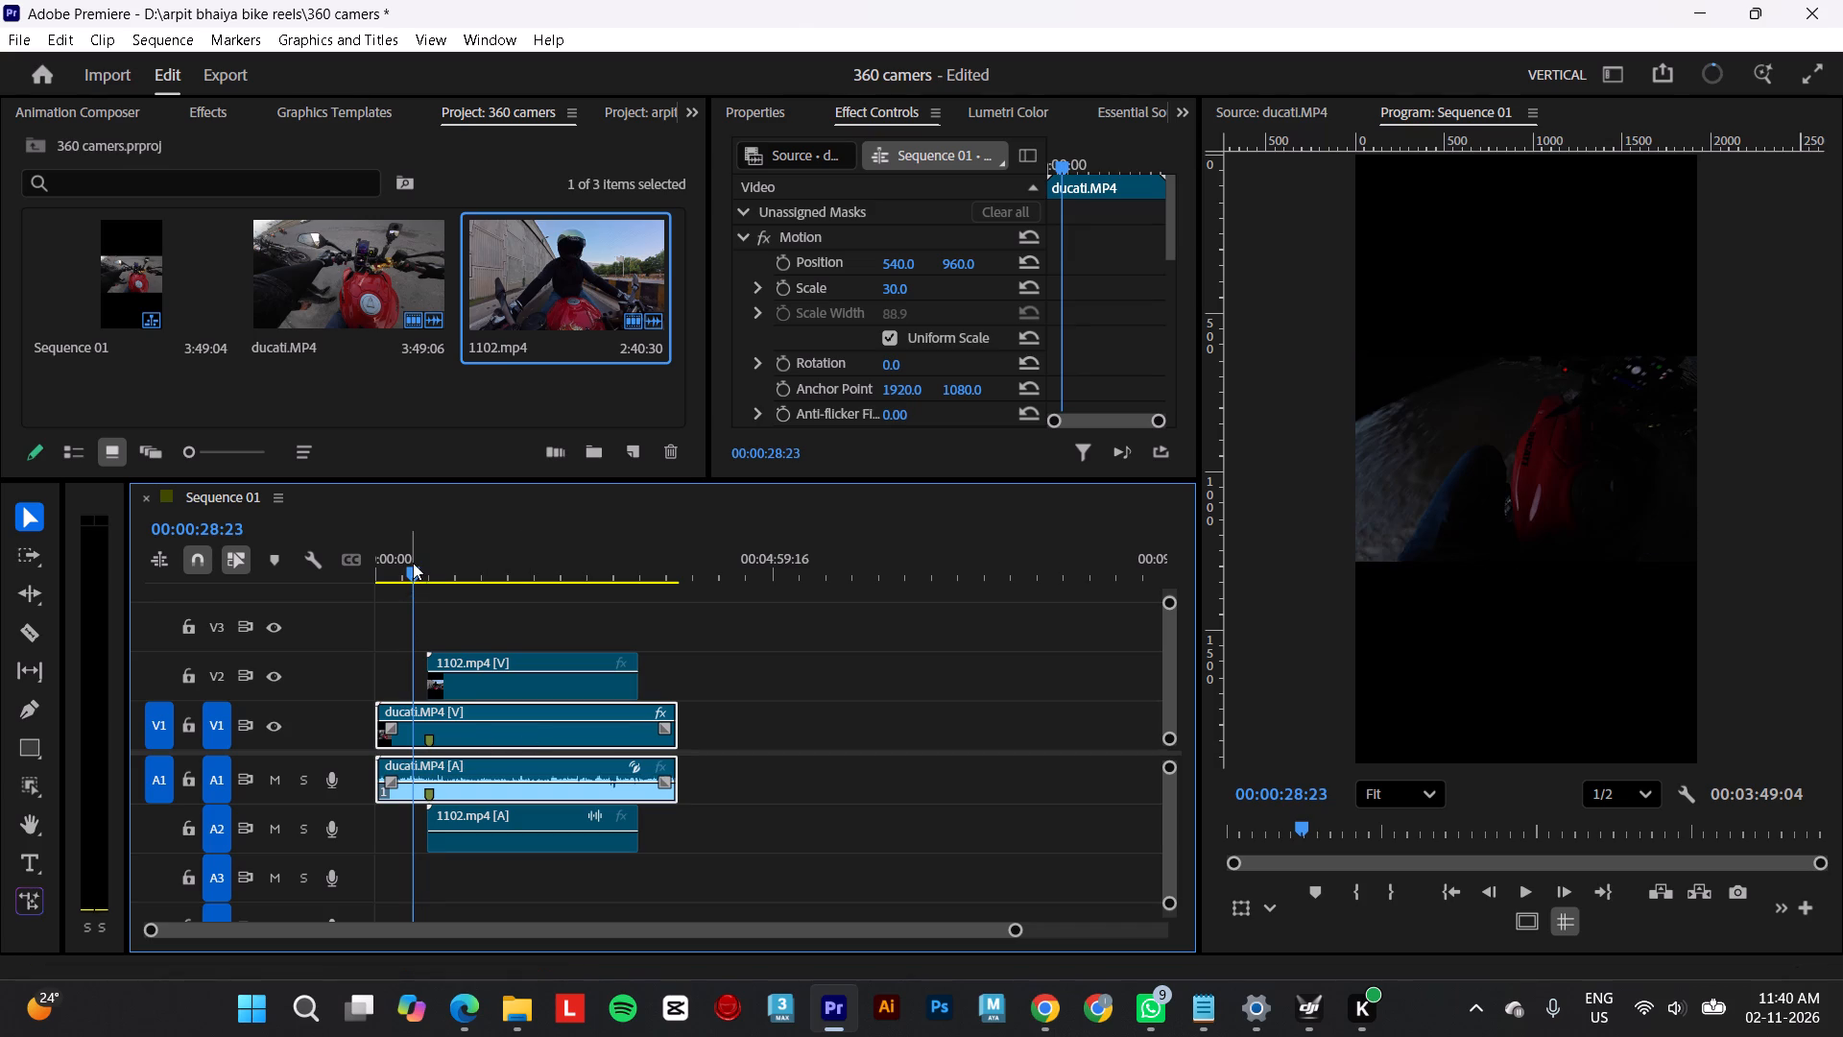
drag(413, 563, 388, 563)
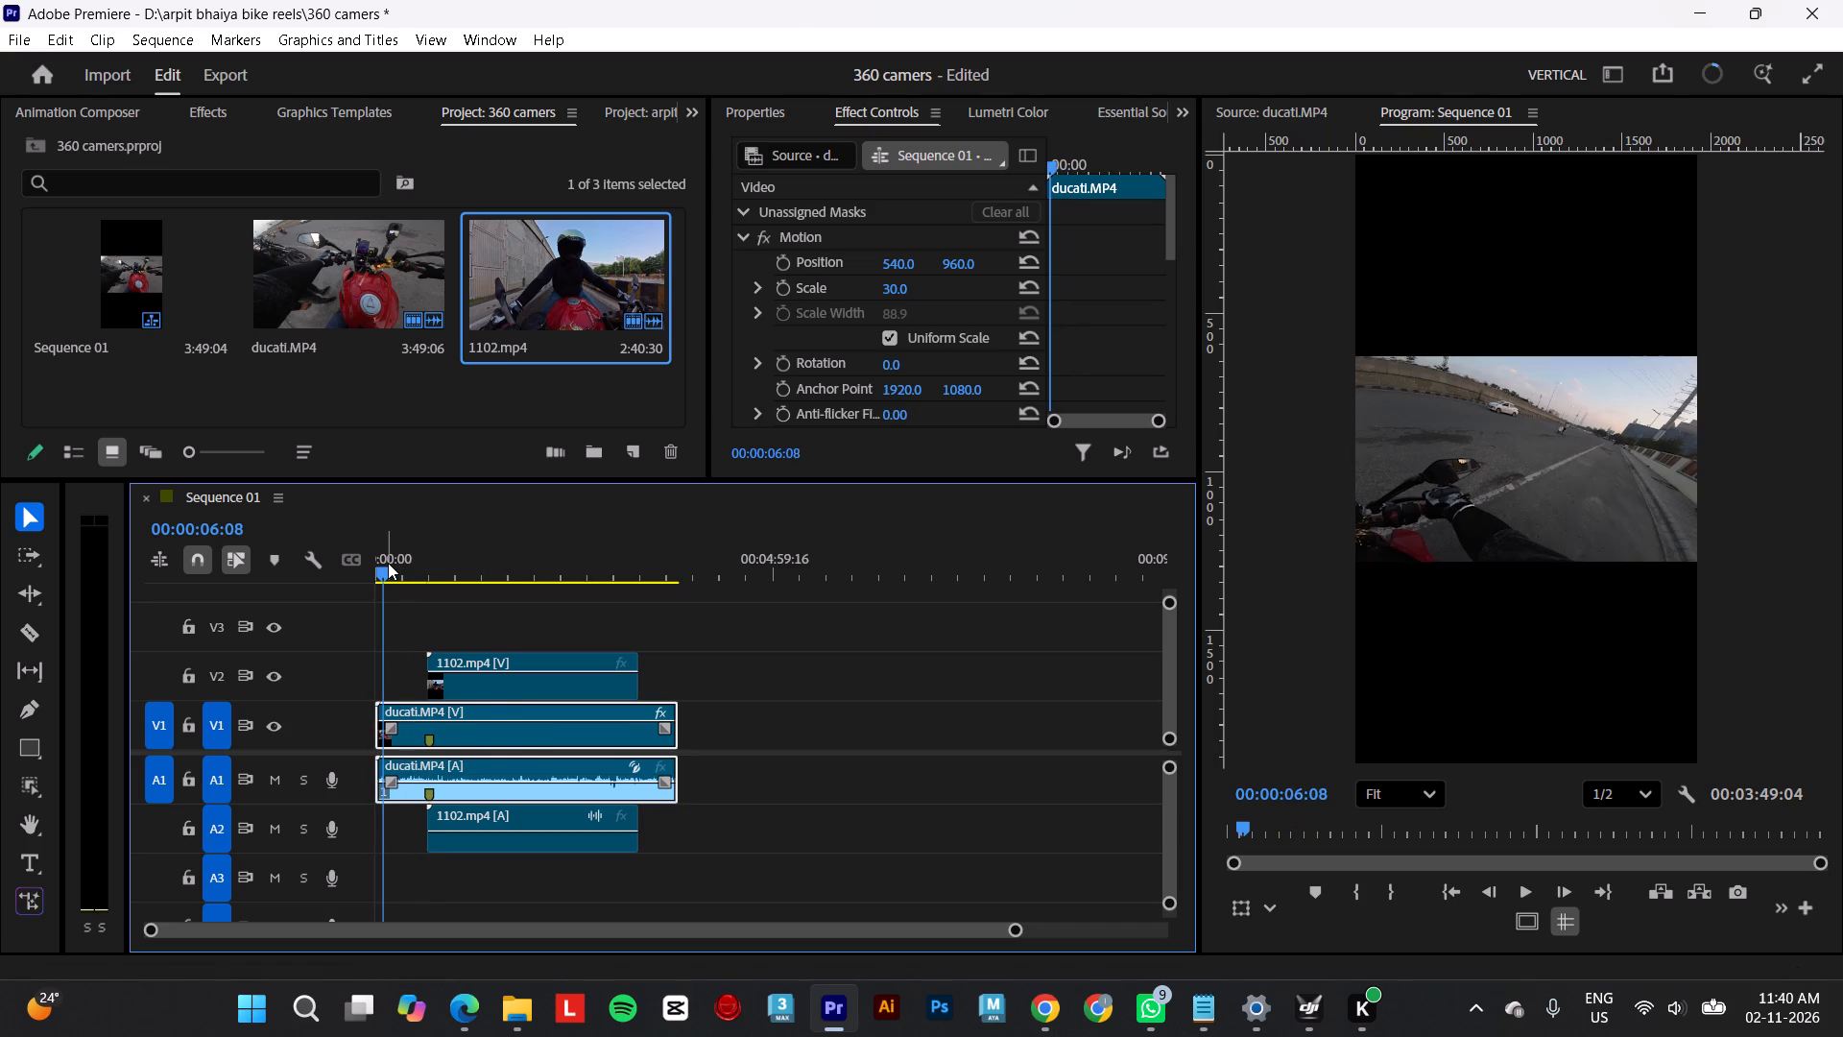
click(453, 742)
key(Up)
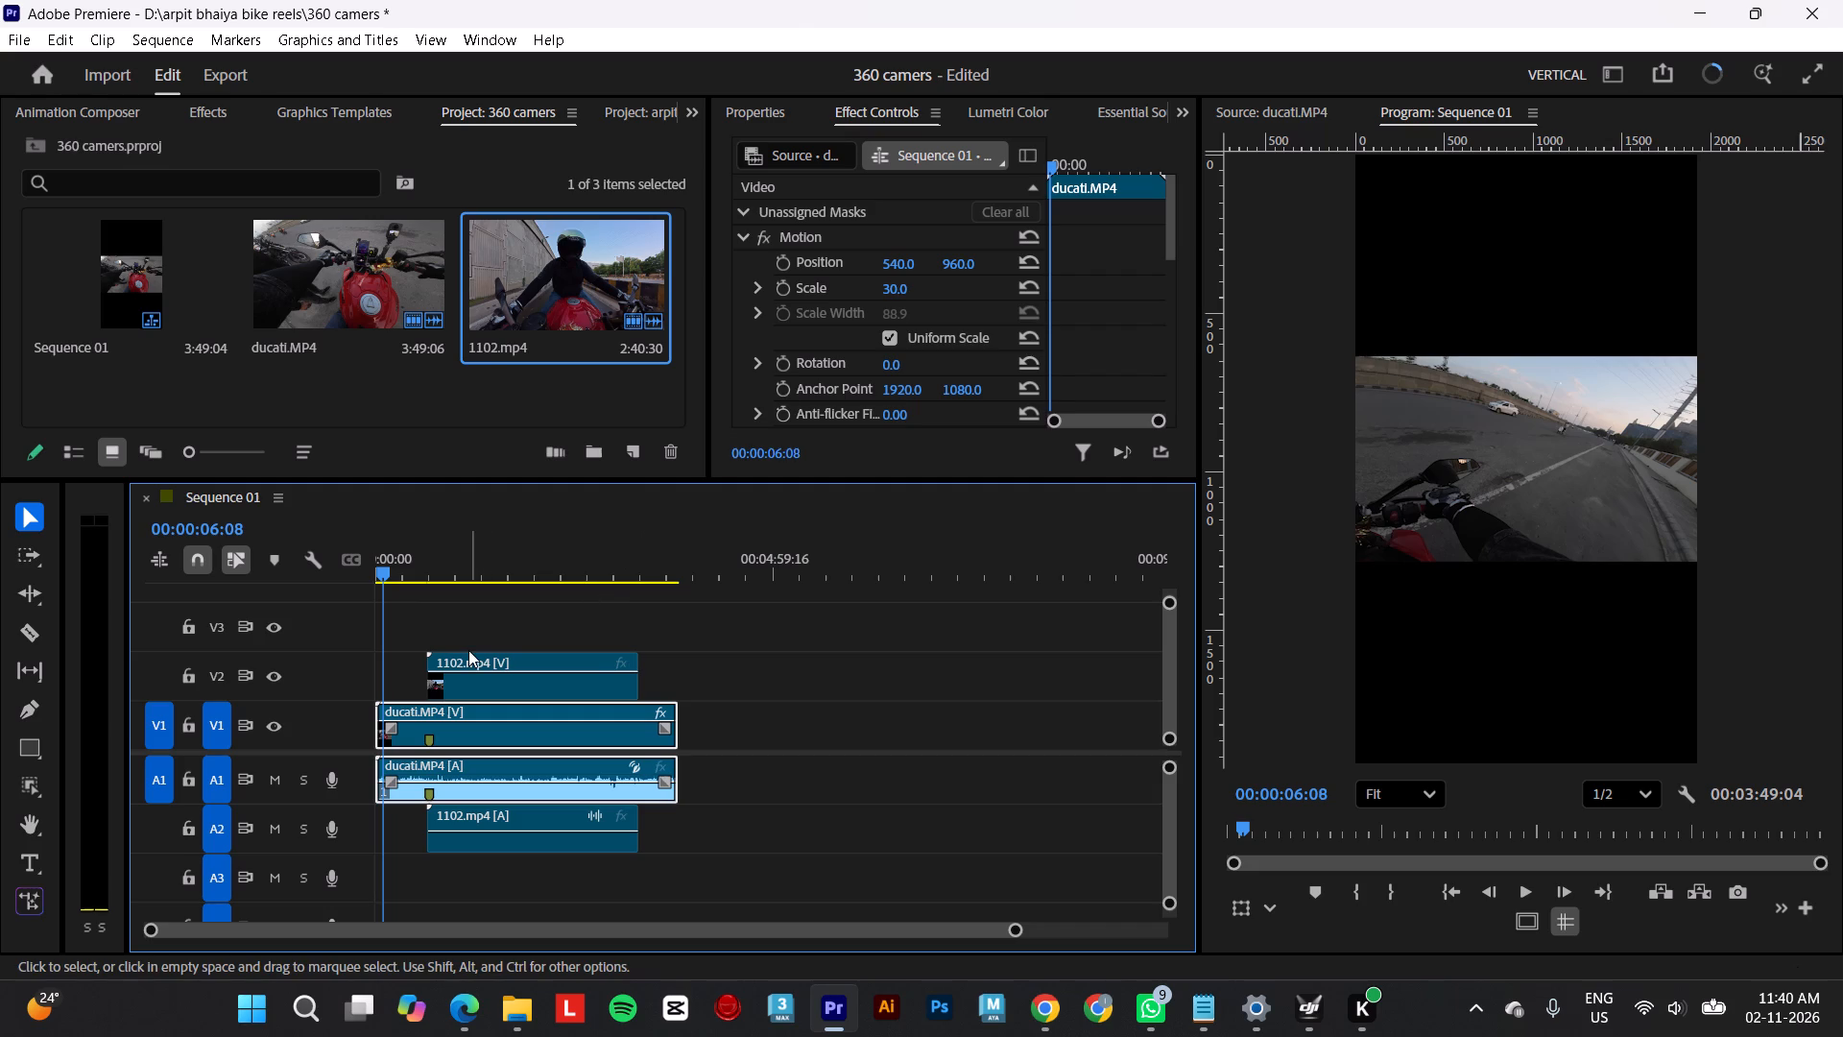
key(Down)
click(531, 727)
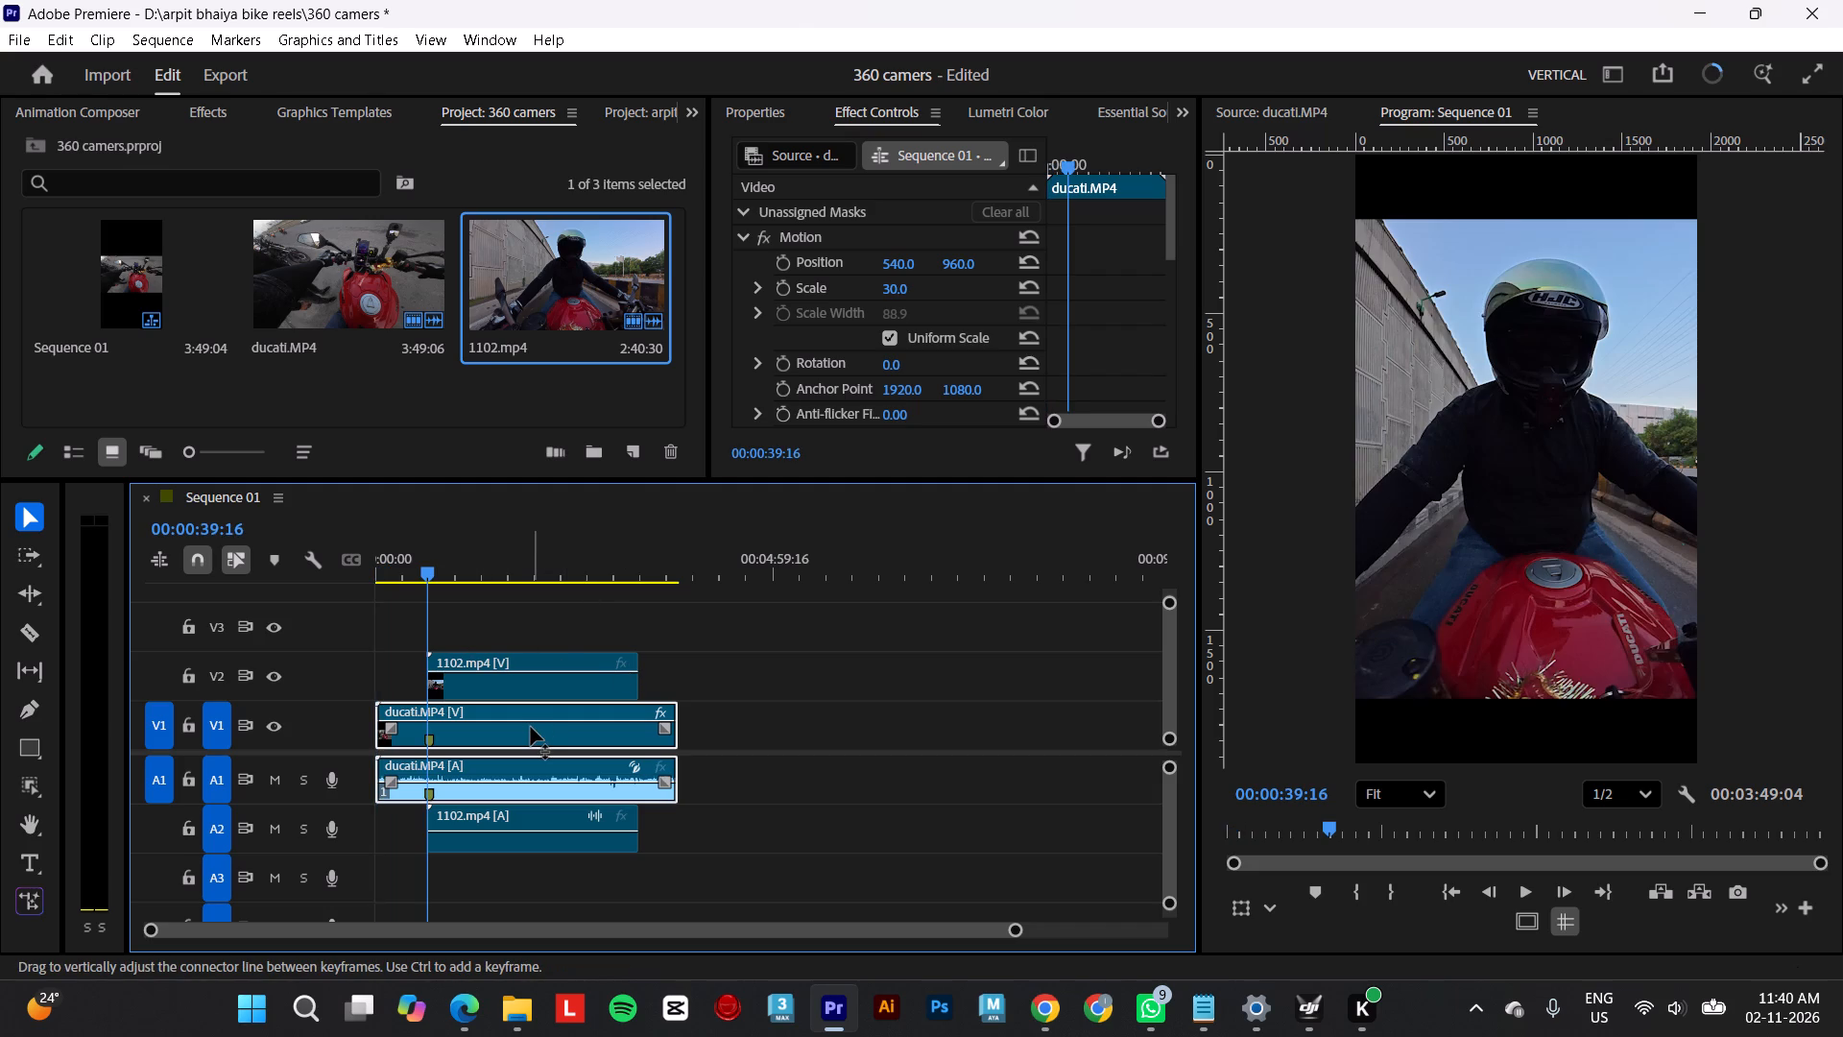
key(ctrl+k)
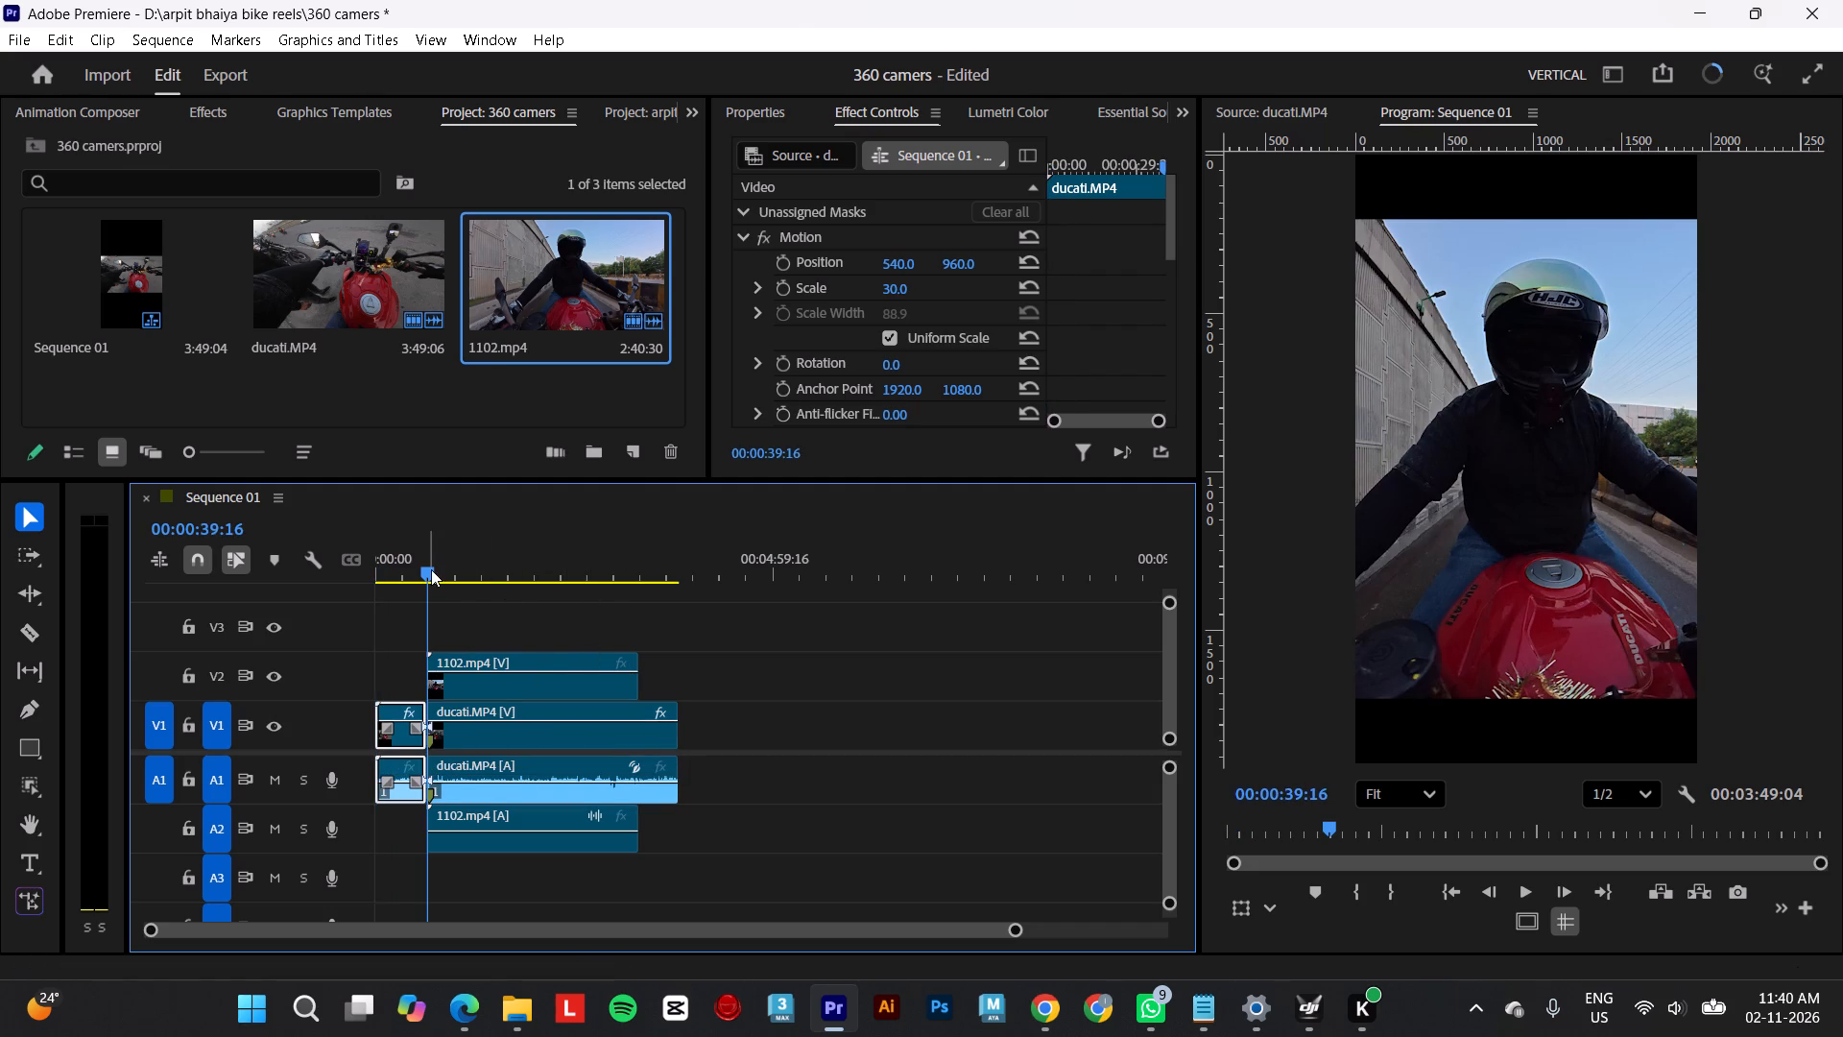
Scale the first ducati.MP4 segment to fill the vertical frame, at a scale of 88.9.
drag(430, 568, 397, 568)
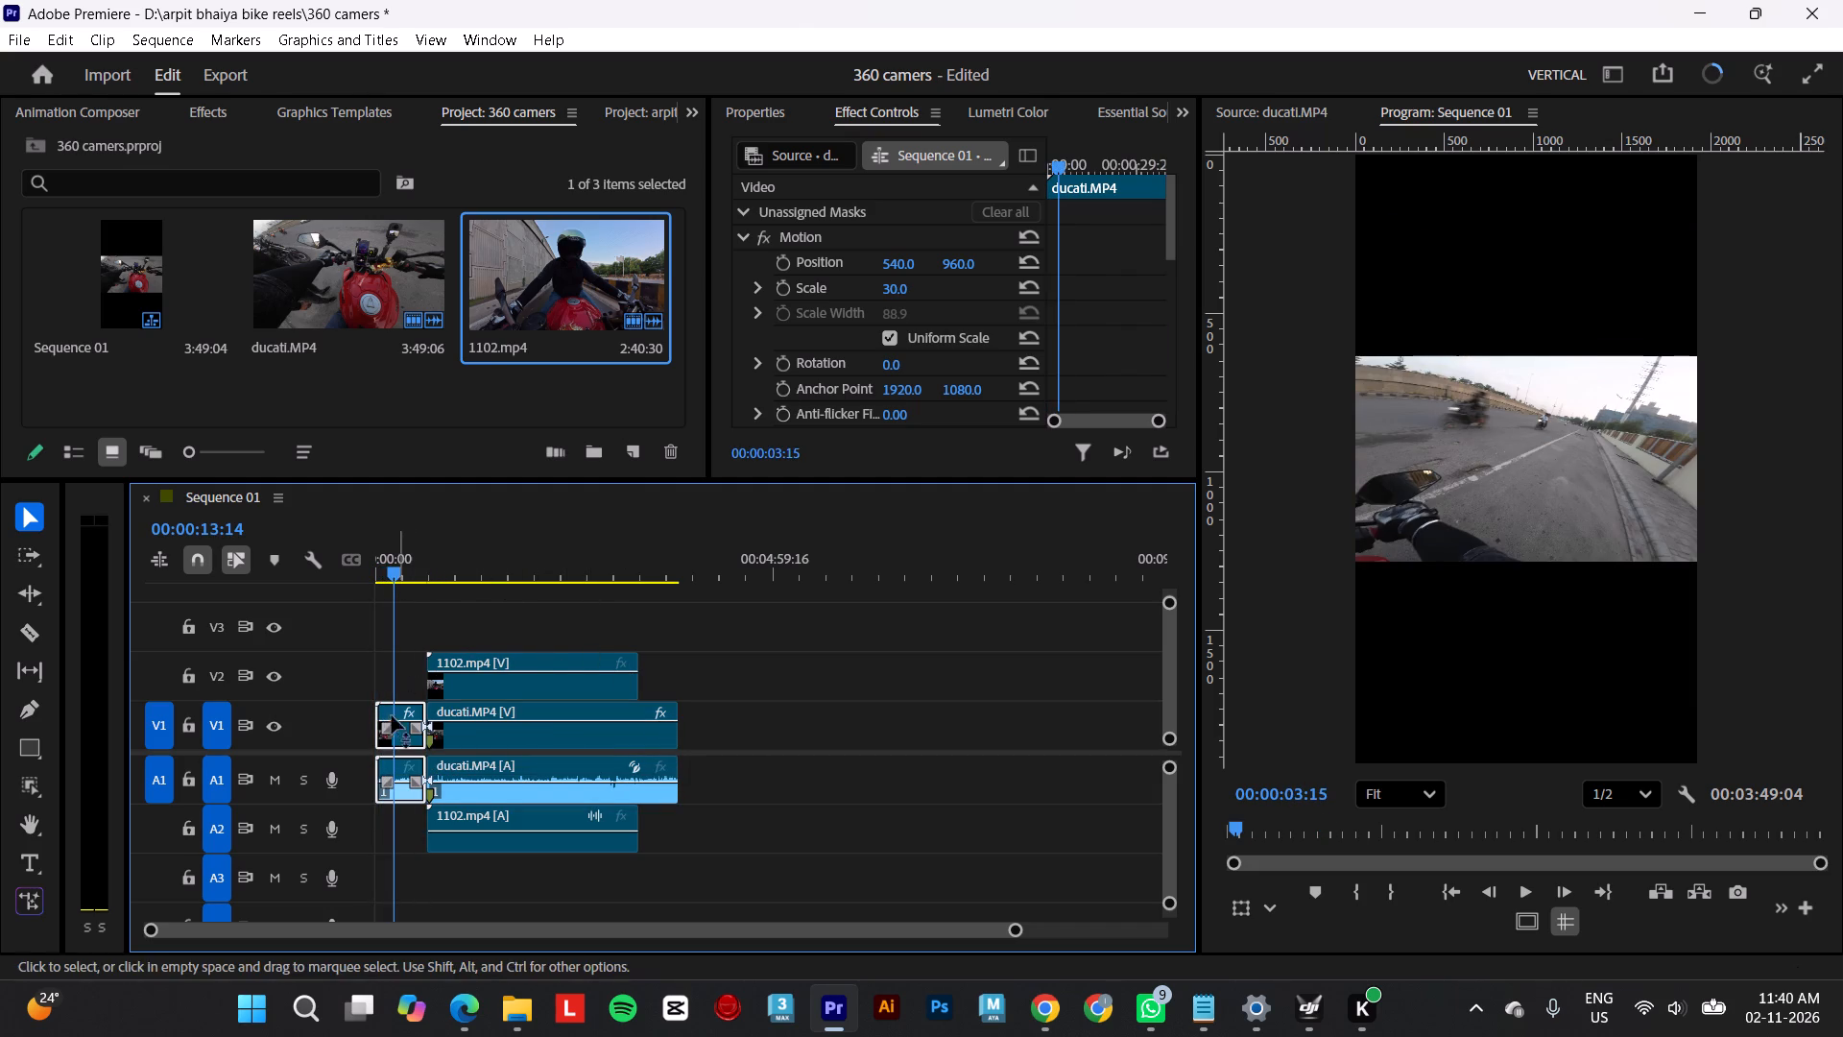
click(406, 736)
right_click(406, 736)
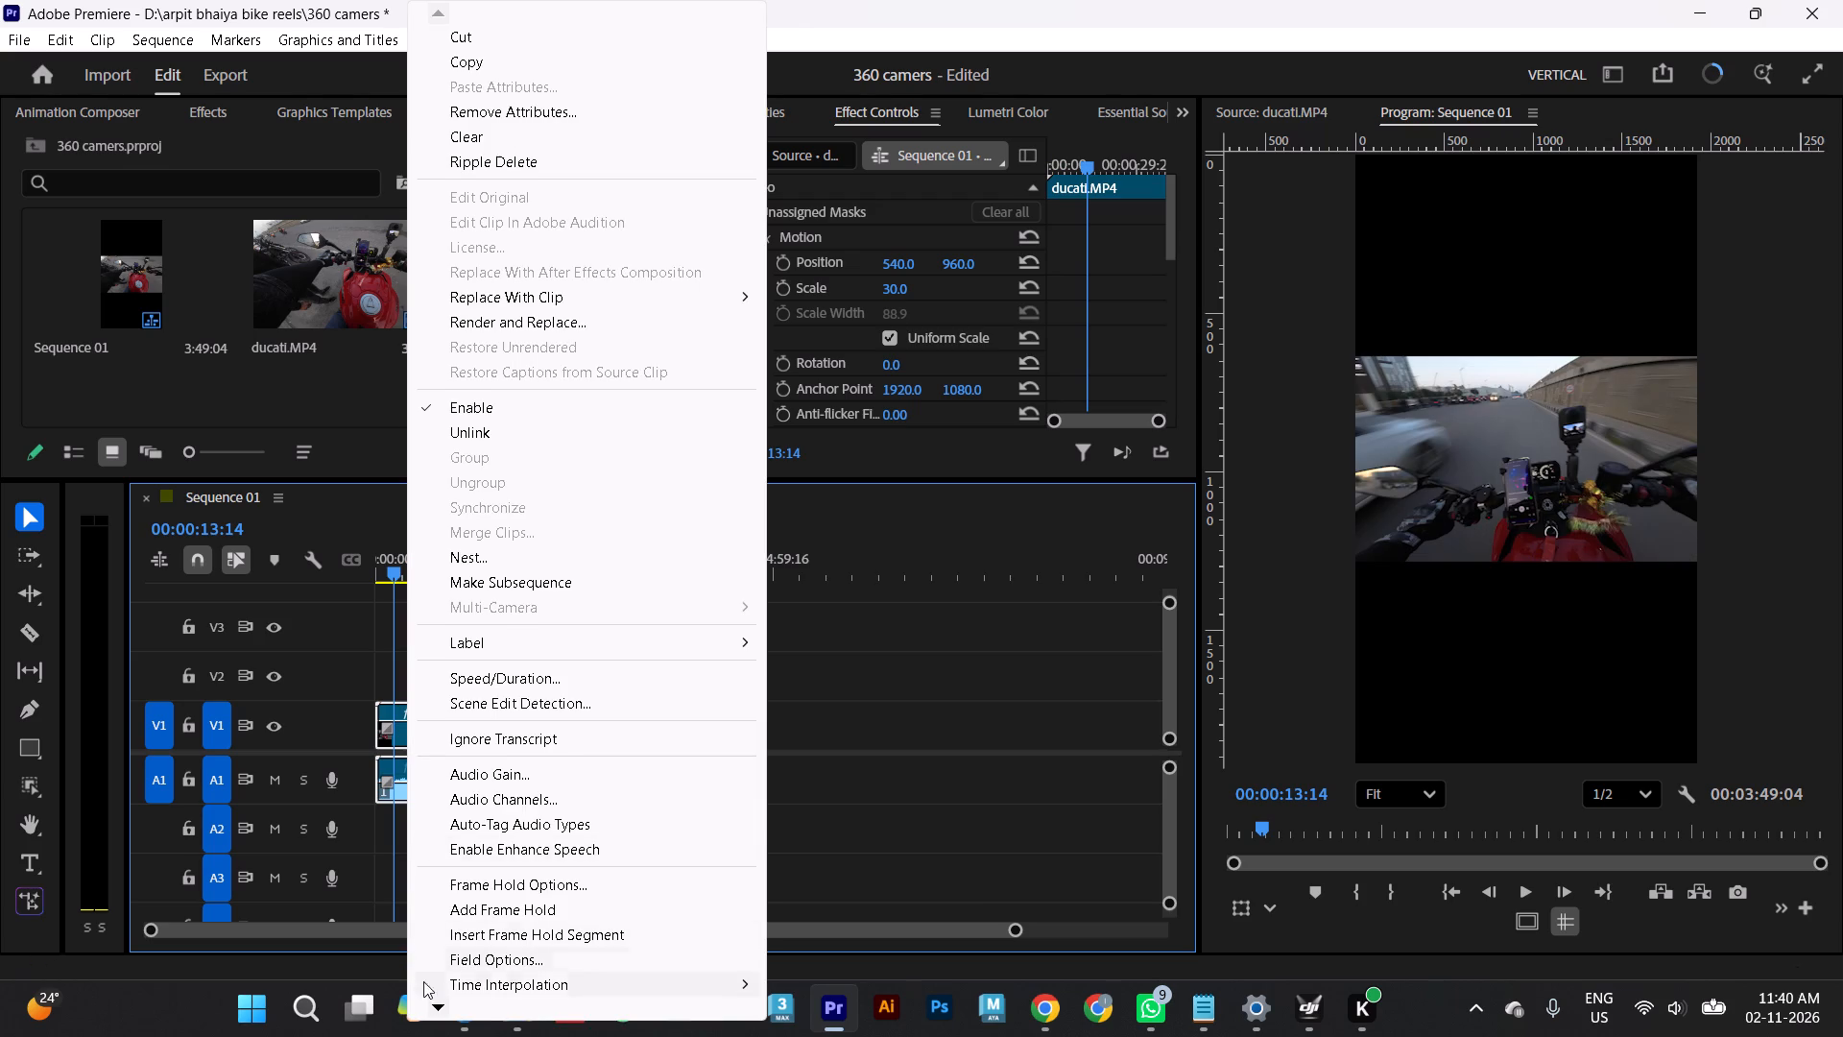
triple_click(431, 1012)
click(481, 993)
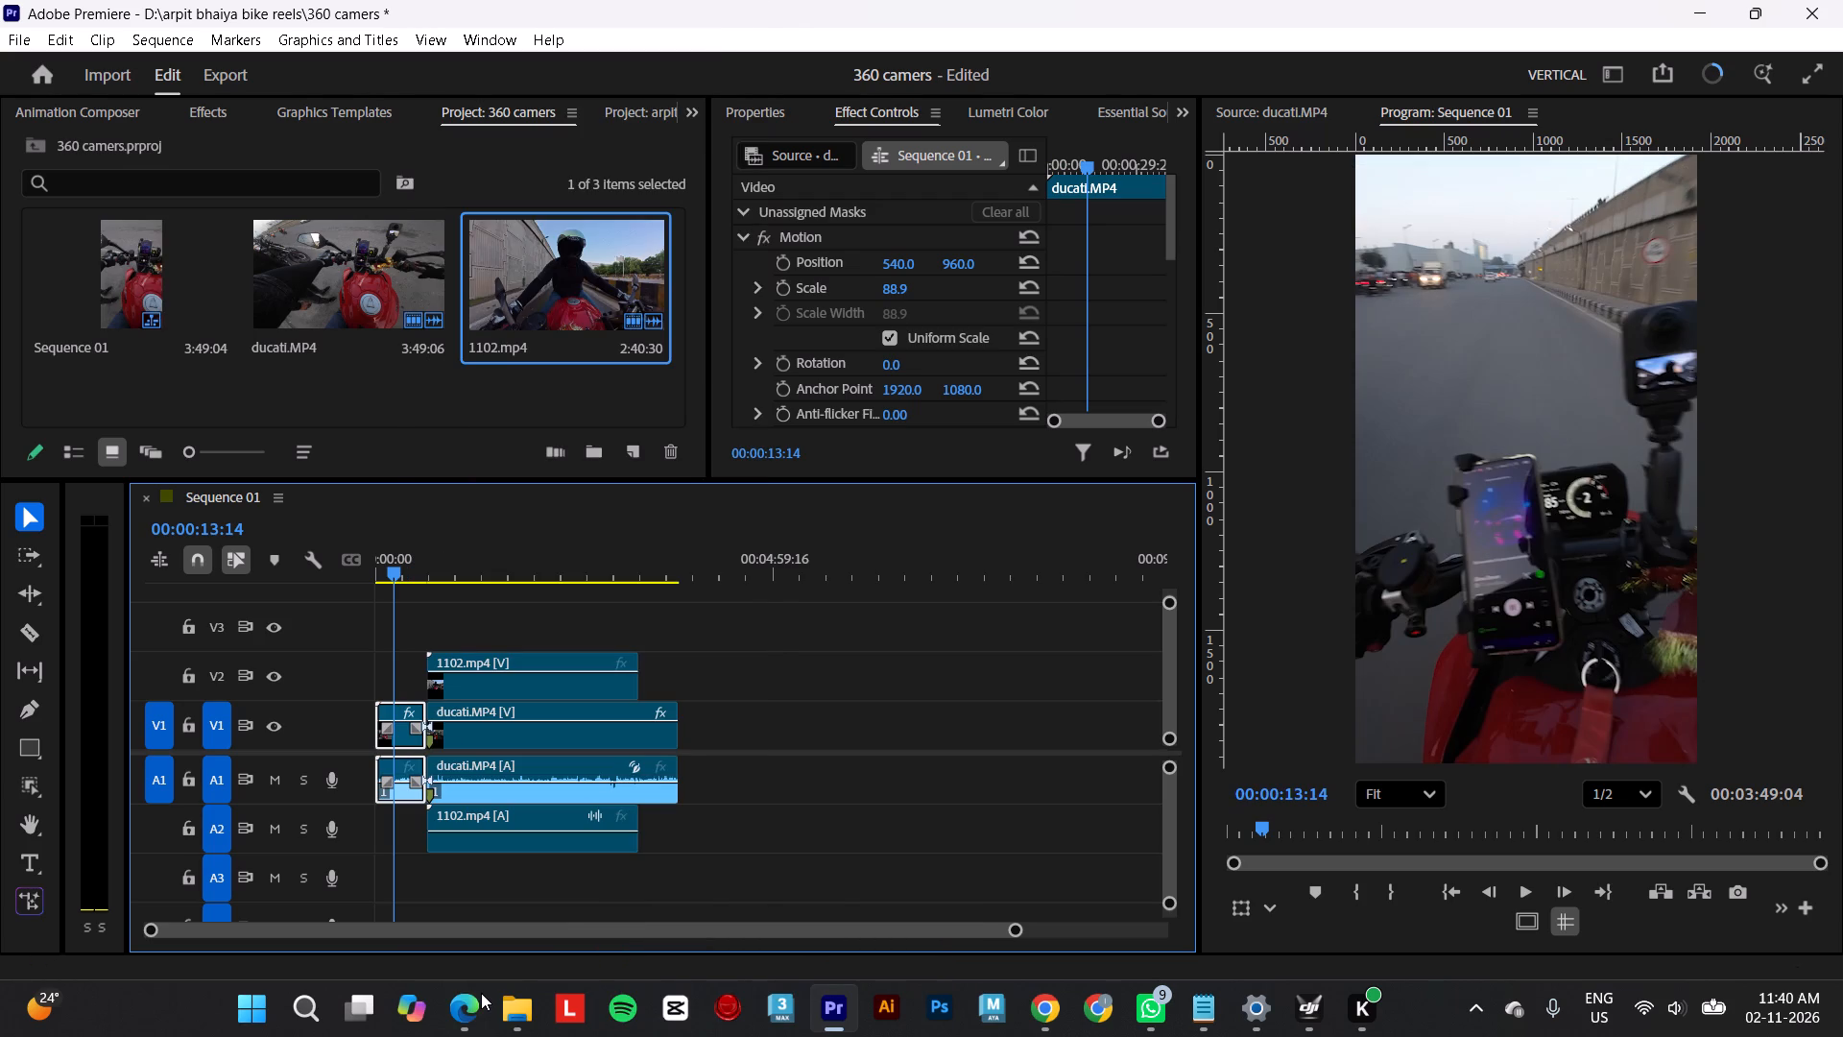
Preview the first second of the sequence from 00:00:00:00 to check the enlarged ducati.MP4 segment.
drag(393, 564, 319, 564)
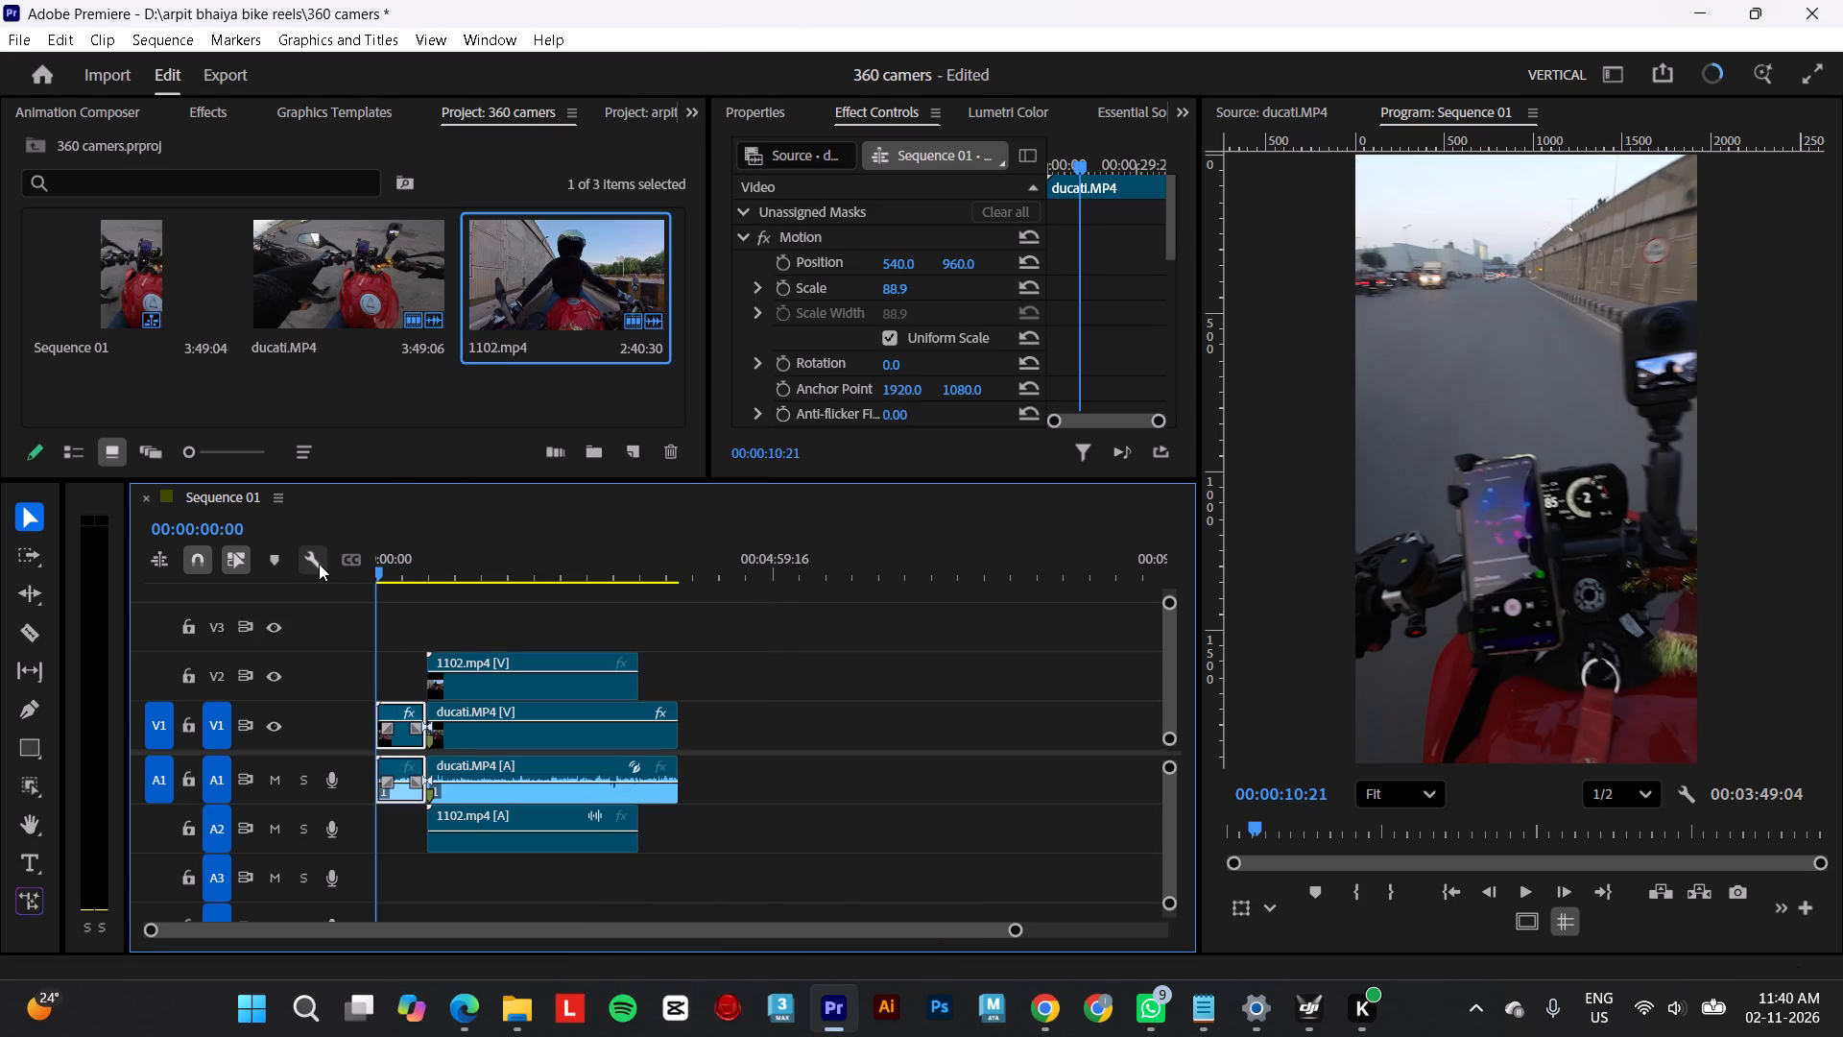
key(space)
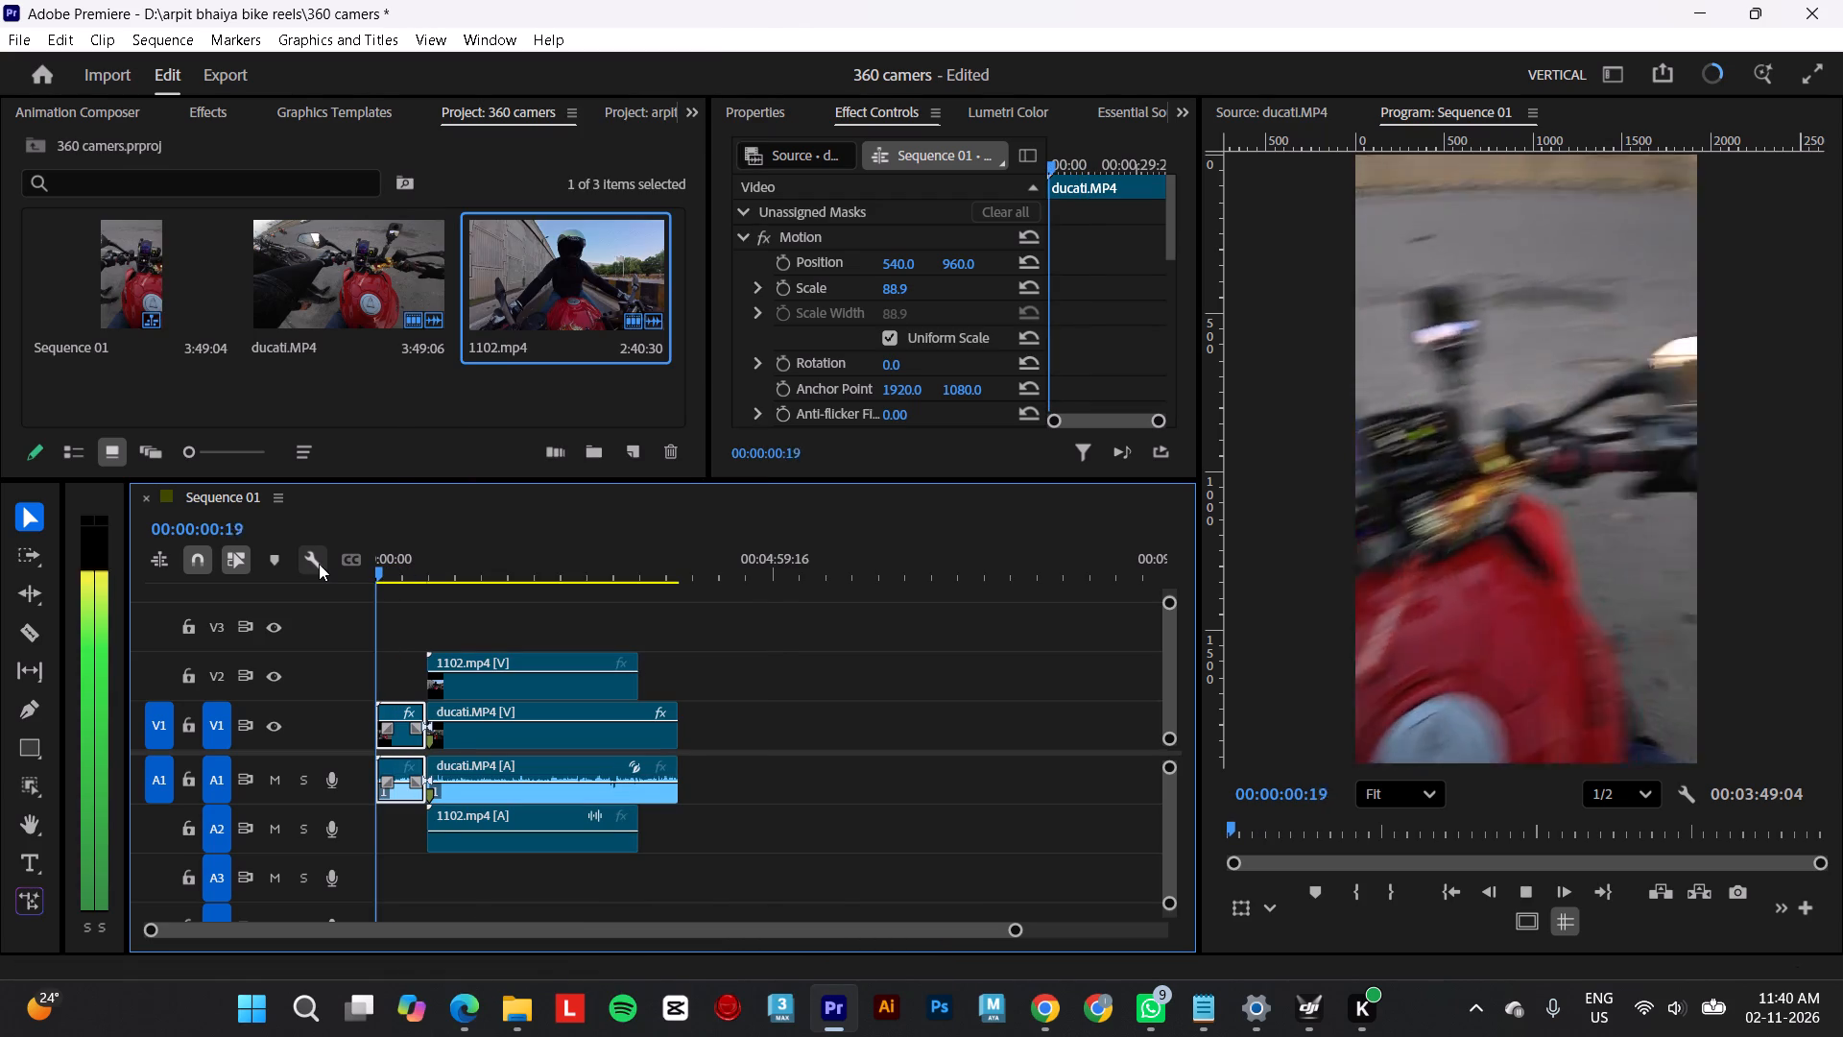
key(space)
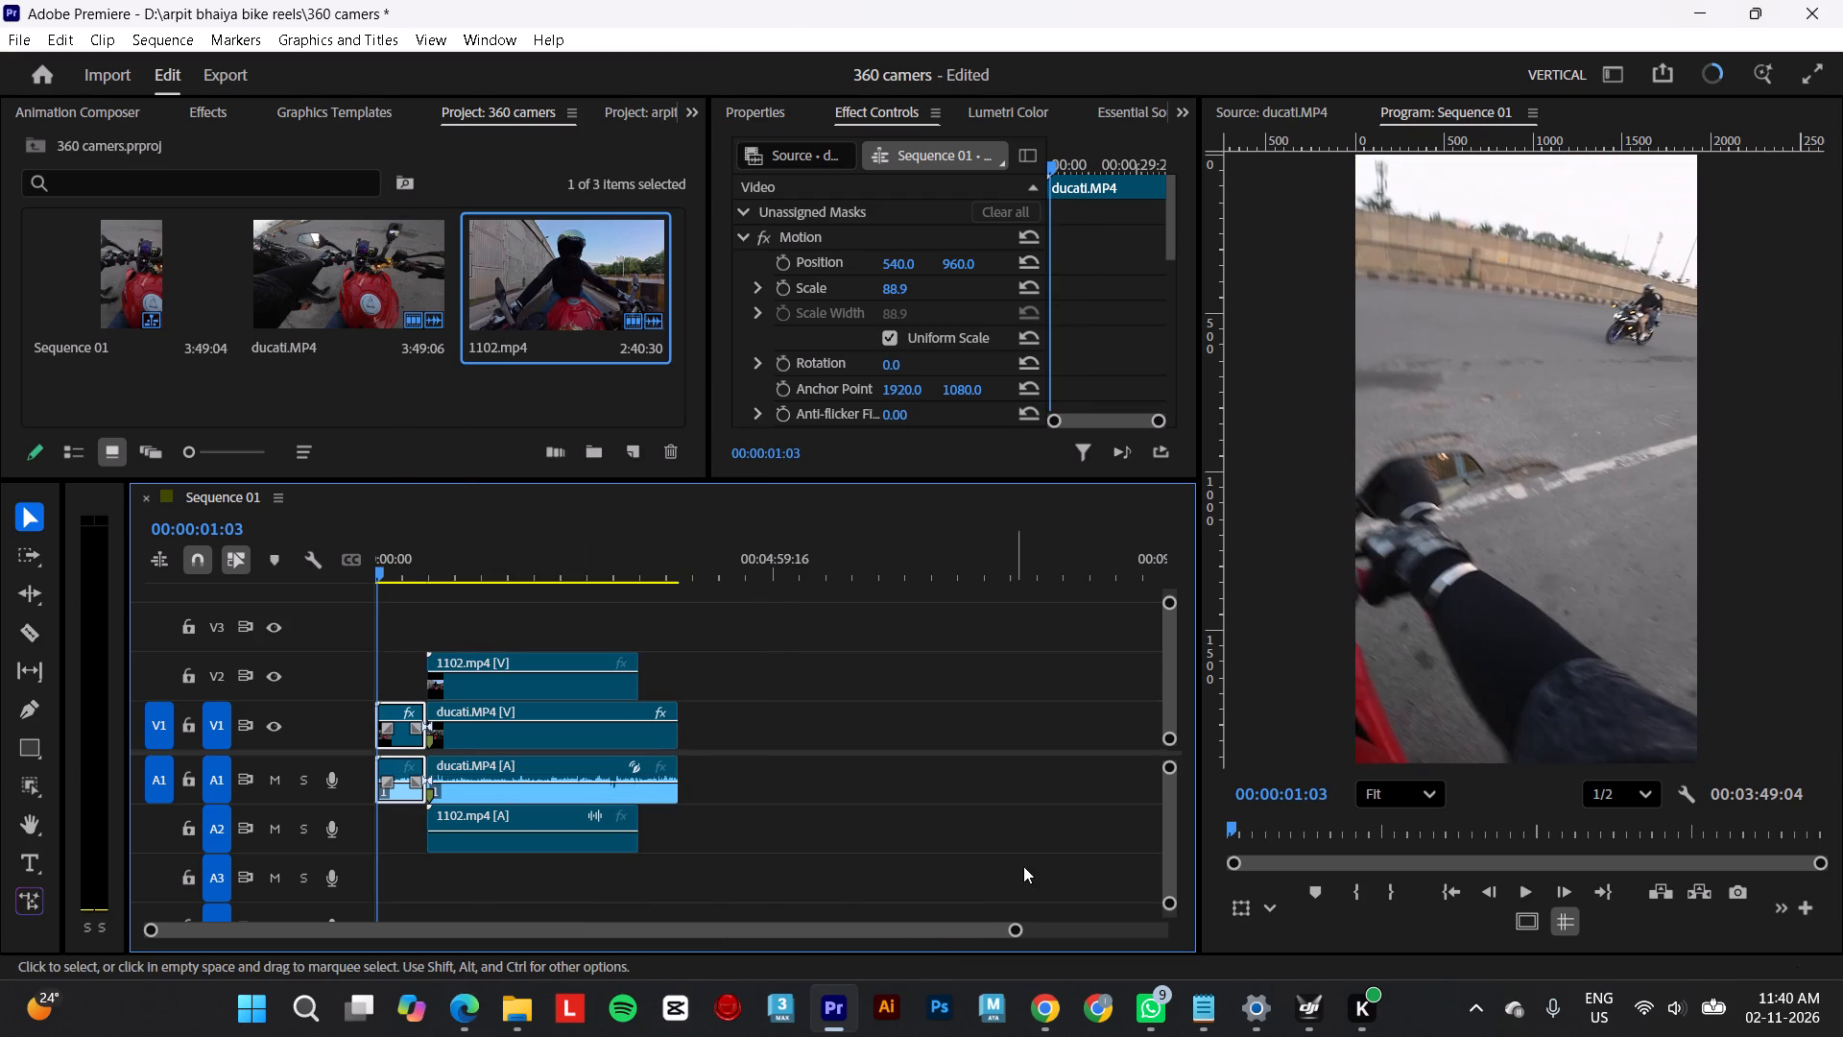
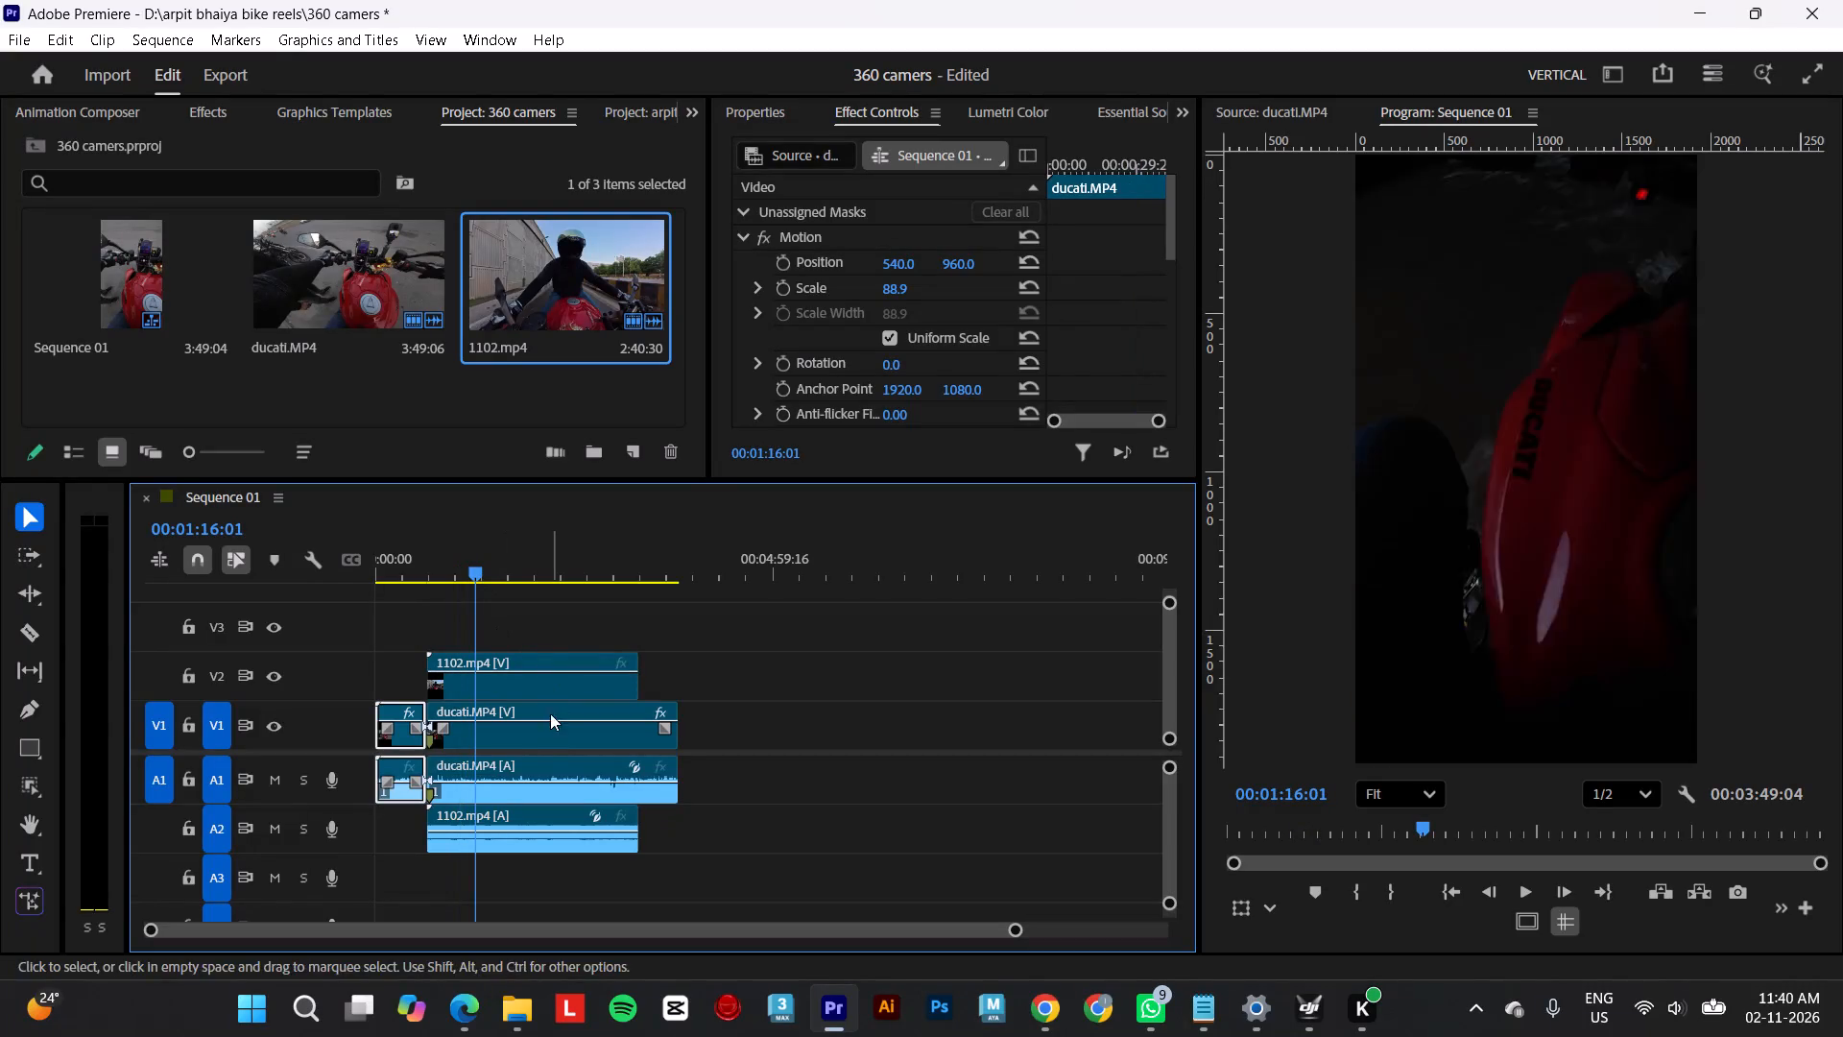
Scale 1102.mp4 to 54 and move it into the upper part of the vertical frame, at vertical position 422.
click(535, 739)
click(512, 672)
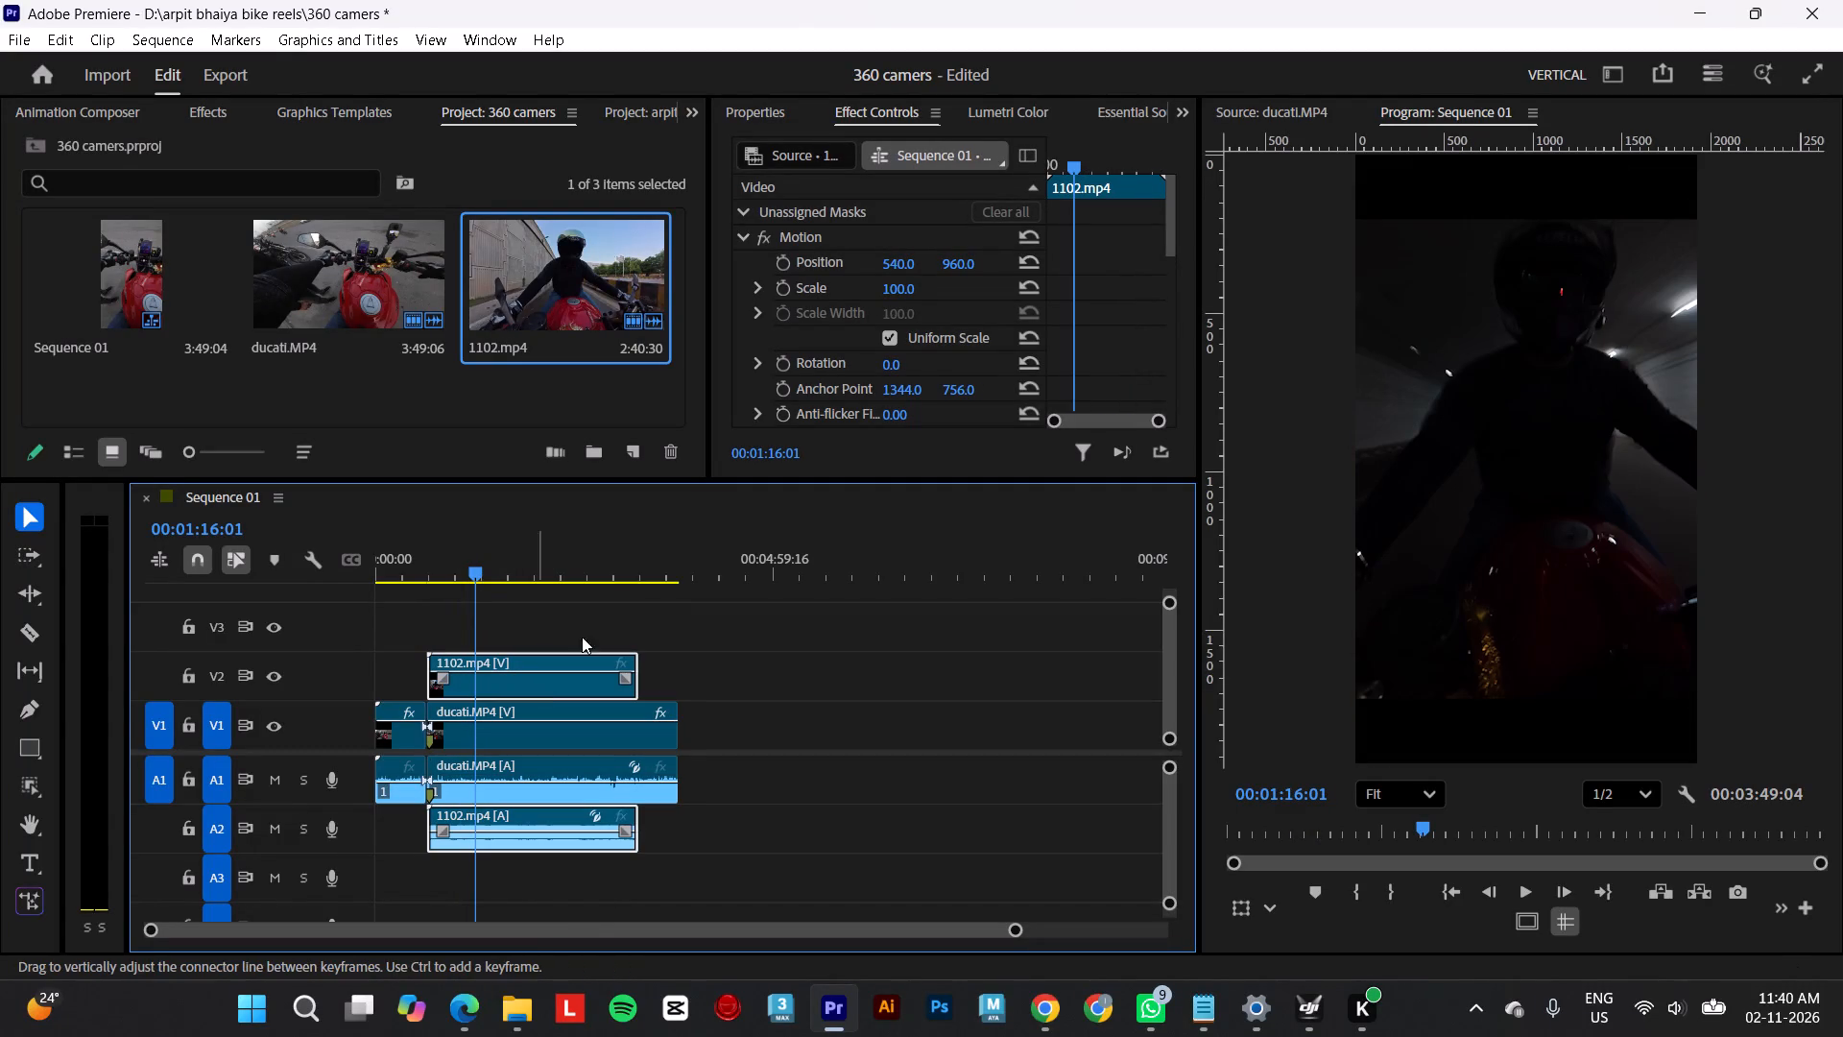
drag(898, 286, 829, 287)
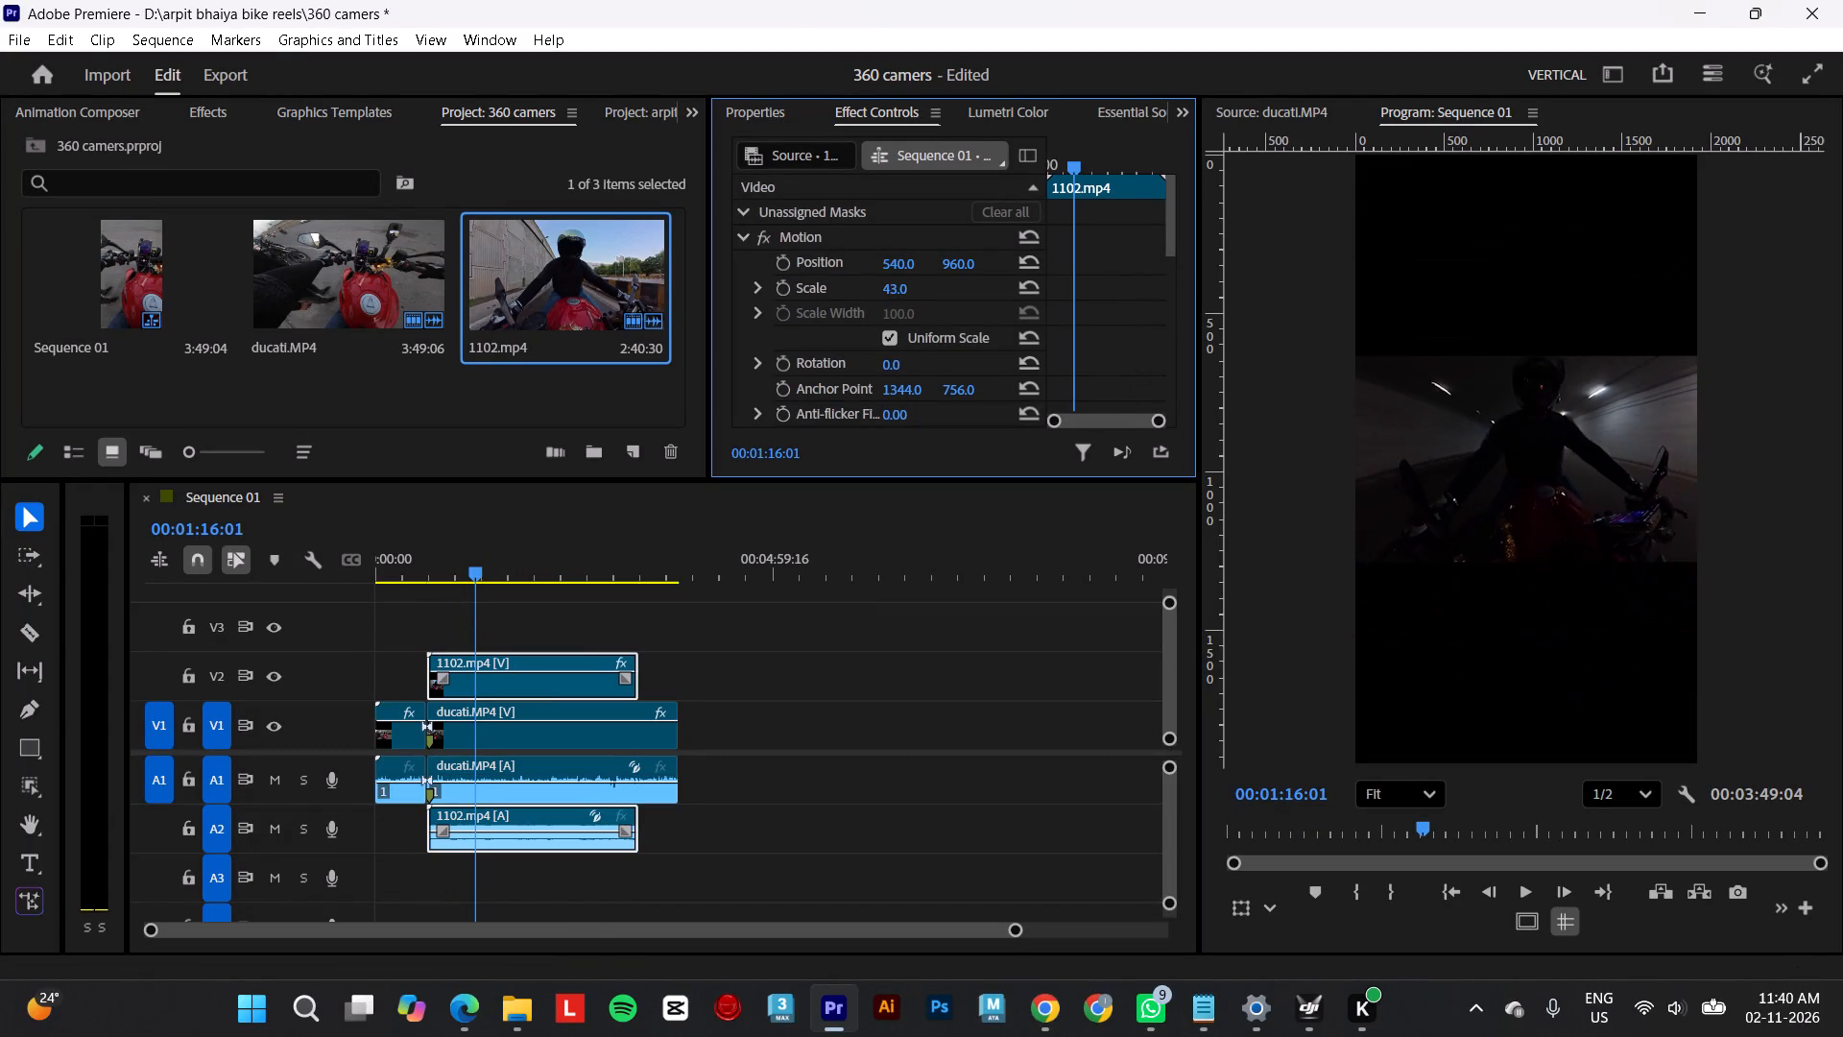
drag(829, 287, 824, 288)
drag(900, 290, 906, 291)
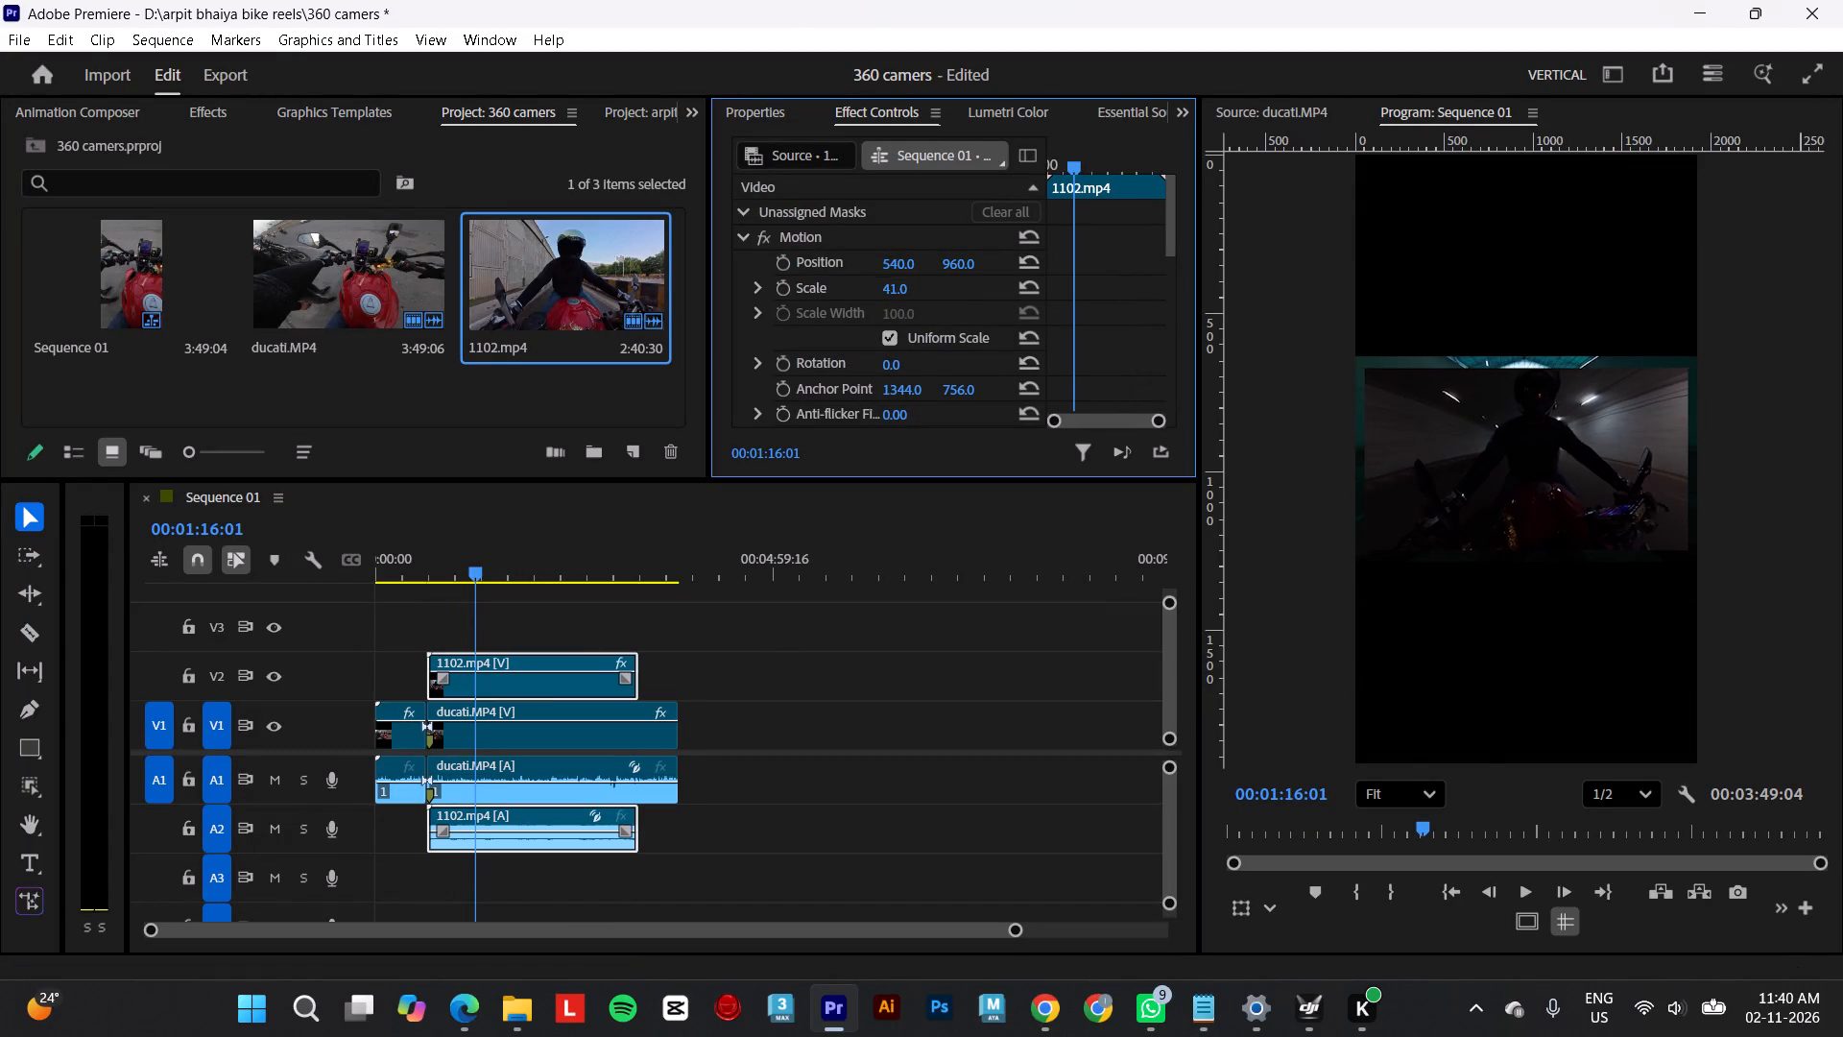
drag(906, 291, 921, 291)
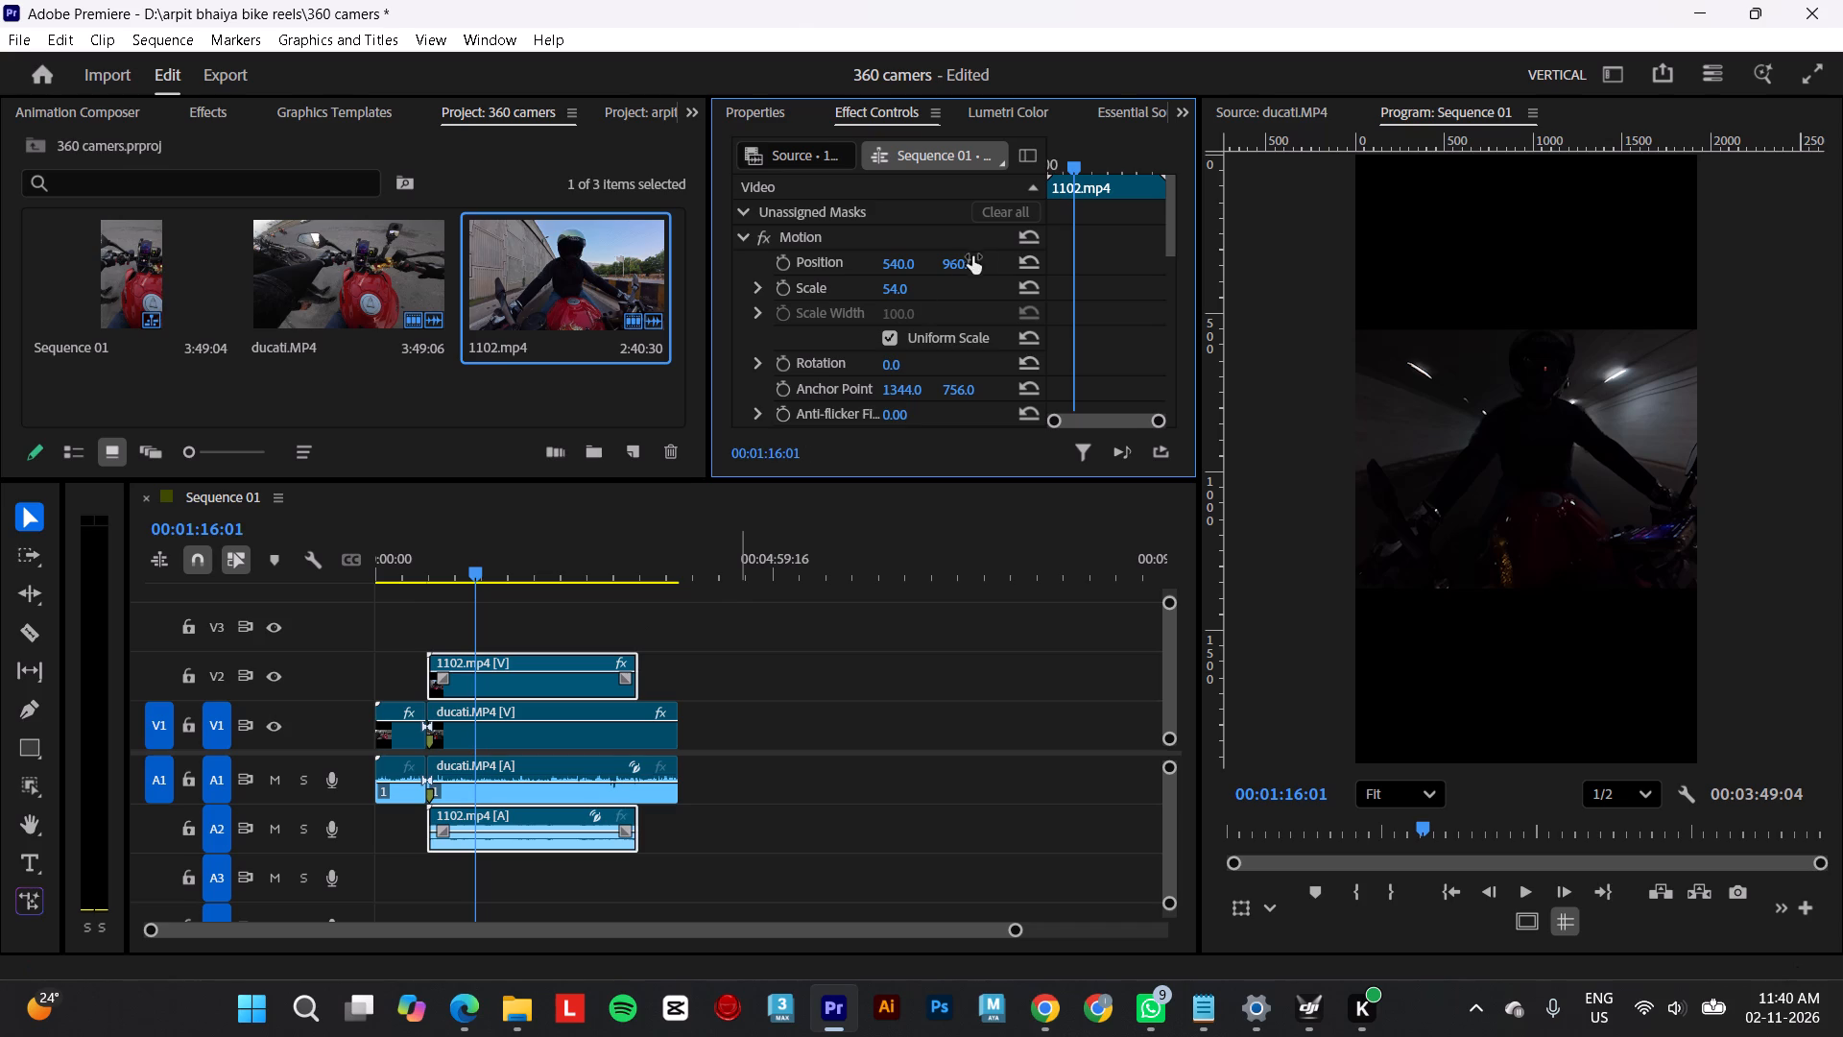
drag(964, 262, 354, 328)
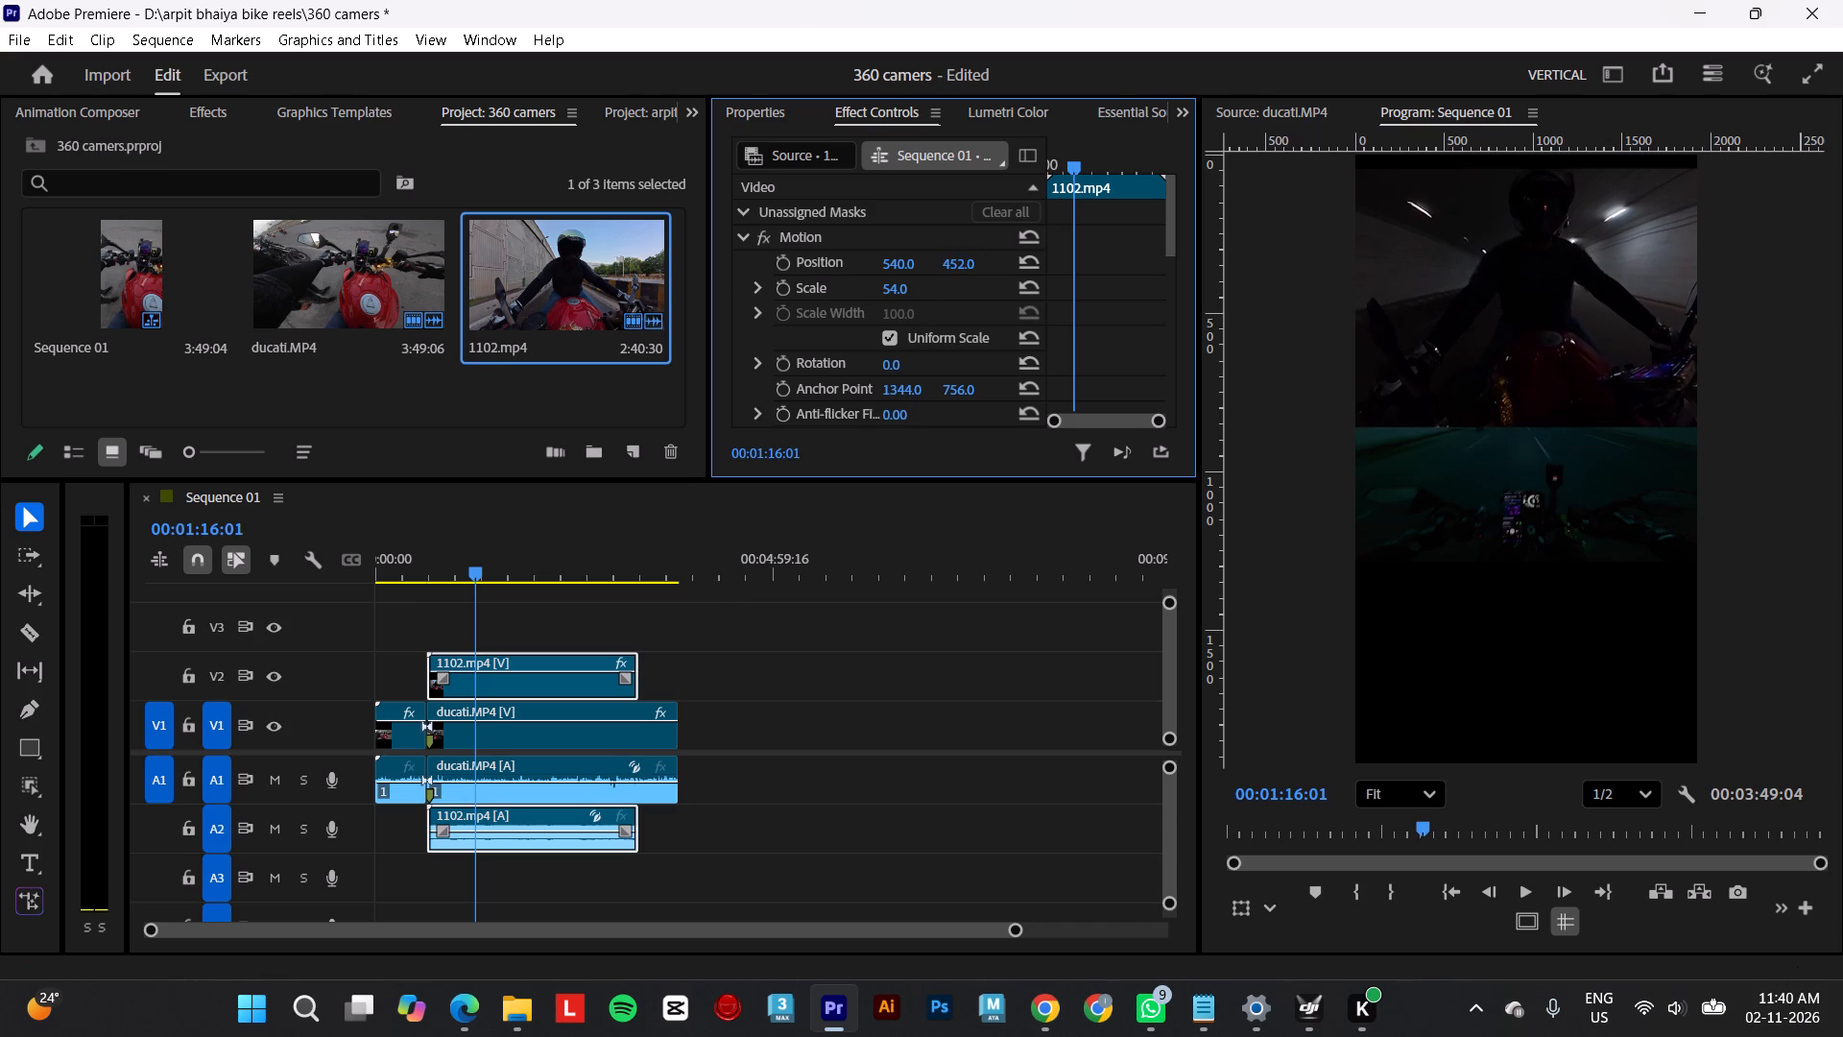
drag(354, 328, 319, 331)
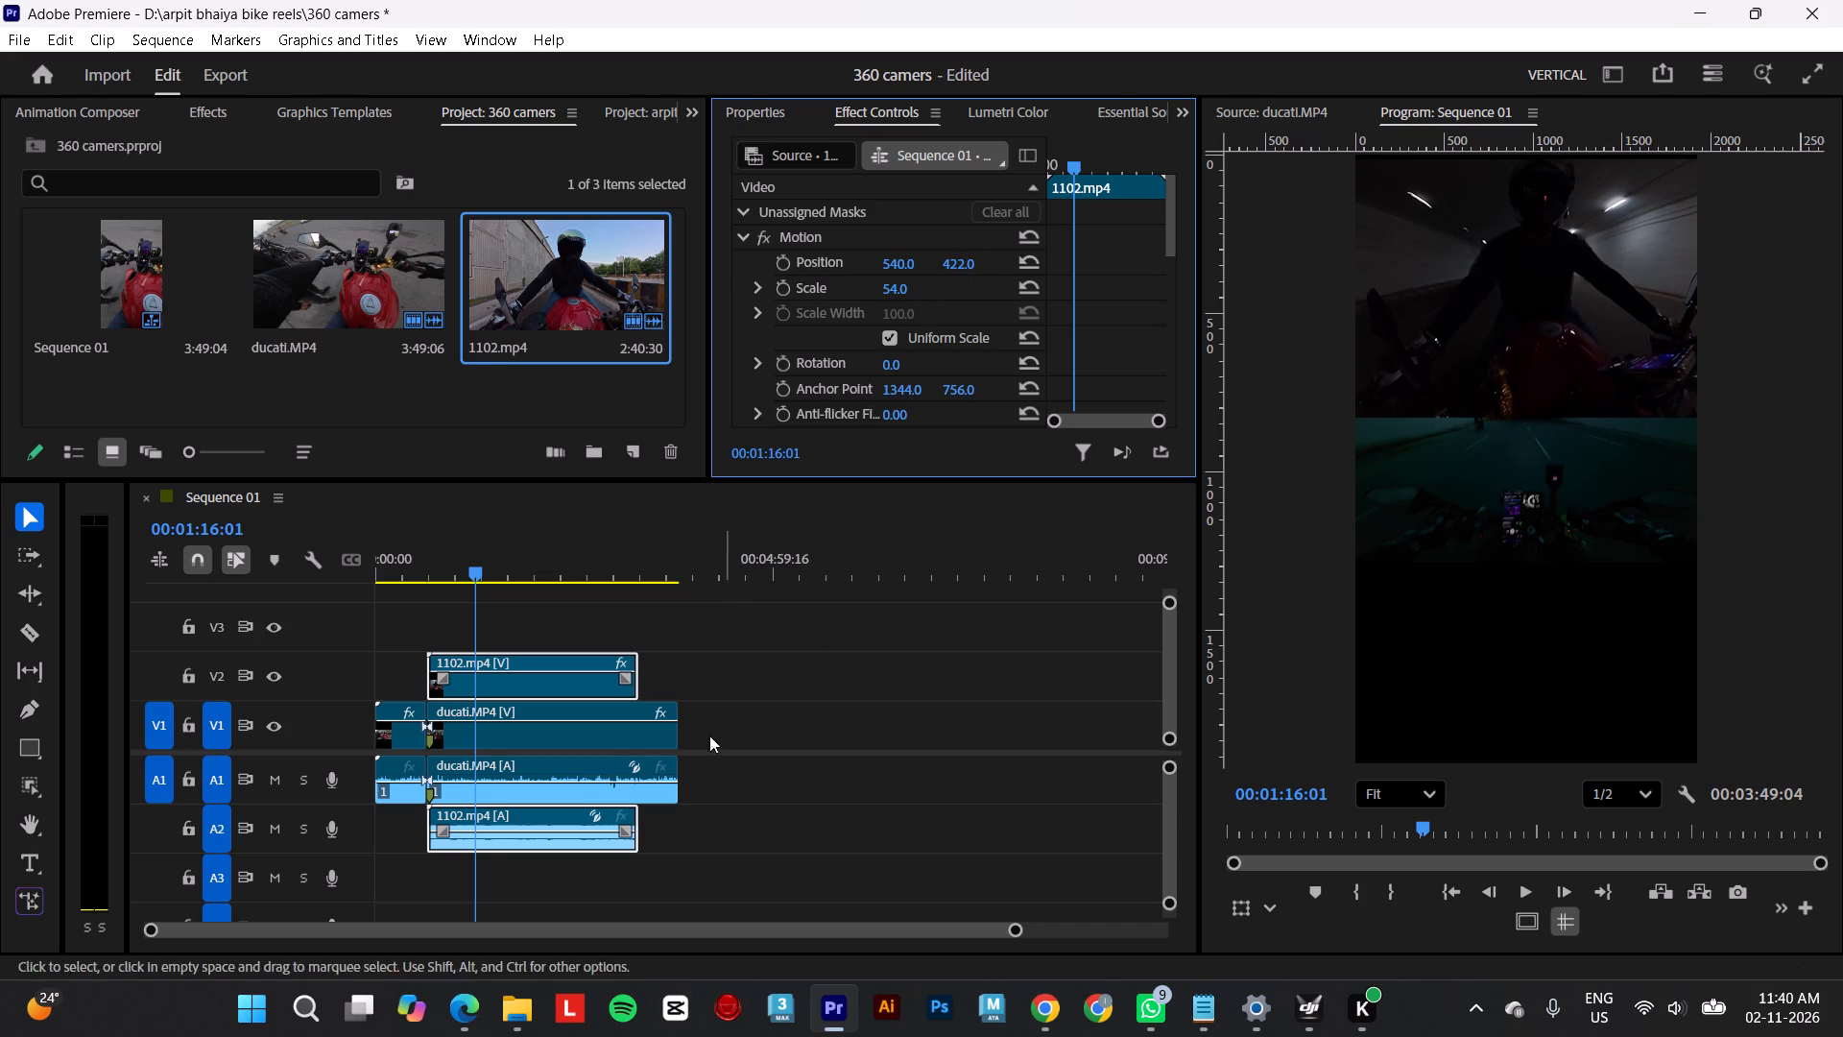
Fill the lower half of the frame with the second ducati.MP4 segment, at scale 44 and vertical position 1486.
click(586, 740)
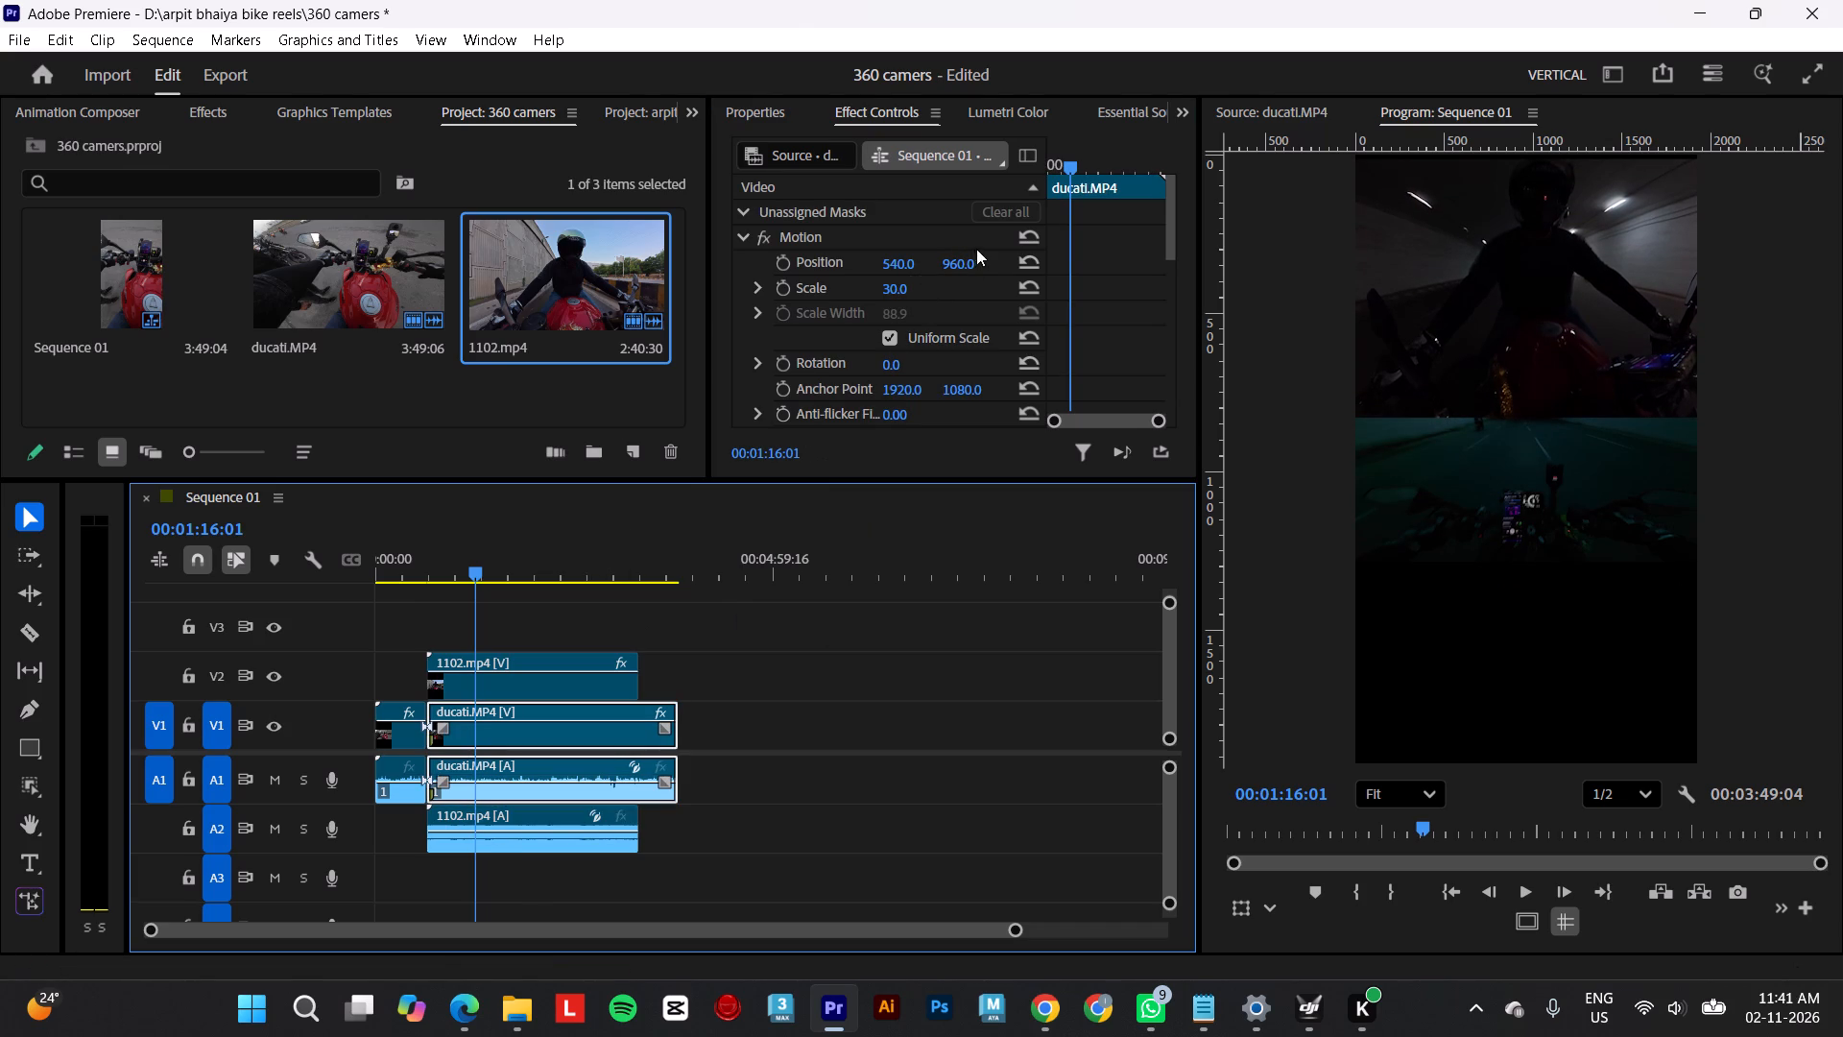
drag(961, 256, 1366, 224)
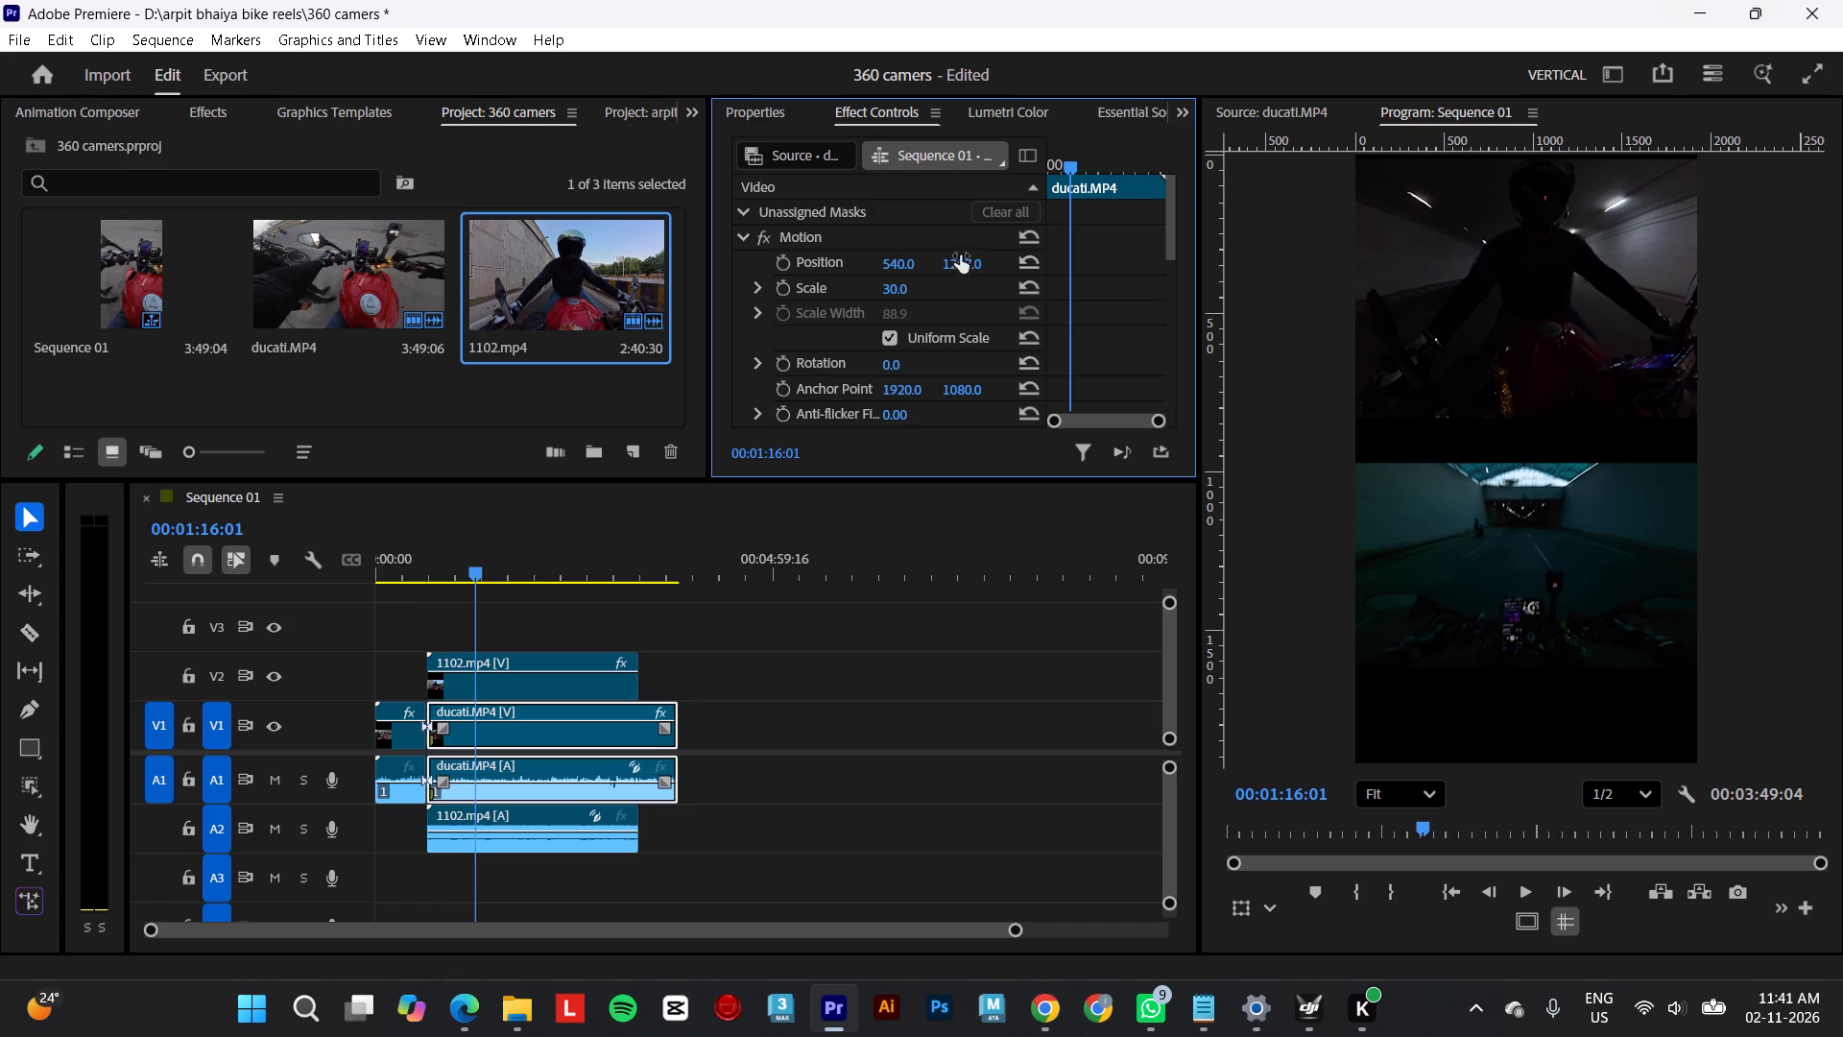
drag(898, 286, 914, 285)
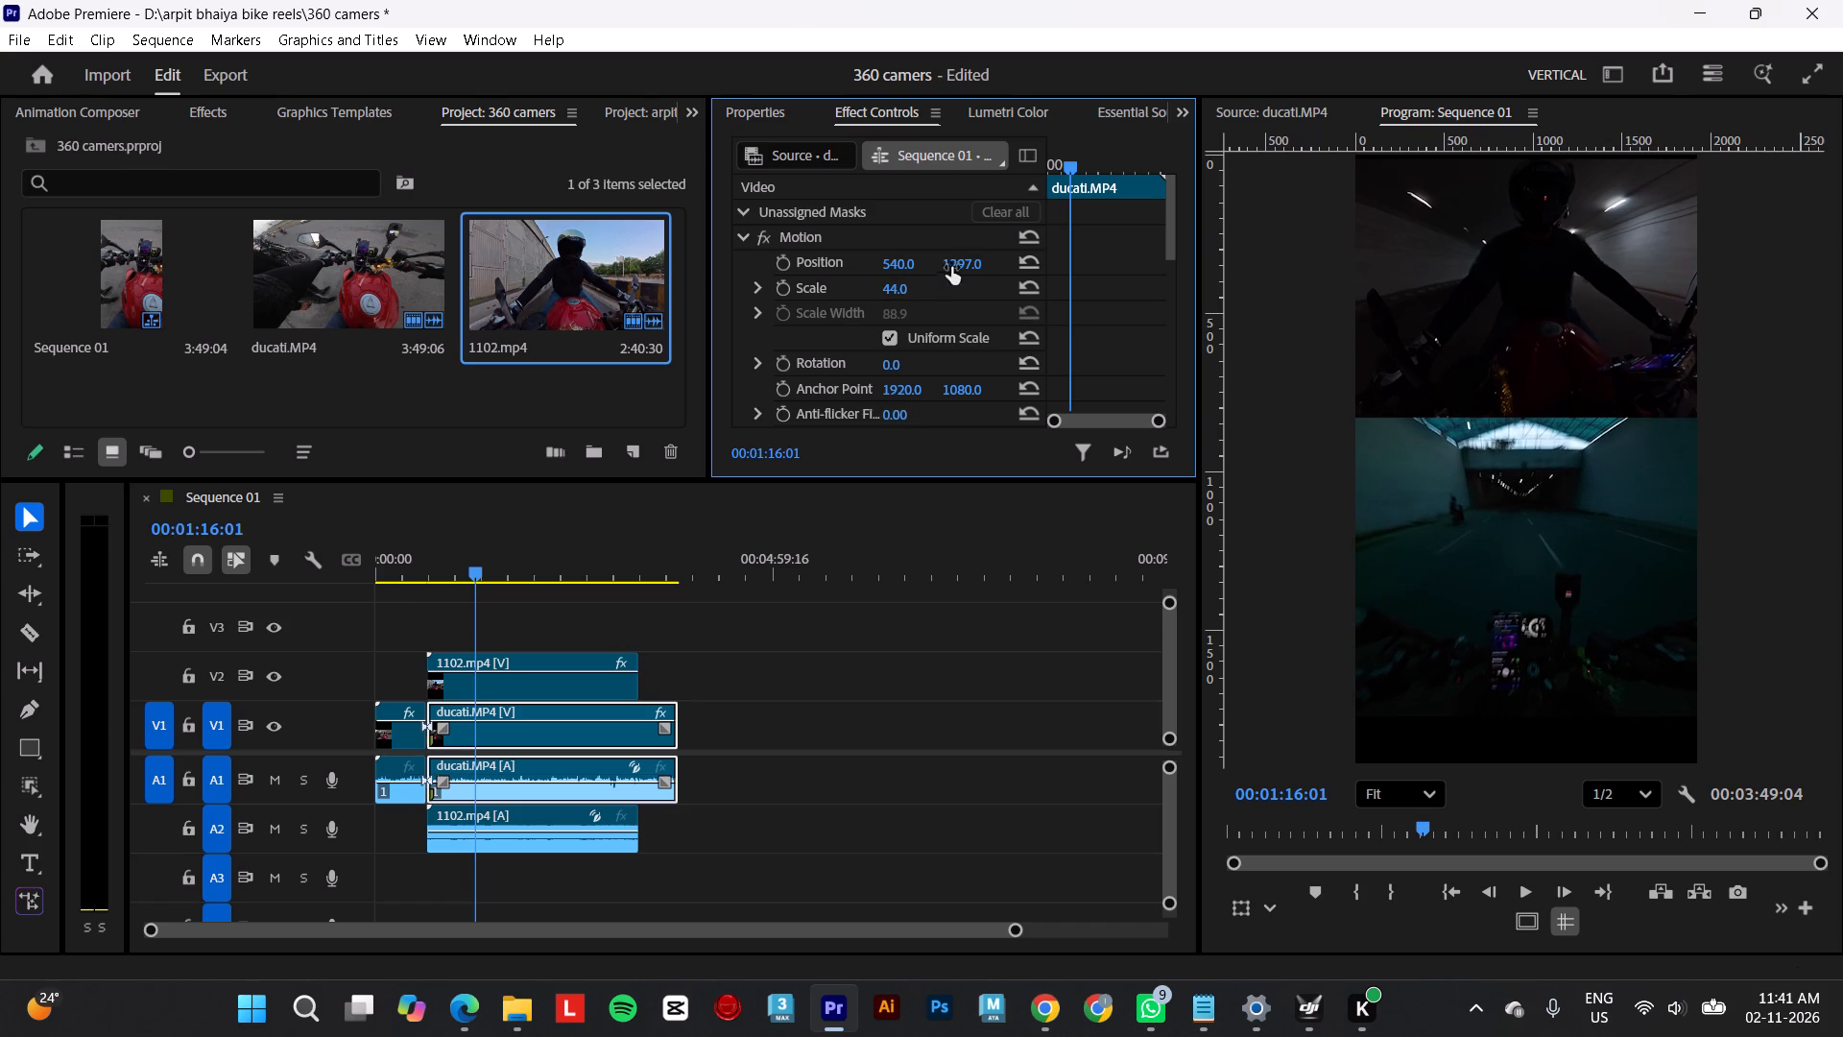
drag(962, 258, 1303, 221)
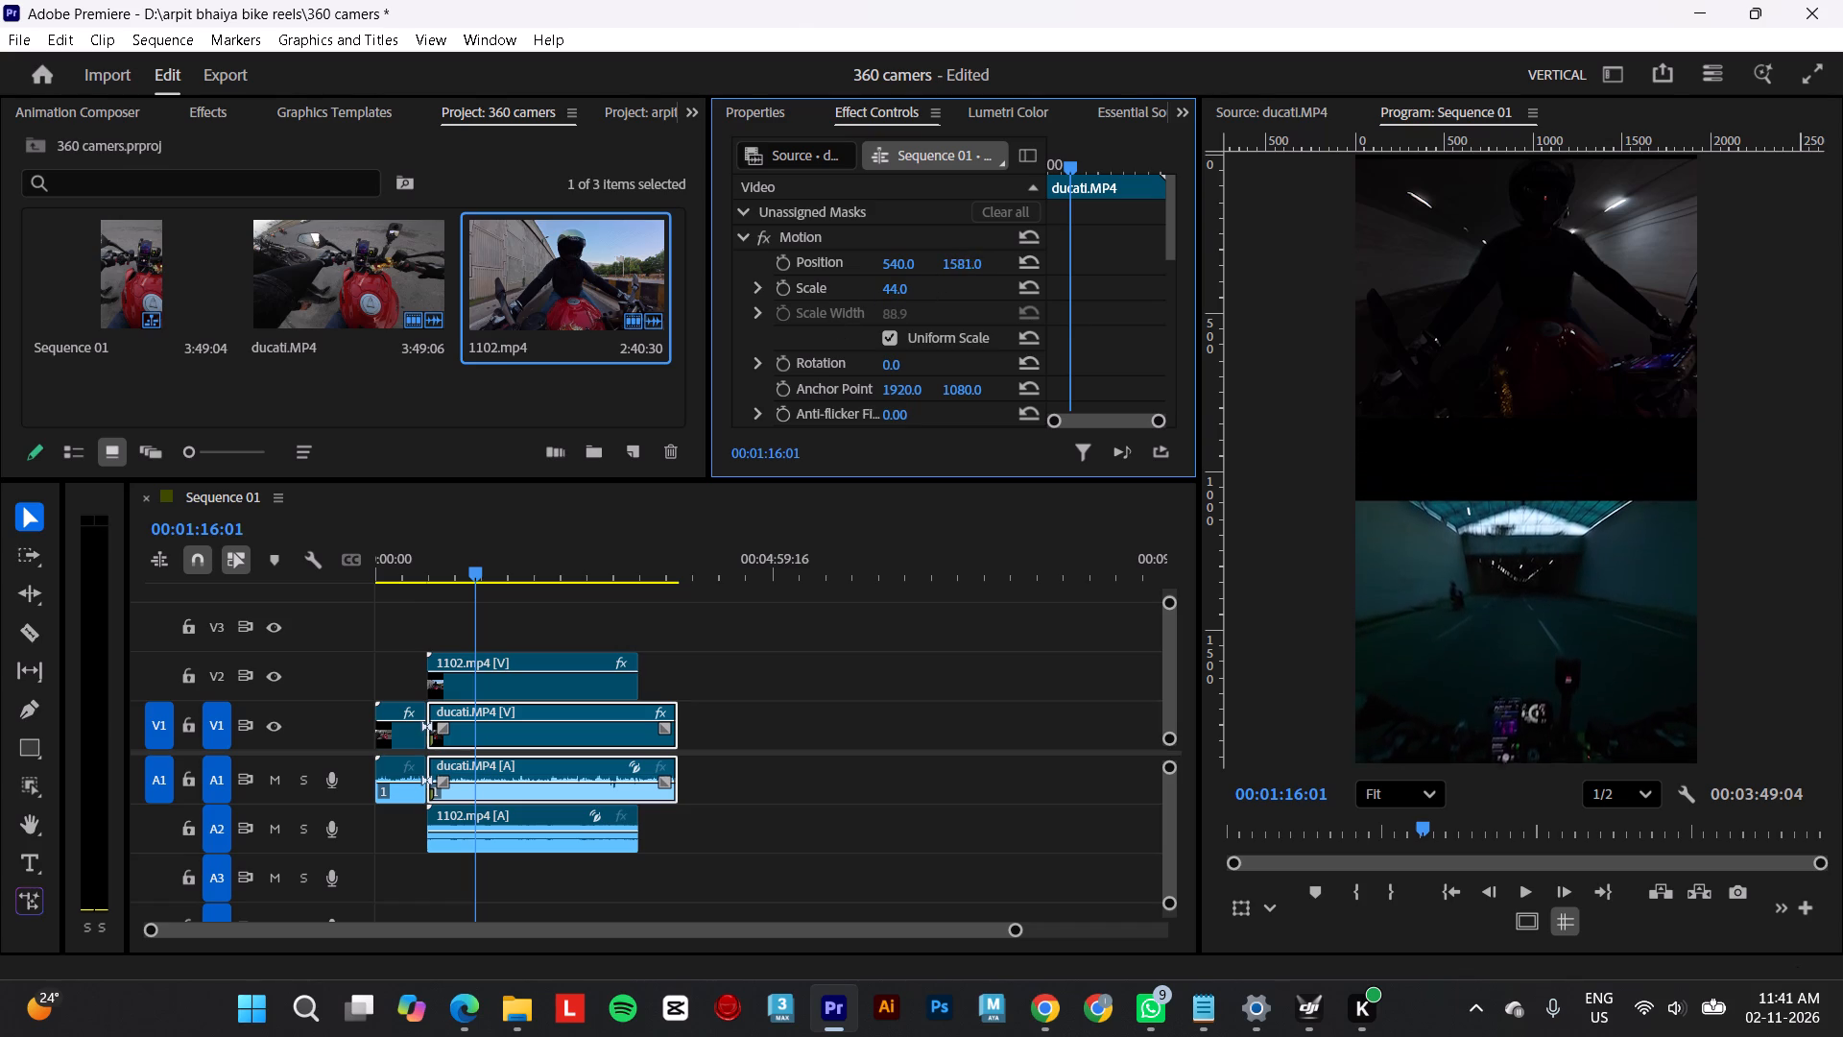
drag(1303, 221, 1161, 221)
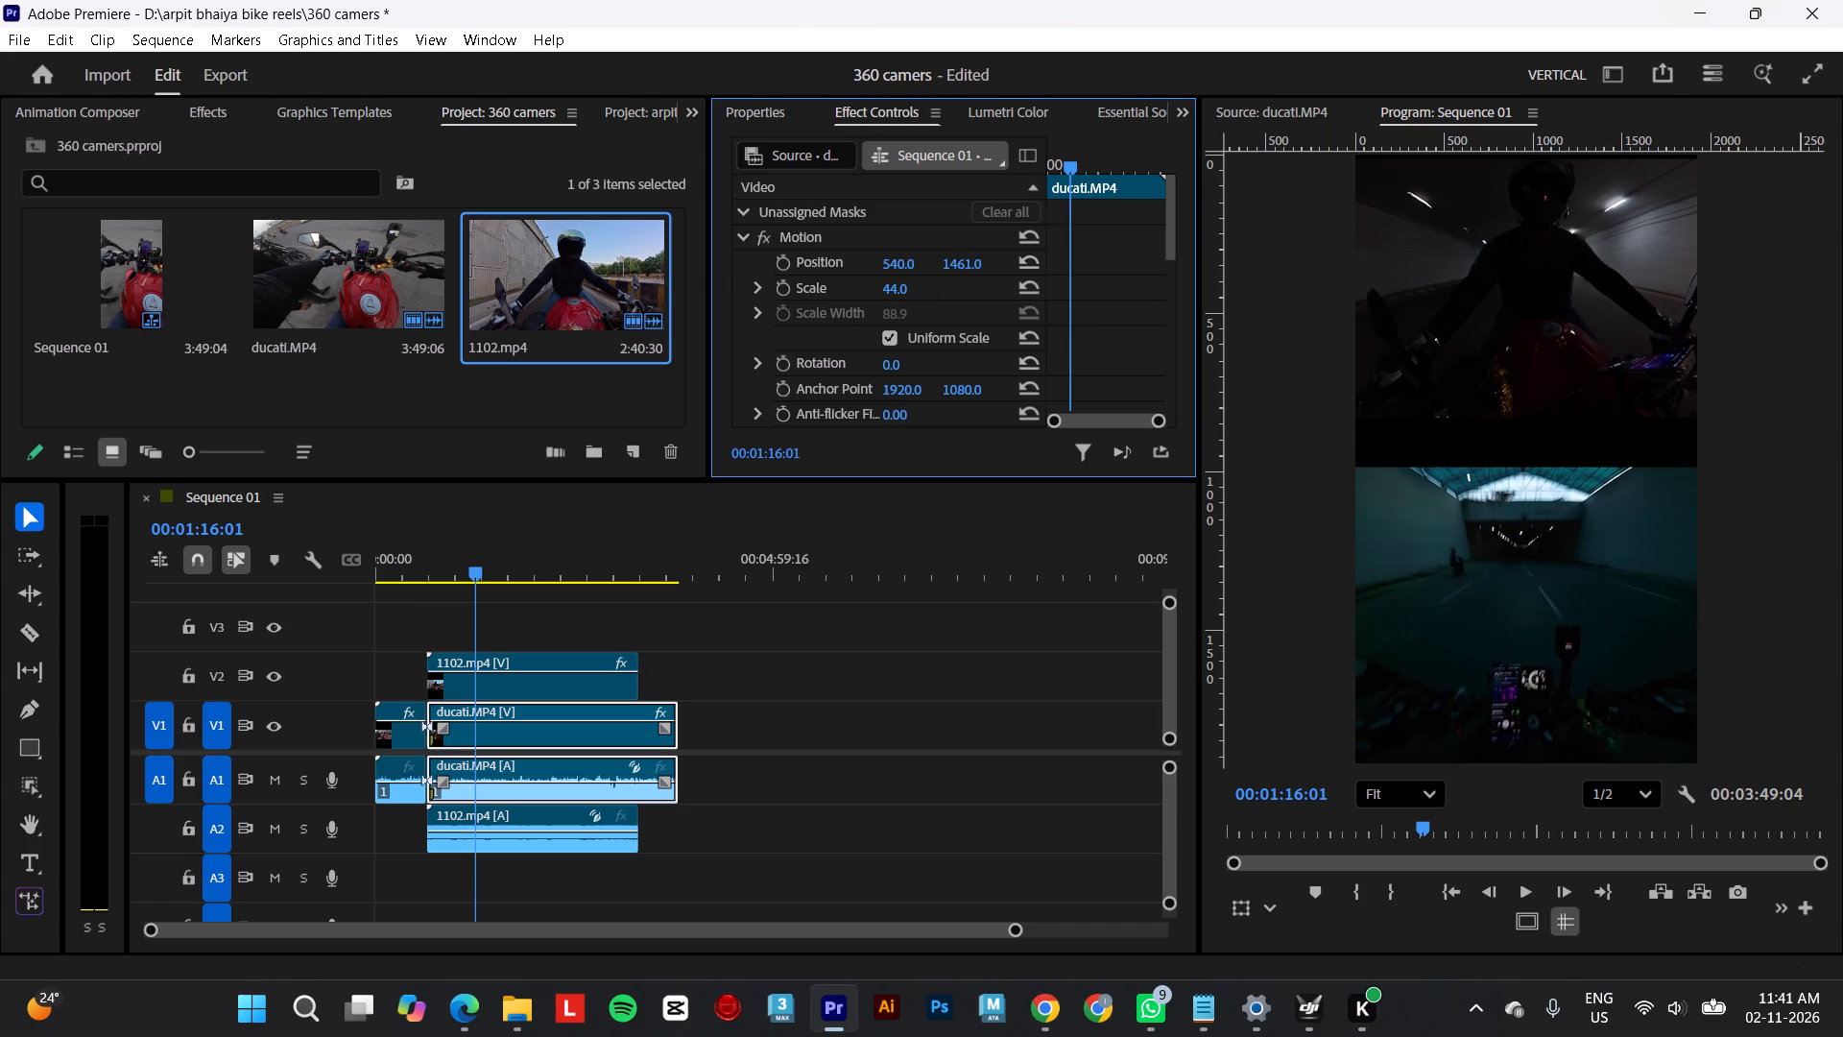
drag(1161, 221, 1191, 221)
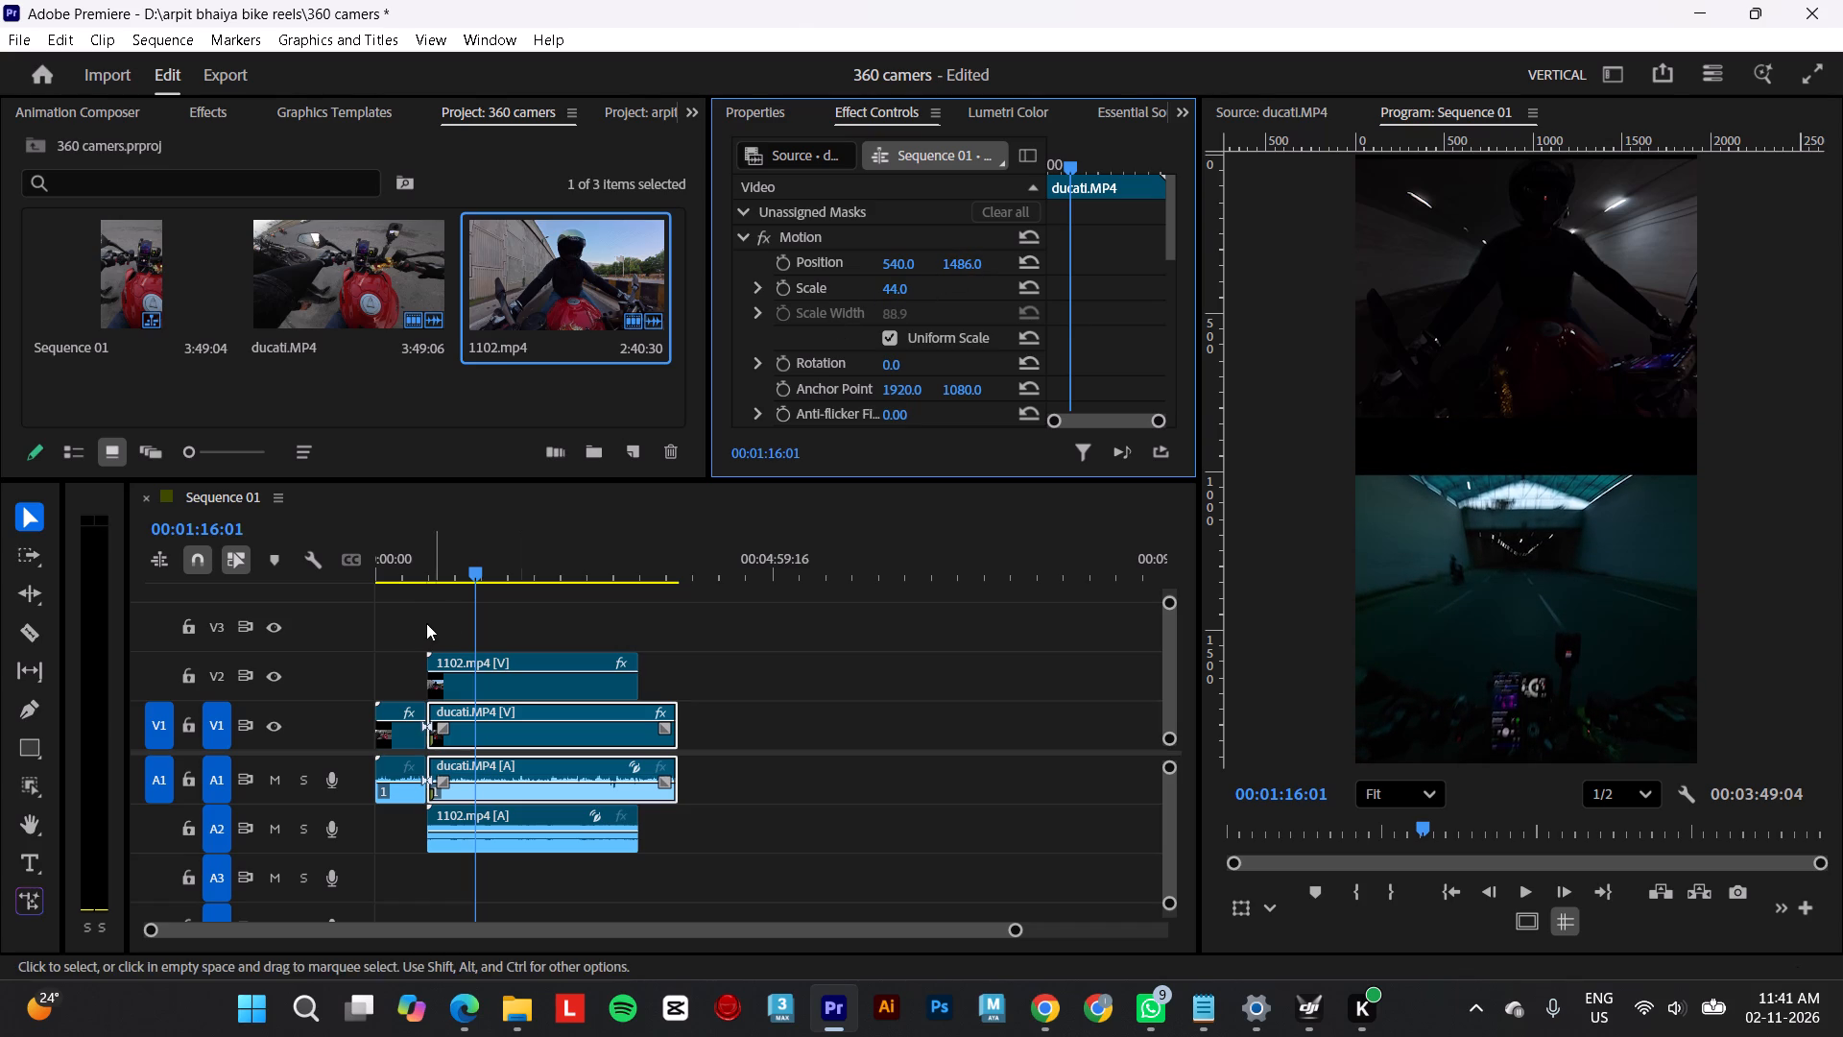
Fill the upper half of the frame with 1102.mp4, at scale 65 and vertical position 483.
click(506, 673)
click(904, 283)
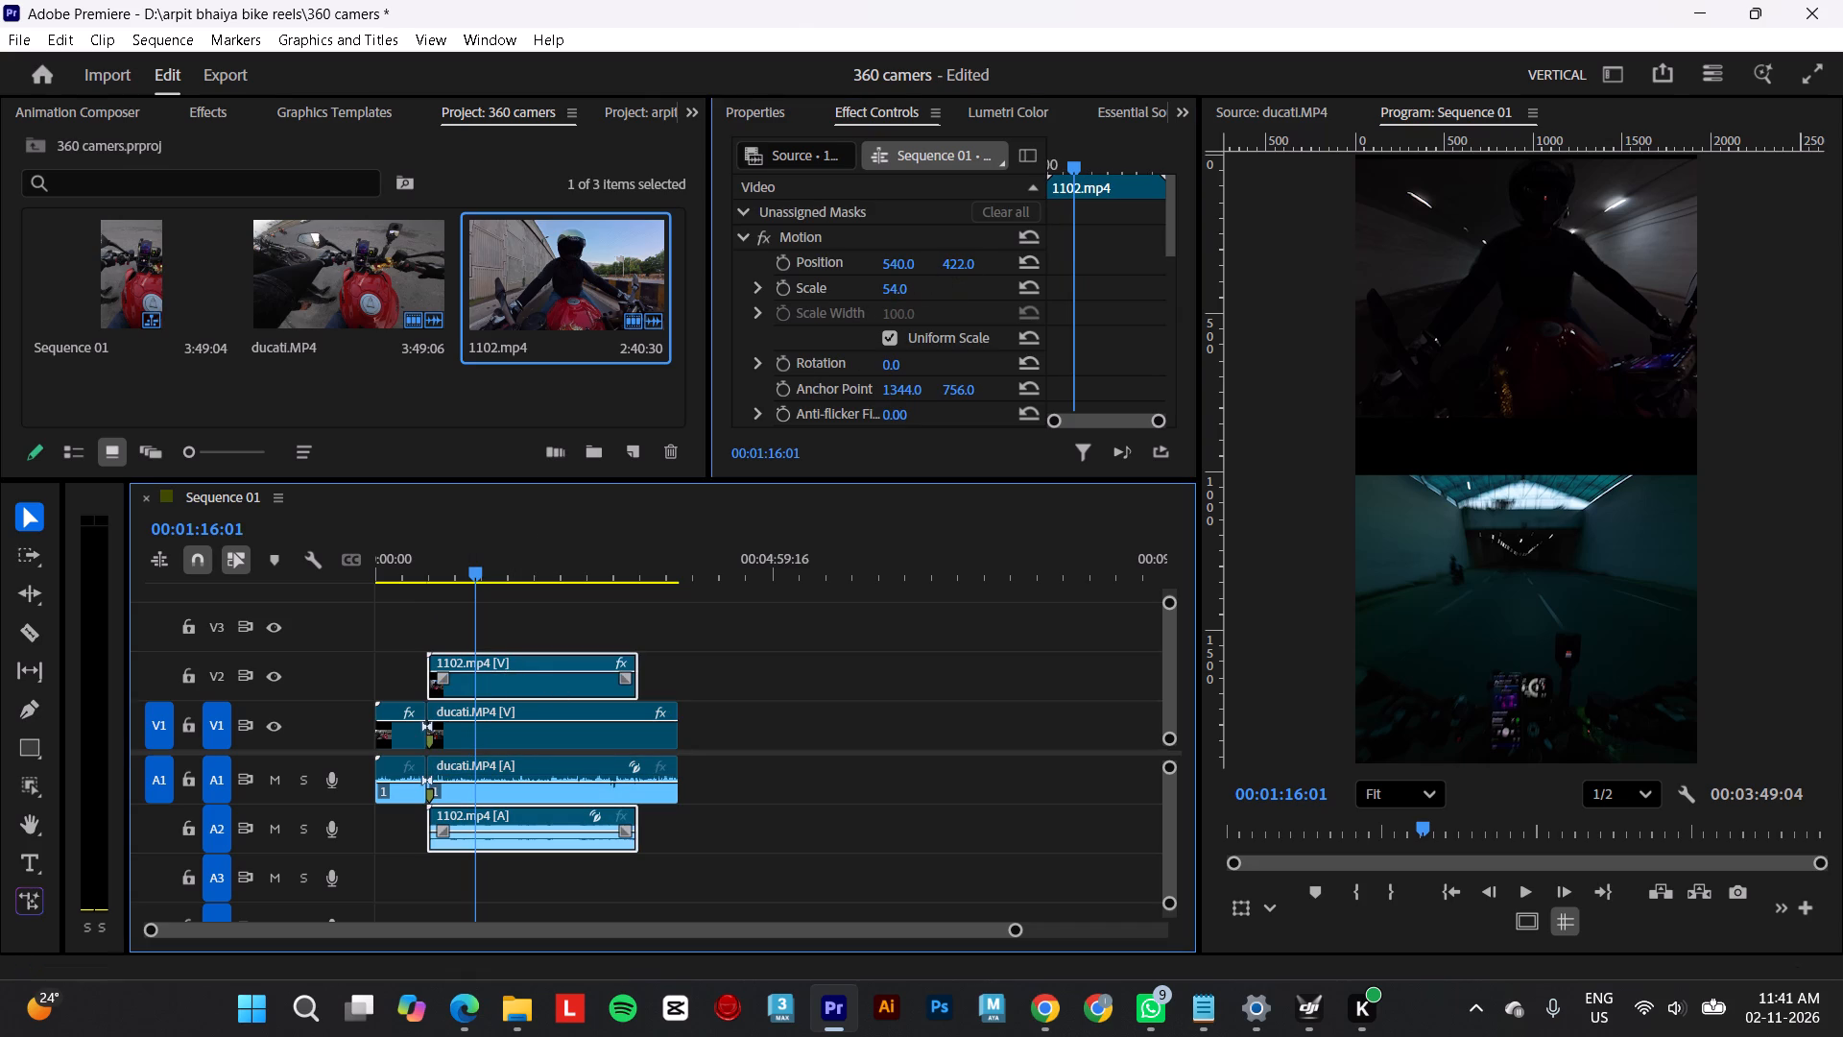
drag(954, 264, 1153, 249)
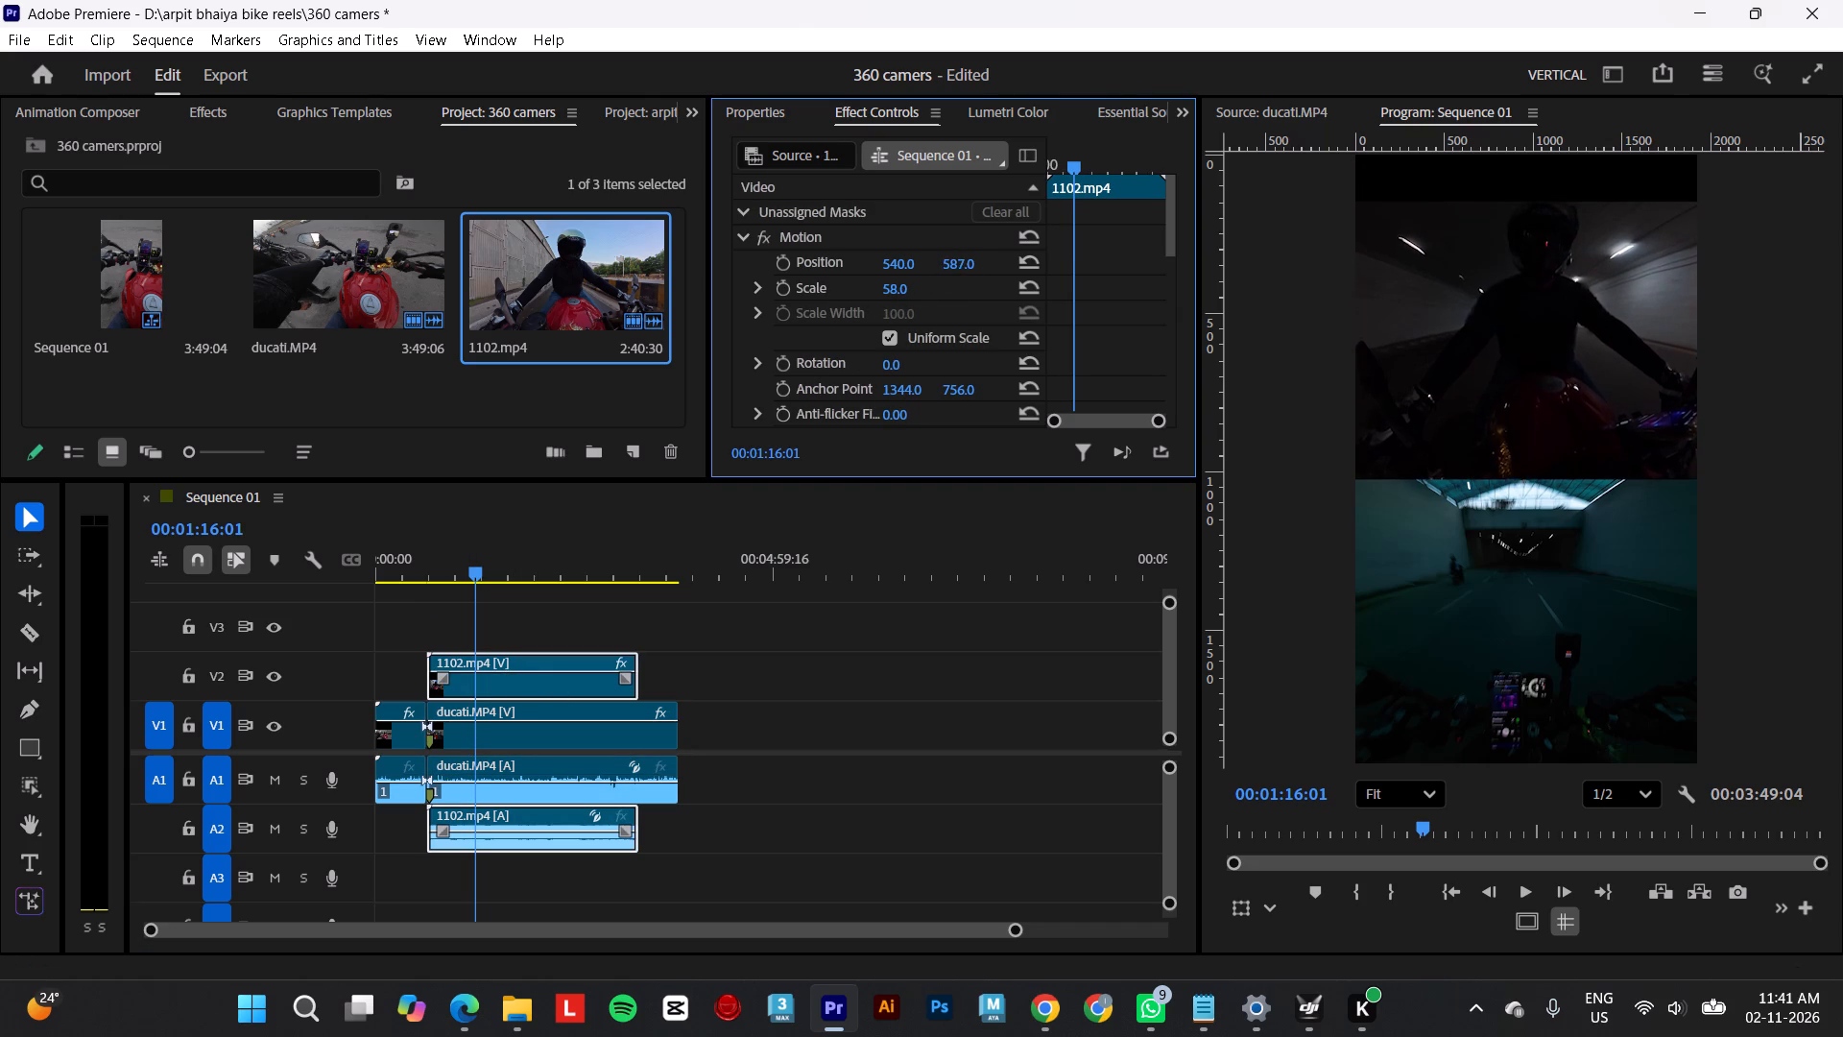
drag(1153, 249, 936, 254)
drag(896, 288, 902, 288)
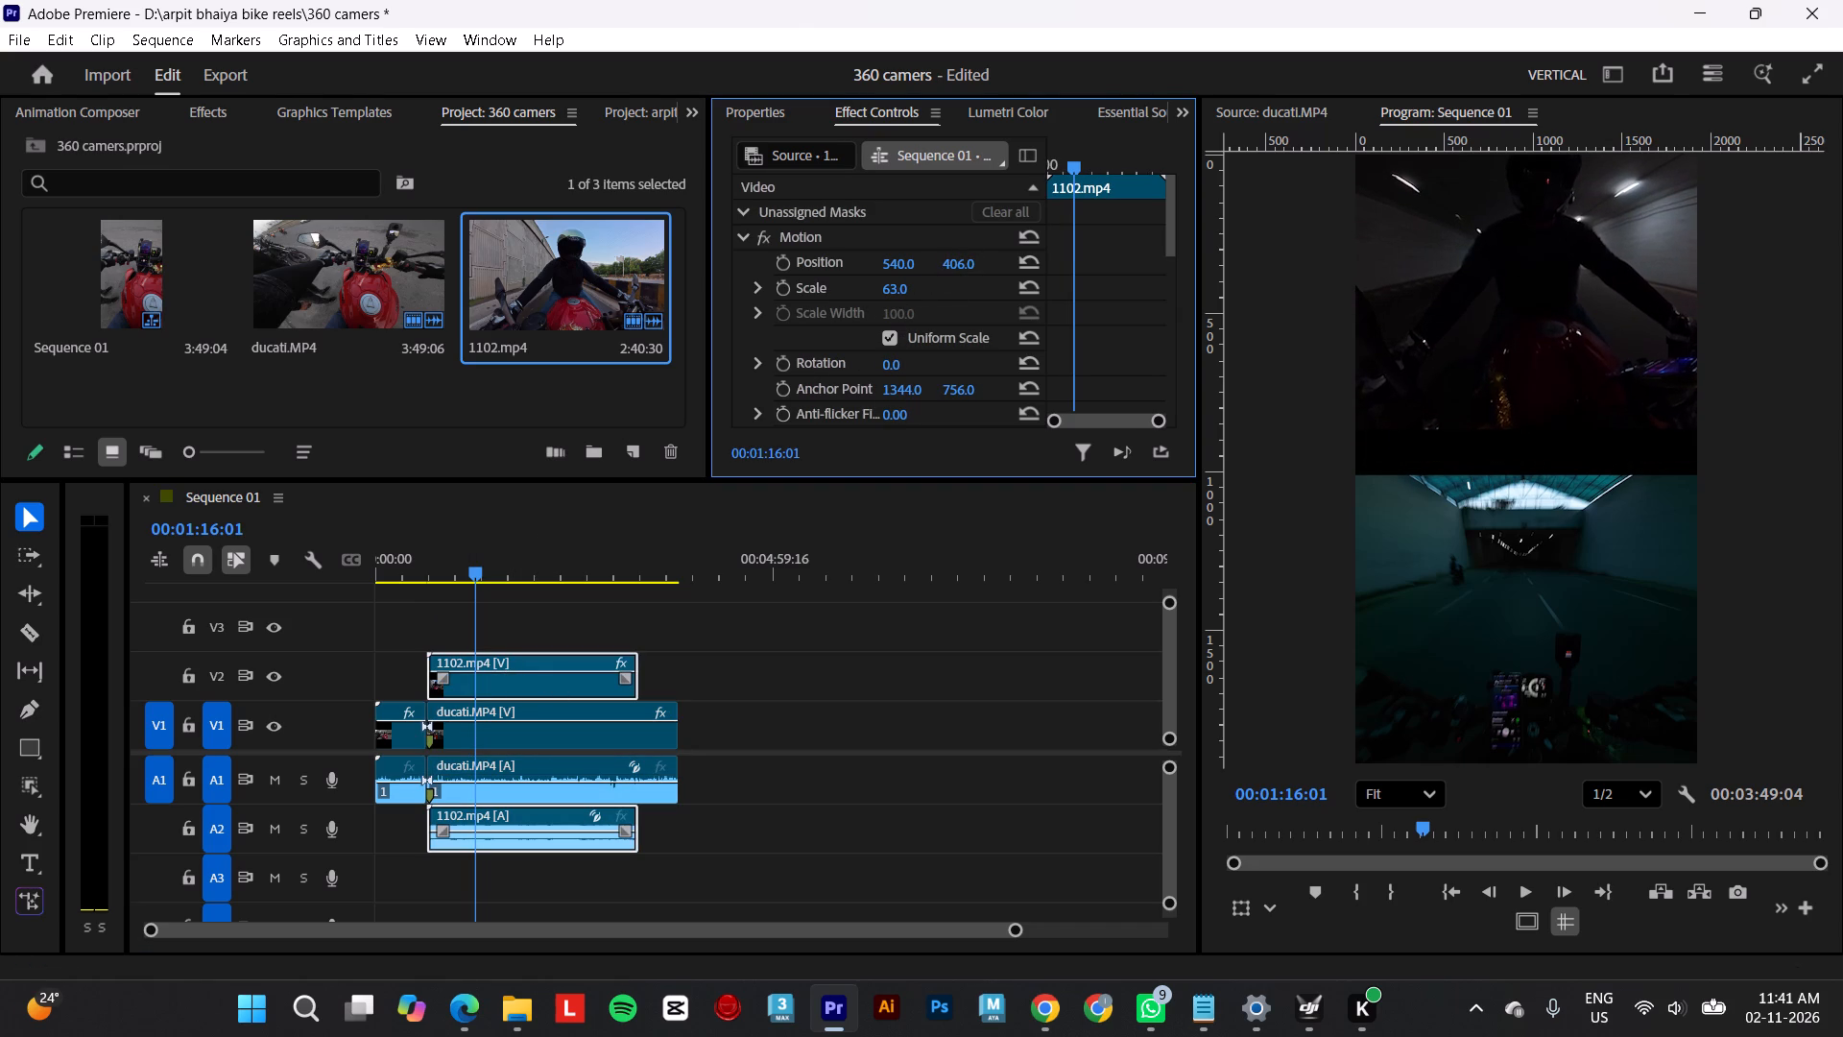
drag(902, 288, 904, 288)
drag(959, 265, 1126, 260)
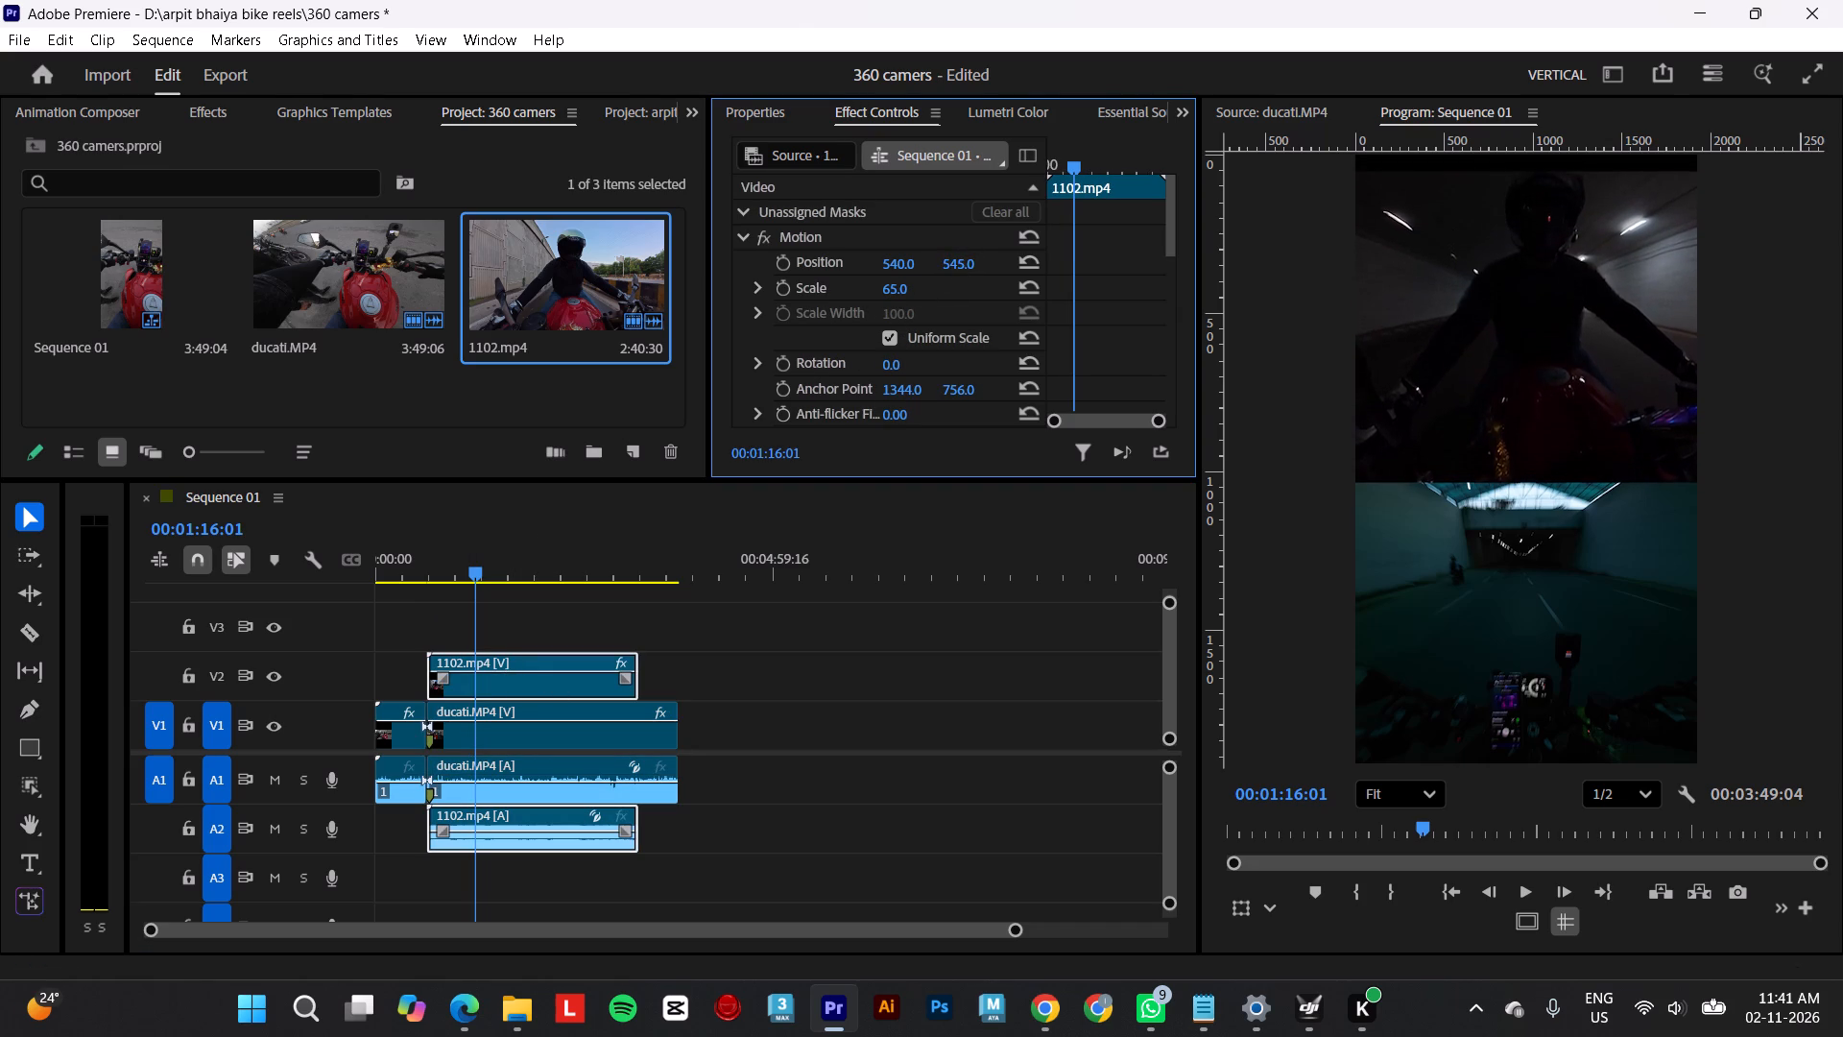
drag(1126, 260, 1052, 260)
Play the split-screen section from 00:01:16:01 and step back frame by frame from 00:01:36:07 to compare the timing of both clips.
key(space)
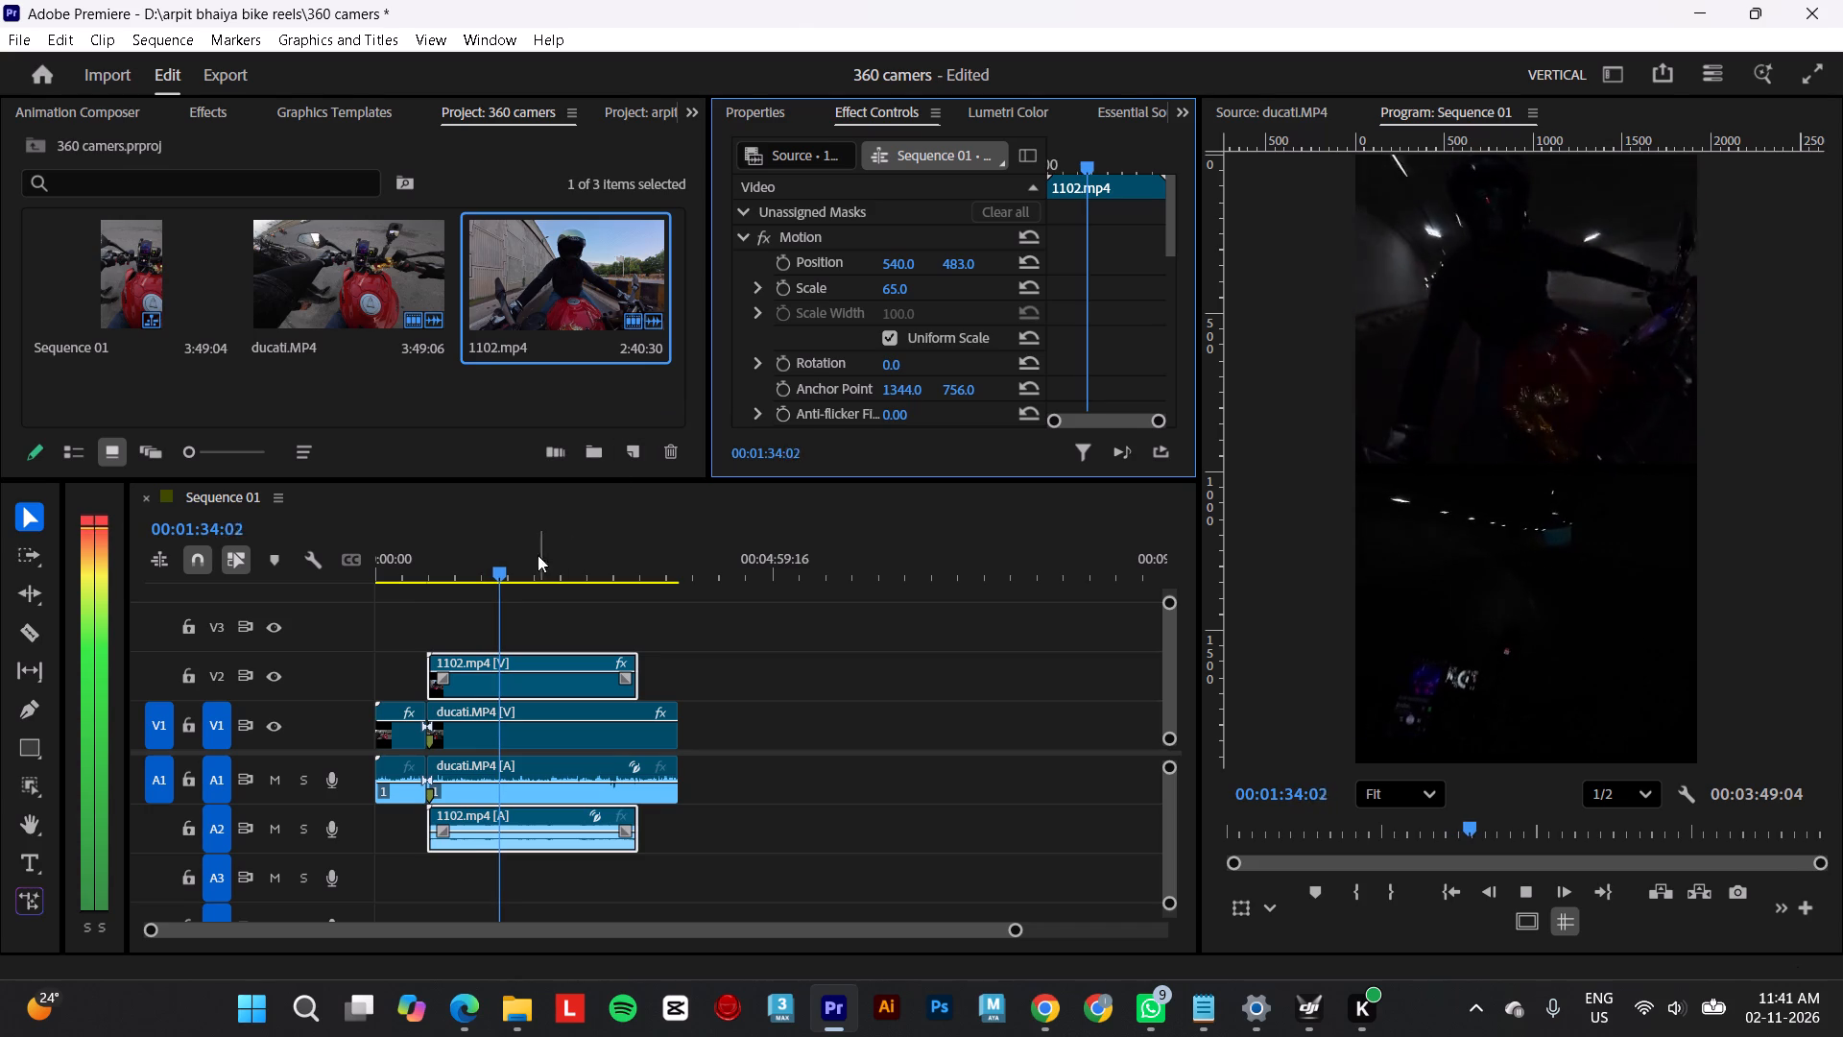
drag(508, 565, 517, 565)
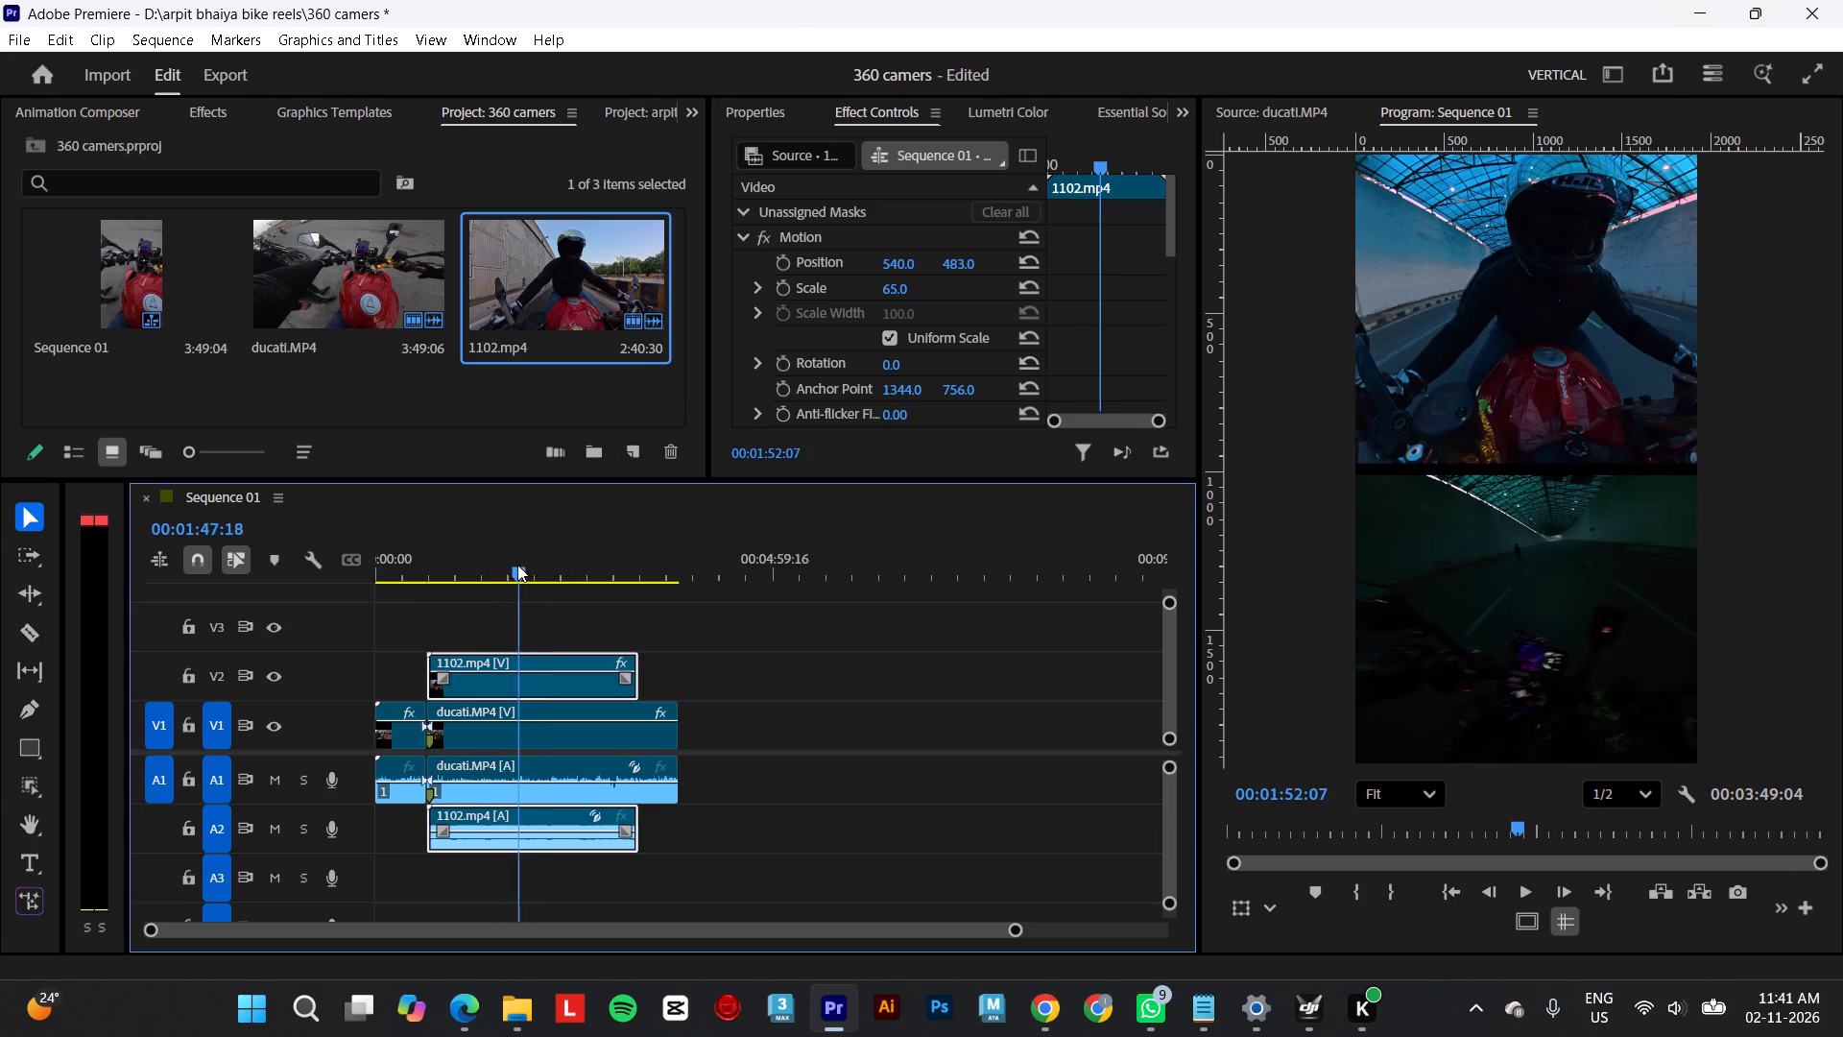
drag(517, 565, 498, 565)
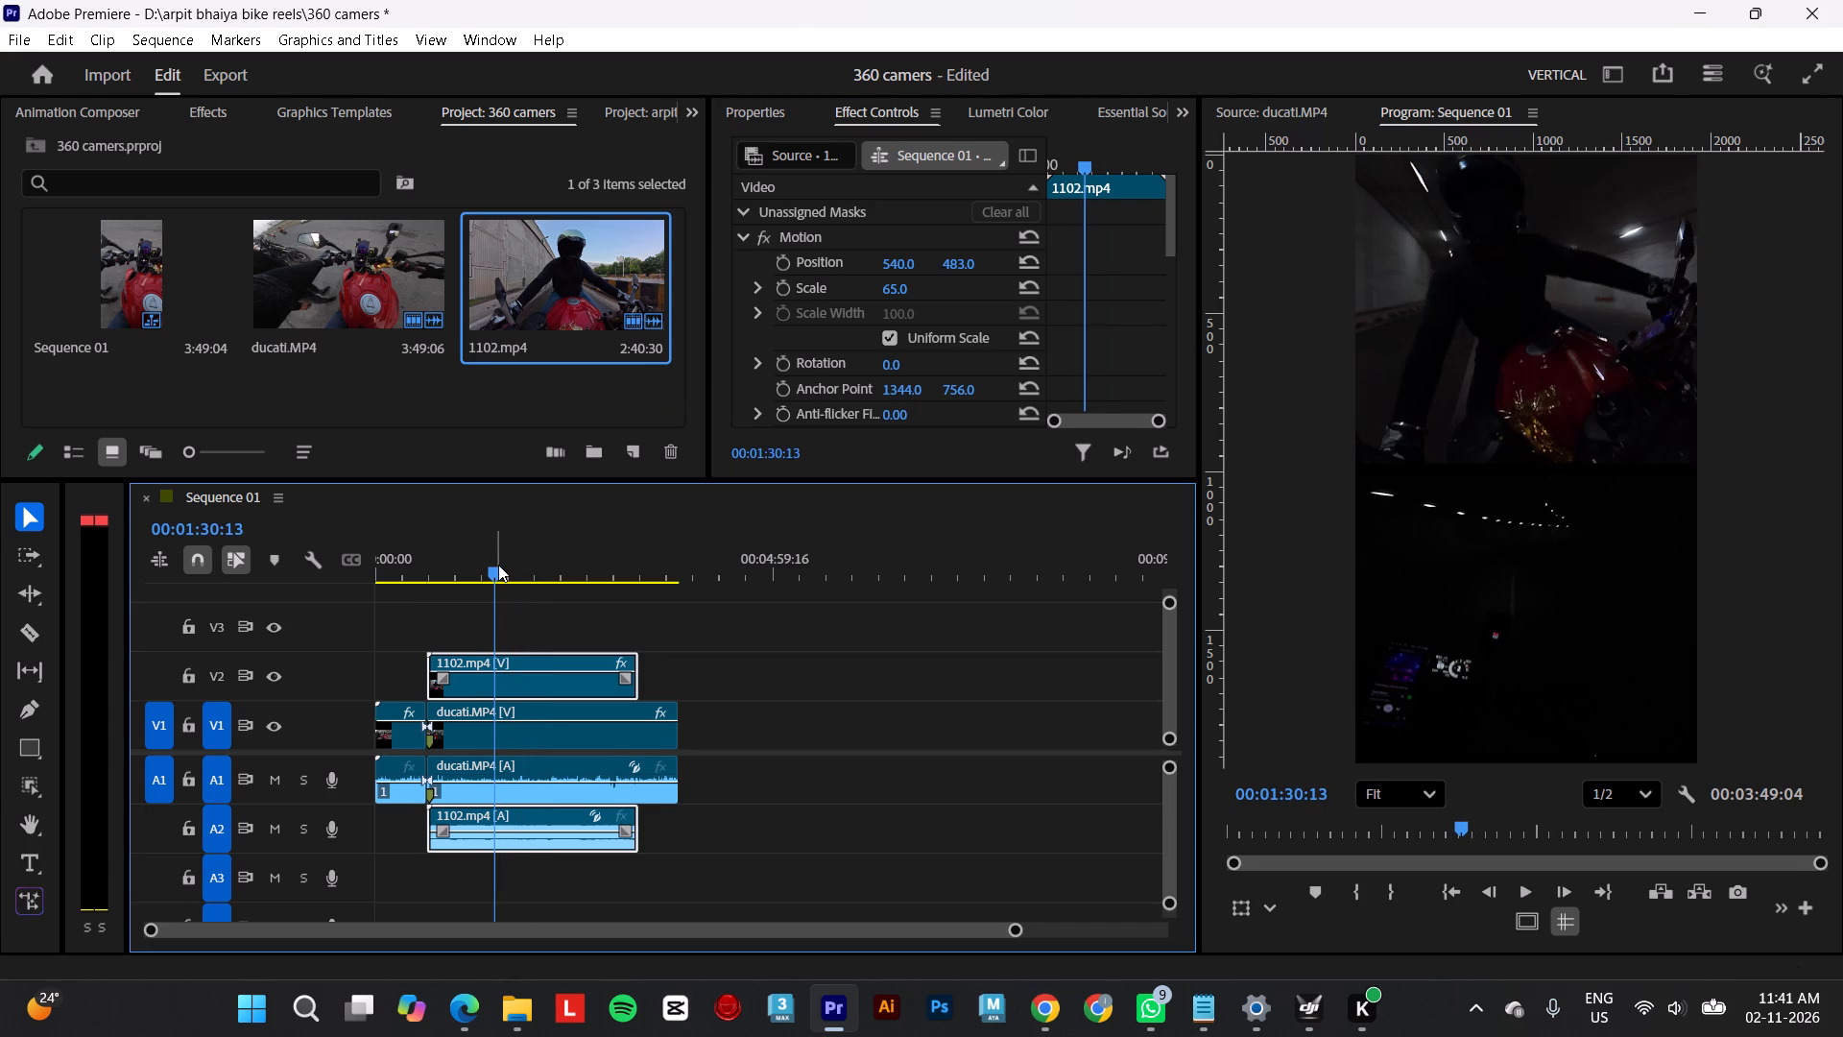
key(space)
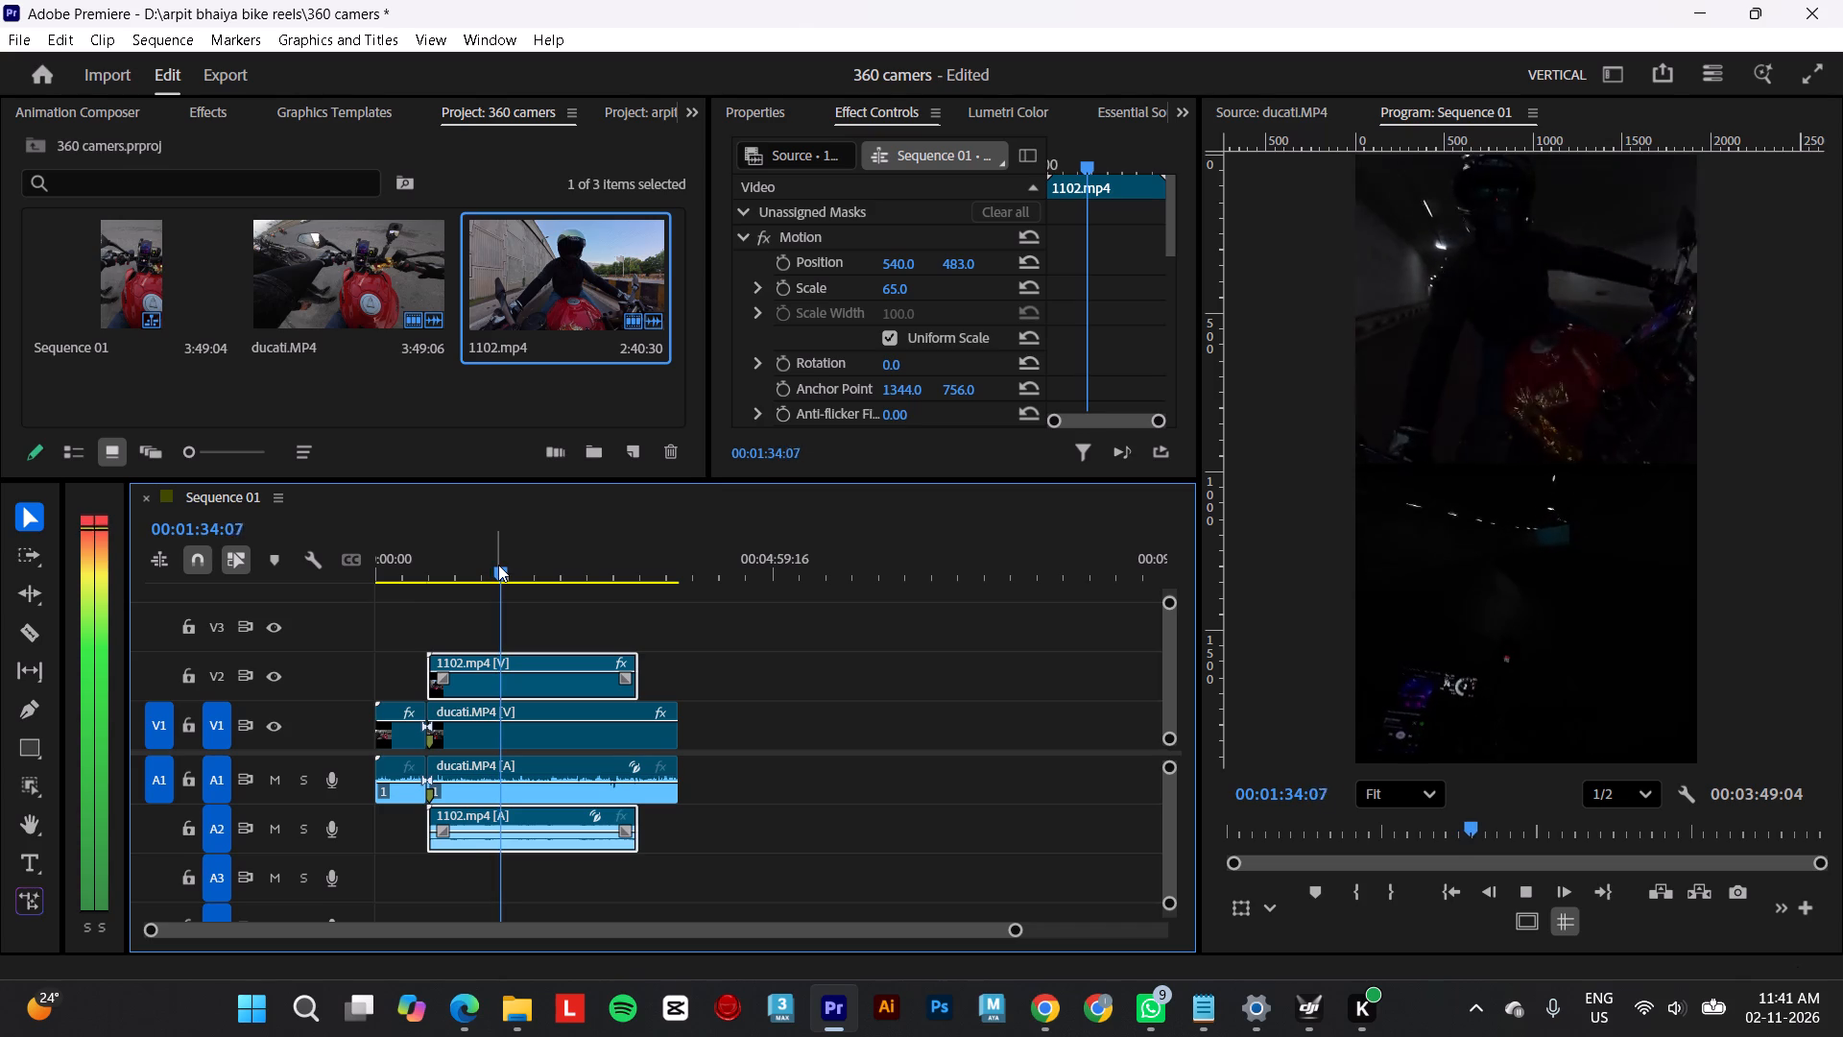
key(space)
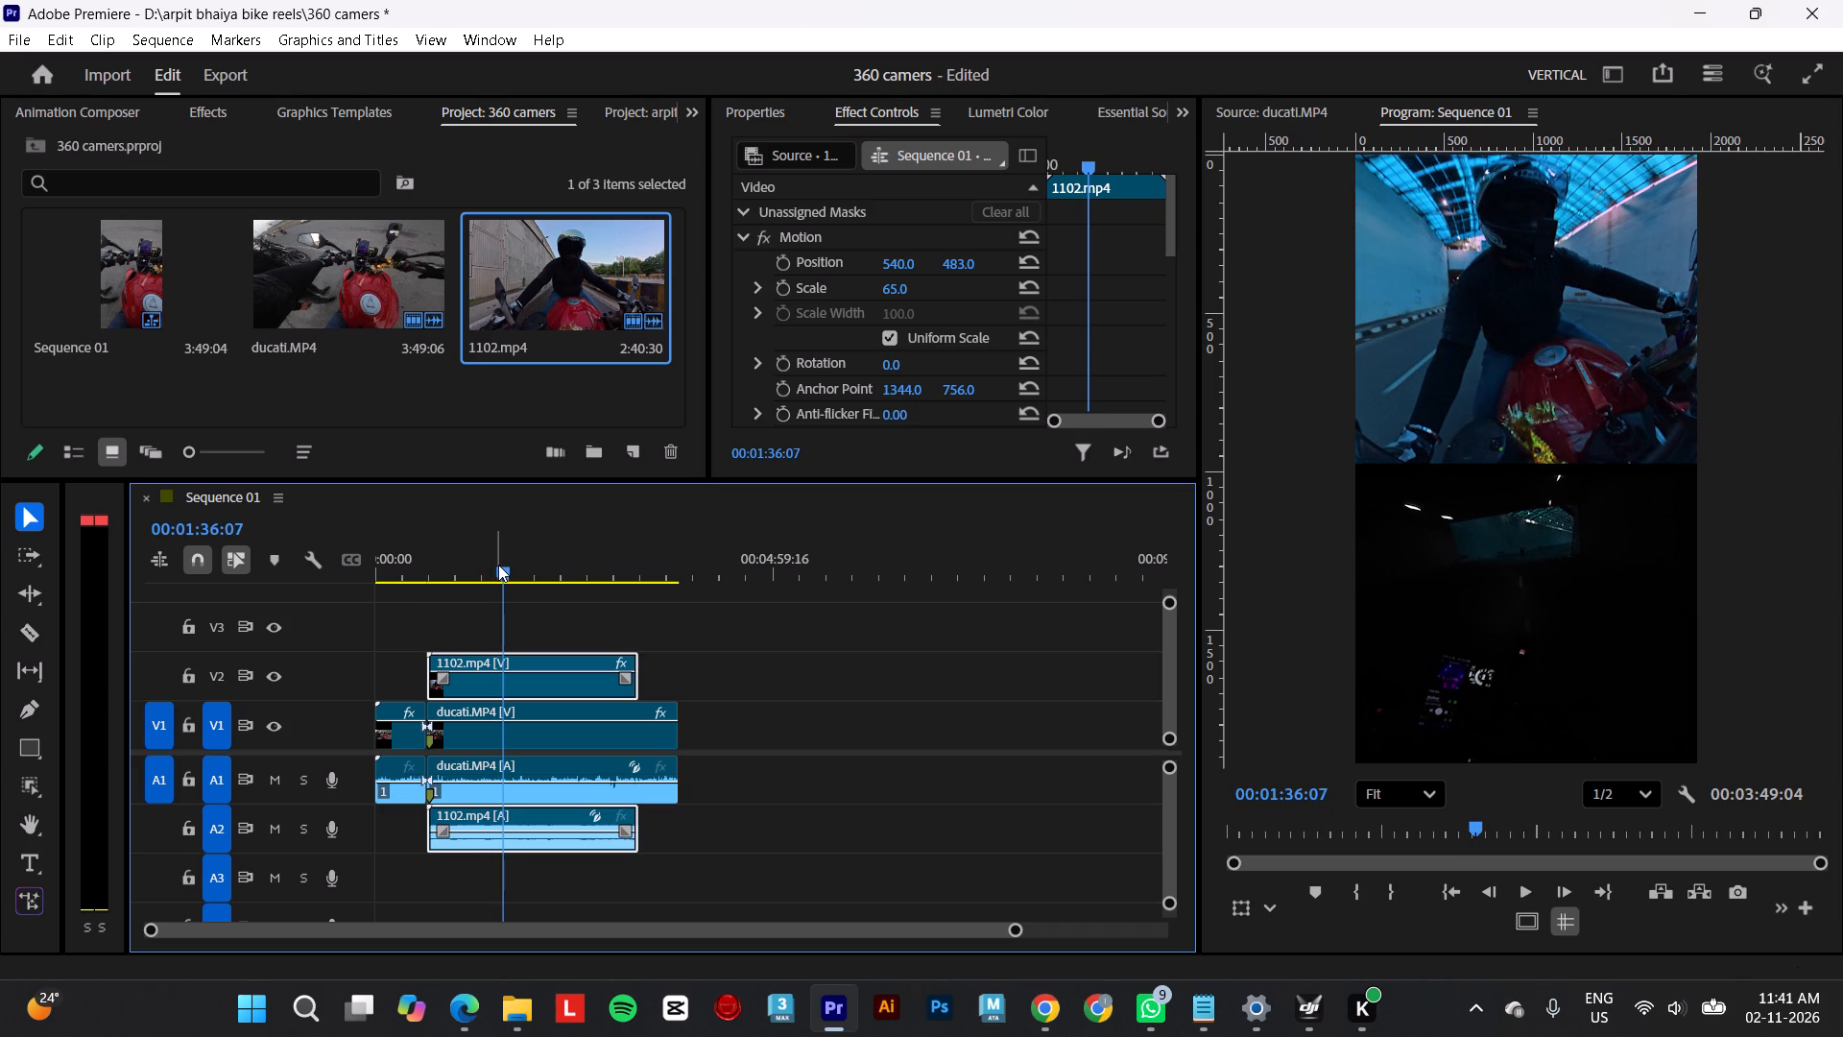
key(Left)
key(Left)
key(Left)
key(Left)
key(Left)
key(Left)
key(Left)
key(Left)
key(Left)
key(Left)
key(Left)
key(Left)
key(Left)
key(Left)
key(Left)
key(Left)
key(Left)
key(Left)
key(Left)
key(Left)
key(Left)
key(Left)
key(Left)
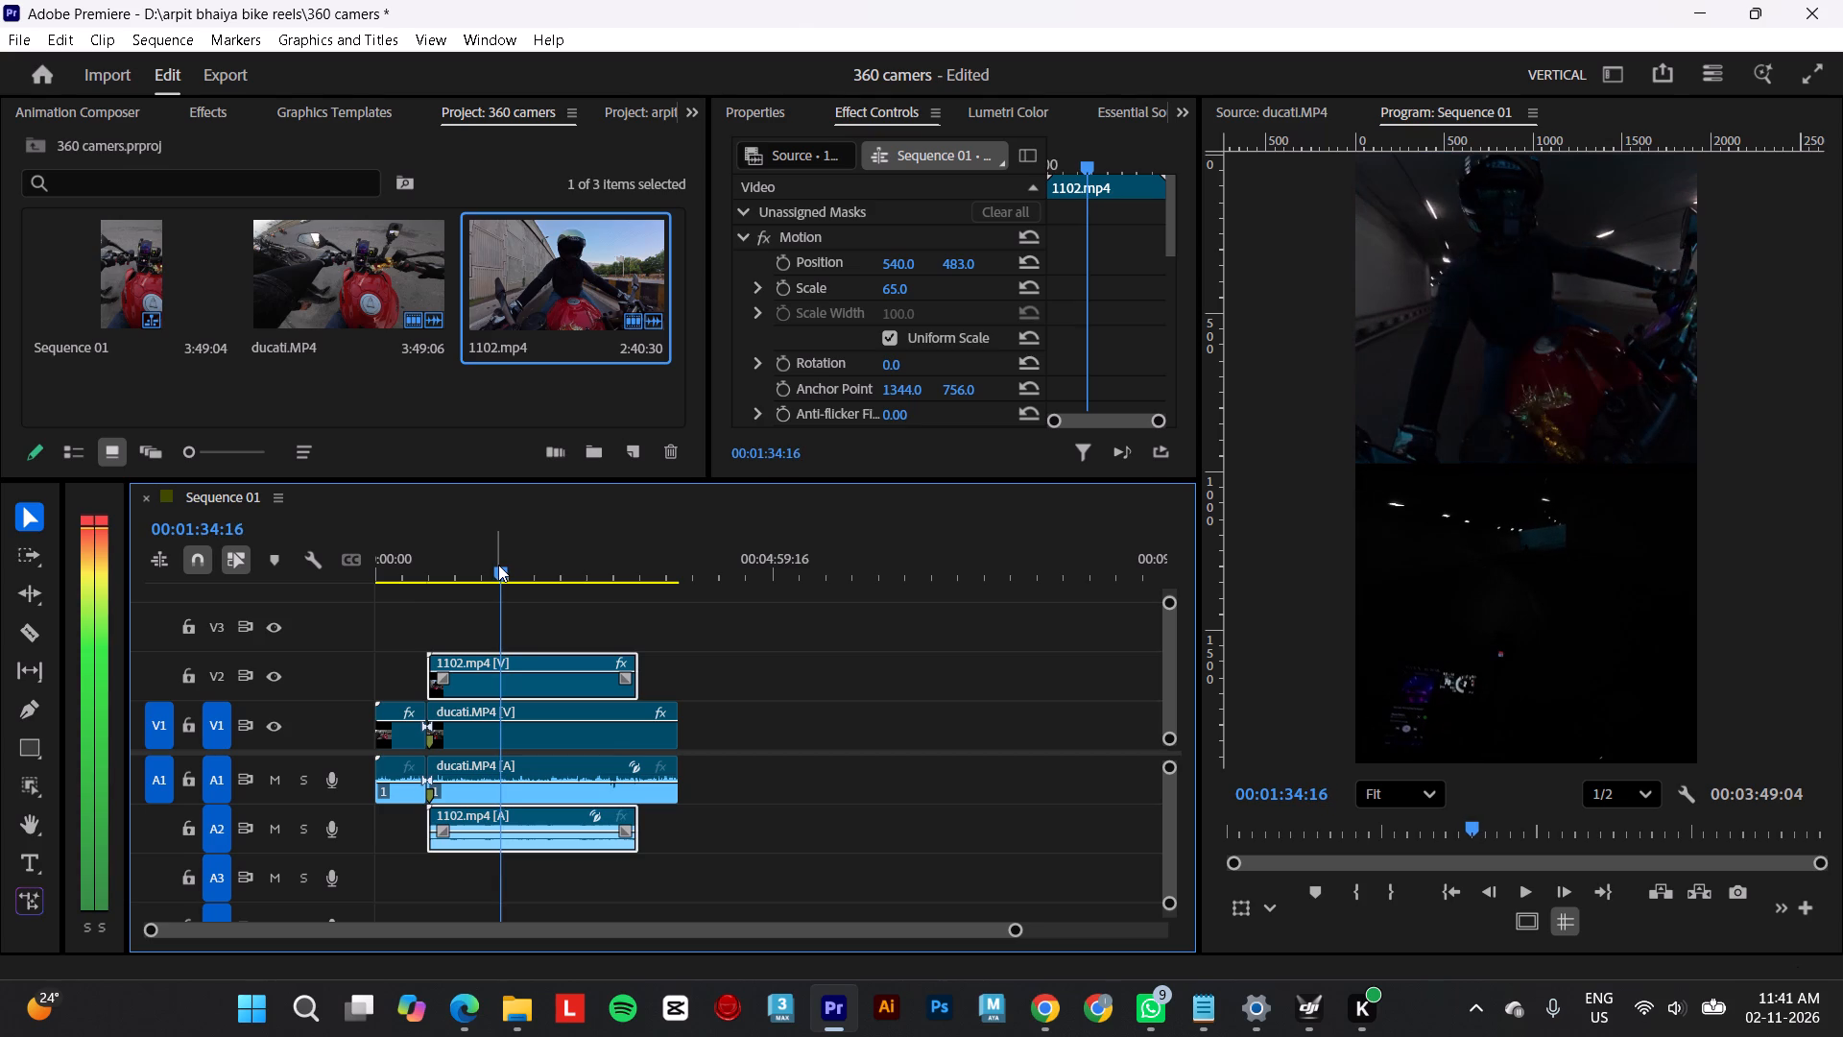
Play from 00:00:34:10 across the split-screen start and move 1102.mp4 on V2 and A2 to start at 00:00:44:01.
drag(499, 569, 419, 569)
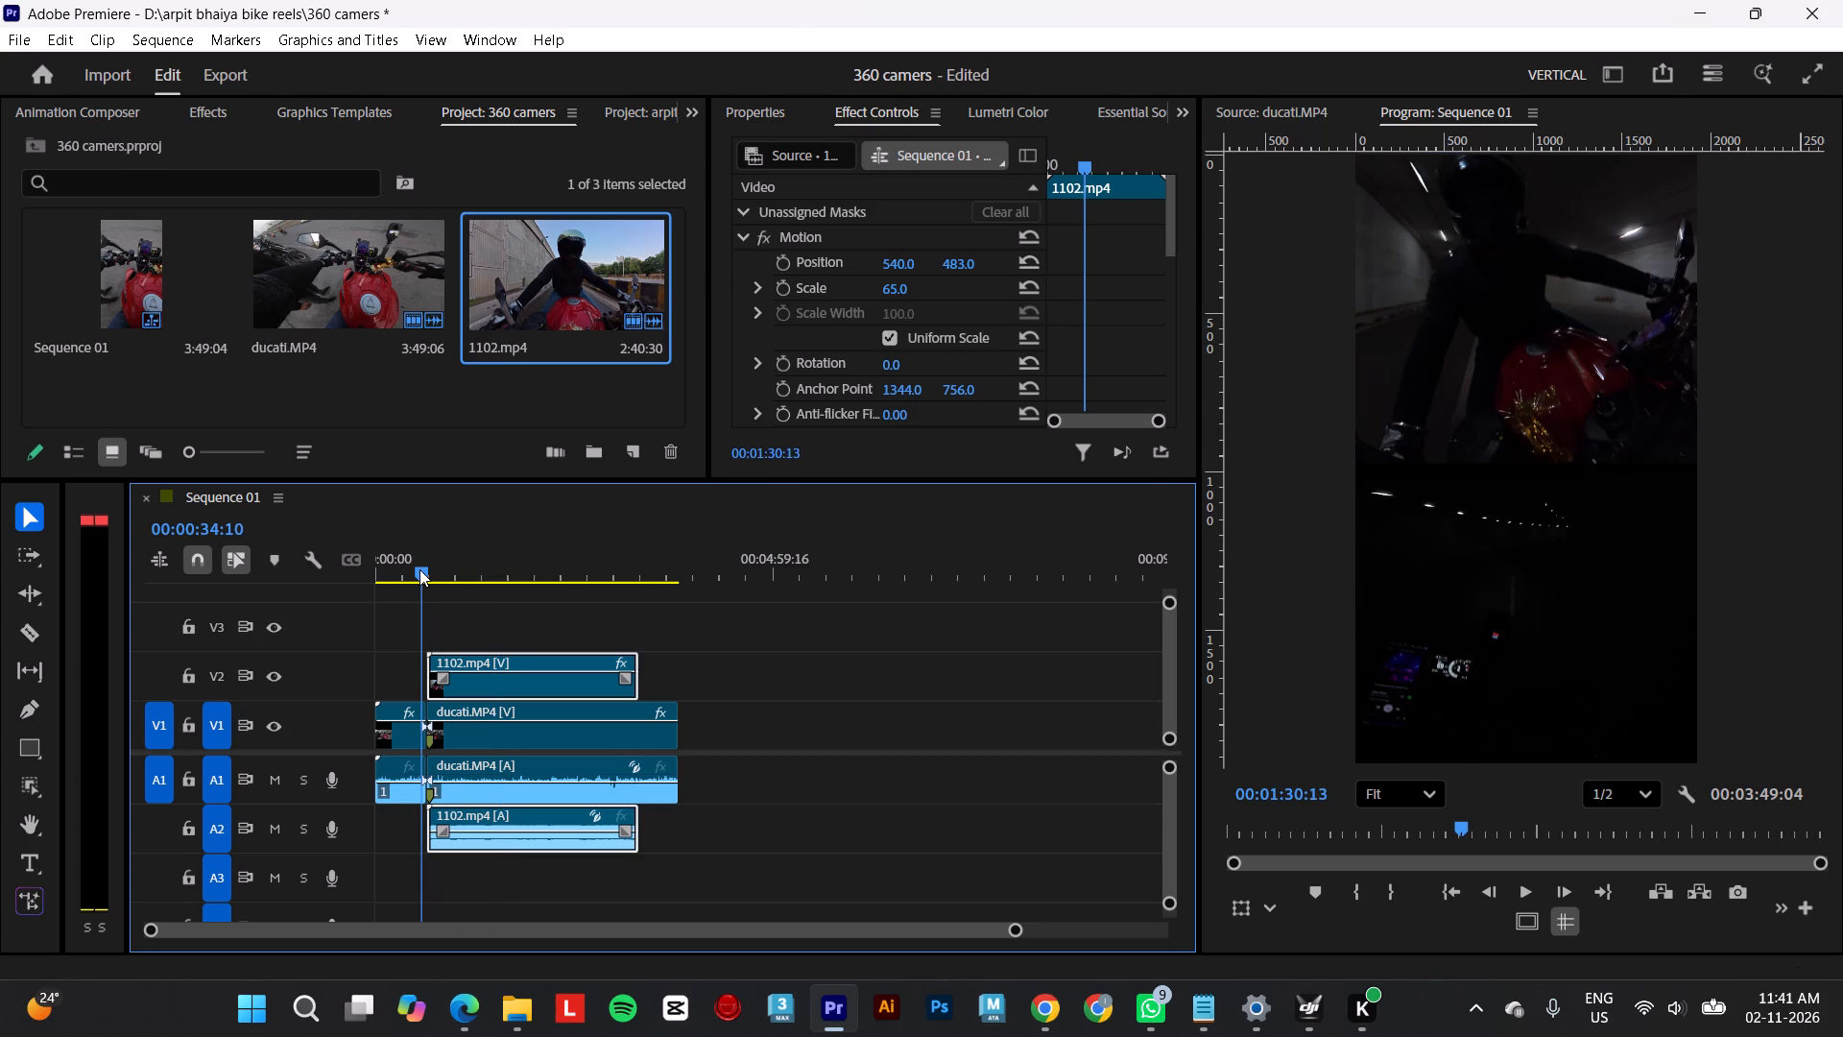
key(space)
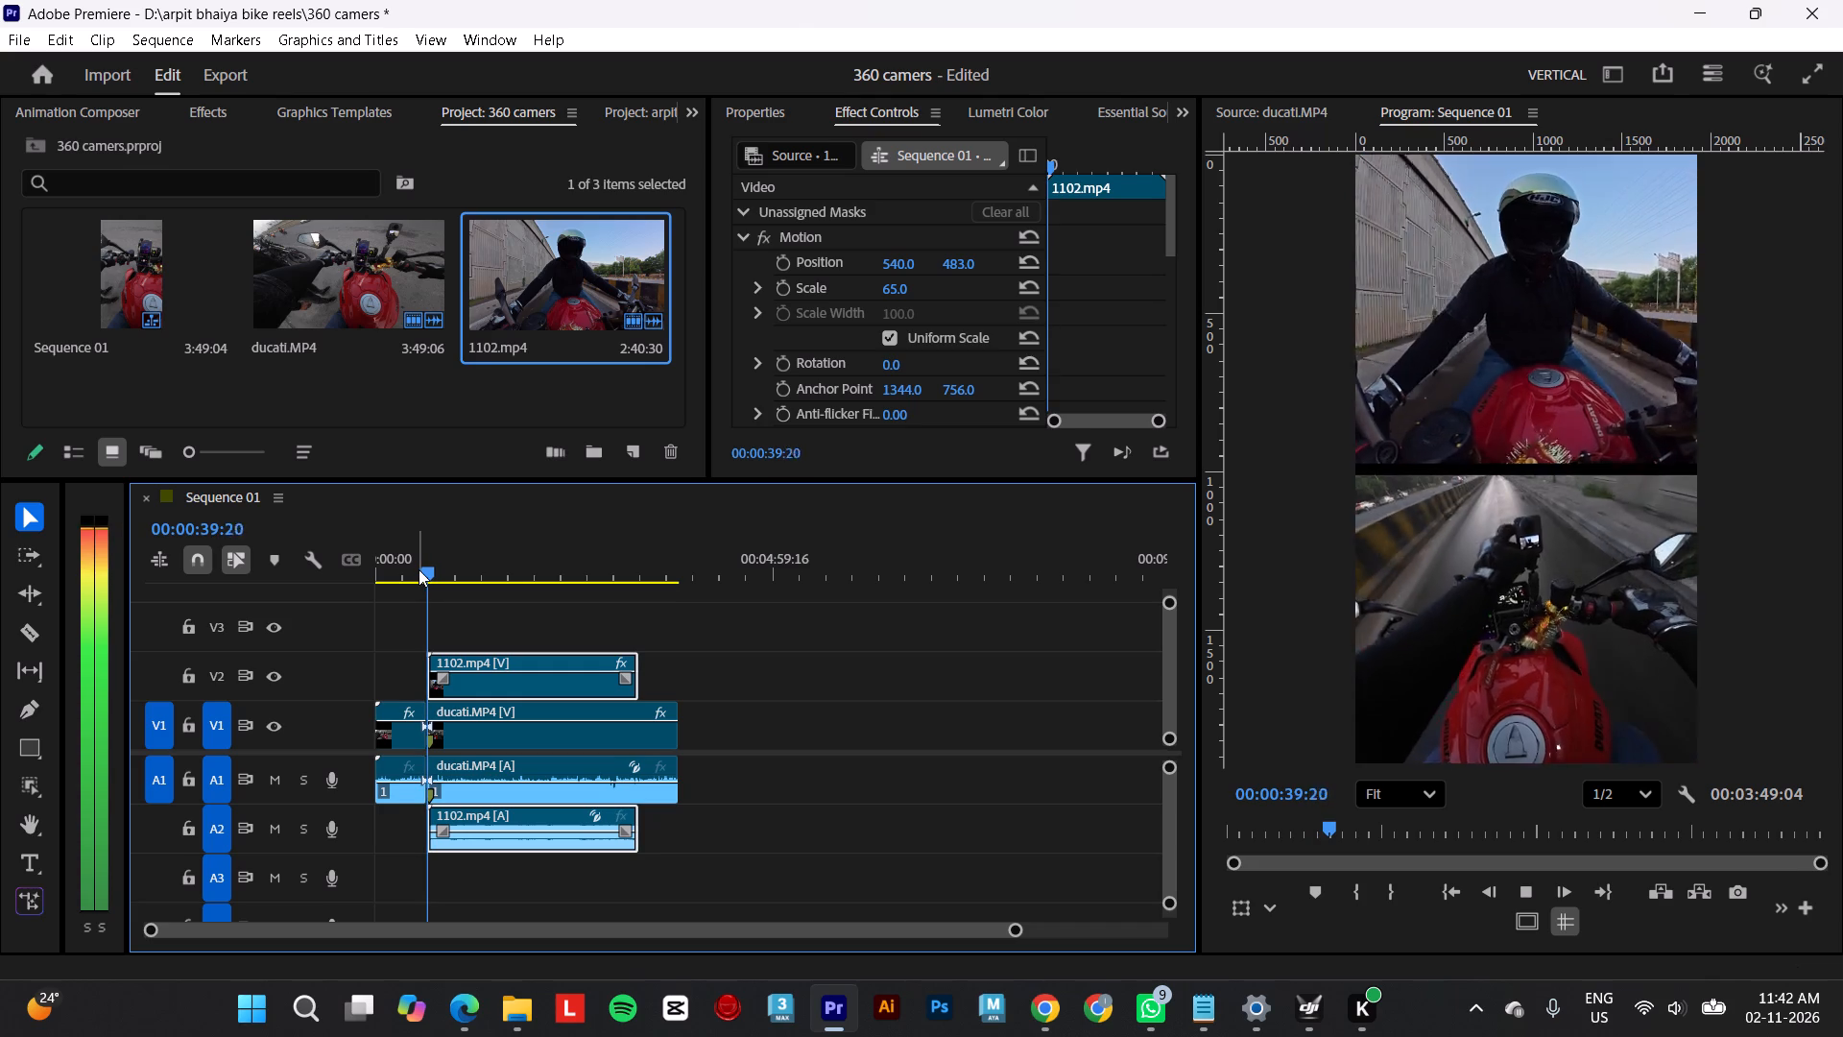
key(space)
key(space)
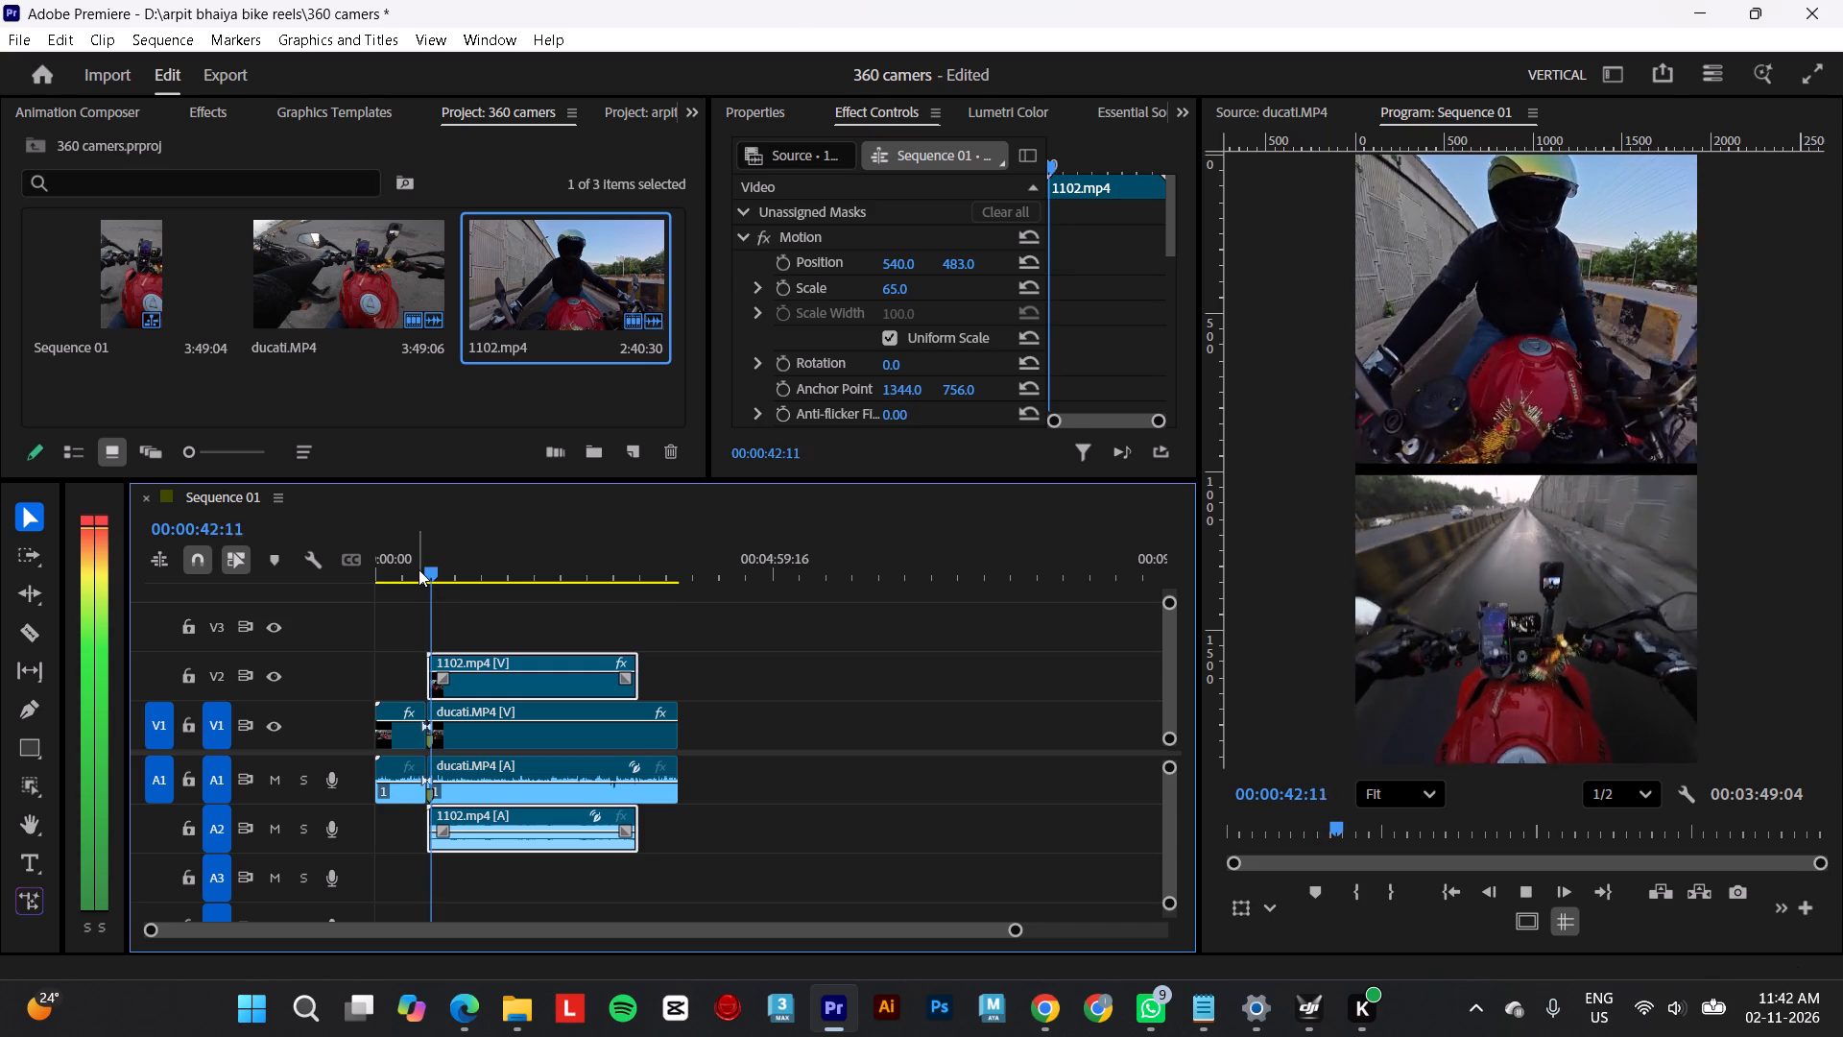
key(space)
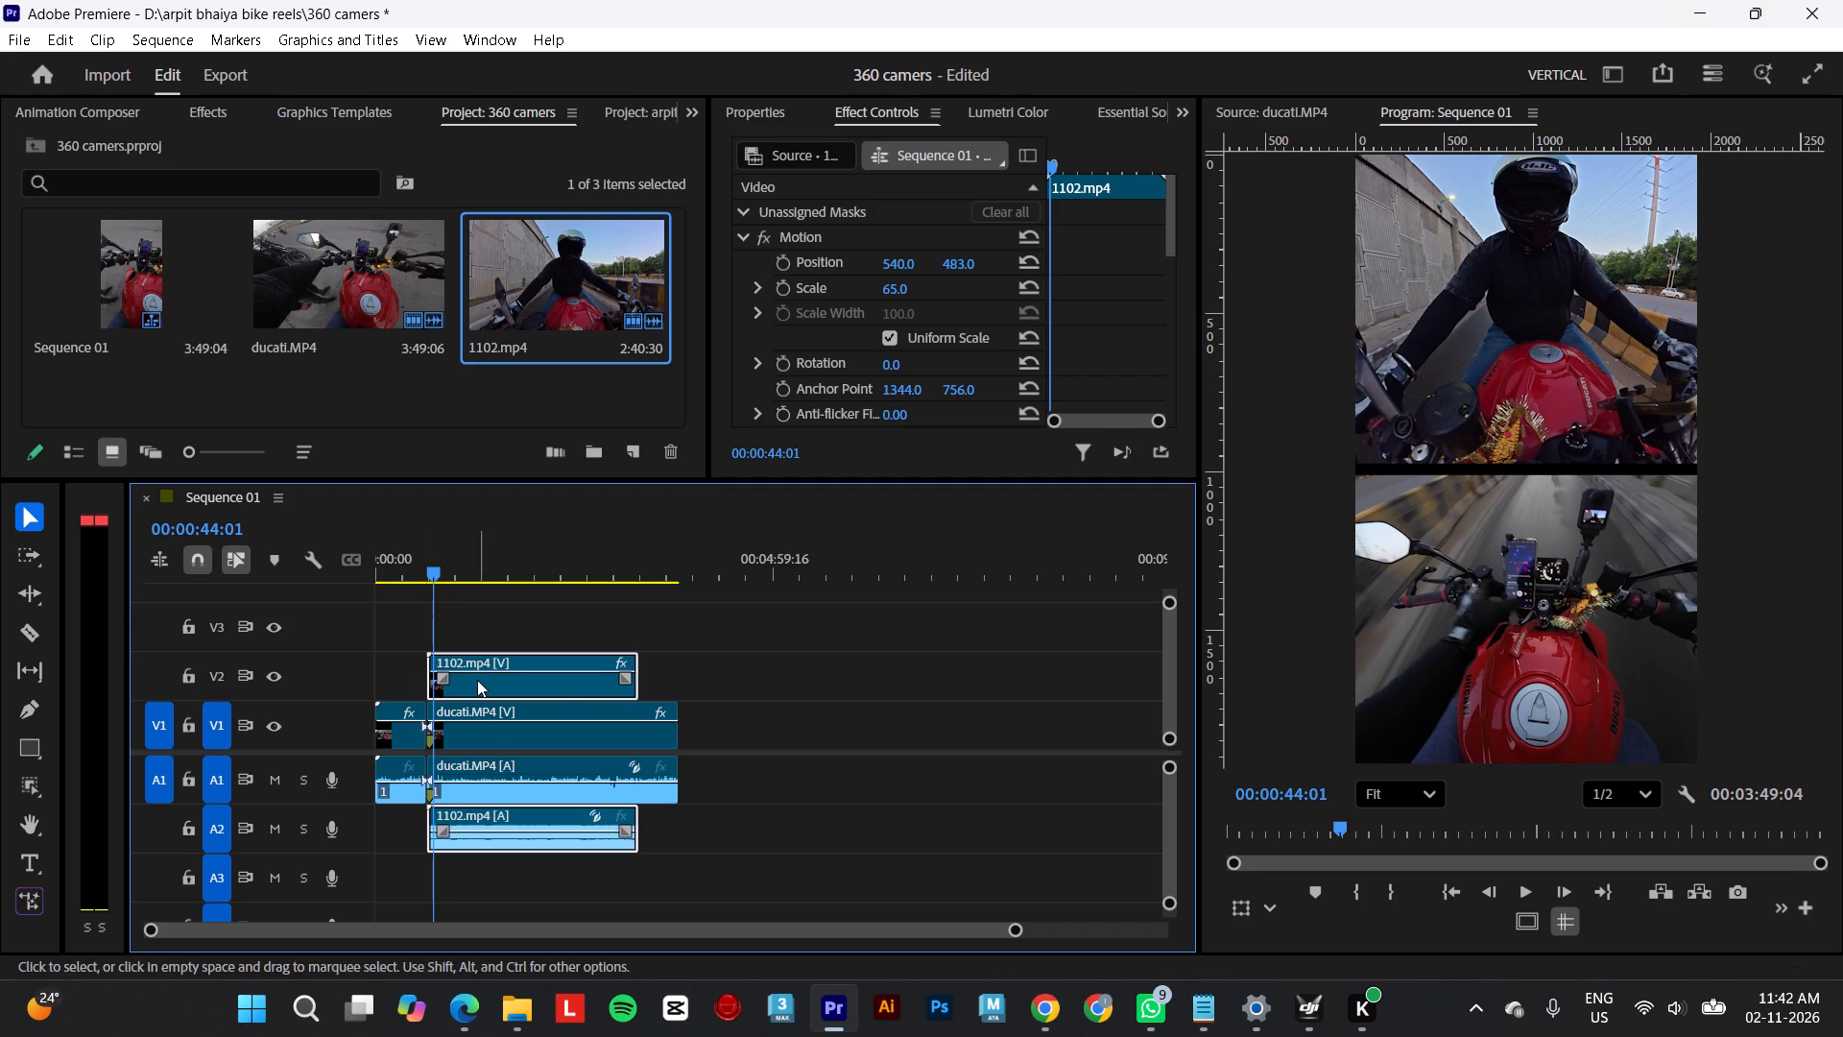
drag(477, 680, 491, 680)
Preview the full-frame ducati.MP4 segment ahead of the split-screen section, stopping at 00:00:31:15.
drag(427, 555, 424, 555)
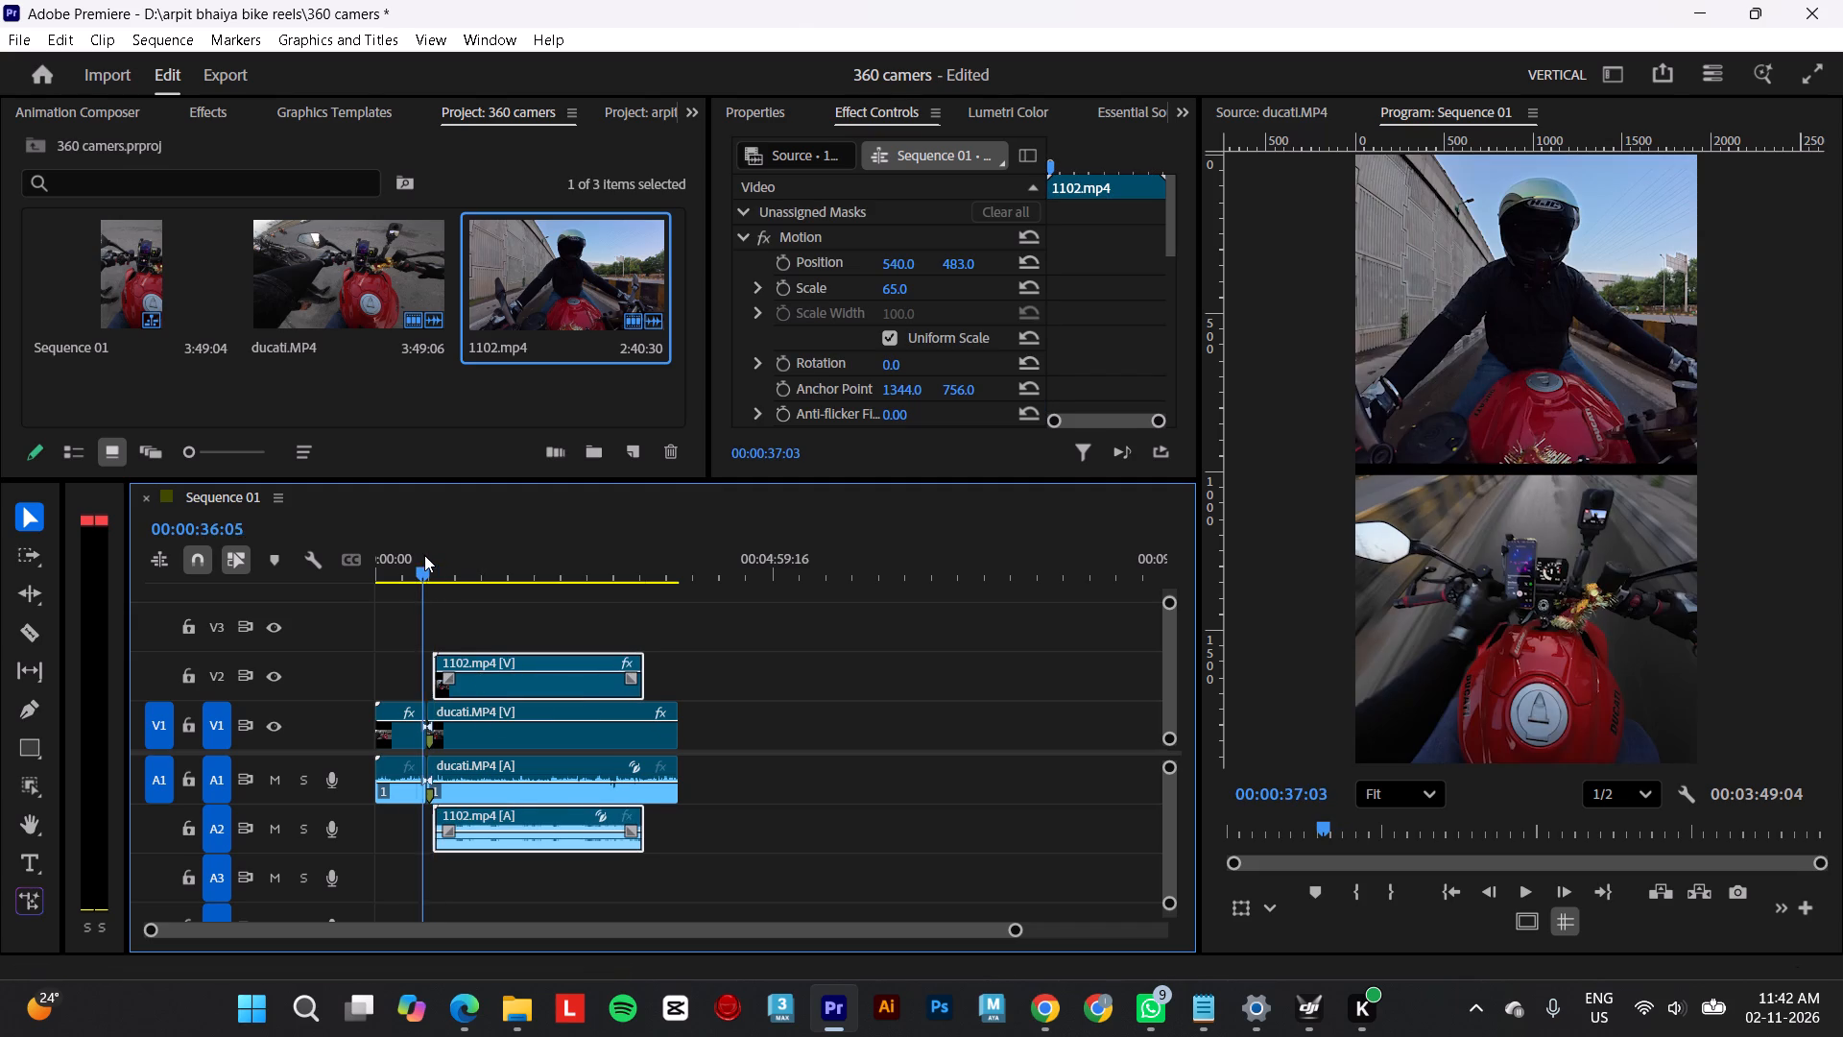
drag(424, 555, 414, 555)
key(space)
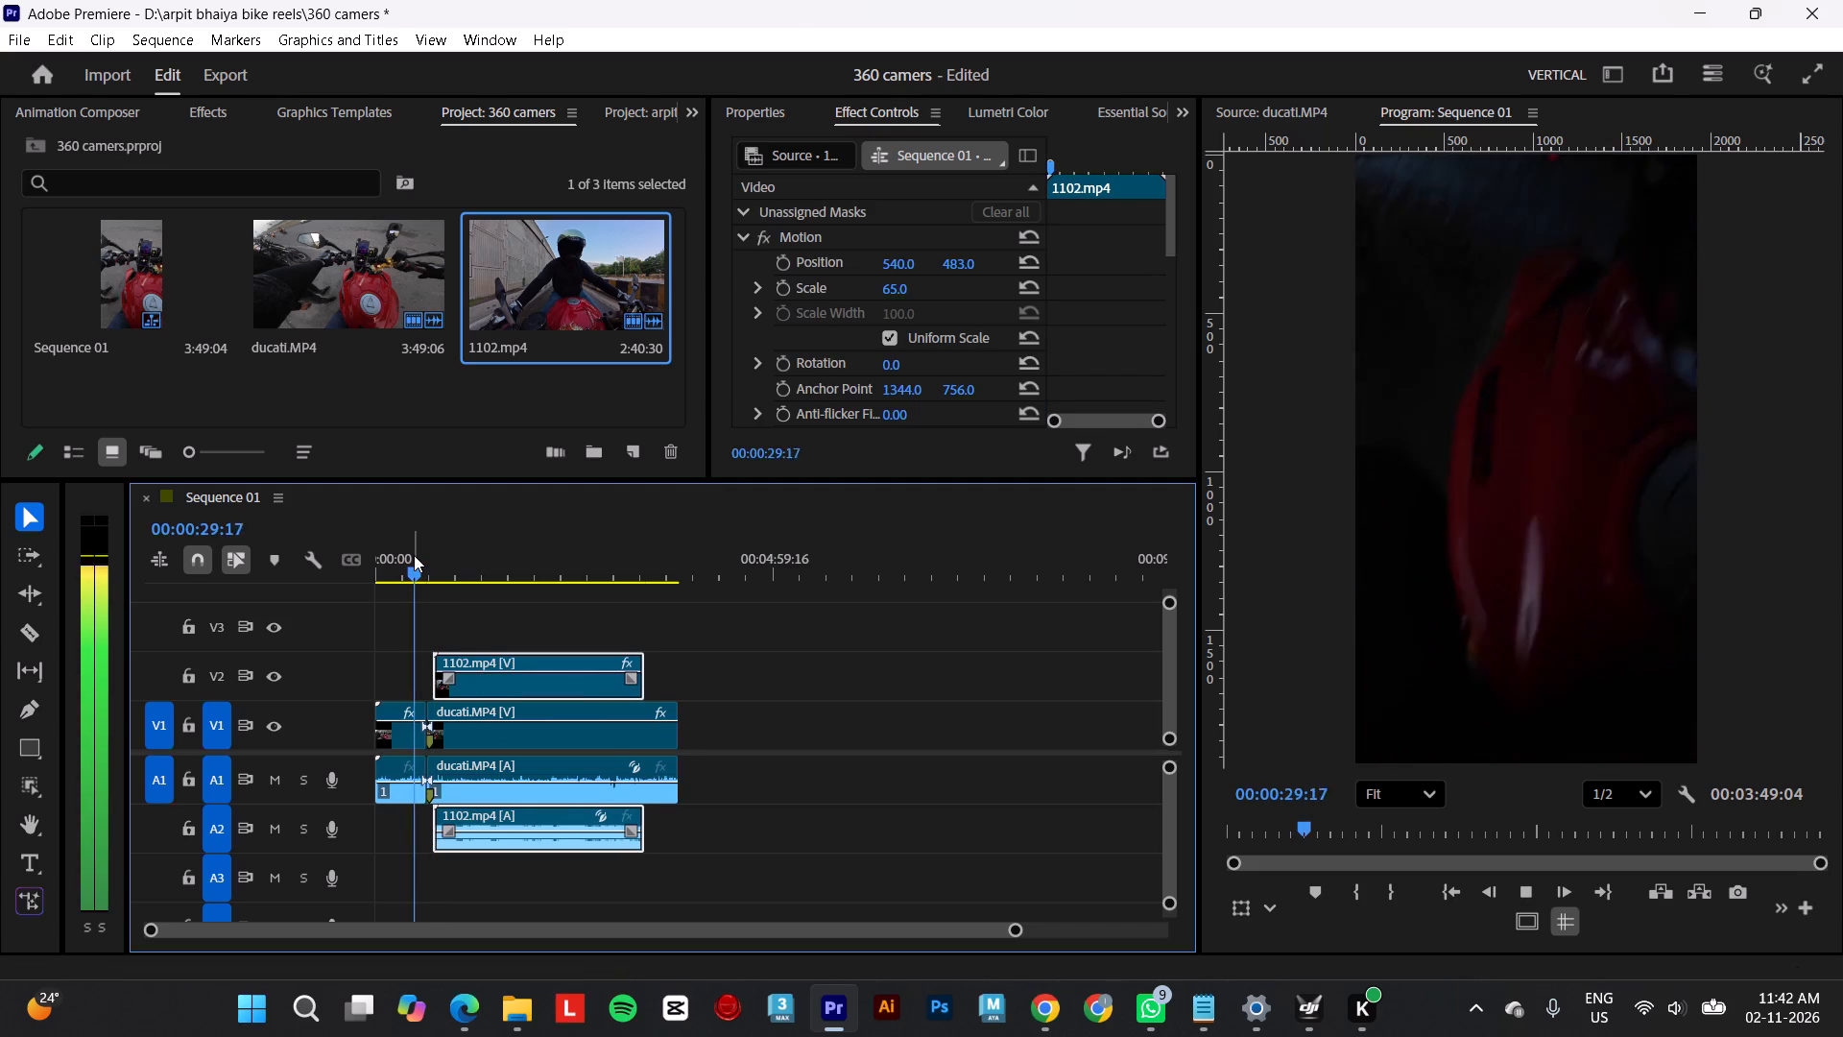
key(space)
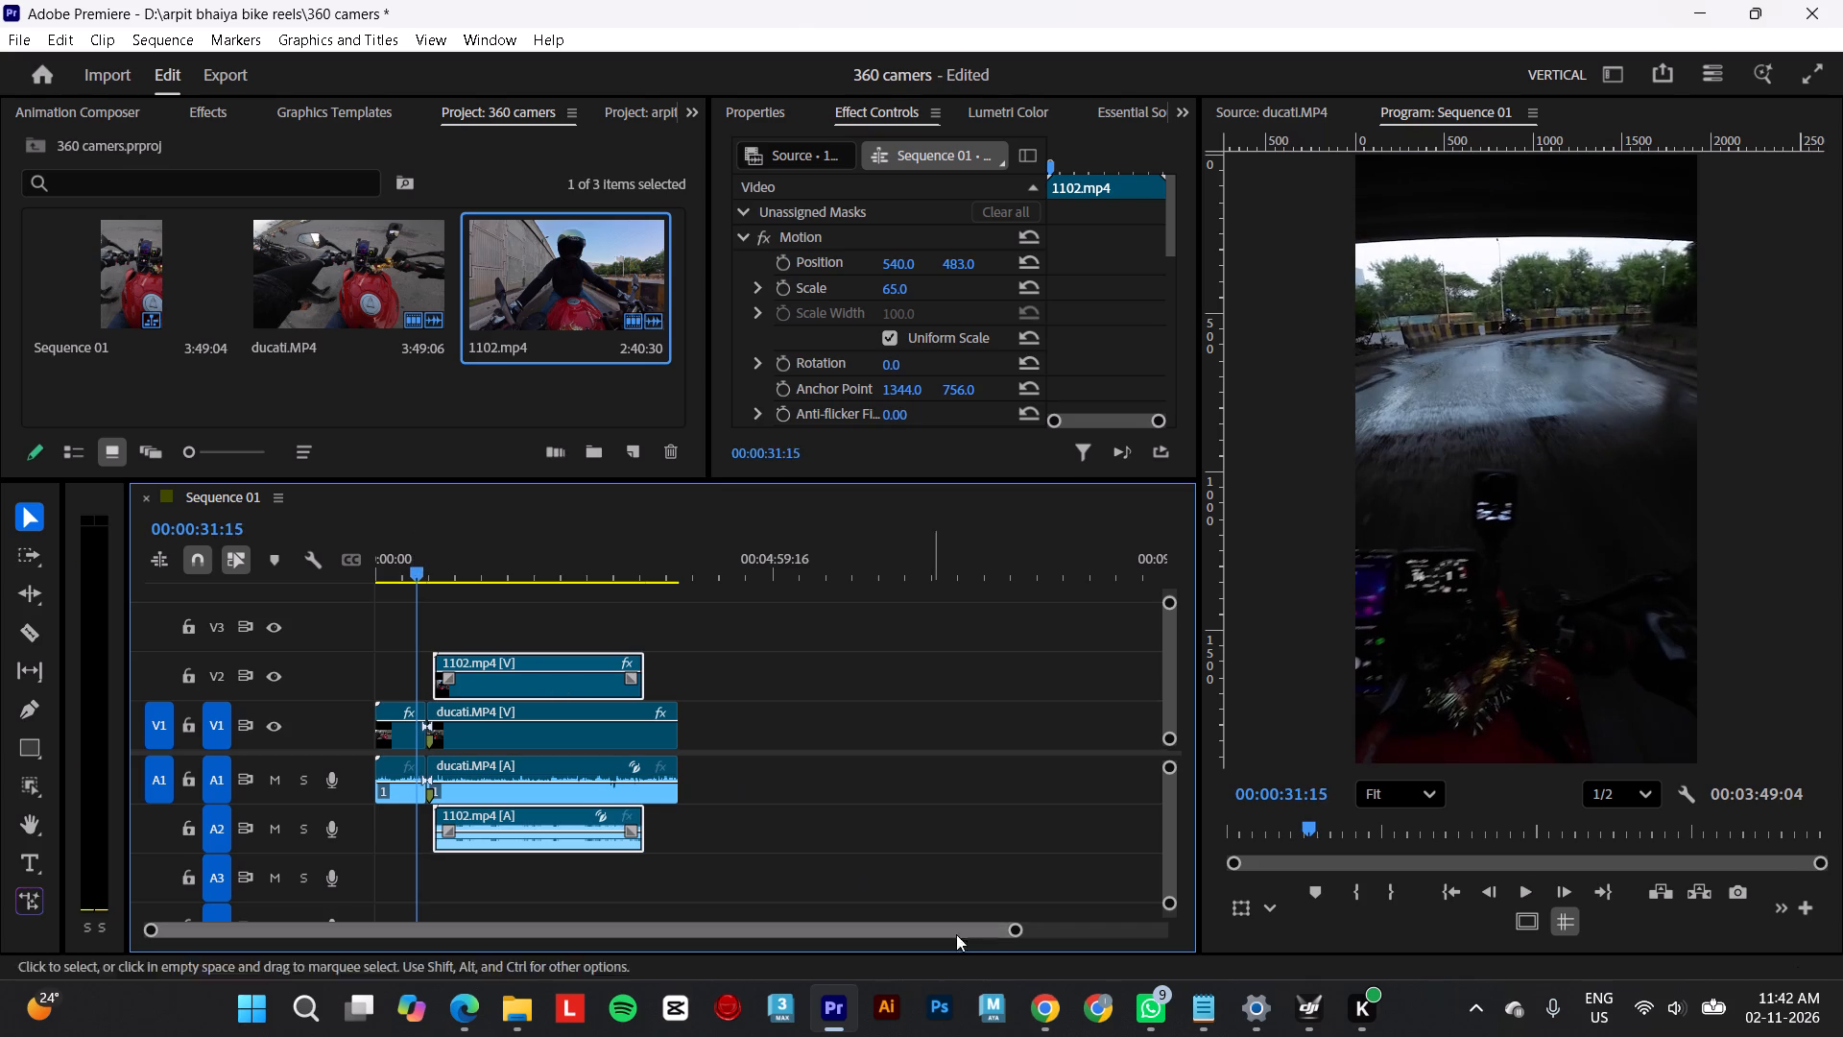
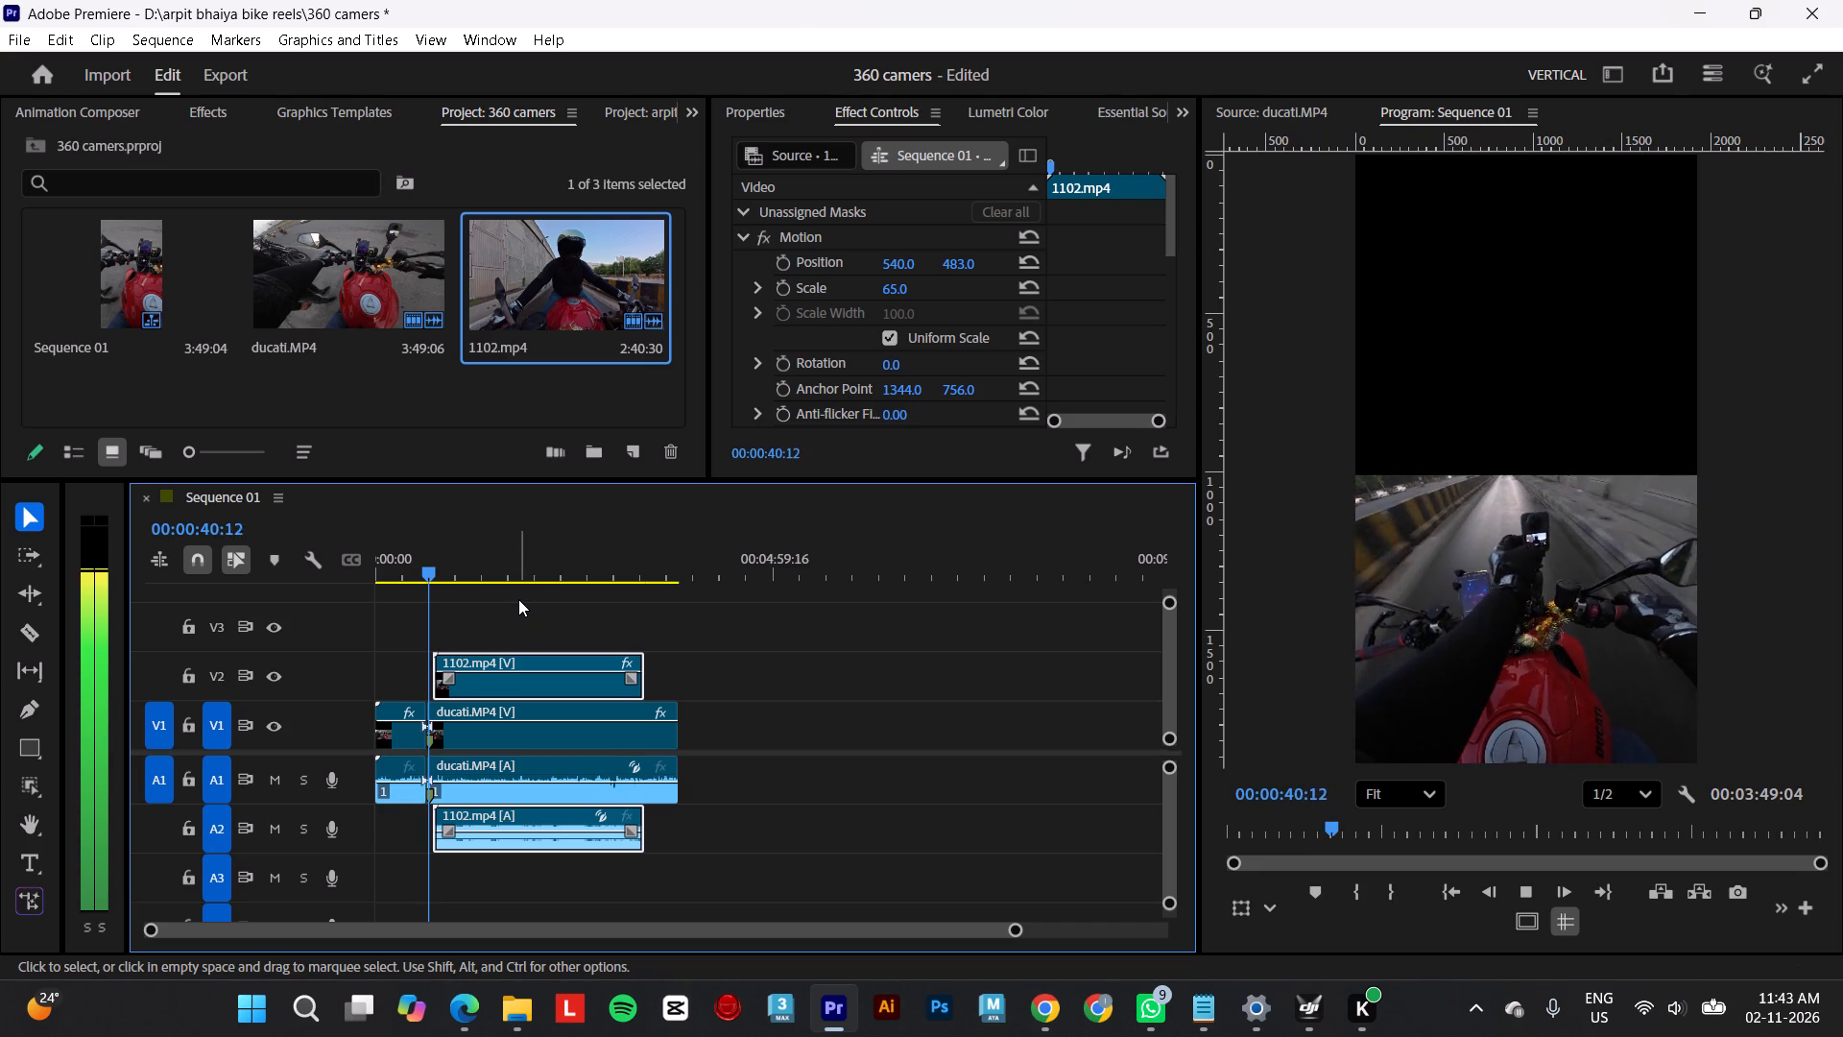
Play across the split-screen start up to 00:00:46:22, and replay the lead-in to 00:00:44:01 to compare both clips' timing.
key(space)
key(space)
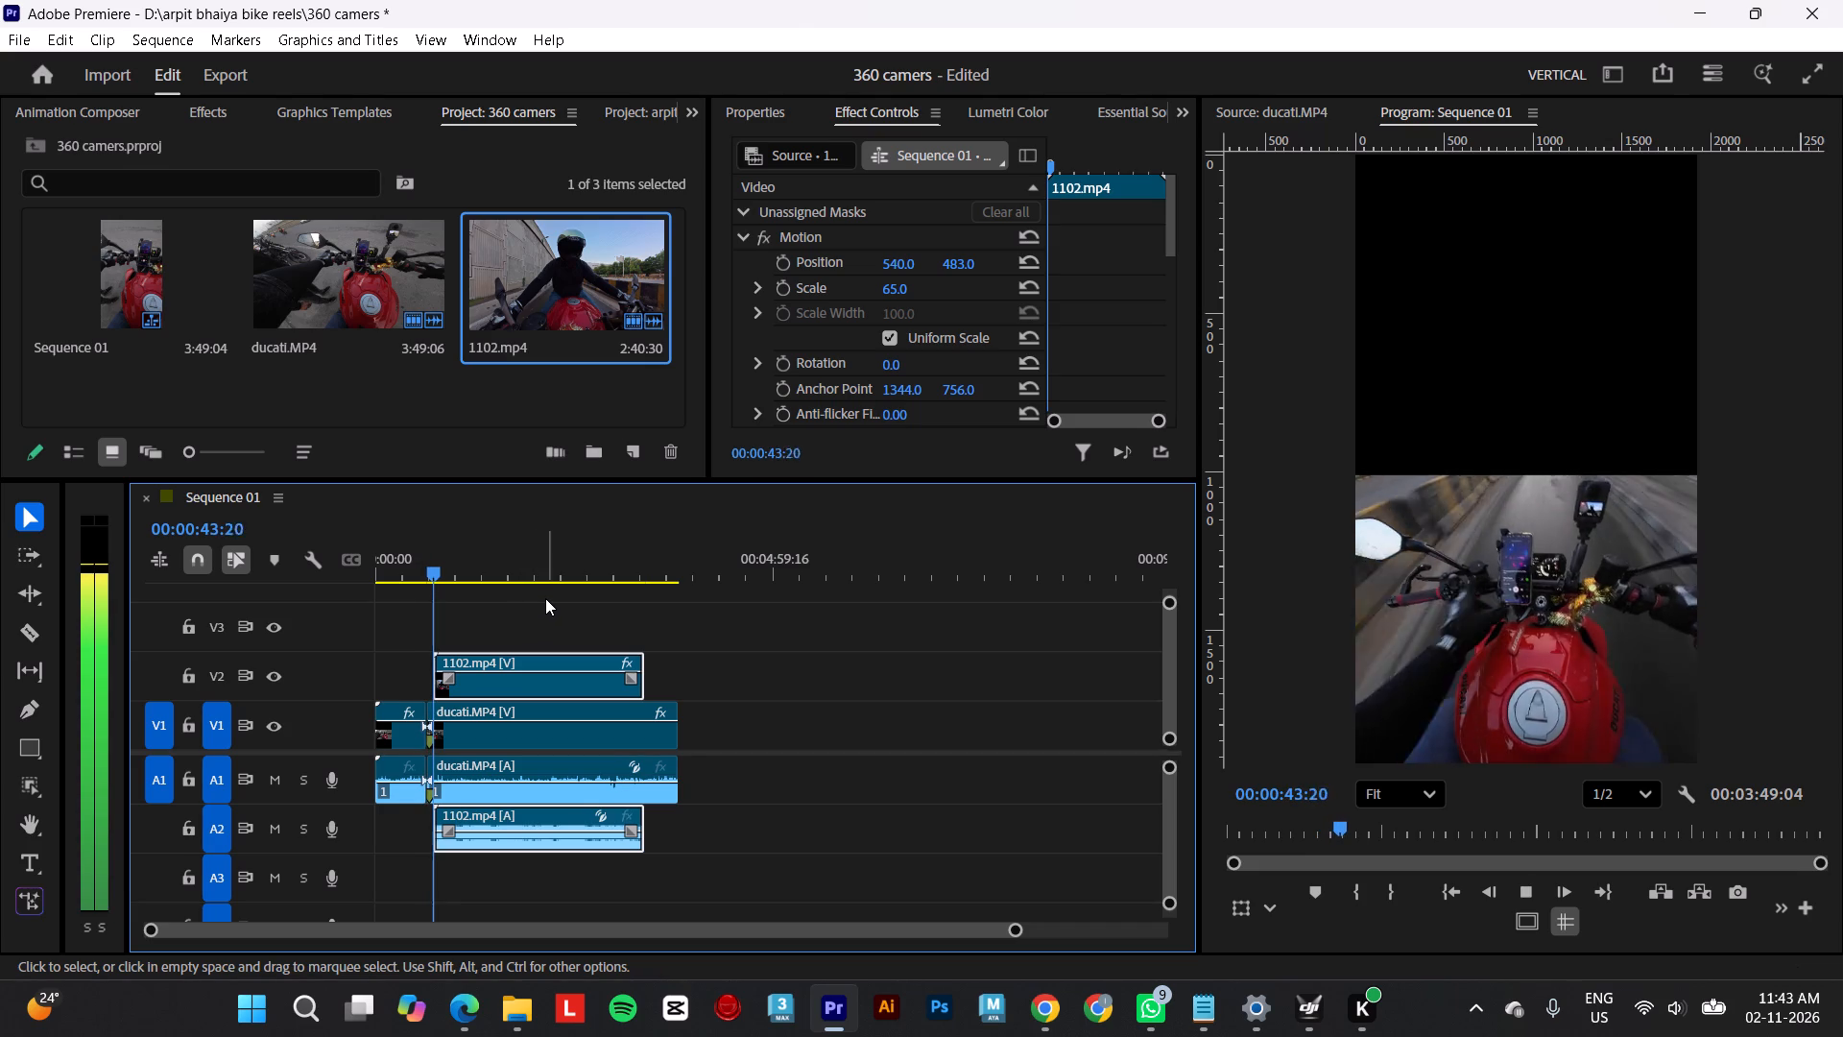
key(space)
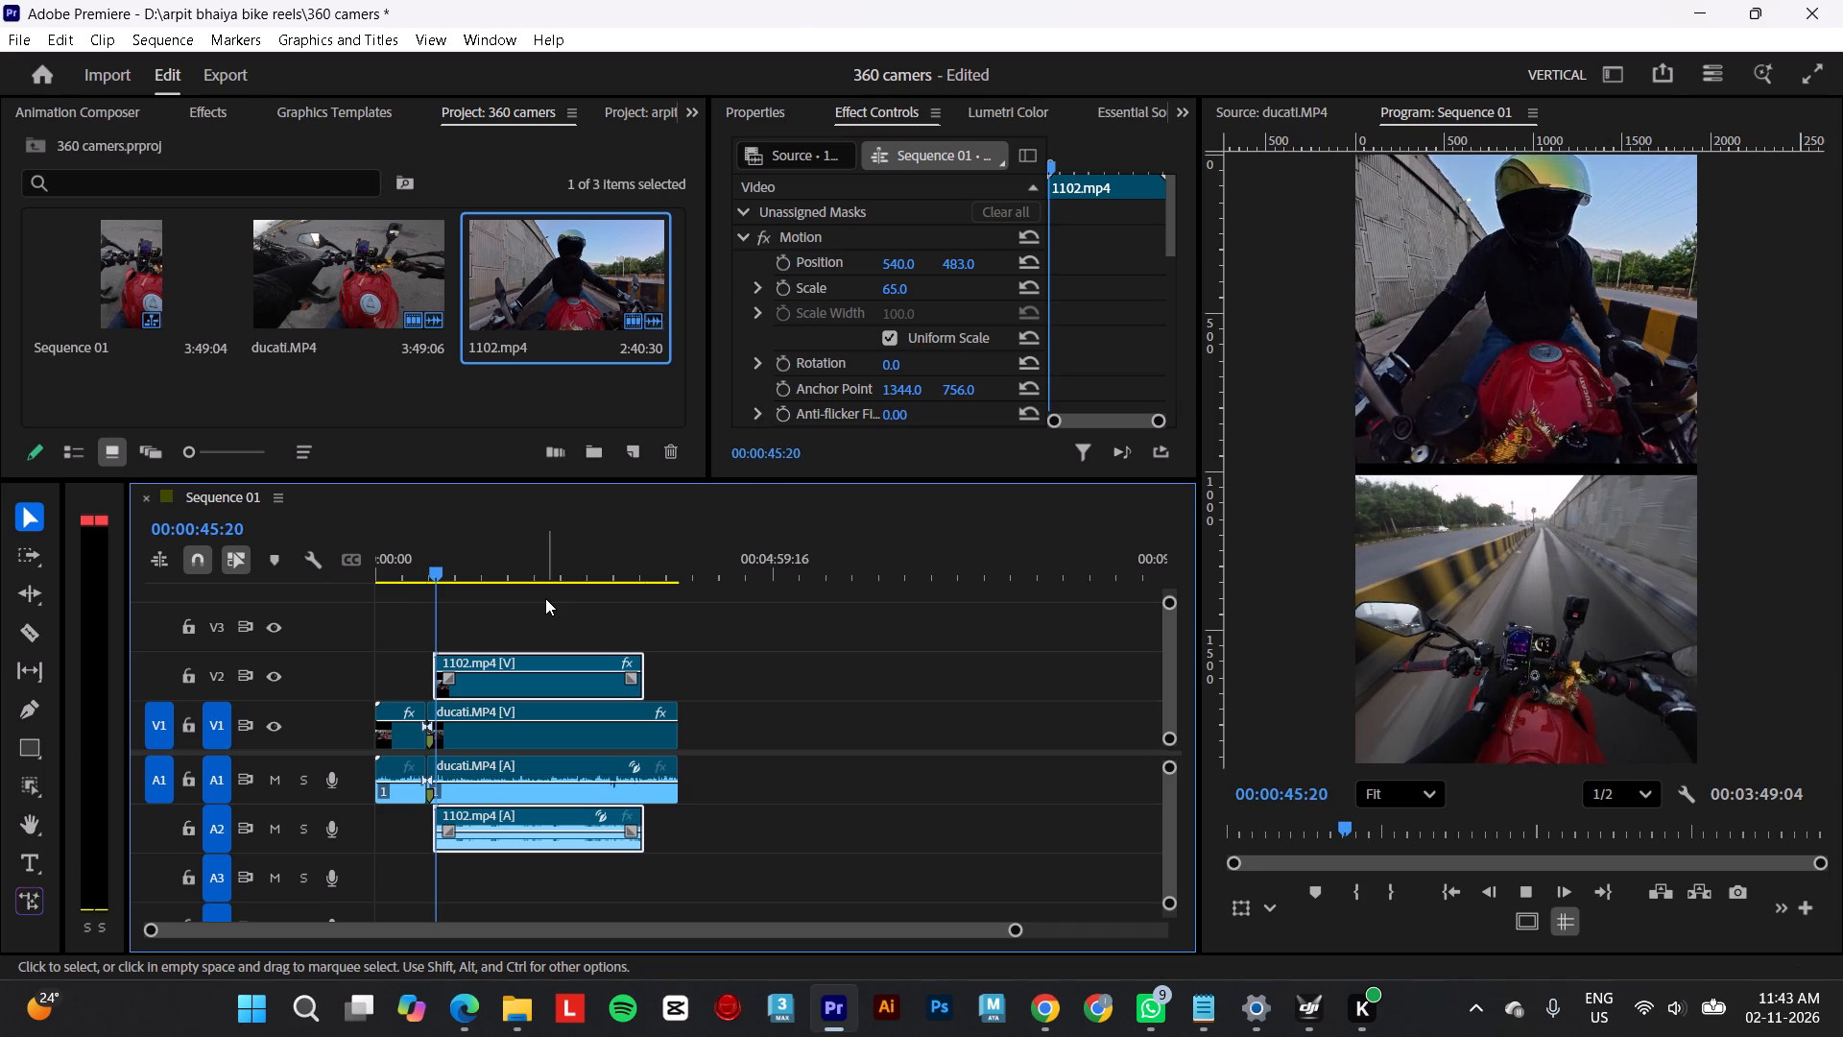
key(space)
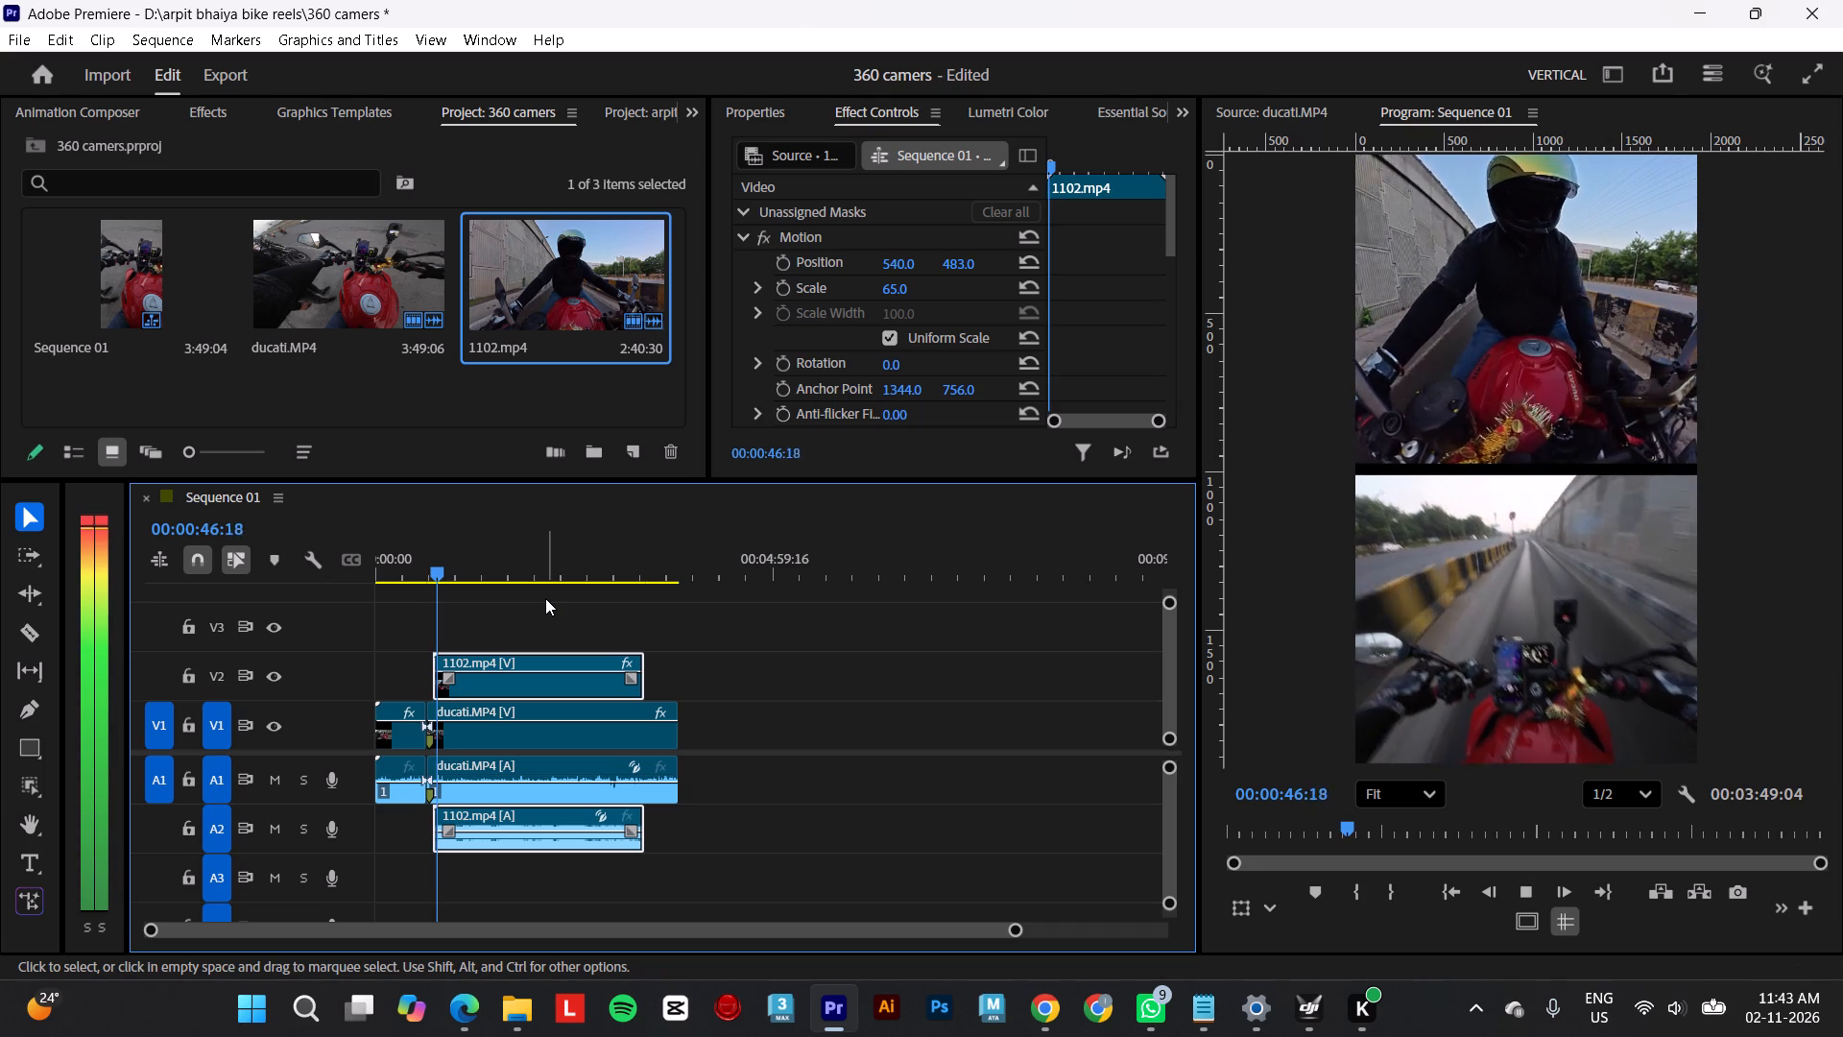
key(space)
alt+scroll(582, 780, up, 11)
scroll(586, 764, down, 1)
scroll(586, 764, up, 1)
scroll(586, 764, down, 1)
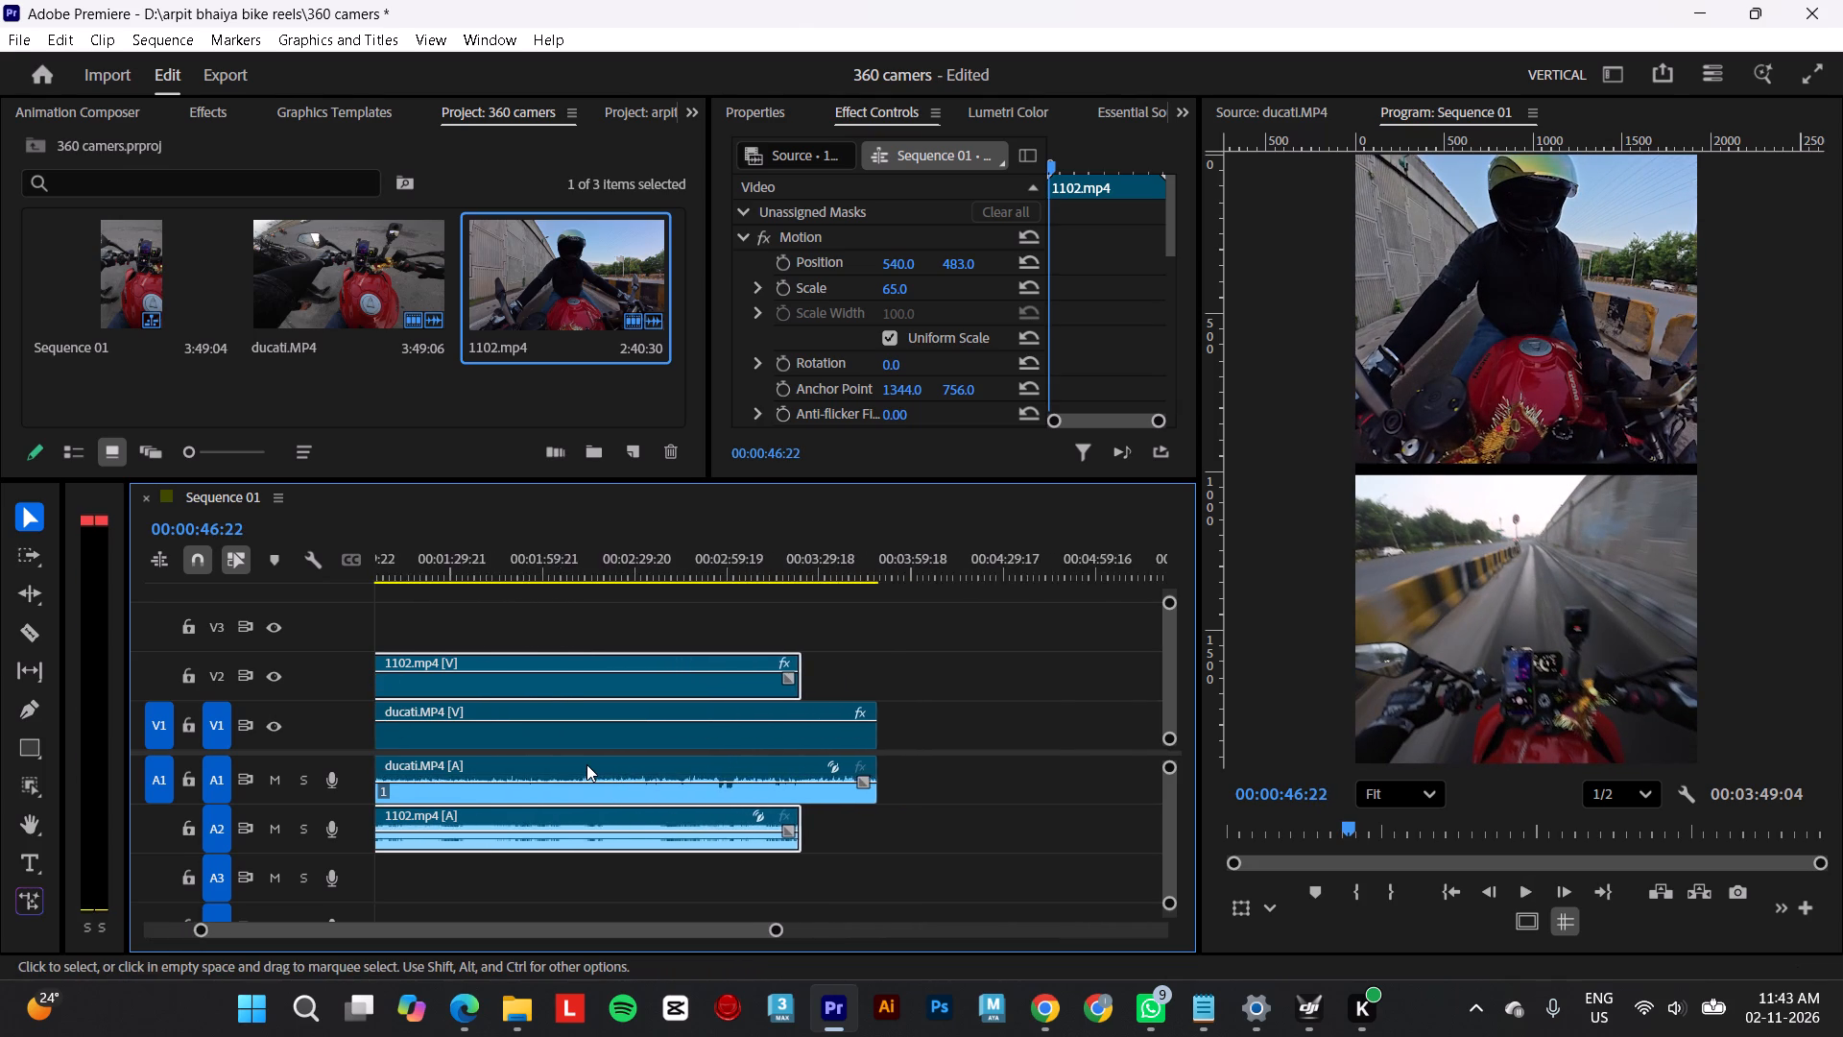
scroll(586, 764, up, 3)
scroll(586, 764, down, 1)
scroll(586, 764, up, 19)
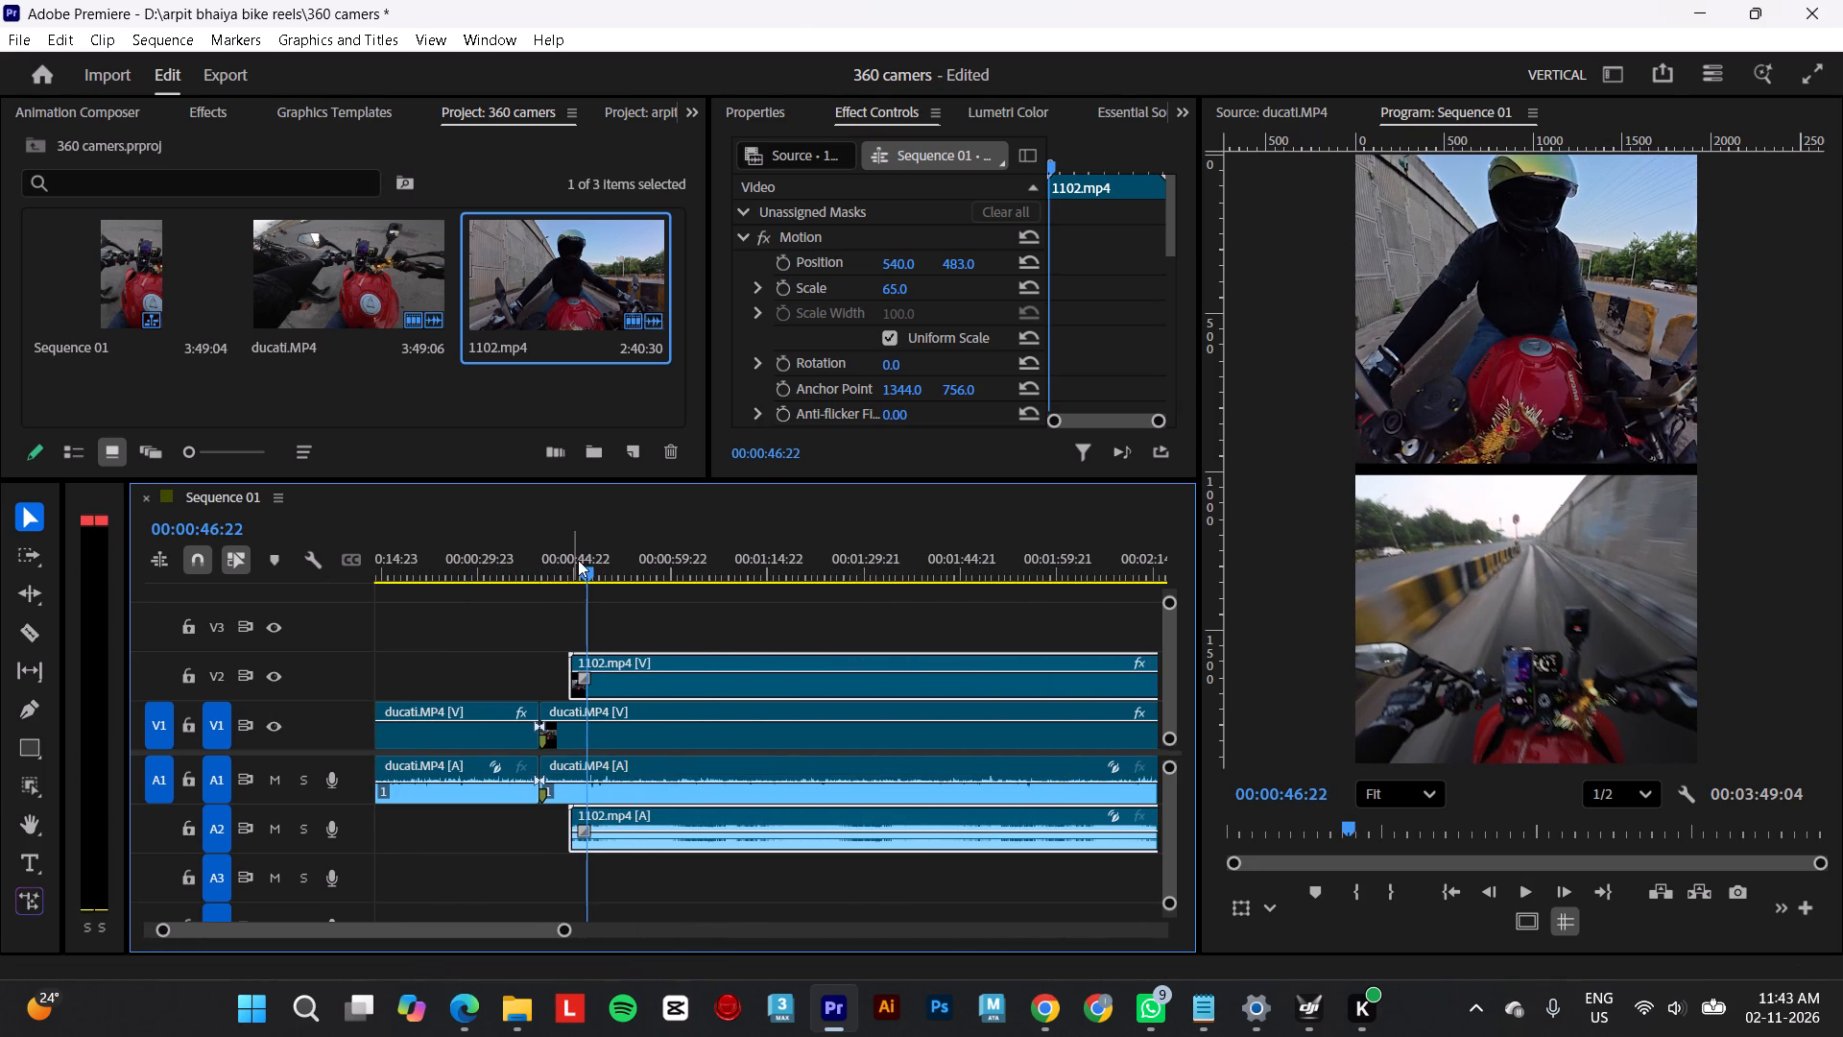
drag(582, 559, 538, 559)
key(space)
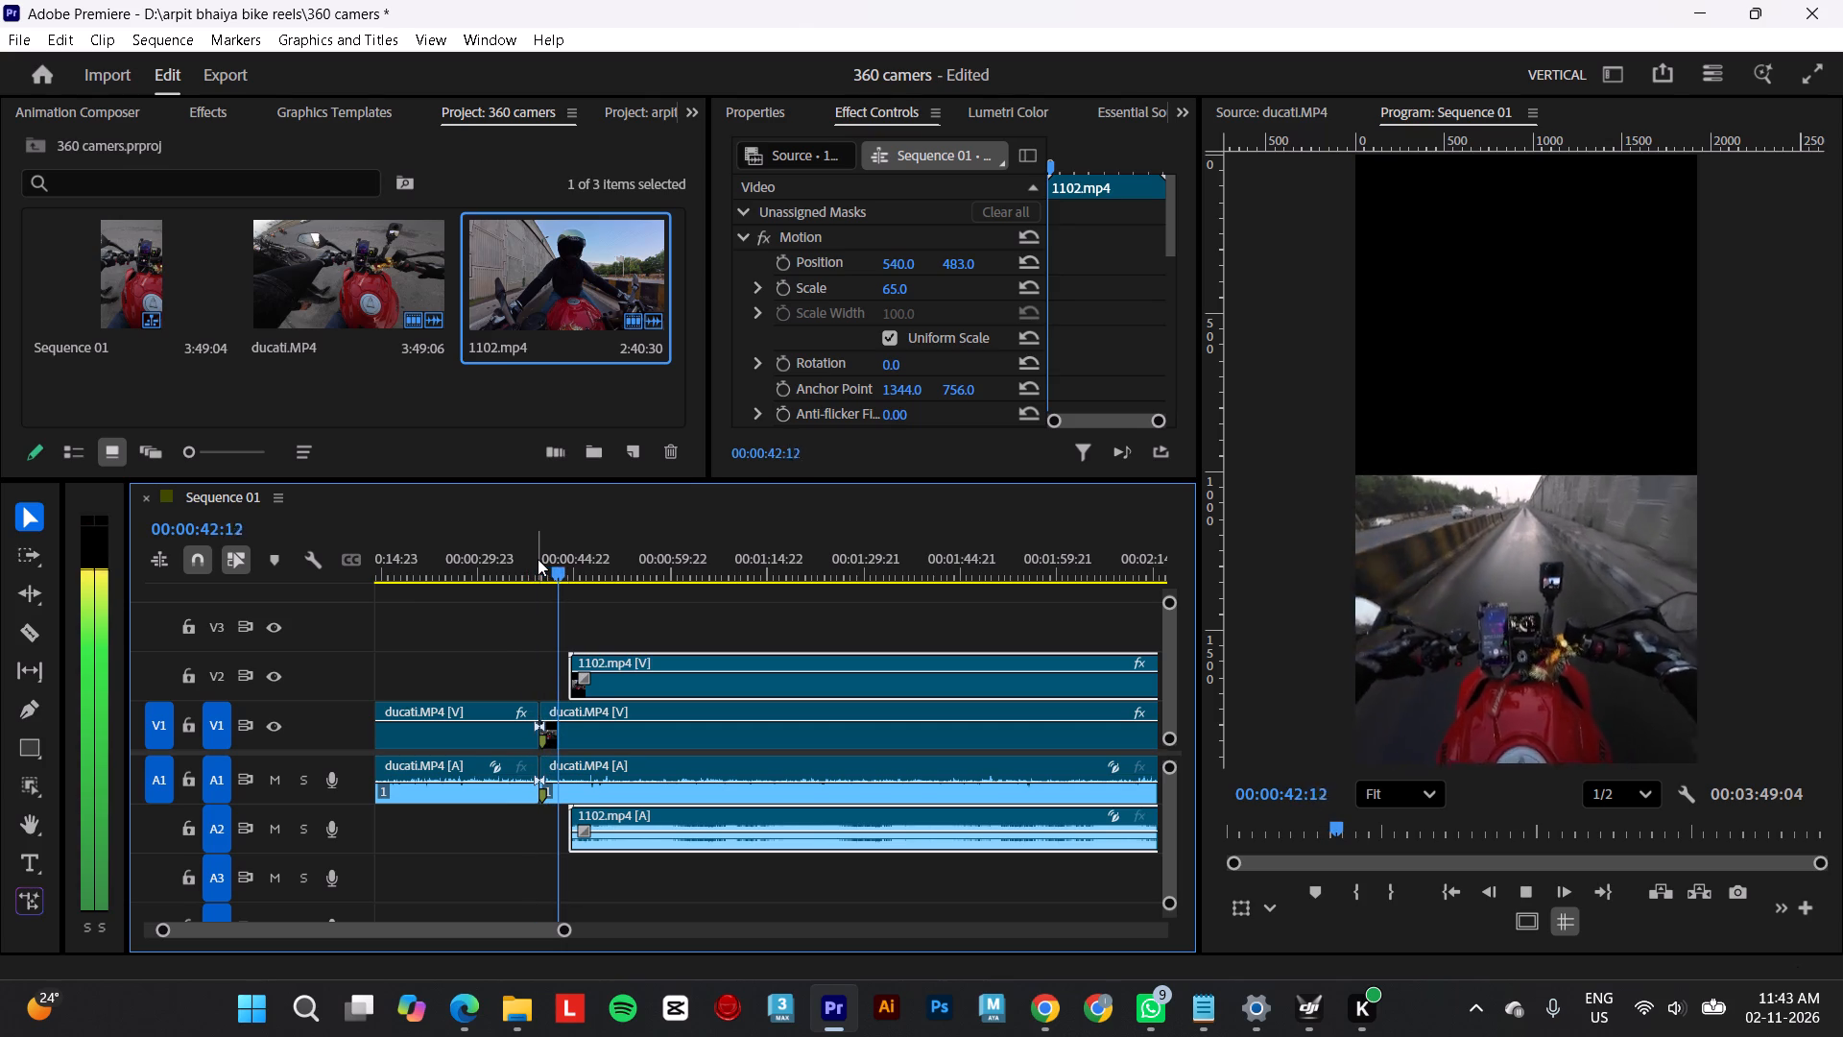
key(space)
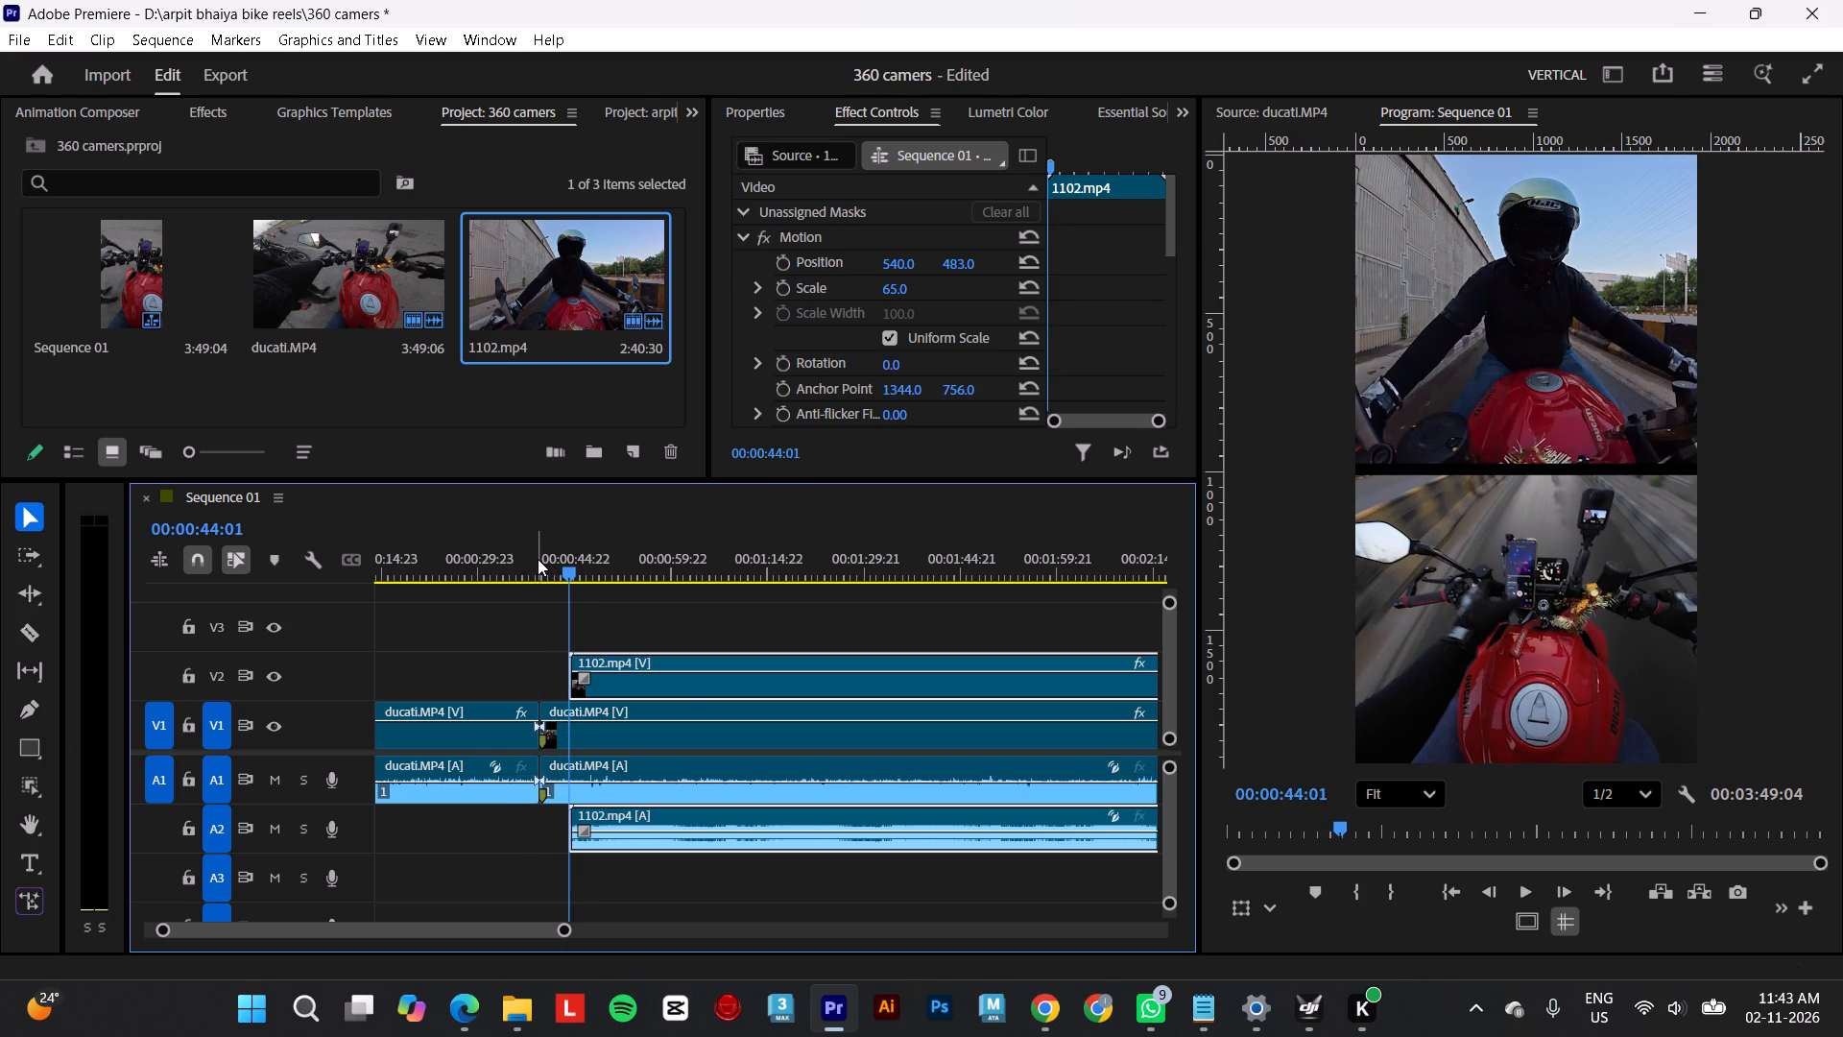
Play on to 00:00:45:20 and trim the start of 1102.mp4 on V2 and A2 to that frame.
click(680, 685)
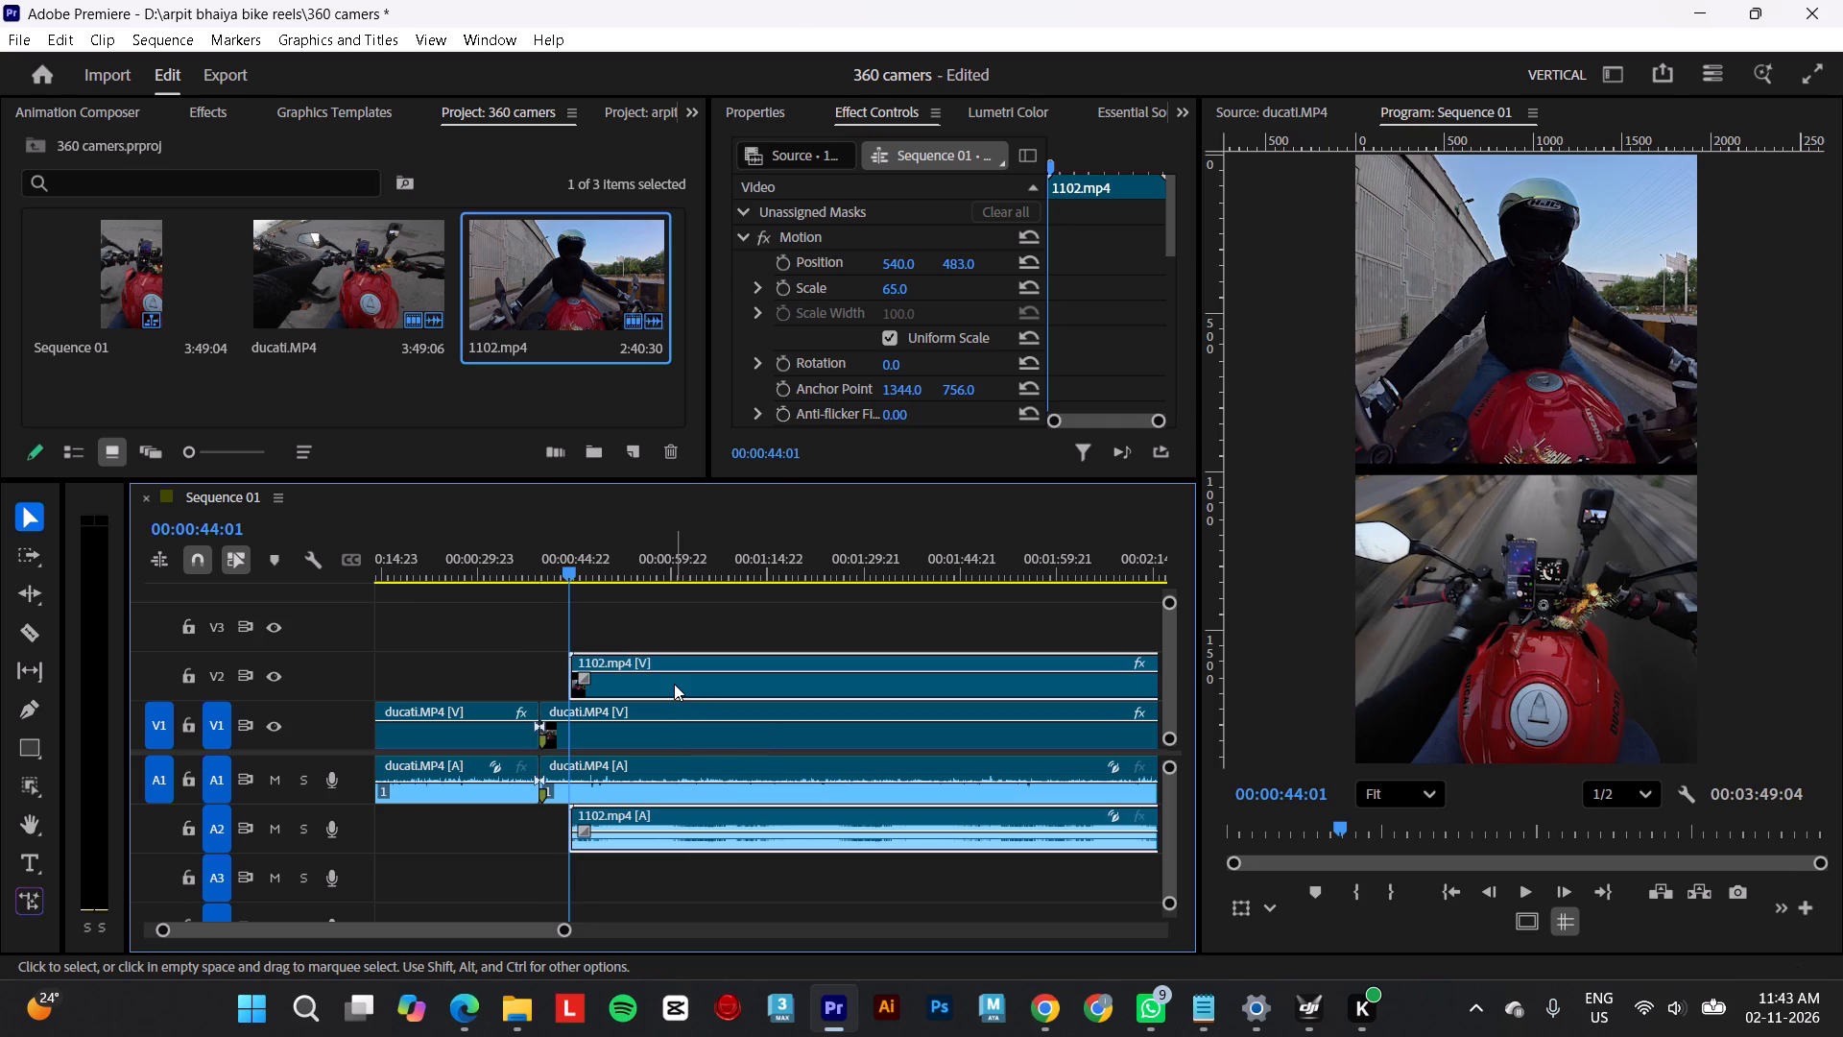
click(674, 684)
key(space)
key(space)
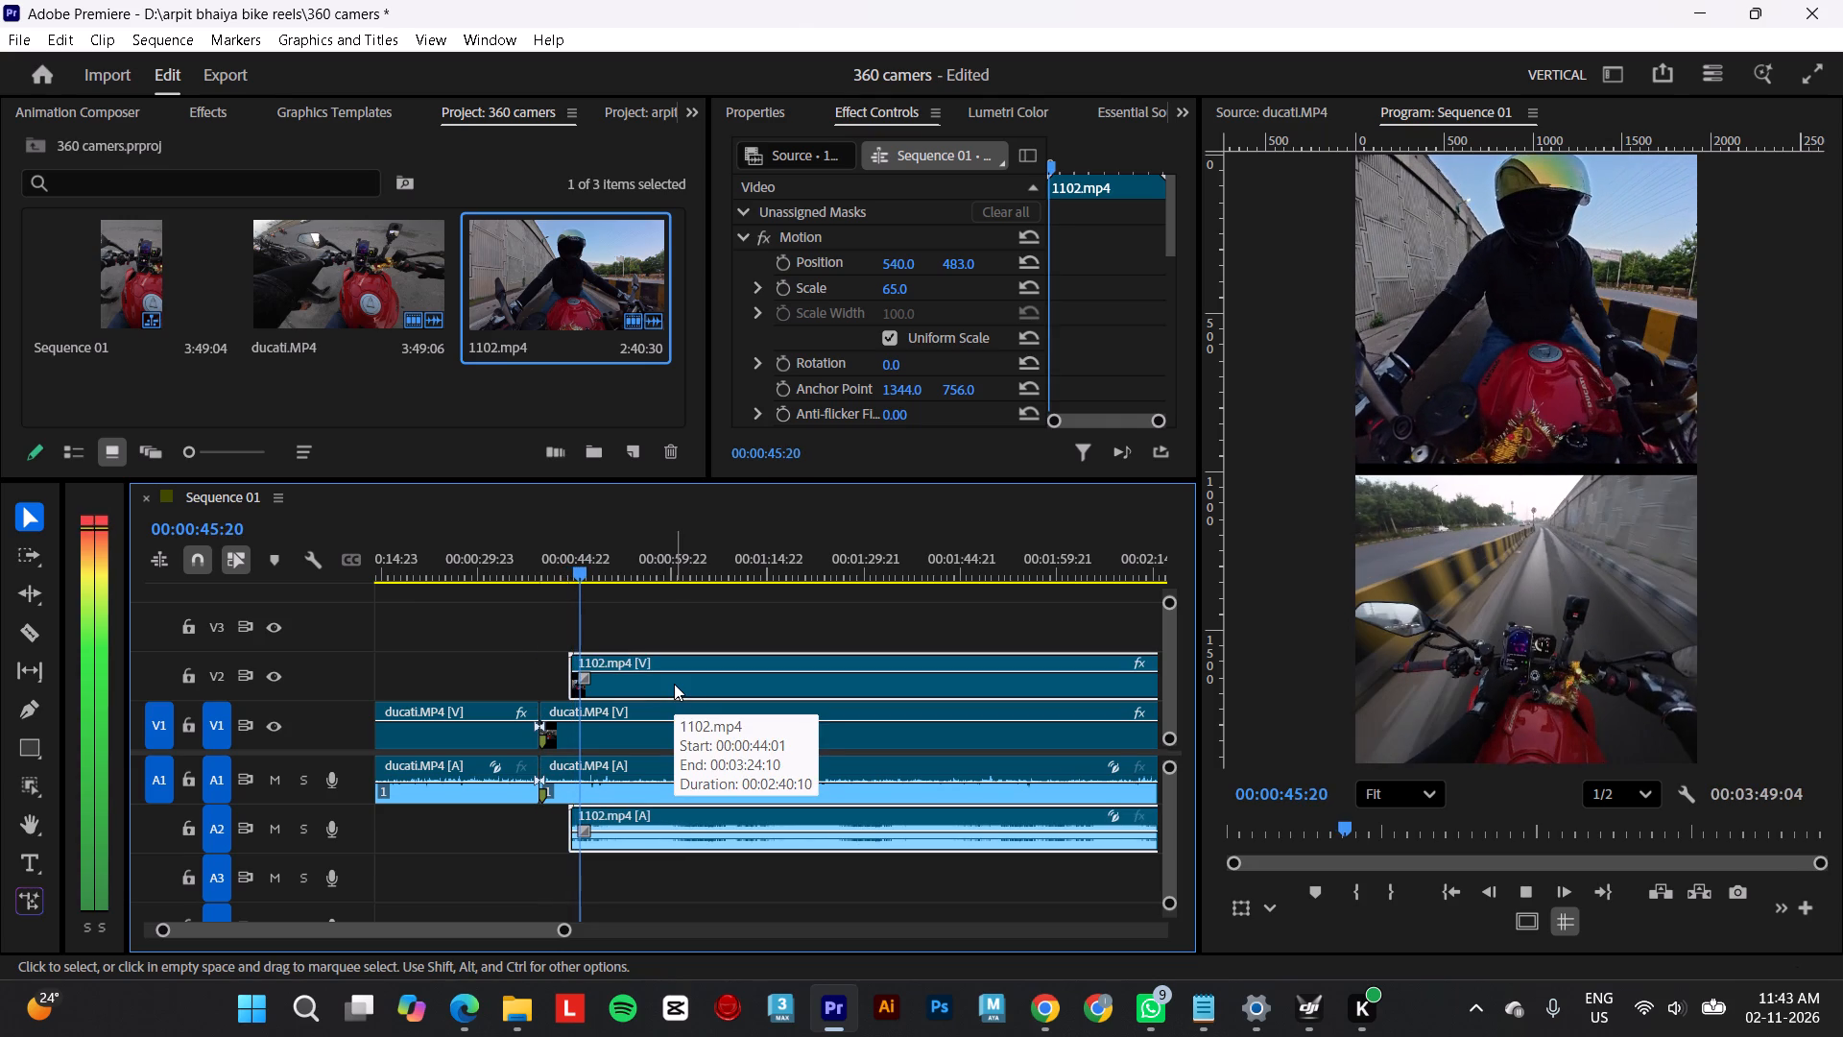
click(608, 686)
click(565, 671)
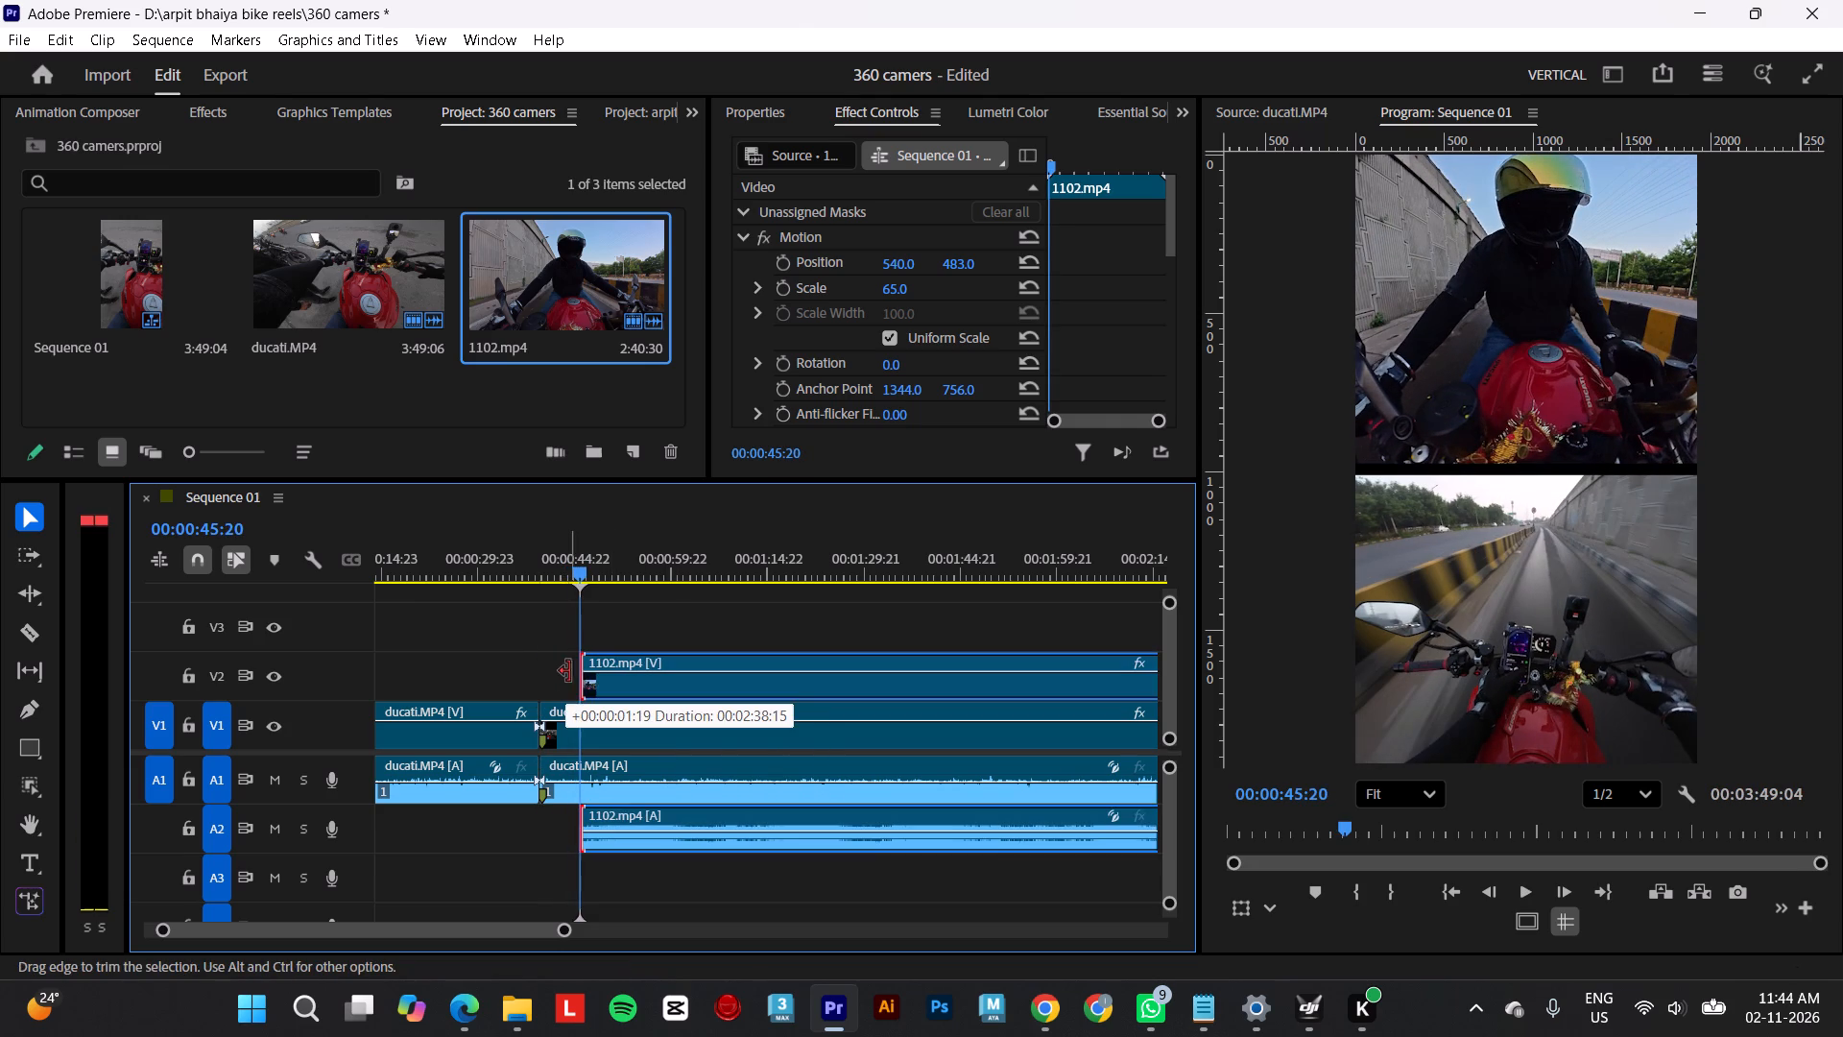
Replay the lead-in to the split screen and move the trimmed 1102.mp4 earlier to start at about 00:00:44.
drag(582, 572, 549, 569)
key(space)
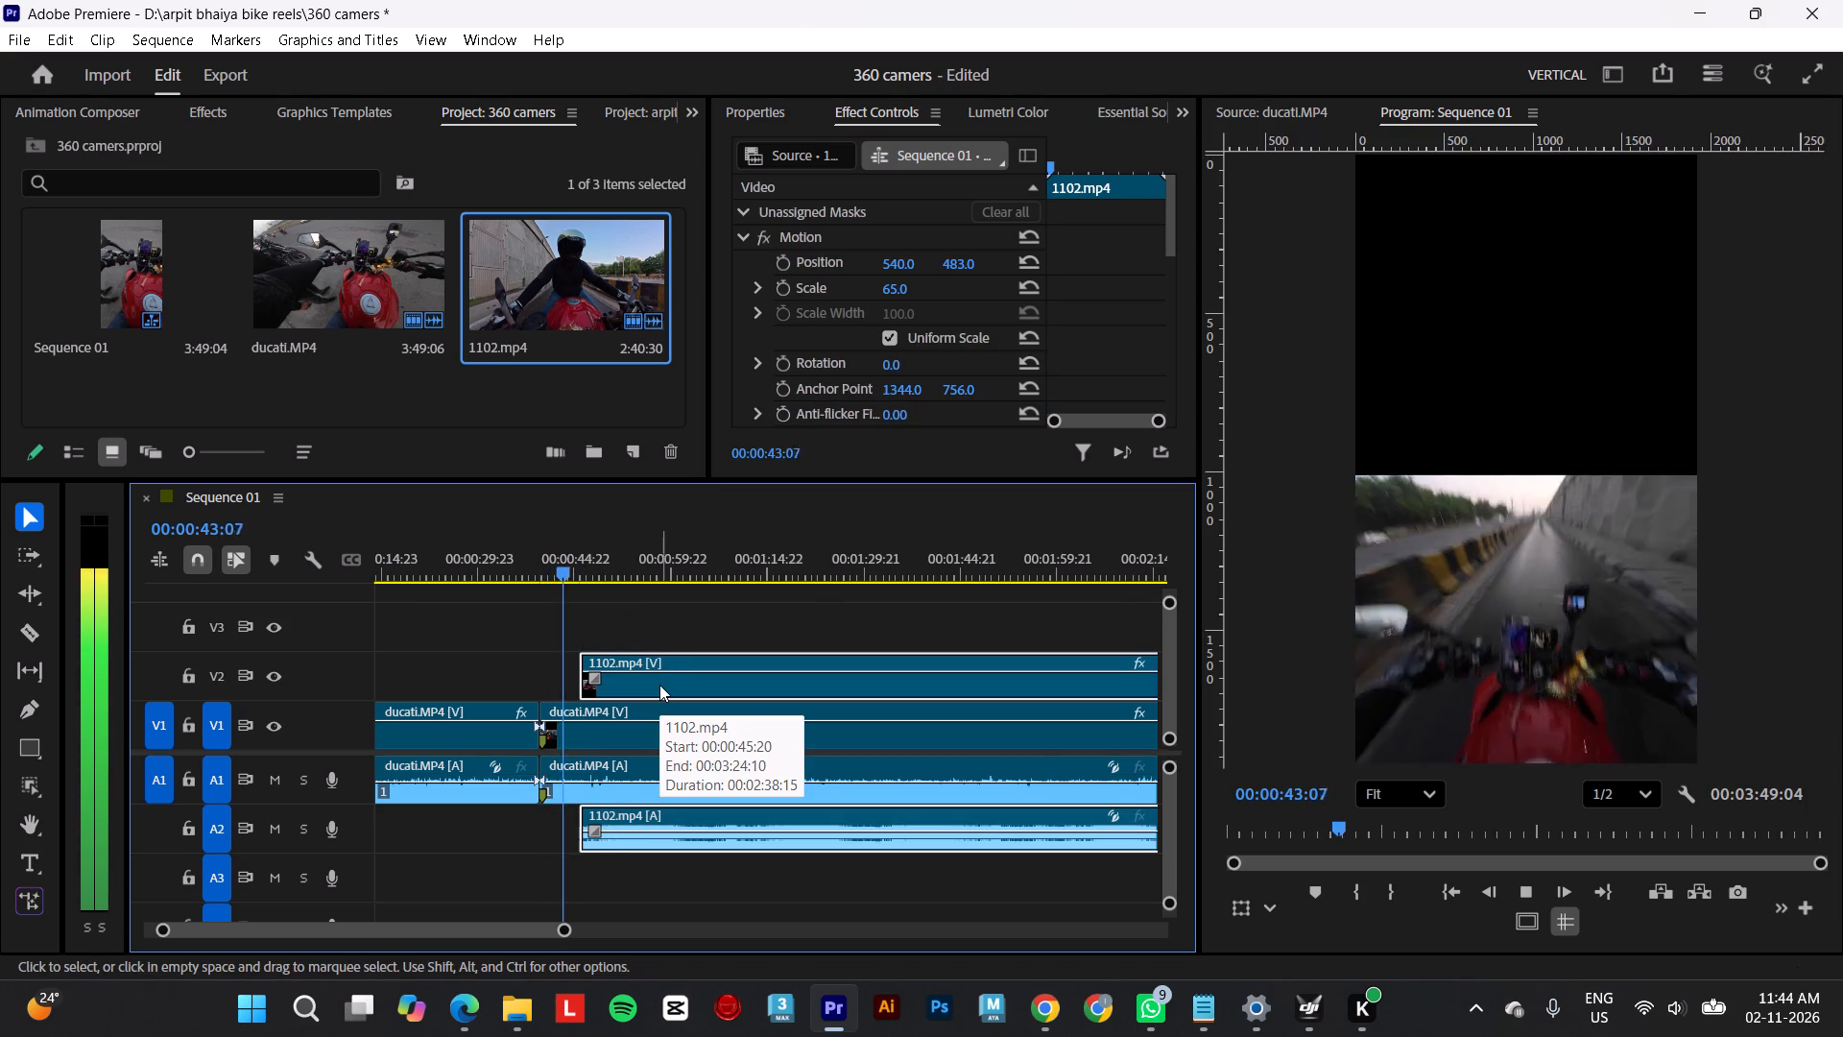
key(space)
drag(659, 685, 648, 686)
Play the realigned split screen up to 00:00:55:16 to check the timing of both clips.
key(space)
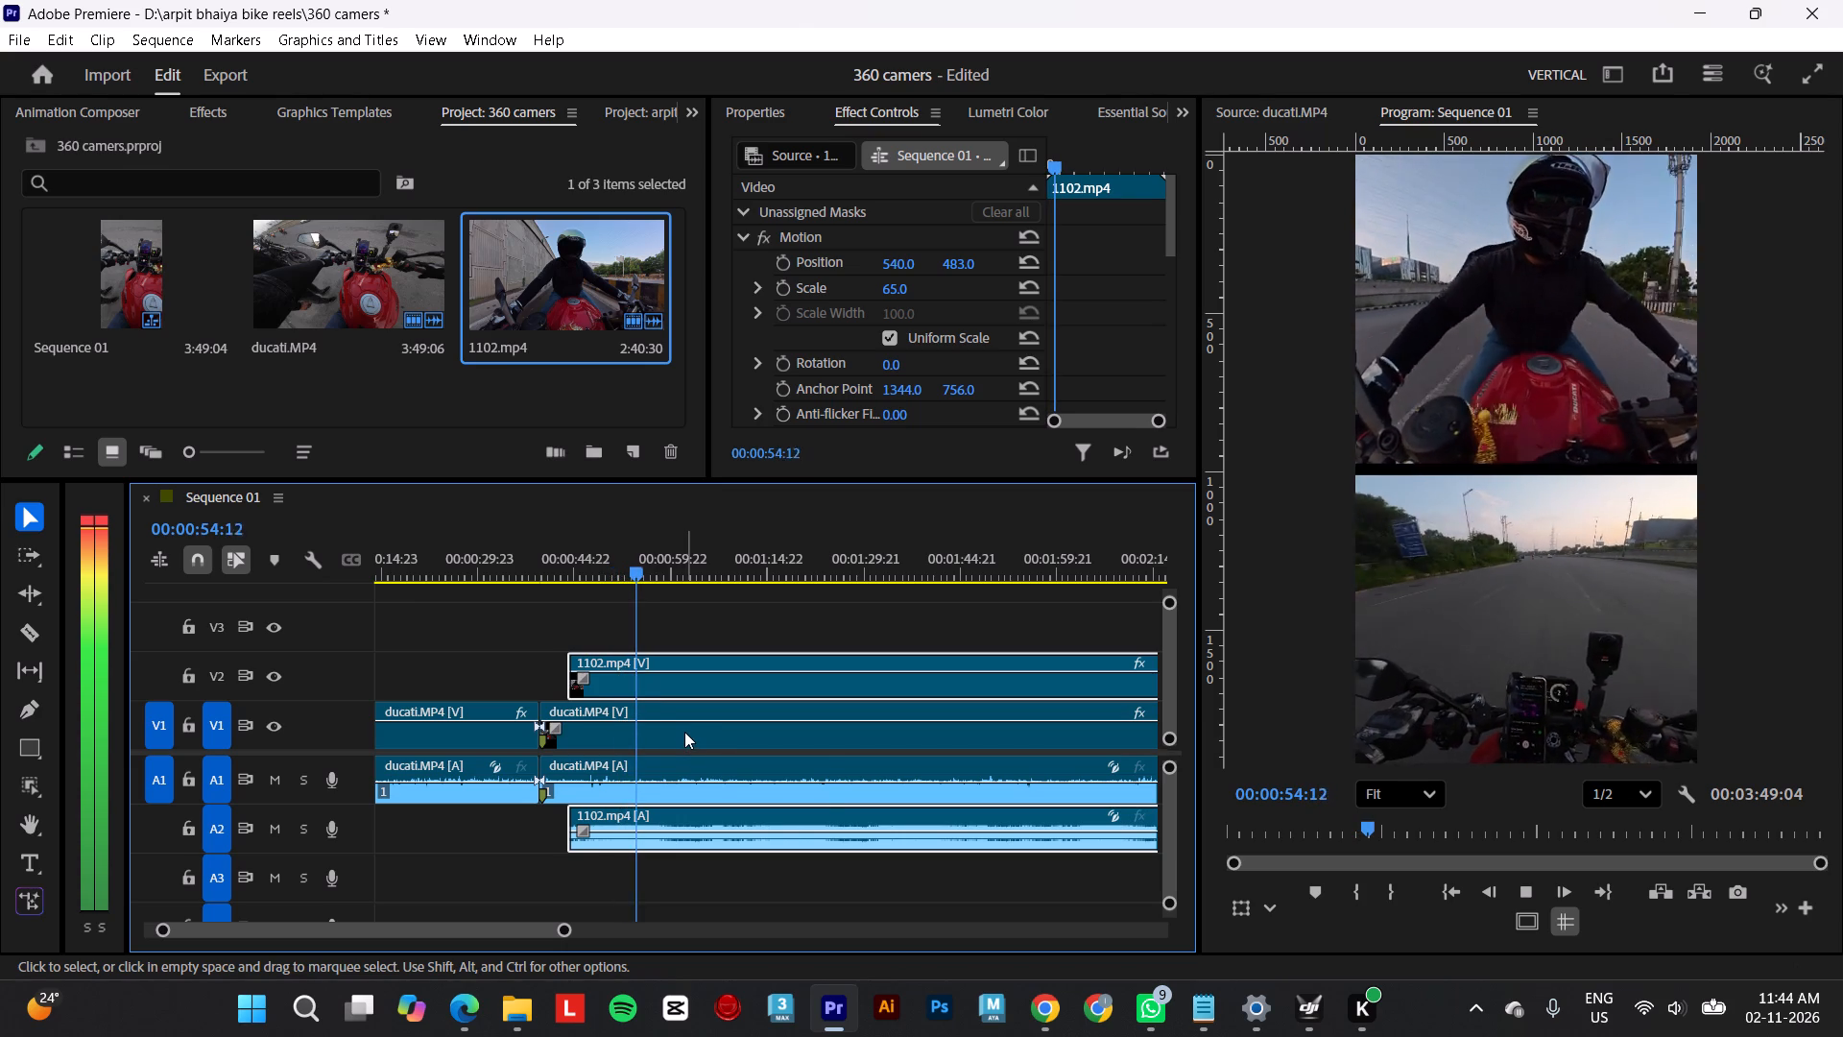
key(space)
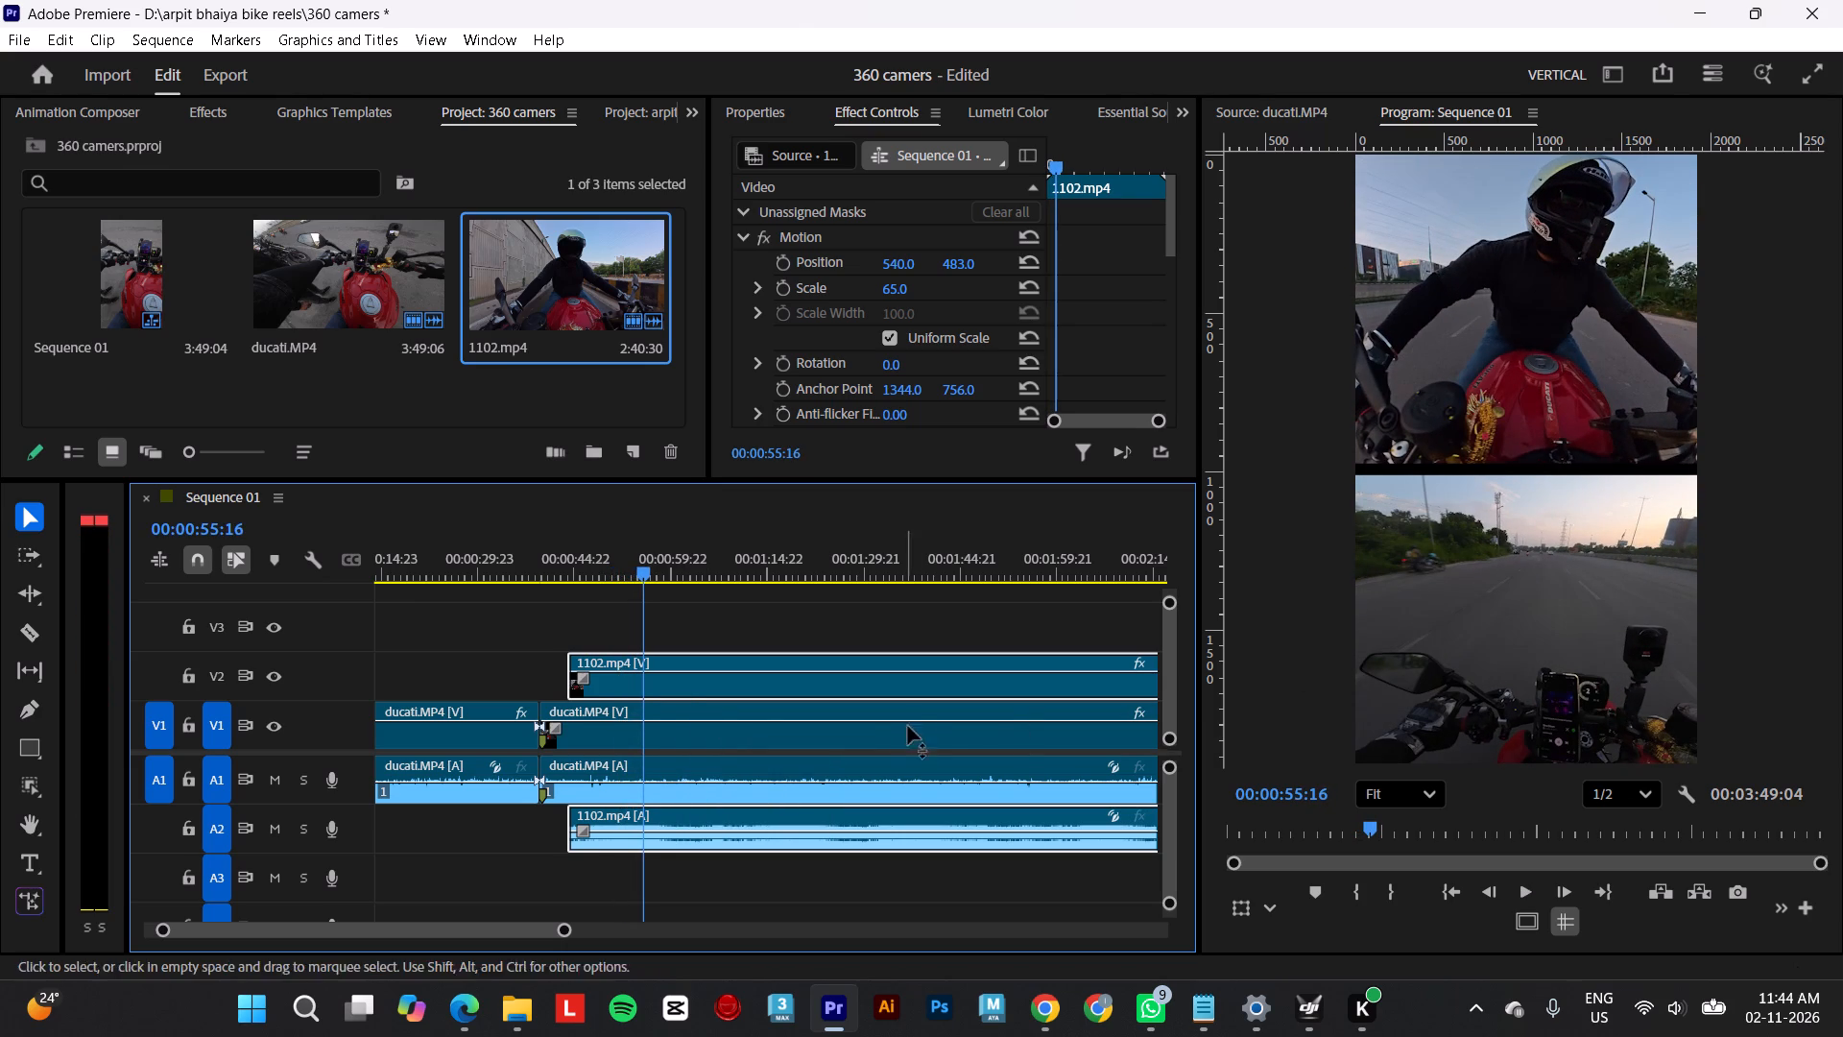
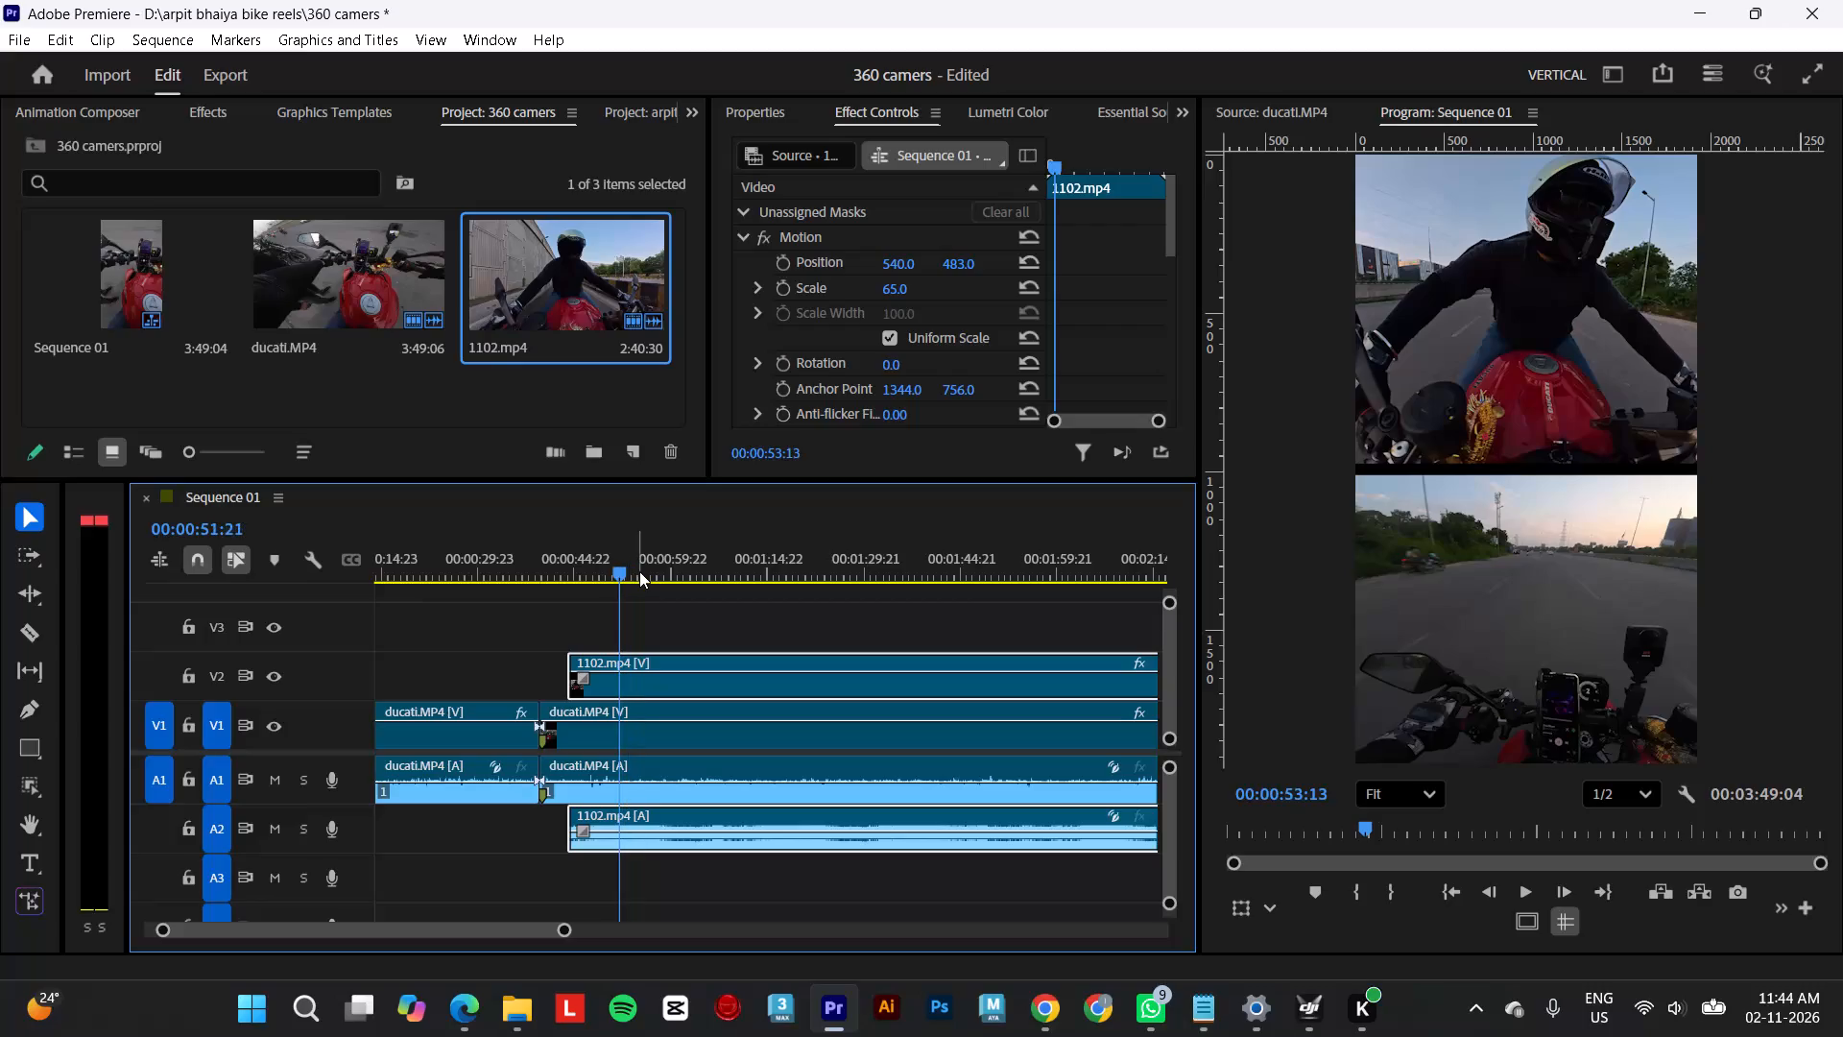
Play the sequence from its beginning to review the opening ducati.MP4 section.
drag(627, 571, 335, 562)
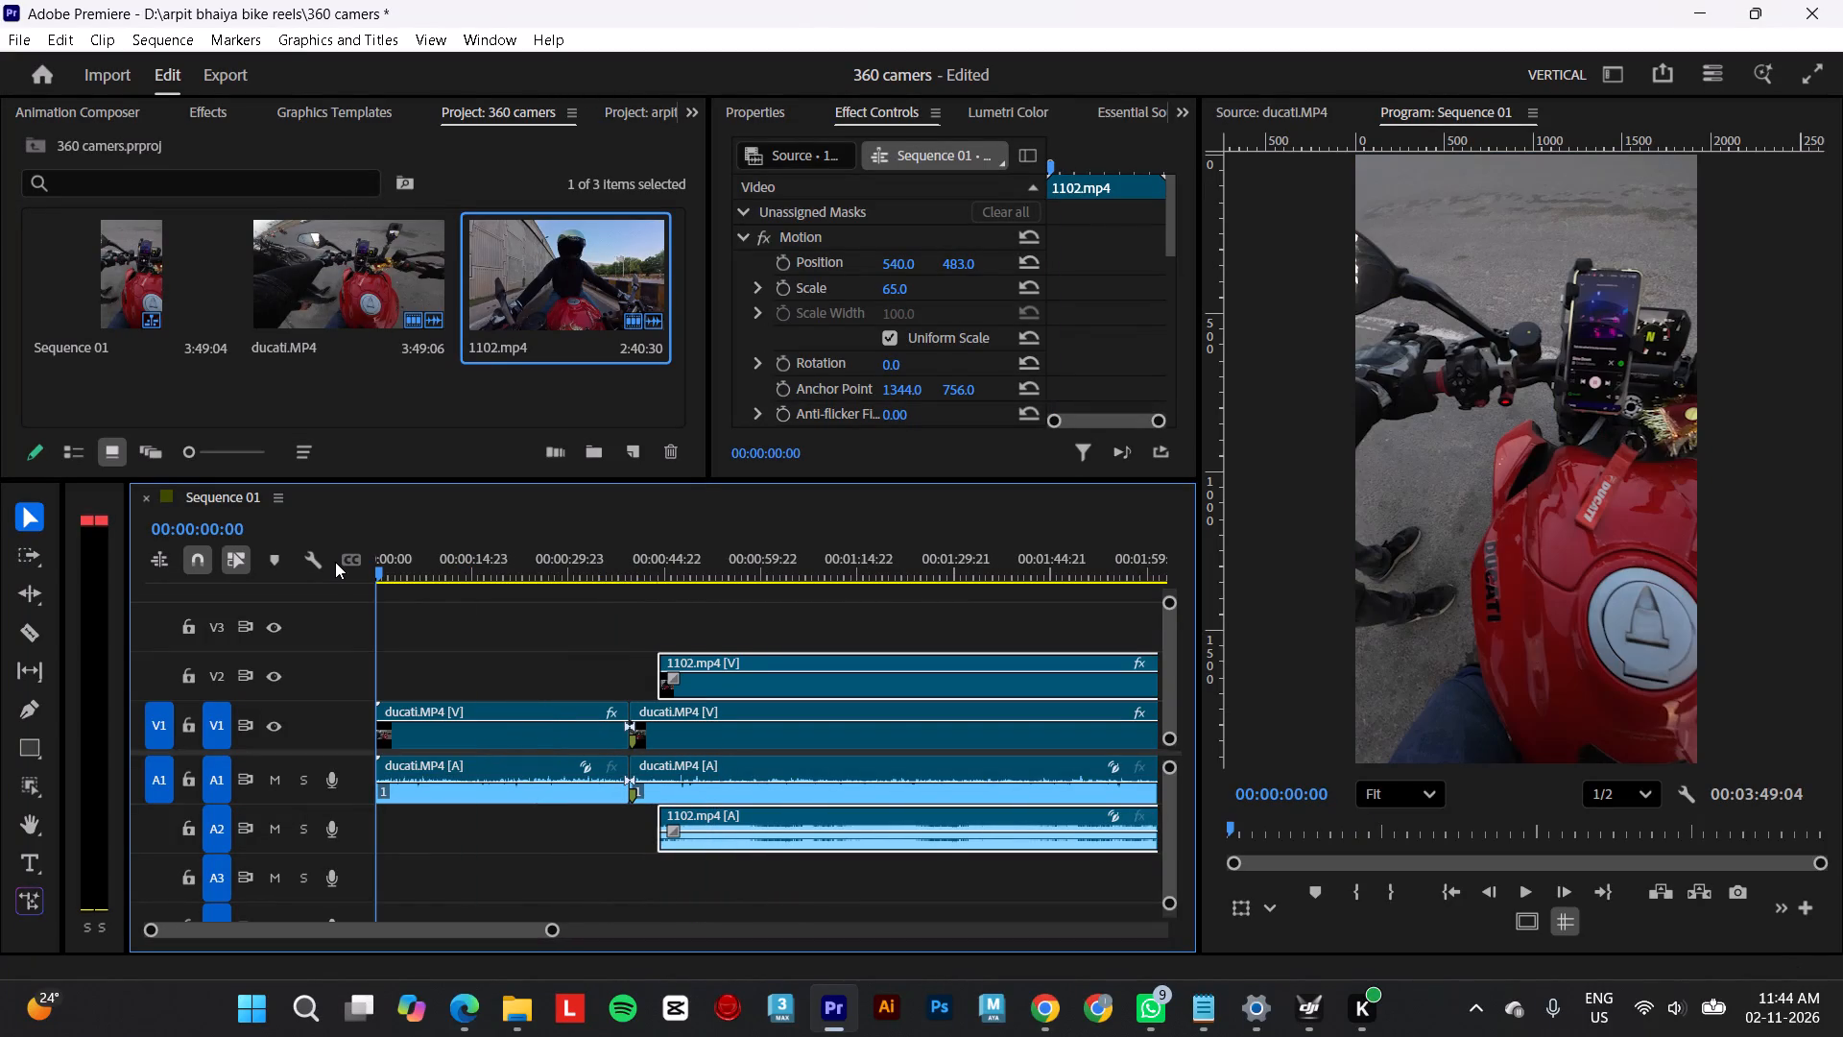
key(space)
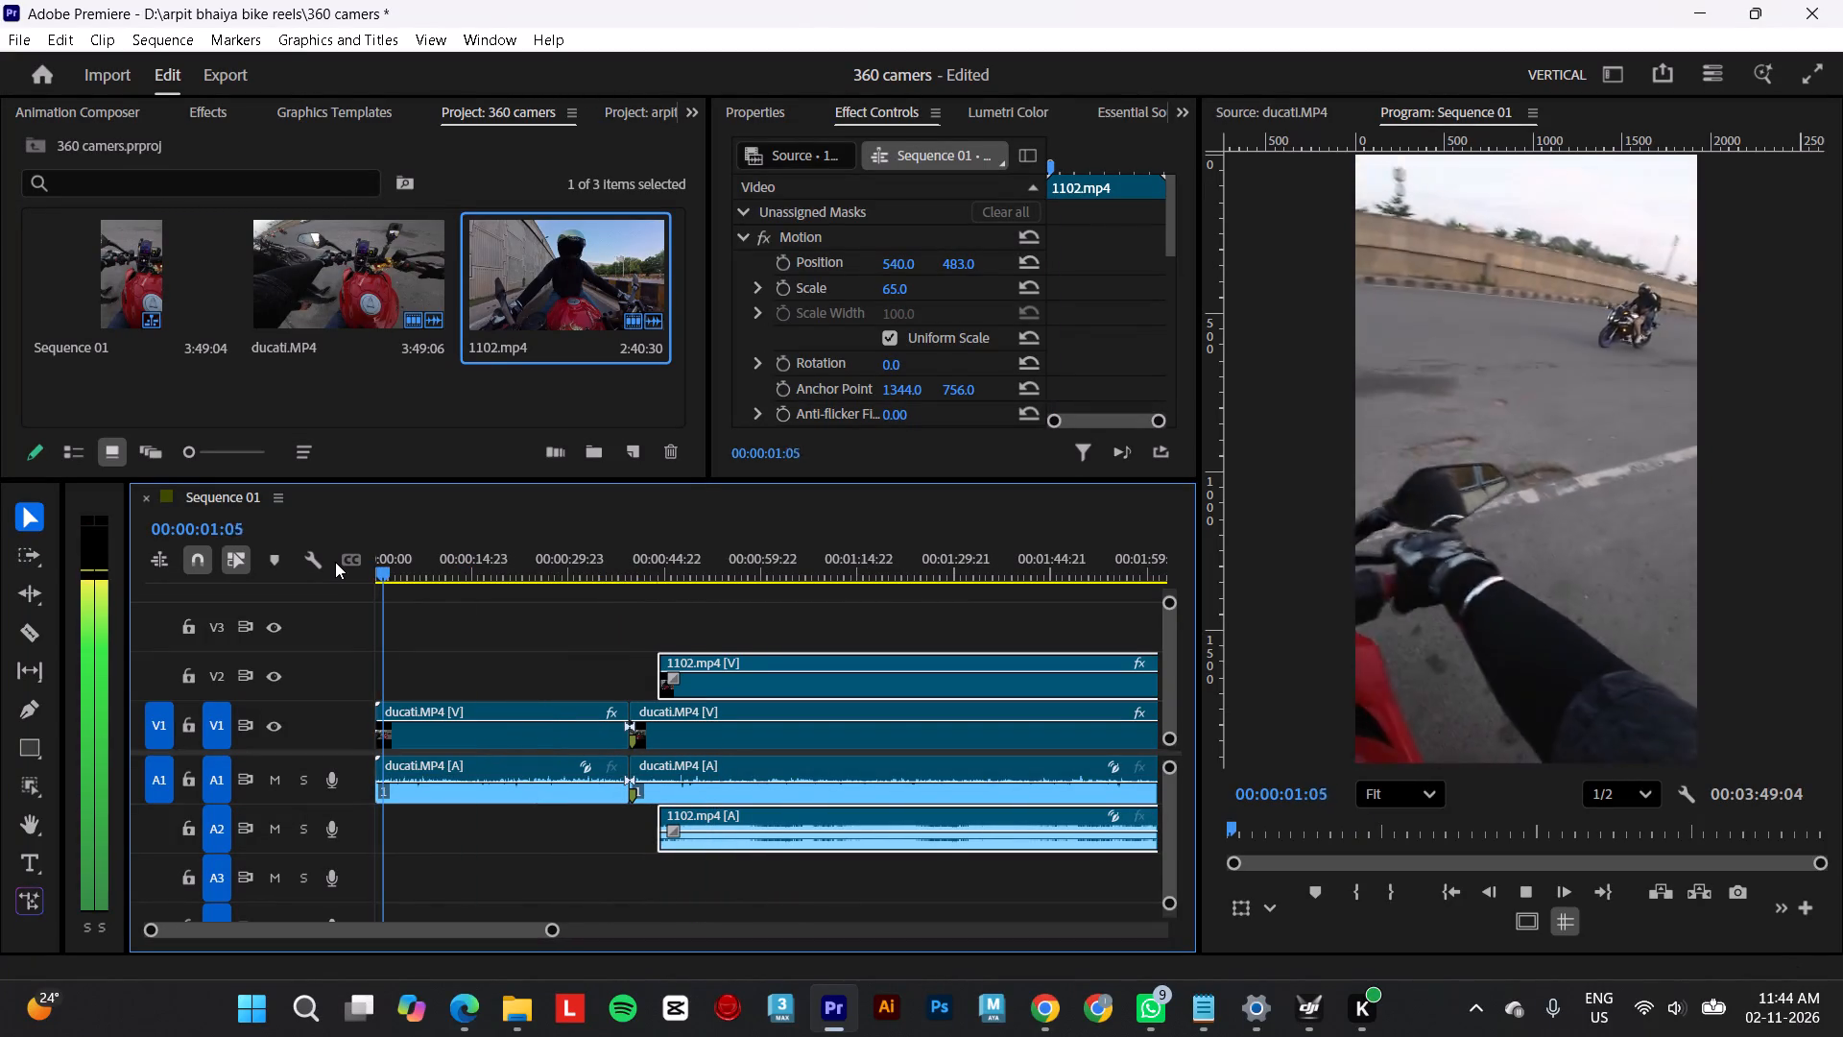
Split ducati.MP4 on V1 and A1 at 00:00:43:21, where 1102.mp4 begins.
click(686, 734)
key(space)
key(Up)
key(Down)
key(Down)
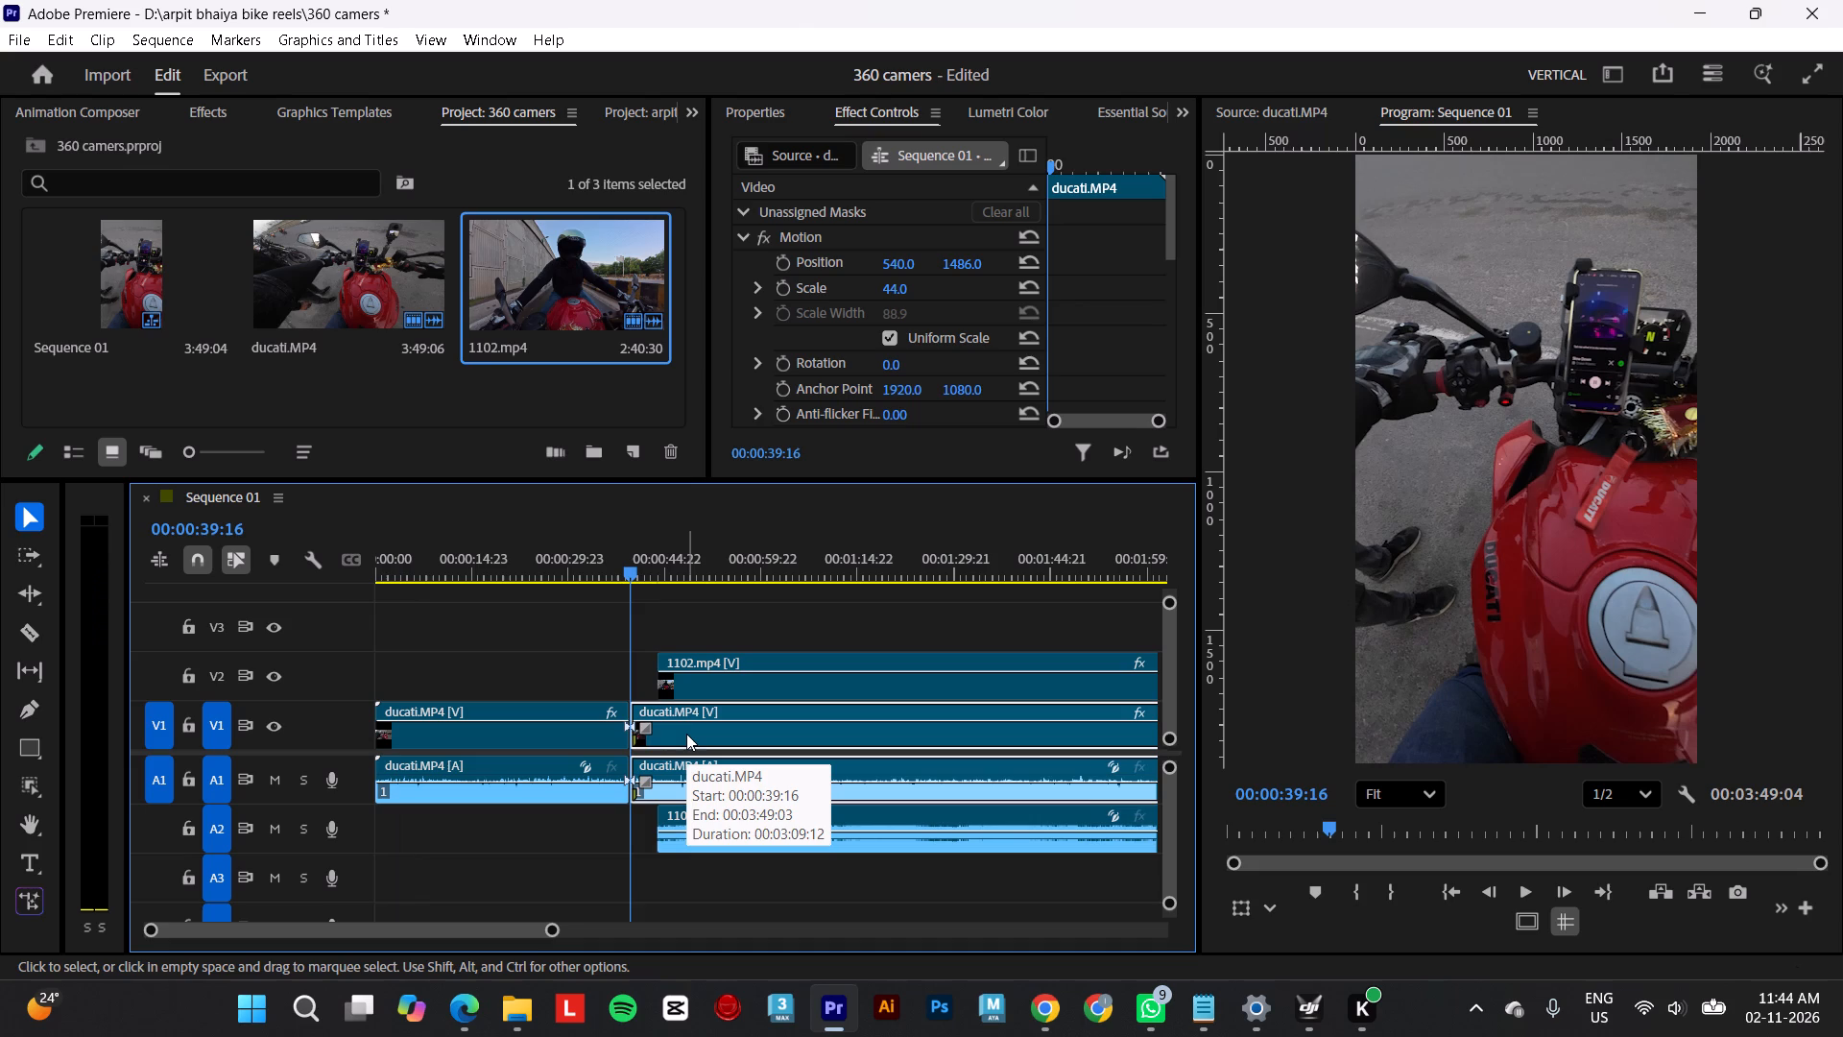
key(ctrl+k)
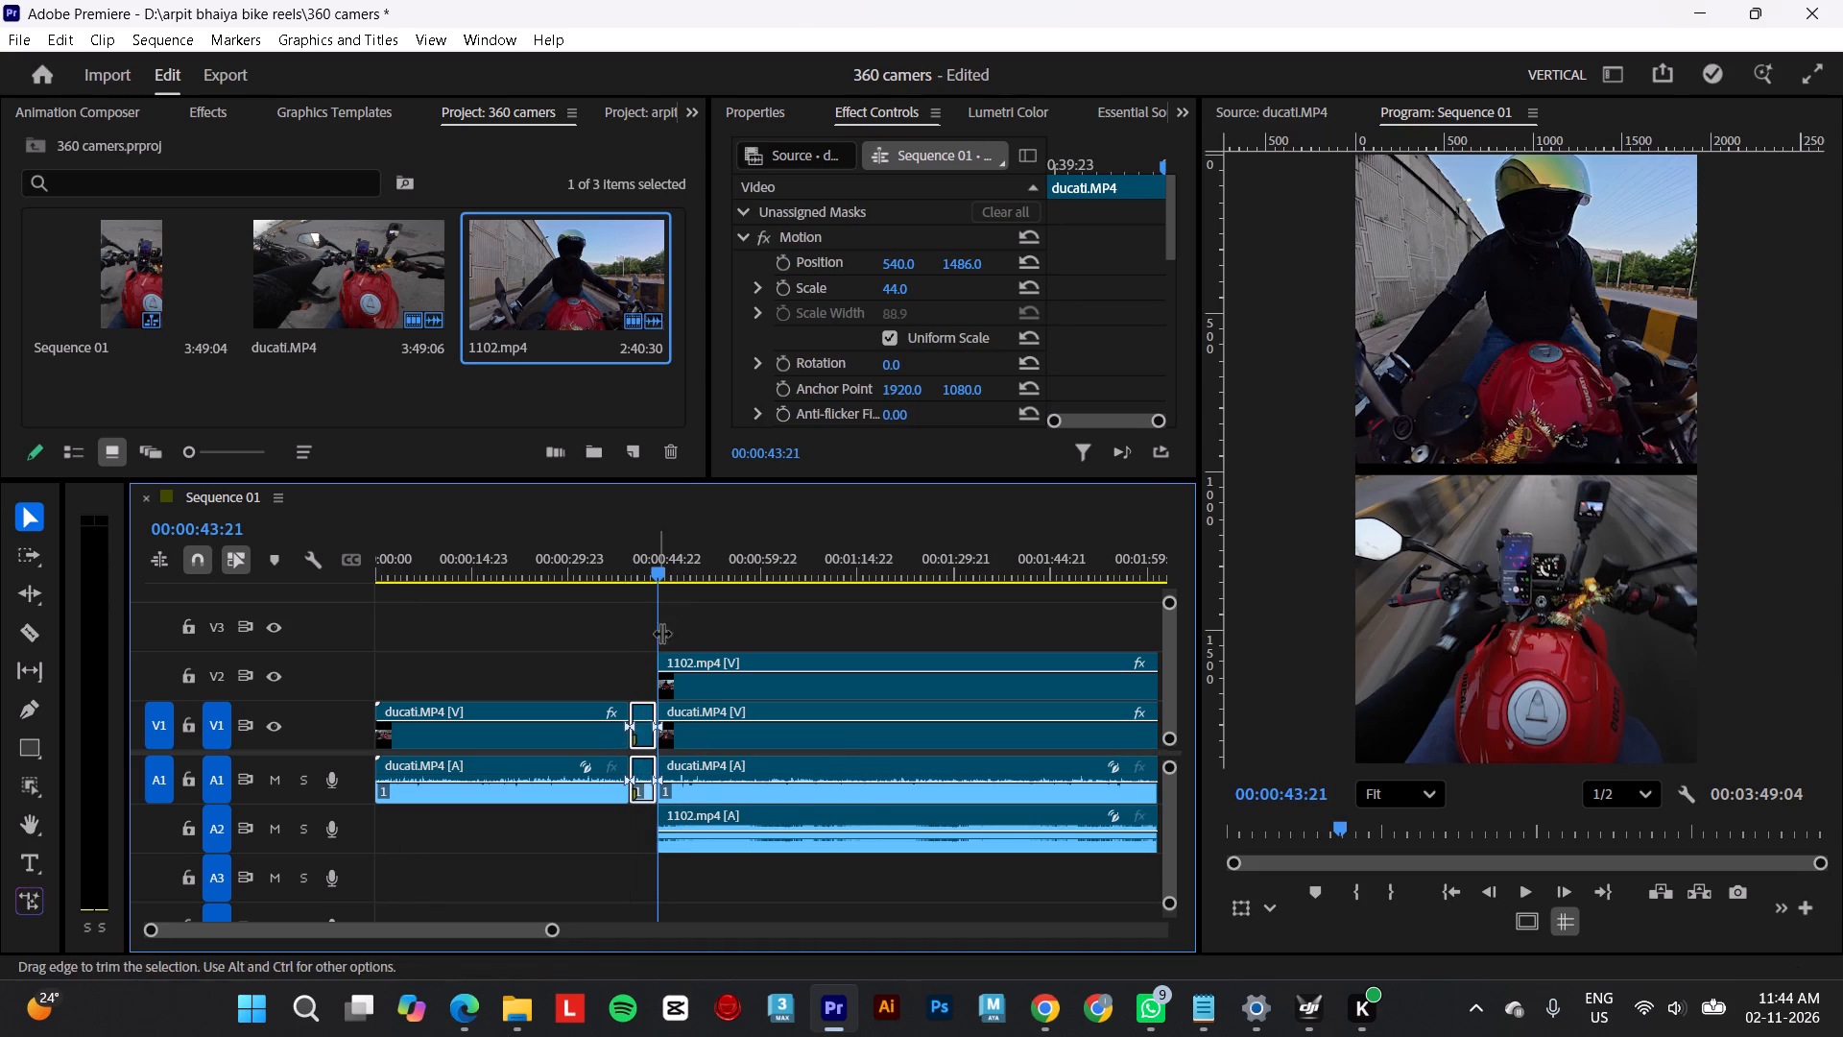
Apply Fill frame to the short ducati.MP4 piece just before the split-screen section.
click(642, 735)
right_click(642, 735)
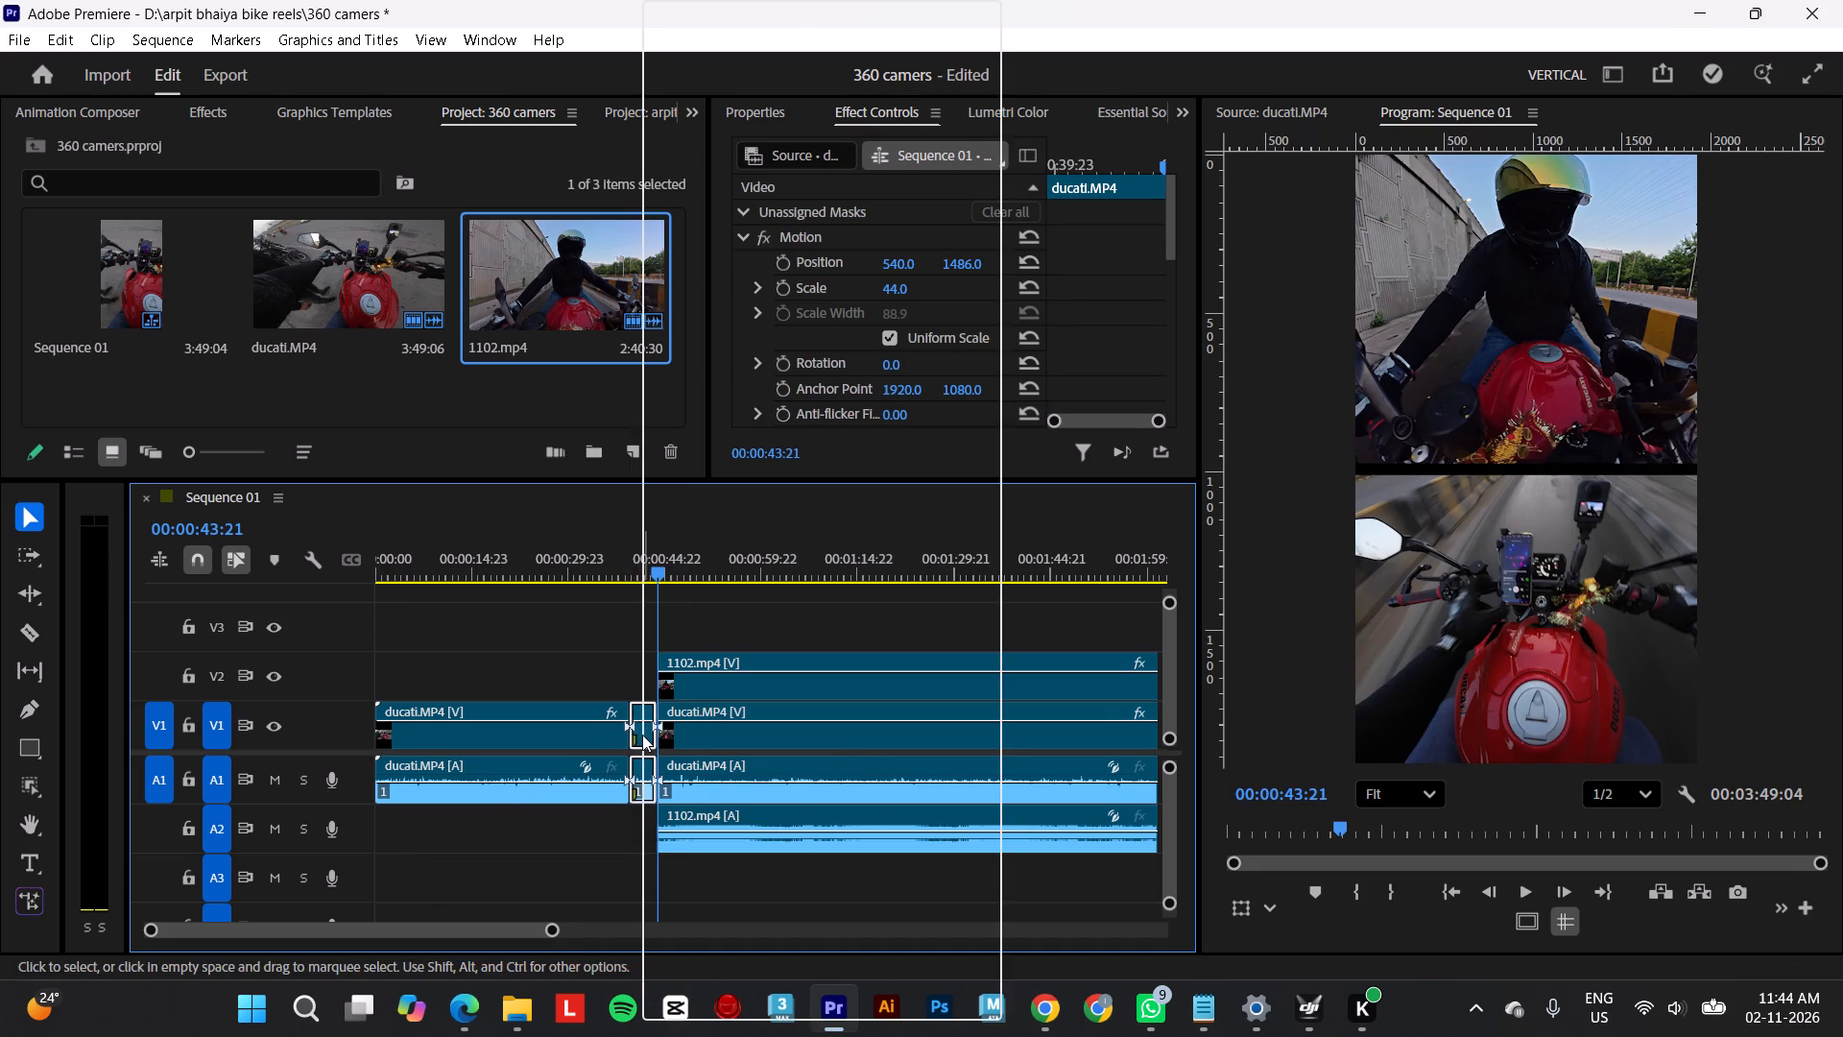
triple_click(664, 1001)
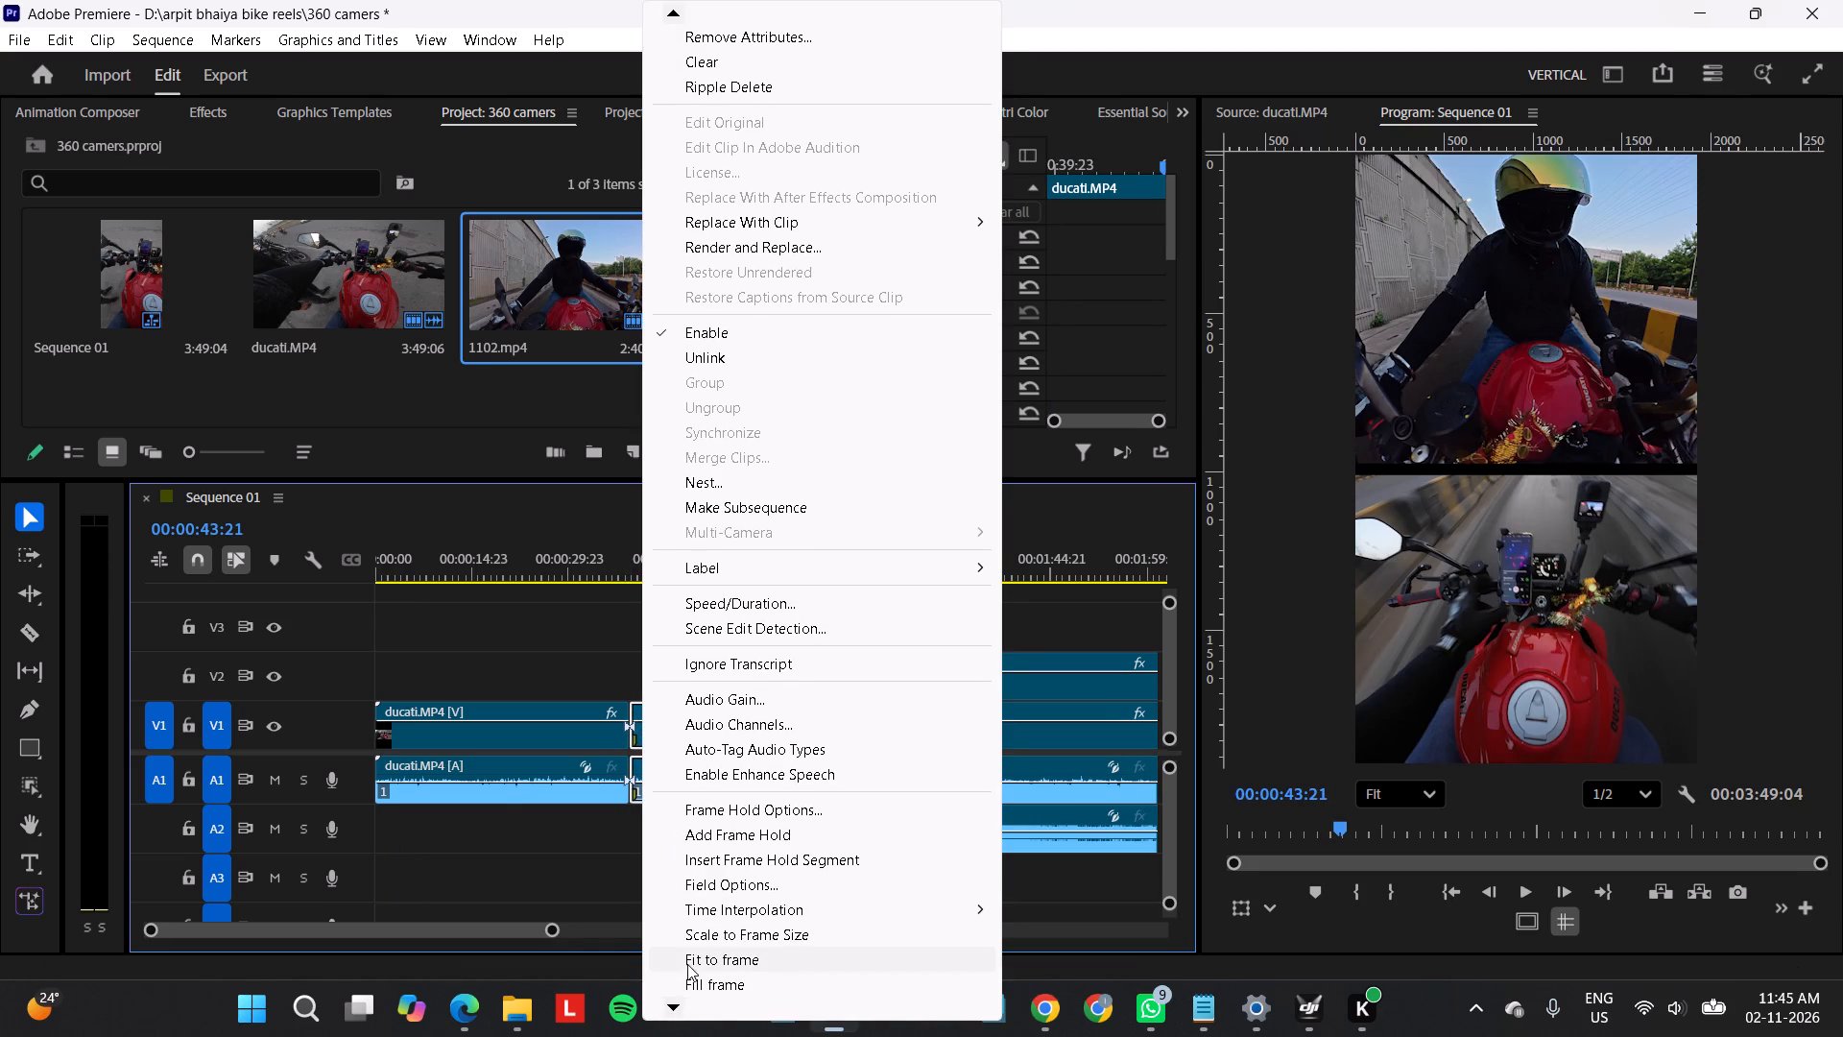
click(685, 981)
Check the refitted short piece, and replay the sequence from the beginning up to 00:00:08:21.
drag(663, 565, 644, 568)
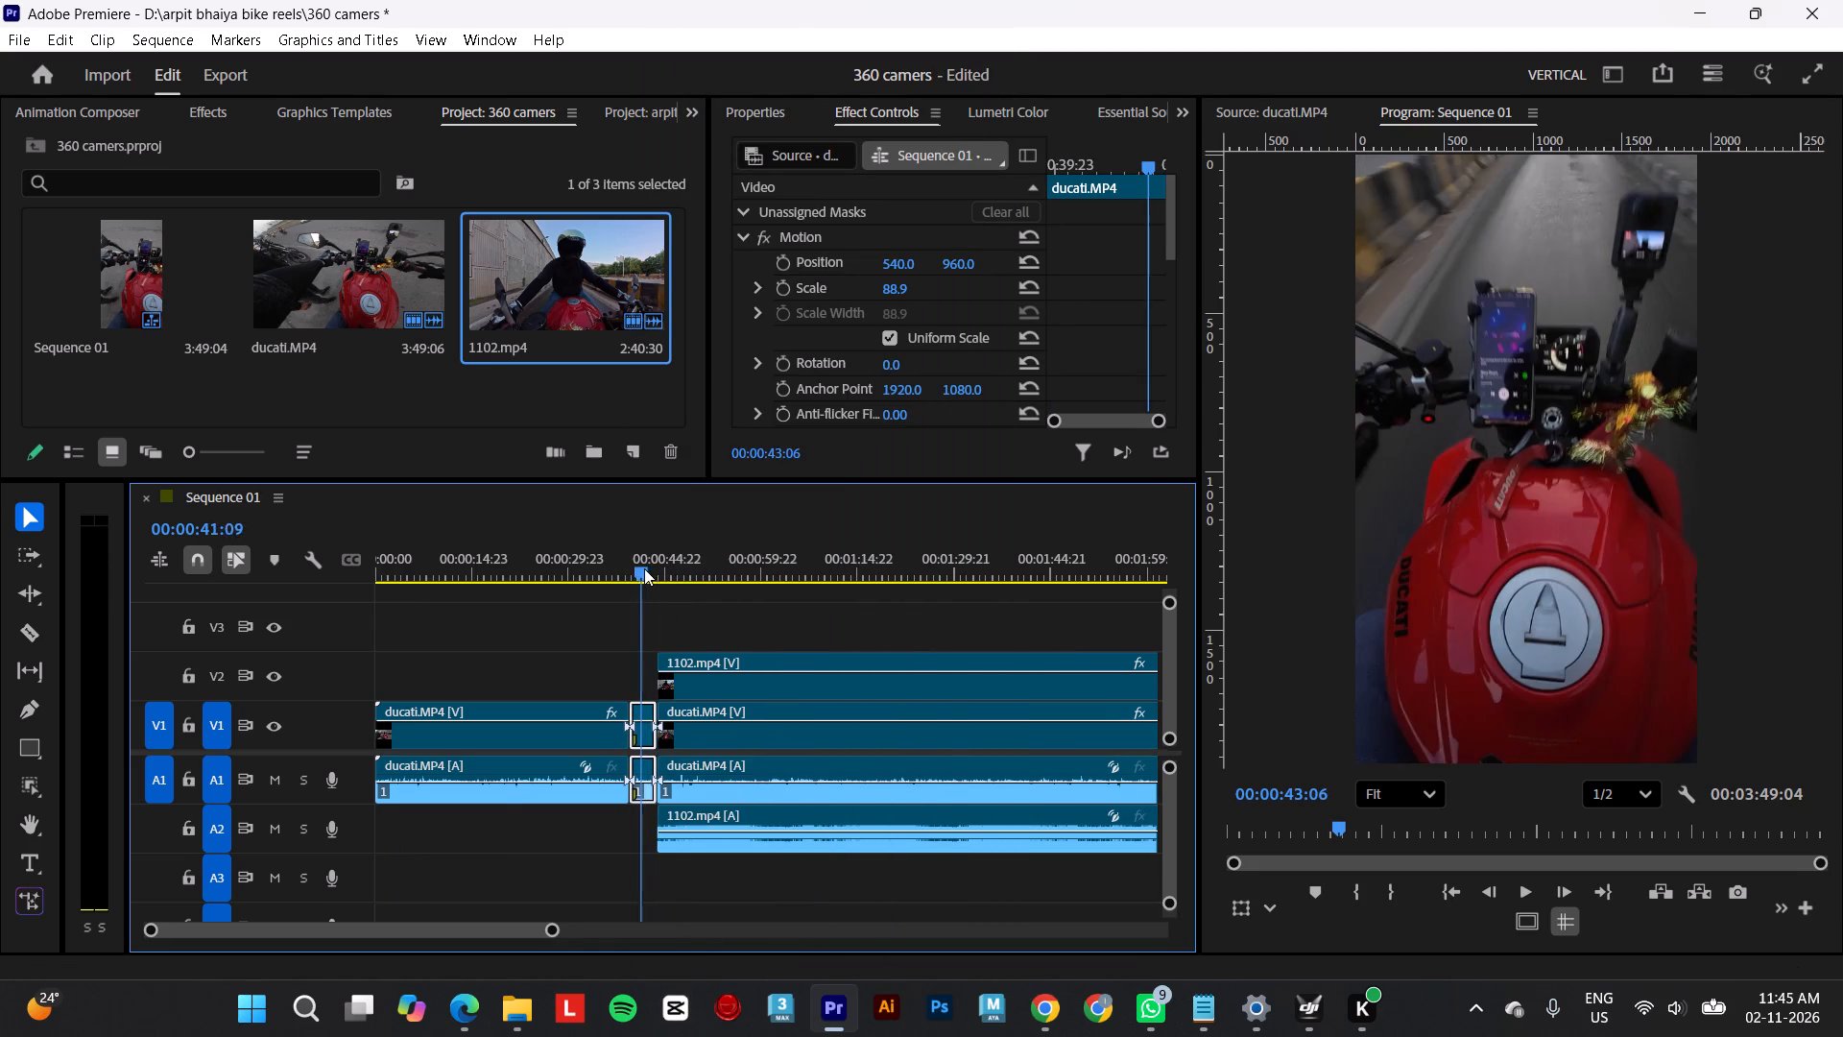
drag(644, 568, 250, 489)
key(space)
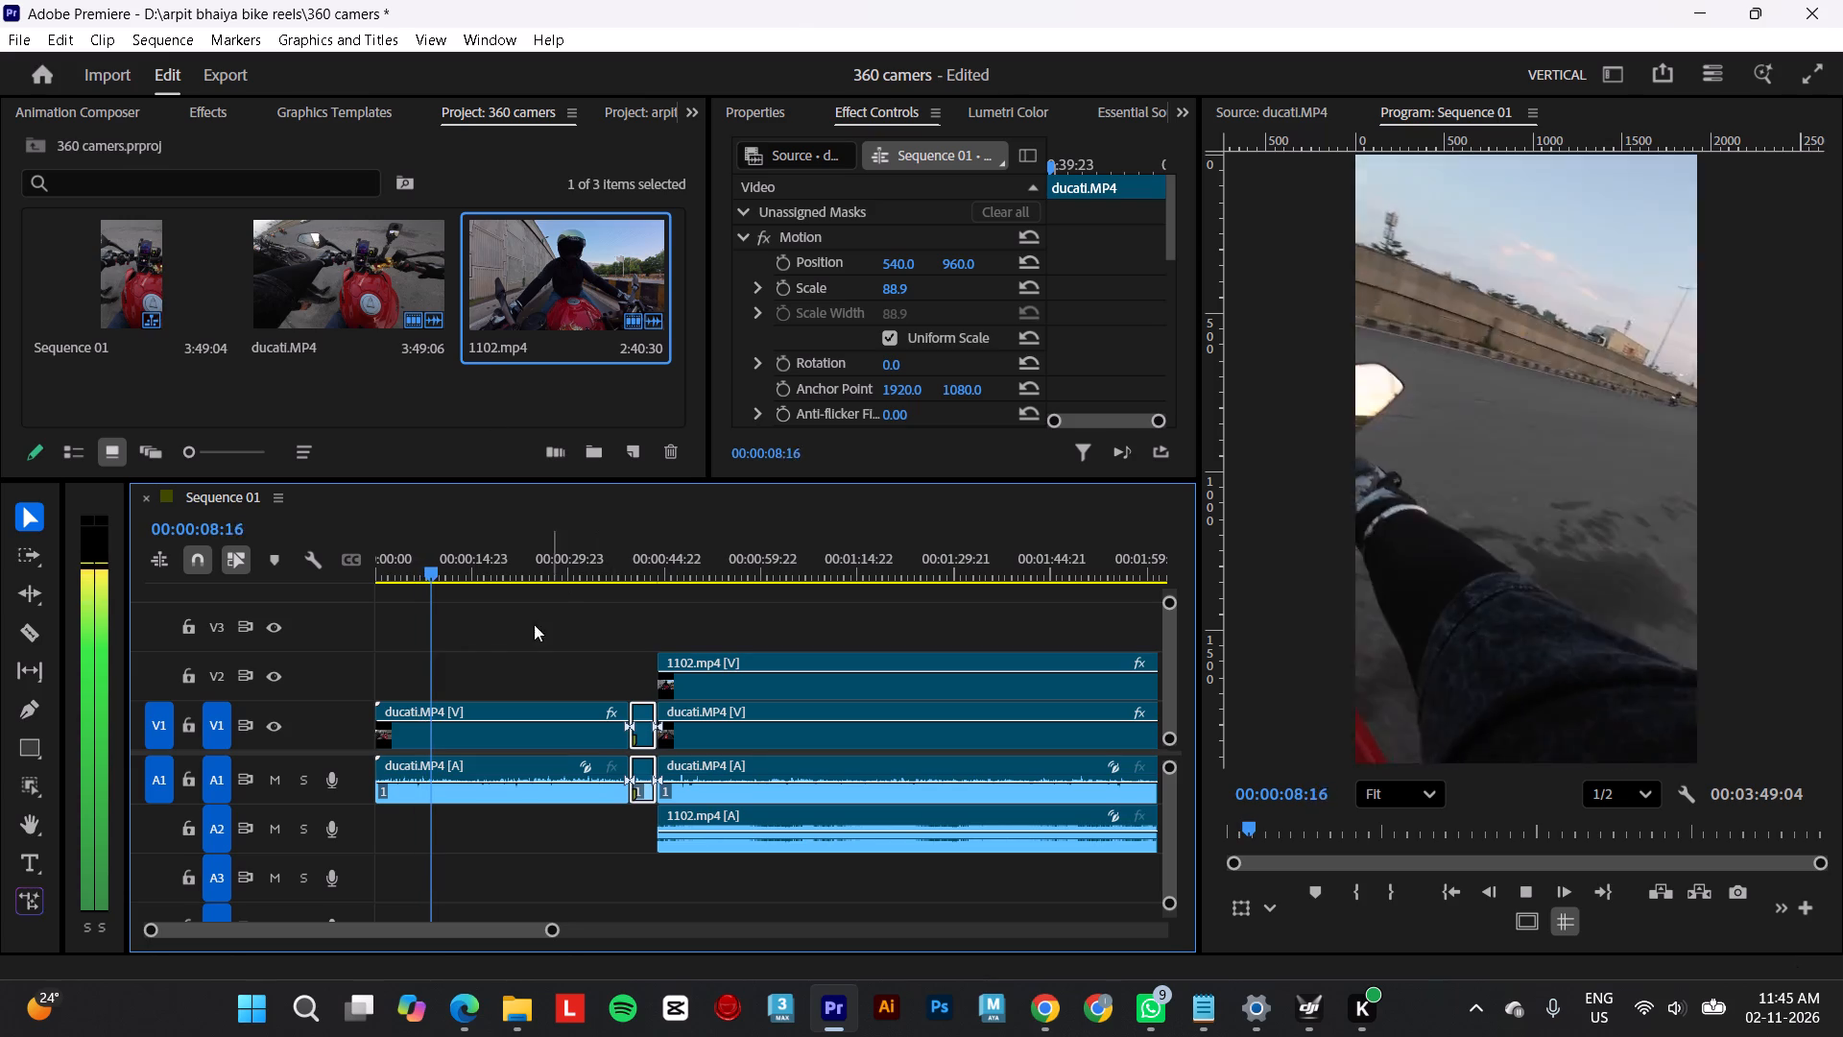
key(space)
Delete the two ducati.MP4 pieces before the split-screen section, with their audio.
drag(477, 639, 637, 824)
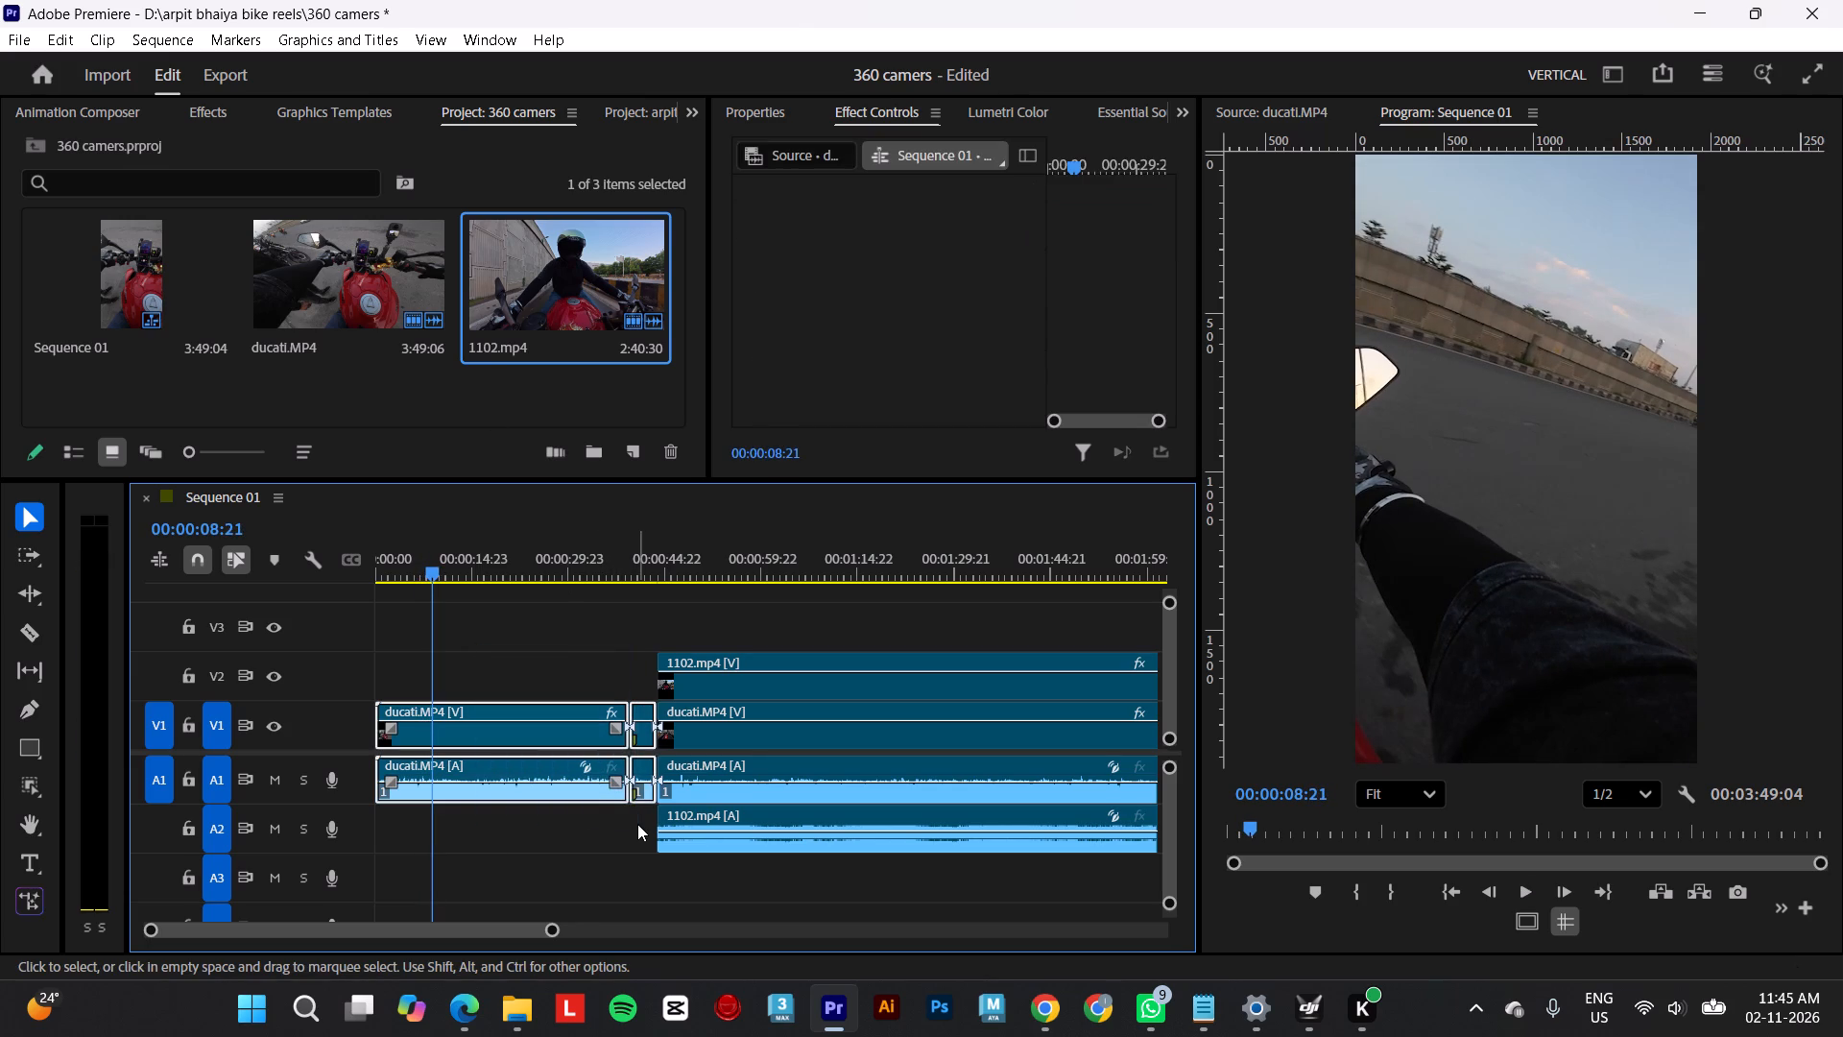
key(Delete)
Move the remaining stacked 1102.mp4 and ducati.MP4 clips together, with their audio, to the sequence start.
drag(630, 619, 834, 869)
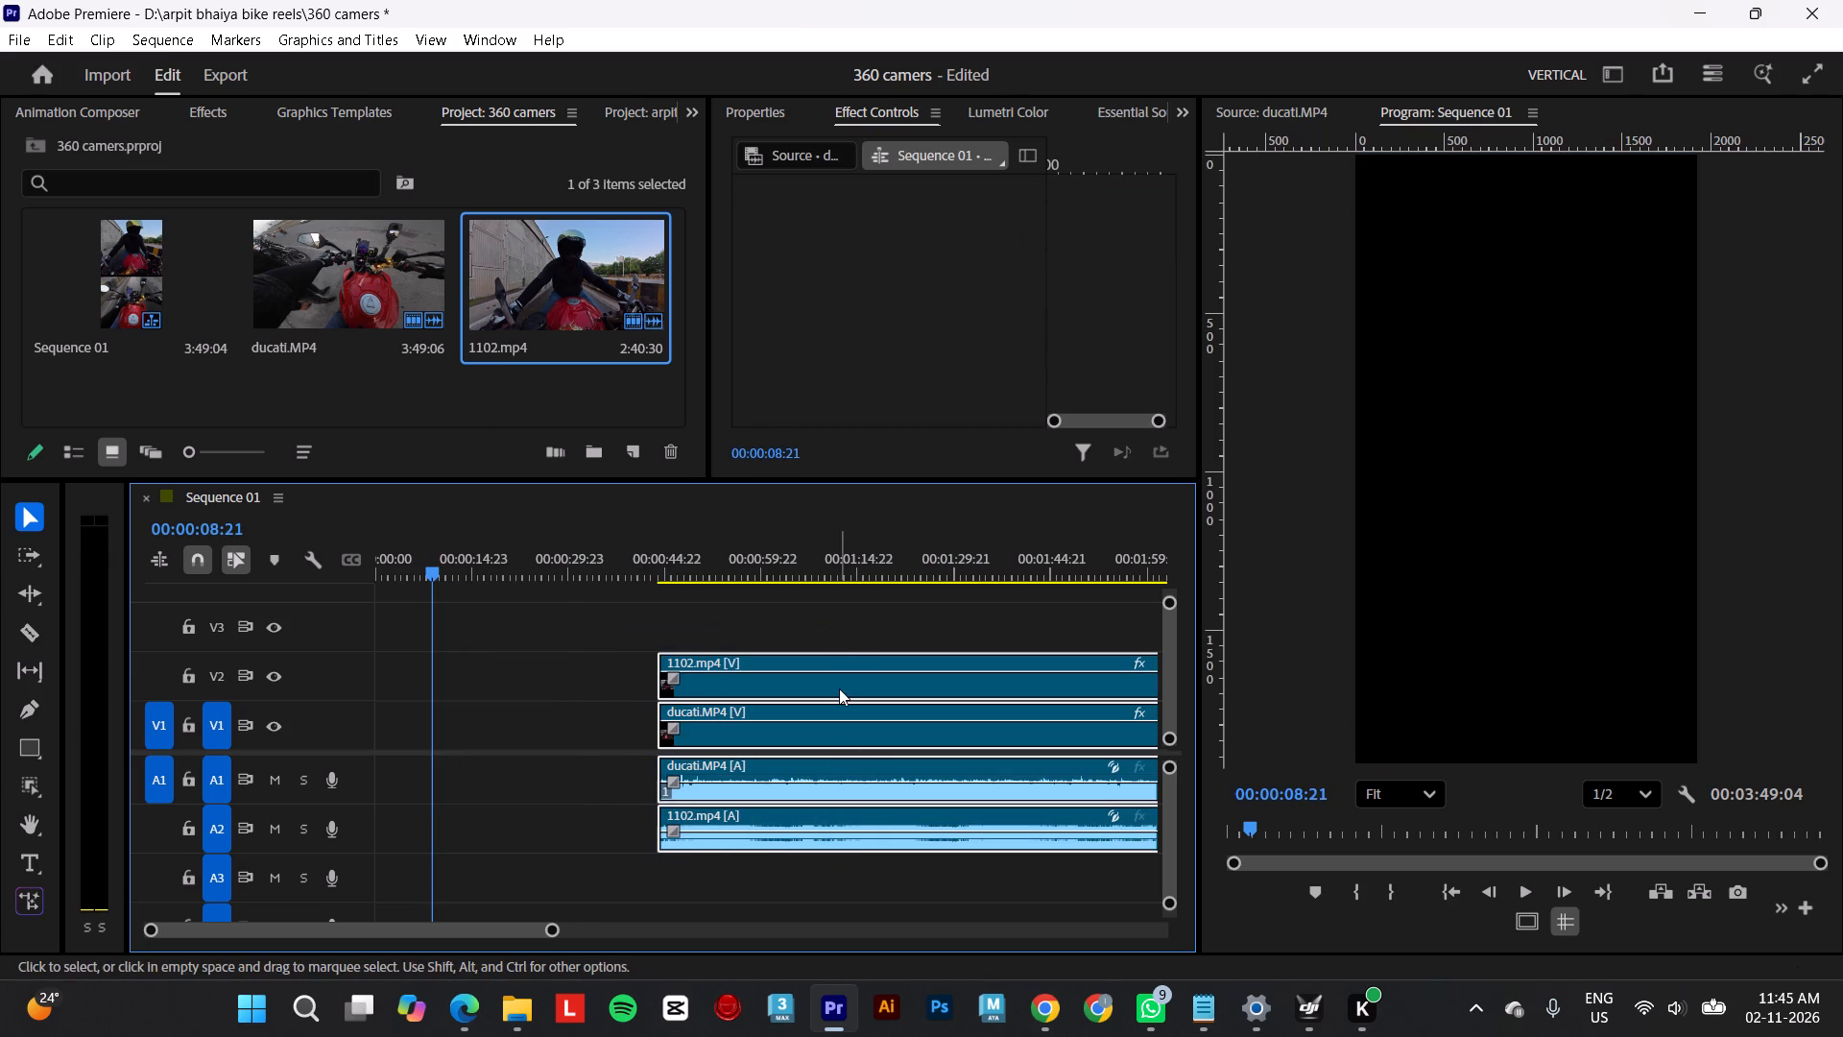
drag(839, 682, 442, 656)
alt+scroll(571, 773, down, 4)
alt+scroll(571, 773, up, 1)
alt+scroll(571, 773, down, 3)
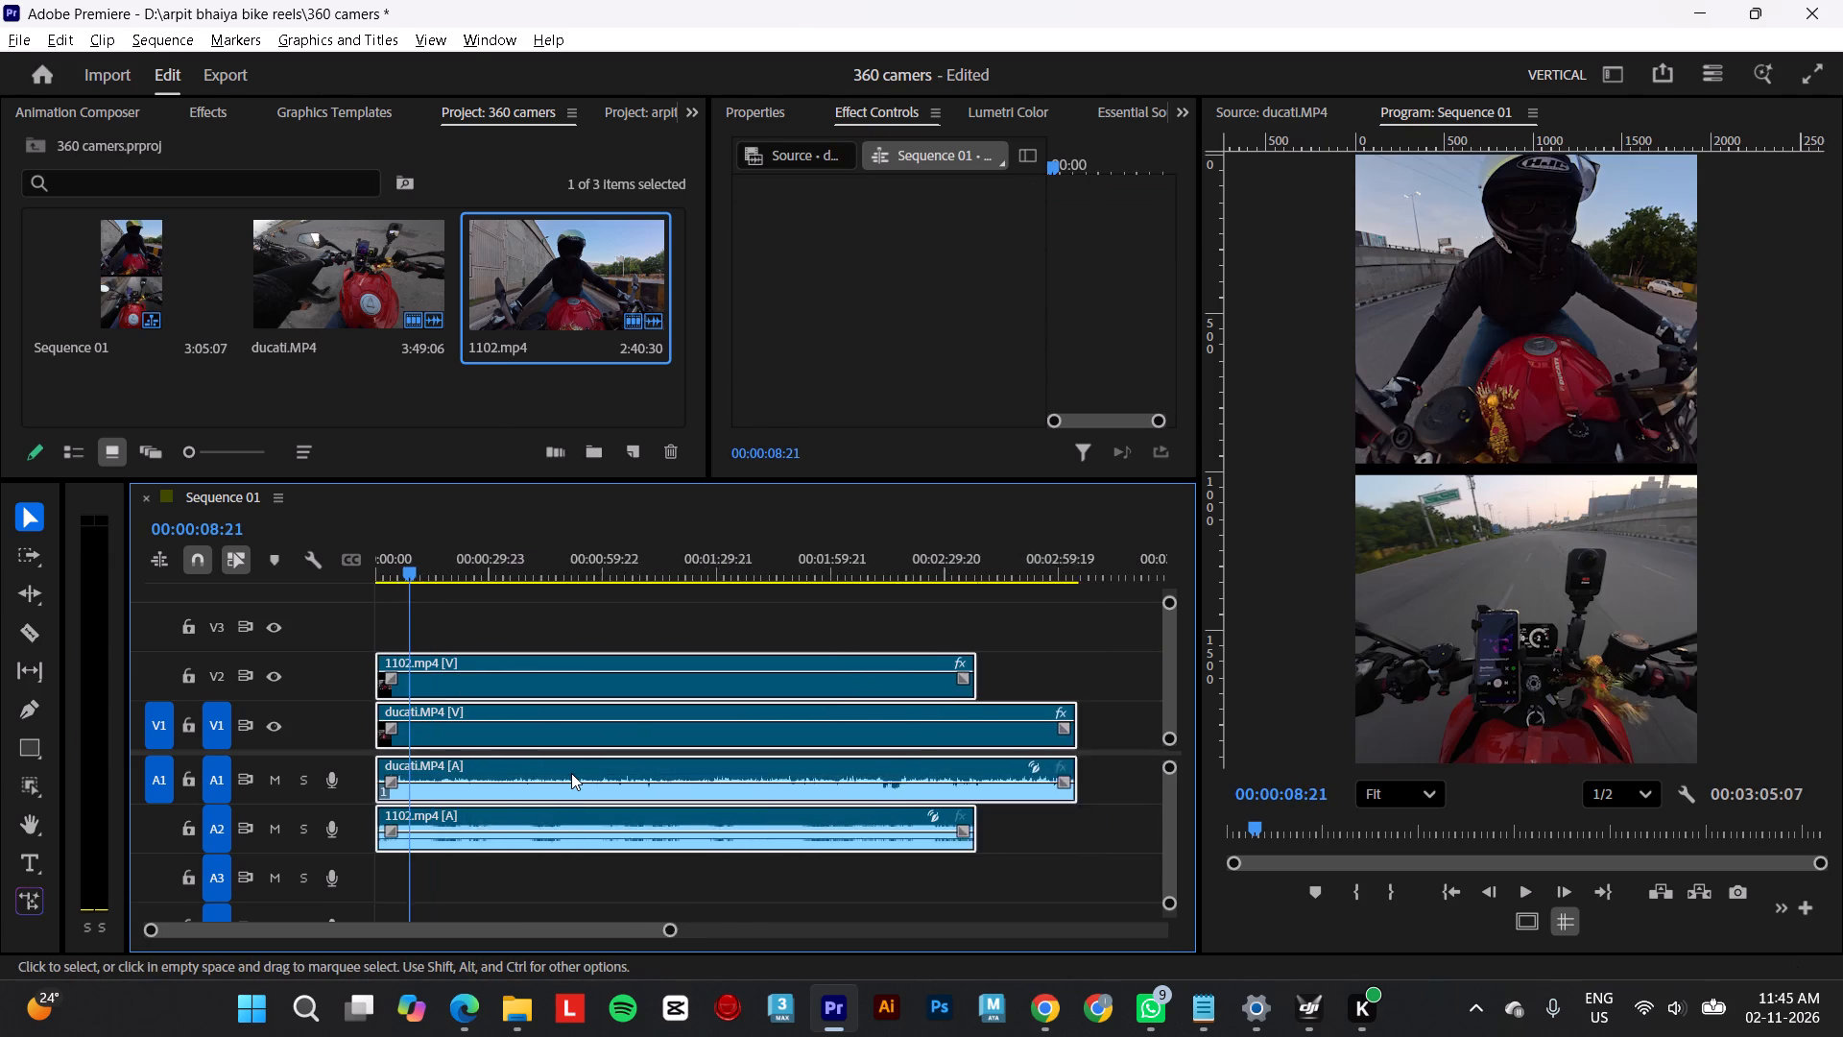
alt+scroll(571, 773, down, 2)
alt+scroll(571, 773, up, 2)
Play the split screen from the sequence start up to 00:00:02:03.
key(space)
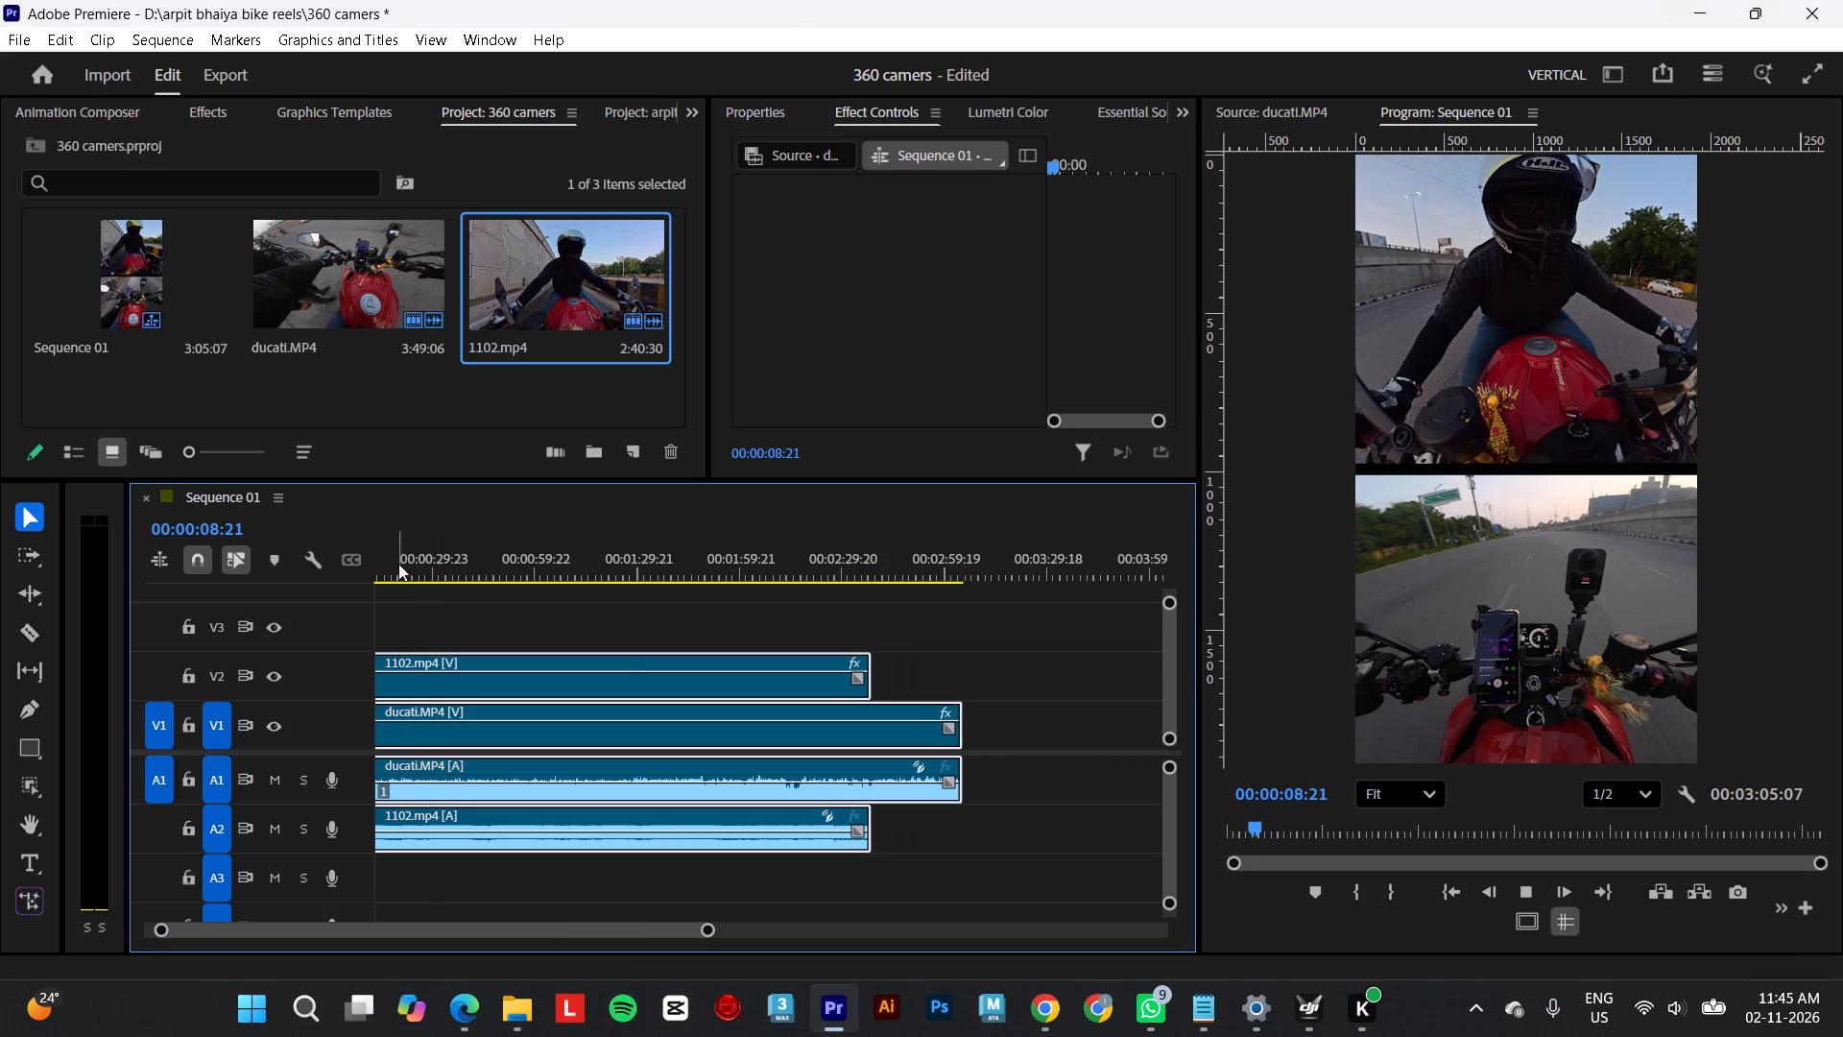
drag(398, 564, 307, 563)
key(space)
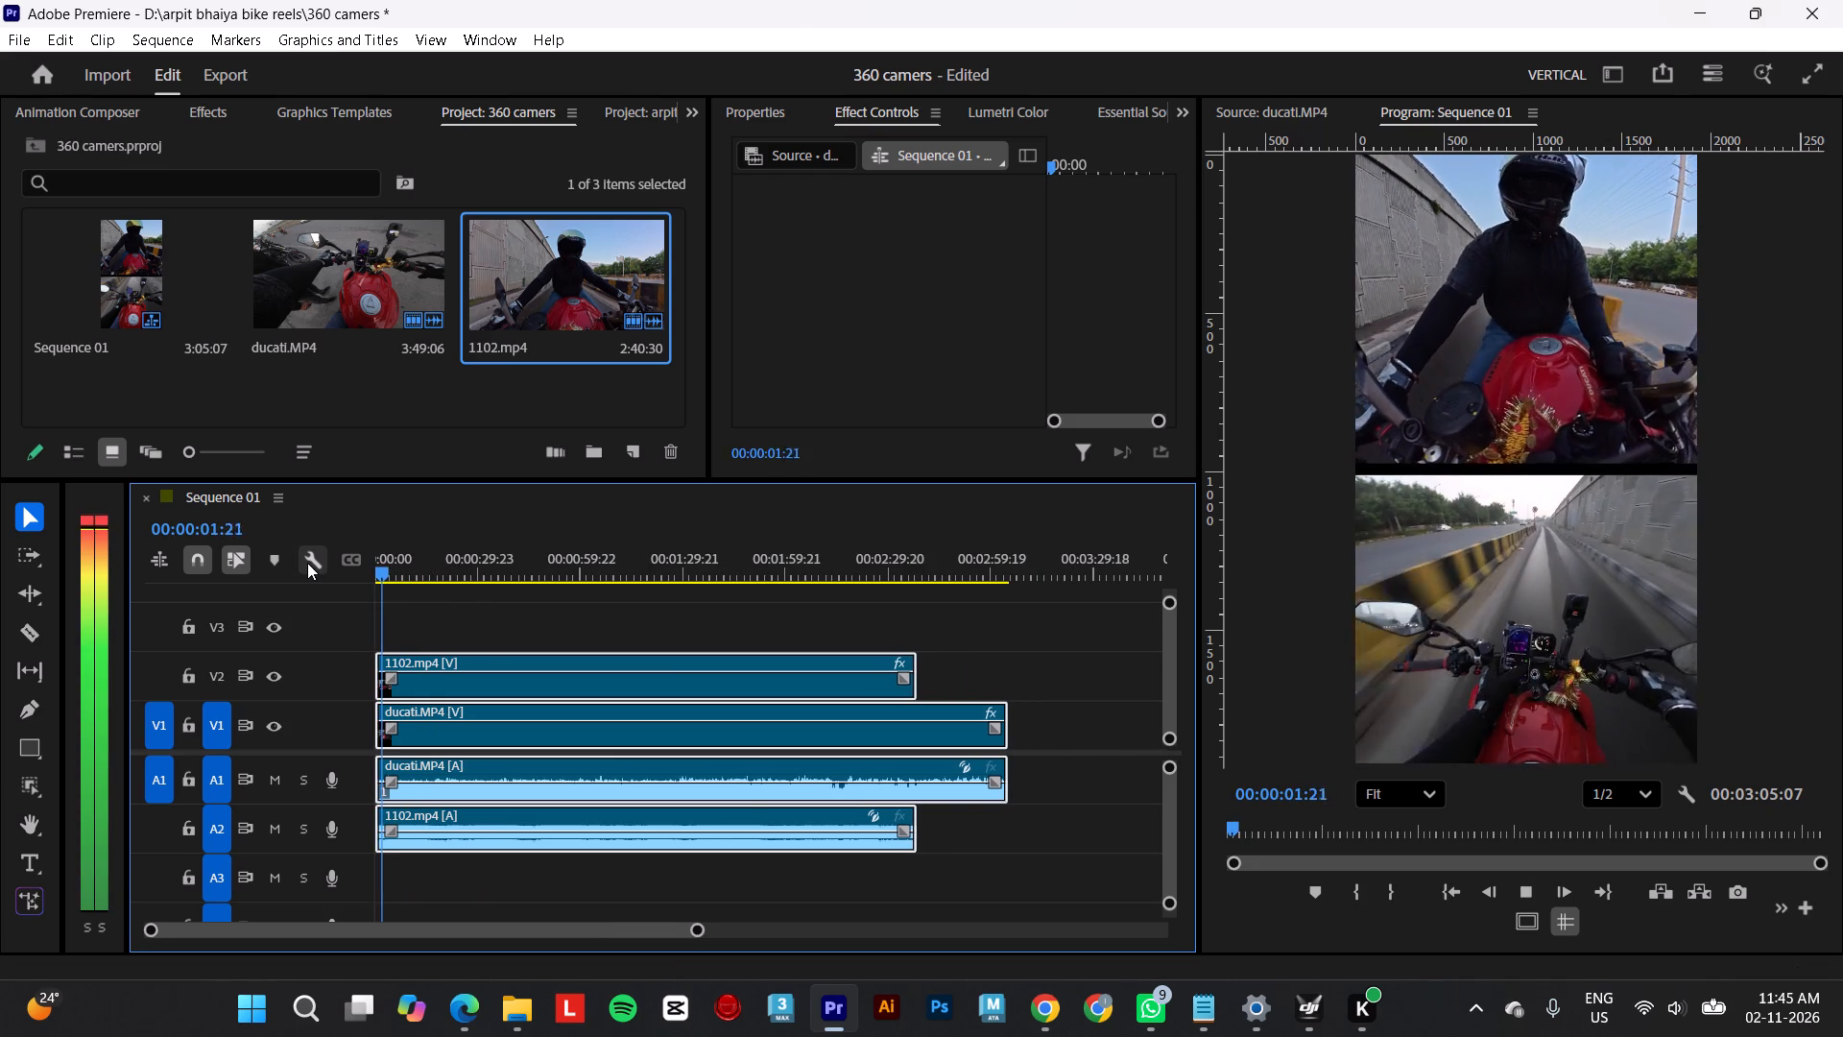
key(space)
Set the scale of 1102.mp4 on V2 to 68.
click(465, 612)
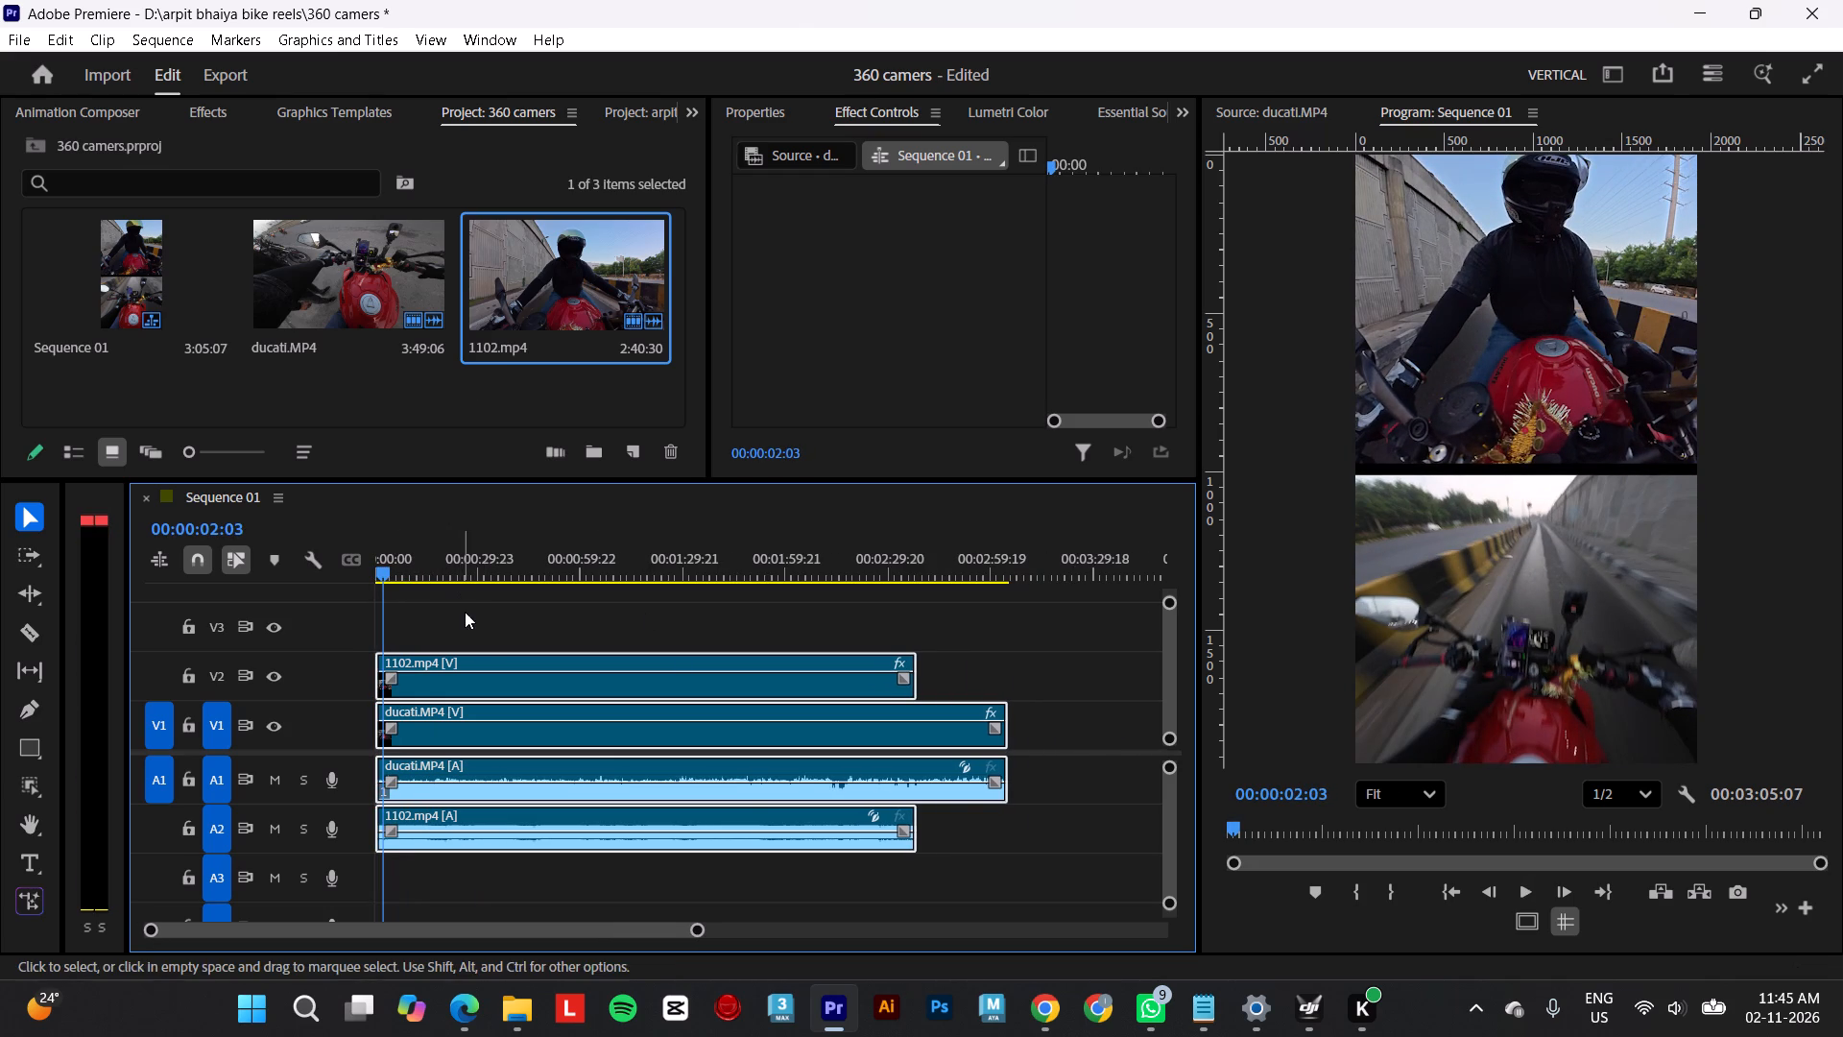
click(467, 677)
double_click(467, 677)
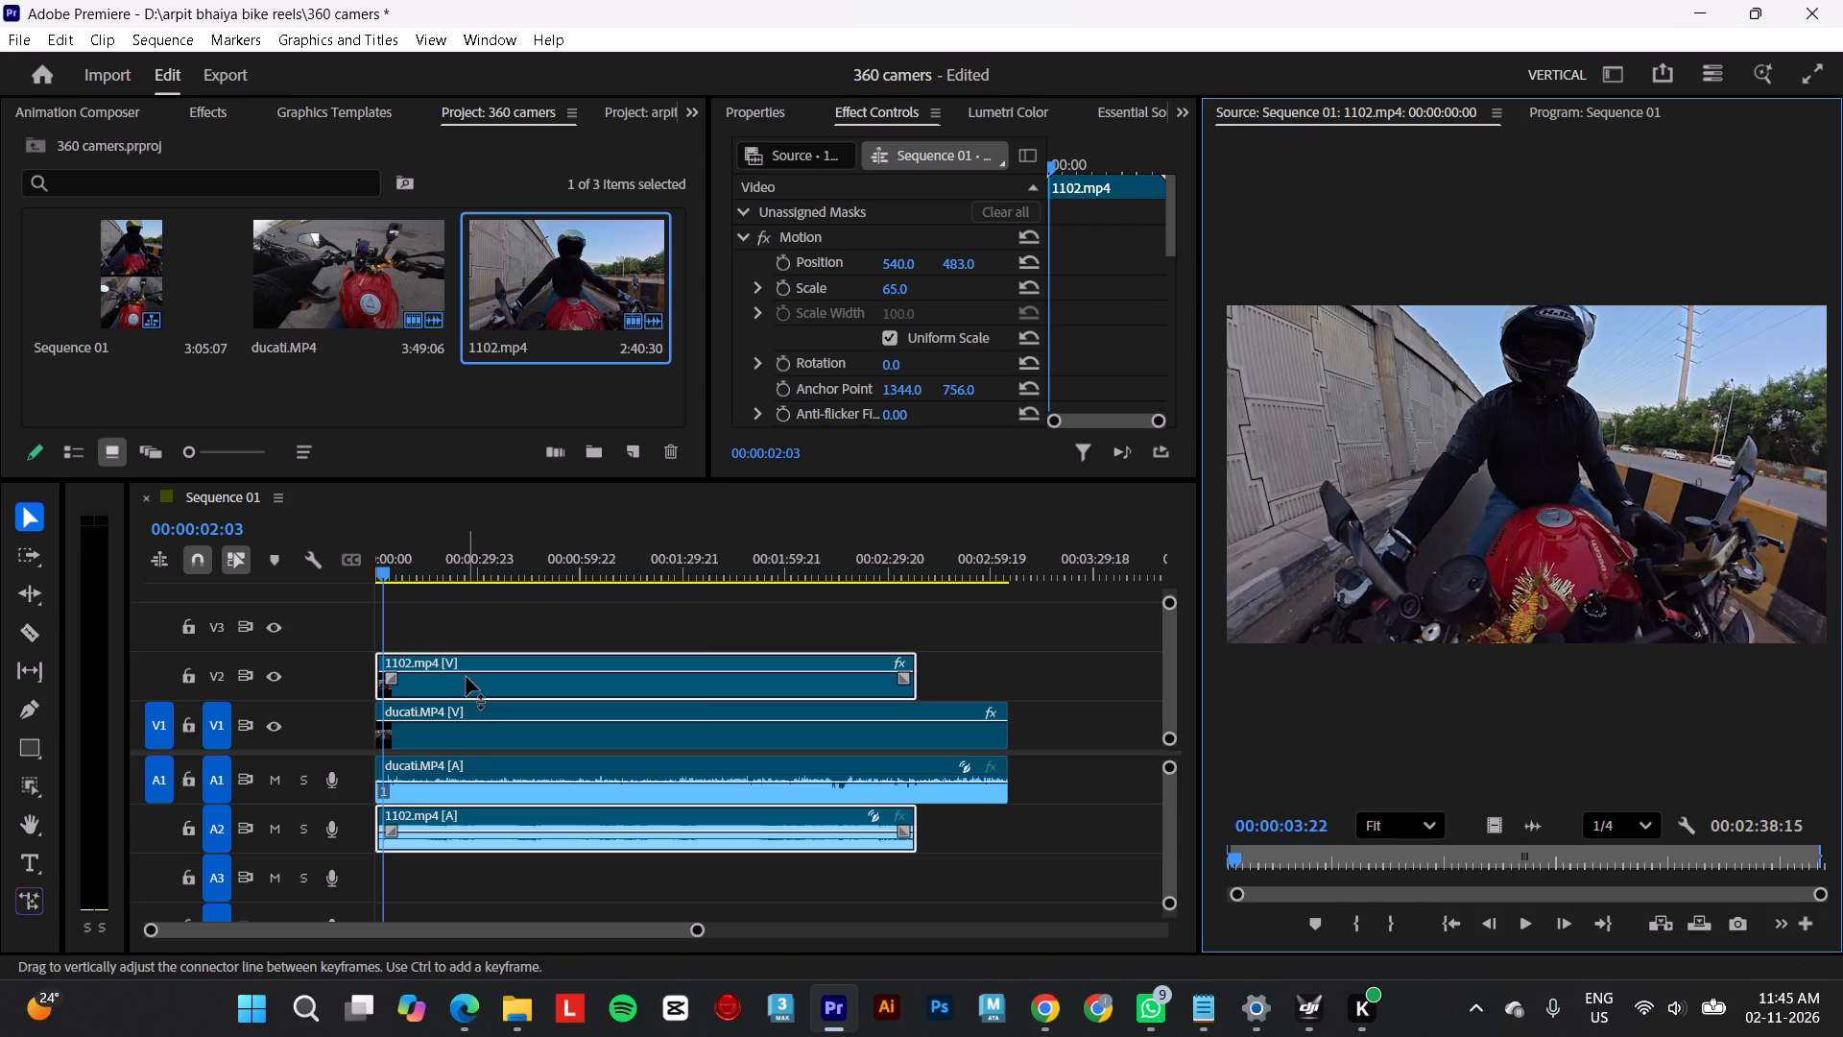
click(1554, 103)
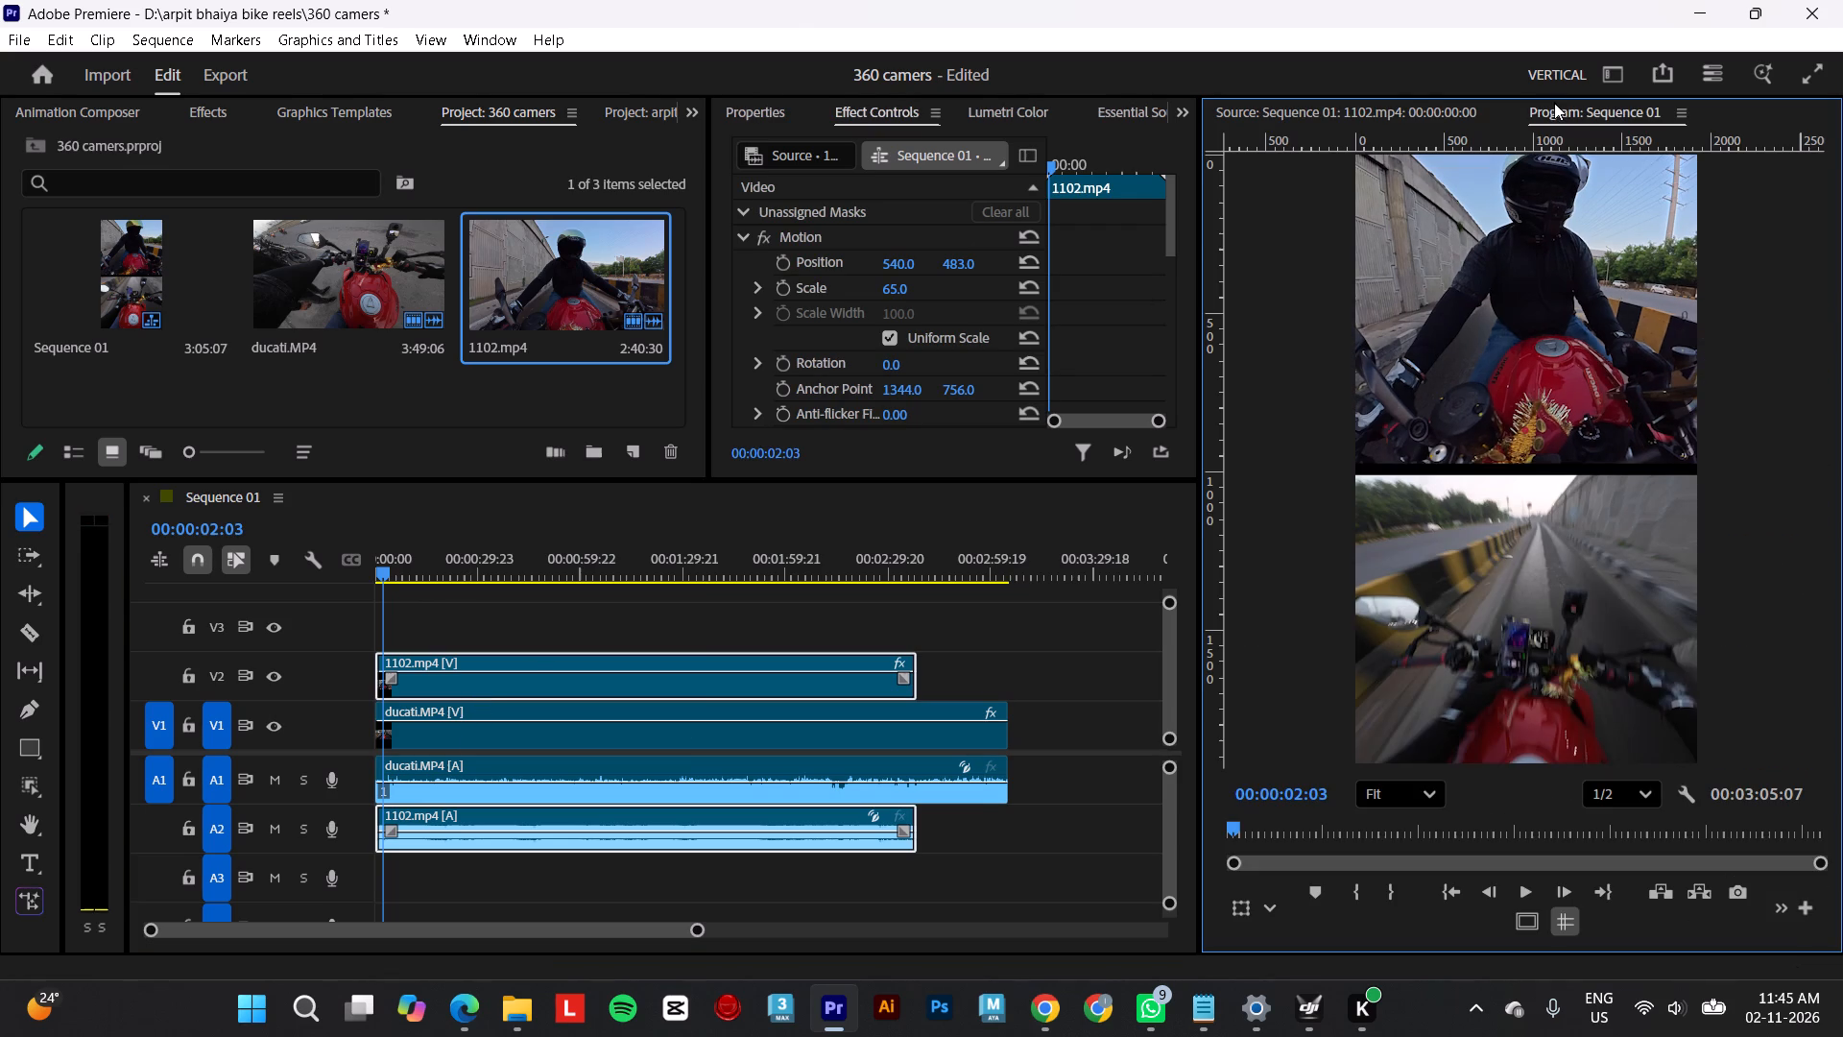
click(893, 289)
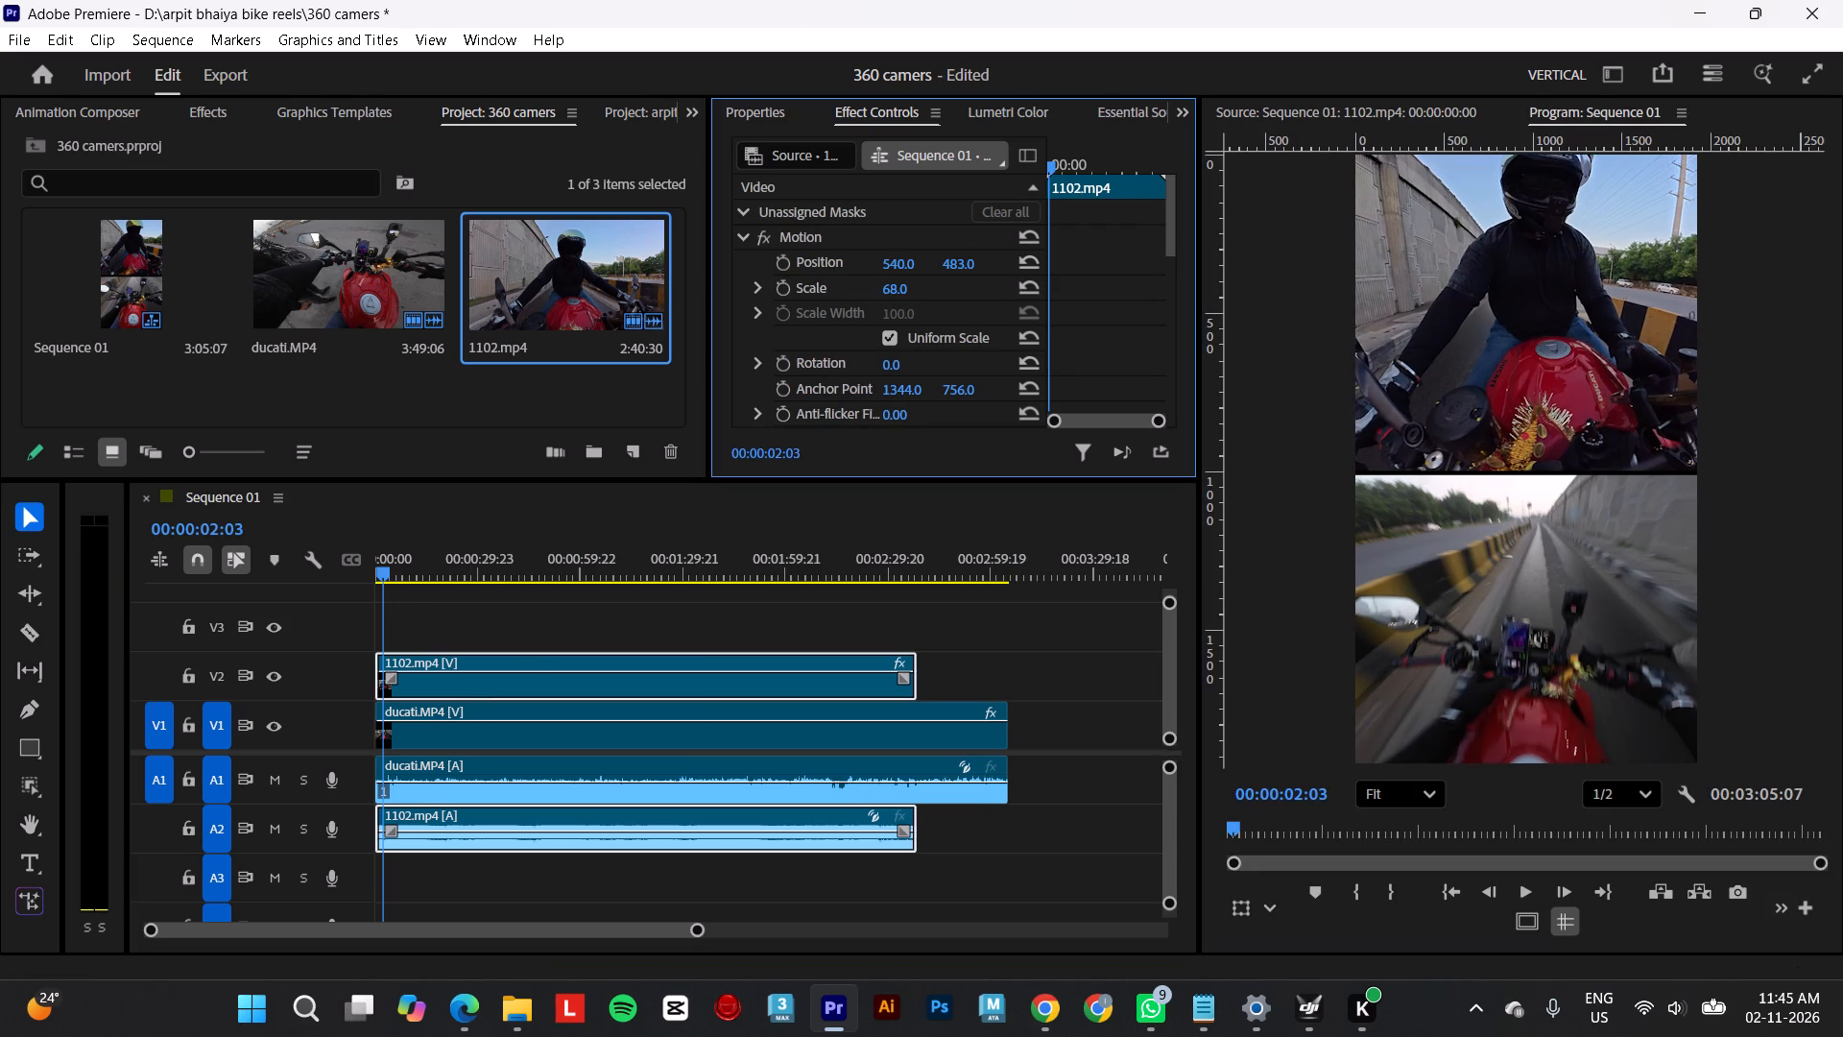
Set the scale of ducati.MP4 on V1 to 46 and its vertical position to 1483.
click(607, 730)
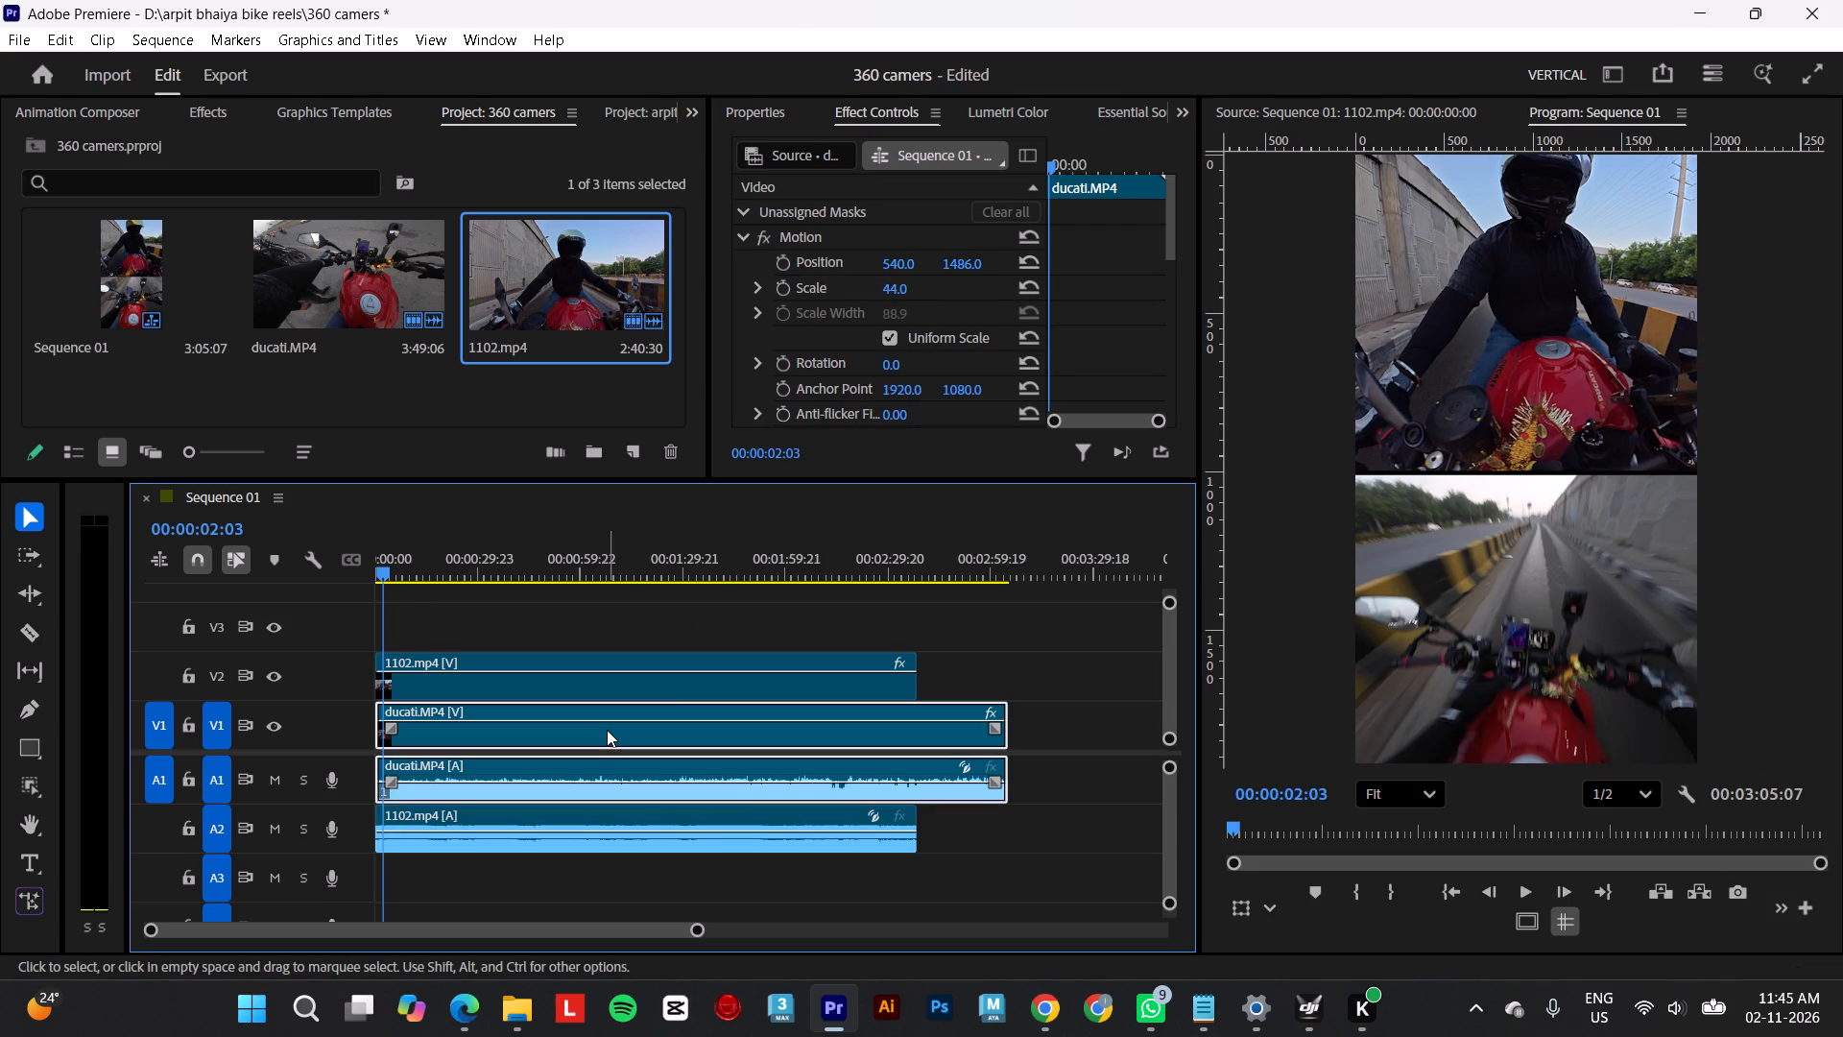
click(904, 294)
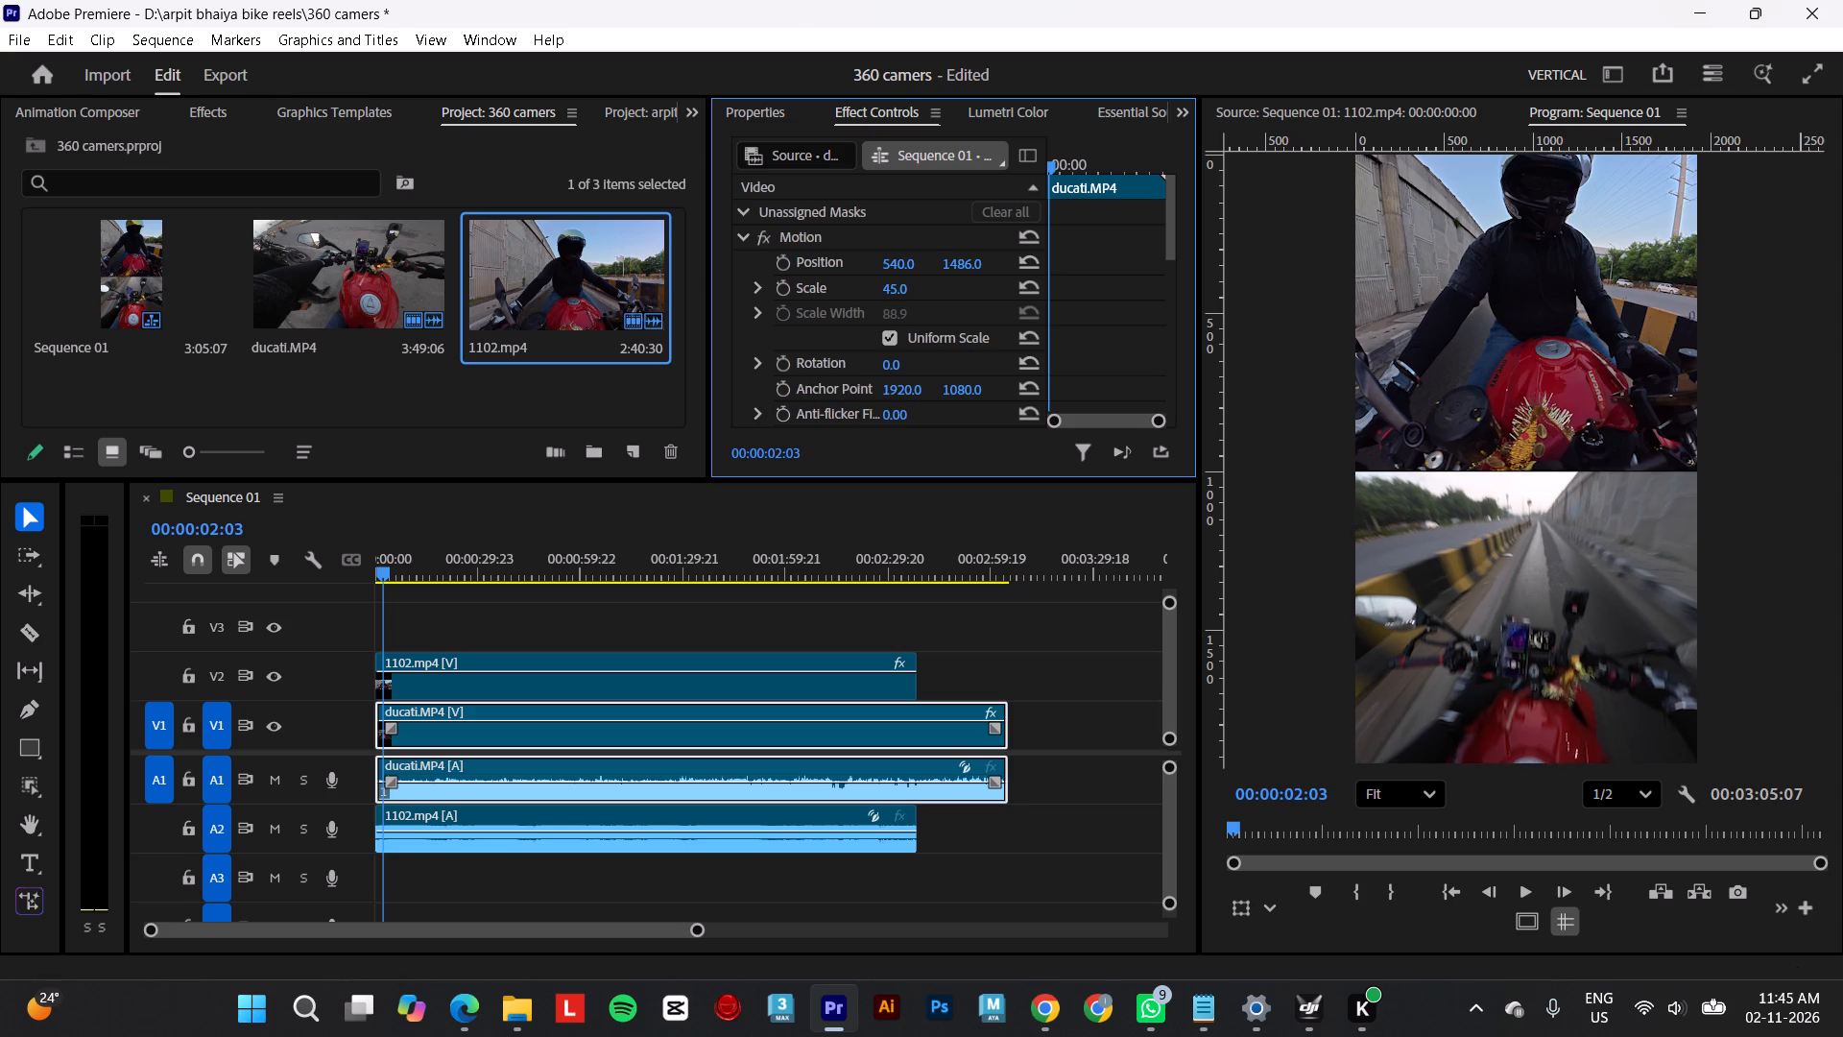
click(949, 265)
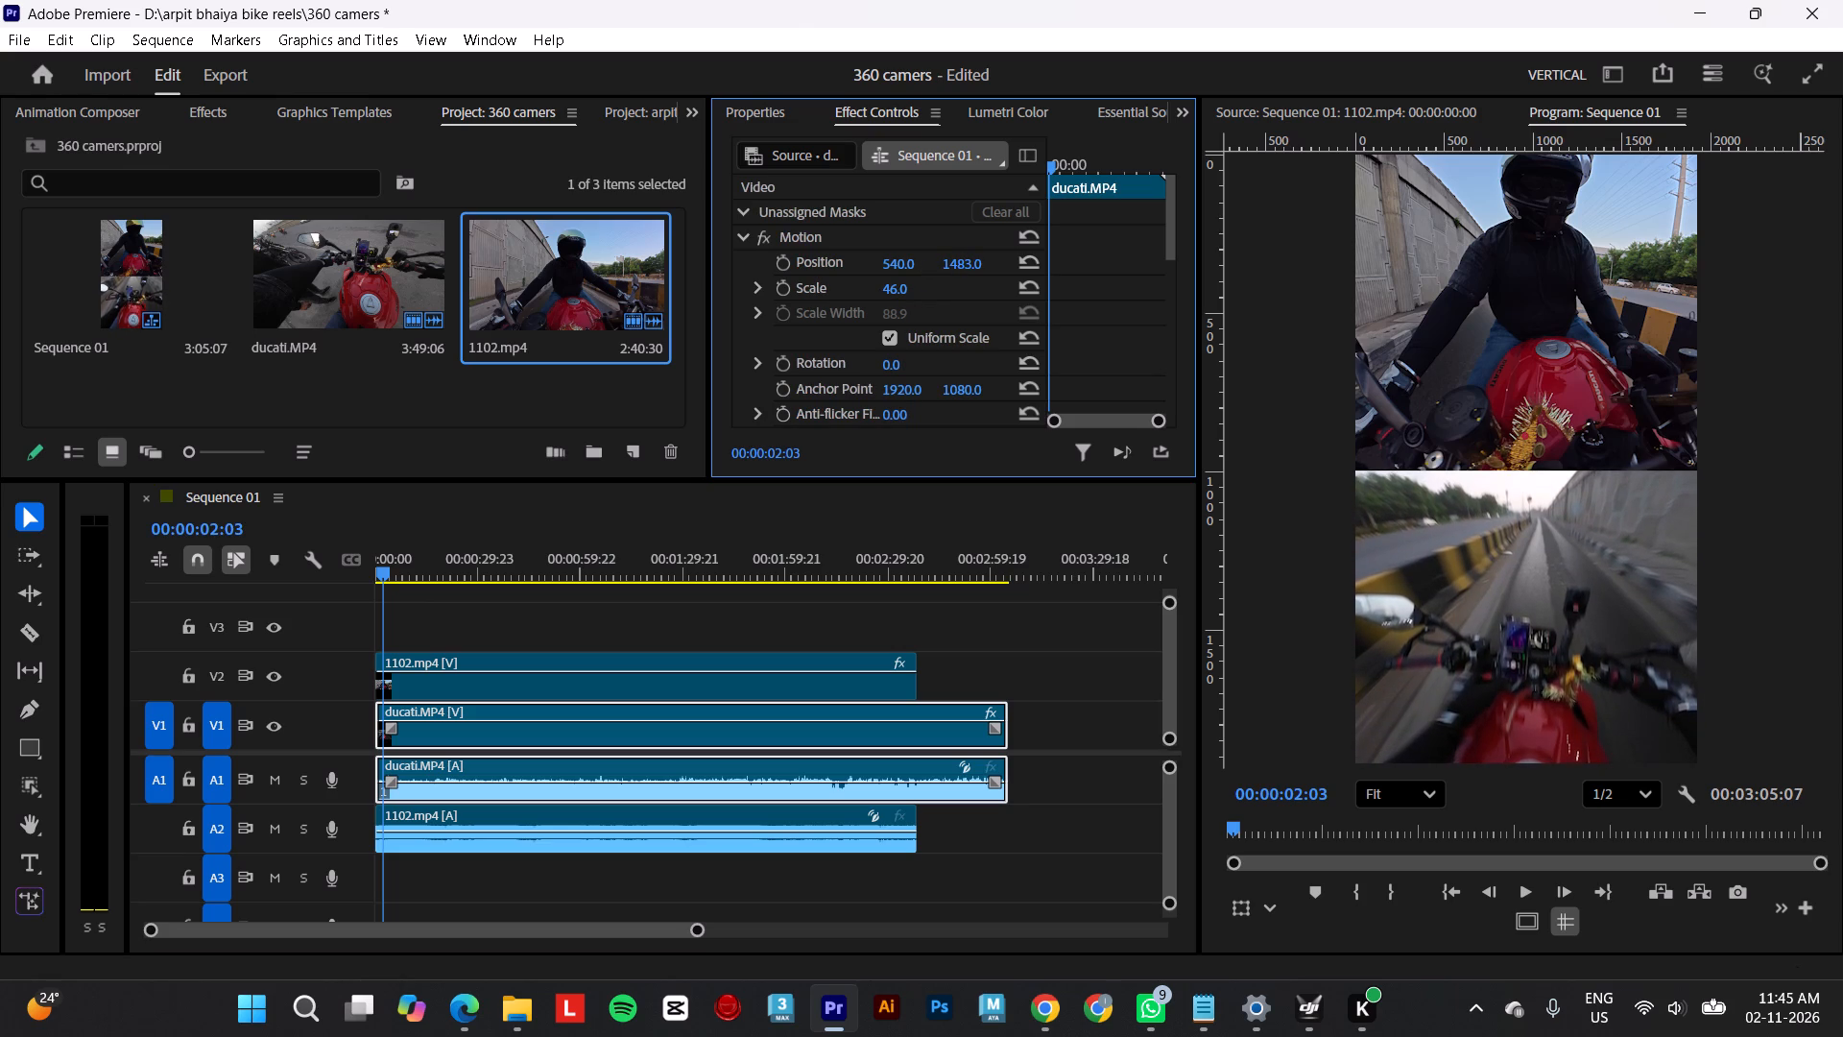
Set the vertical position of 1102.mp4 on V2 to 511.
click(635, 673)
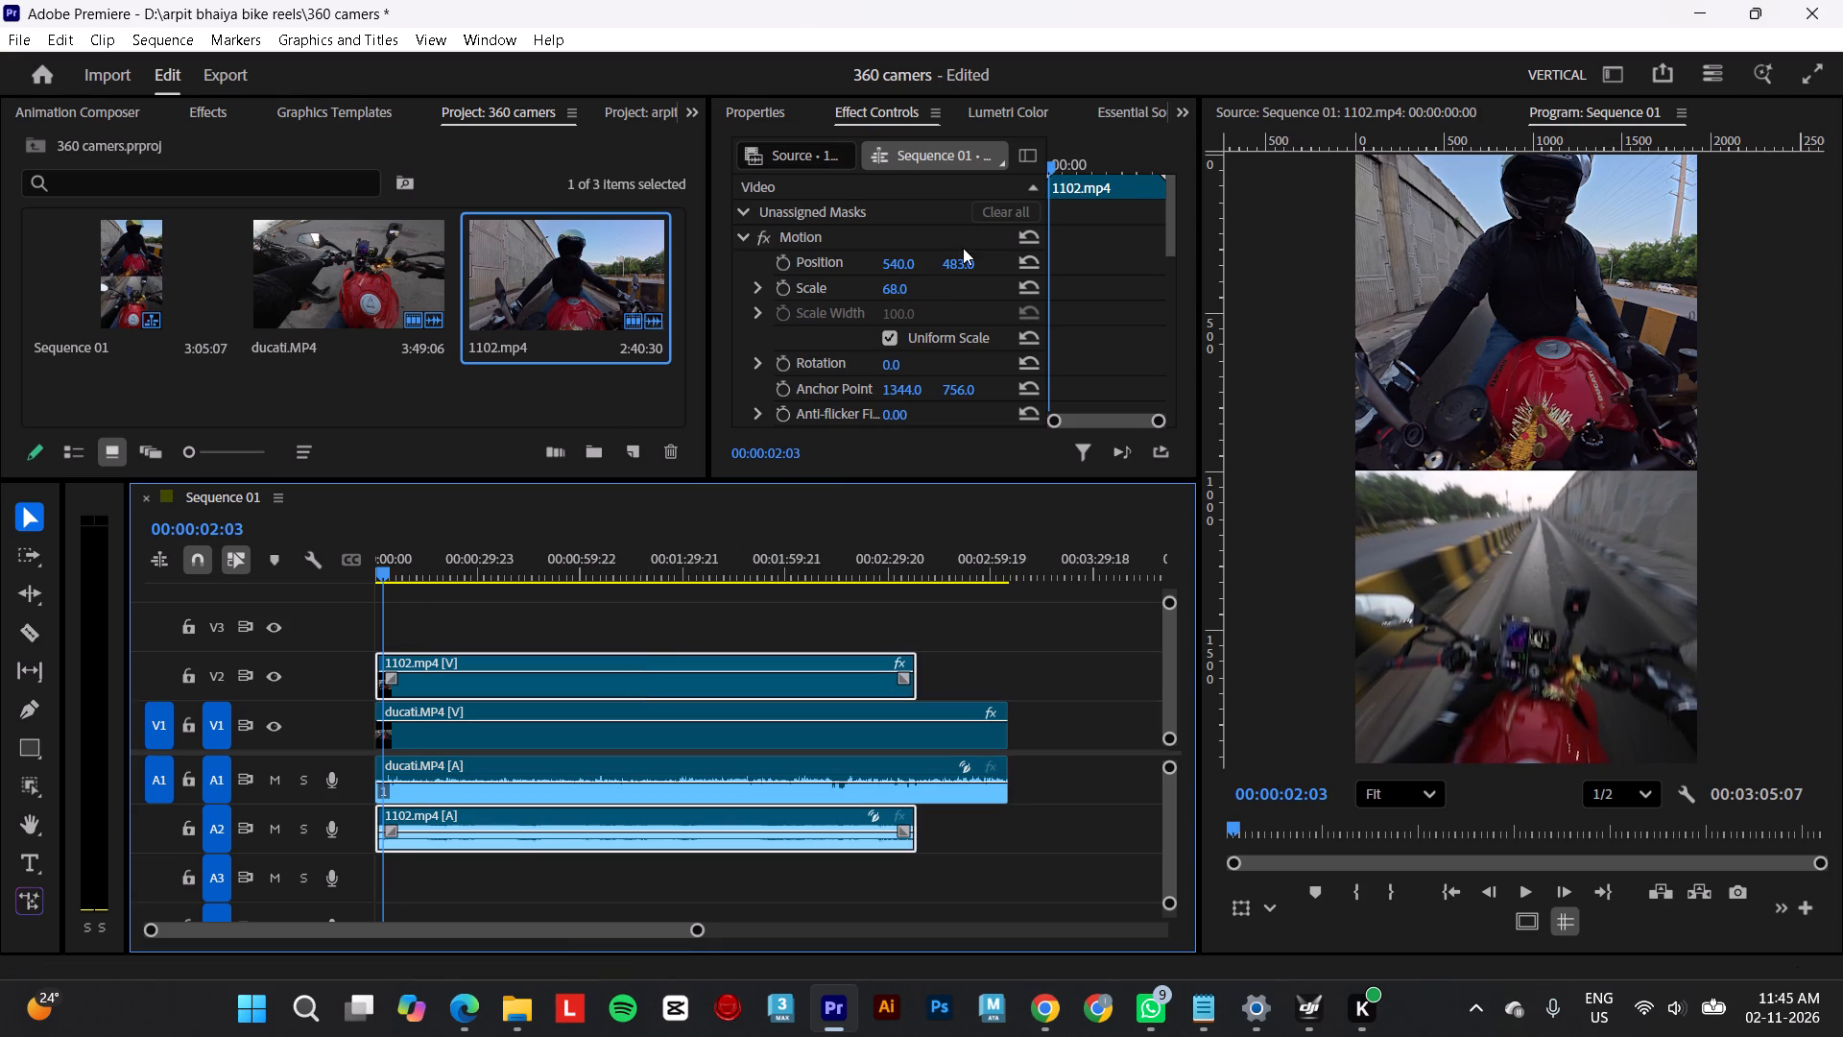
drag(962, 251, 1049, 245)
drag(964, 271, 1030, 271)
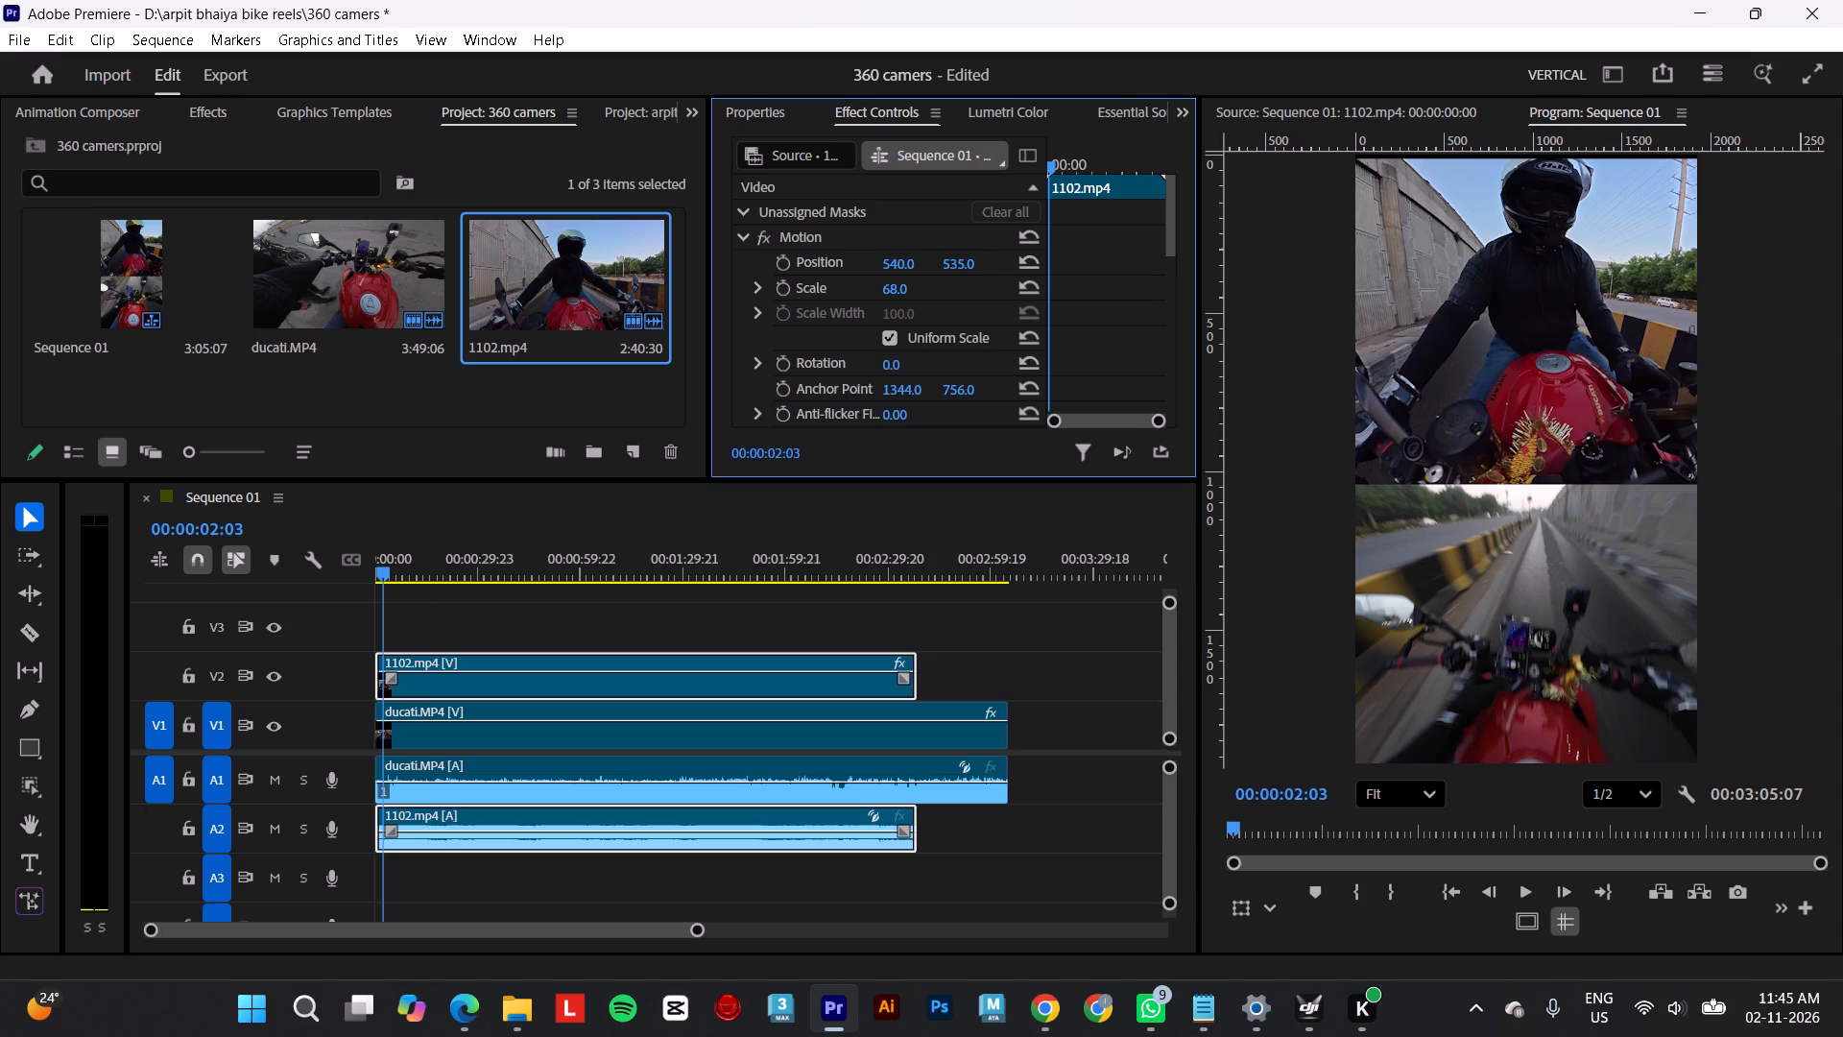
drag(1030, 271, 997, 267)
Play the adjusted split screen from 00:00:02:03 to check the framing.
key(space)
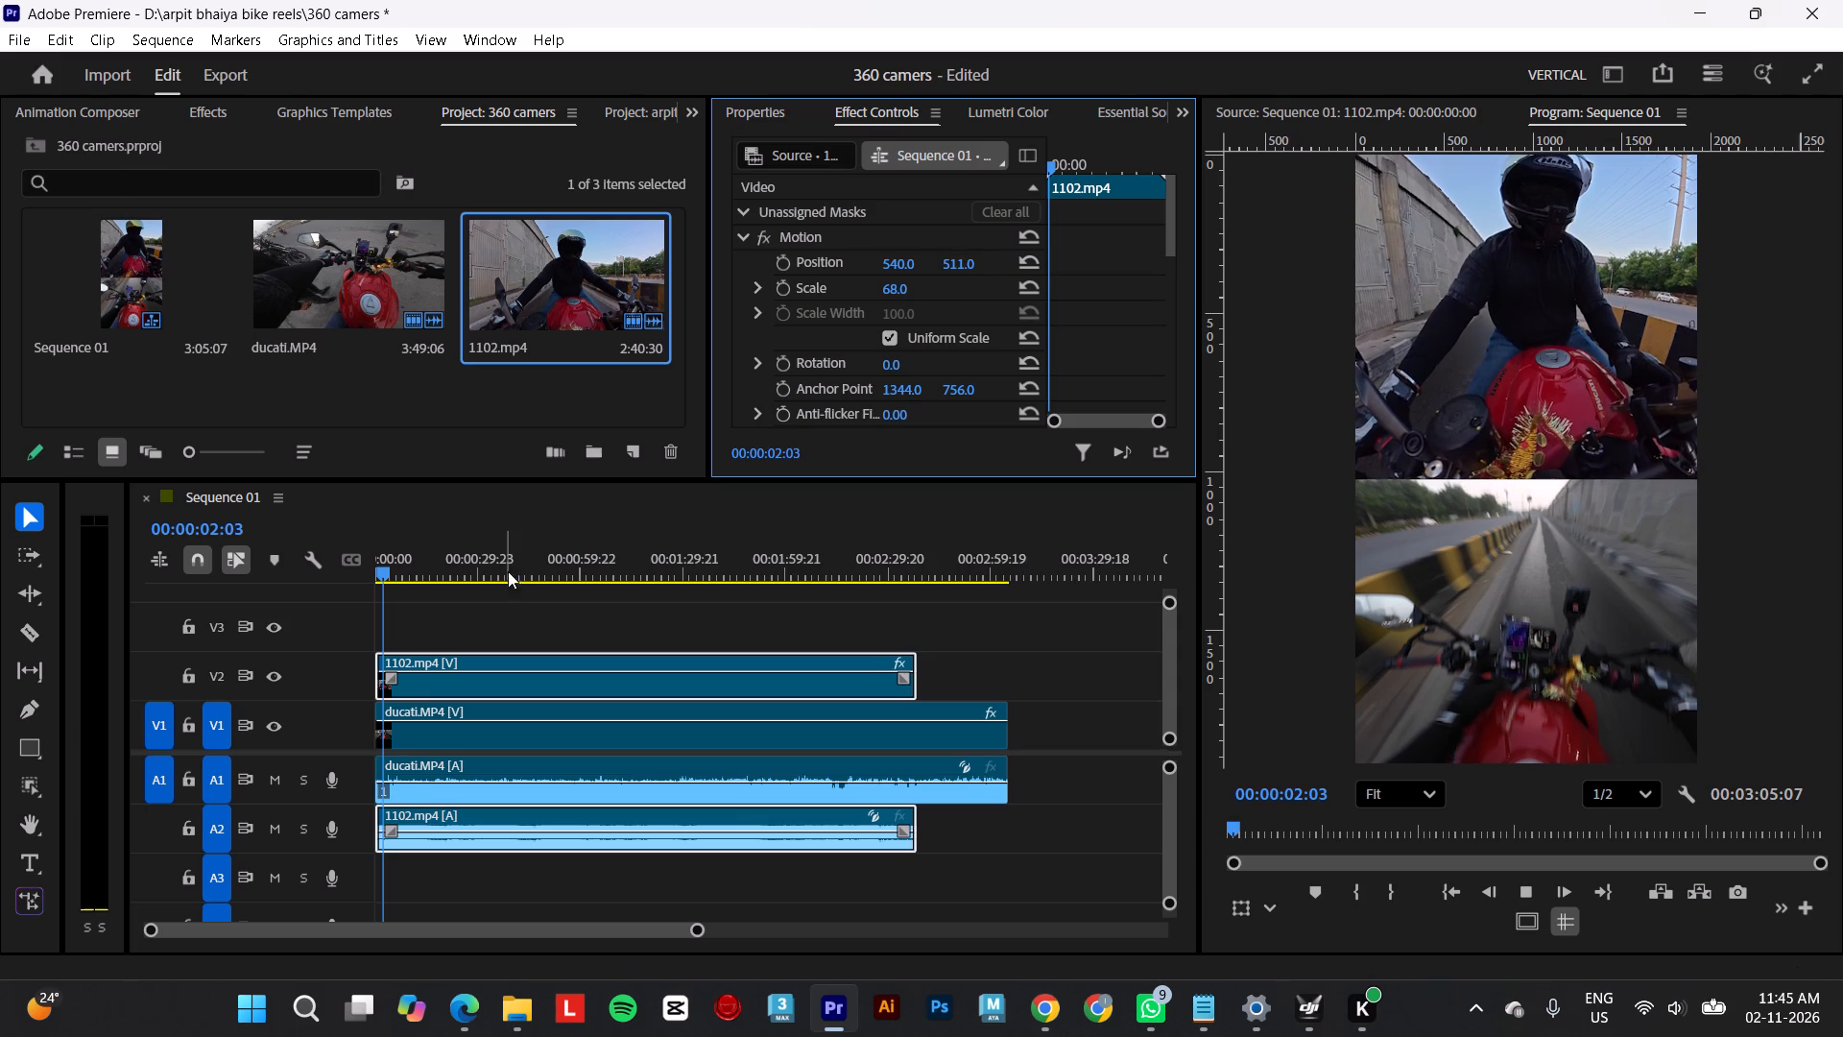
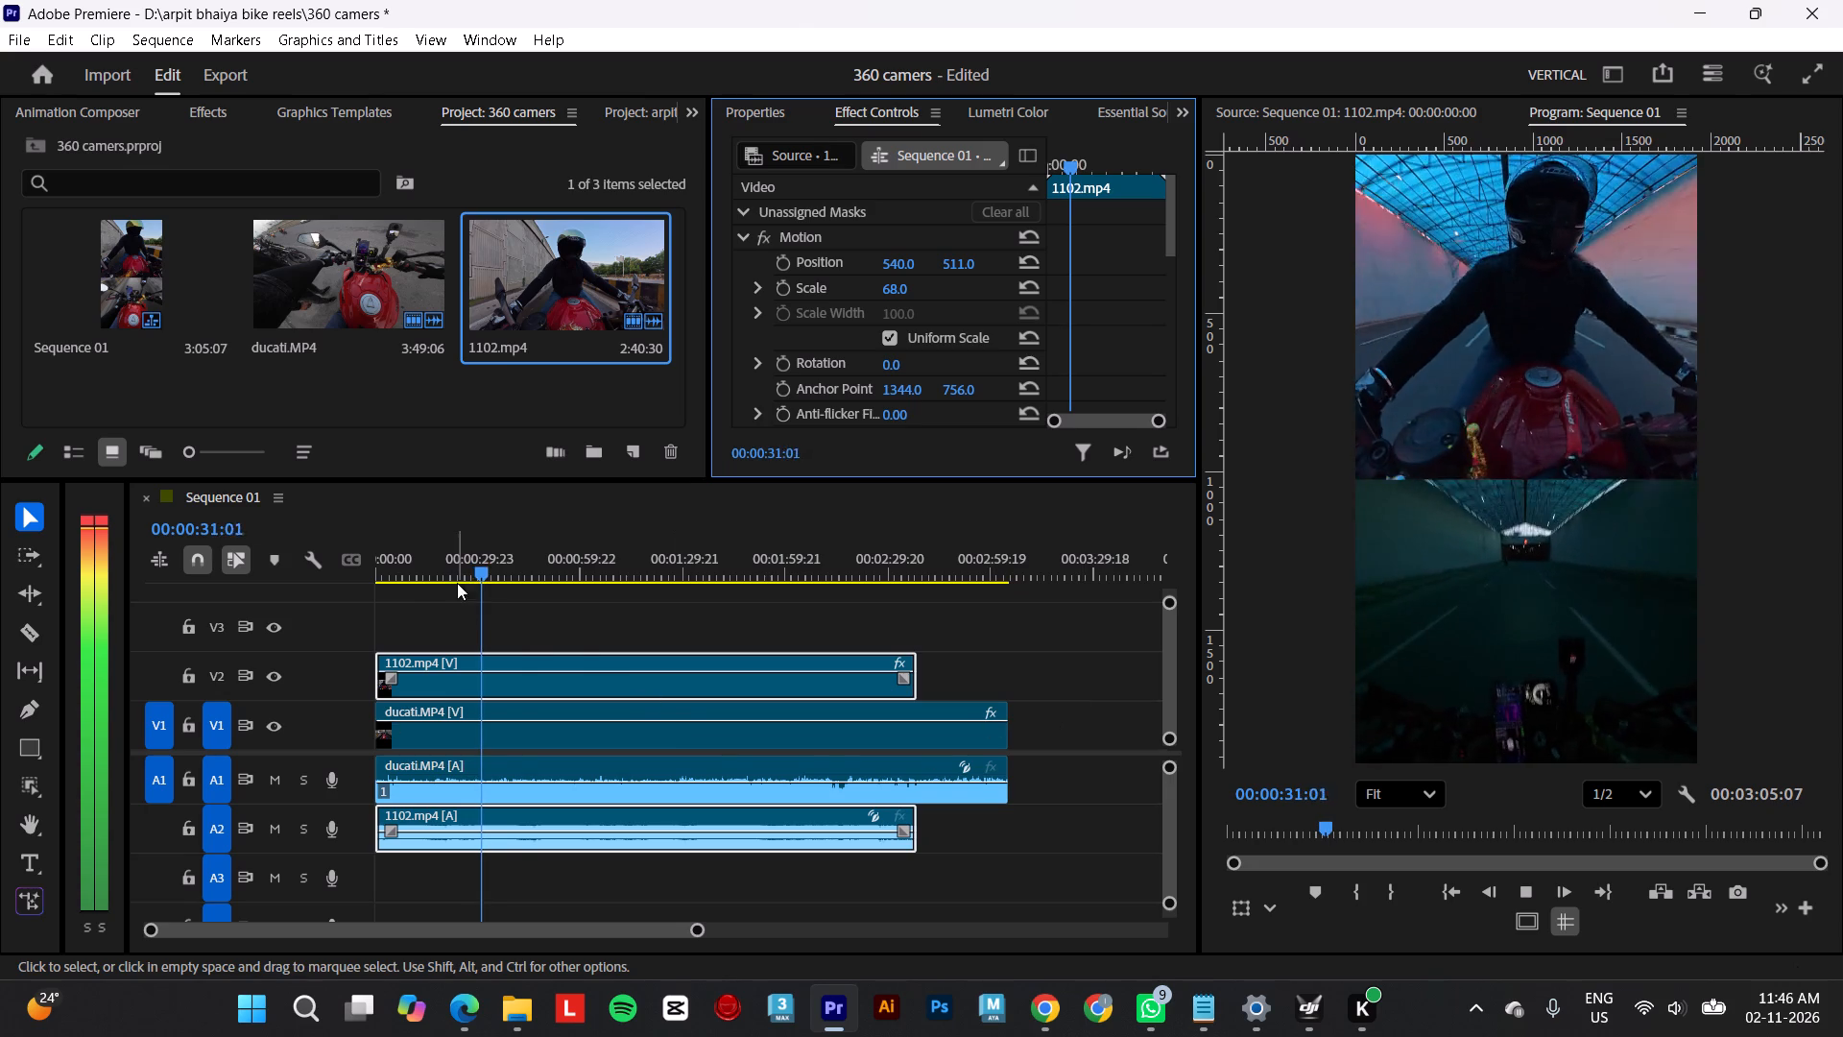
Scrub the sequence forward from 00:00:31:01 to about 00:01:18:14 to check the split-screen framing of both clips.
drag(480, 575, 636, 575)
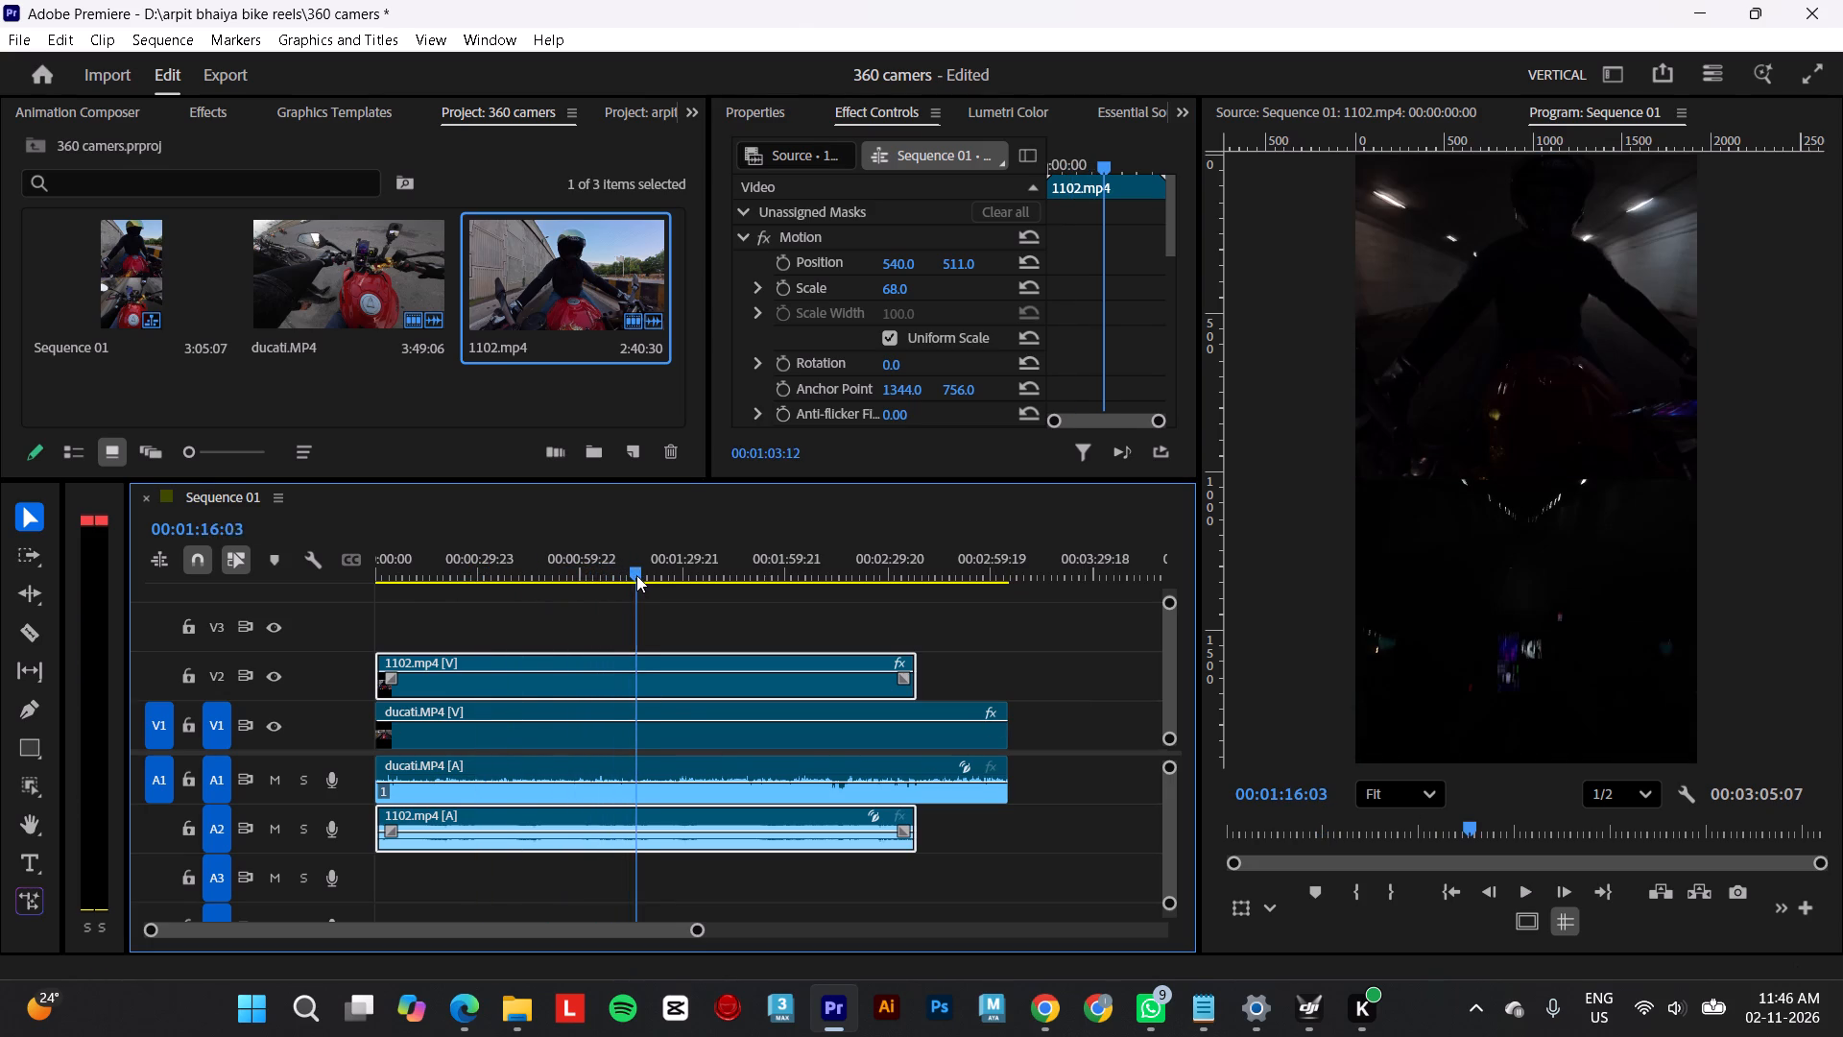
drag(636, 575, 641, 575)
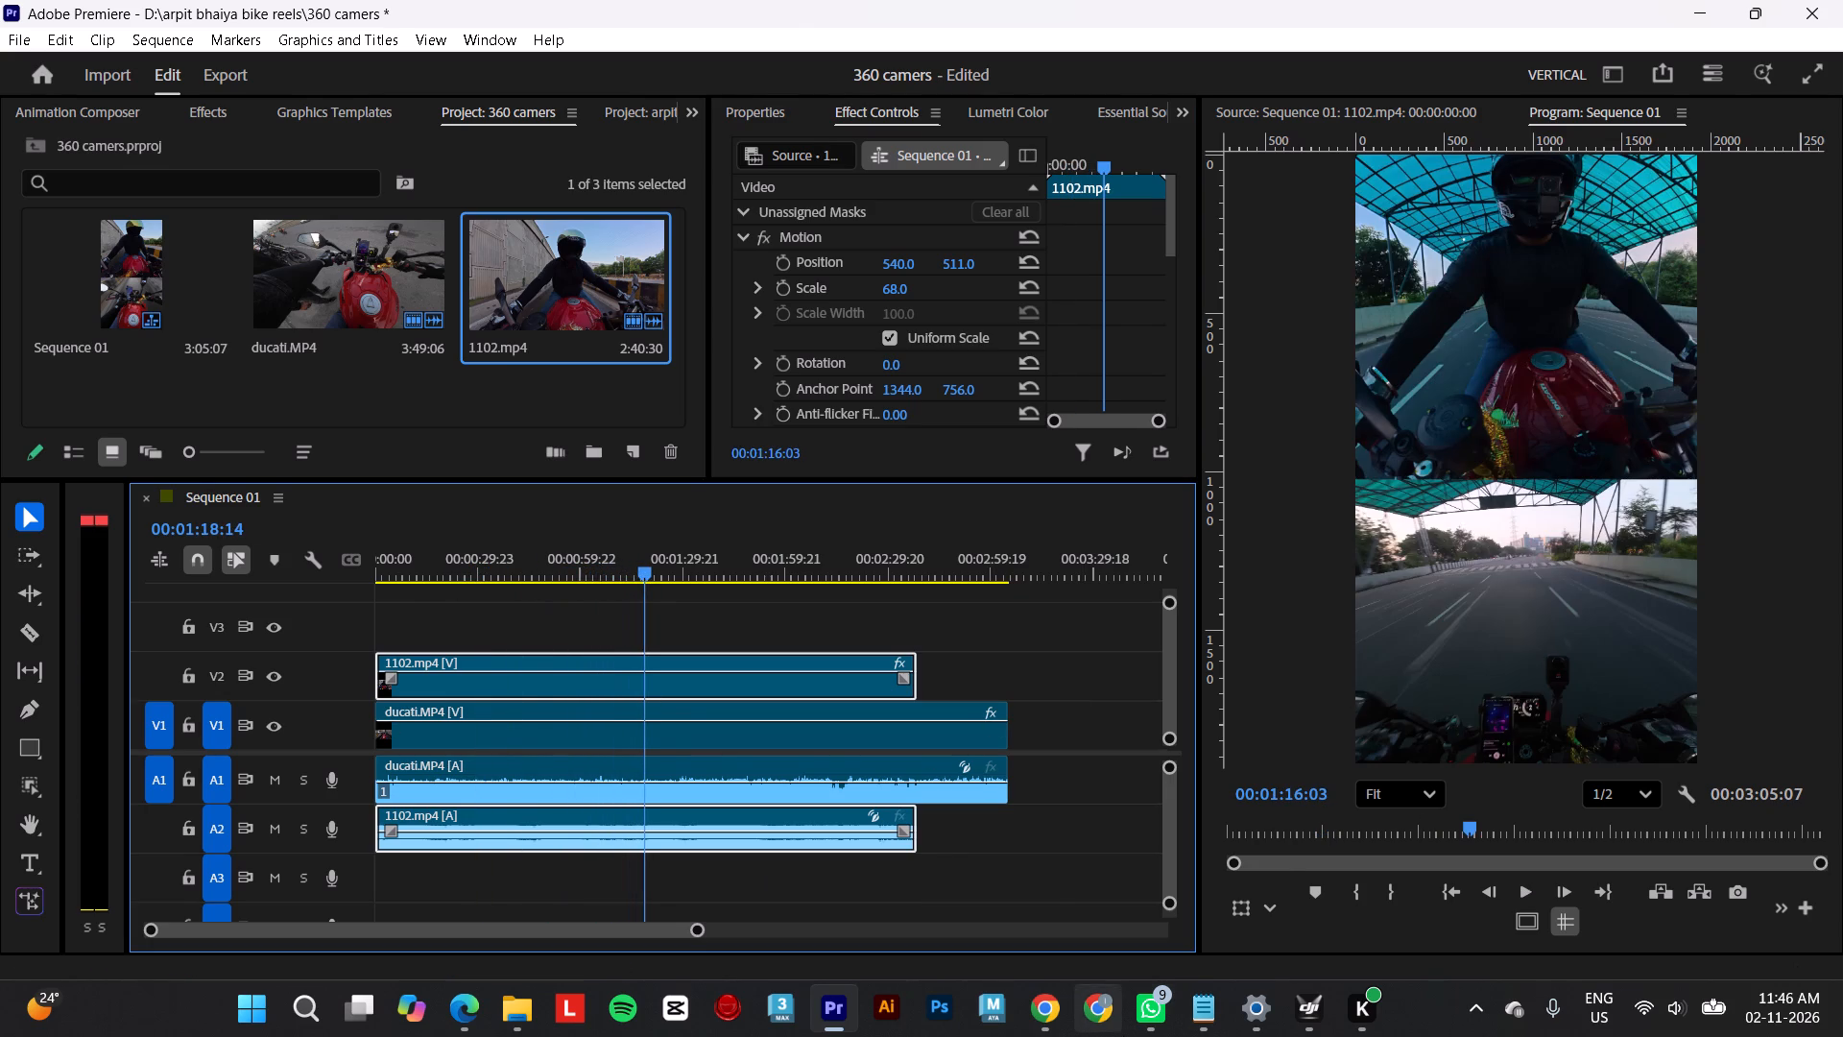
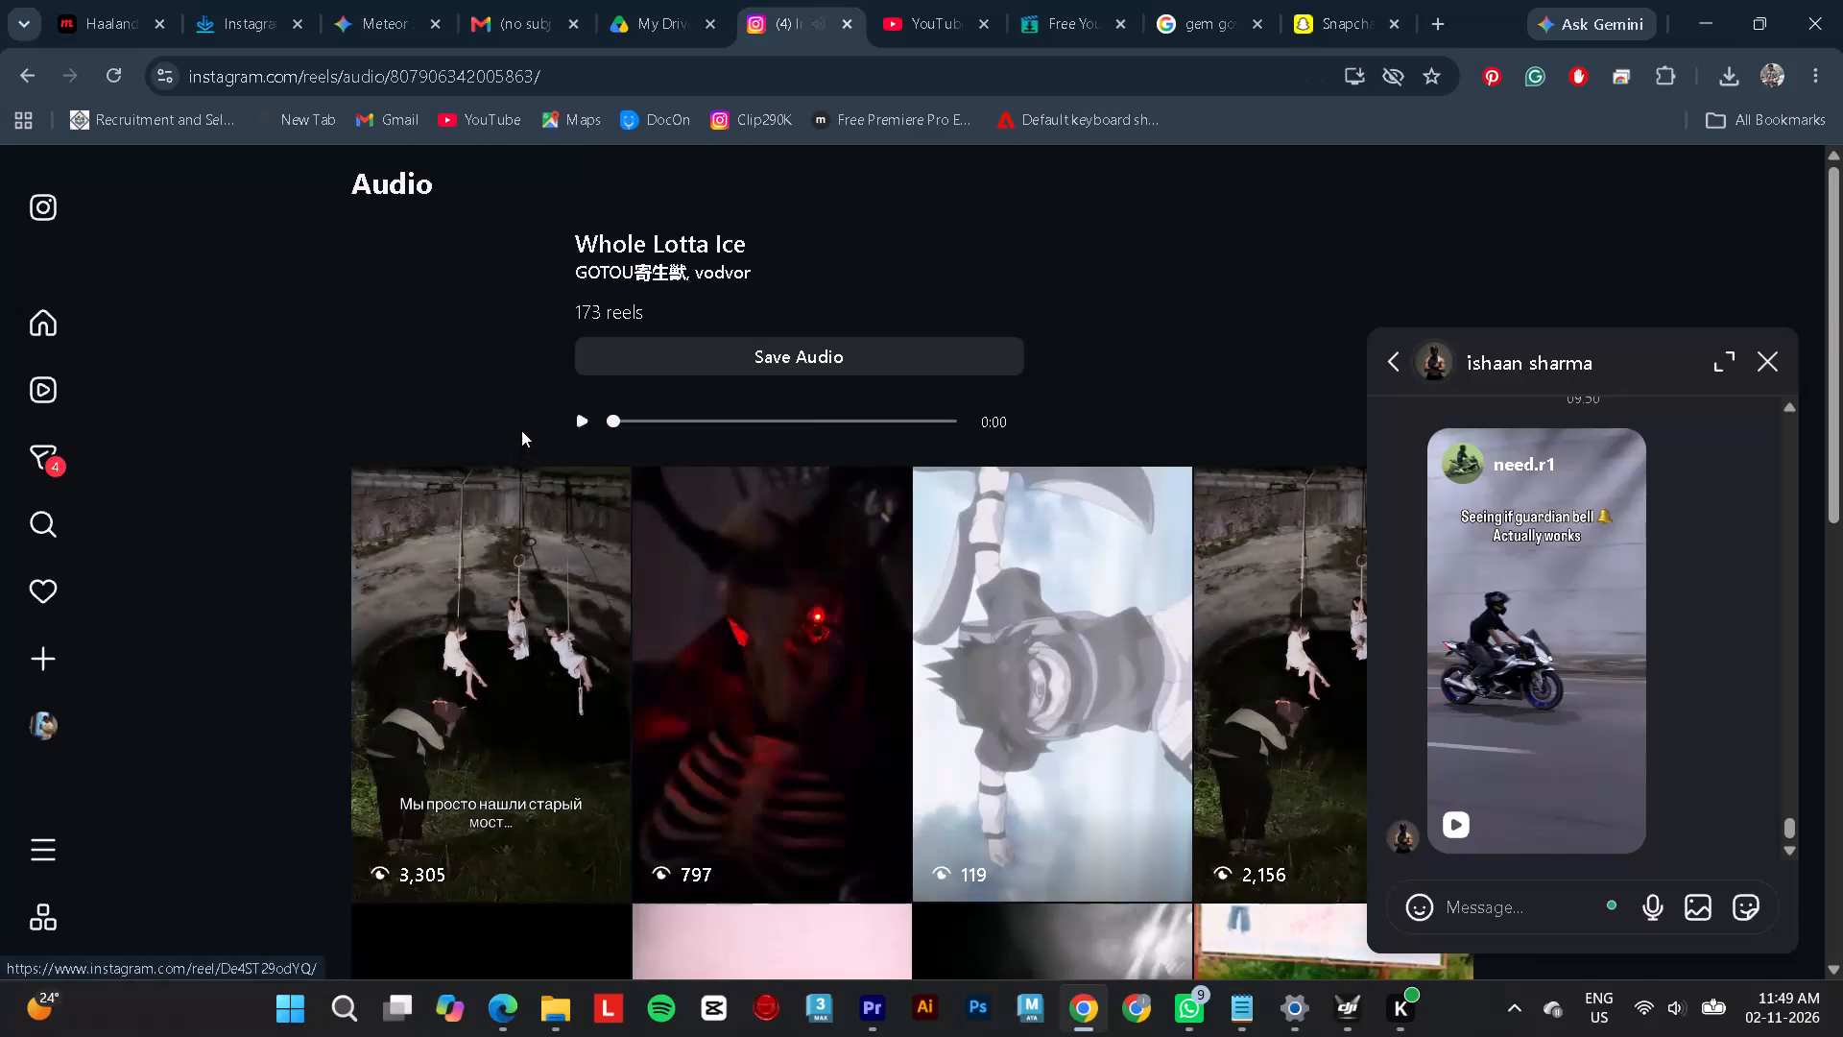
Preview the opening seconds of the Whole Lotta Ice track on its Instagram audio page.
click(586, 416)
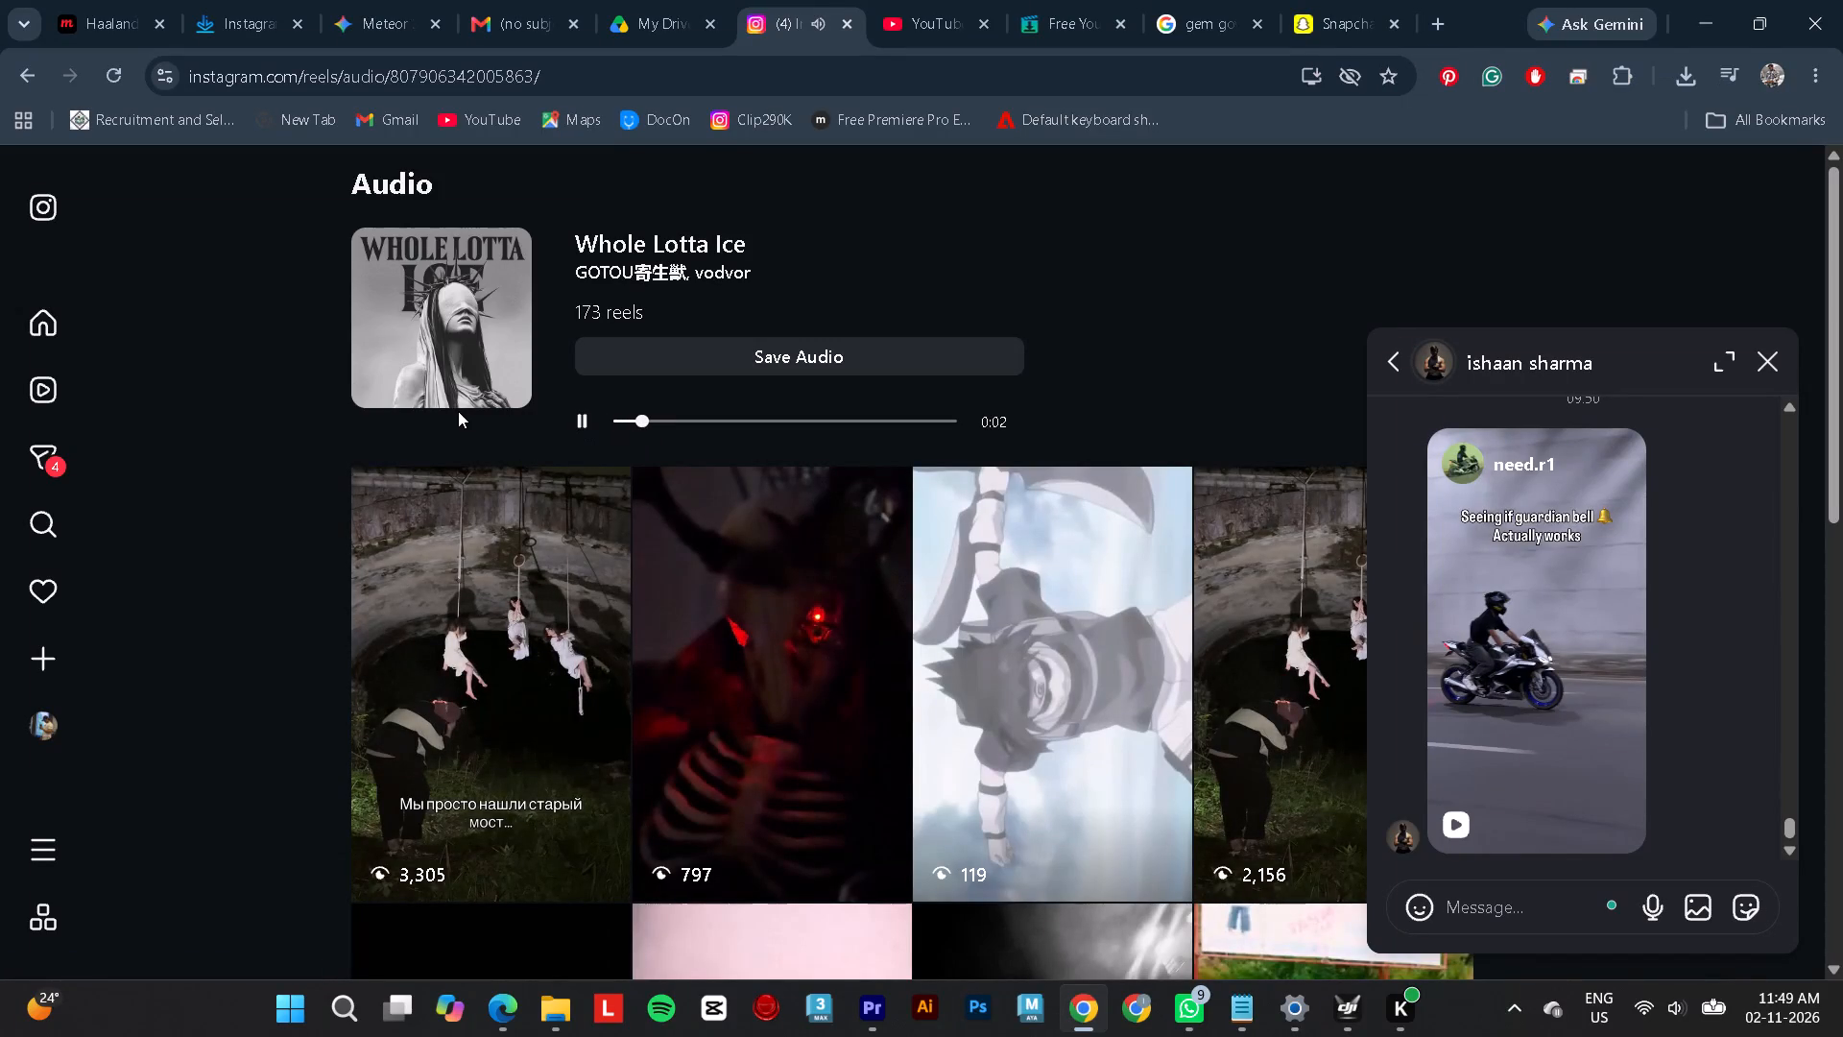
click(581, 422)
Copy the song title Whole Lotta Ice, search YouTube for it, and open the BigWalkDog official music video.
drag(580, 239, 774, 244)
key(ctrl+c)
key(ctrl+c)
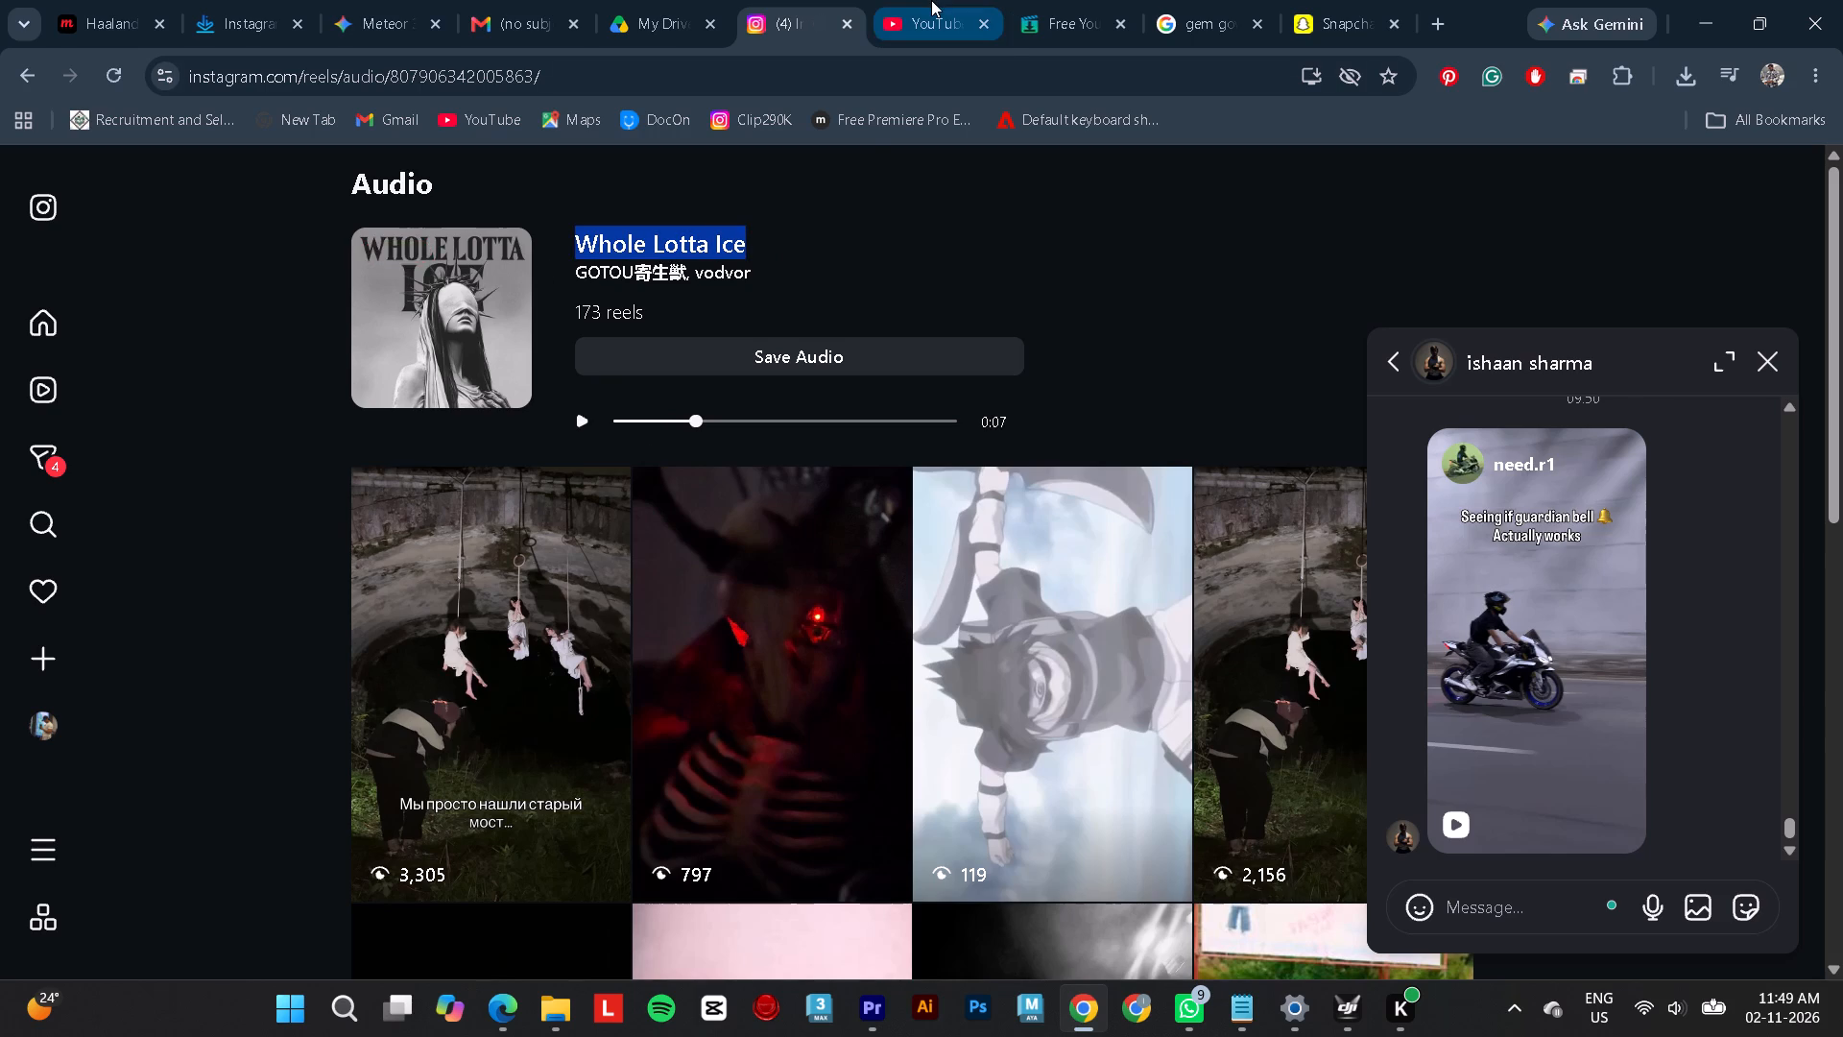
click(931, 0)
click(802, 192)
key(ctrl+v)
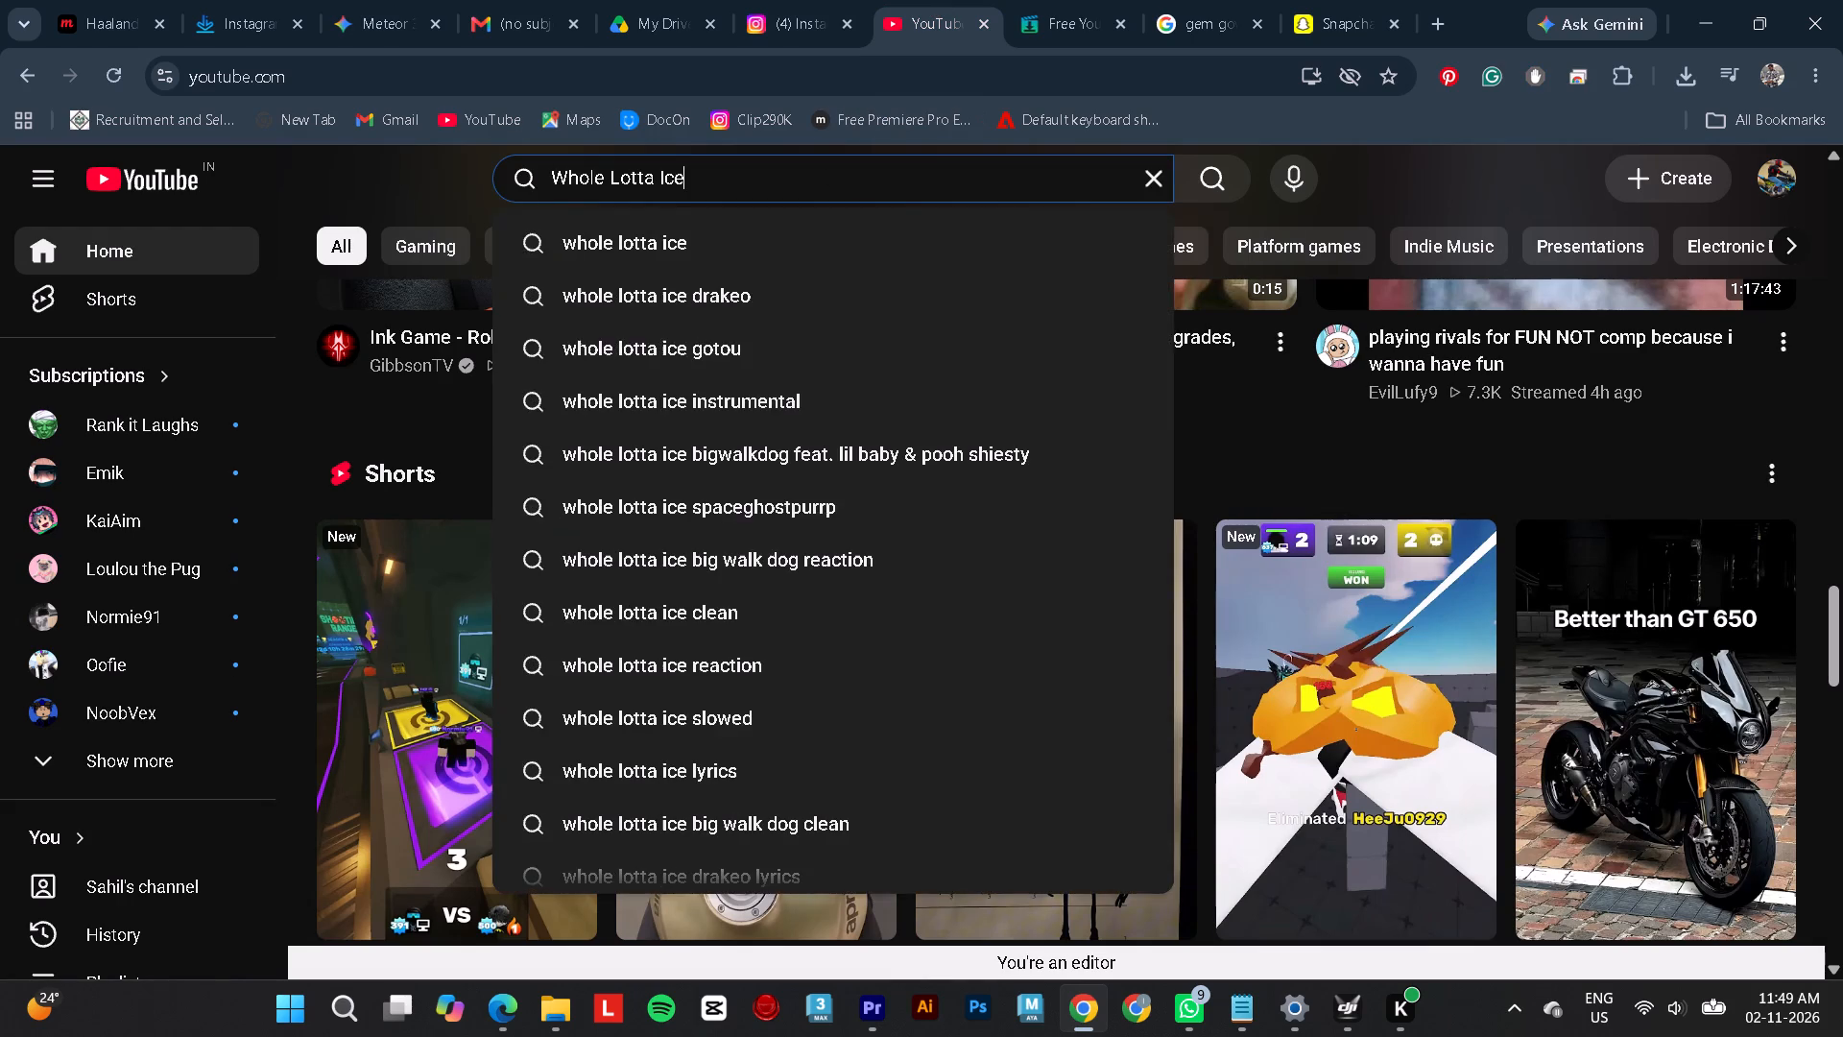
key(Return)
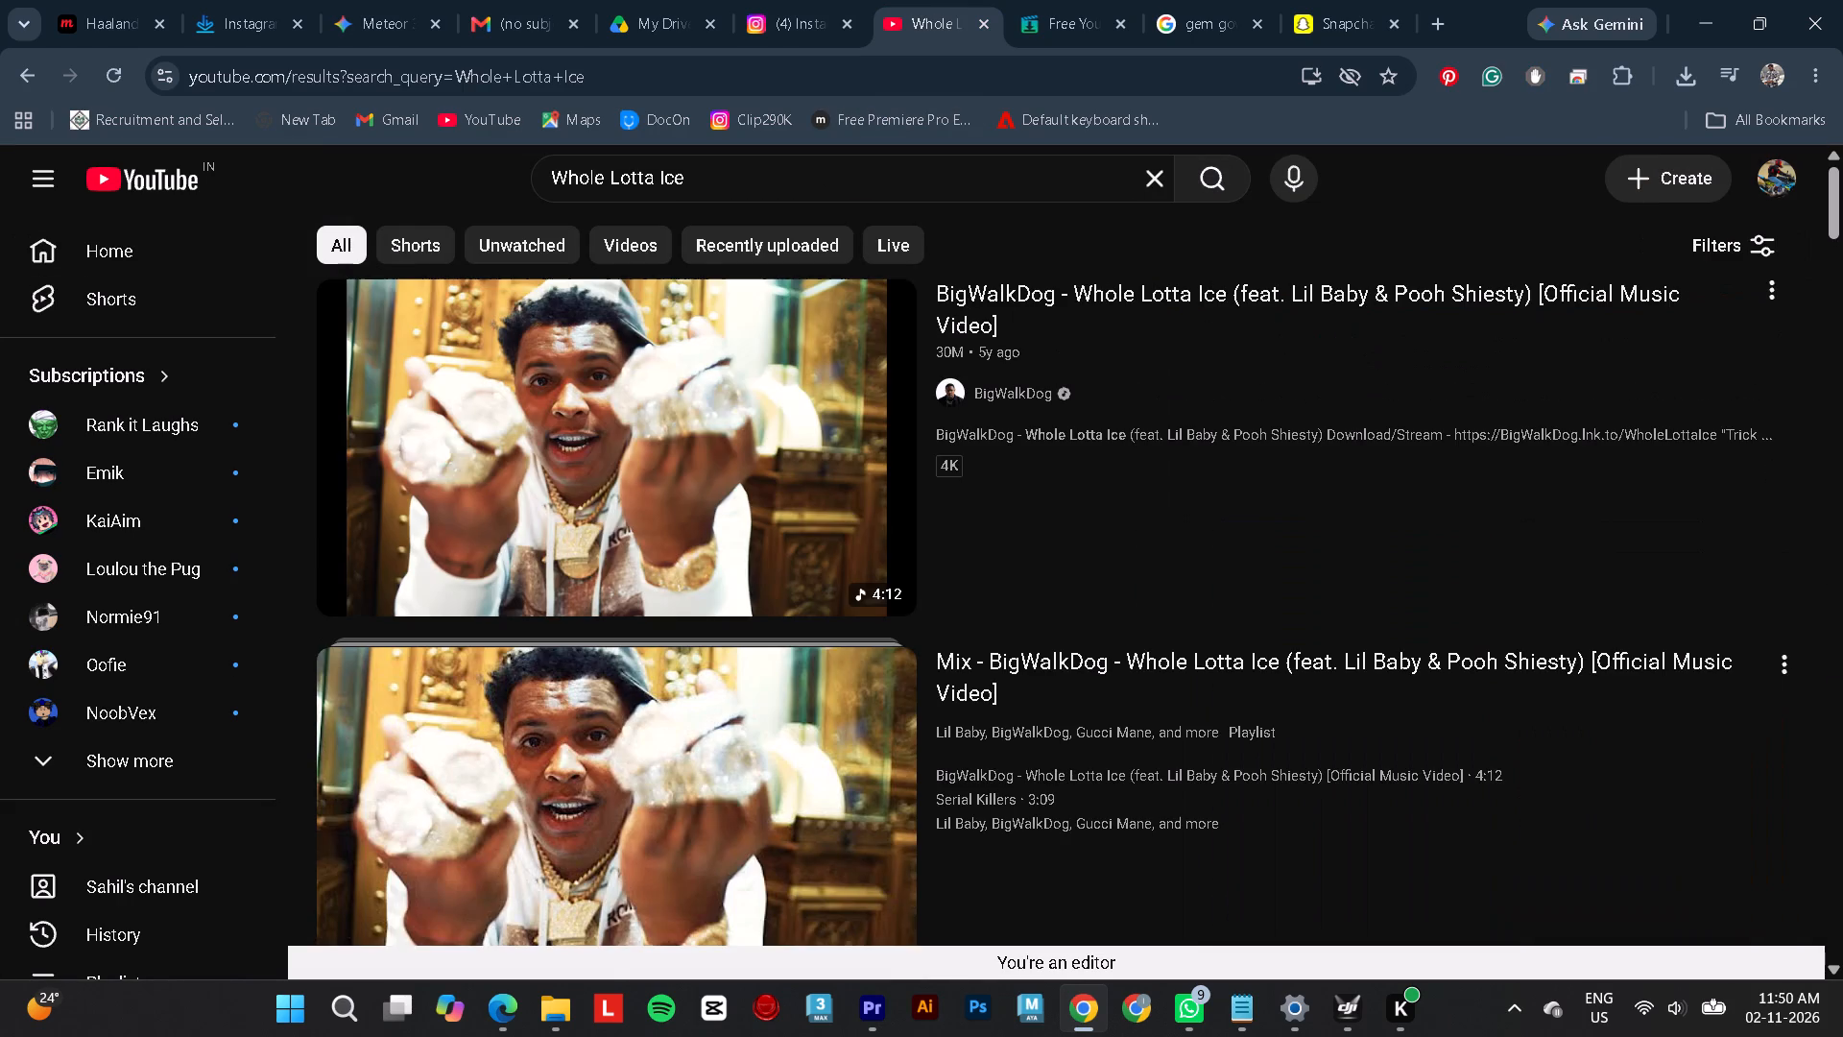
click(699, 444)
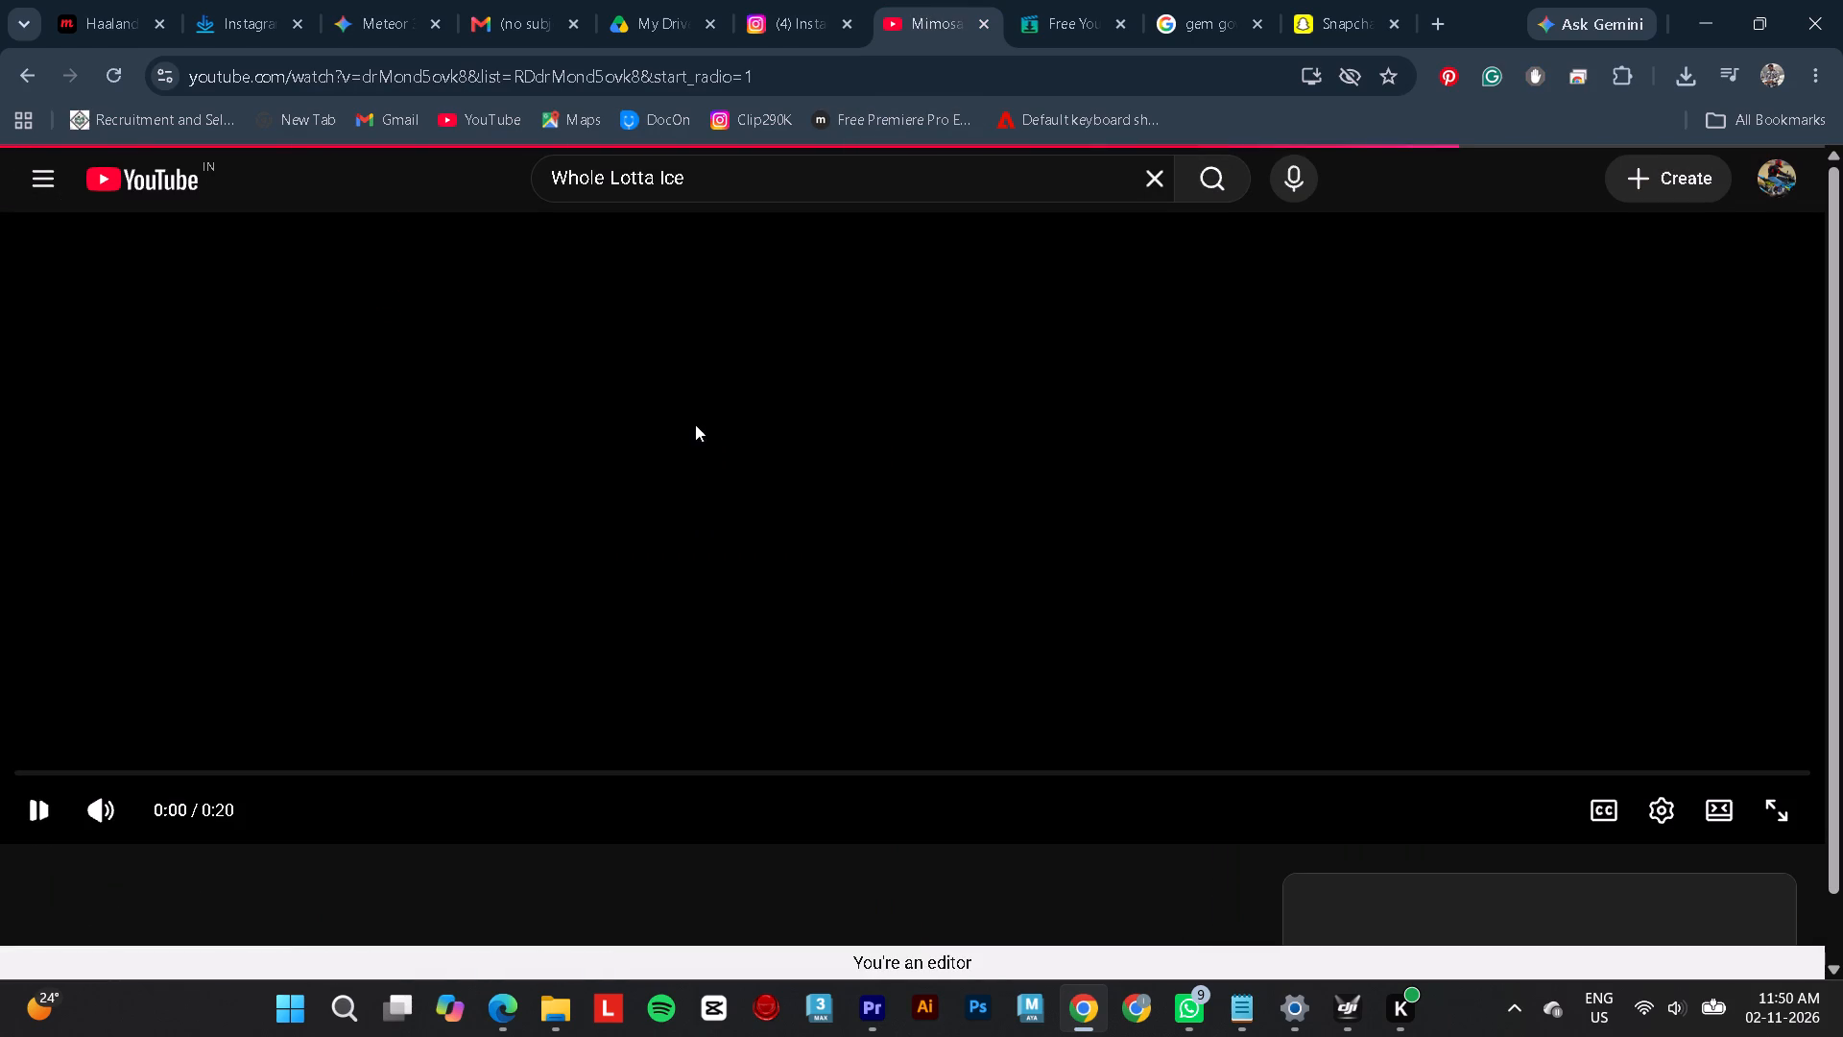
Return to Instagram and open the direct messages.
click(853, 0)
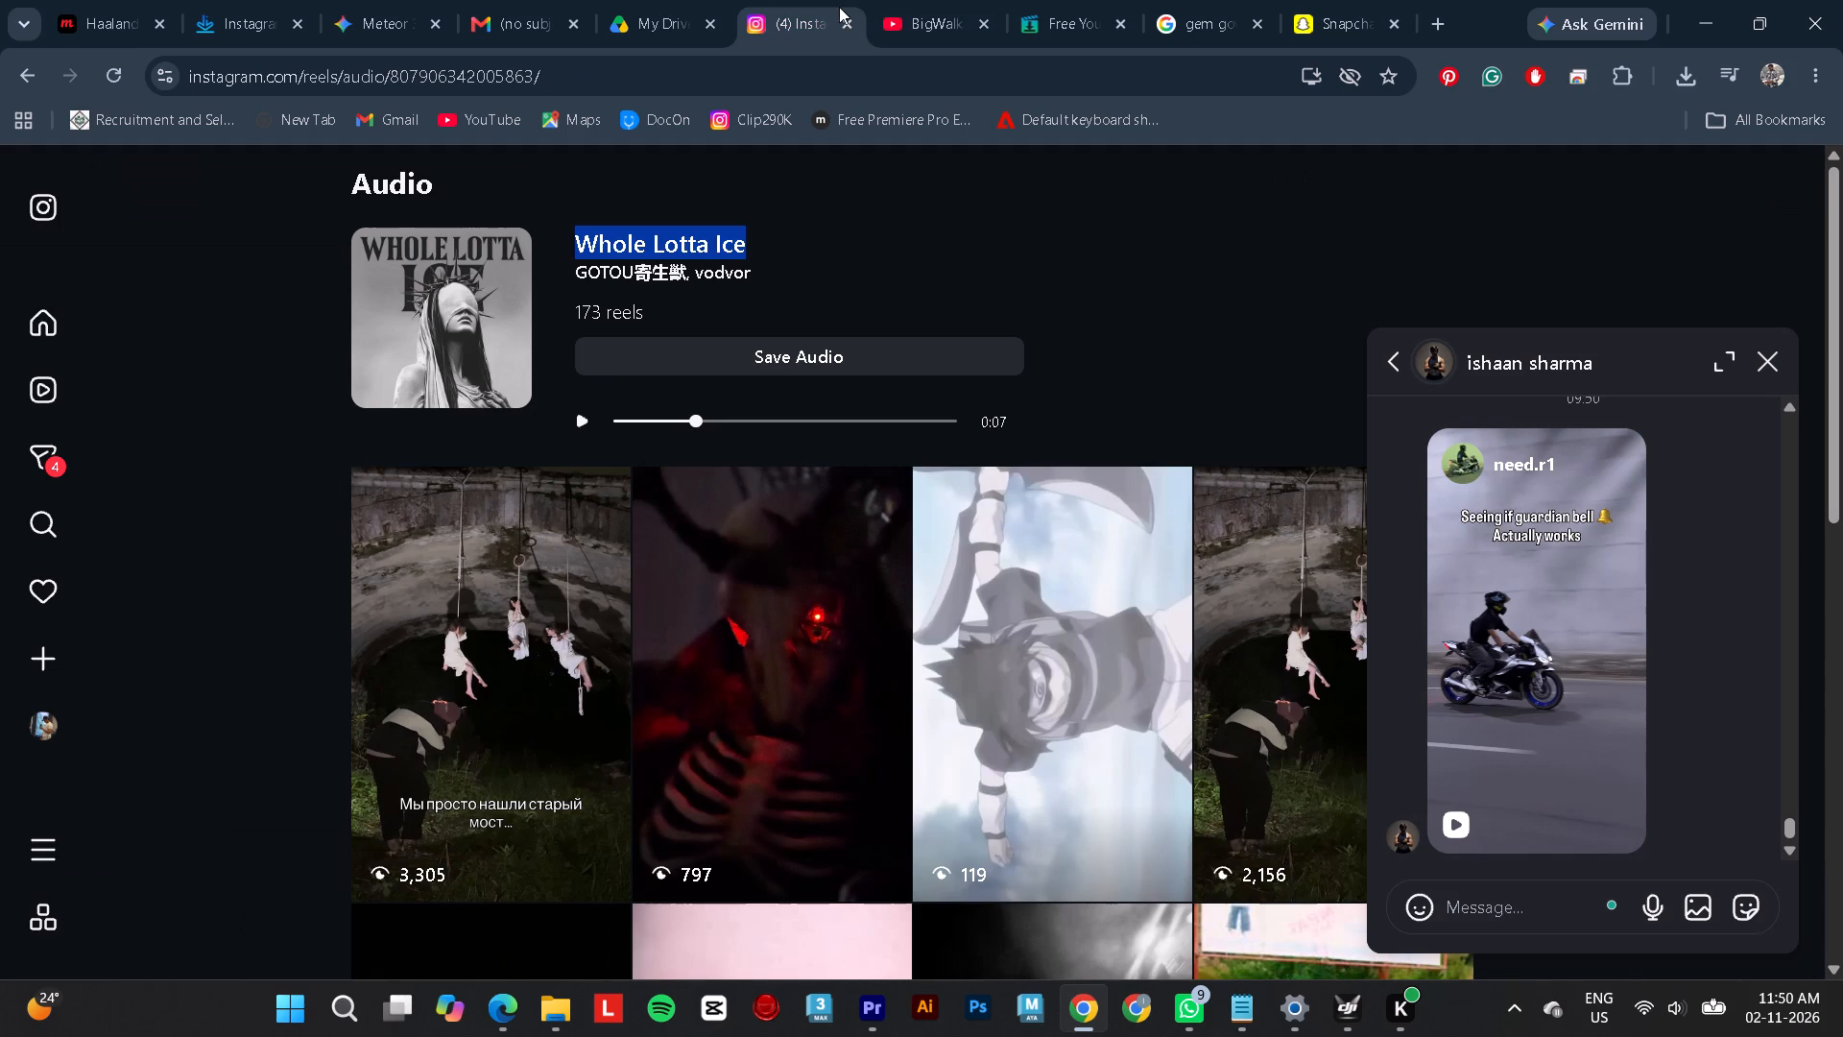
click(30, 455)
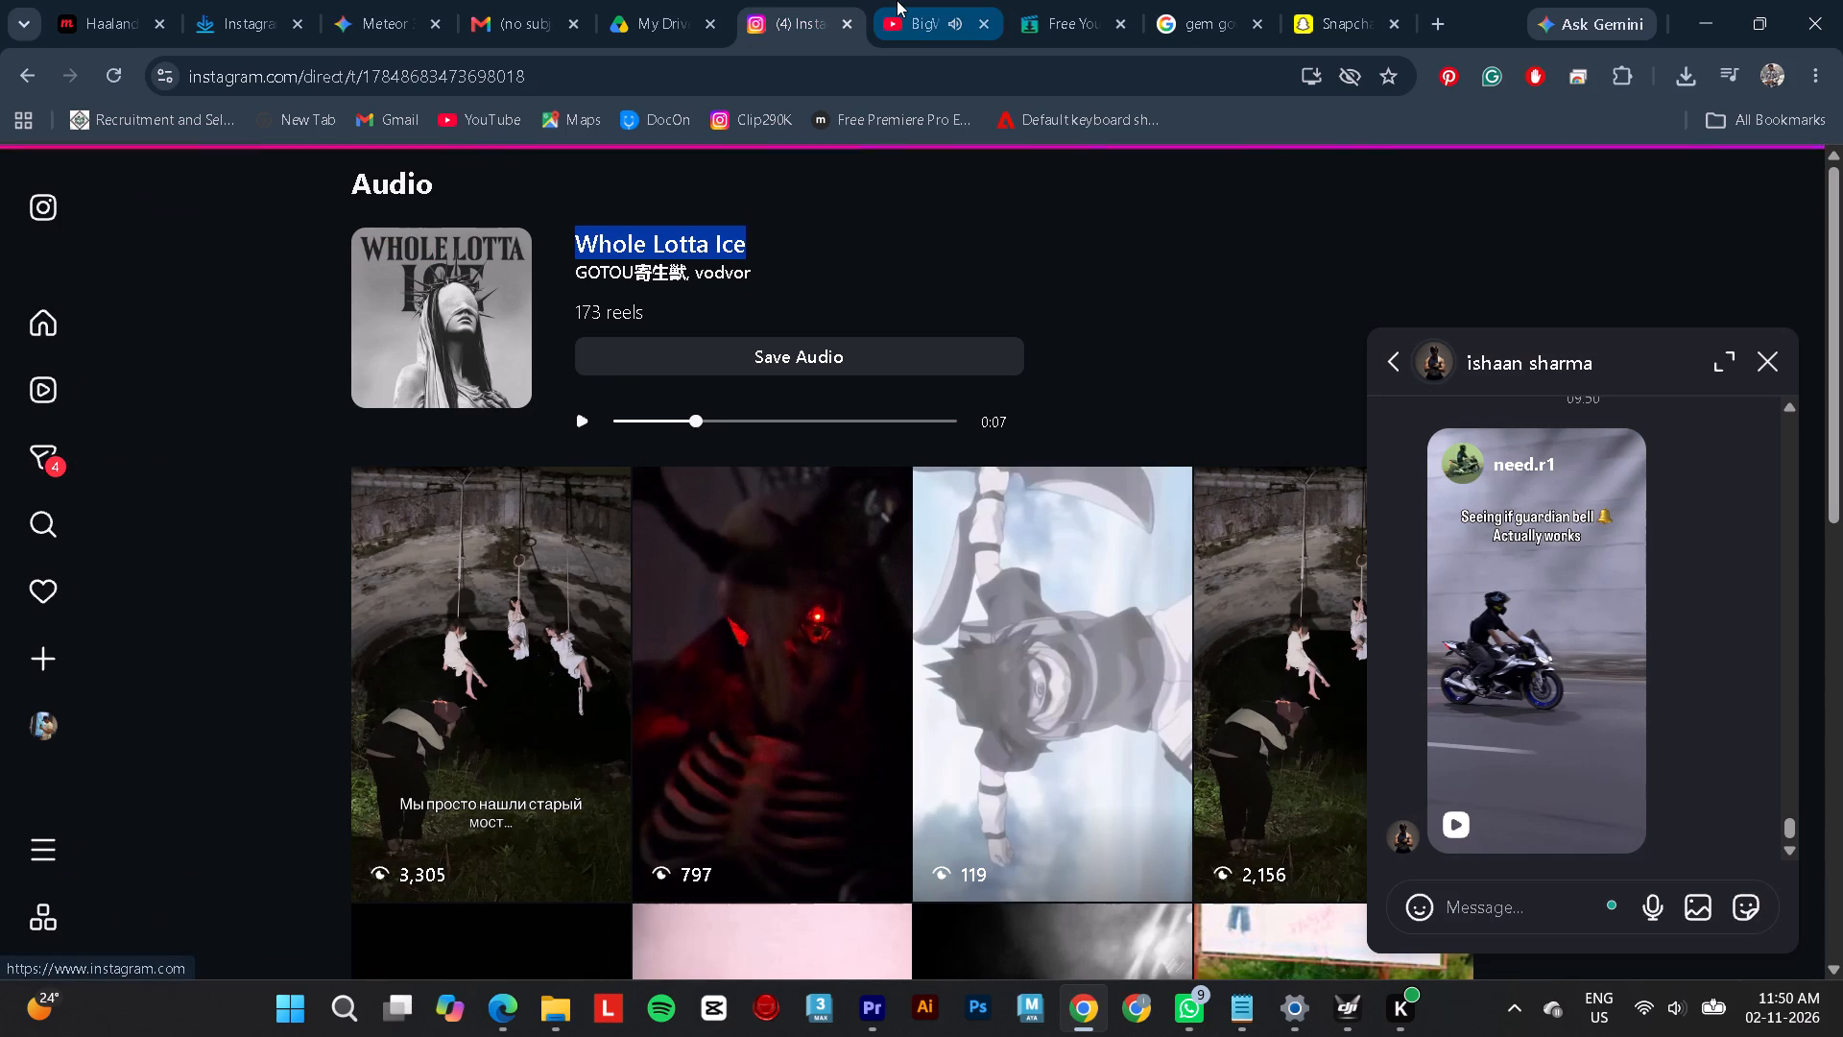
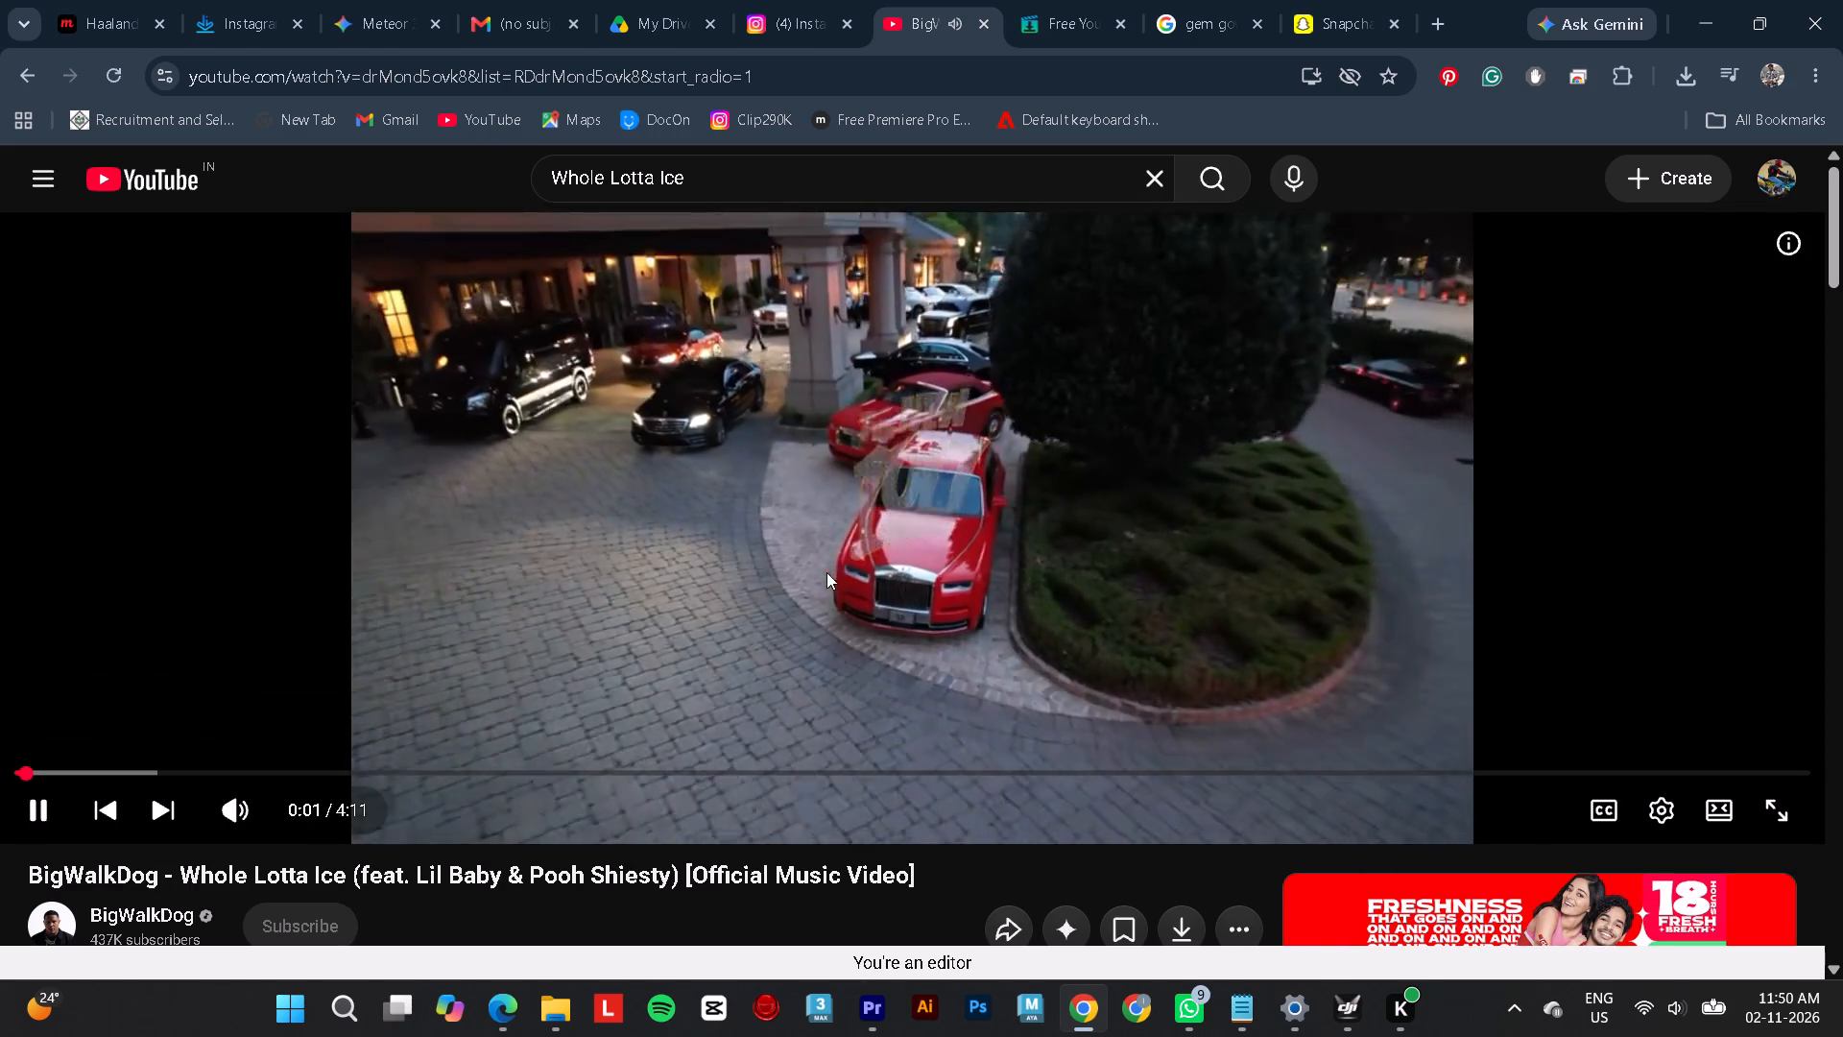
Skip forward through BigWalkDog's Whole Lotta Ice music video to preview its audio.
key(Right)
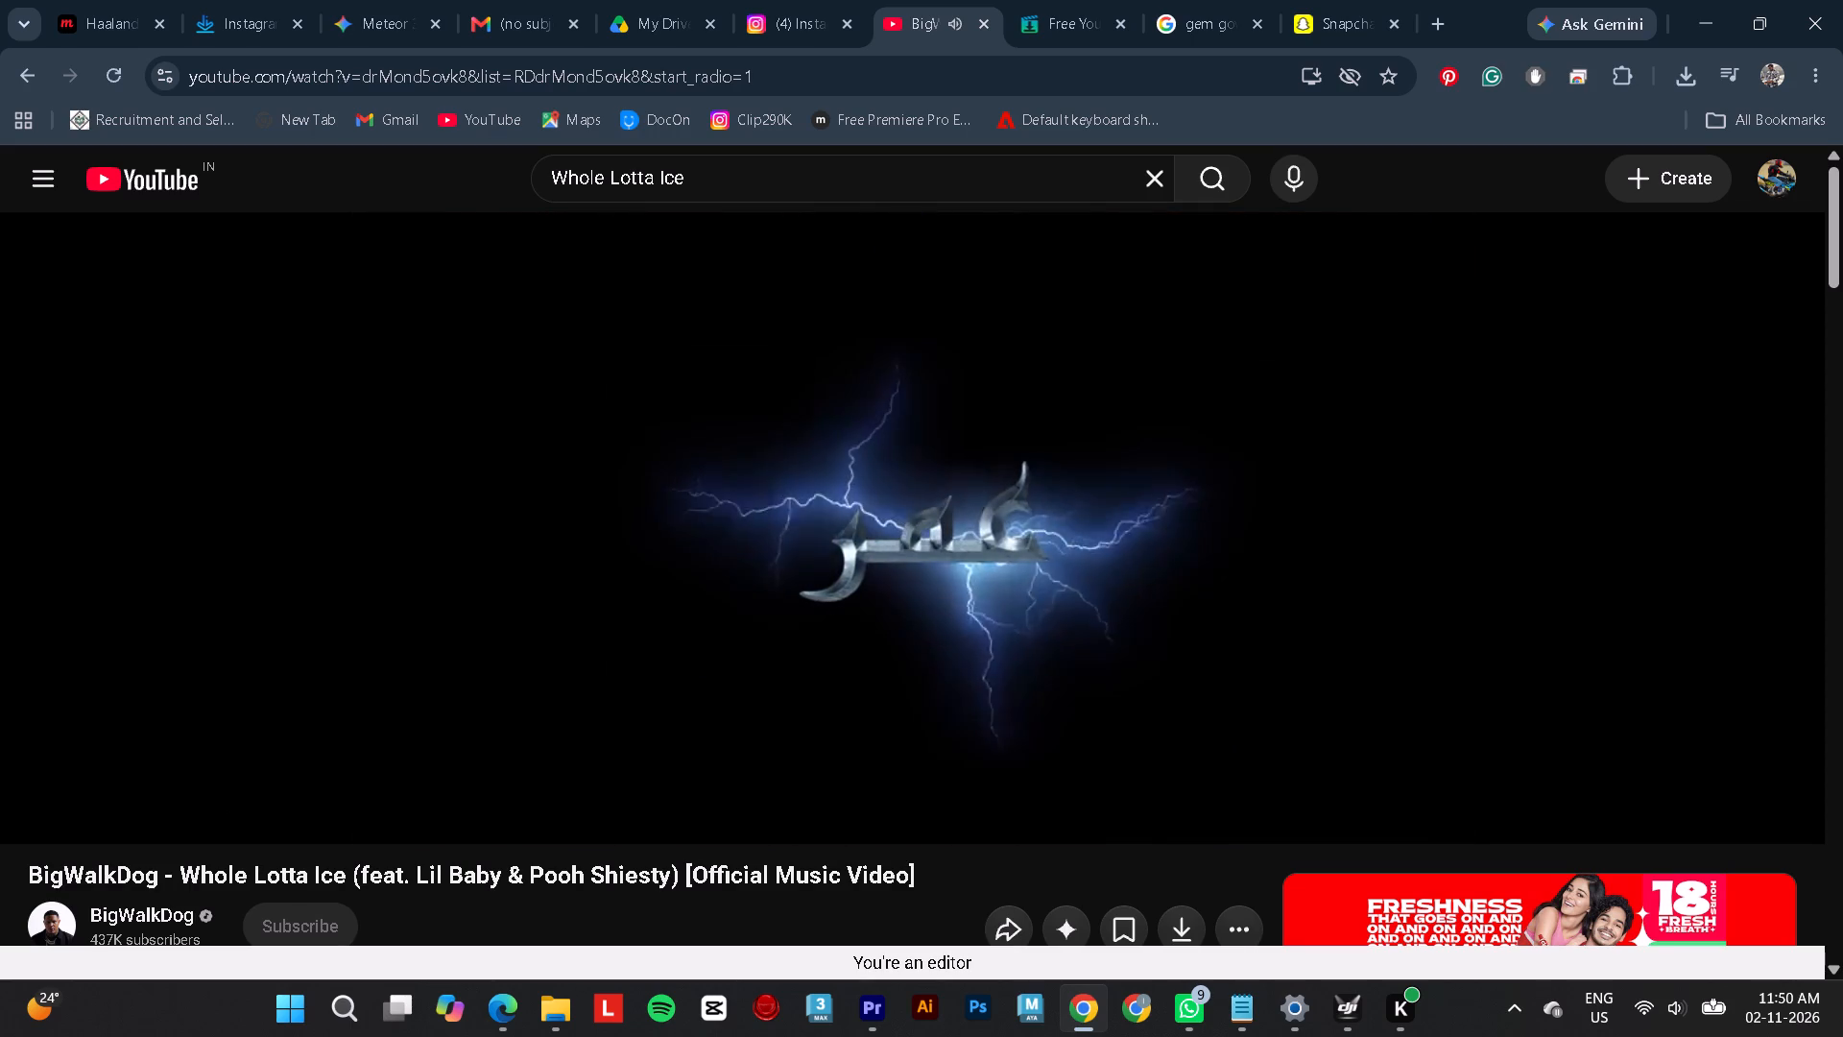
key(Right)
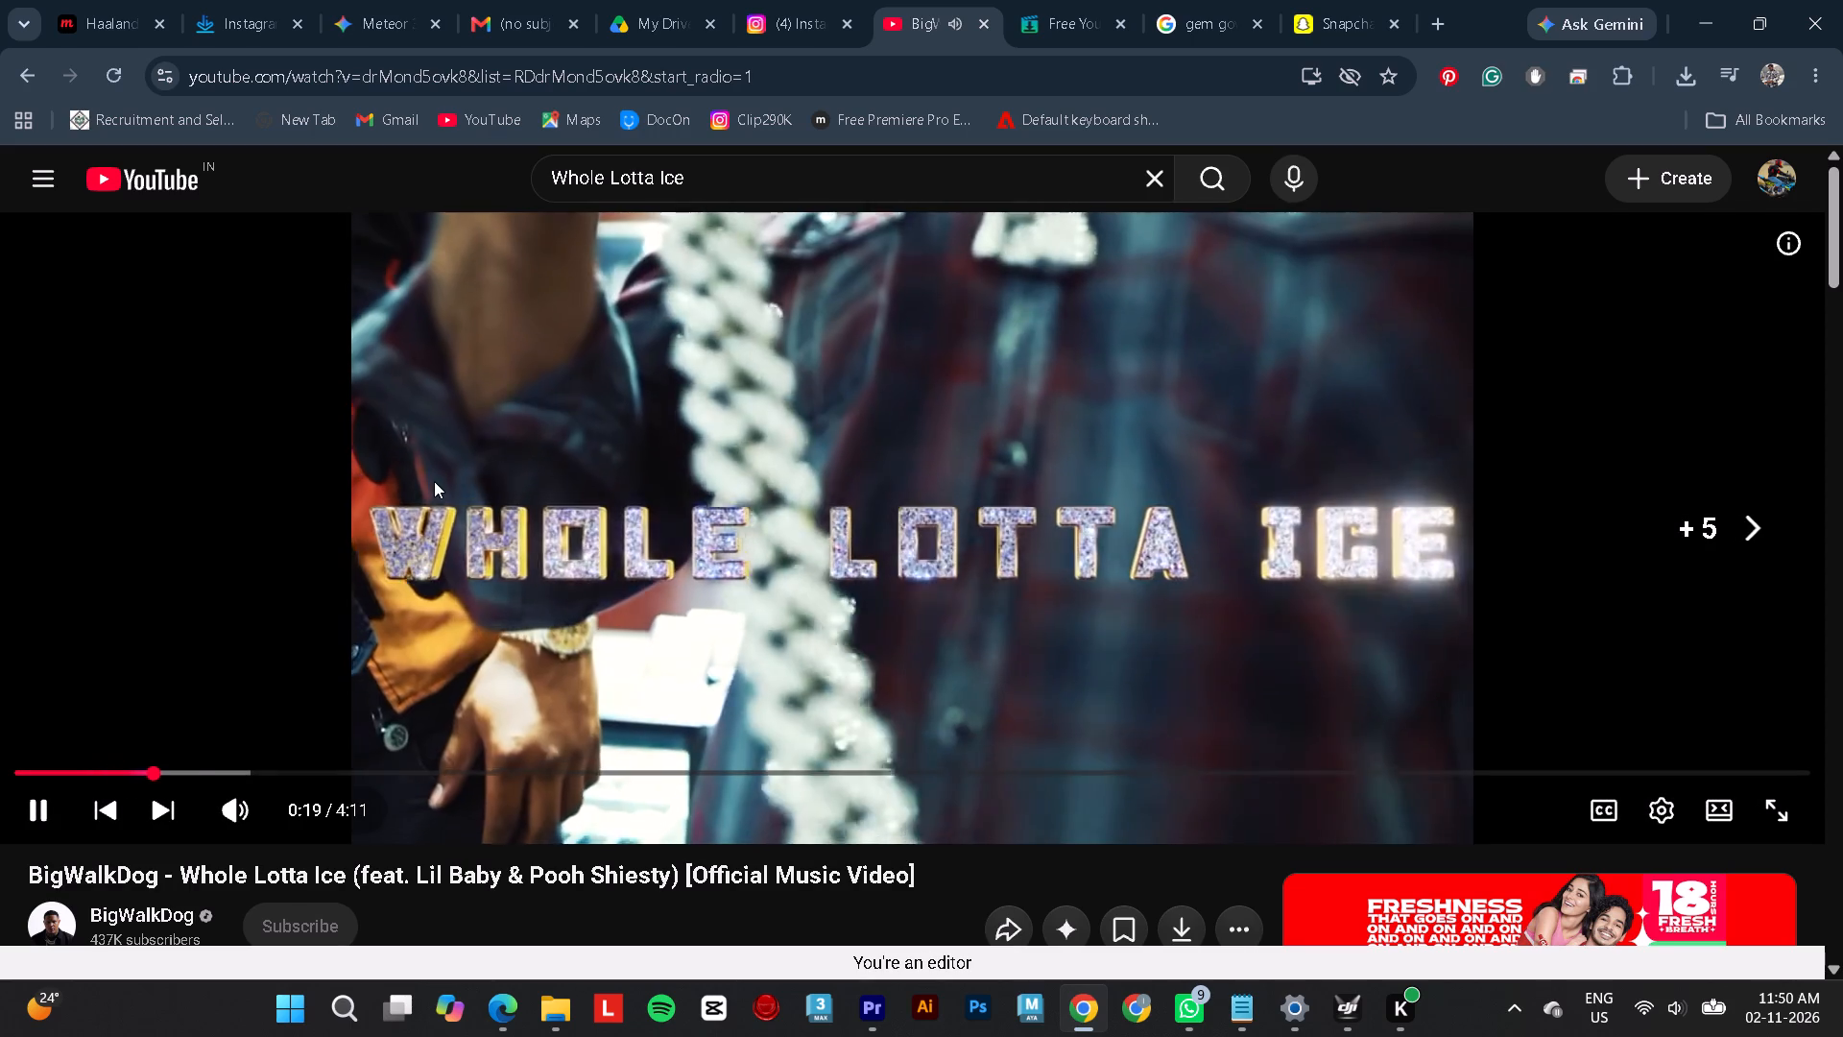
key(Right)
key(Right)
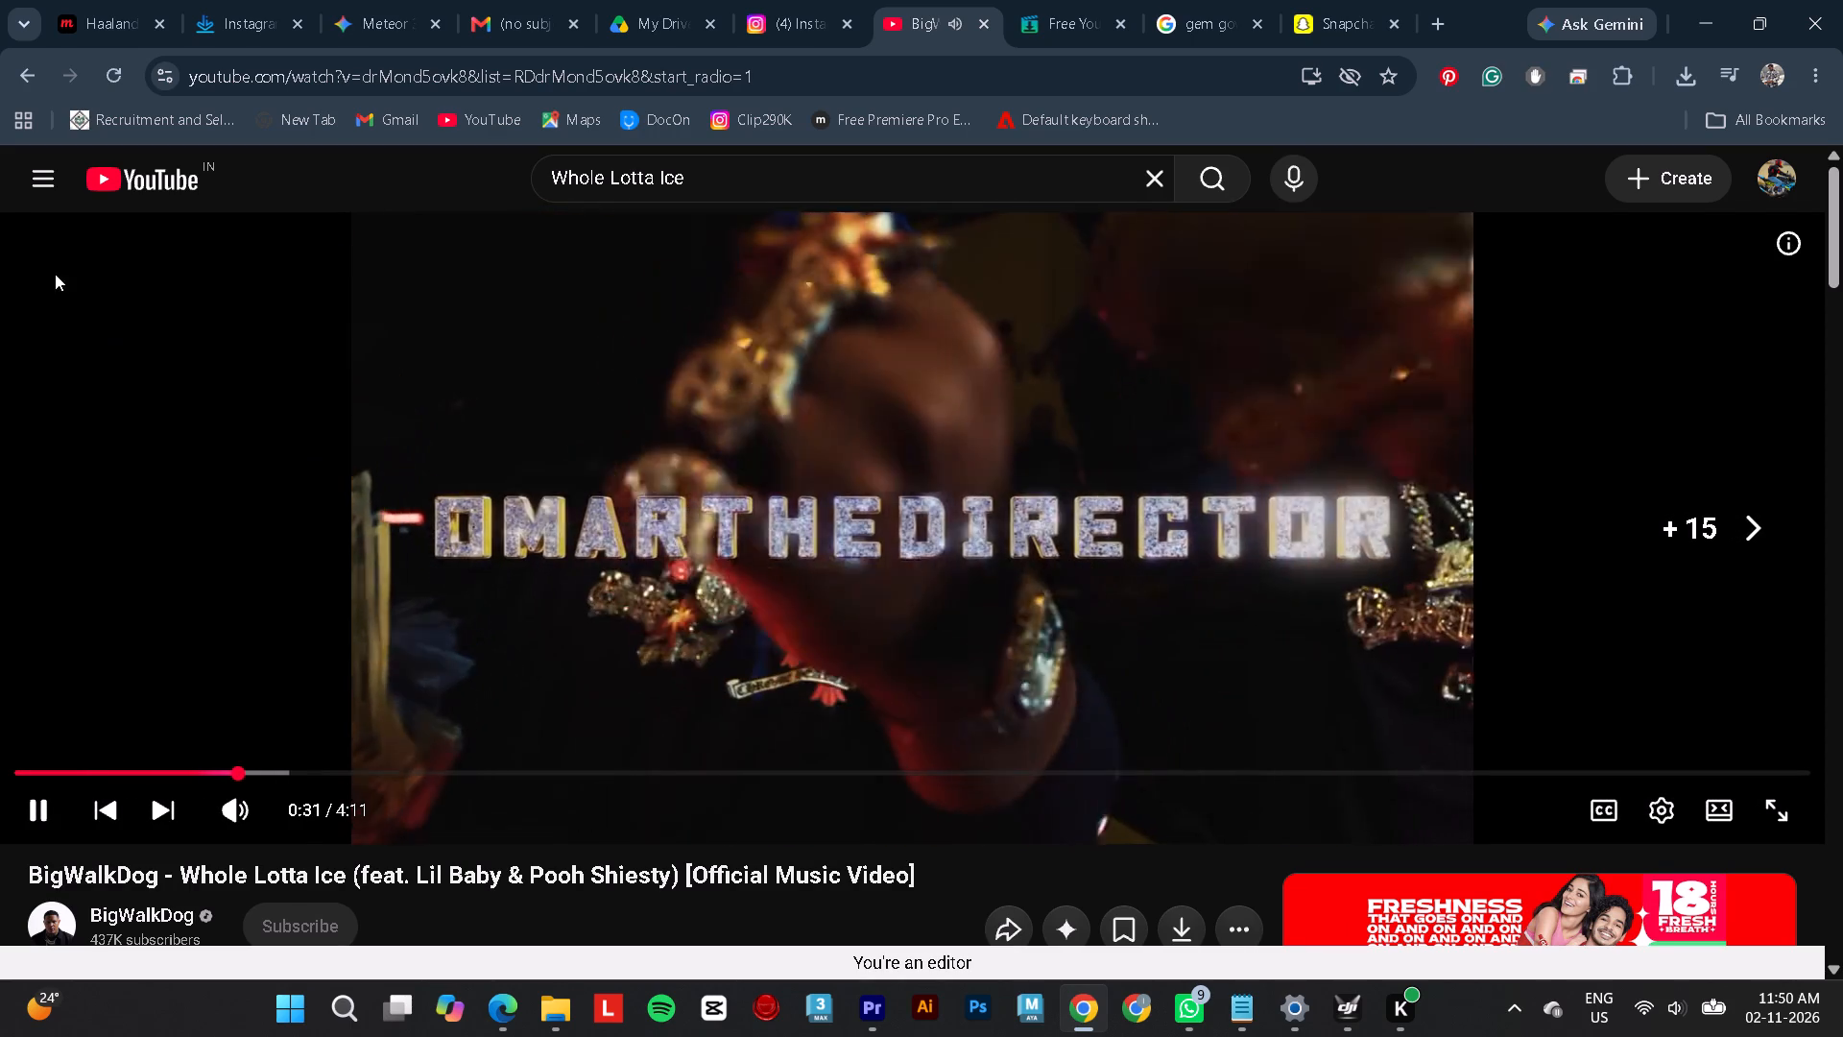
key(Right)
key(Right)
Return to the Whole Lotta Ice search results and open the track by the GOTOU Topic channel.
click(31, 70)
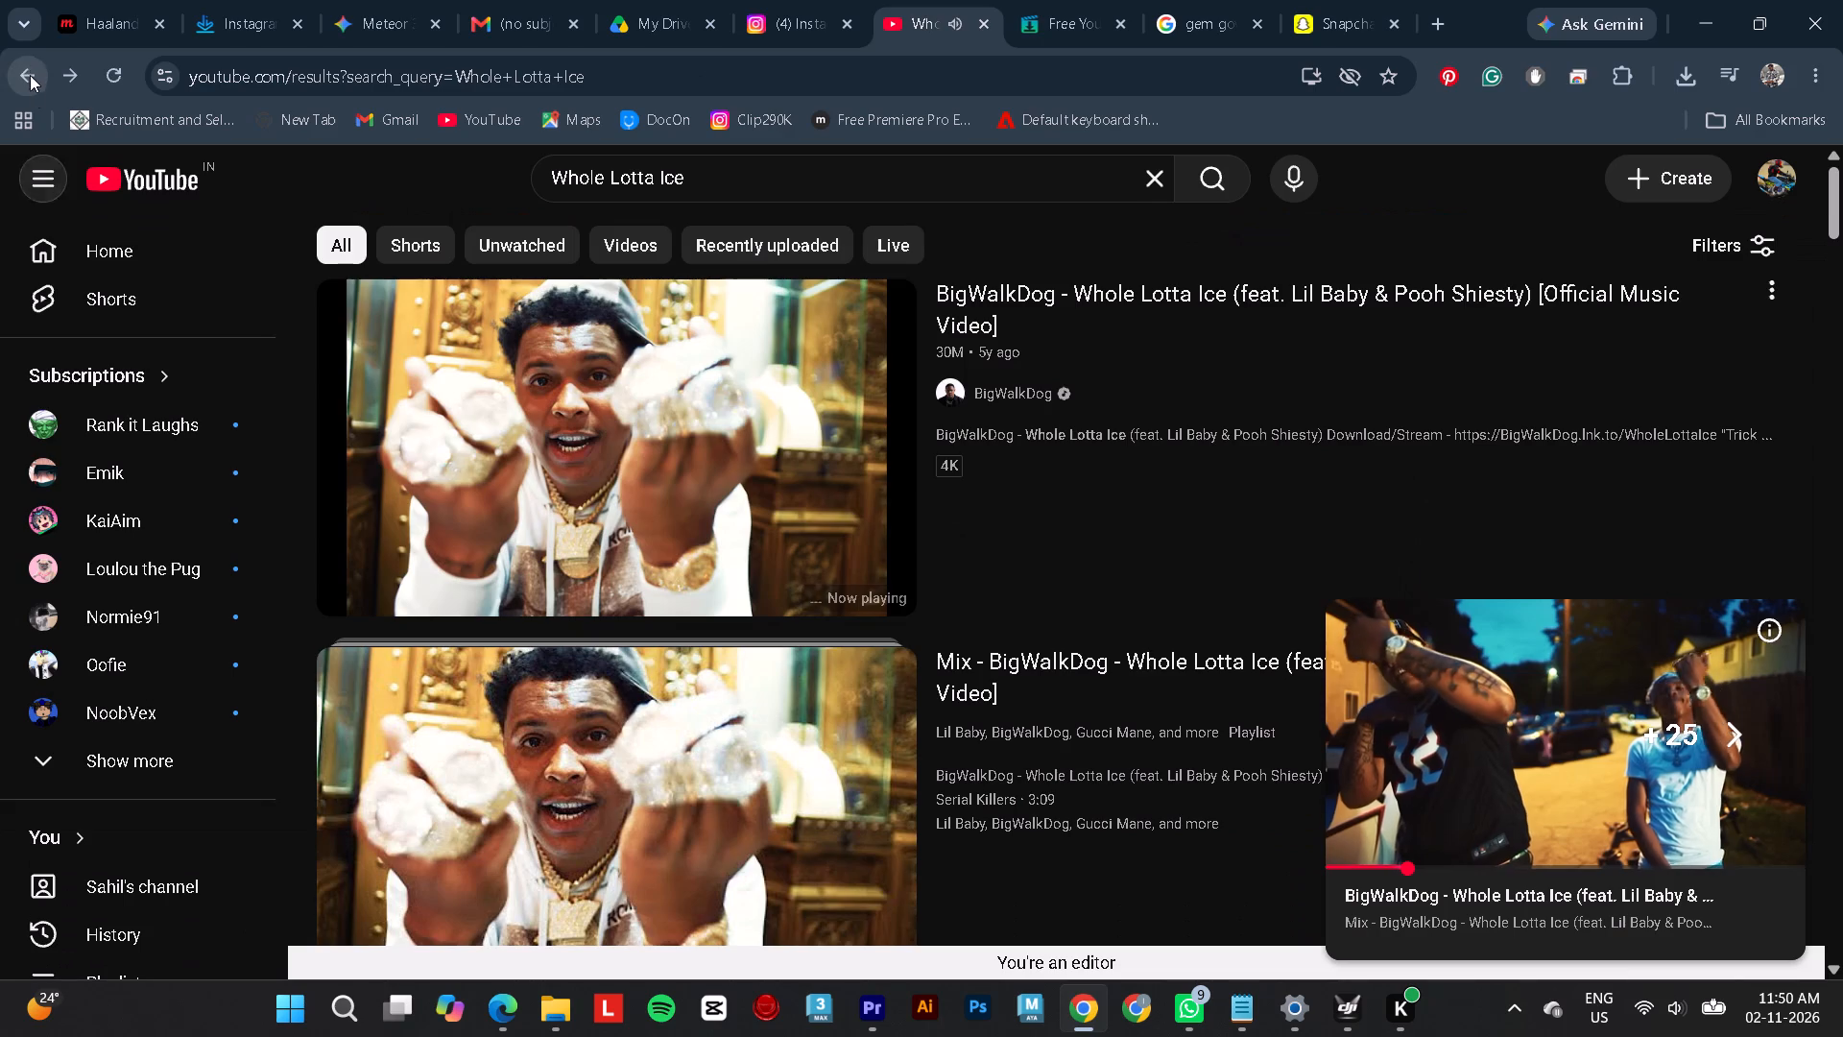
scroll(454, 645, down, 5)
click(659, 632)
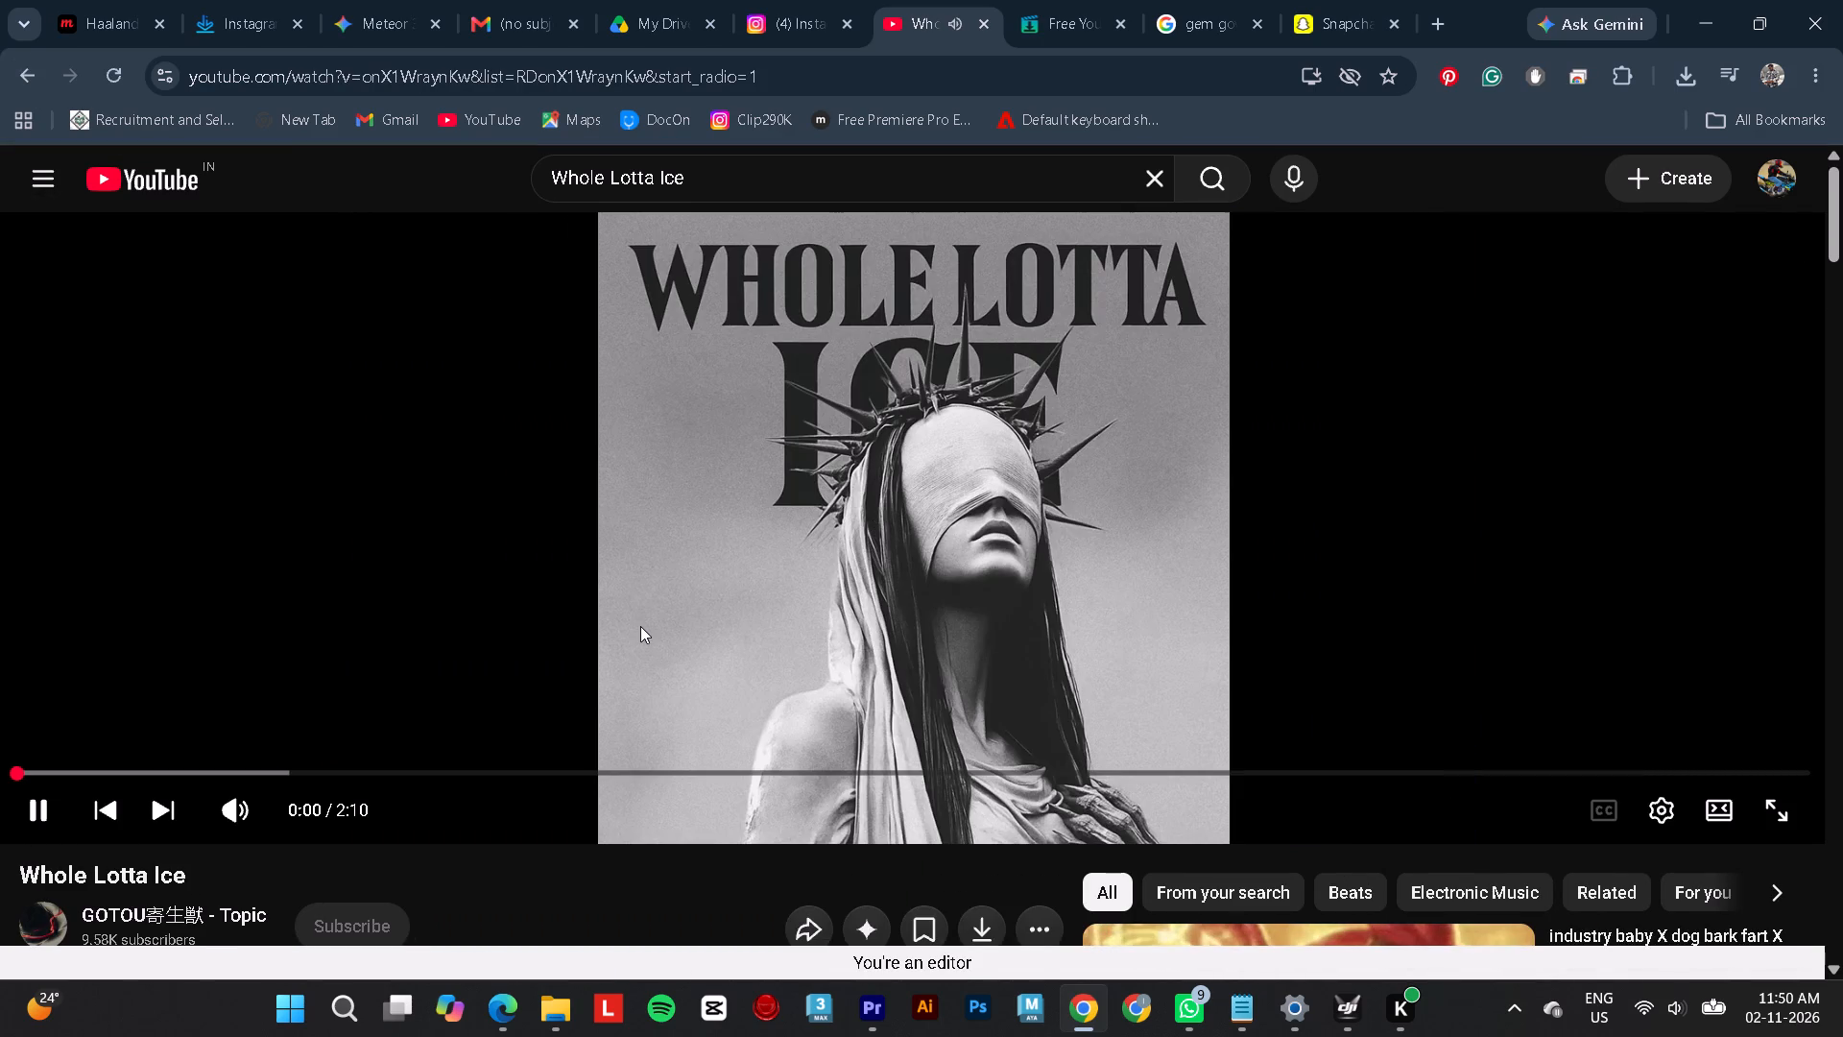
Open the sharing options for GOTOU's Whole Lotta Ice track.
click(810, 928)
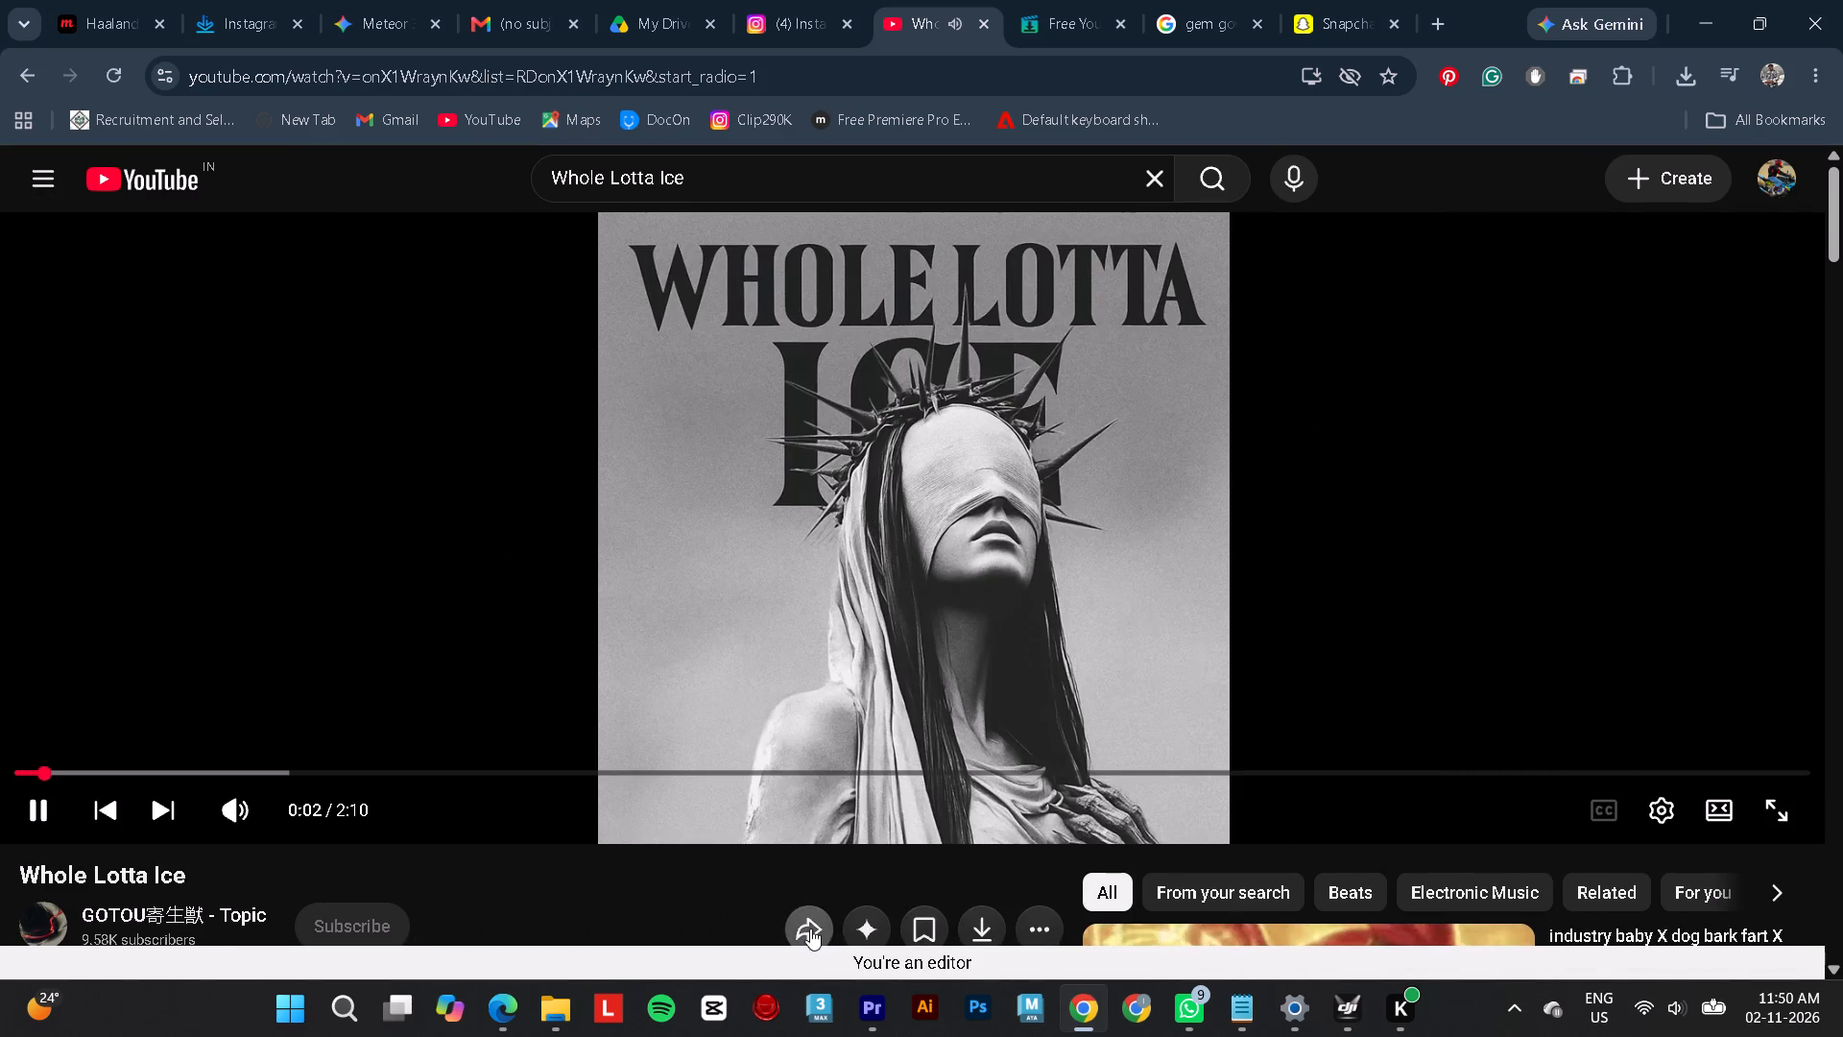
Copy the share link of GOTOU's Whole Lotta Ice track.
click(1118, 679)
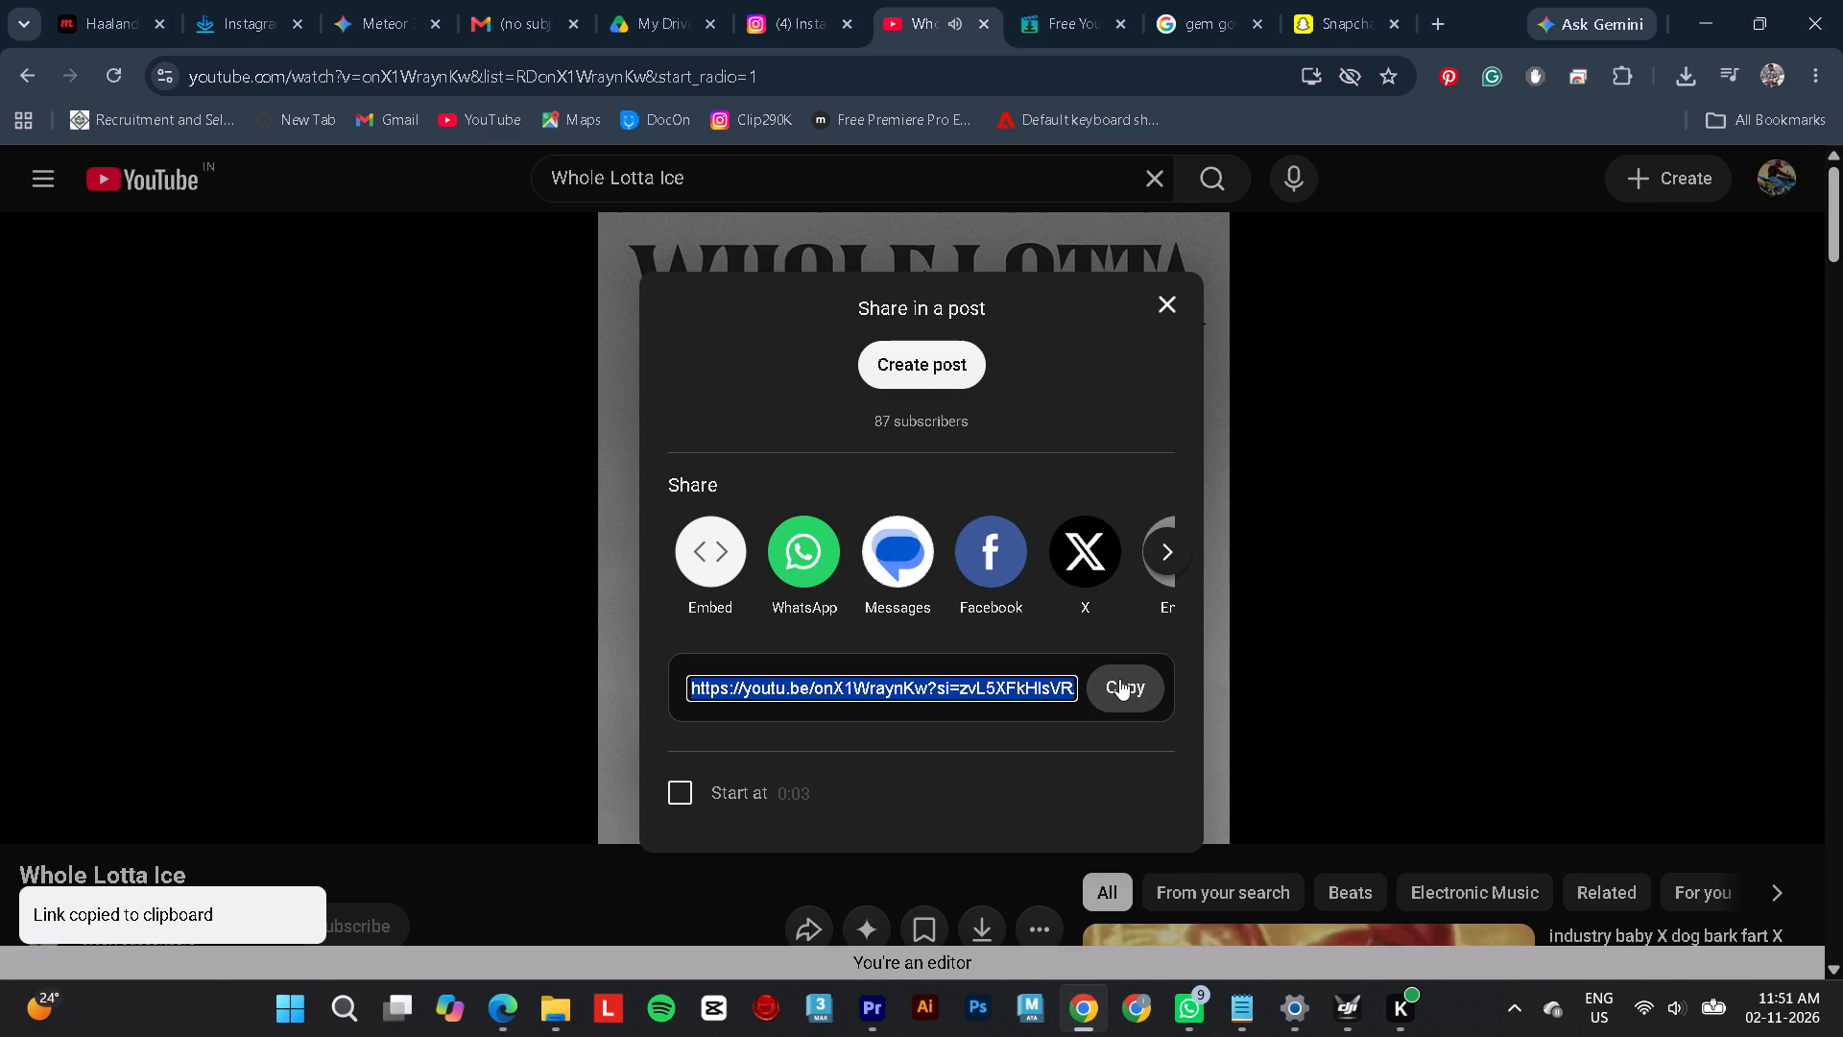
Search Google for yt video downloader in a new browser tab and open the VidsSave Free YouTube Video Downloader.
click(1437, 12)
click(691, 475)
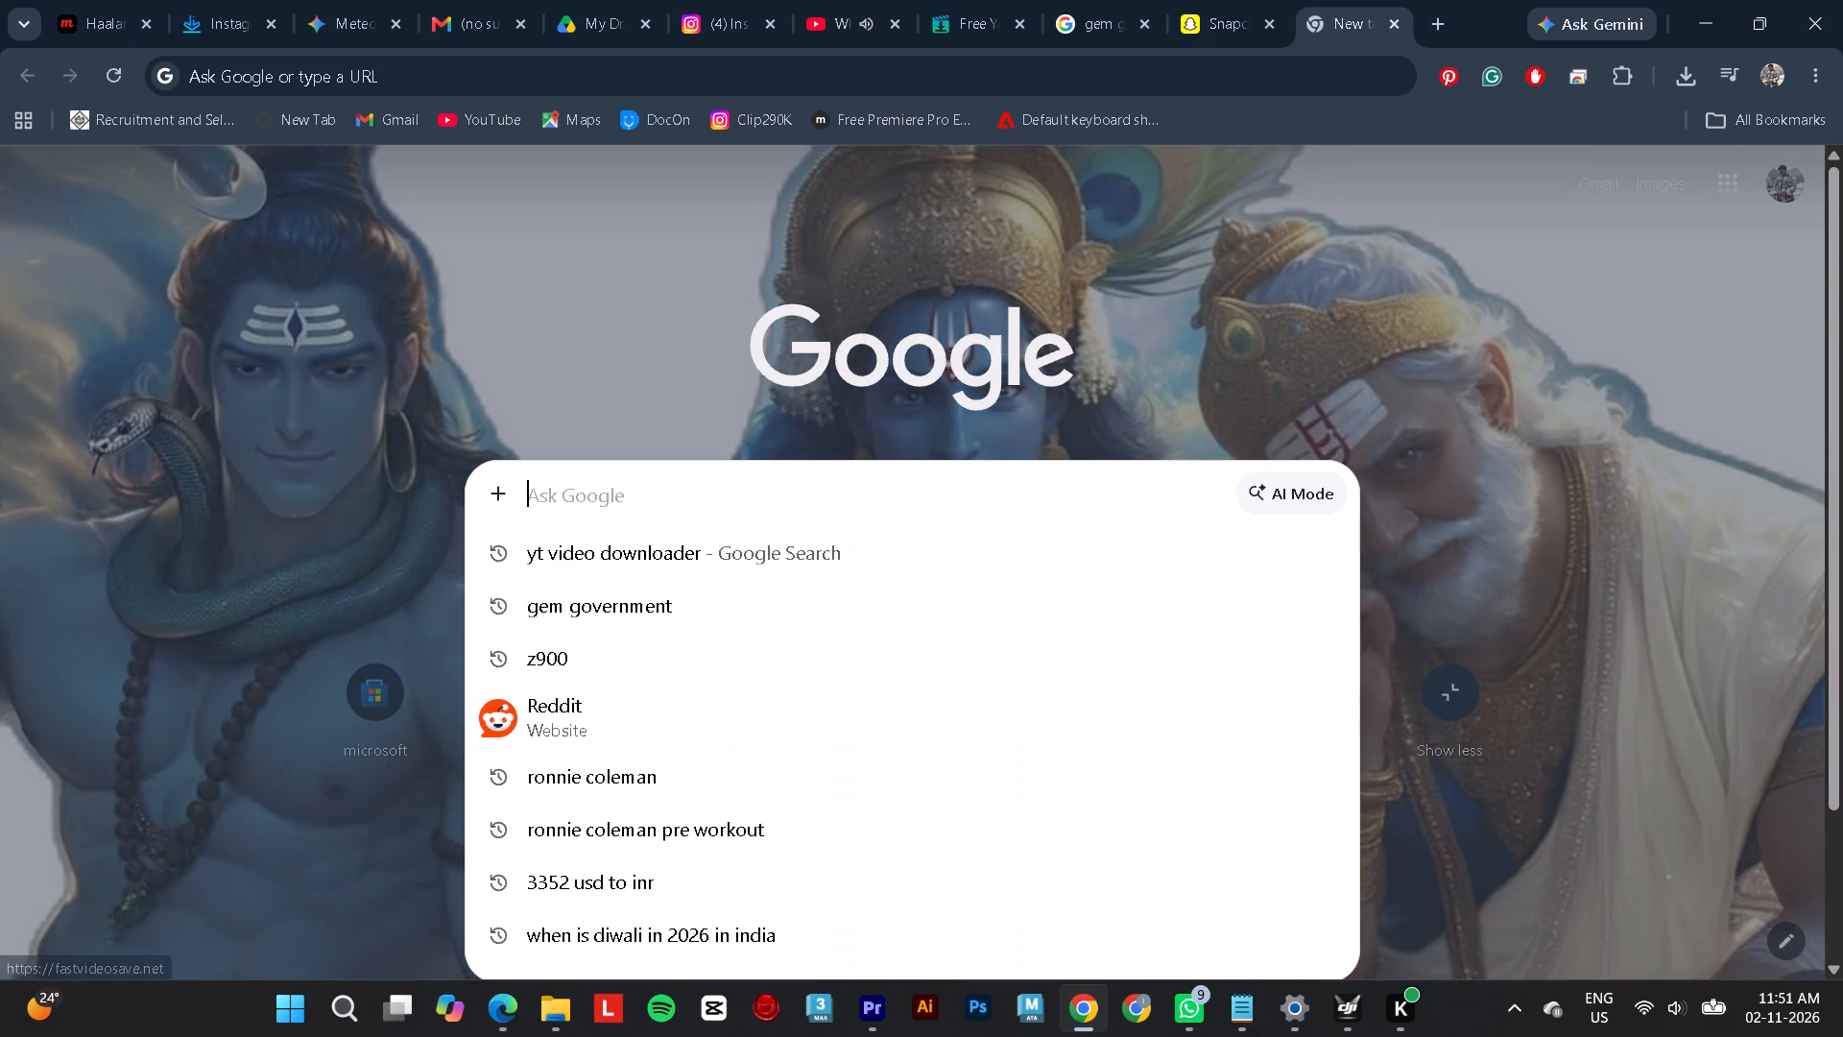
click(641, 569)
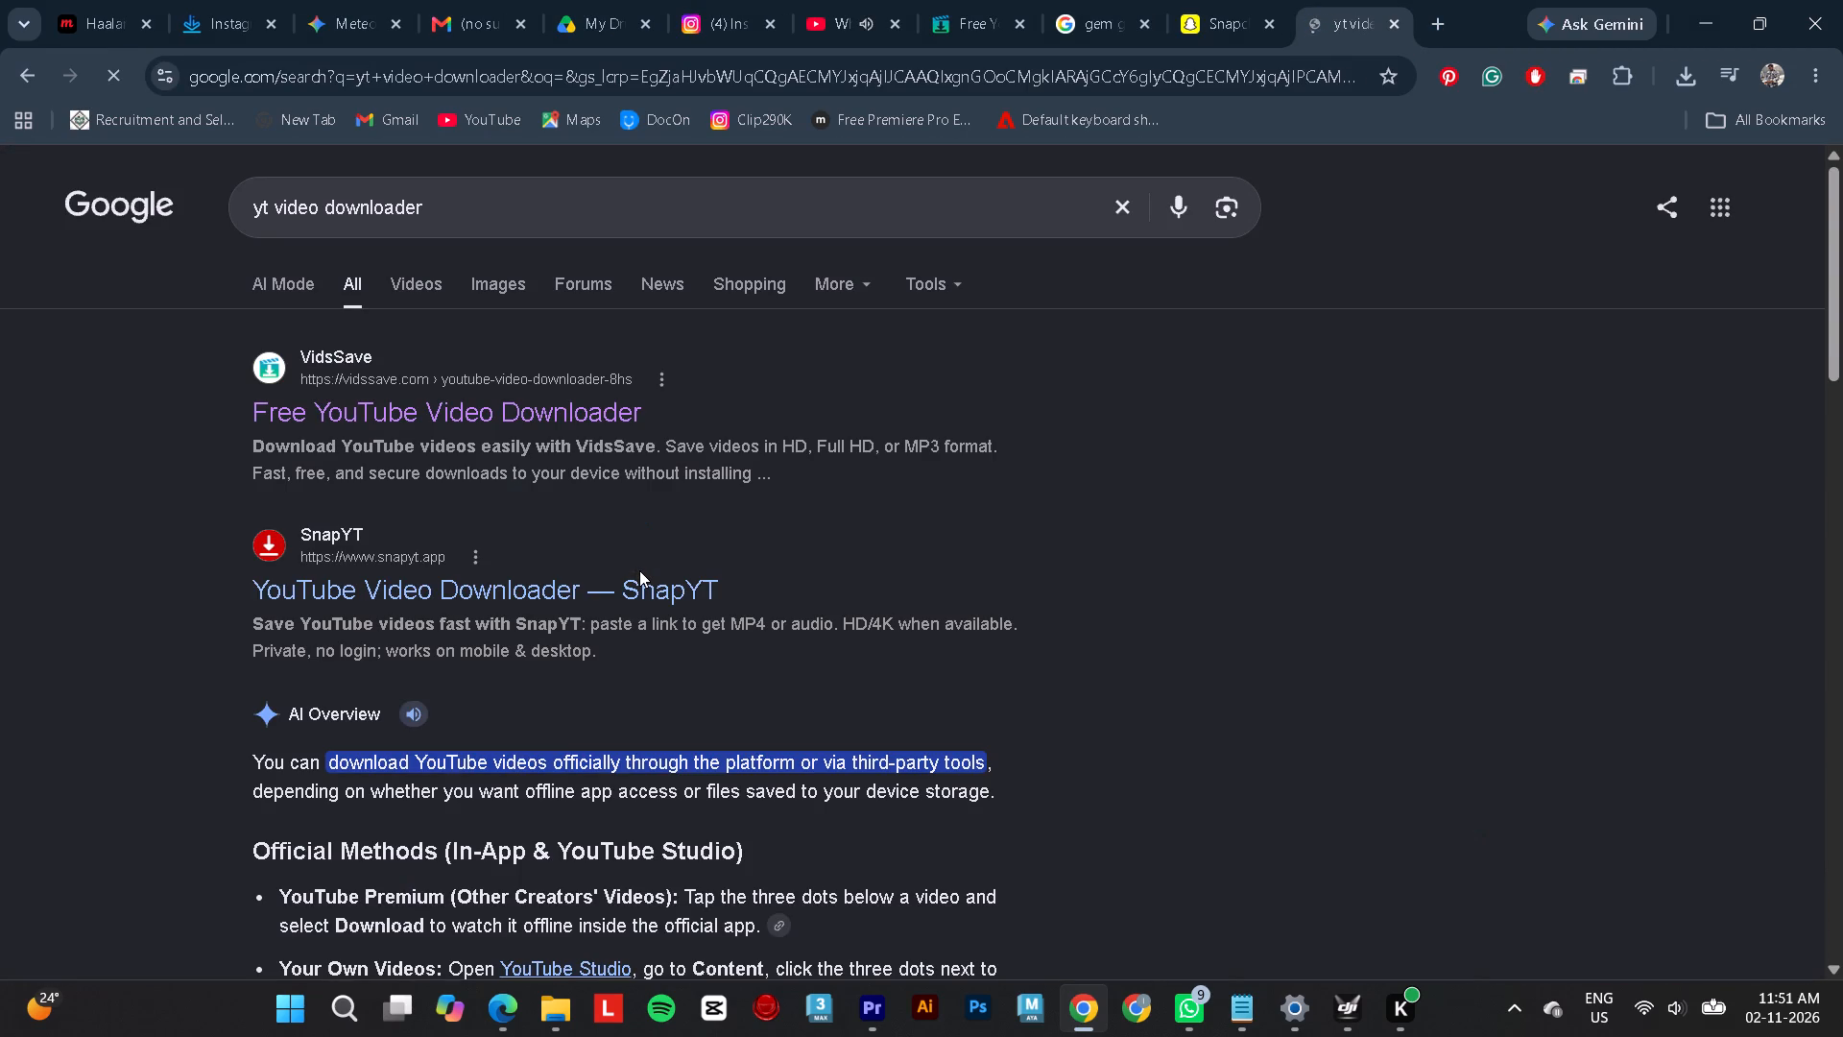
click(481, 397)
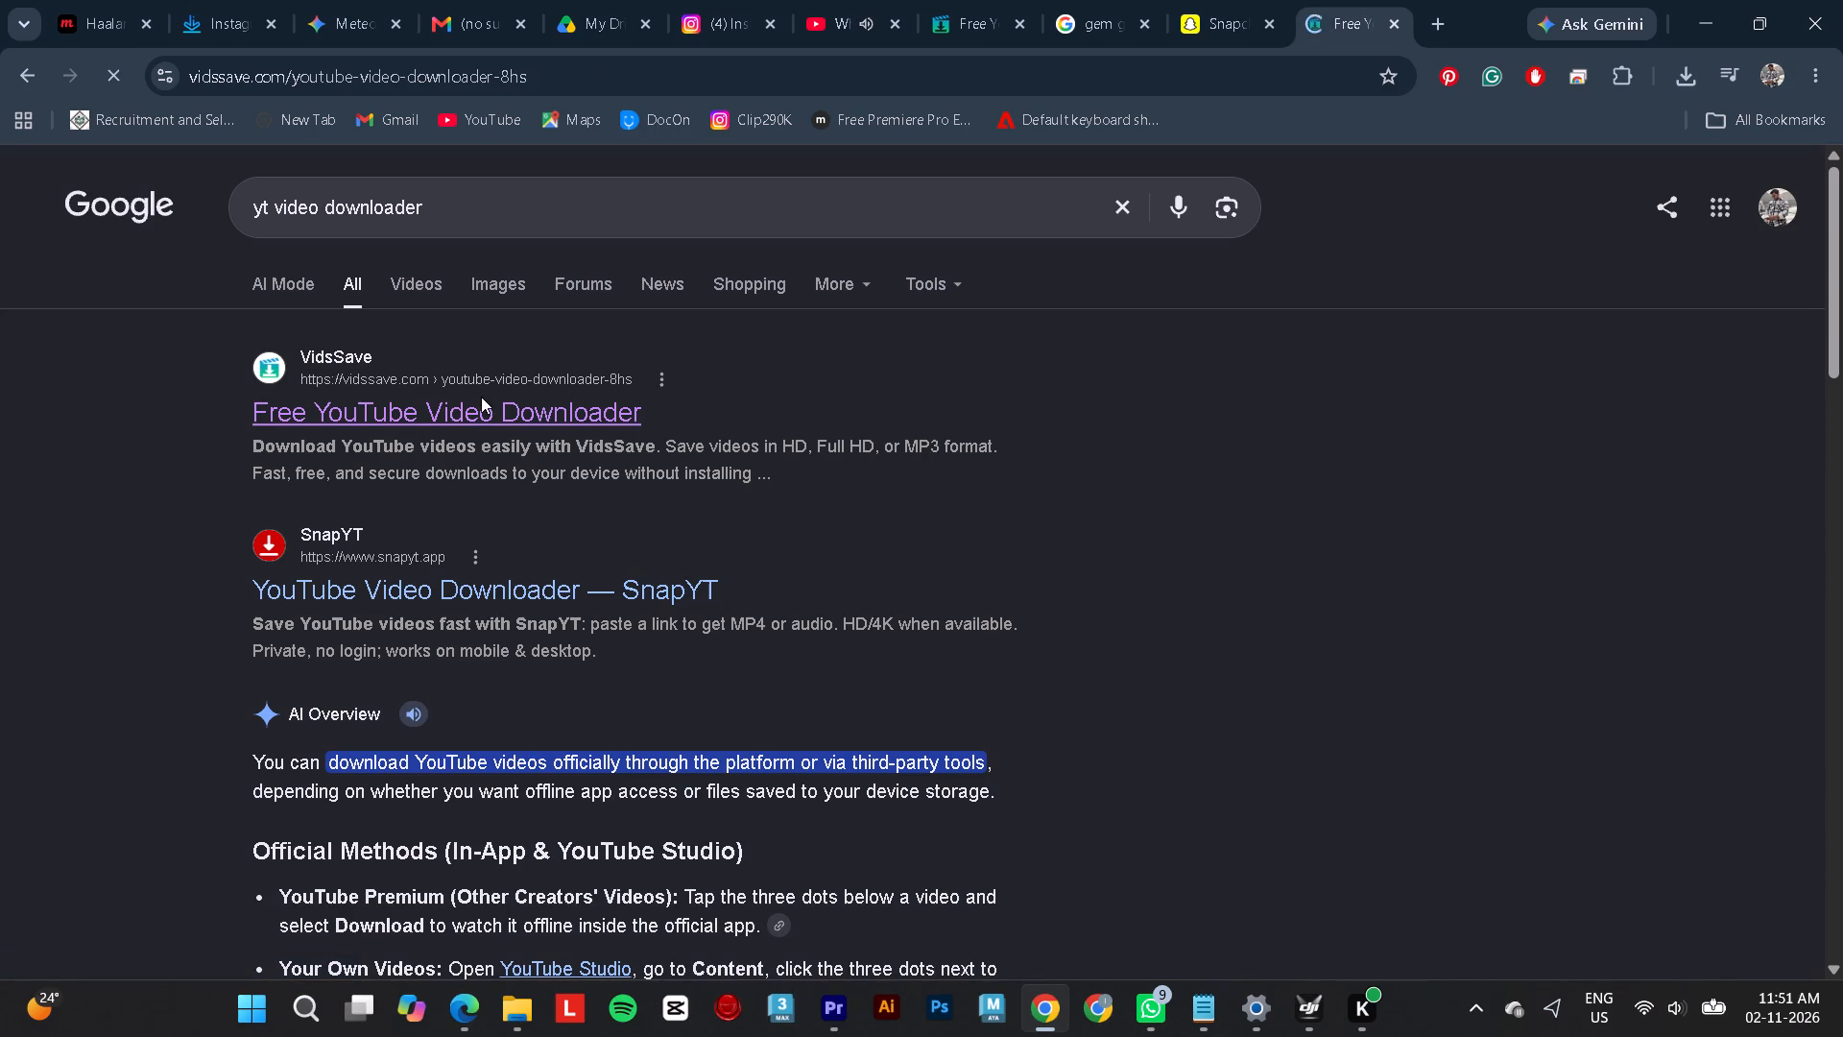
Submit the copied Whole Lotta Ice link to VidsSave and start downloading the 144P MP4 version.
click(605, 647)
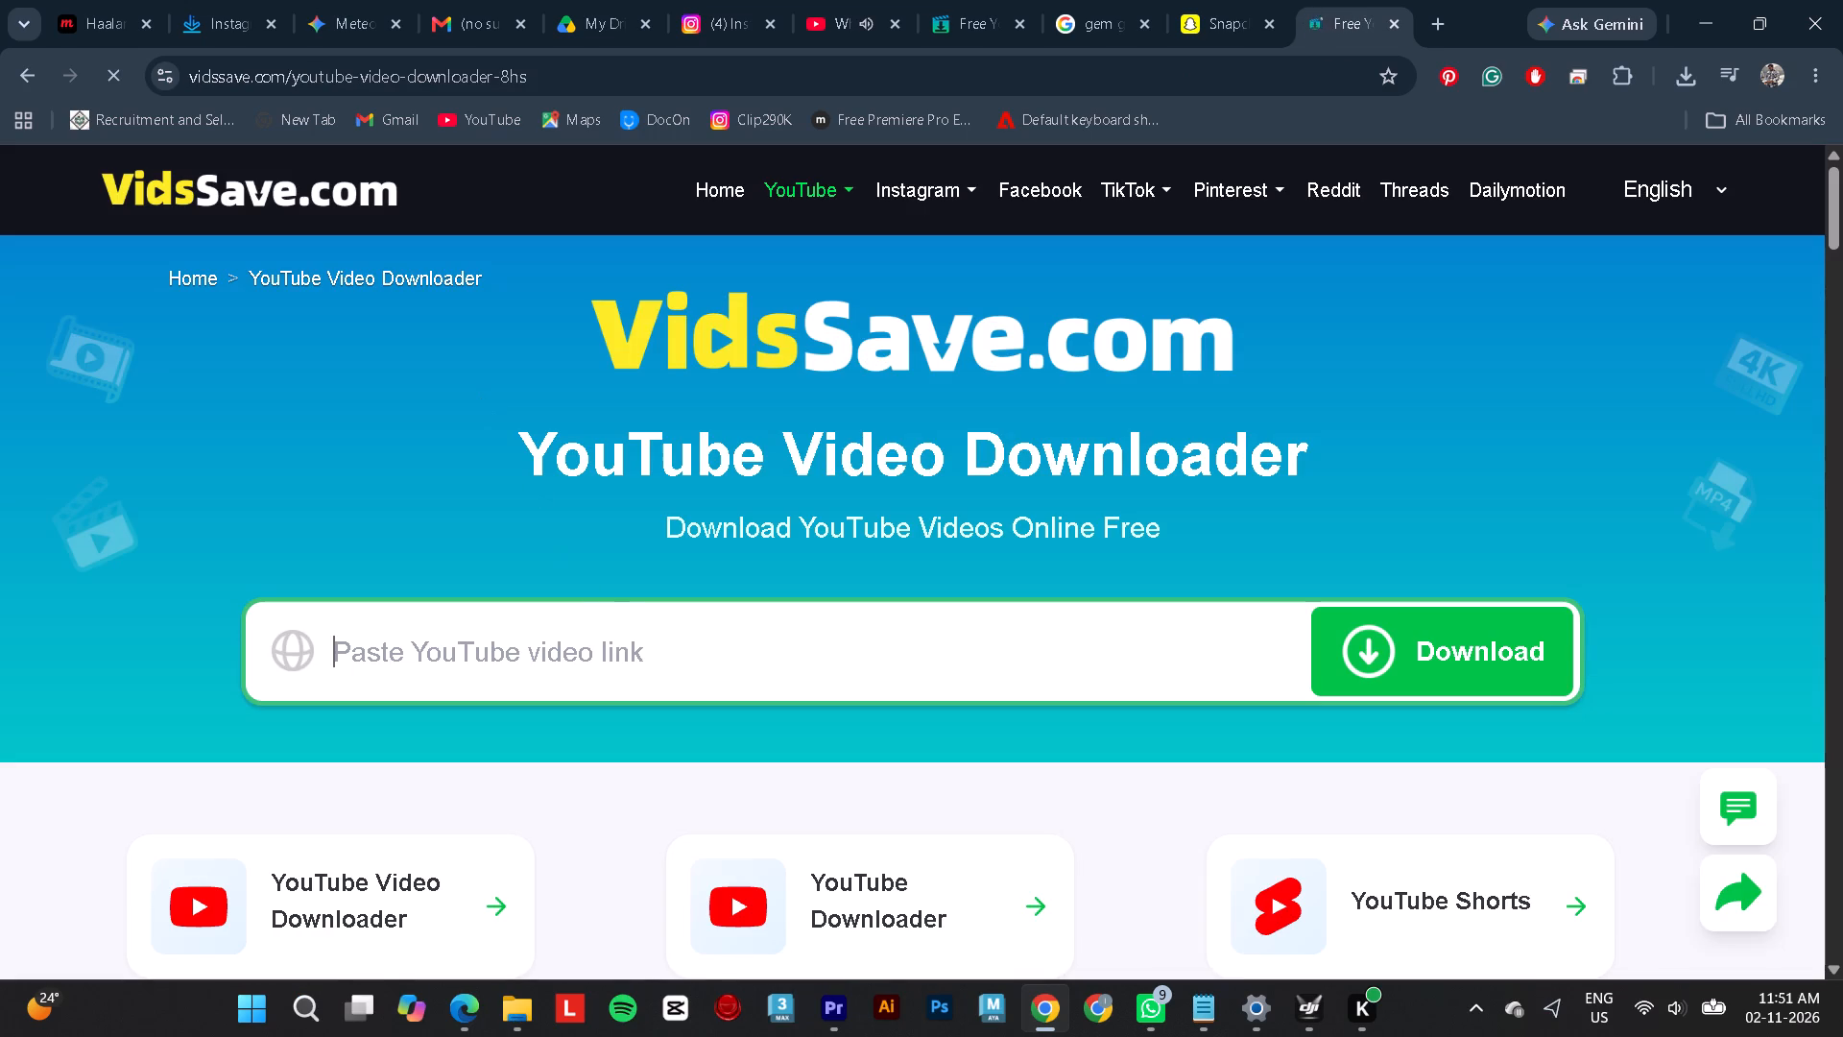
key(ctrl+v)
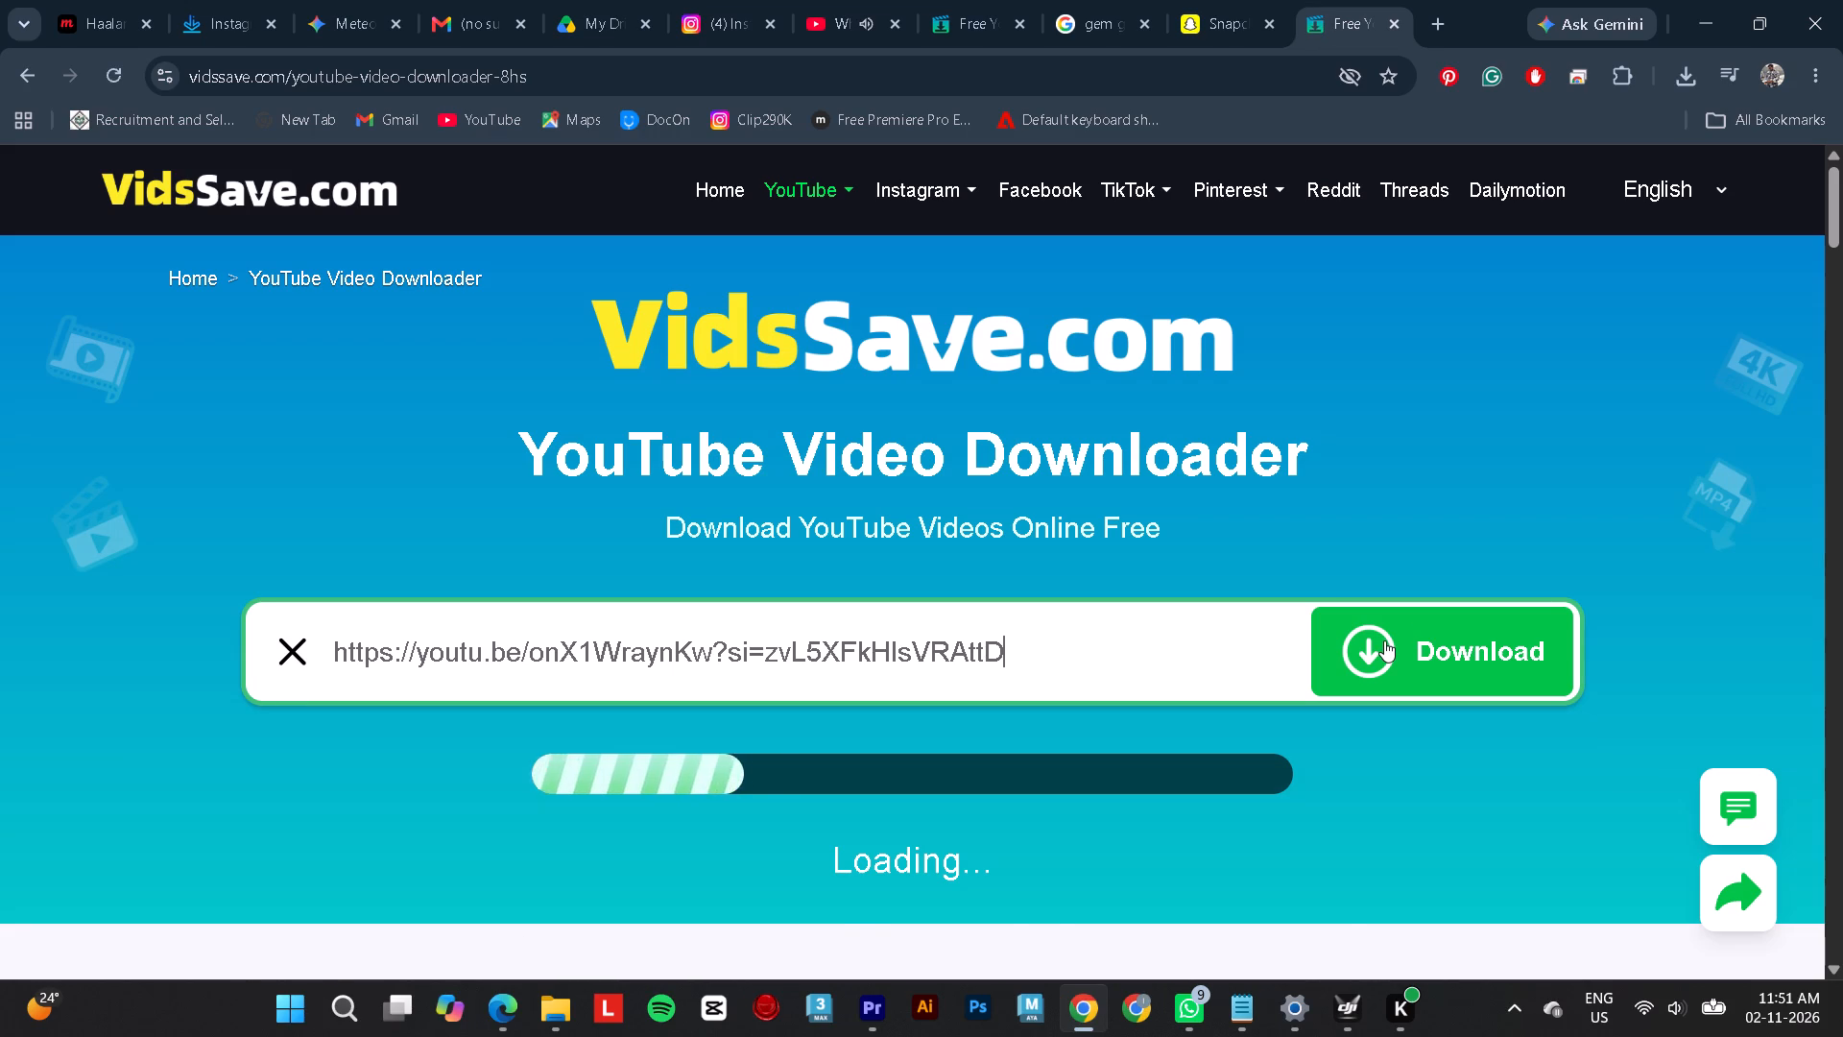
click(1461, 484)
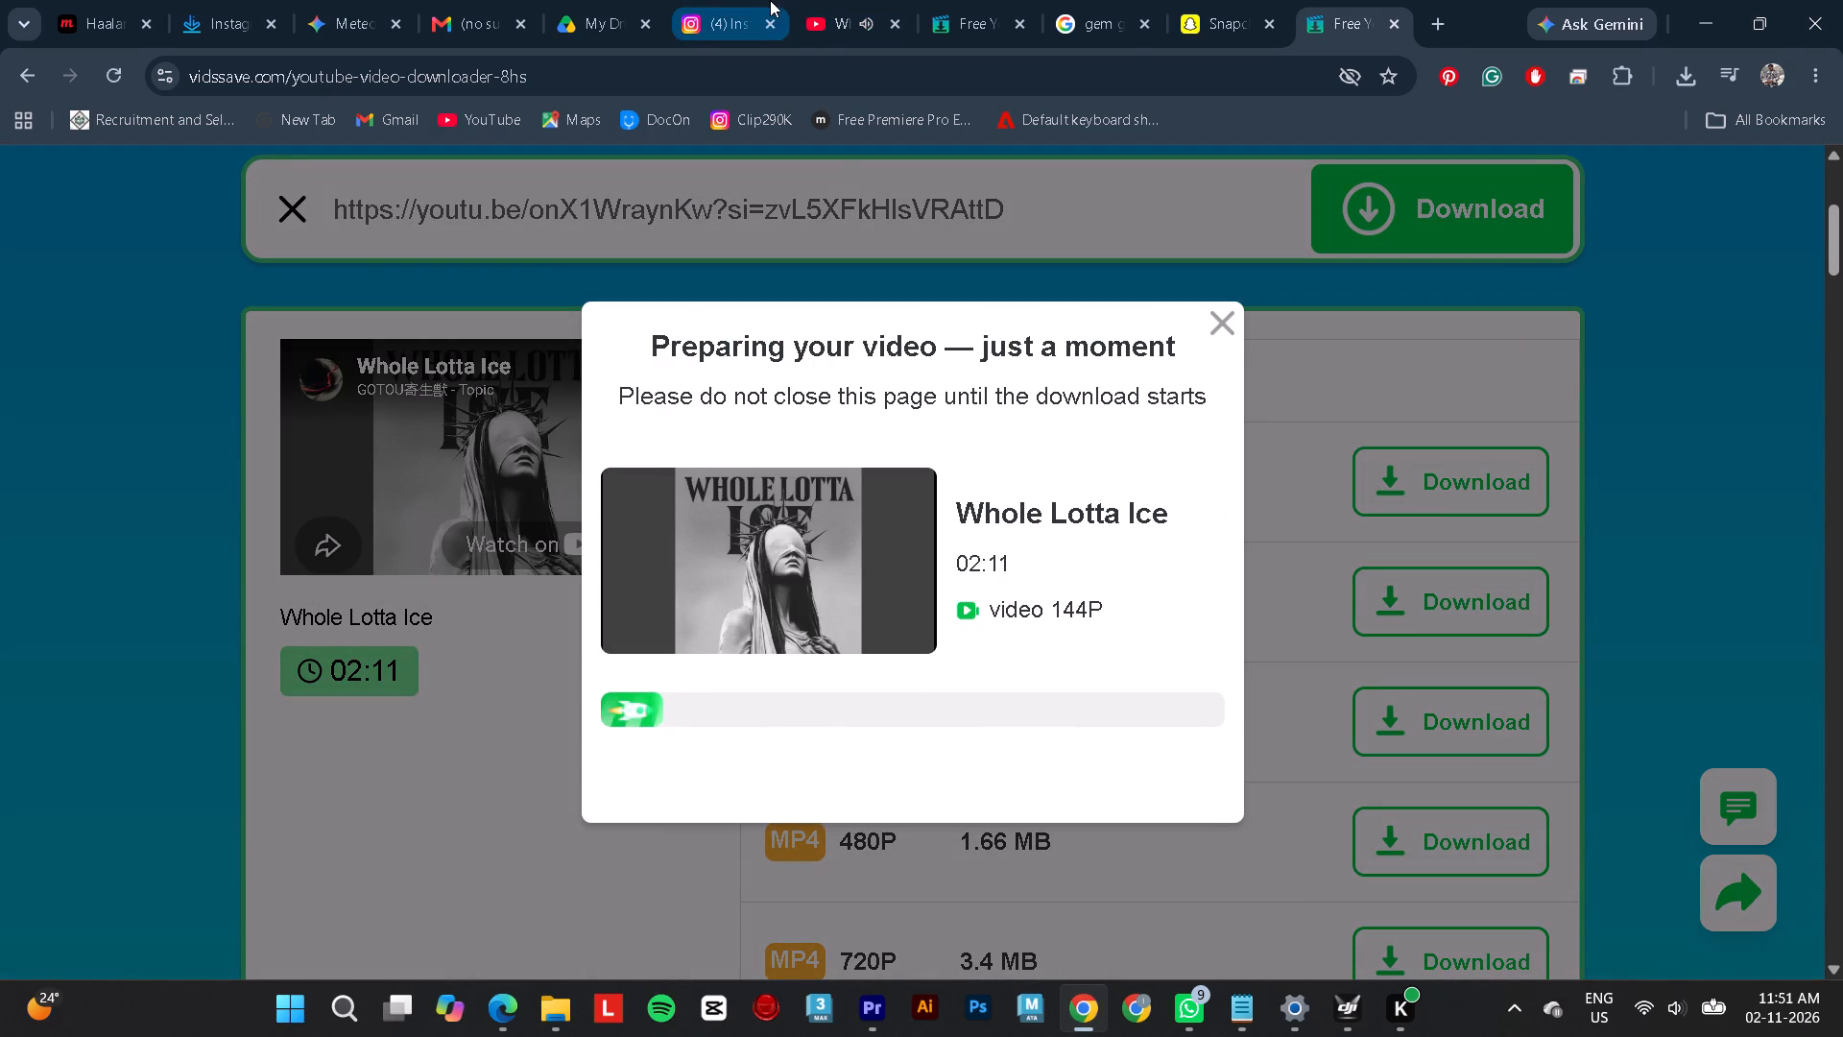
Return to the Whole Lotta Ice page on YouTube, close its sharing options and pause the track.
click(847, 0)
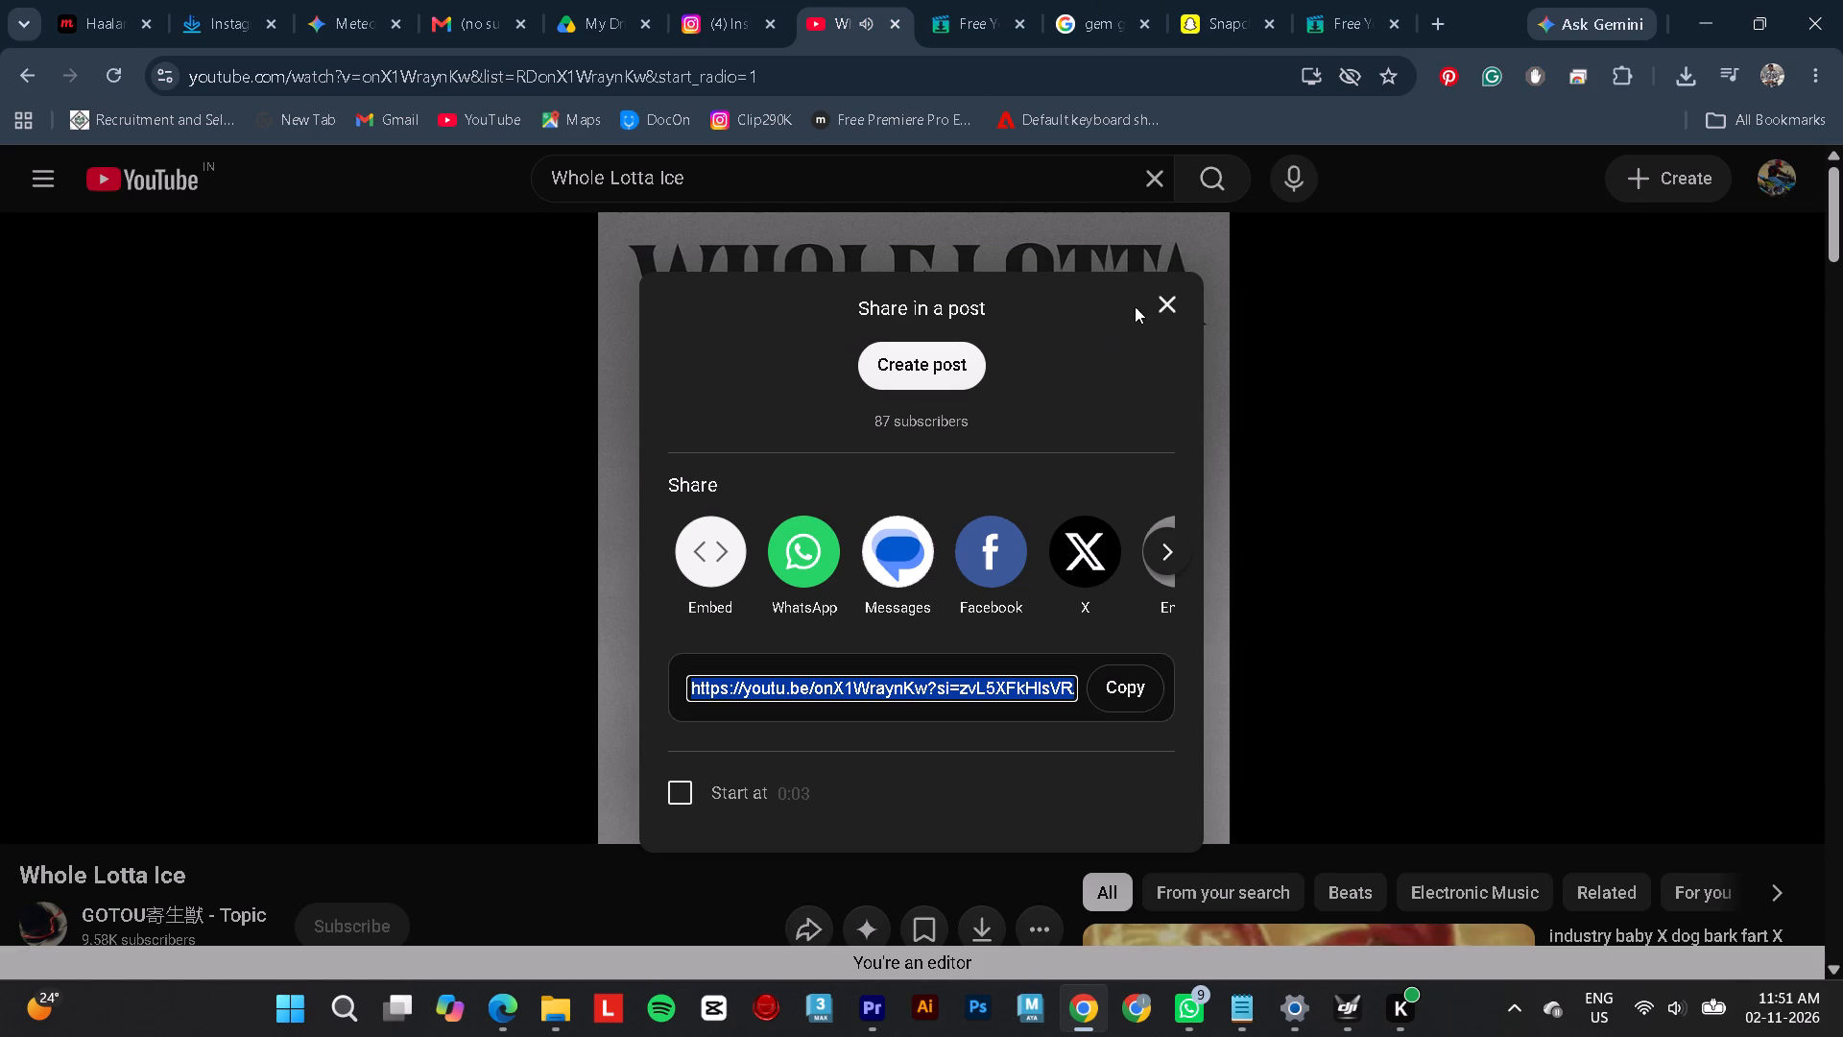
click(1164, 300)
click(975, 443)
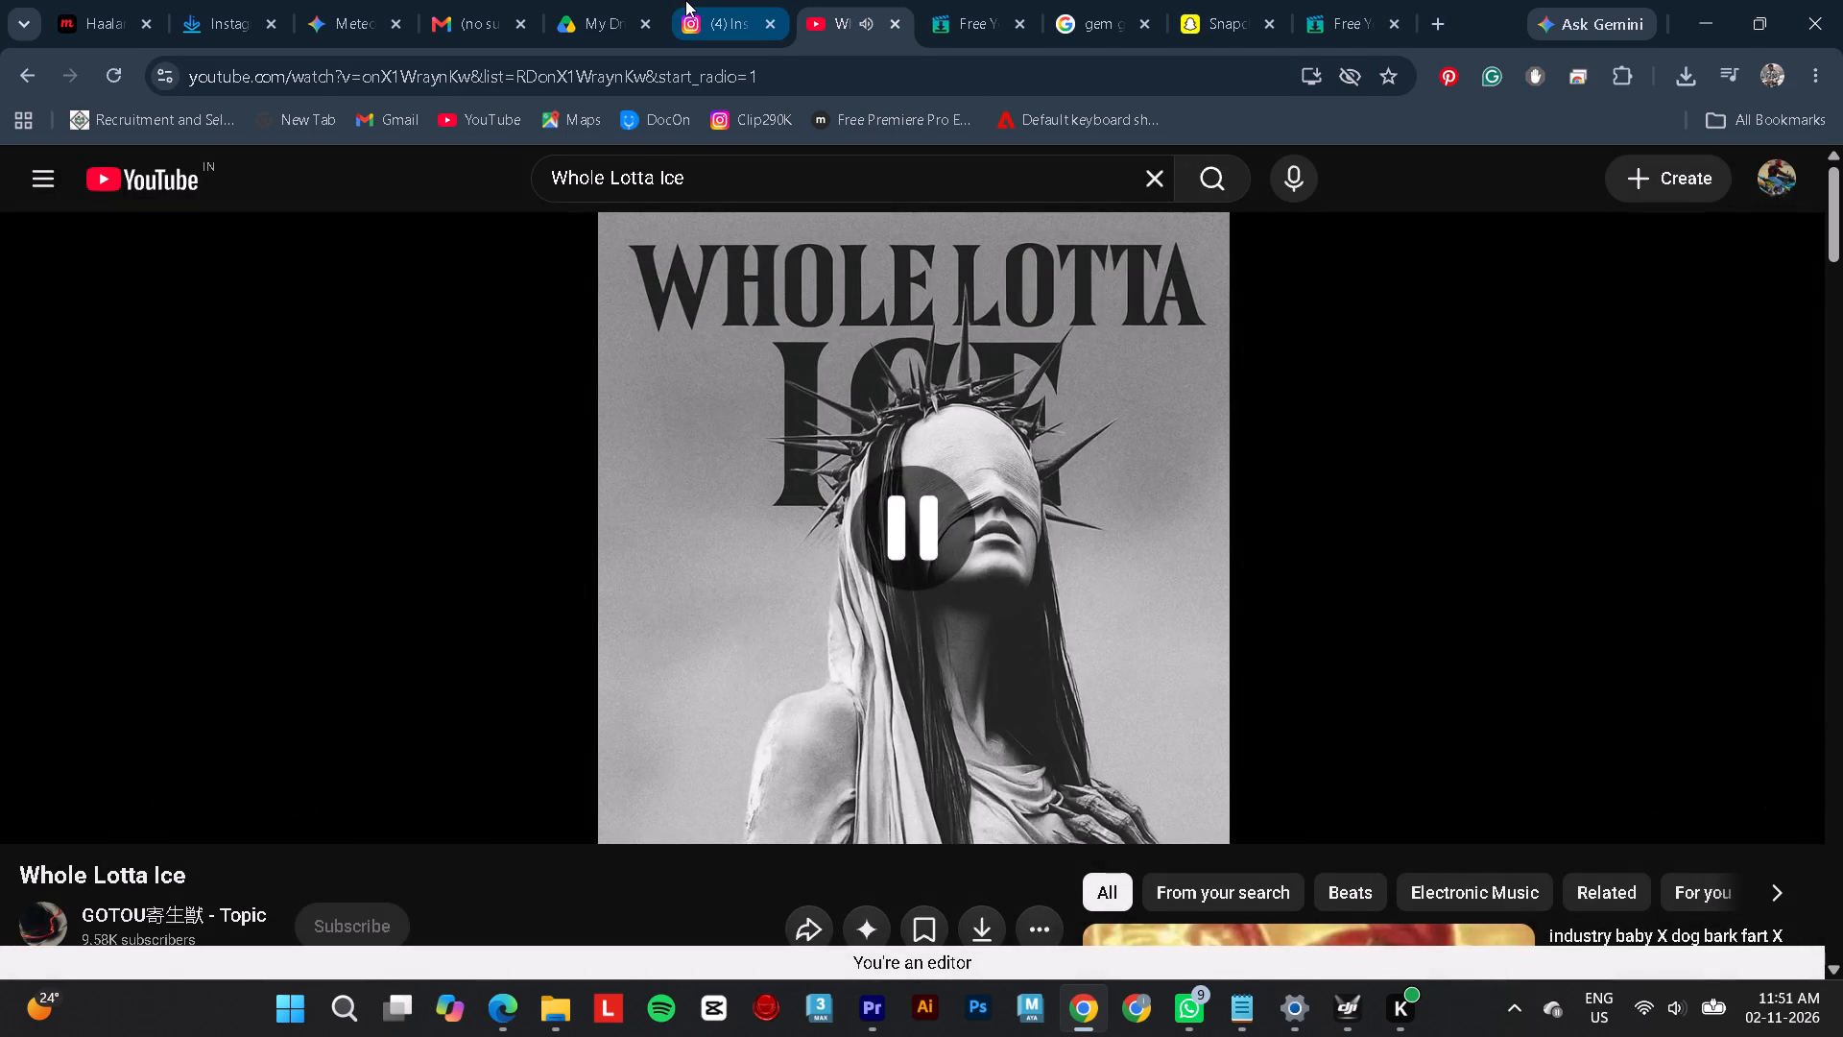
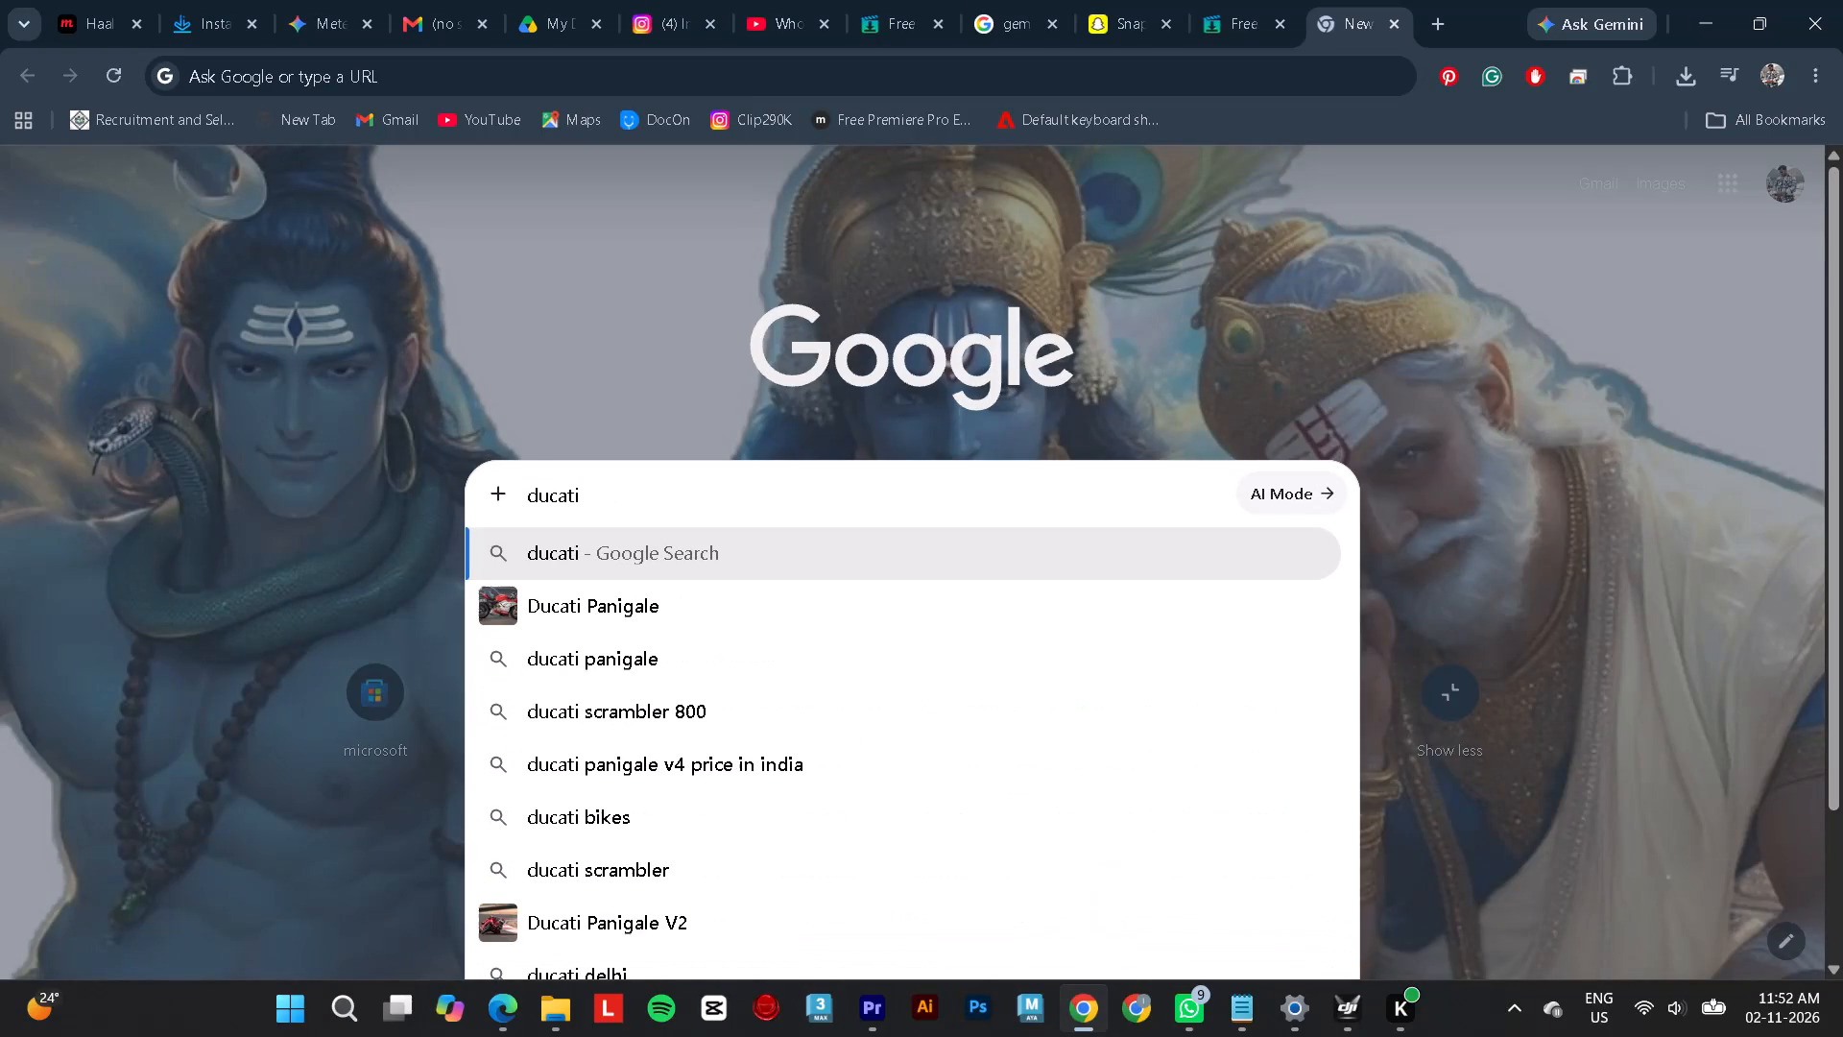
Search Google for "ducati v2 streetfighter original typo".
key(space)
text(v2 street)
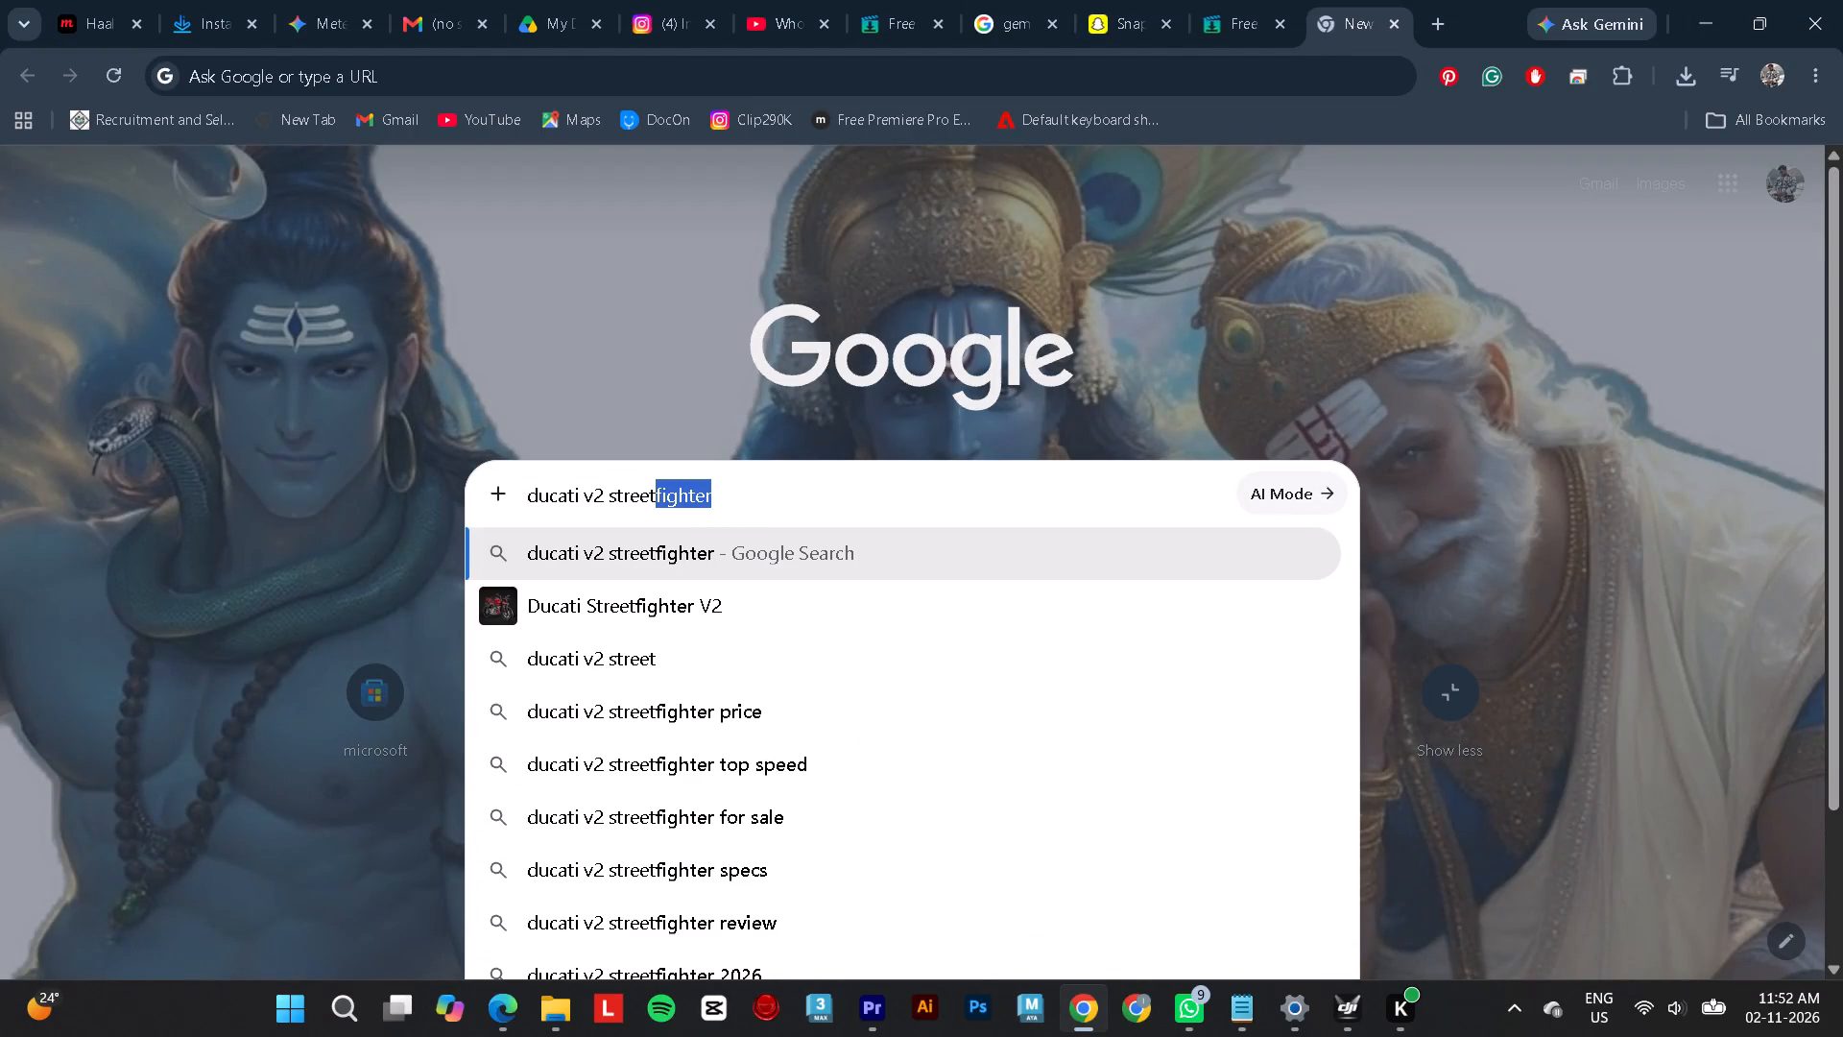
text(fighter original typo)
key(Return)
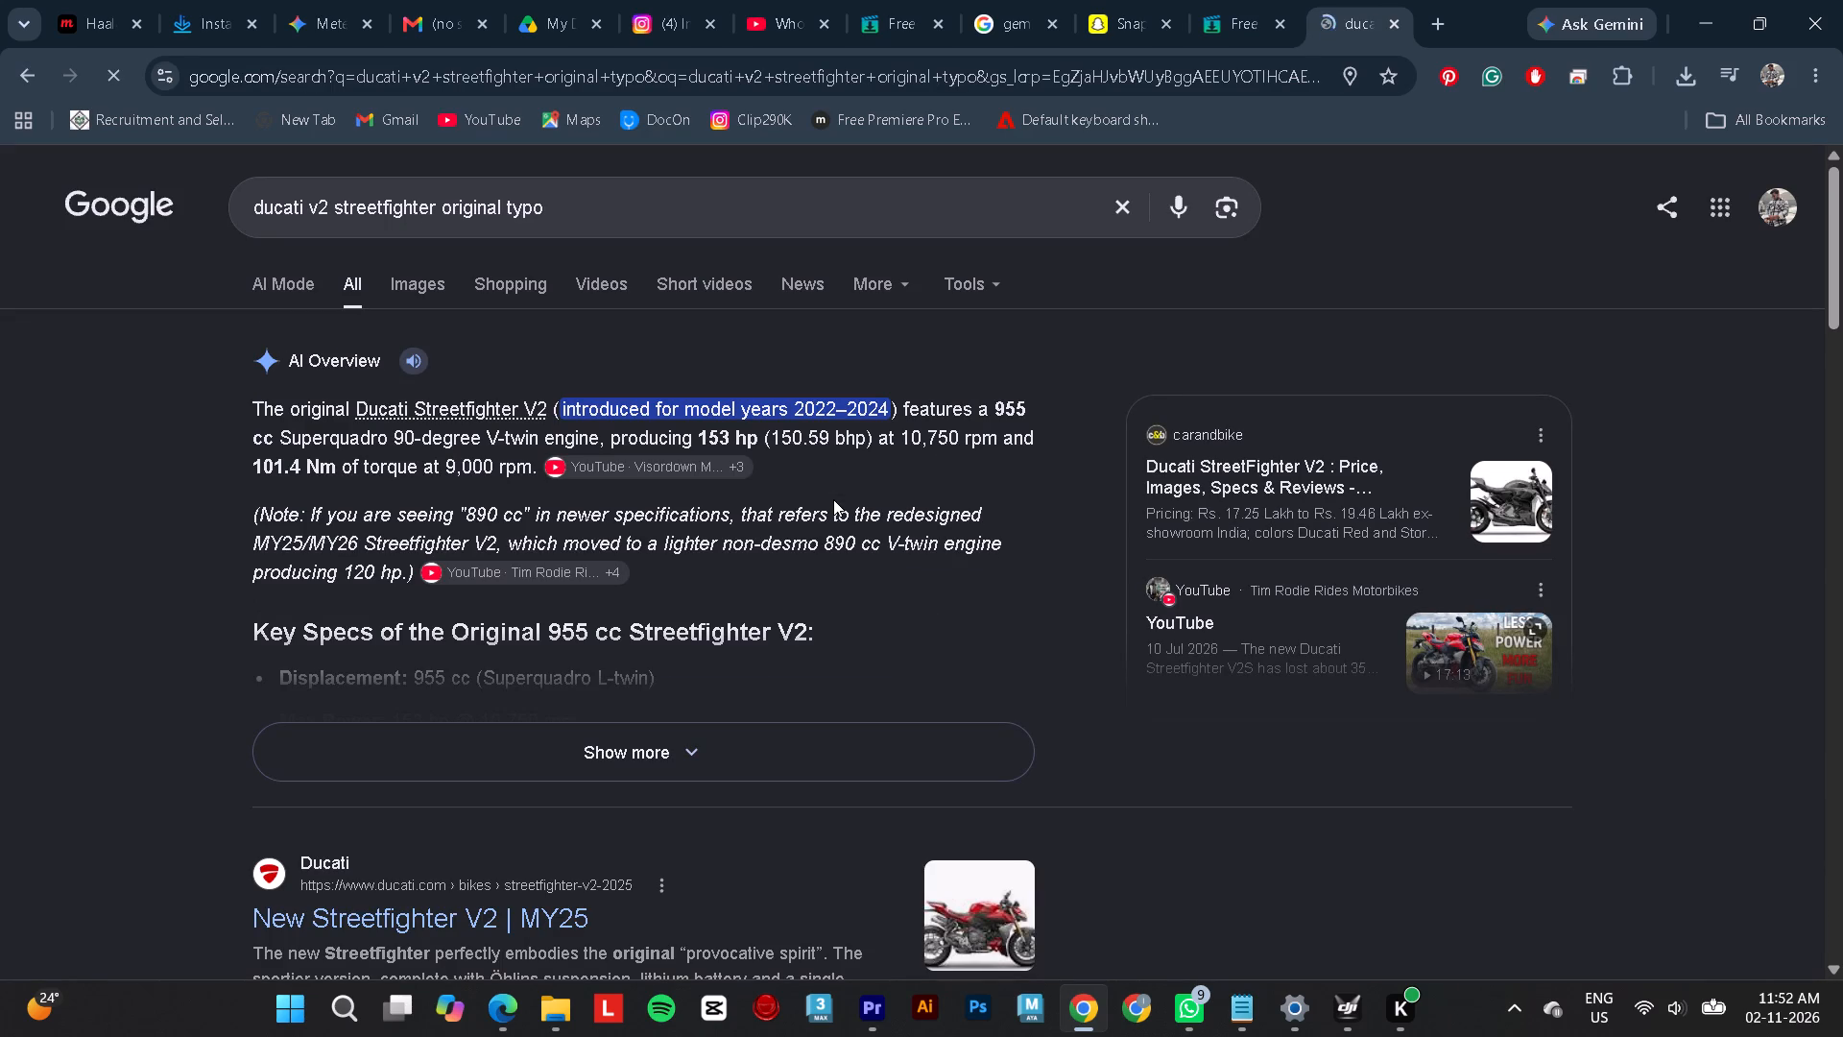
Show the image results for the search "ducati v2 streetfighter original typo".
scroll(827, 442, down, 5)
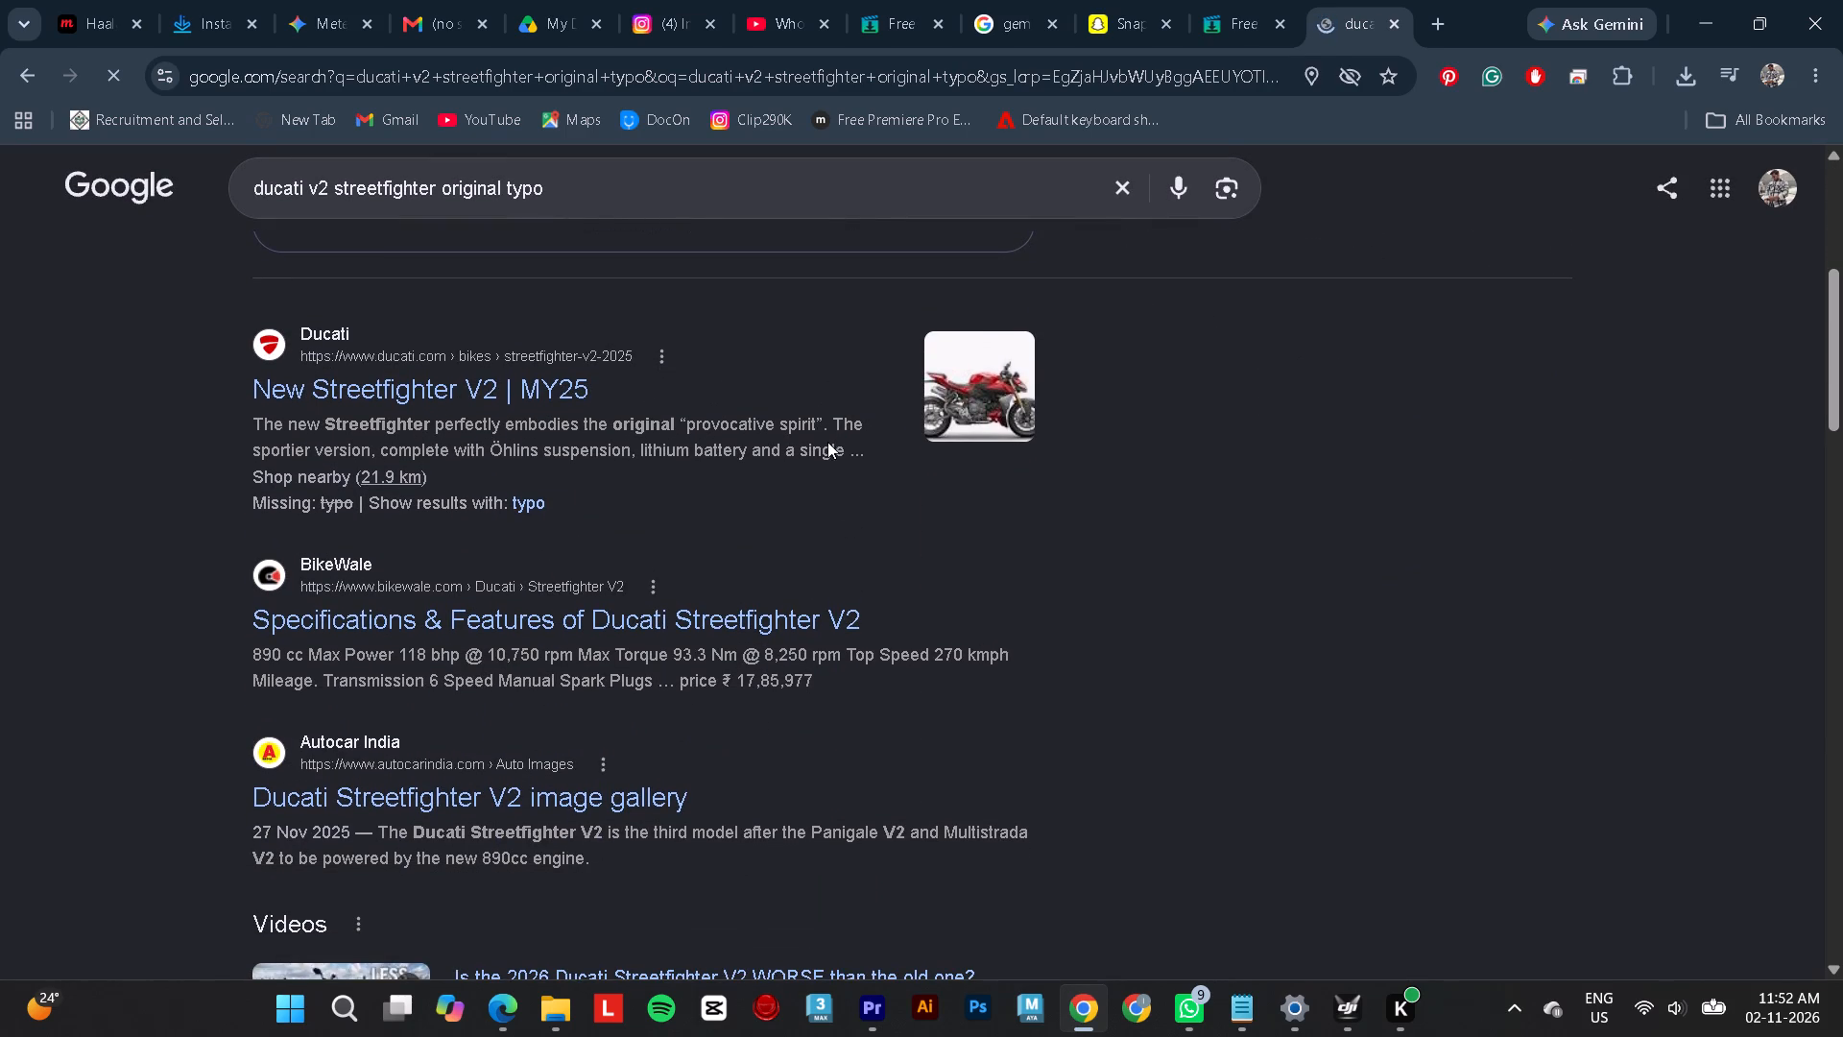
scroll(302, 326, up, 8)
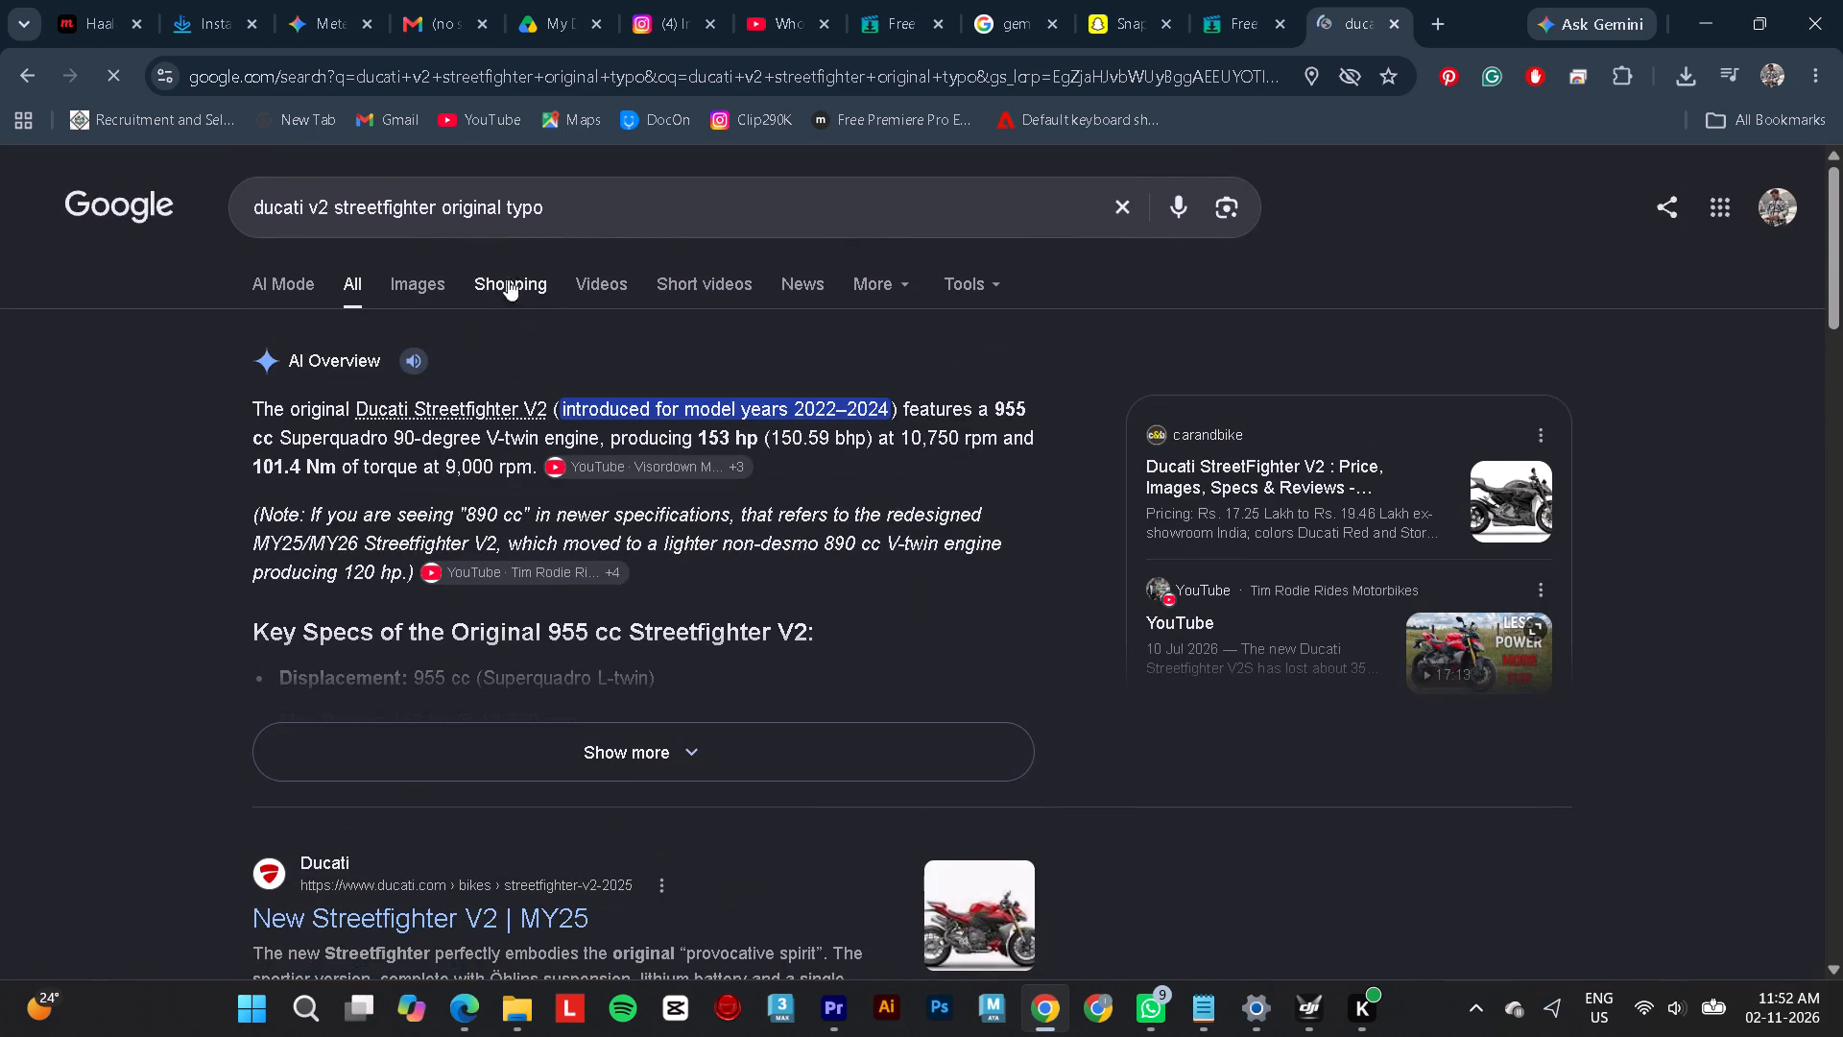
click(442, 275)
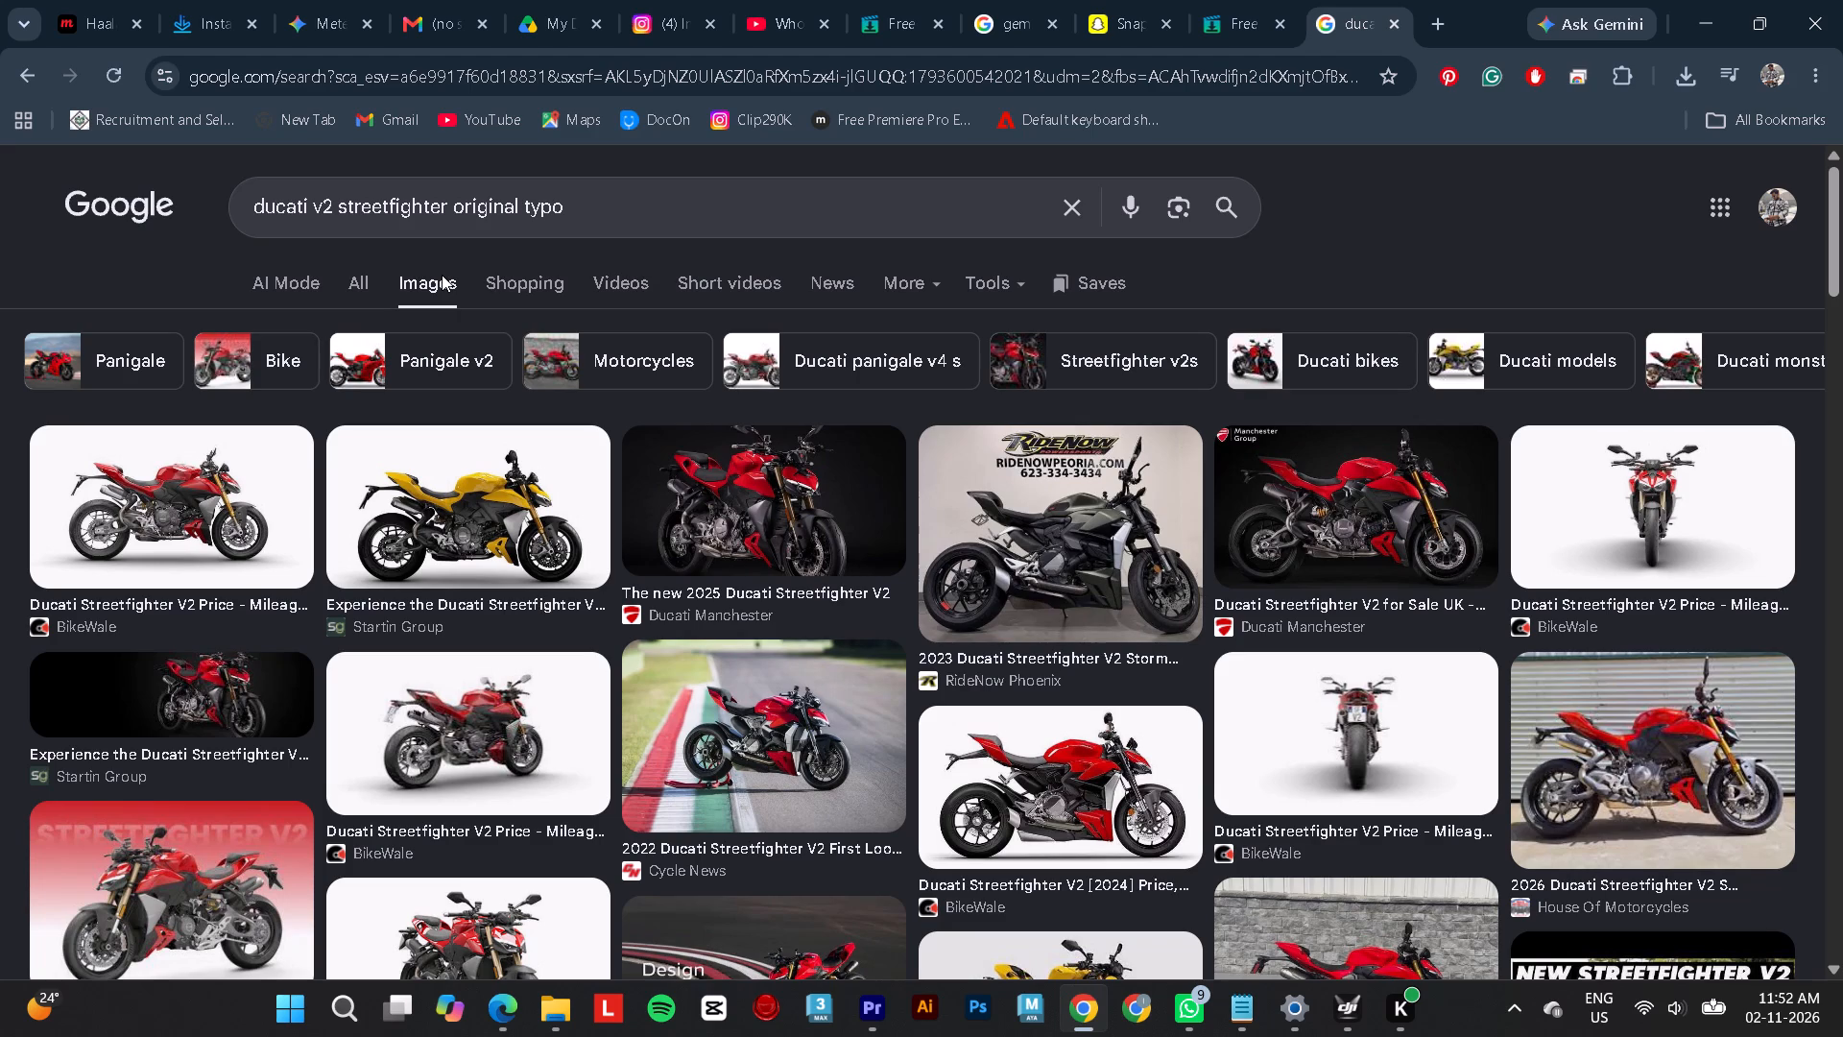
Refine the image search to "ducati v2 streetfighter original typo name".
click(650, 214)
key(space)
text(name)
key(Return)
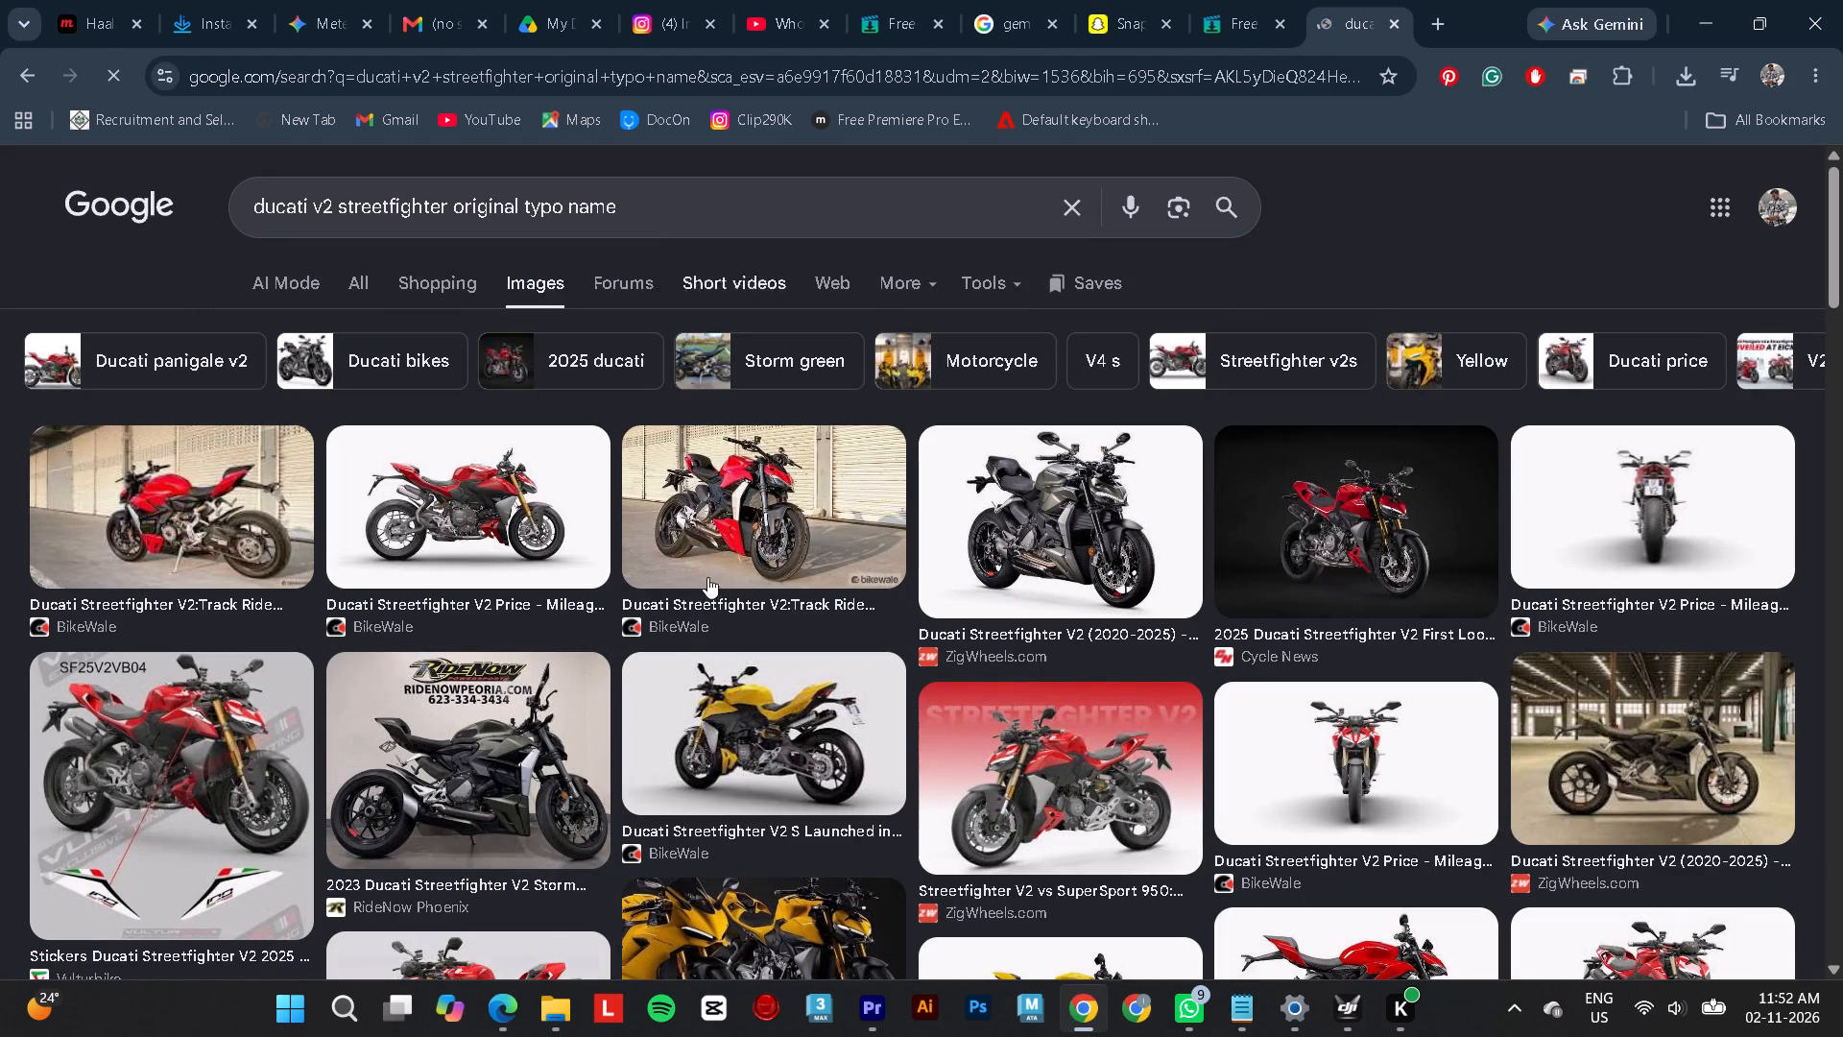
Look through the Ducati Streetfighter V2 image results for a picture of the original name lettering.
scroll(734, 787, down, 2)
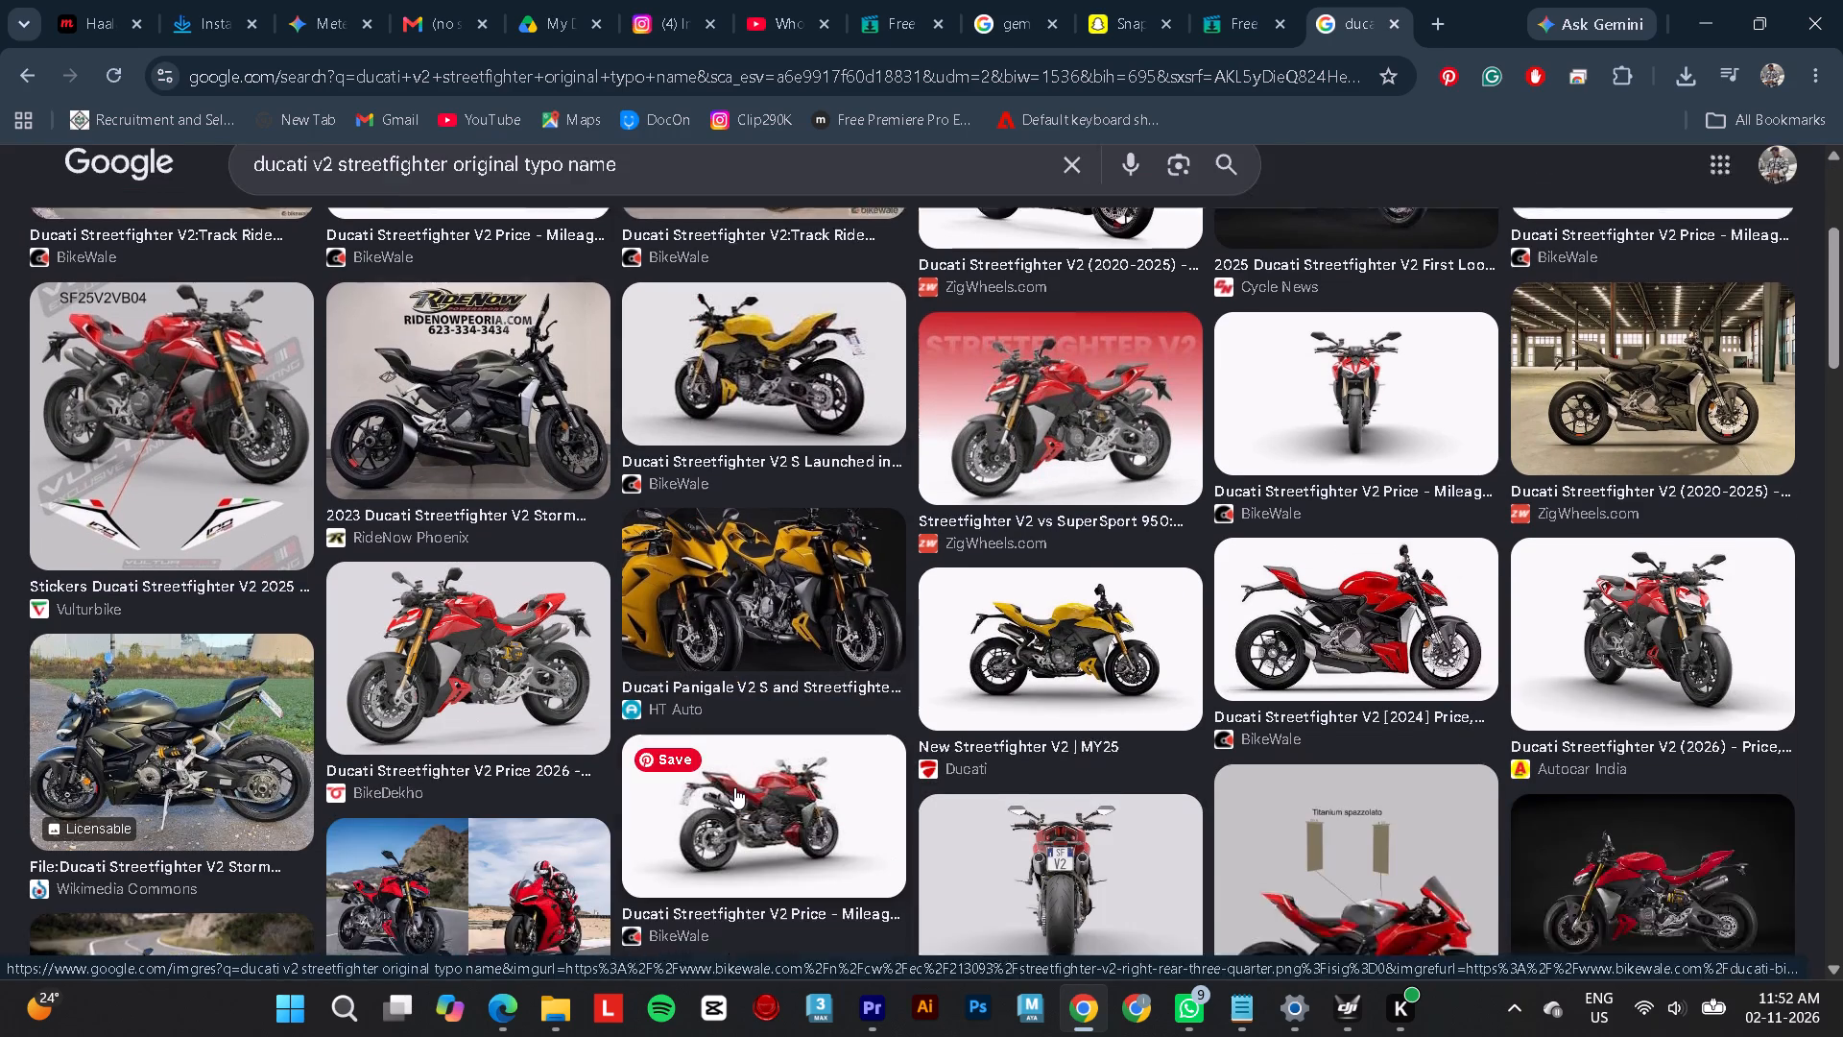
scroll(734, 787, down, 6)
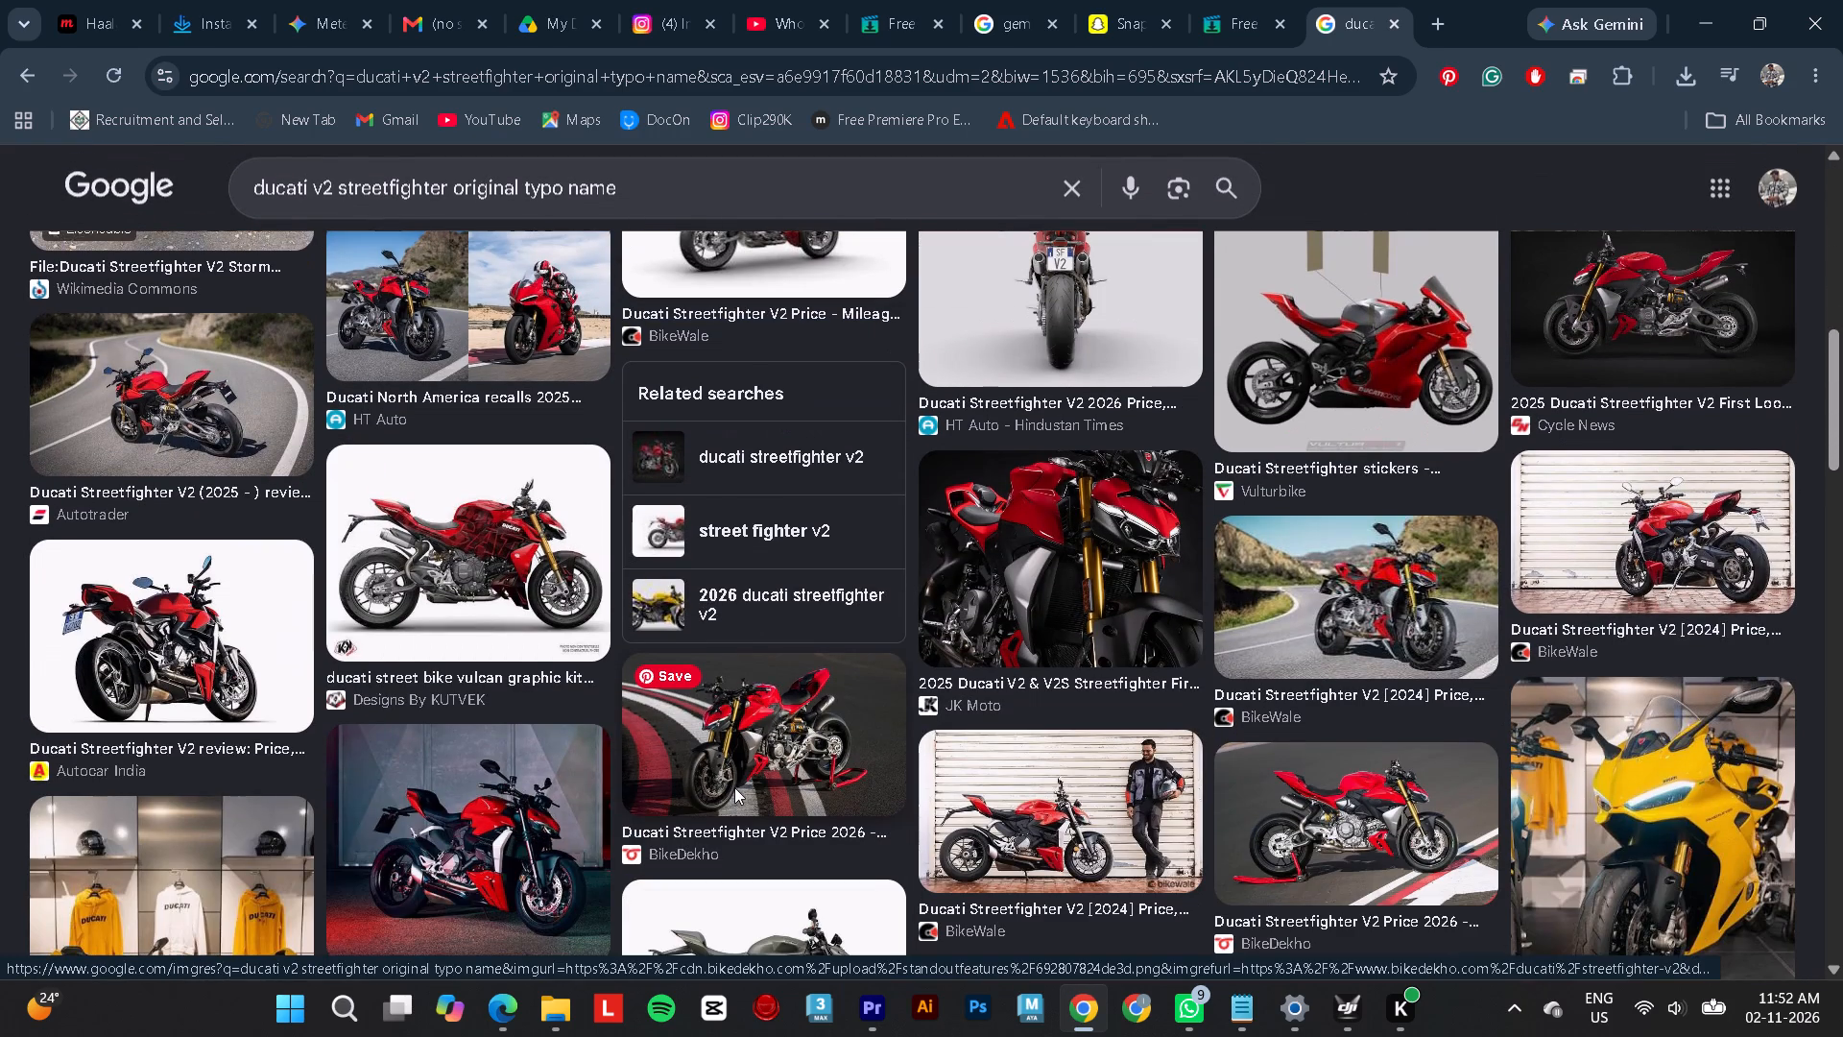
scroll(734, 787, down, 2)
scroll(734, 787, up, 1)
scroll(734, 787, down, 5)
scroll(734, 788, up, 1)
scroll(734, 788, down, 3)
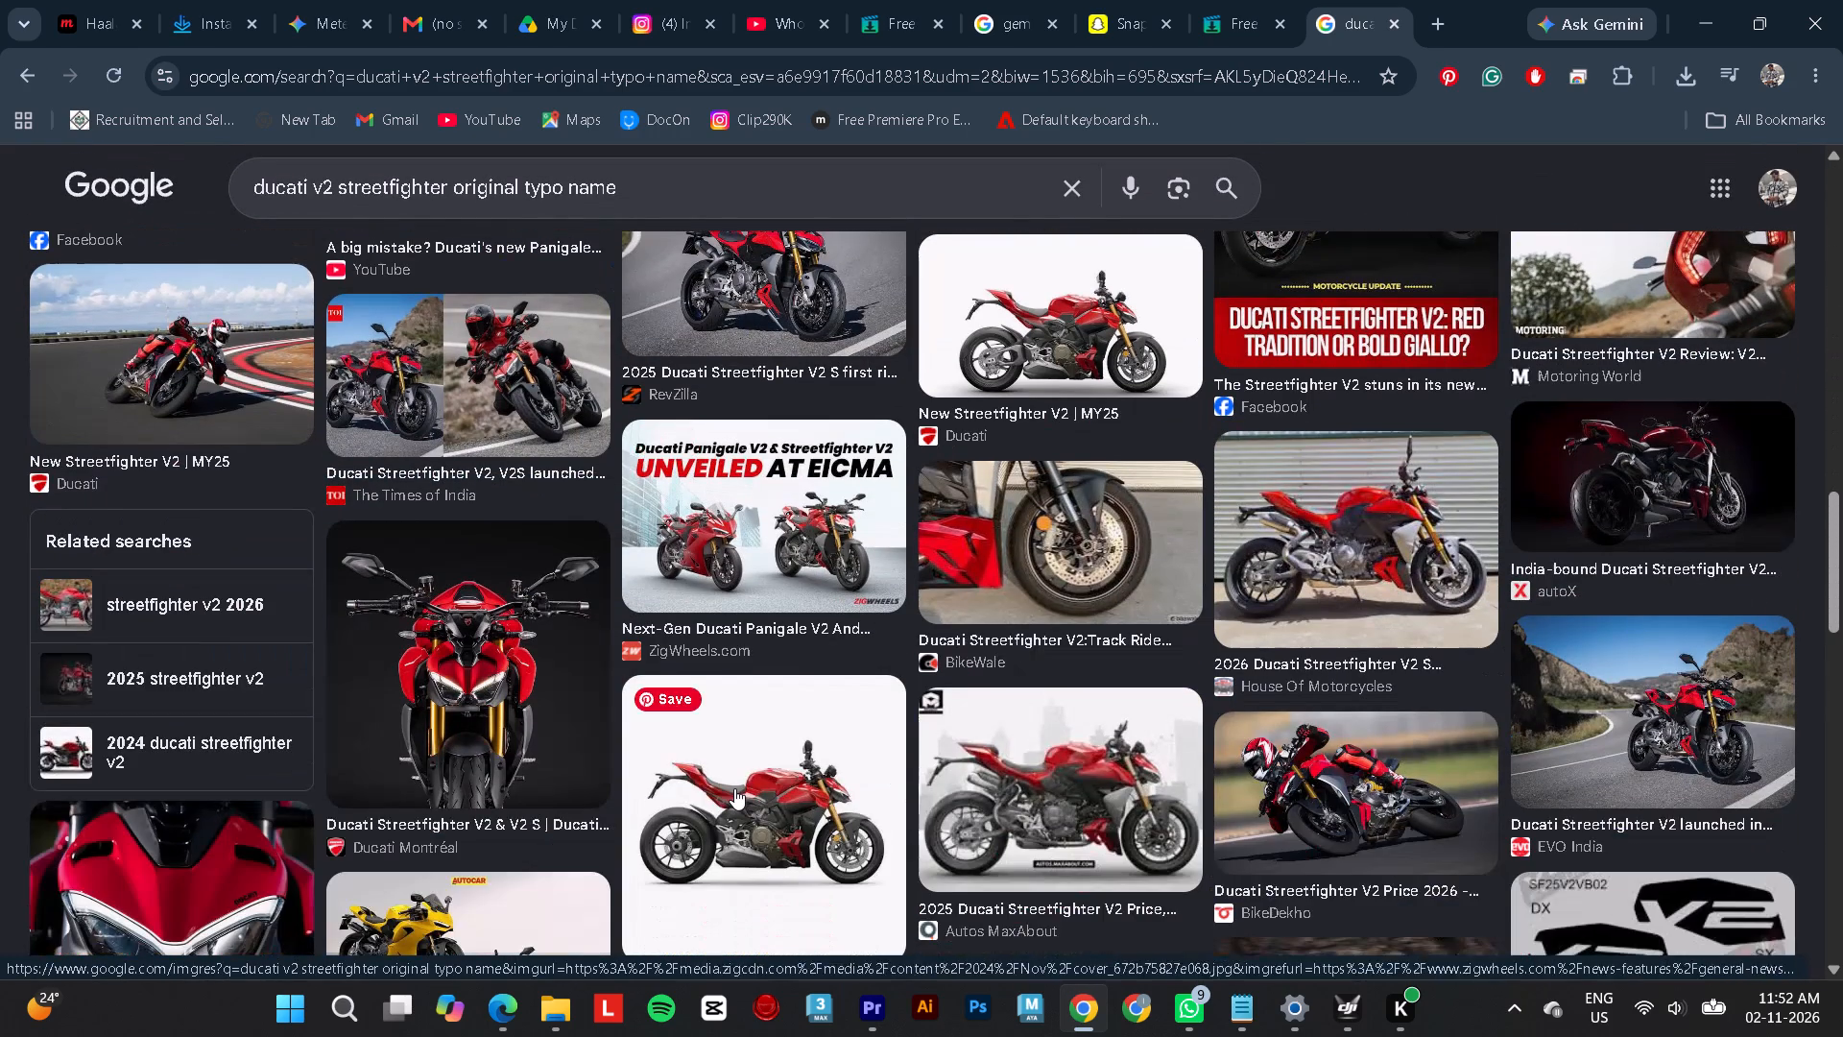
scroll(734, 788, down, 2)
scroll(734, 788, up, 1)
scroll(734, 788, down, 2)
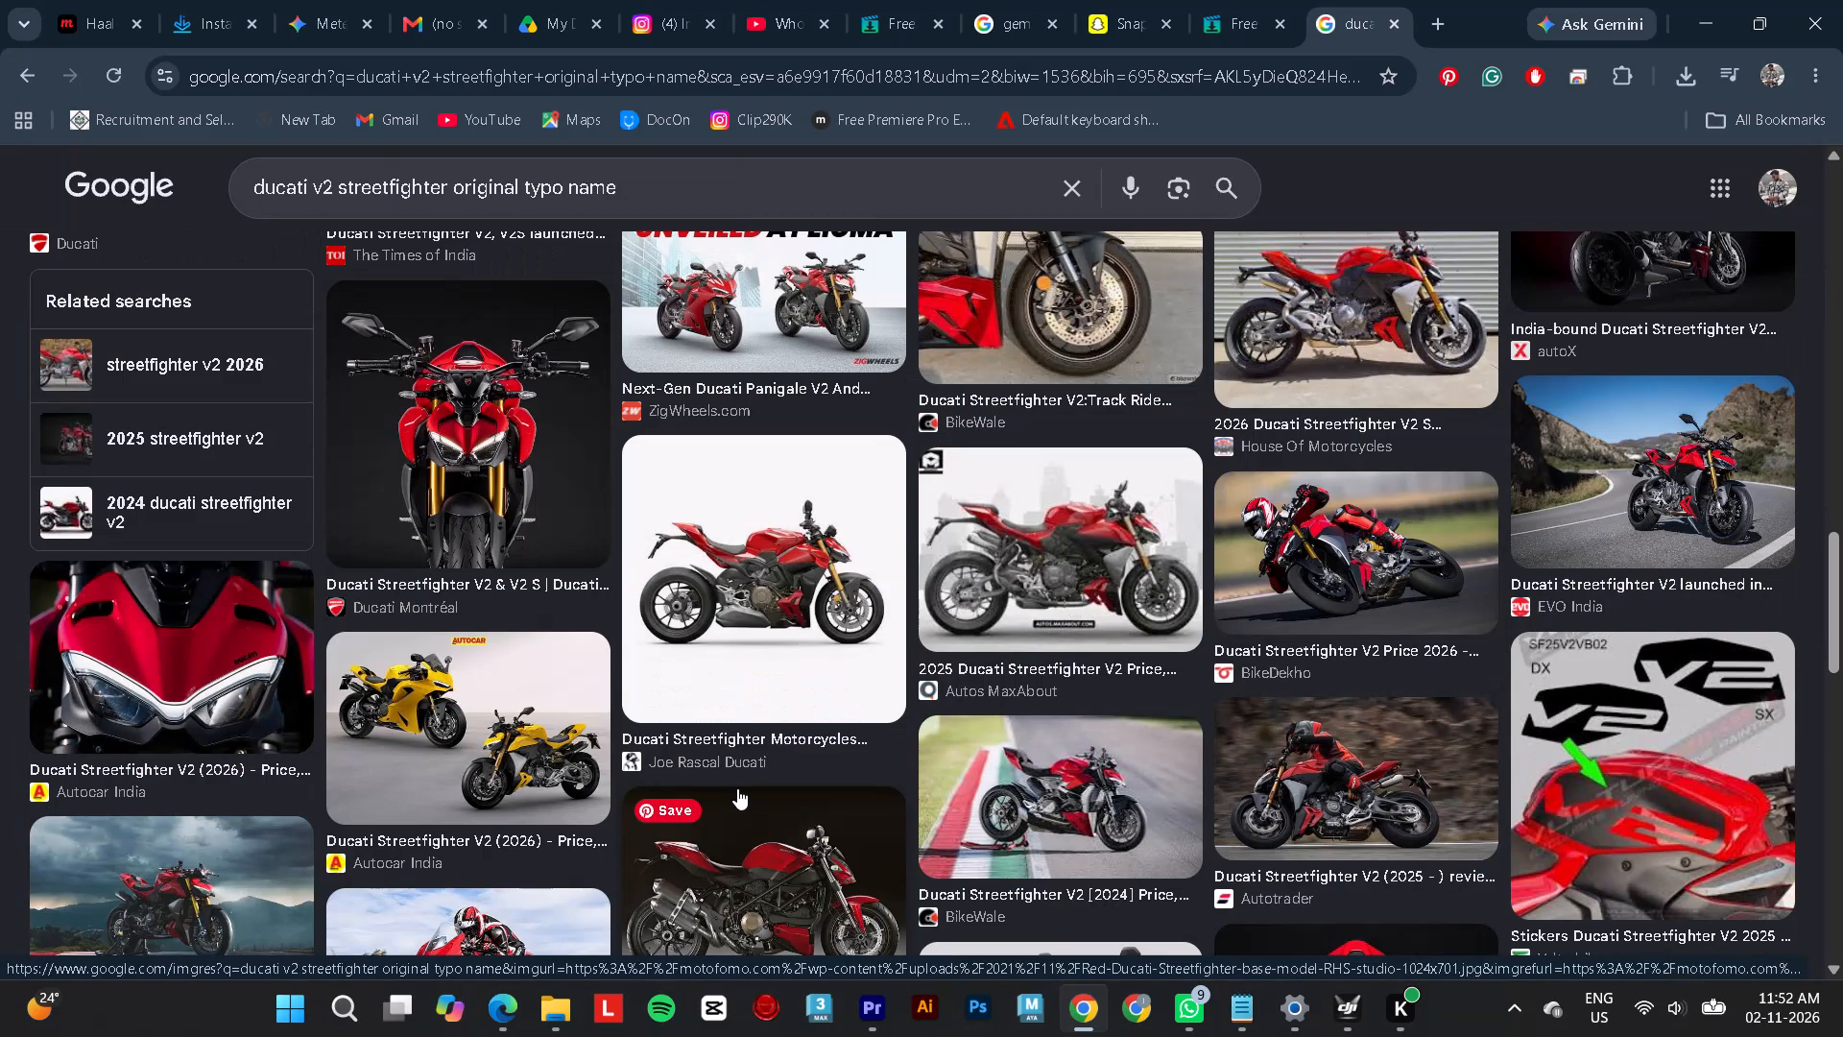
scroll(729, 770, up, 15)
scroll(714, 717, down, 1)
scroll(714, 717, up, 5)
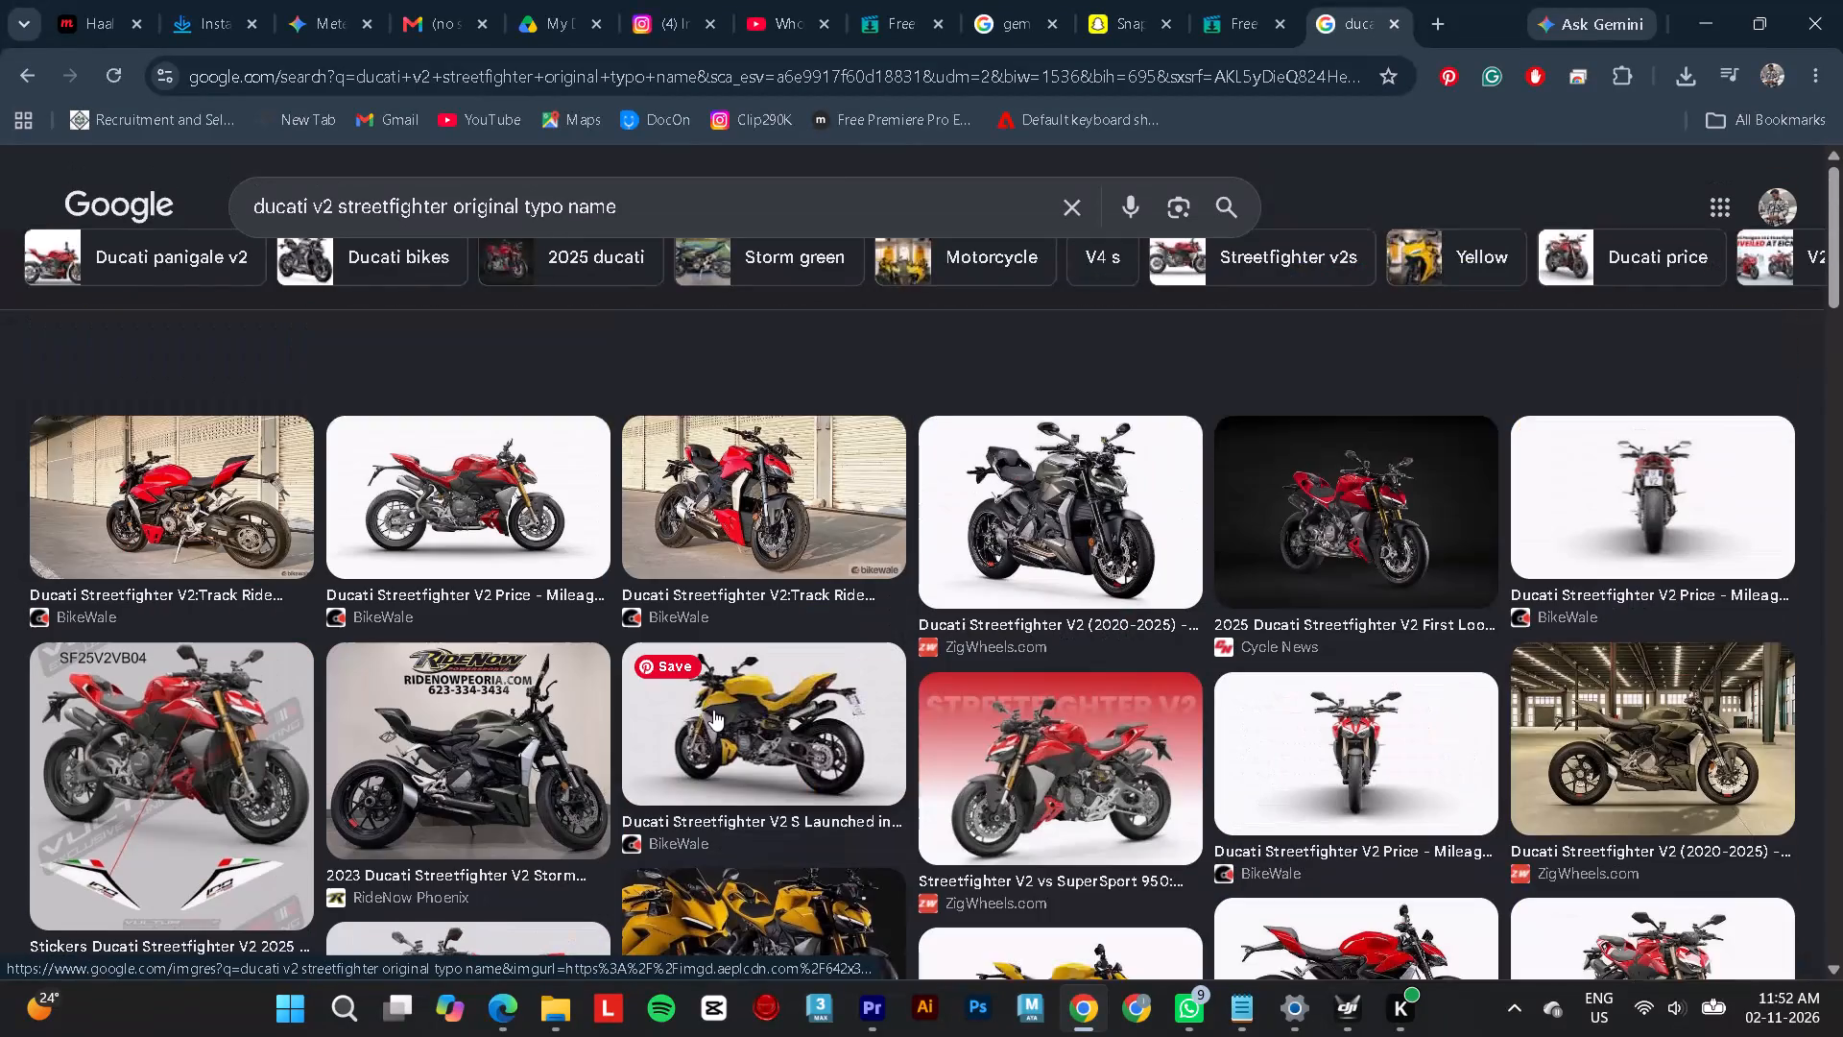
scroll(713, 710, up, 5)
Switch back to all results, expand the AI Overview and look through the web results for the original Streetfighter V2 name typography.
click(343, 279)
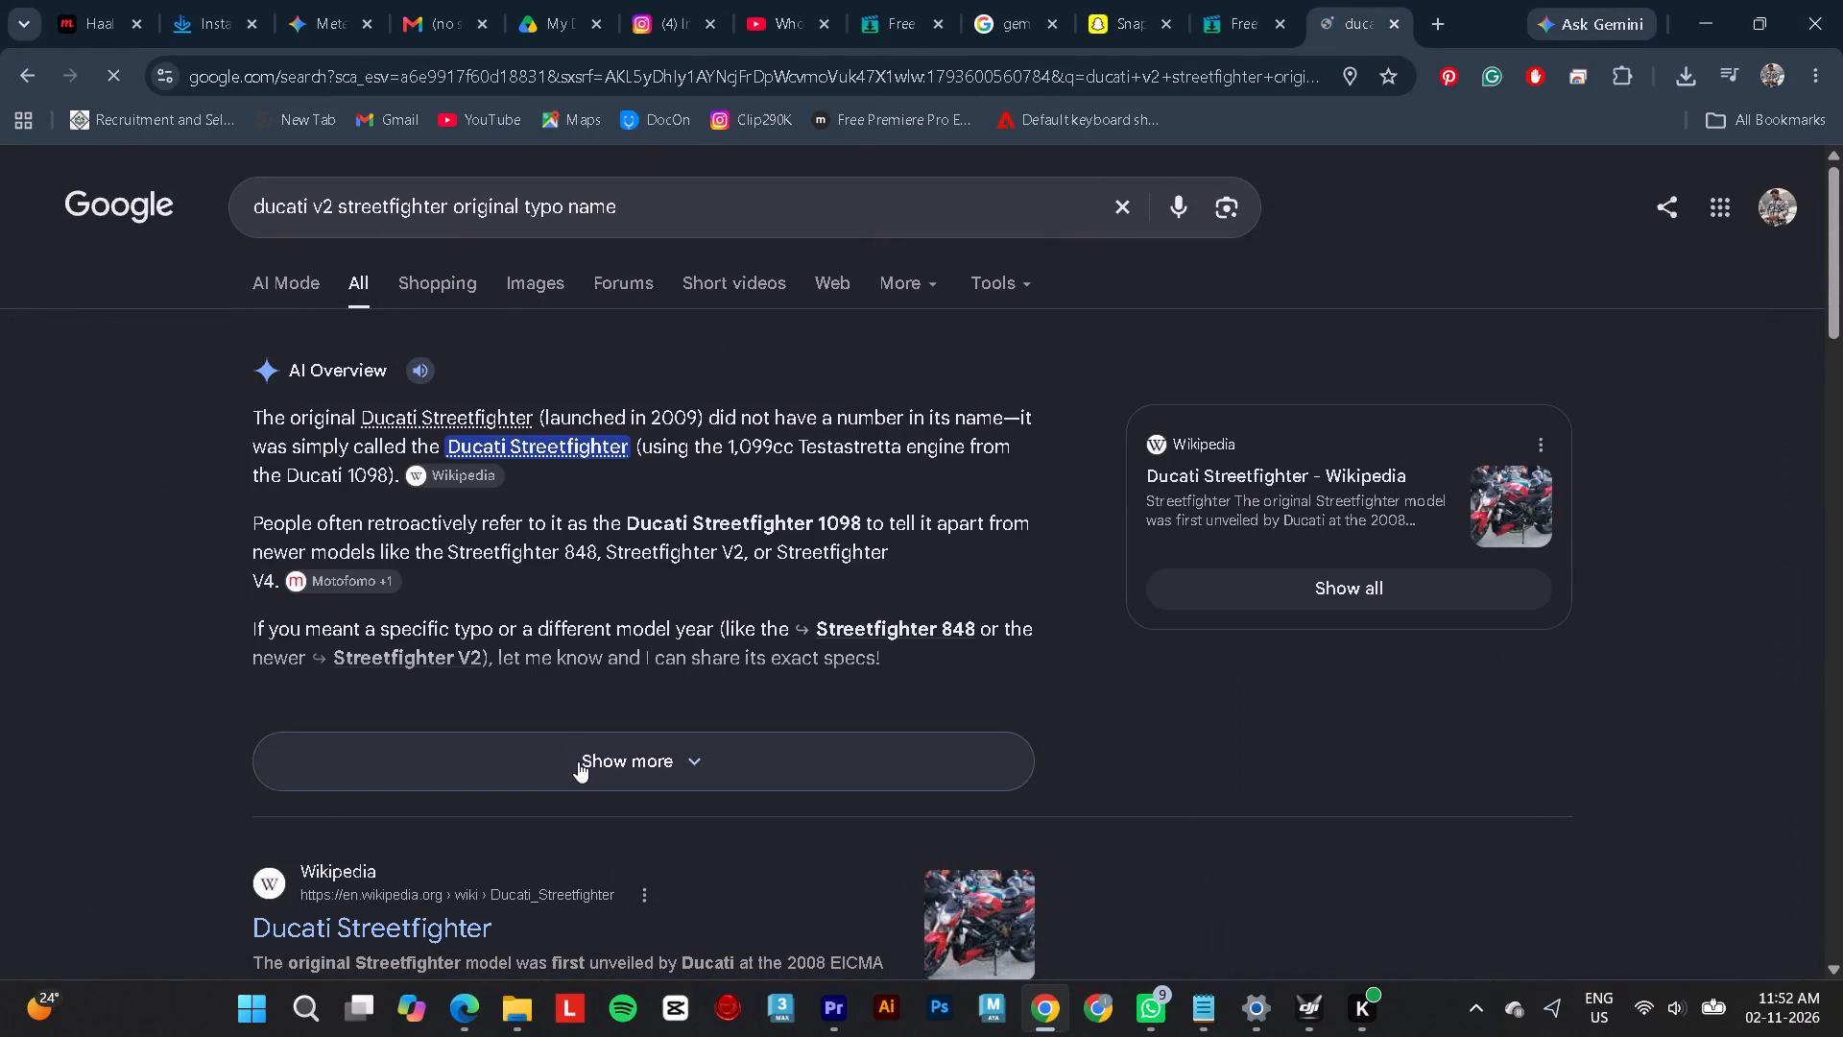
click(578, 761)
scroll(578, 762, down, 5)
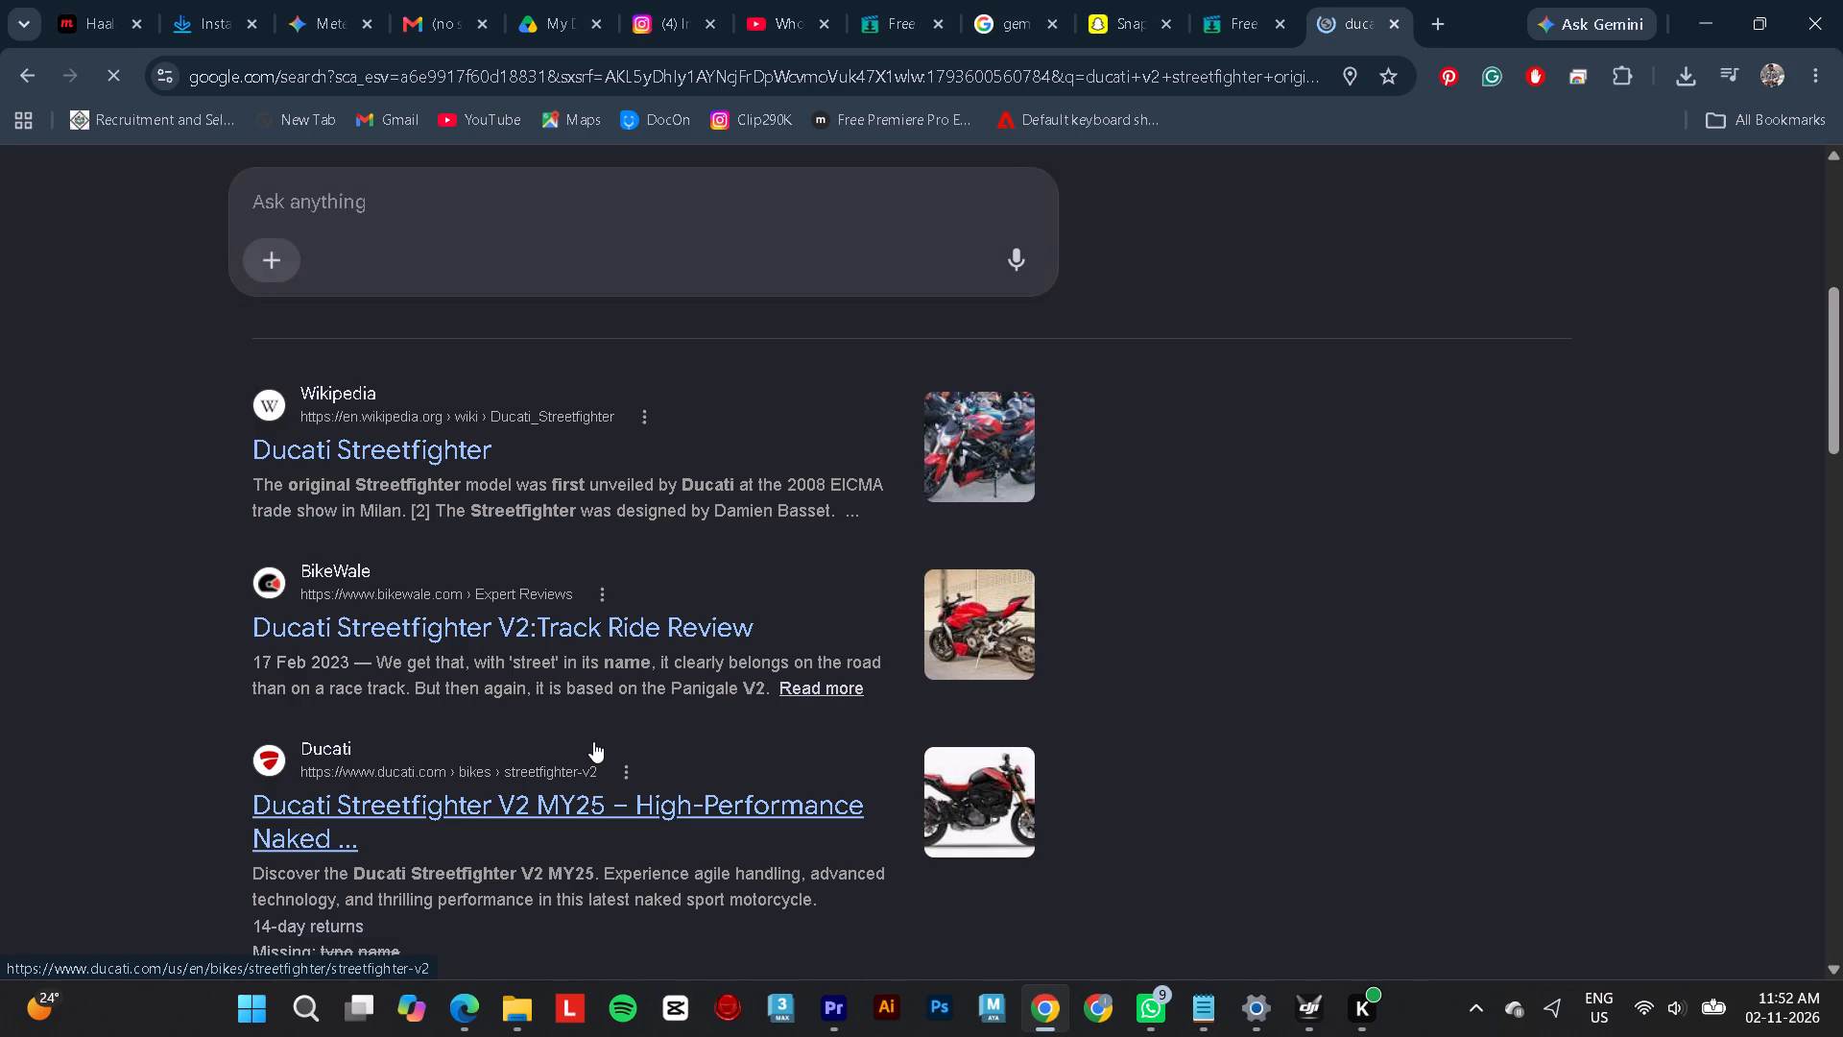
scroll(593, 741, down, 6)
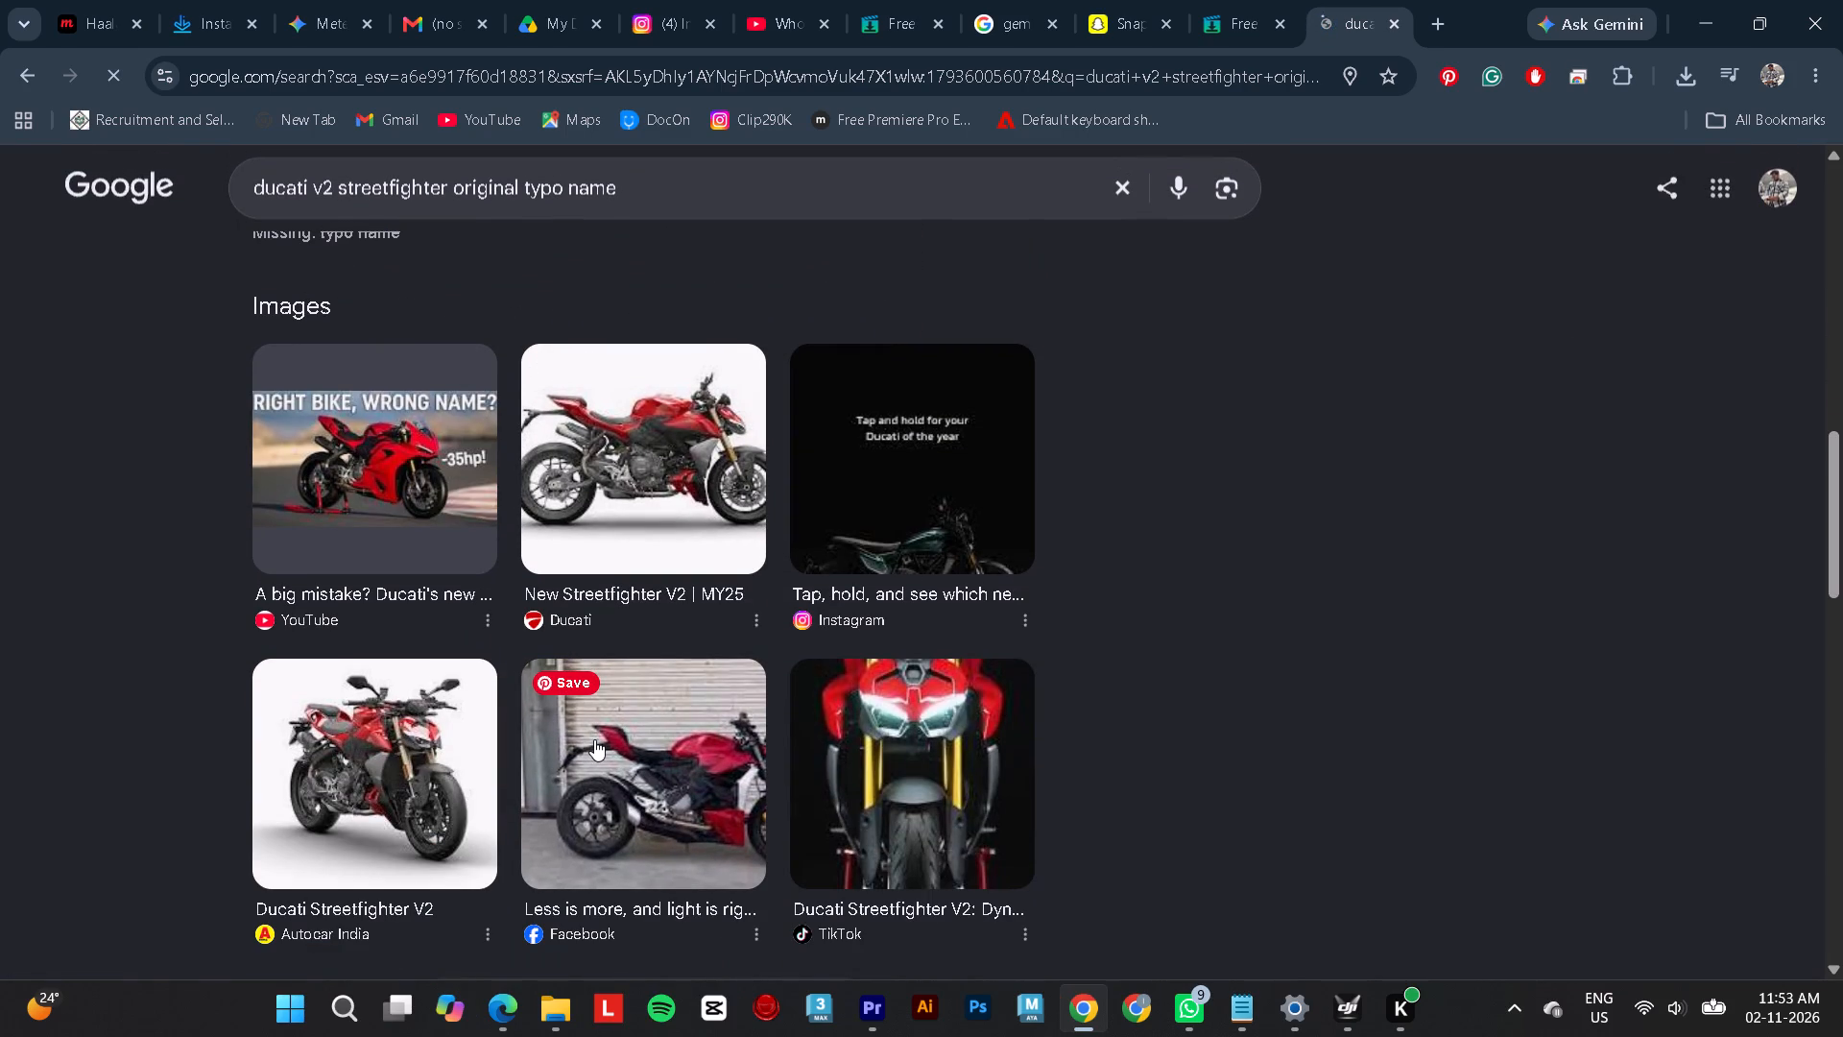
scroll(595, 742, down, 5)
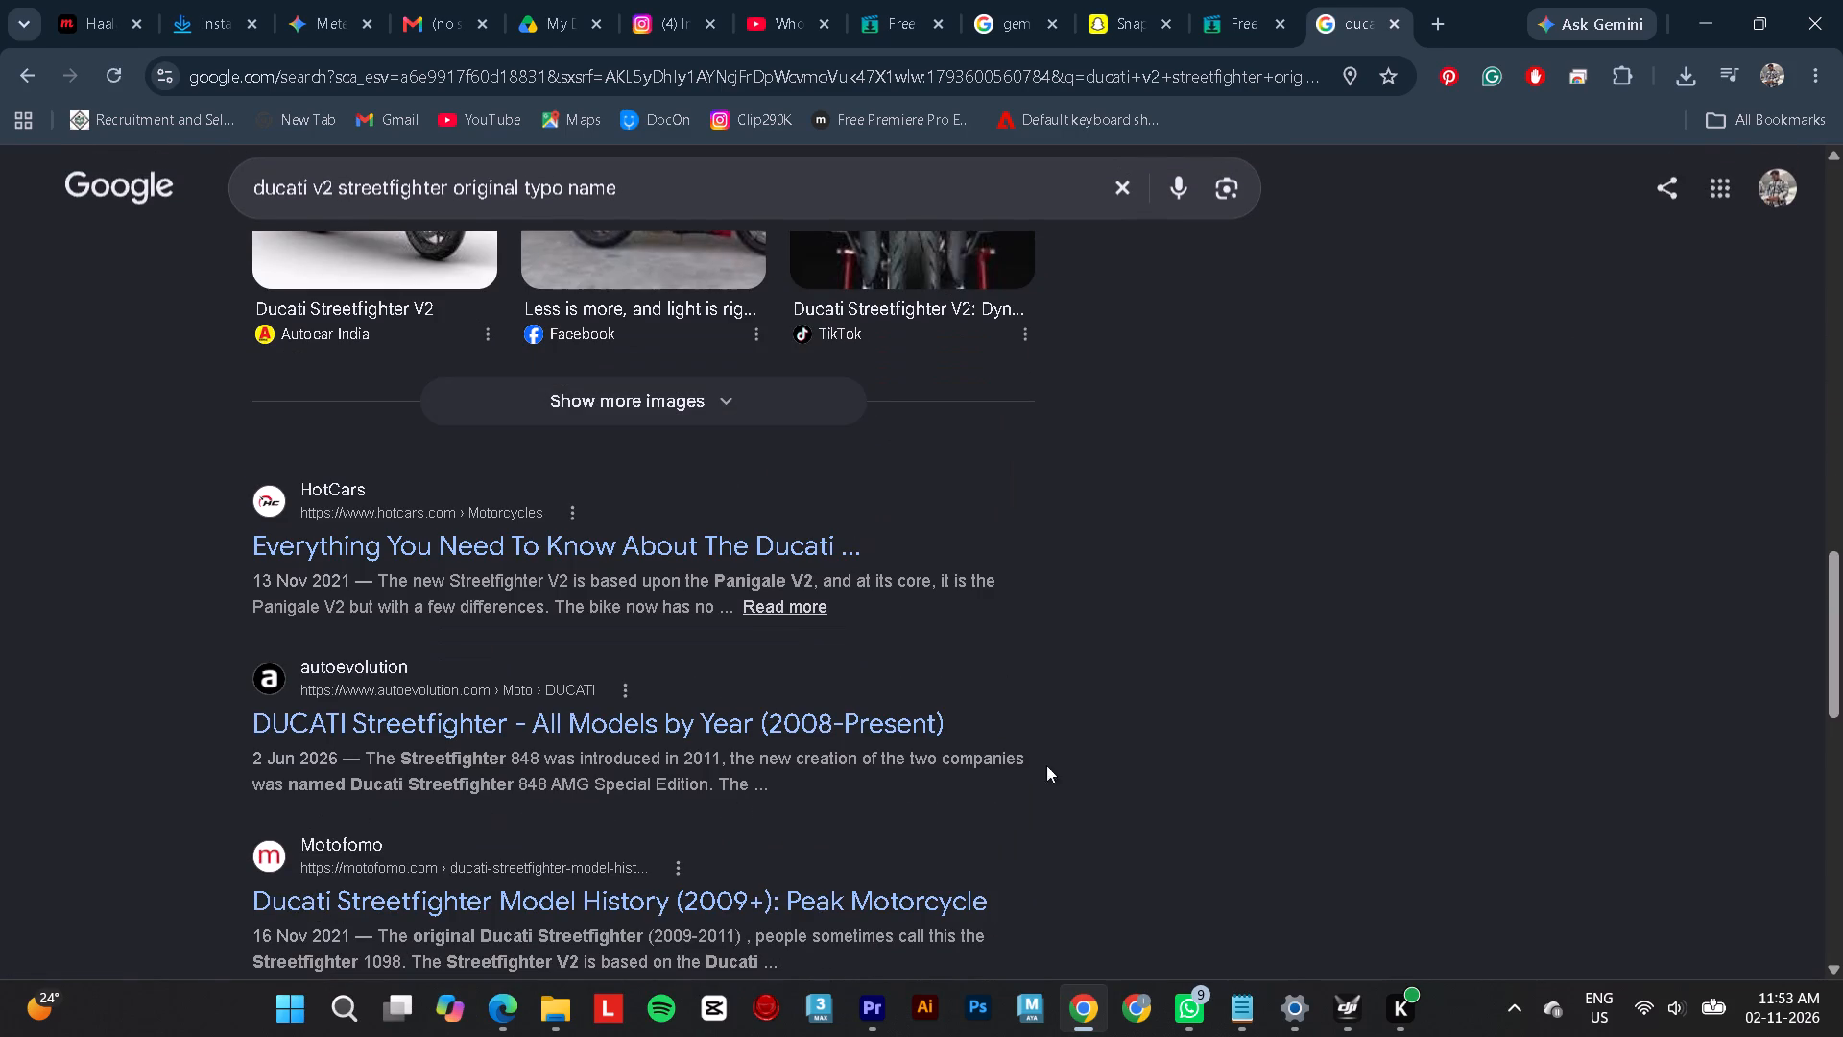
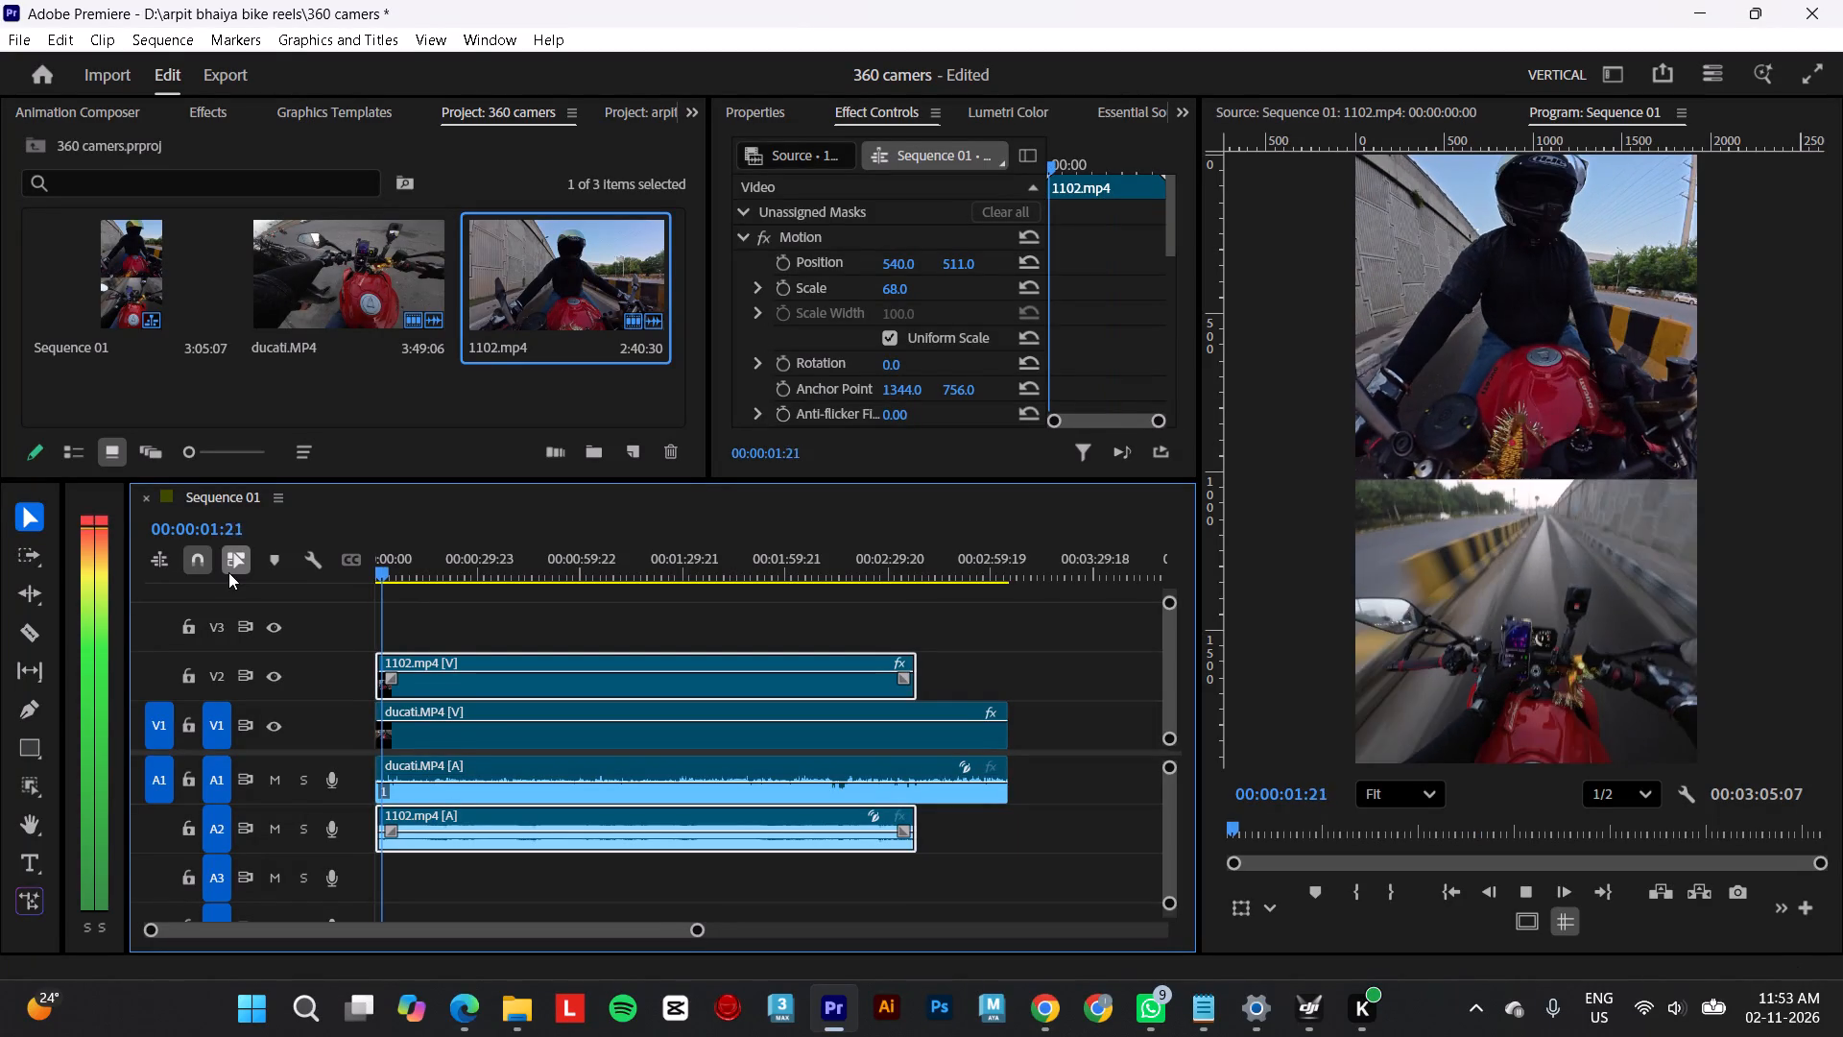
Shift all the 1102.mp4 and ducati.MP4 video and audio clips about 24 seconds later, leaving a gap at the sequence start.
key(space)
drag(494, 623, 472, 854)
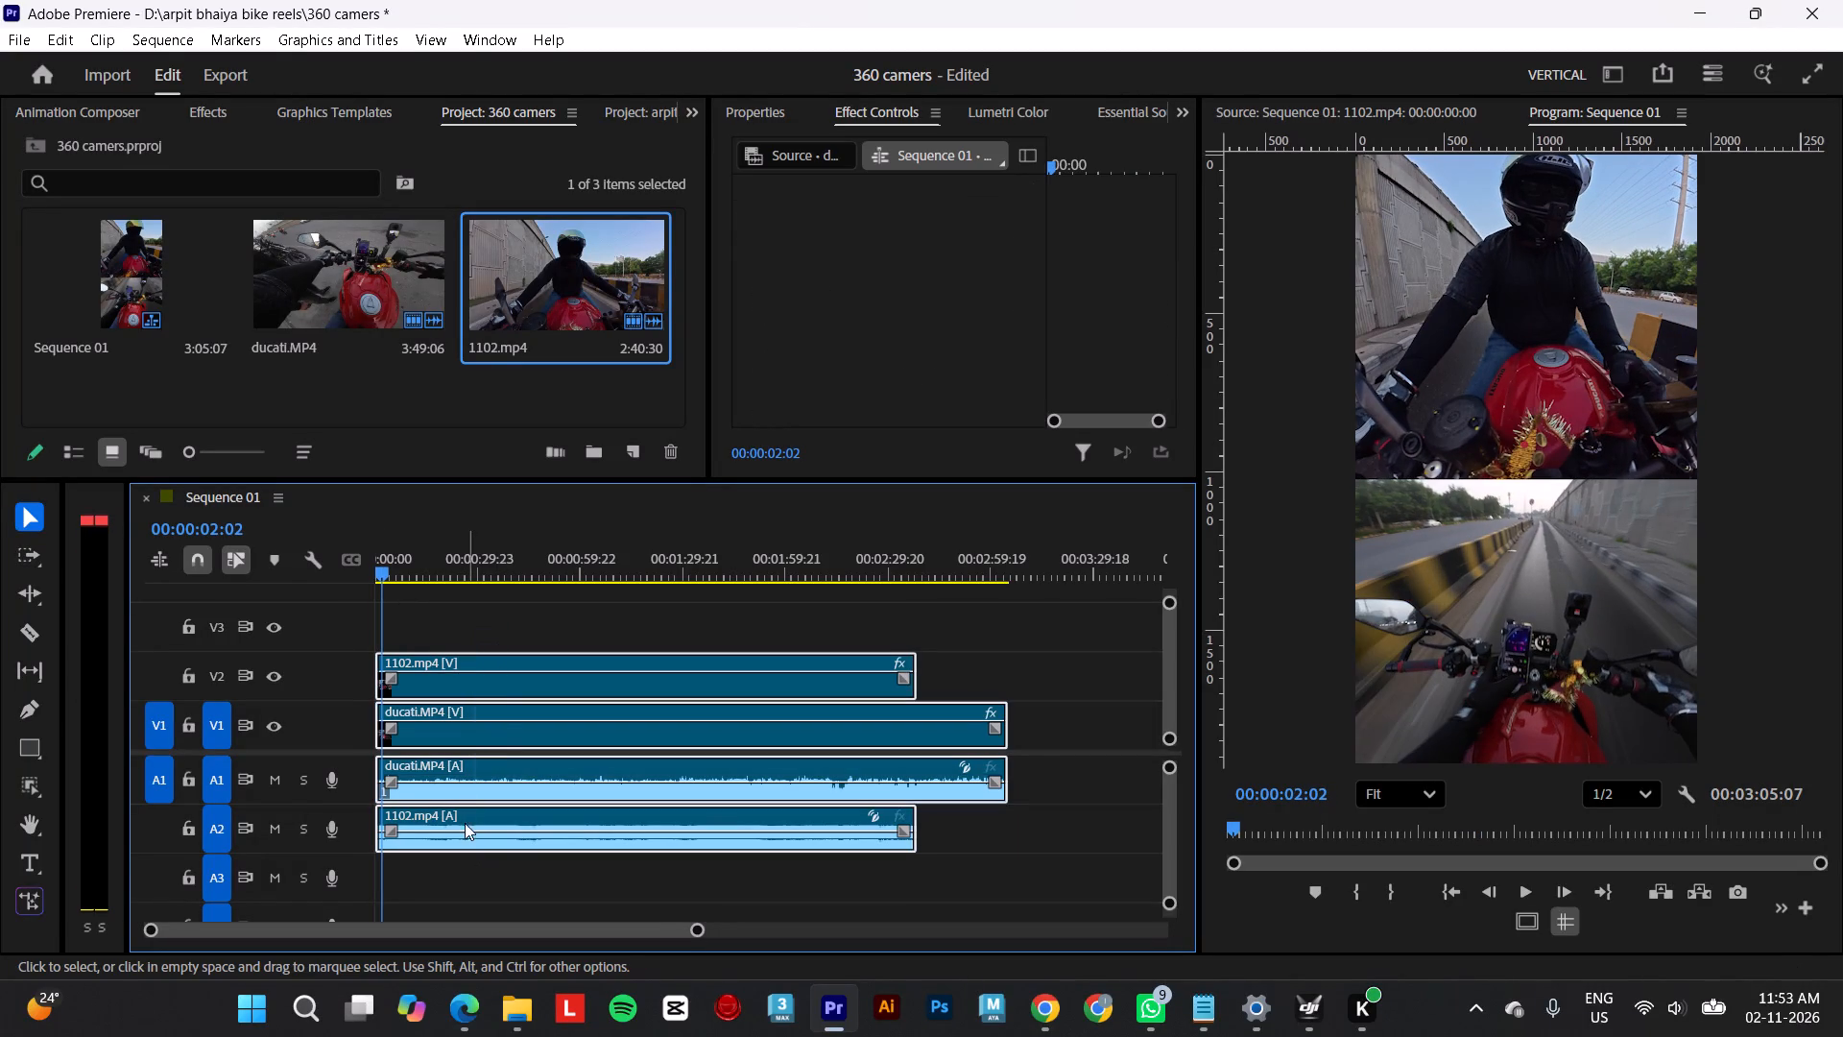
drag(471, 736, 553, 736)
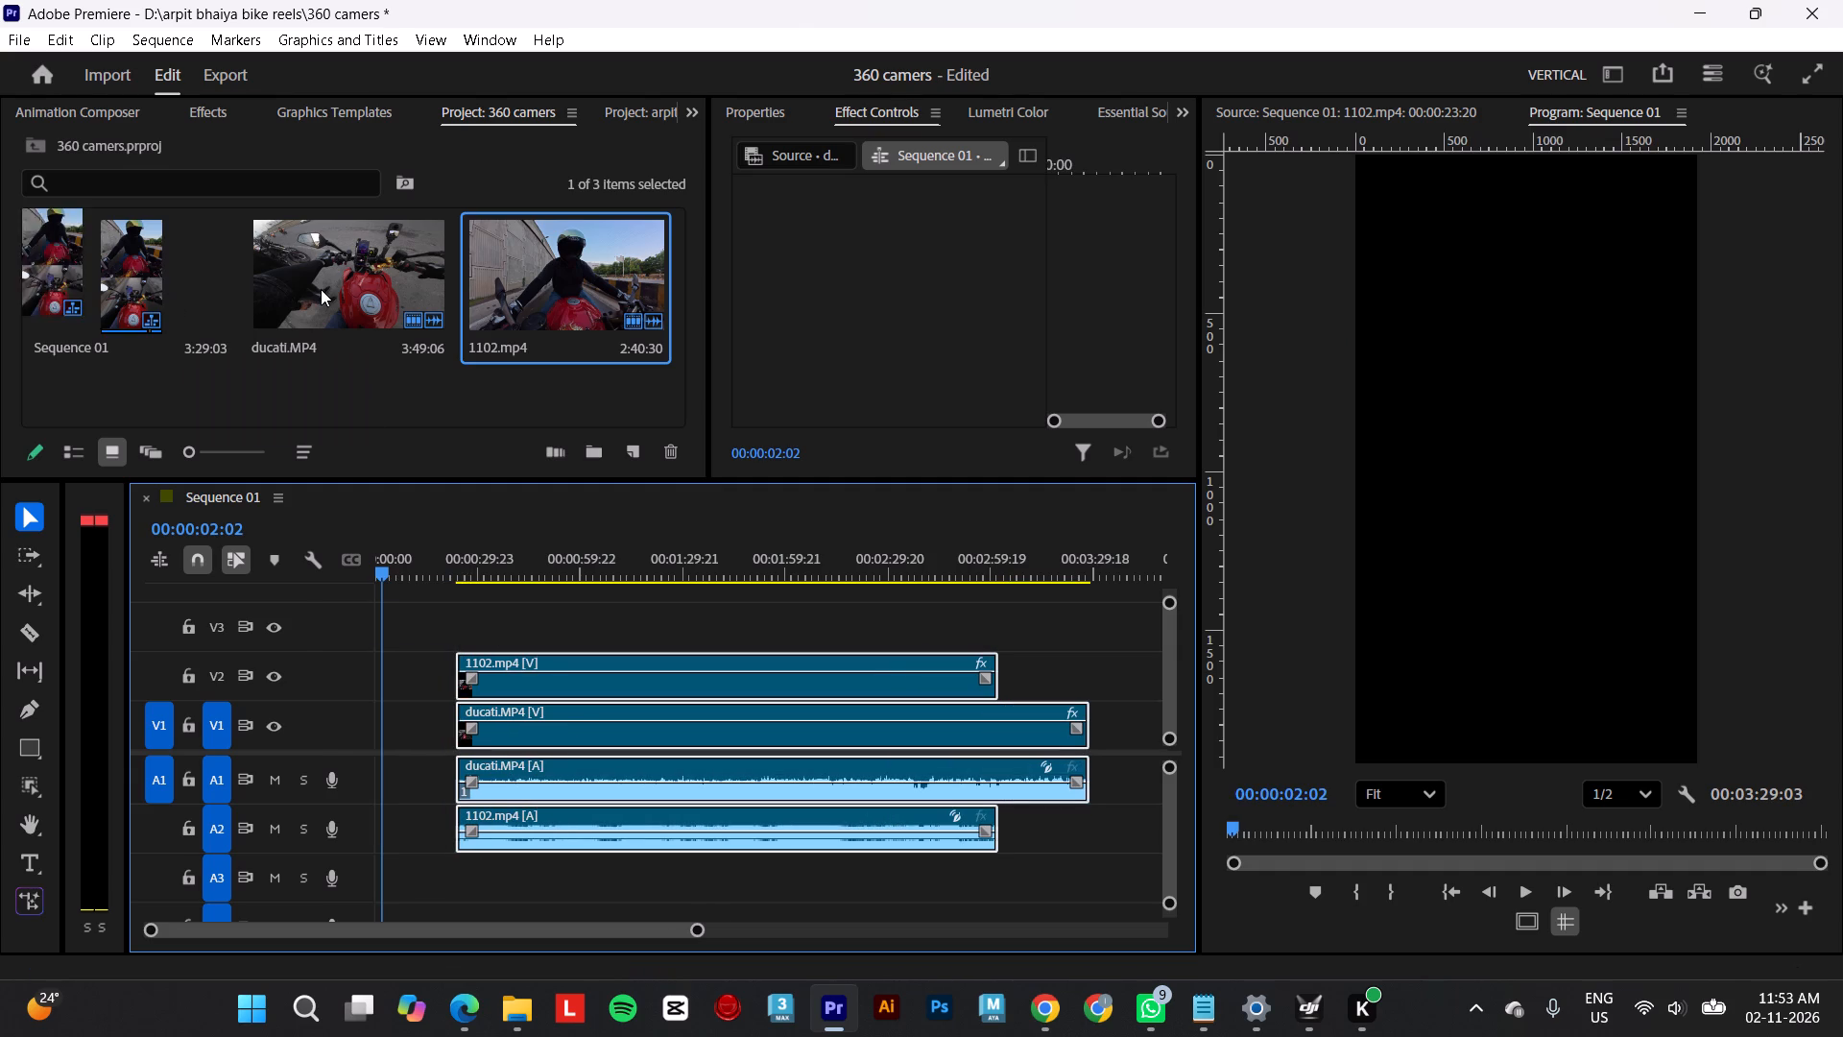
Open ducati.MP4 in the source monitor and mark an in point at 00:00:09:01 and an out point at 00:00:11:28.
double_click(321, 289)
drag(1440, 859, 1163, 830)
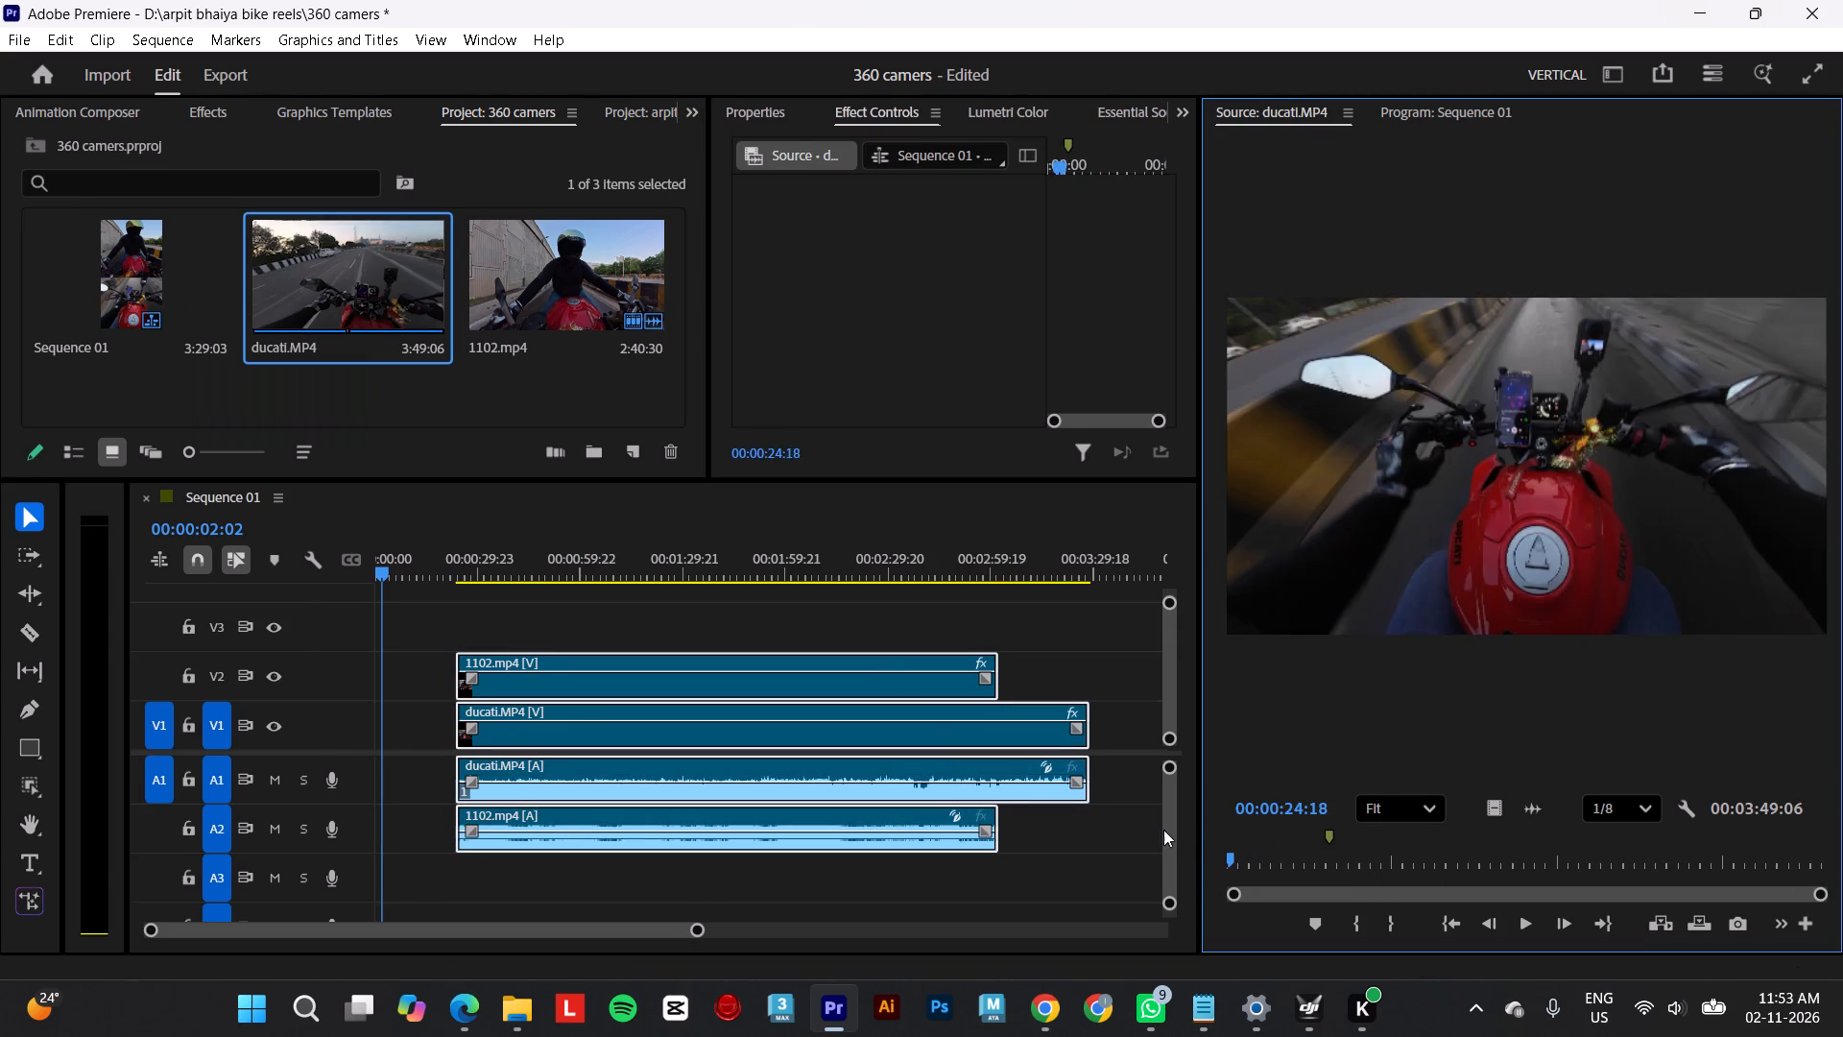
drag(1163, 830, 1161, 830)
key(space)
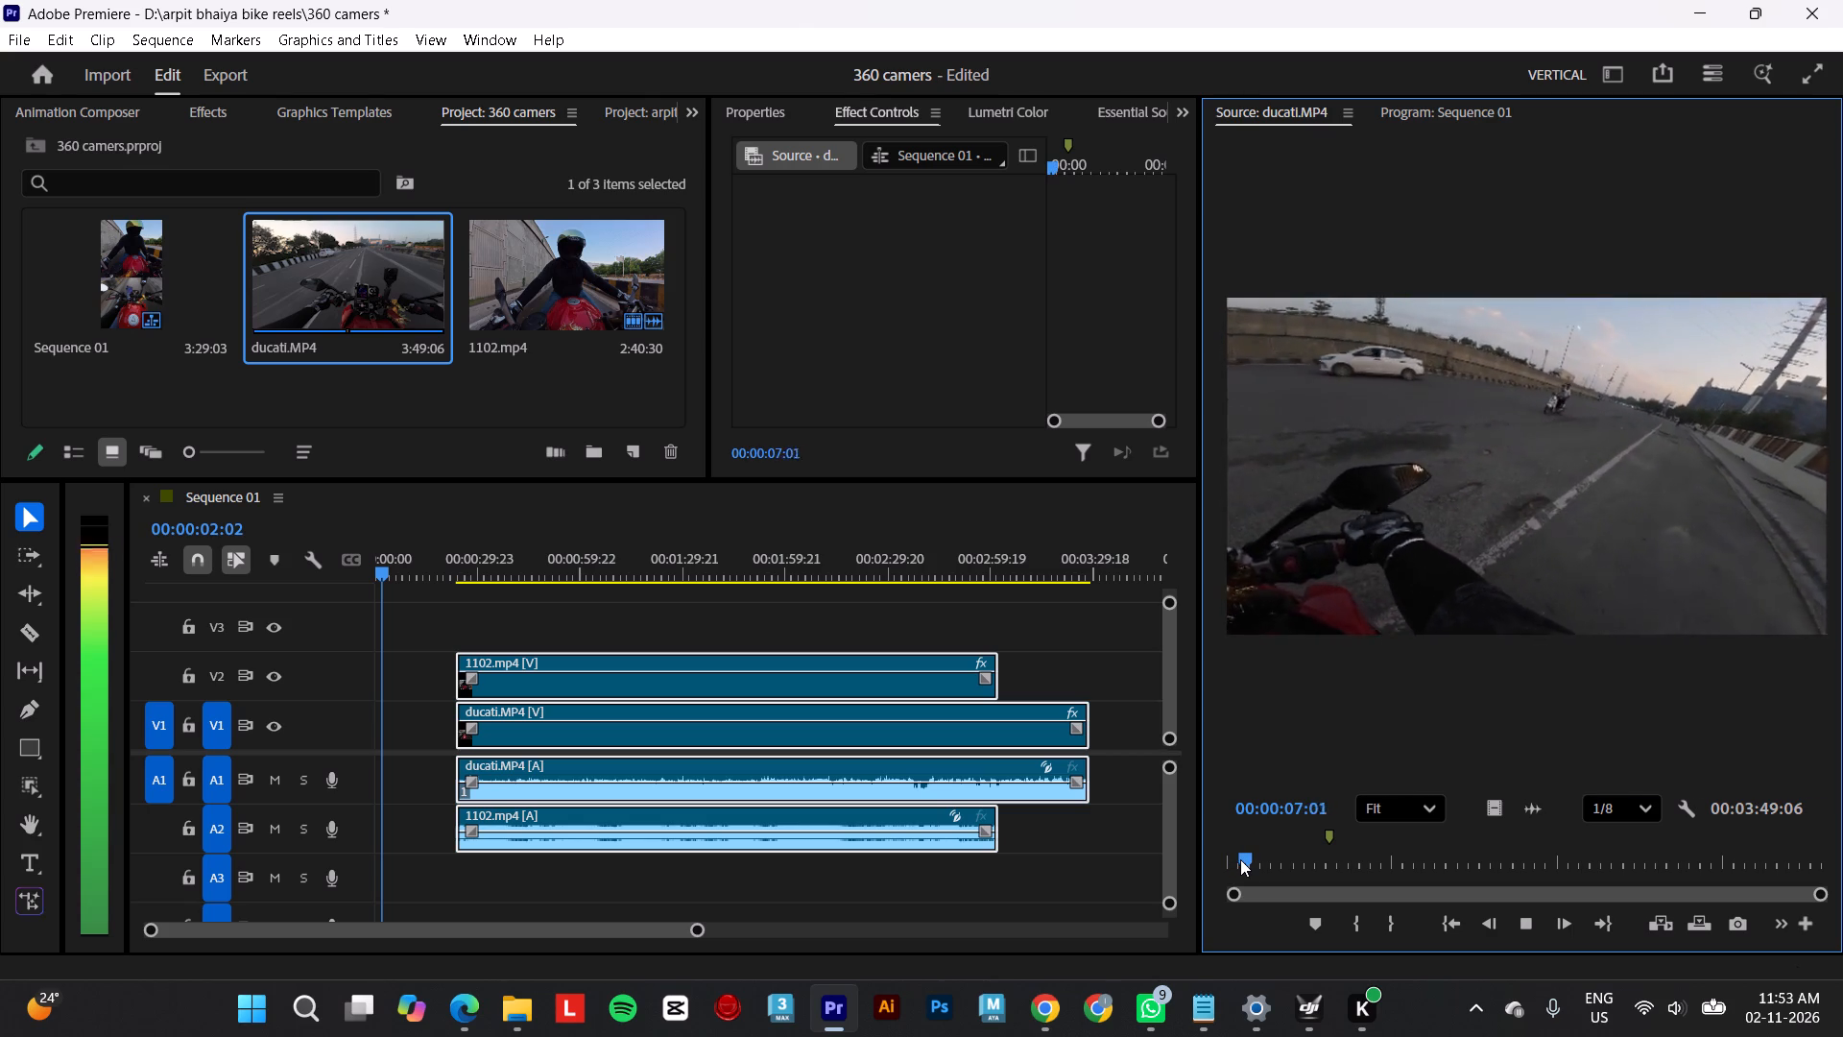
key(space)
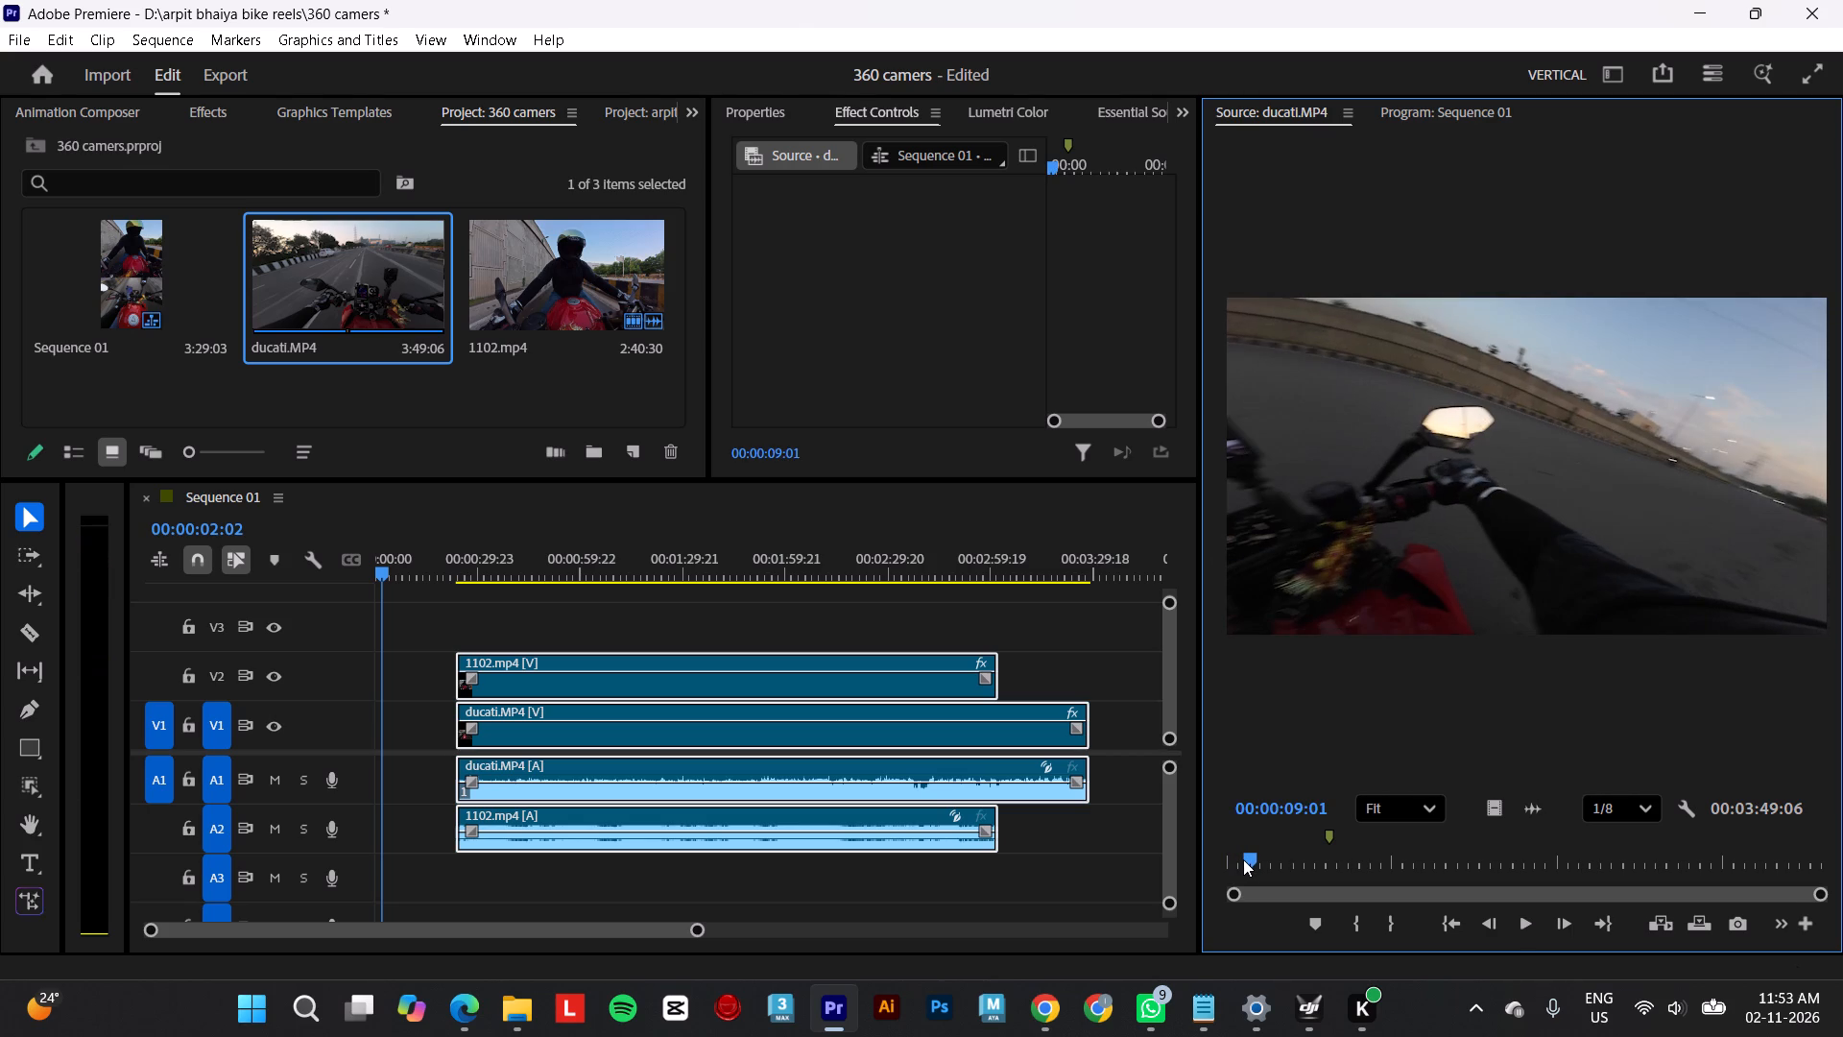
text(i)
key(space)
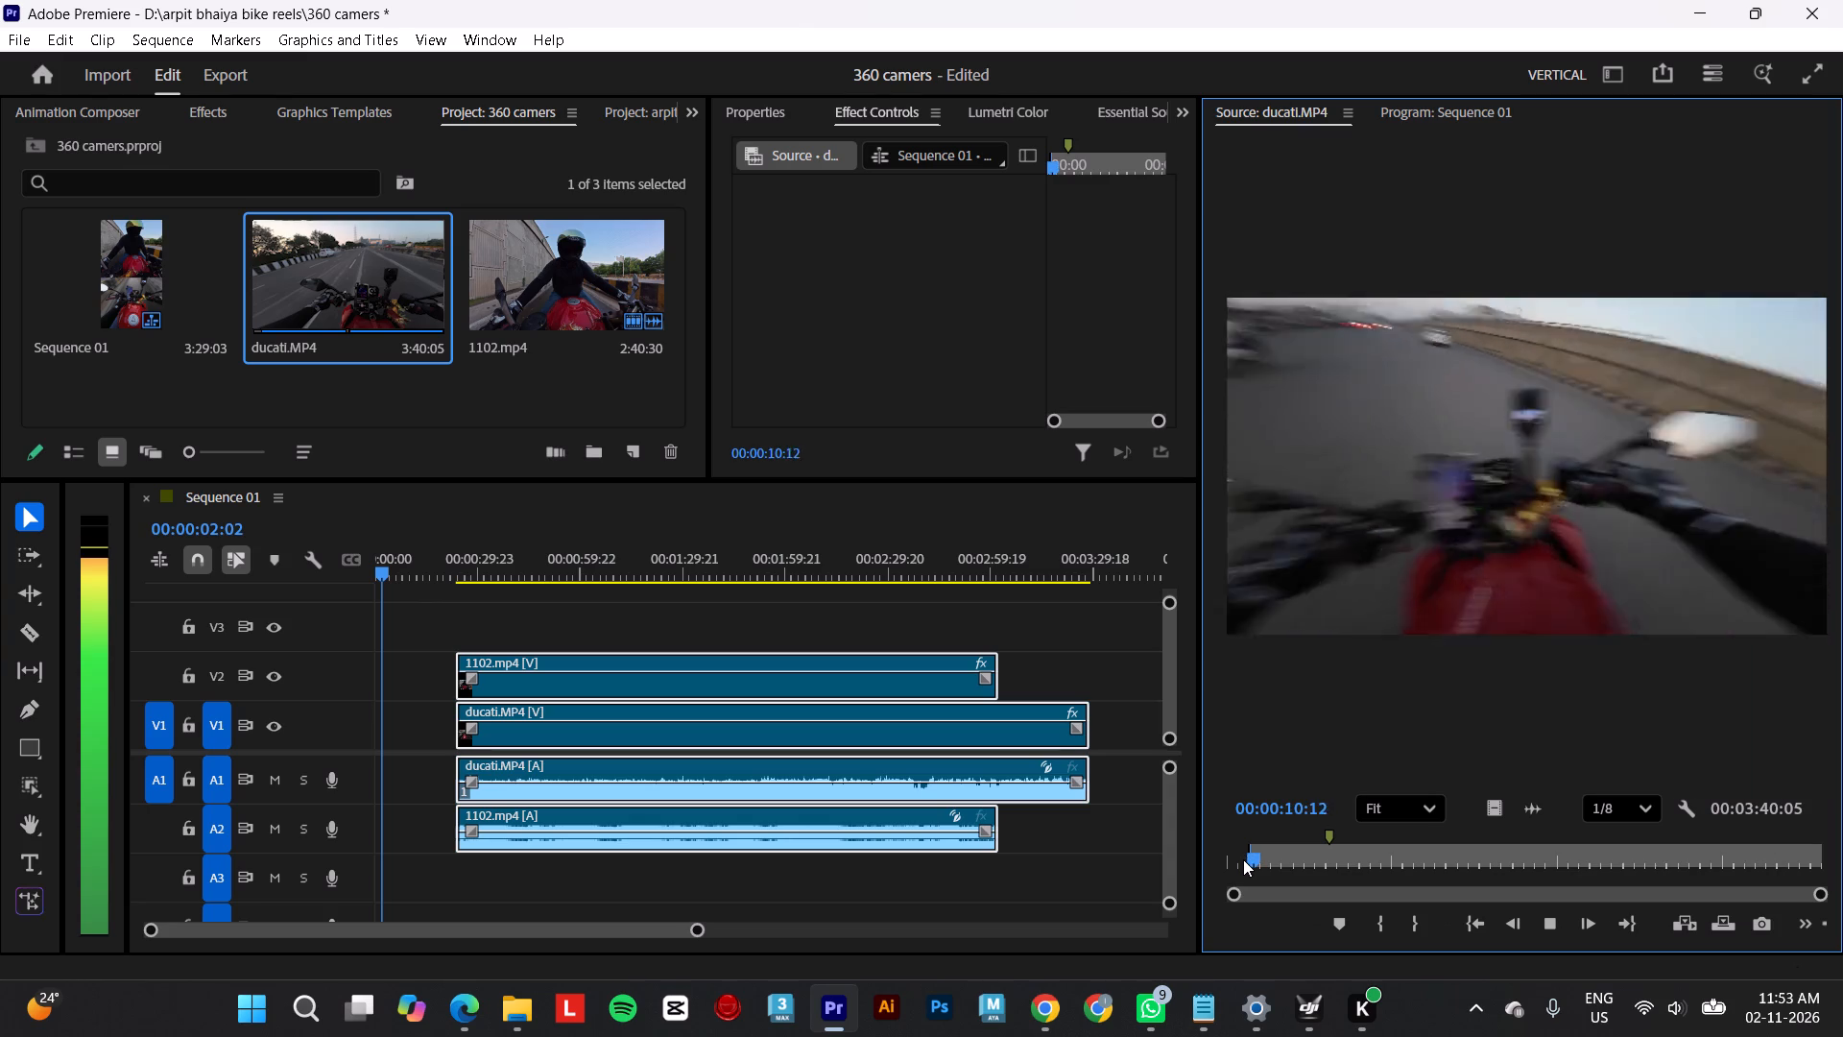
key(space)
text(o)
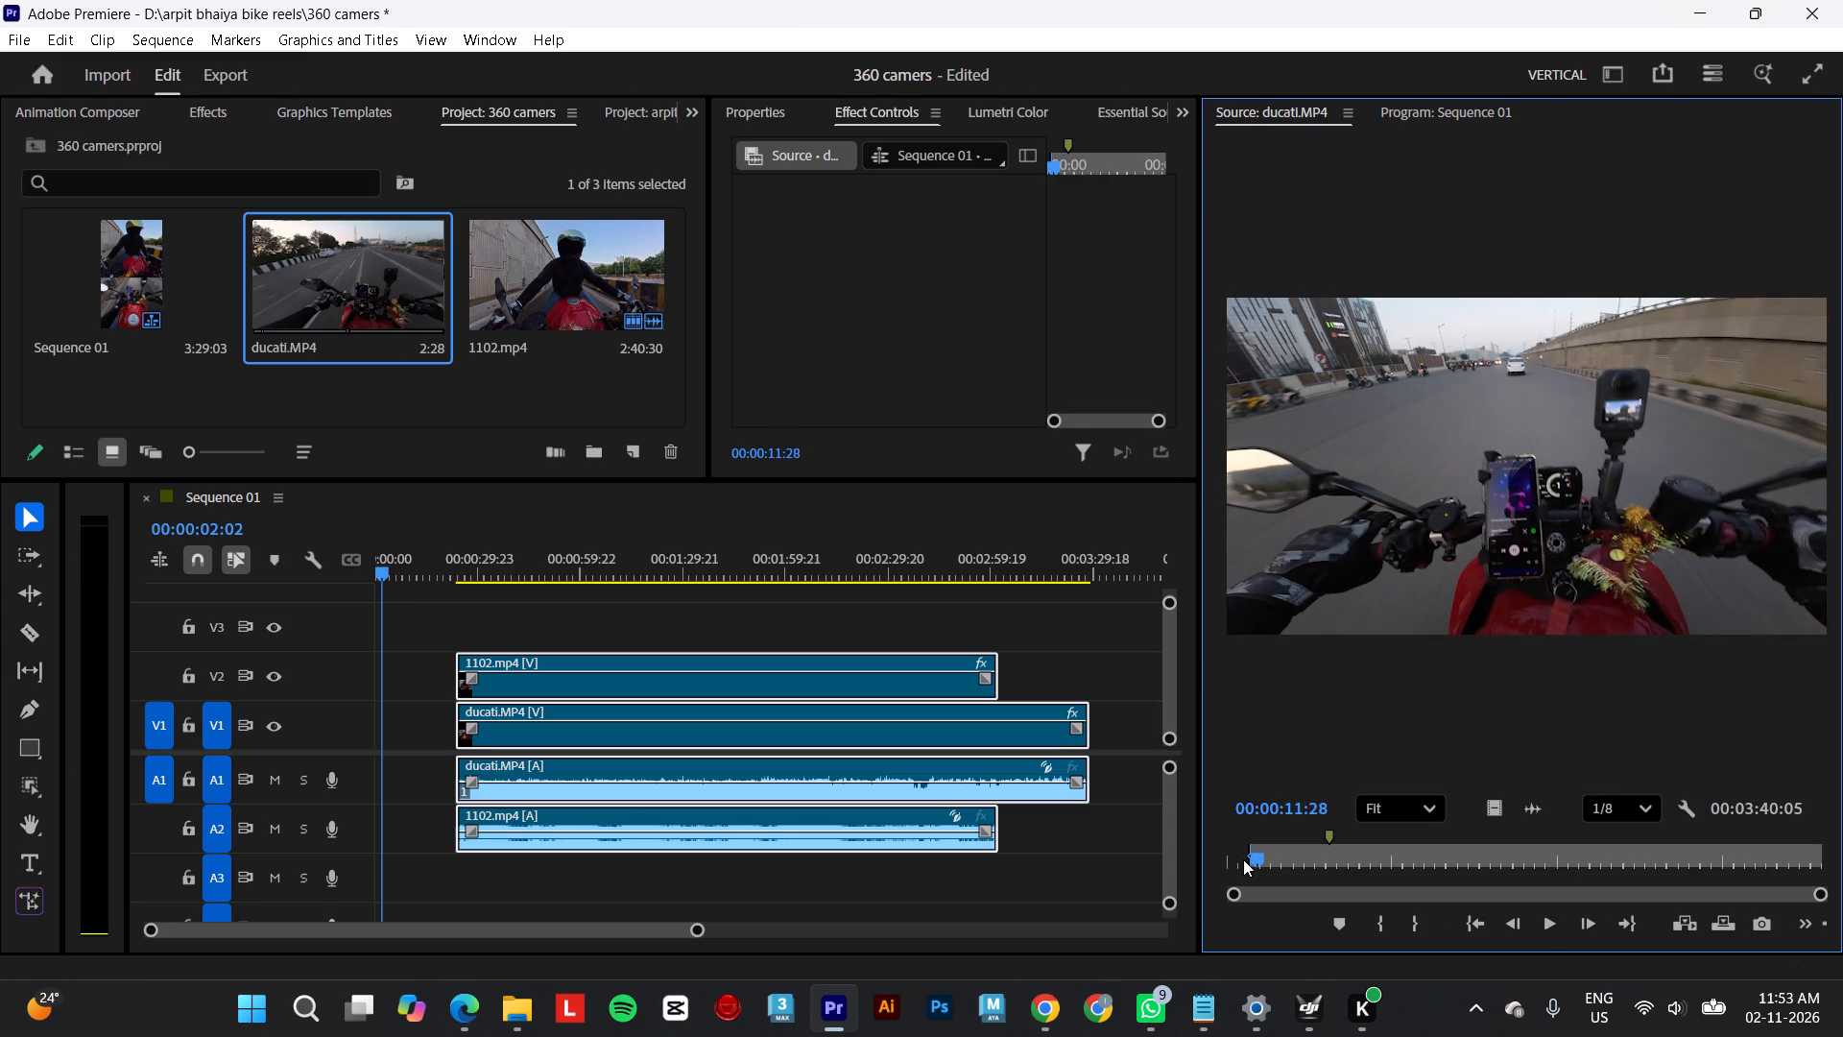
Place the marked ducati.MP4 segment on tracks V2 and A2 at the very start of Sequence 01.
drag(1517, 612, 260, 712)
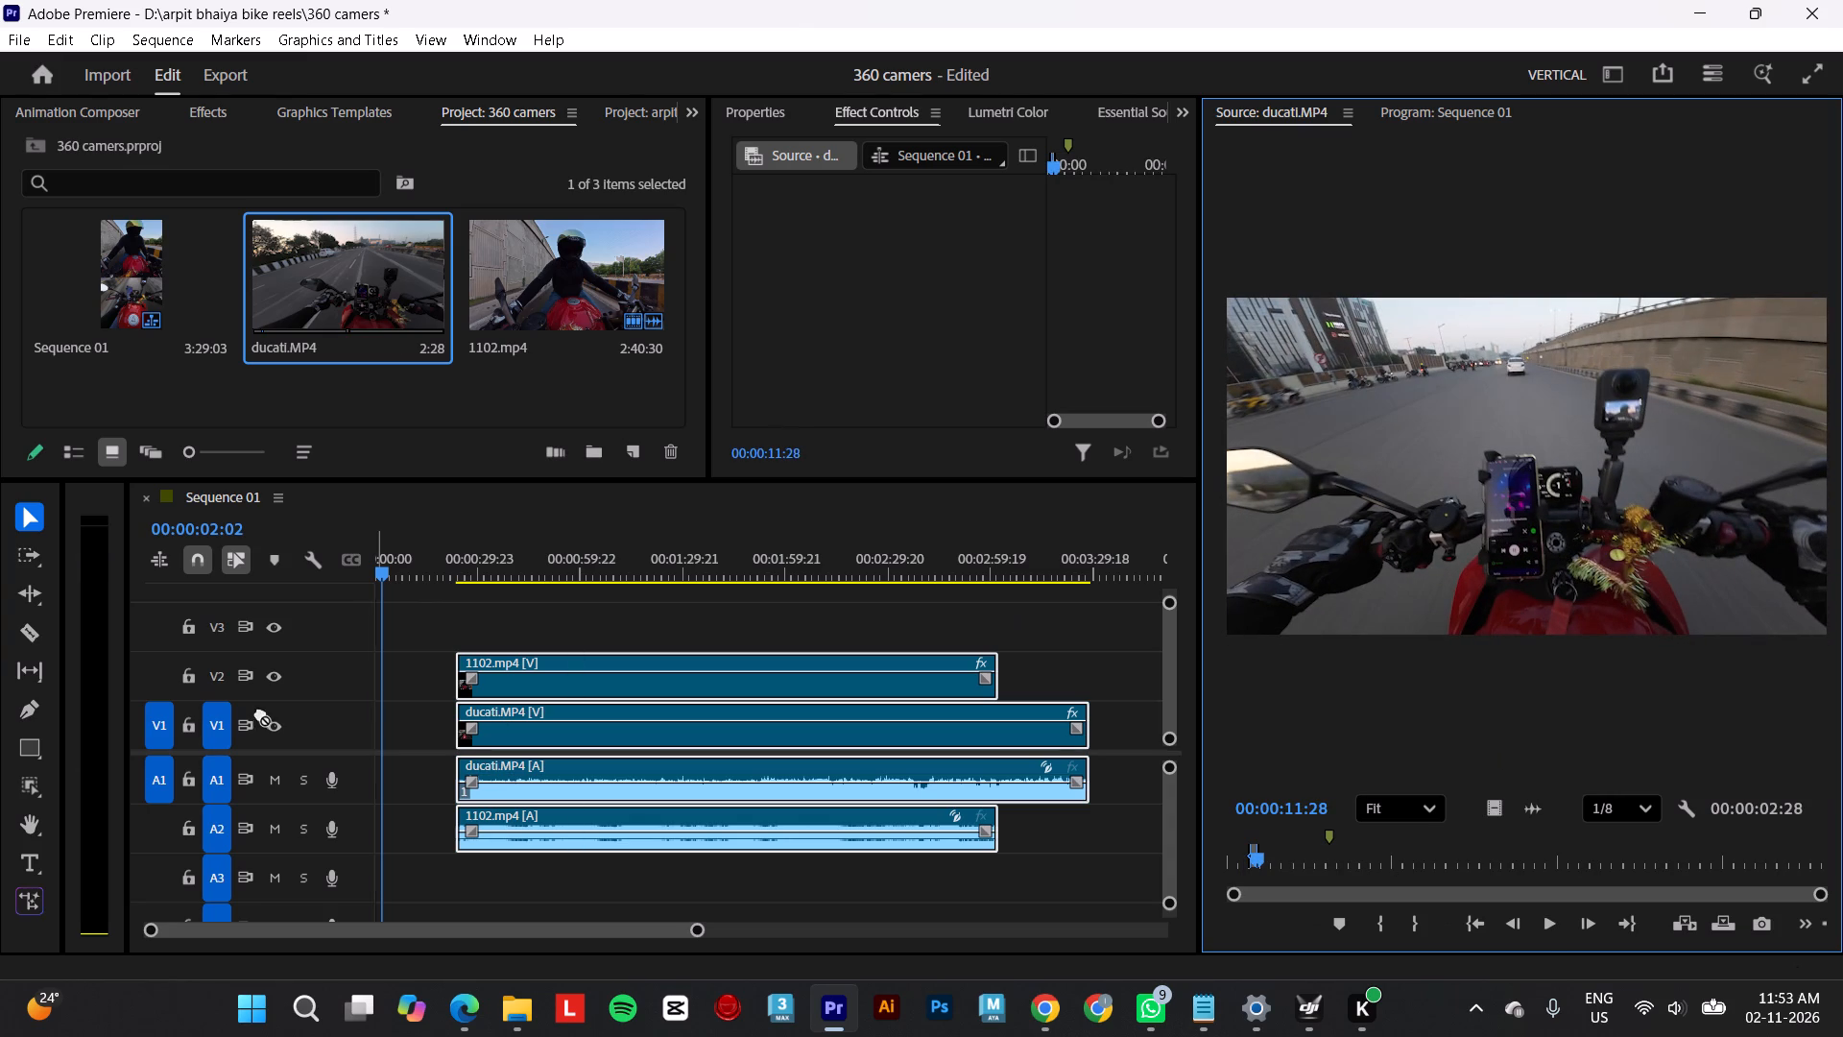
drag(260, 712, 371, 687)
key(space)
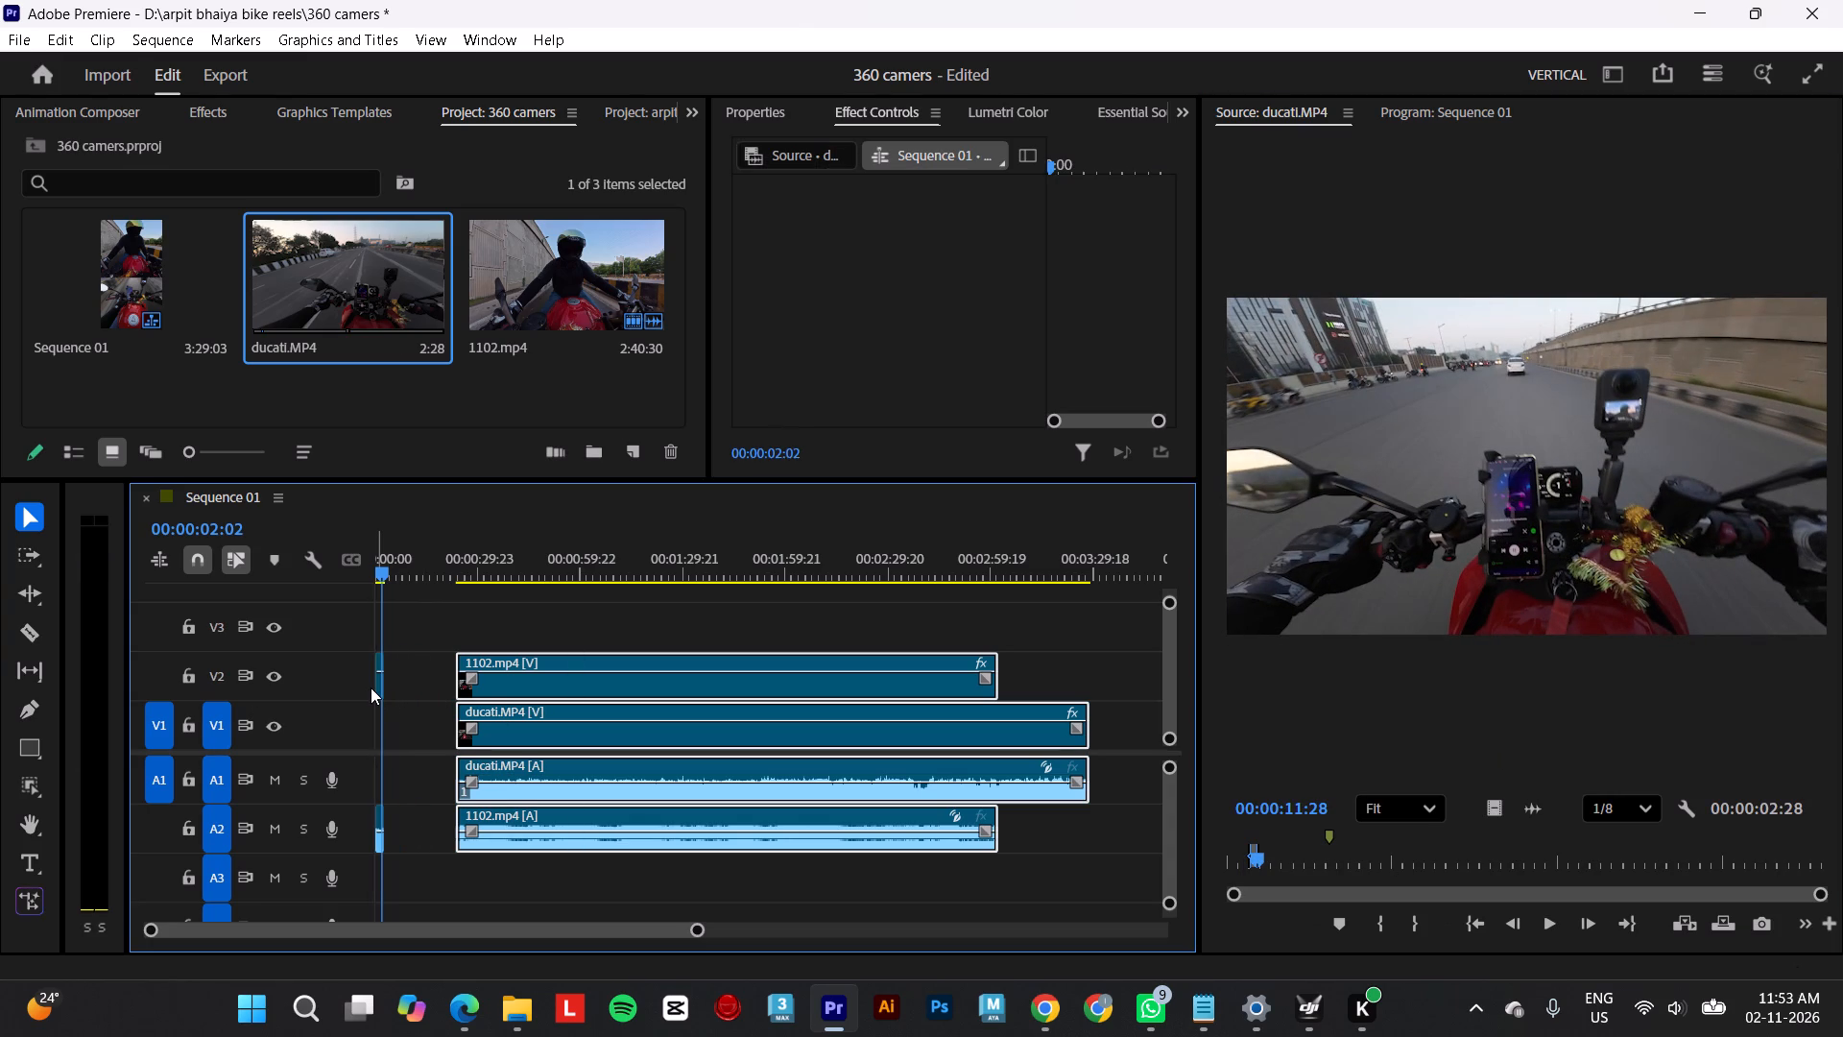
Extend the end of the short ducati.MP4 clip at the sequence start so it lasts about 7 seconds.
alt+scroll(371, 687, up, 4)
alt+scroll(371, 687, down, 1)
alt+scroll(371, 687, up, 4)
alt+scroll(371, 687, down, 8)
alt+scroll(371, 687, up, 1)
alt+scroll(371, 687, down, 1)
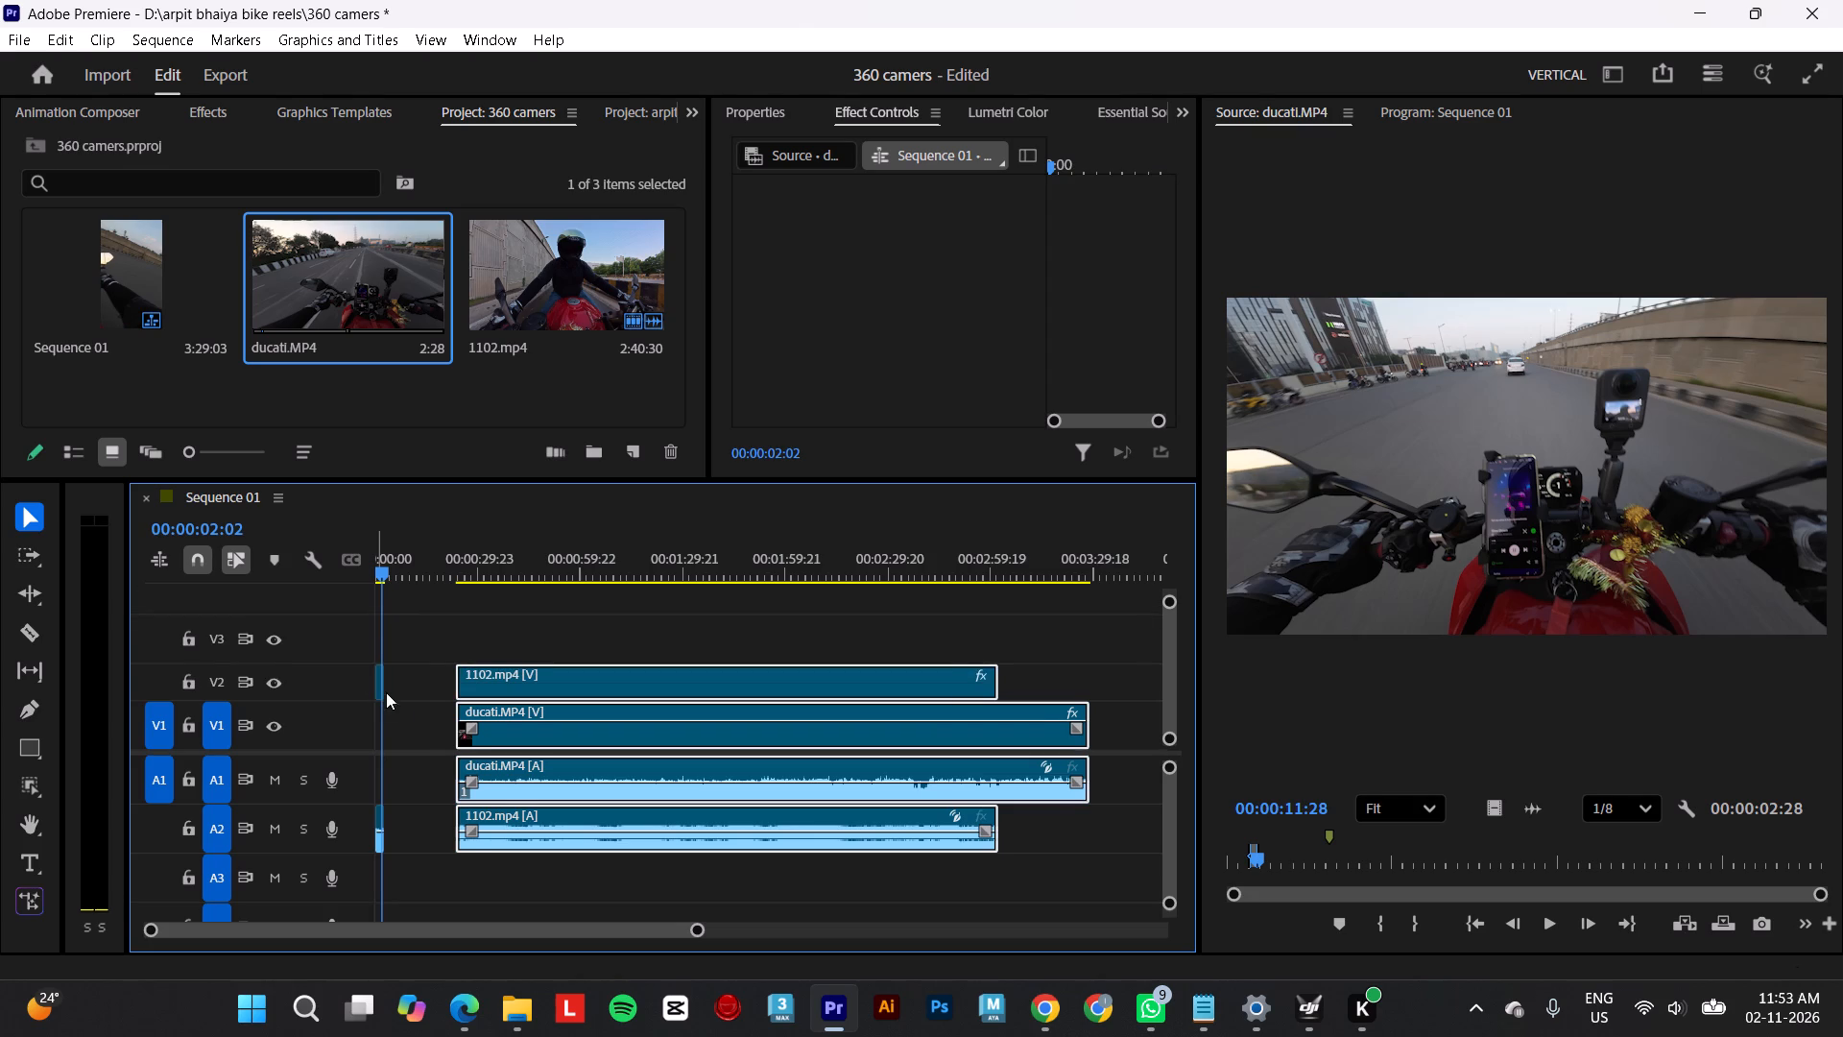
alt+scroll(421, 709, up, 15)
scroll(418, 707, up, 3)
scroll(418, 707, down, 2)
scroll(361, 675, up, 1)
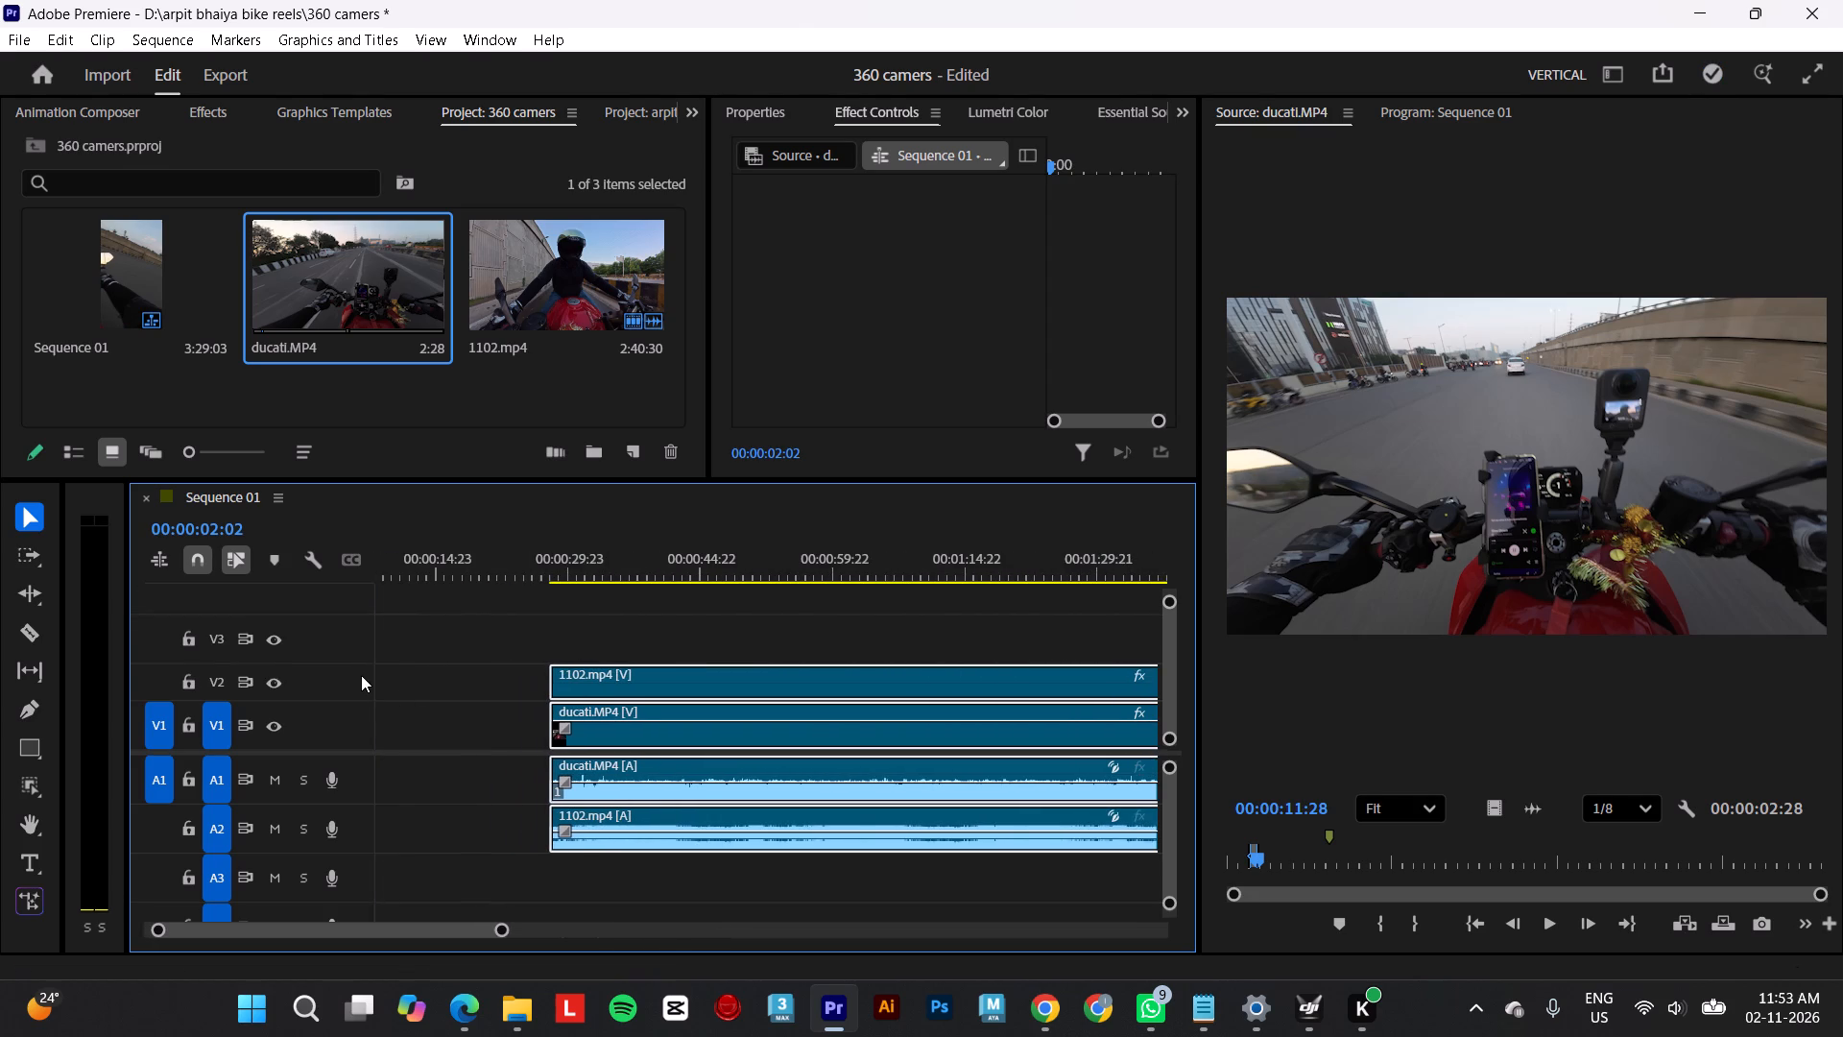
scroll(361, 675, up, 4)
scroll(422, 712, down, 1)
scroll(401, 688, up, 2)
click(389, 675)
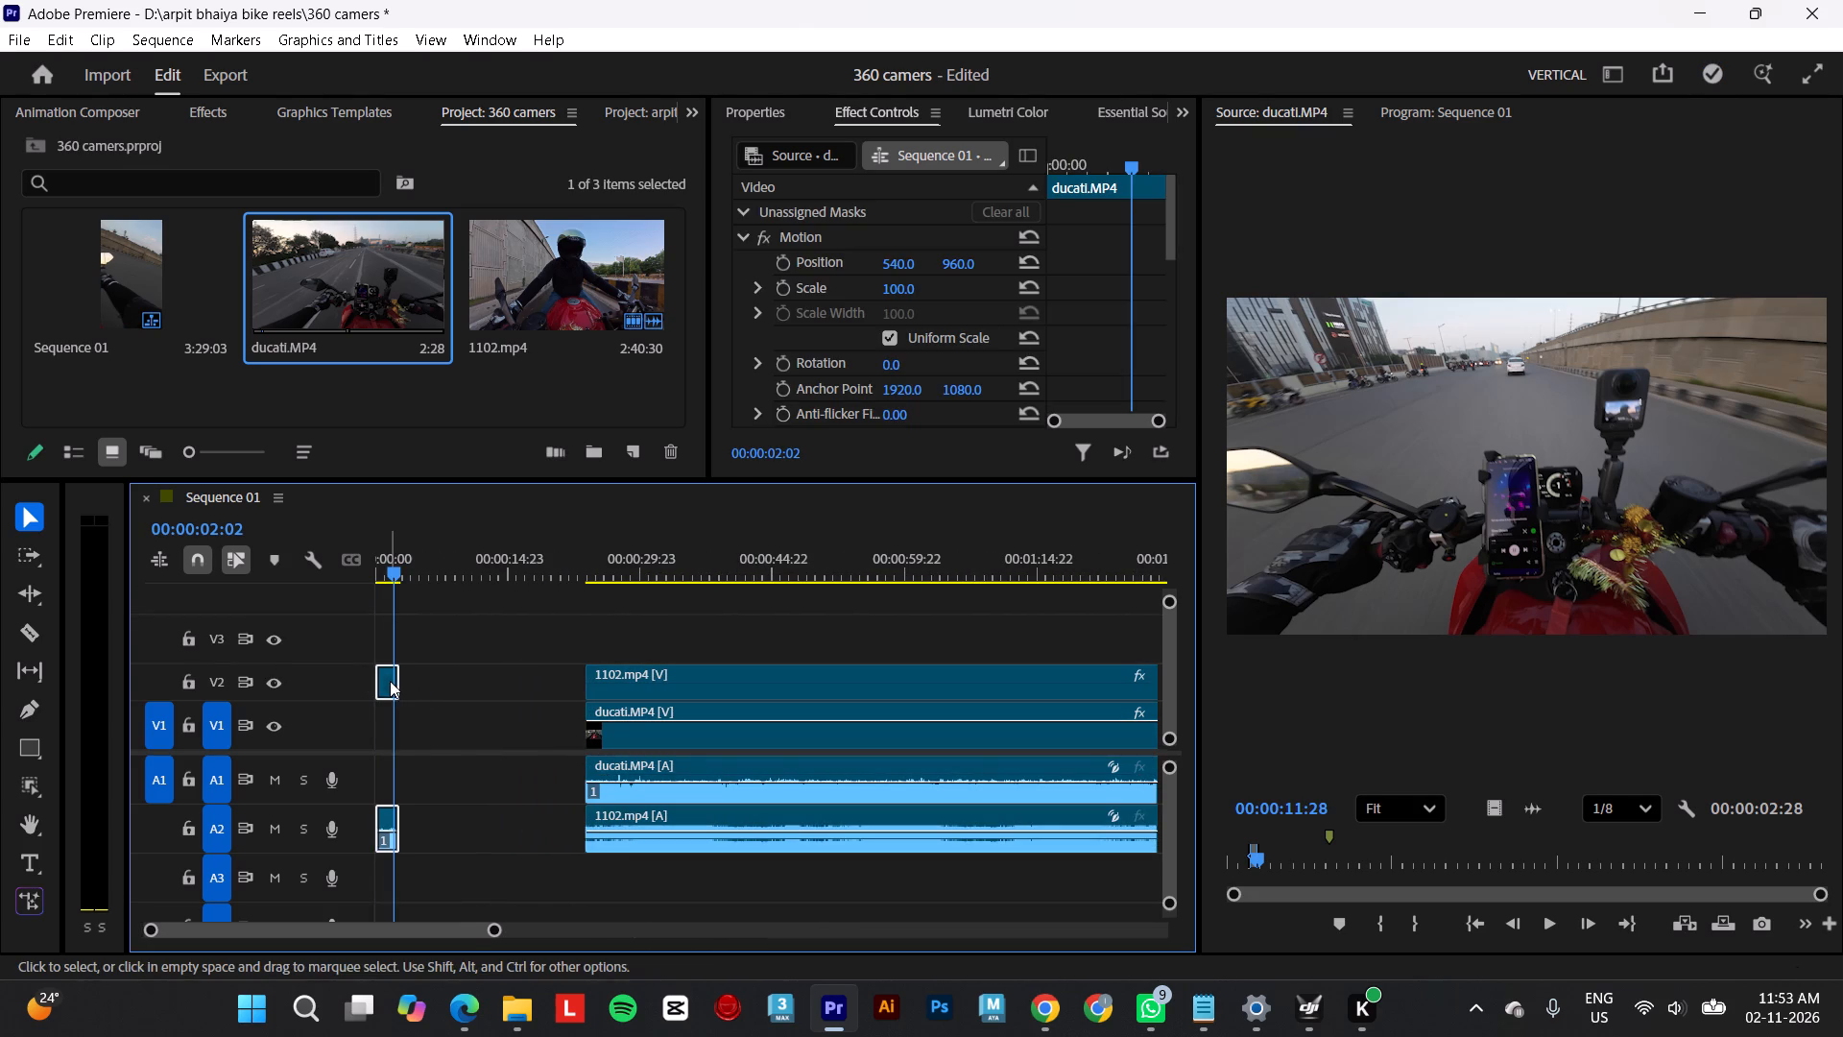
drag(402, 681, 438, 680)
Move the four 1102.mp4 and ducati.MP4 clips earlier so they start right at the end of the opening ducati.MP4 clip.
drag(668, 624, 702, 883)
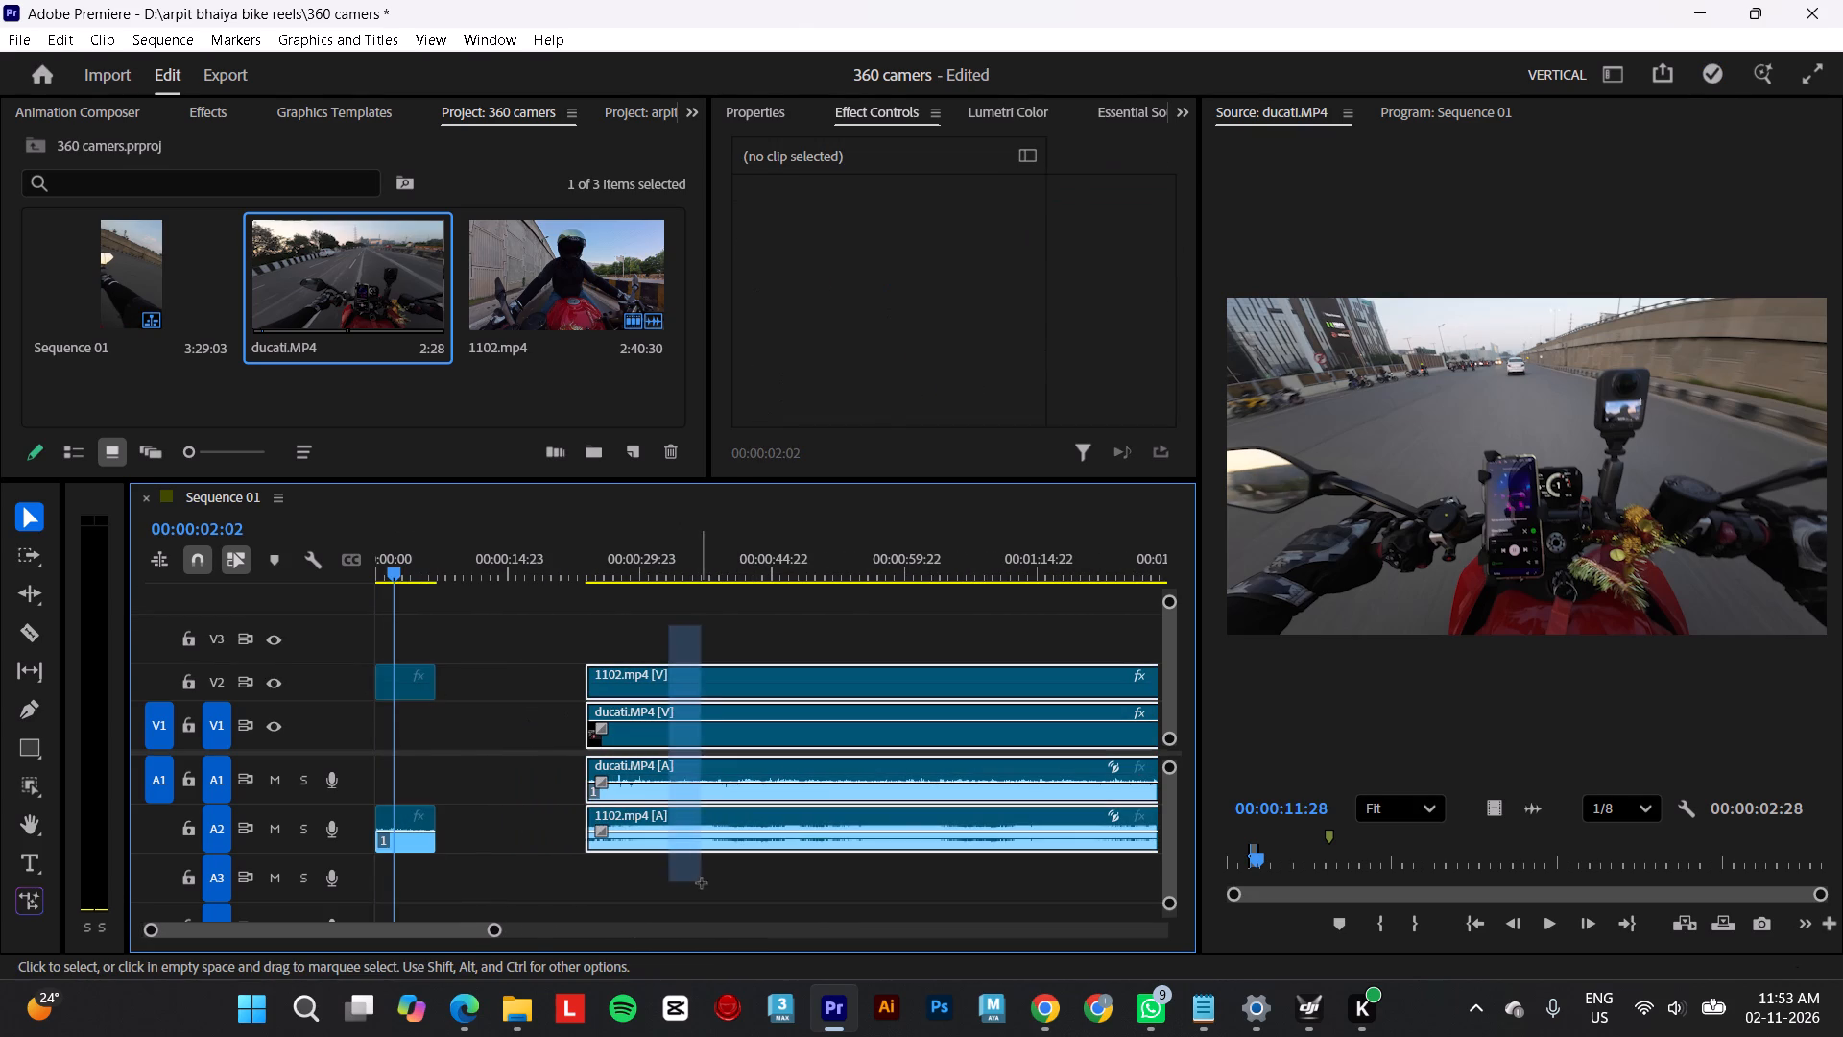
drag(702, 883, 702, 882)
drag(716, 680, 565, 677)
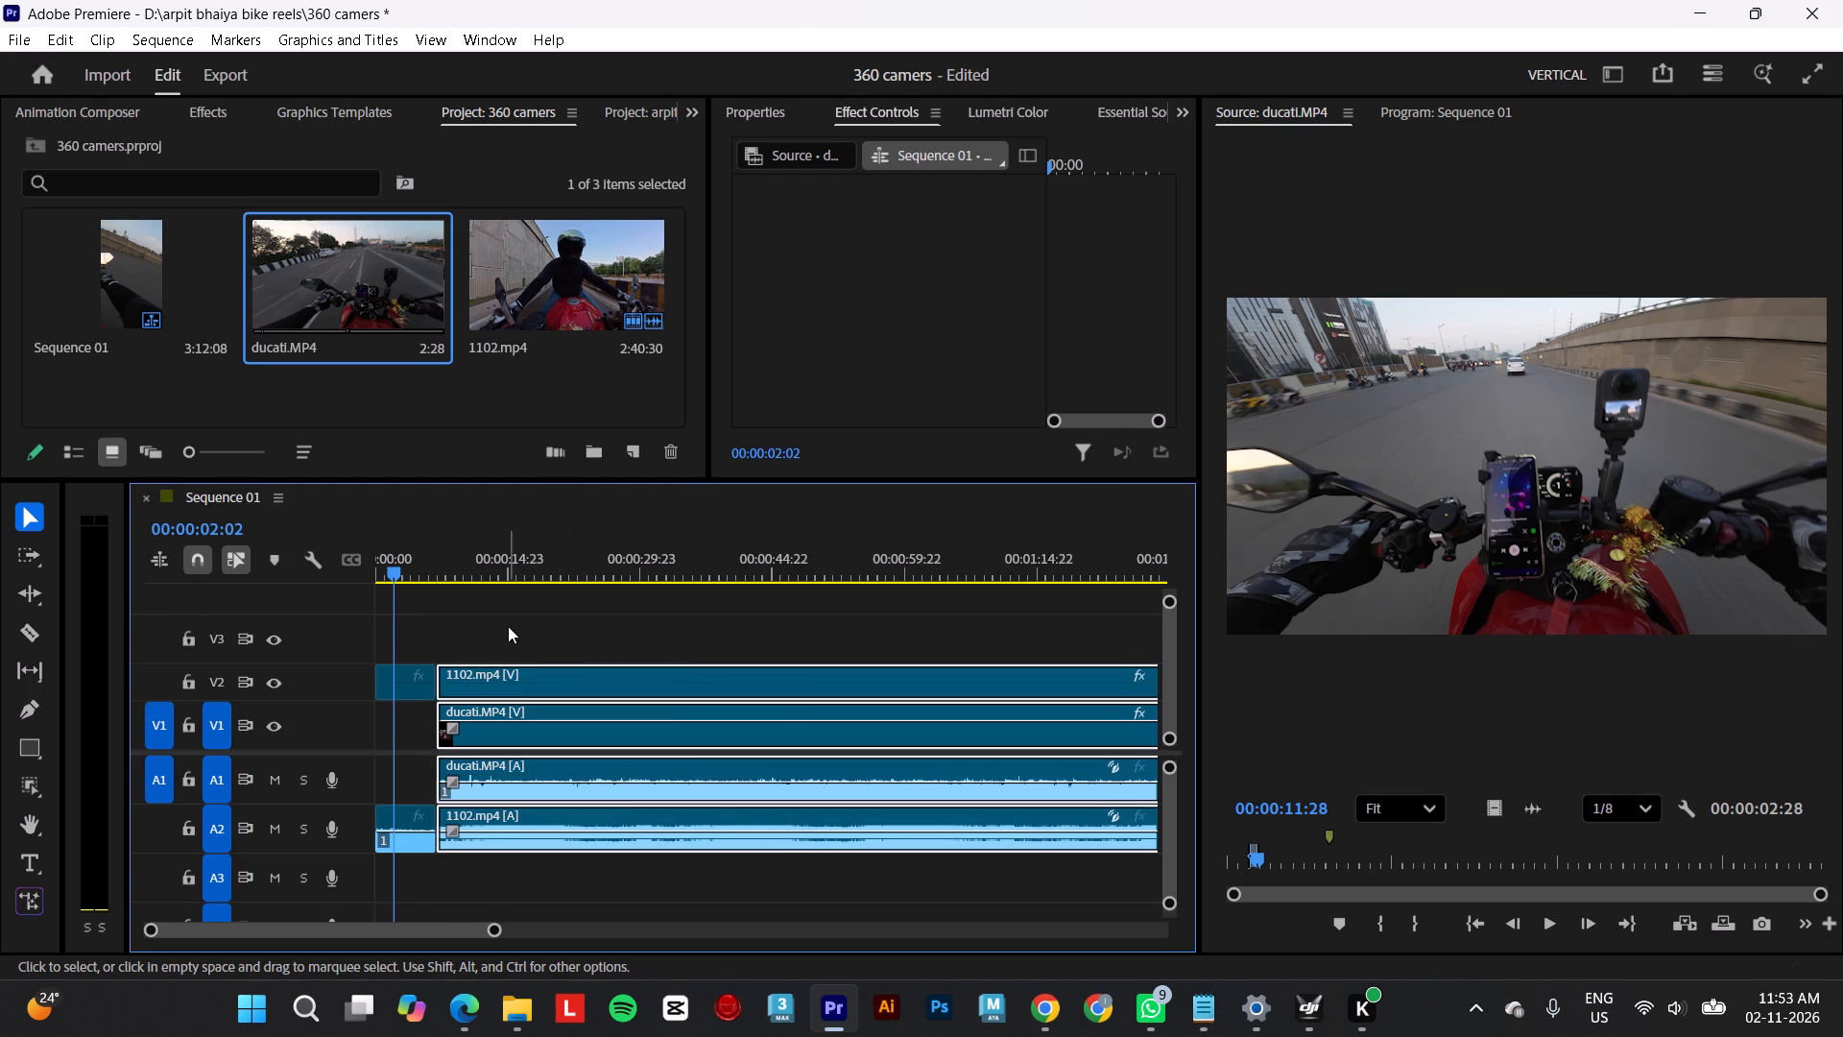
Play back the opening, split the stacked 1102.mp4 and ducati.MP4 clips at 00:00:10:08, and delete their portions before the cut.
drag(415, 563, 333, 563)
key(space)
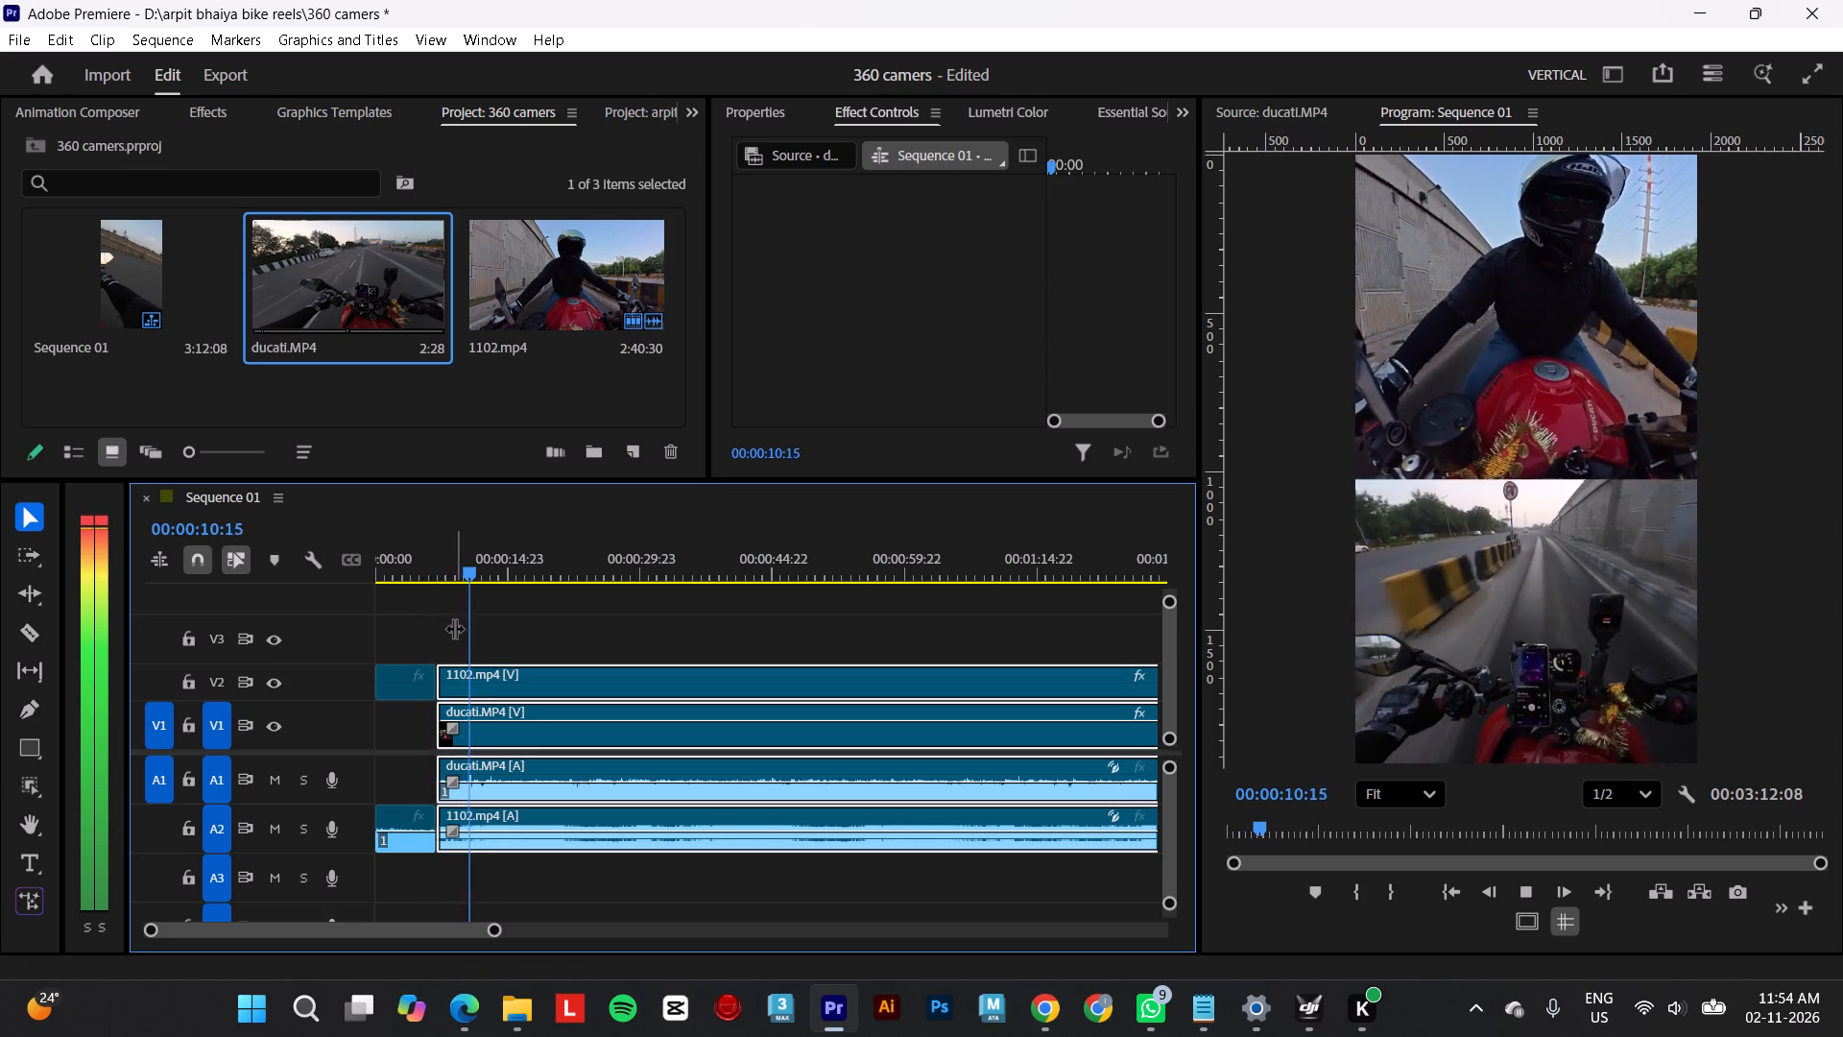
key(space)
drag(474, 570, 449, 569)
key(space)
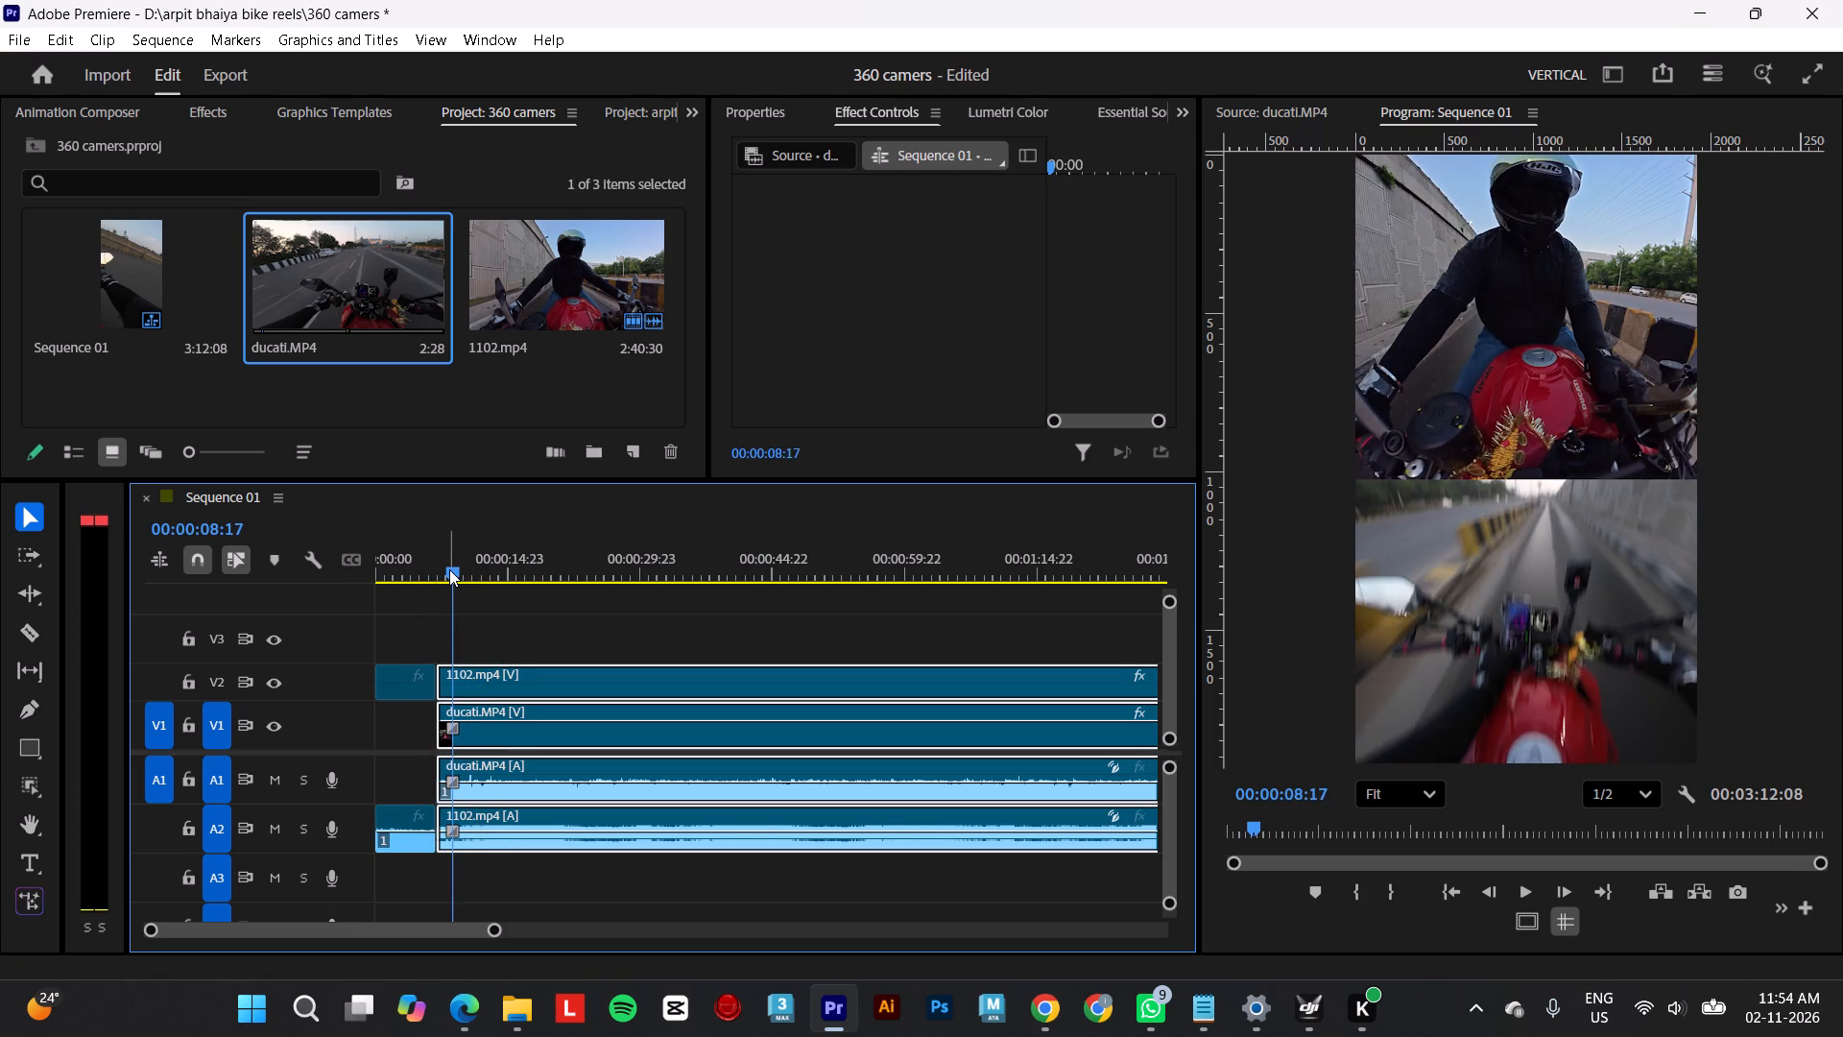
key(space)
click(519, 687)
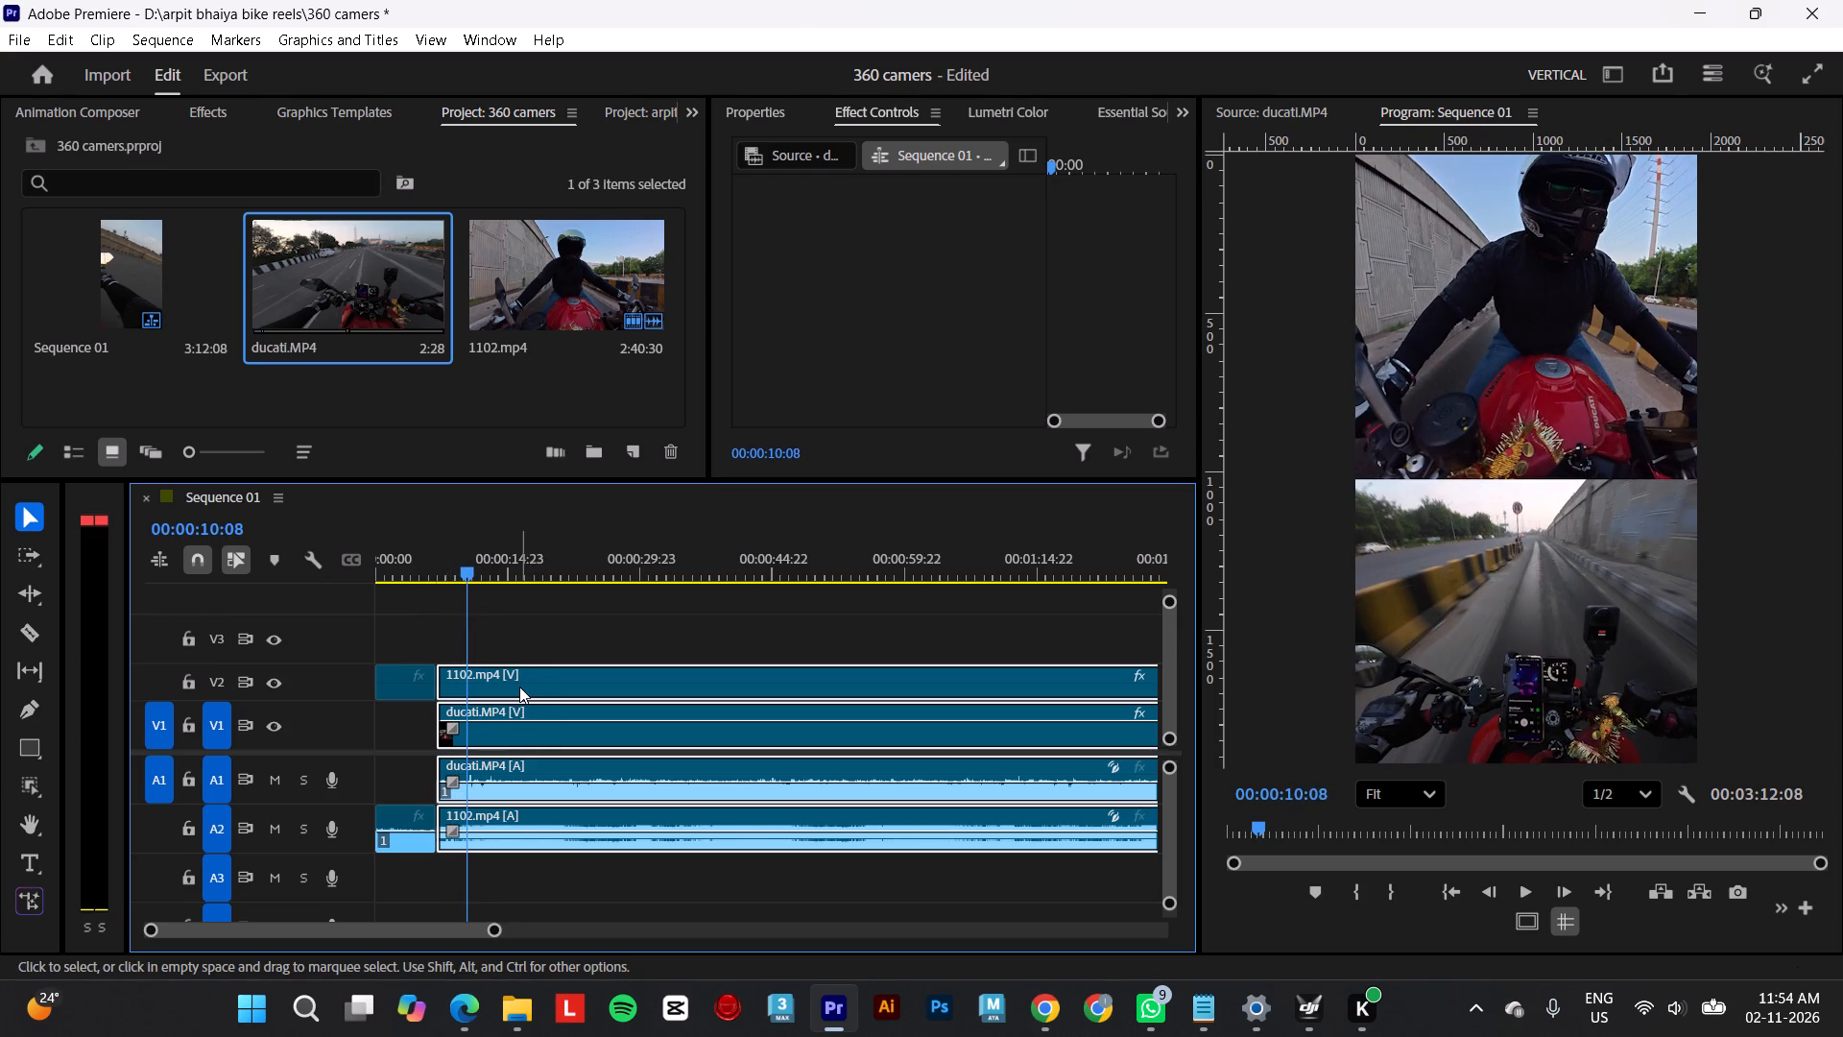
key(ctrl+k)
key(Delete)
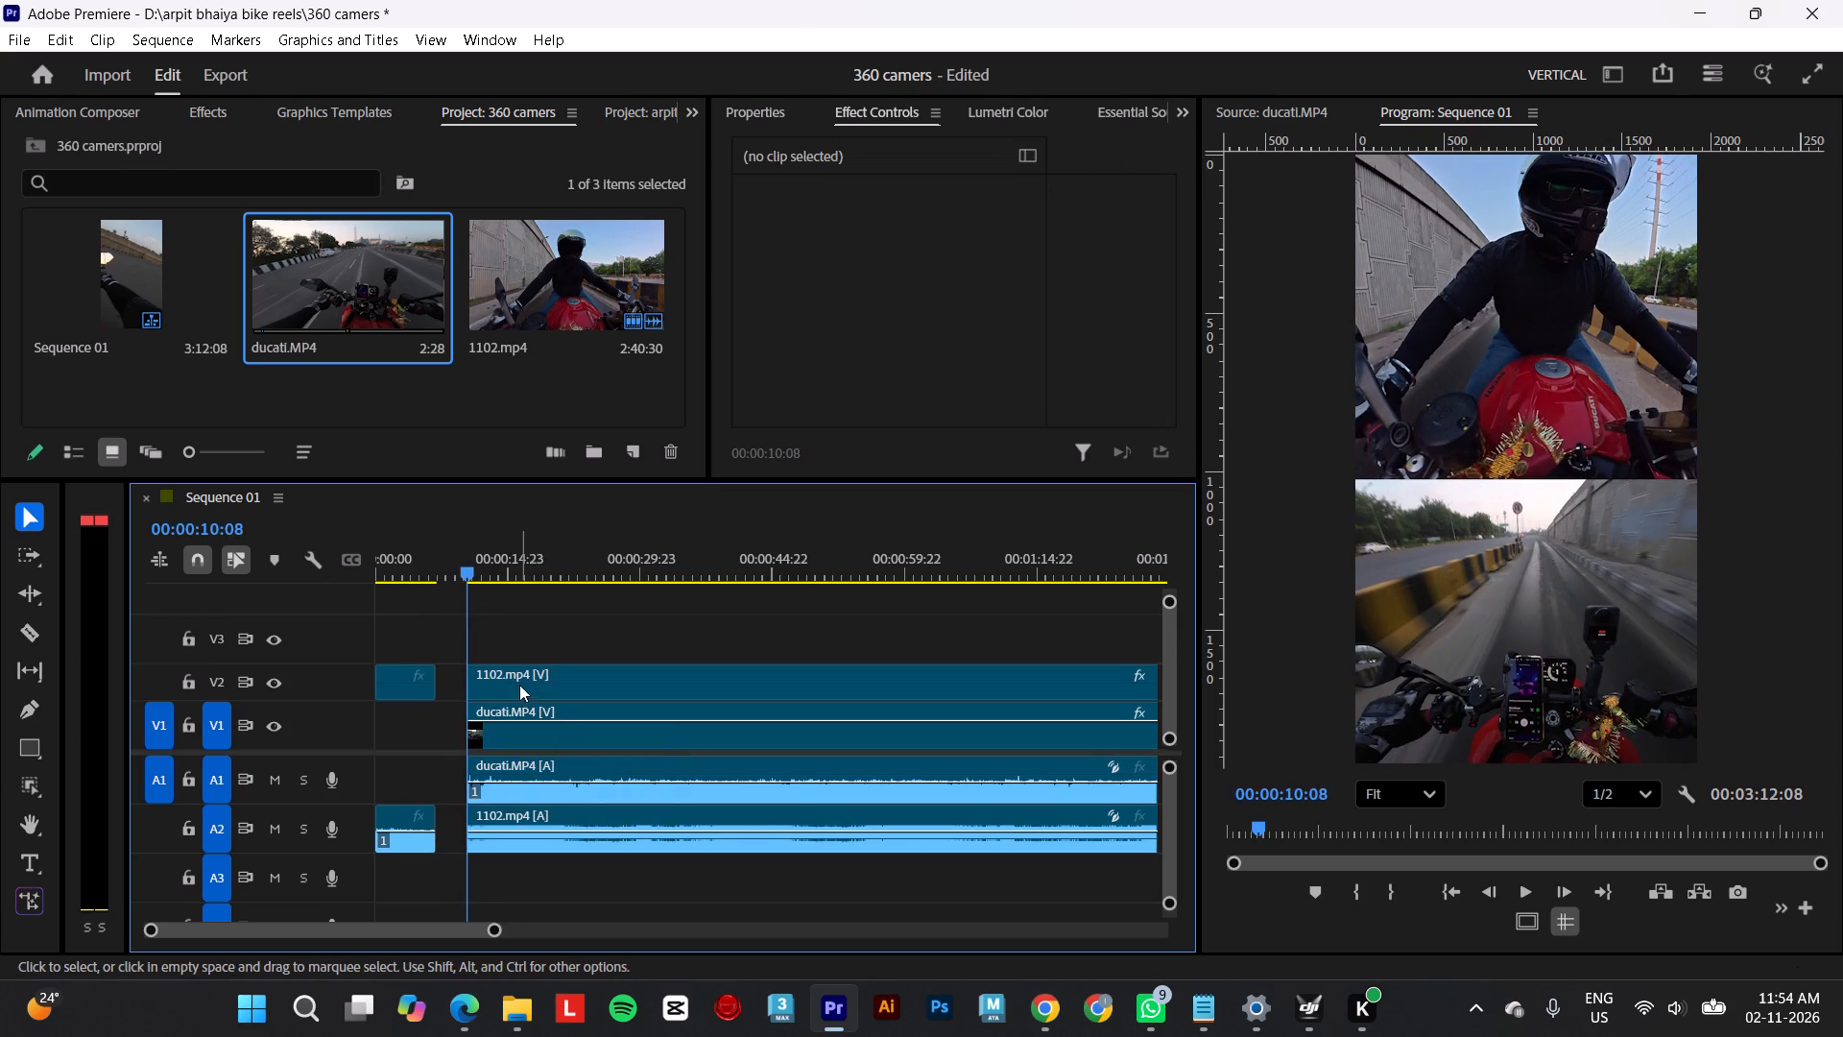
Move the remaining 1102.mp4 and ducati.MP4 video and audio clips earlier to meet the end of the opening ducati.MP4 clip.
drag(548, 621, 577, 808)
drag(591, 681, 573, 680)
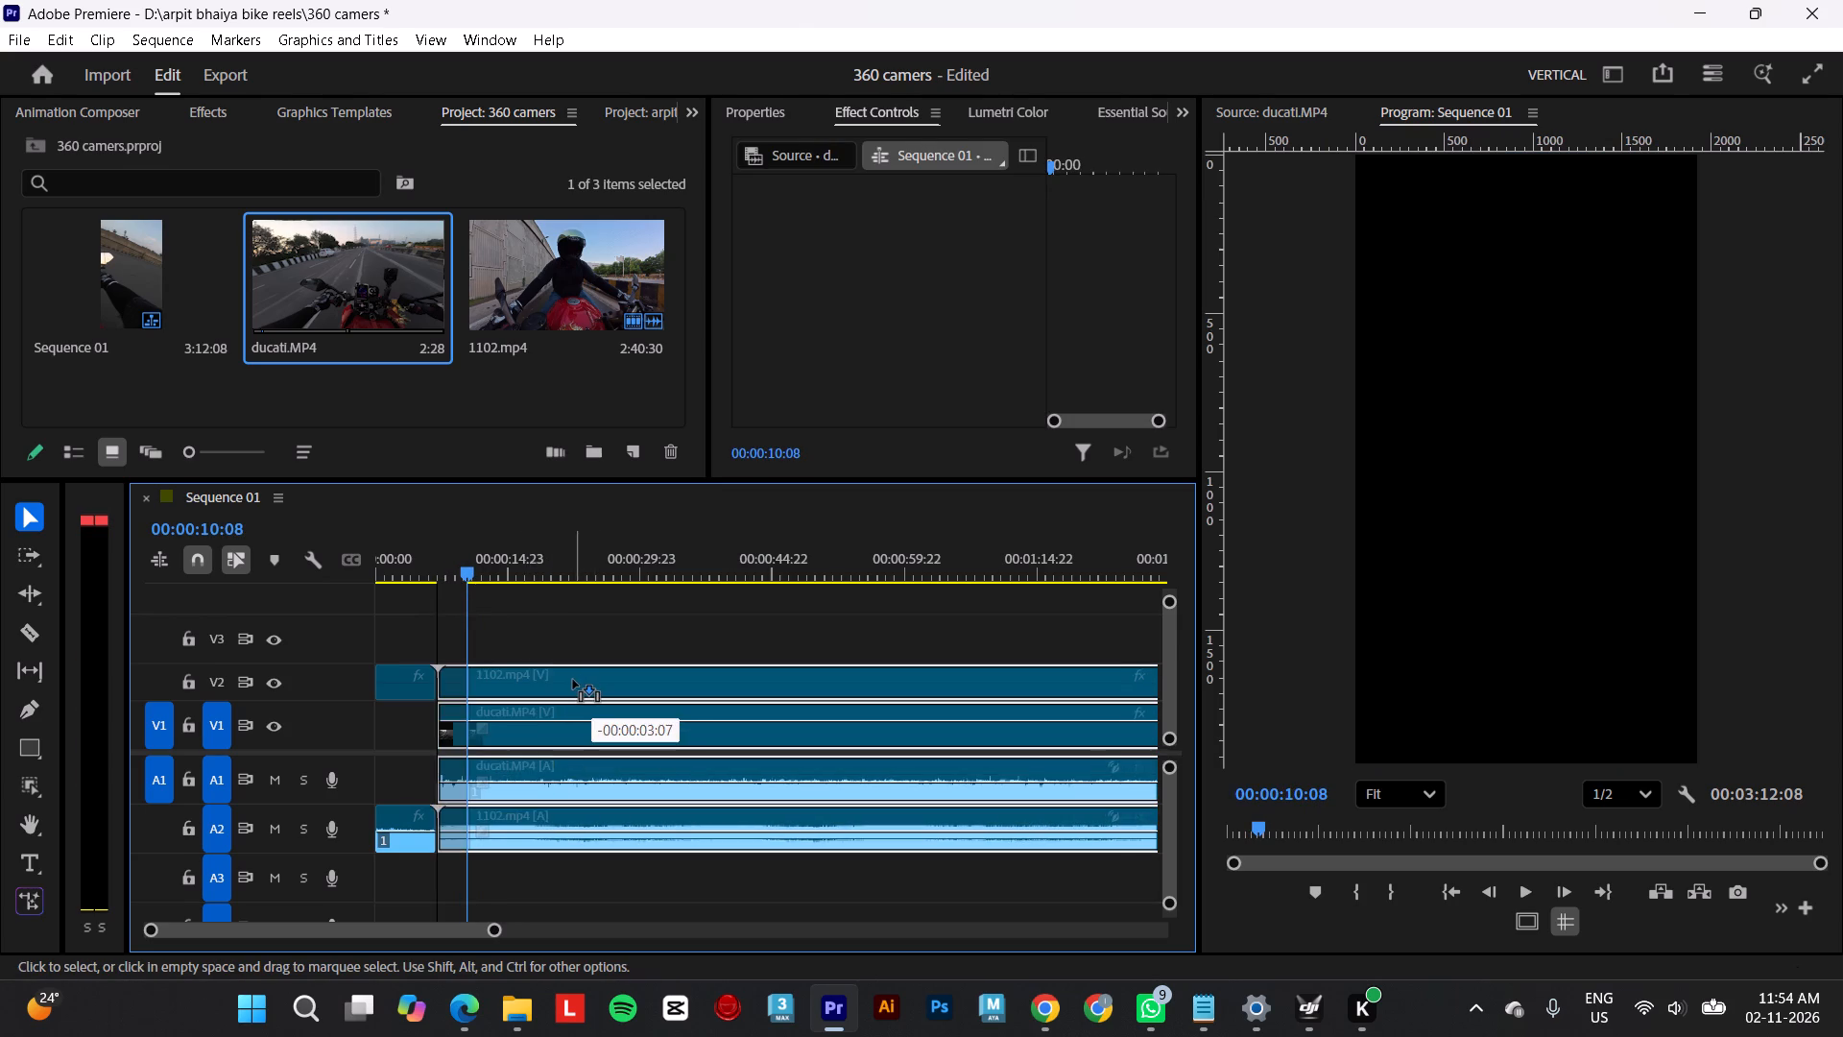
drag(573, 680, 570, 680)
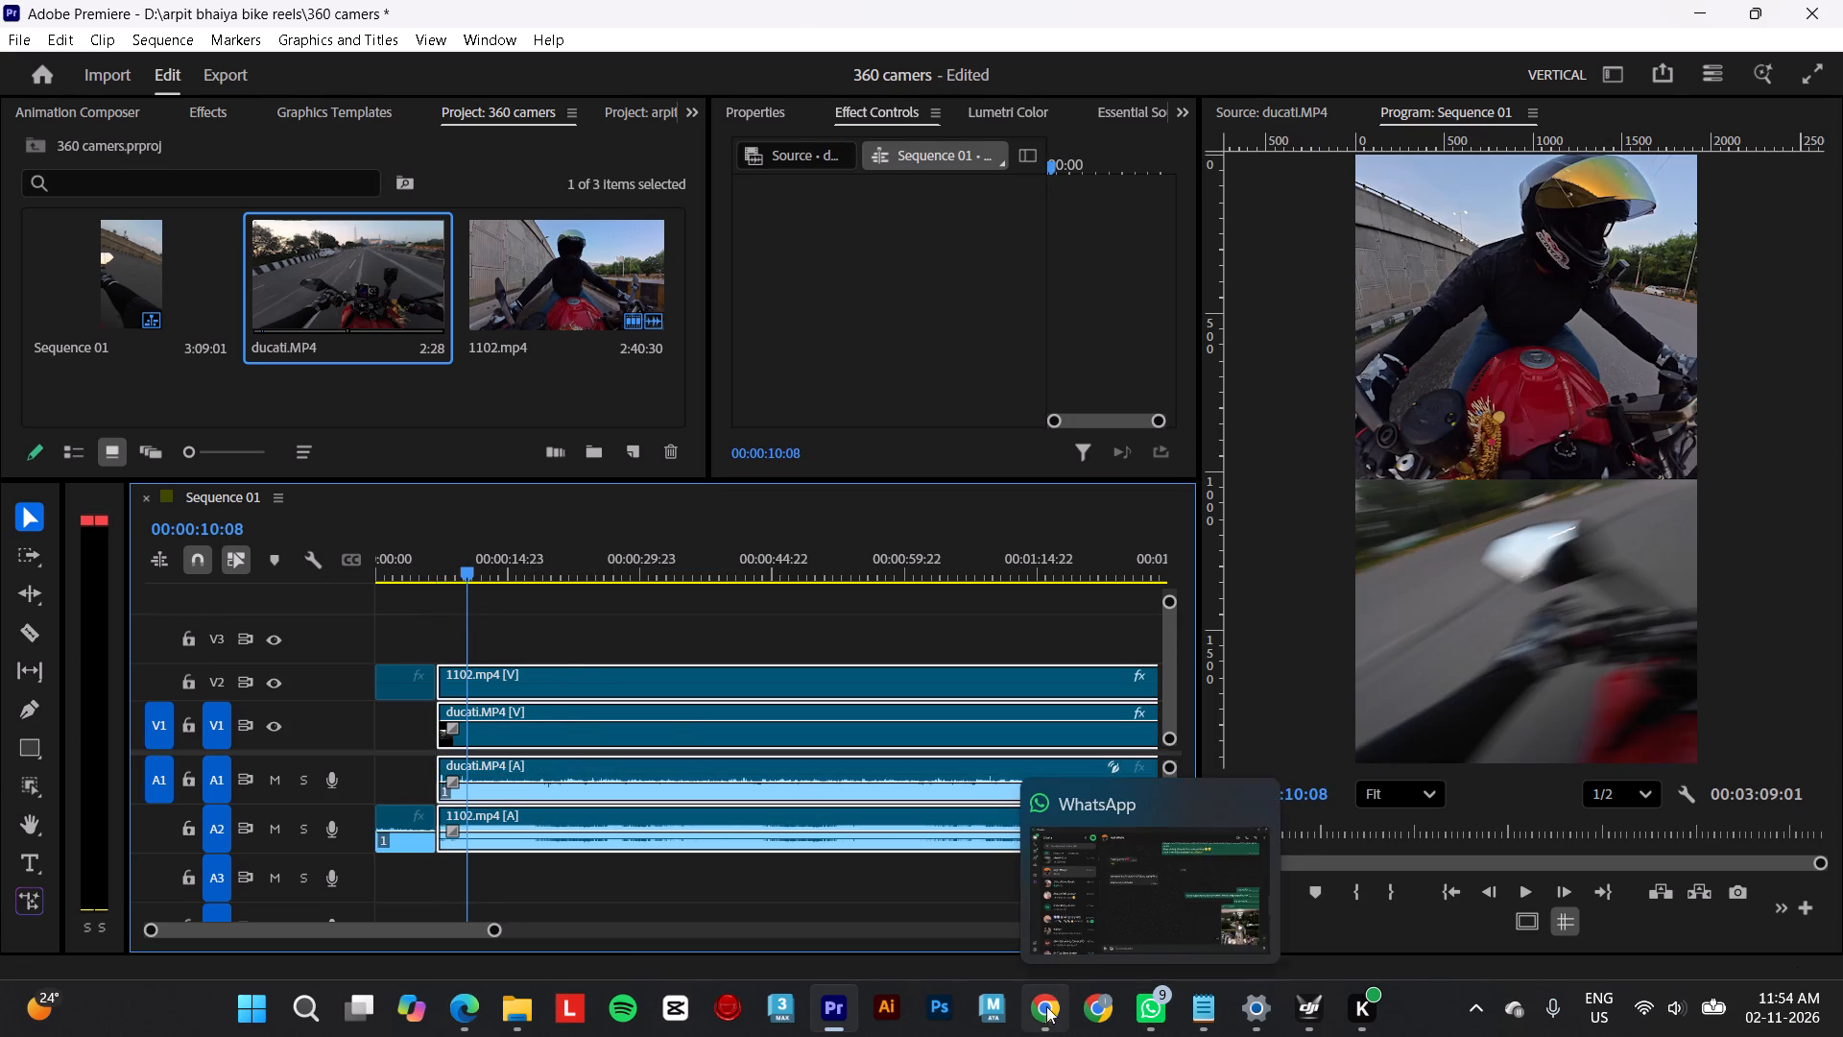
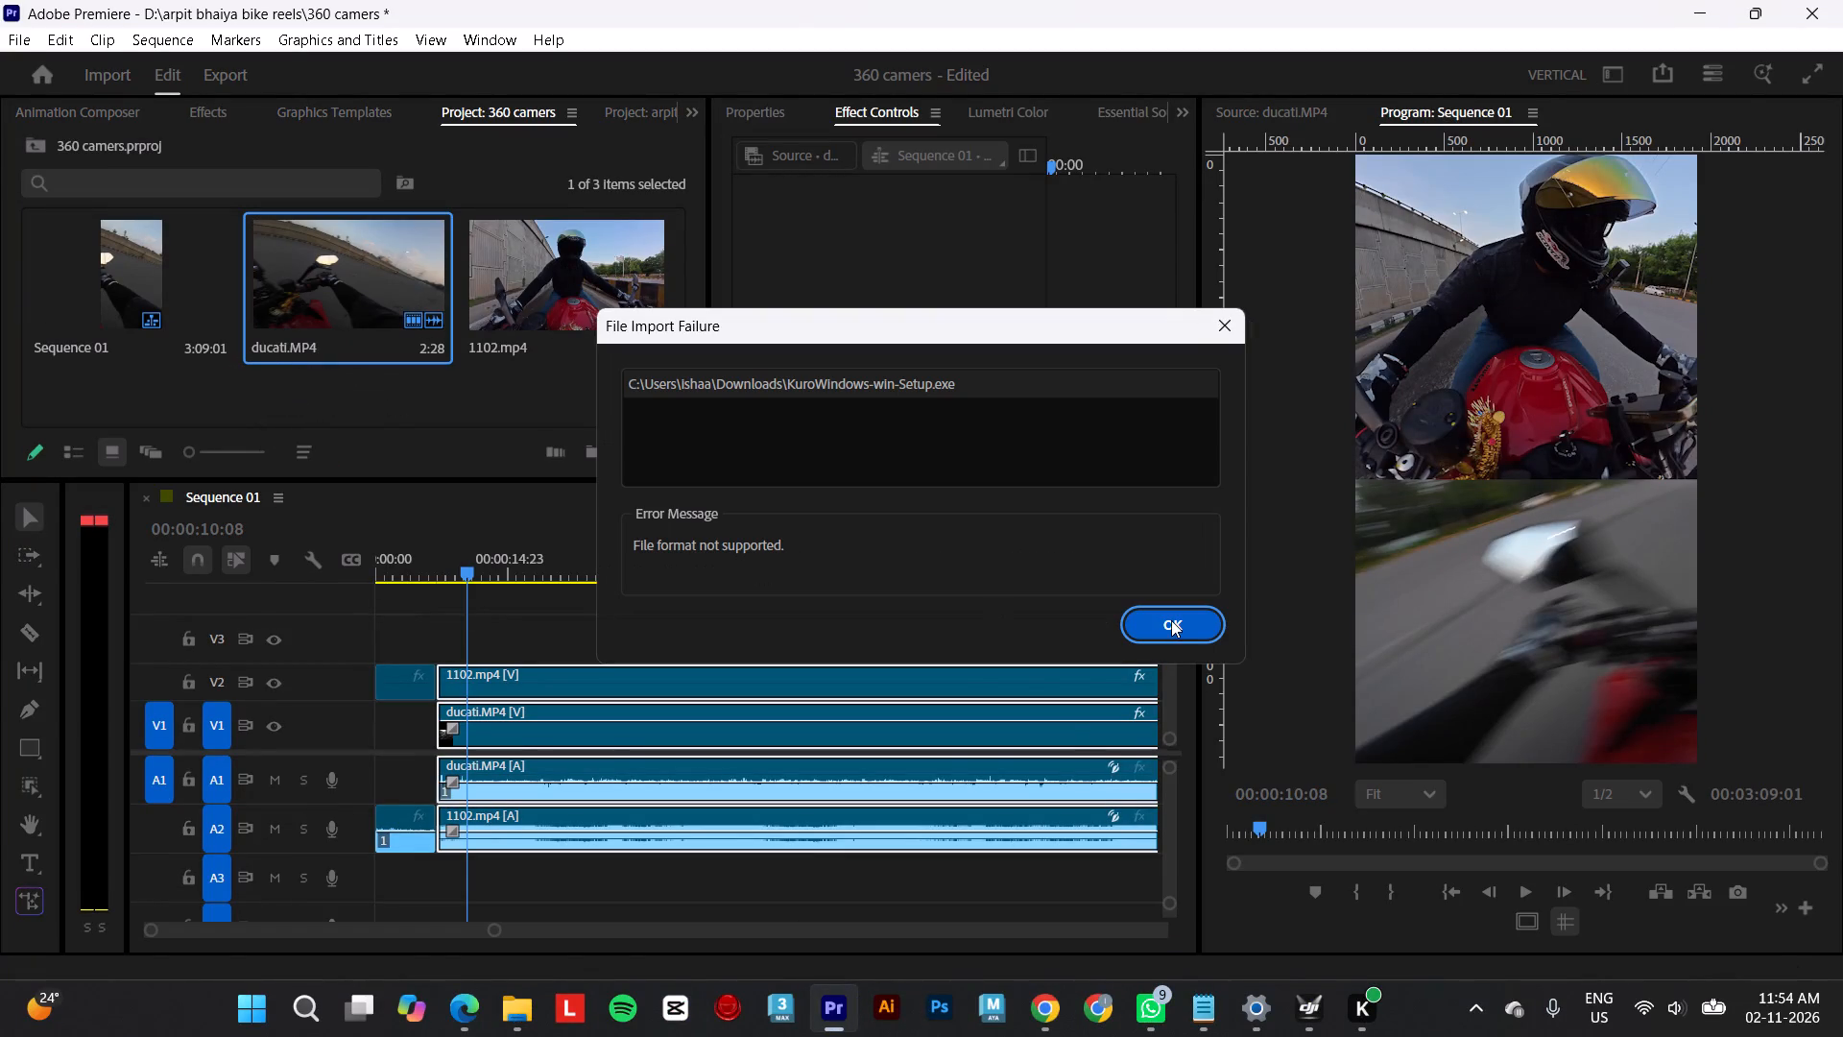
Dismiss the file import error and look through the refreshed Downloads folder in File Explorer for the needed media file.
click(1171, 620)
click(519, 1025)
scroll(93, 445, up, 3)
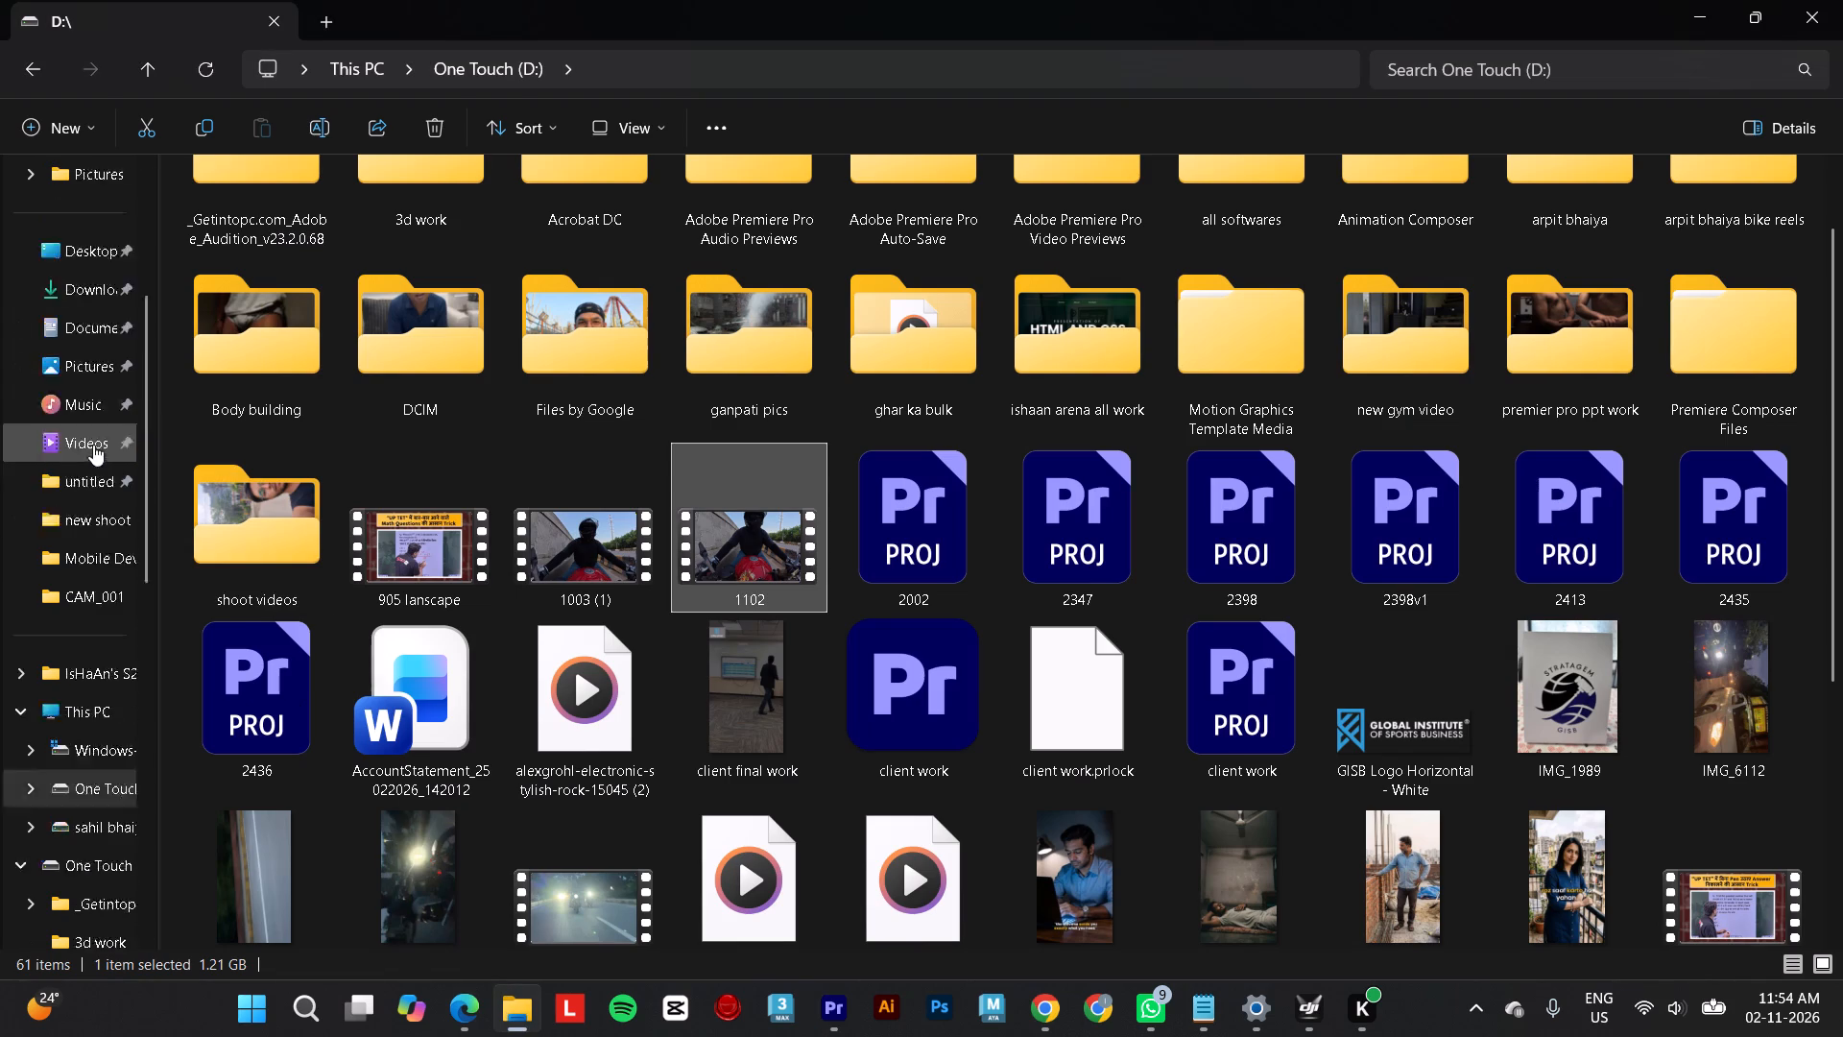
scroll(93, 445, up, 1)
click(86, 393)
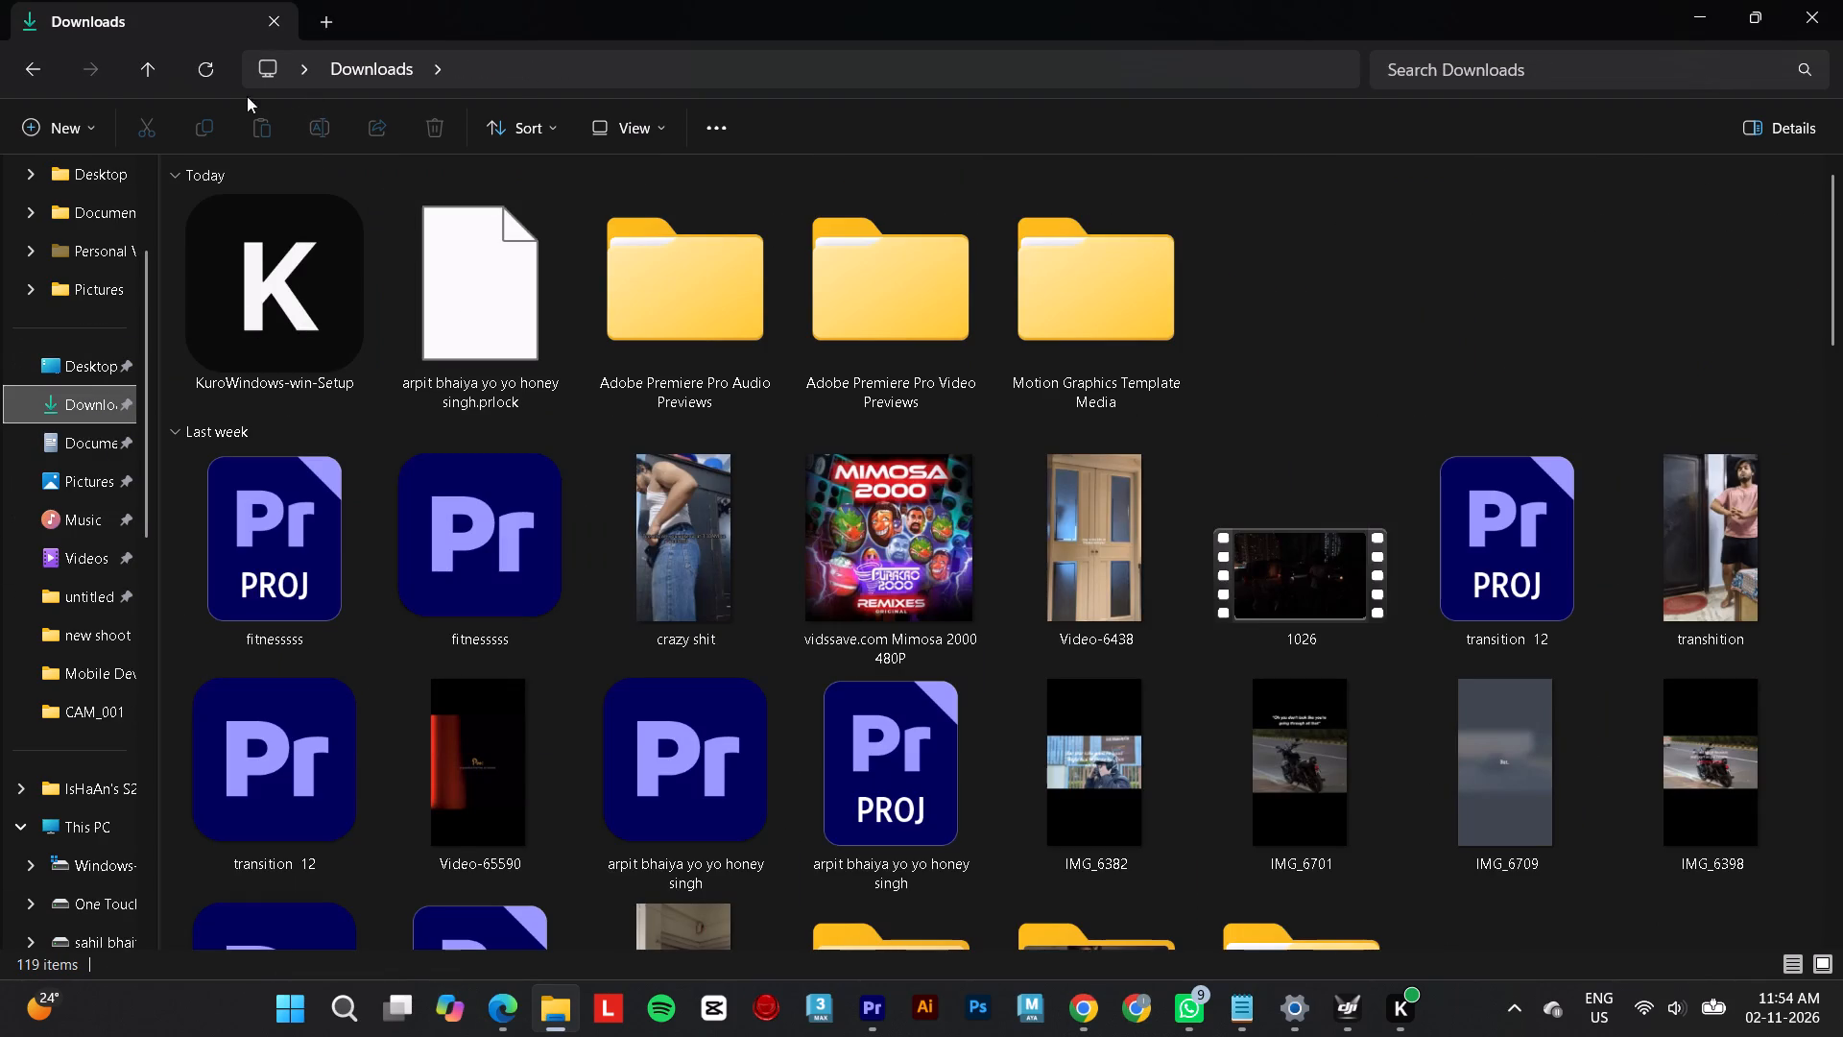
click(211, 61)
scroll(627, 599, up, 5)
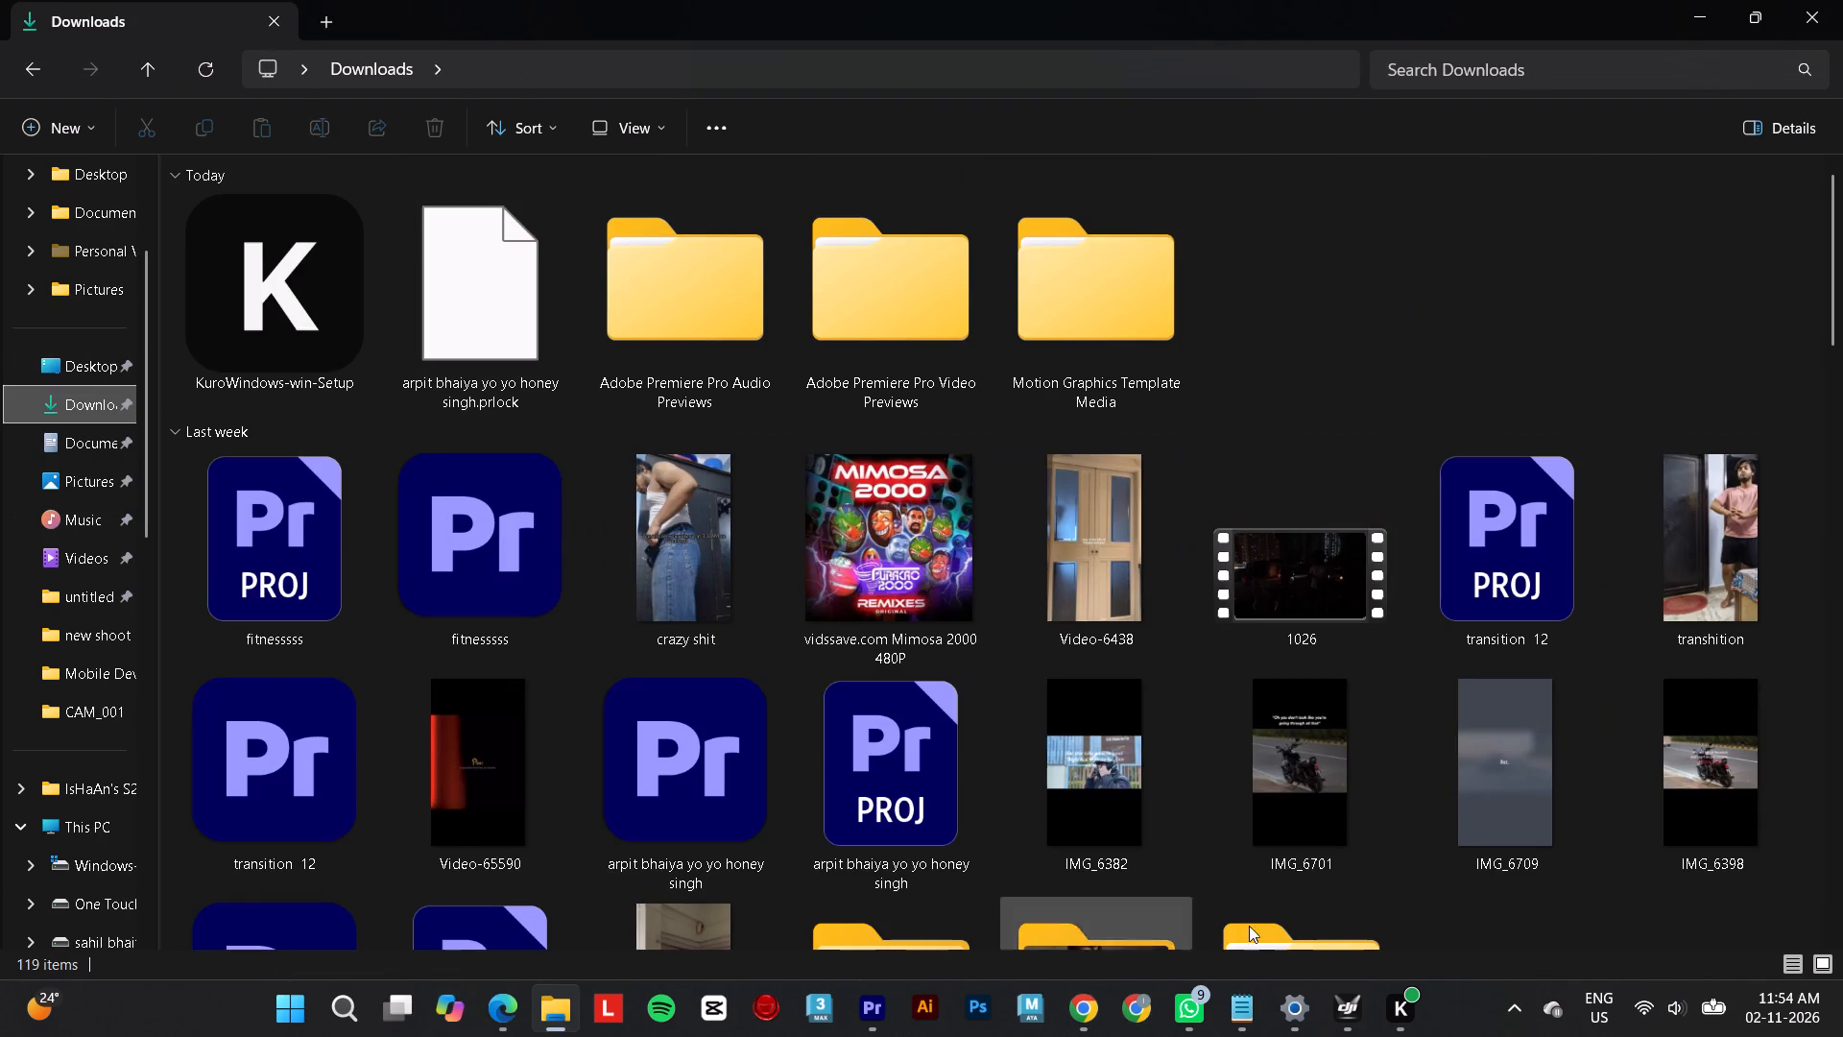
click(1075, 996)
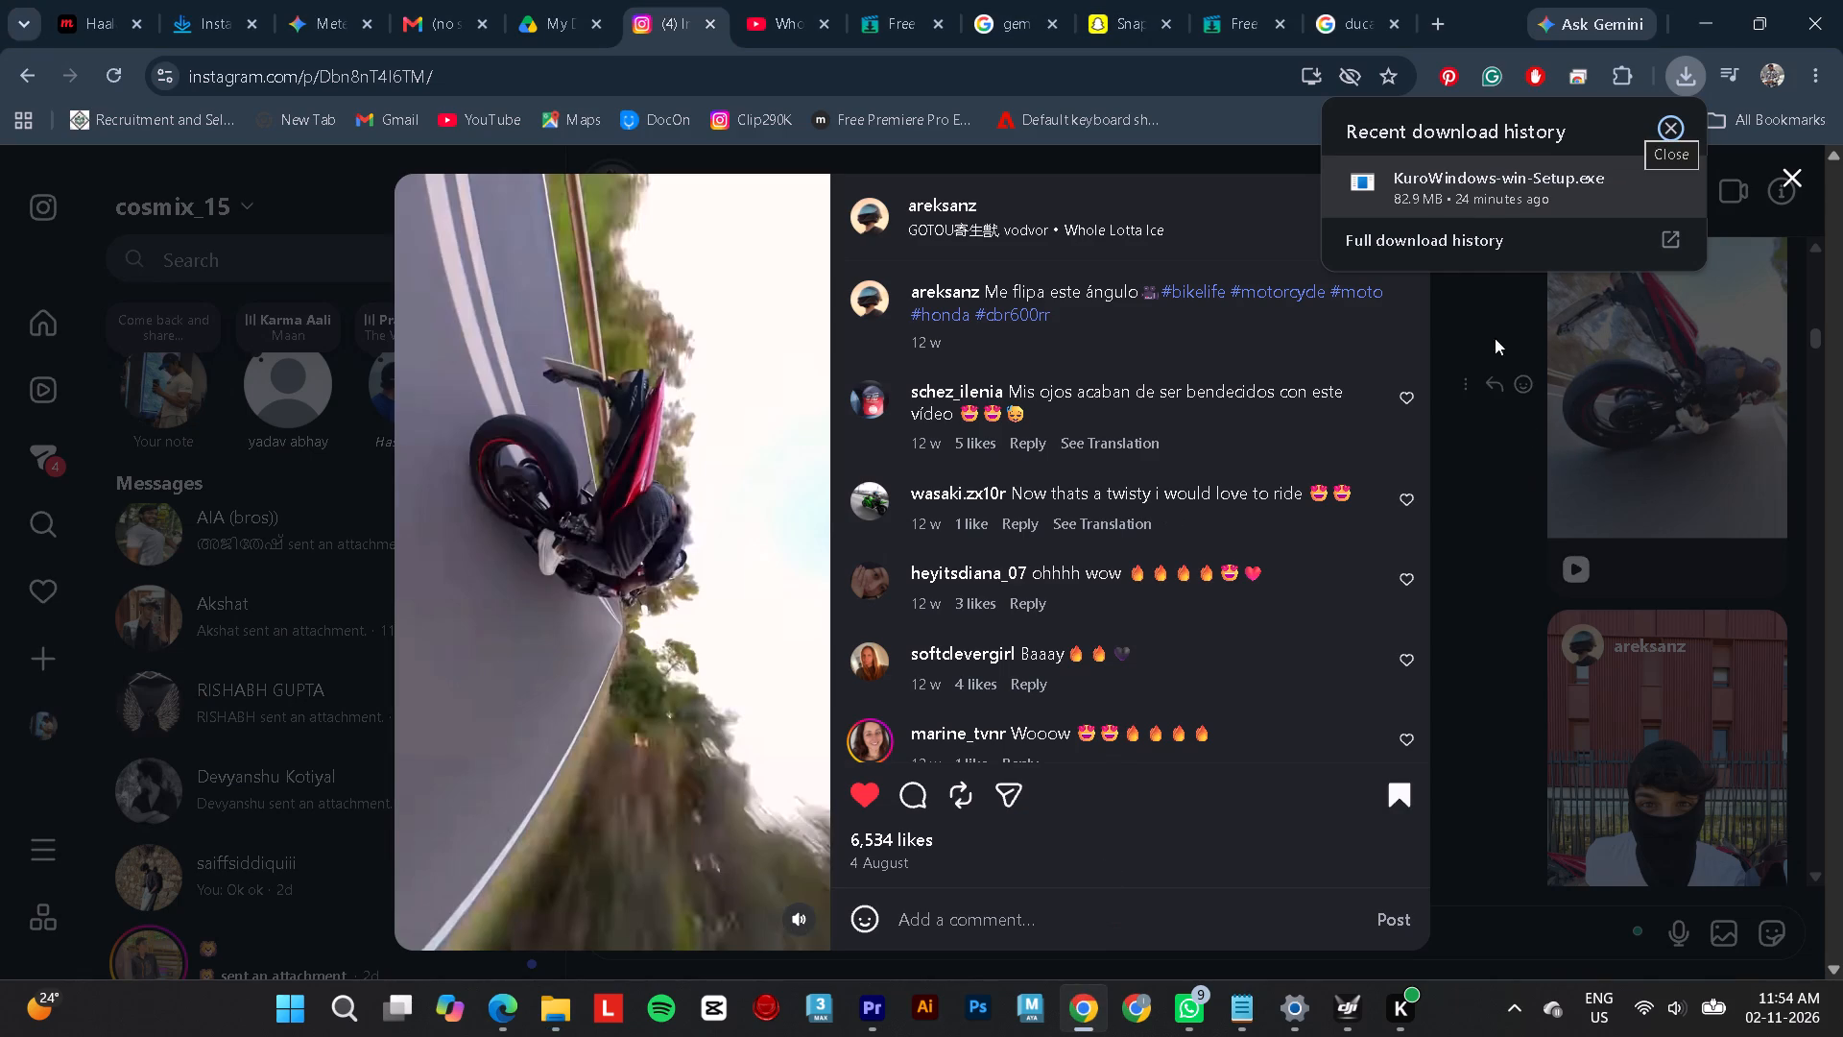
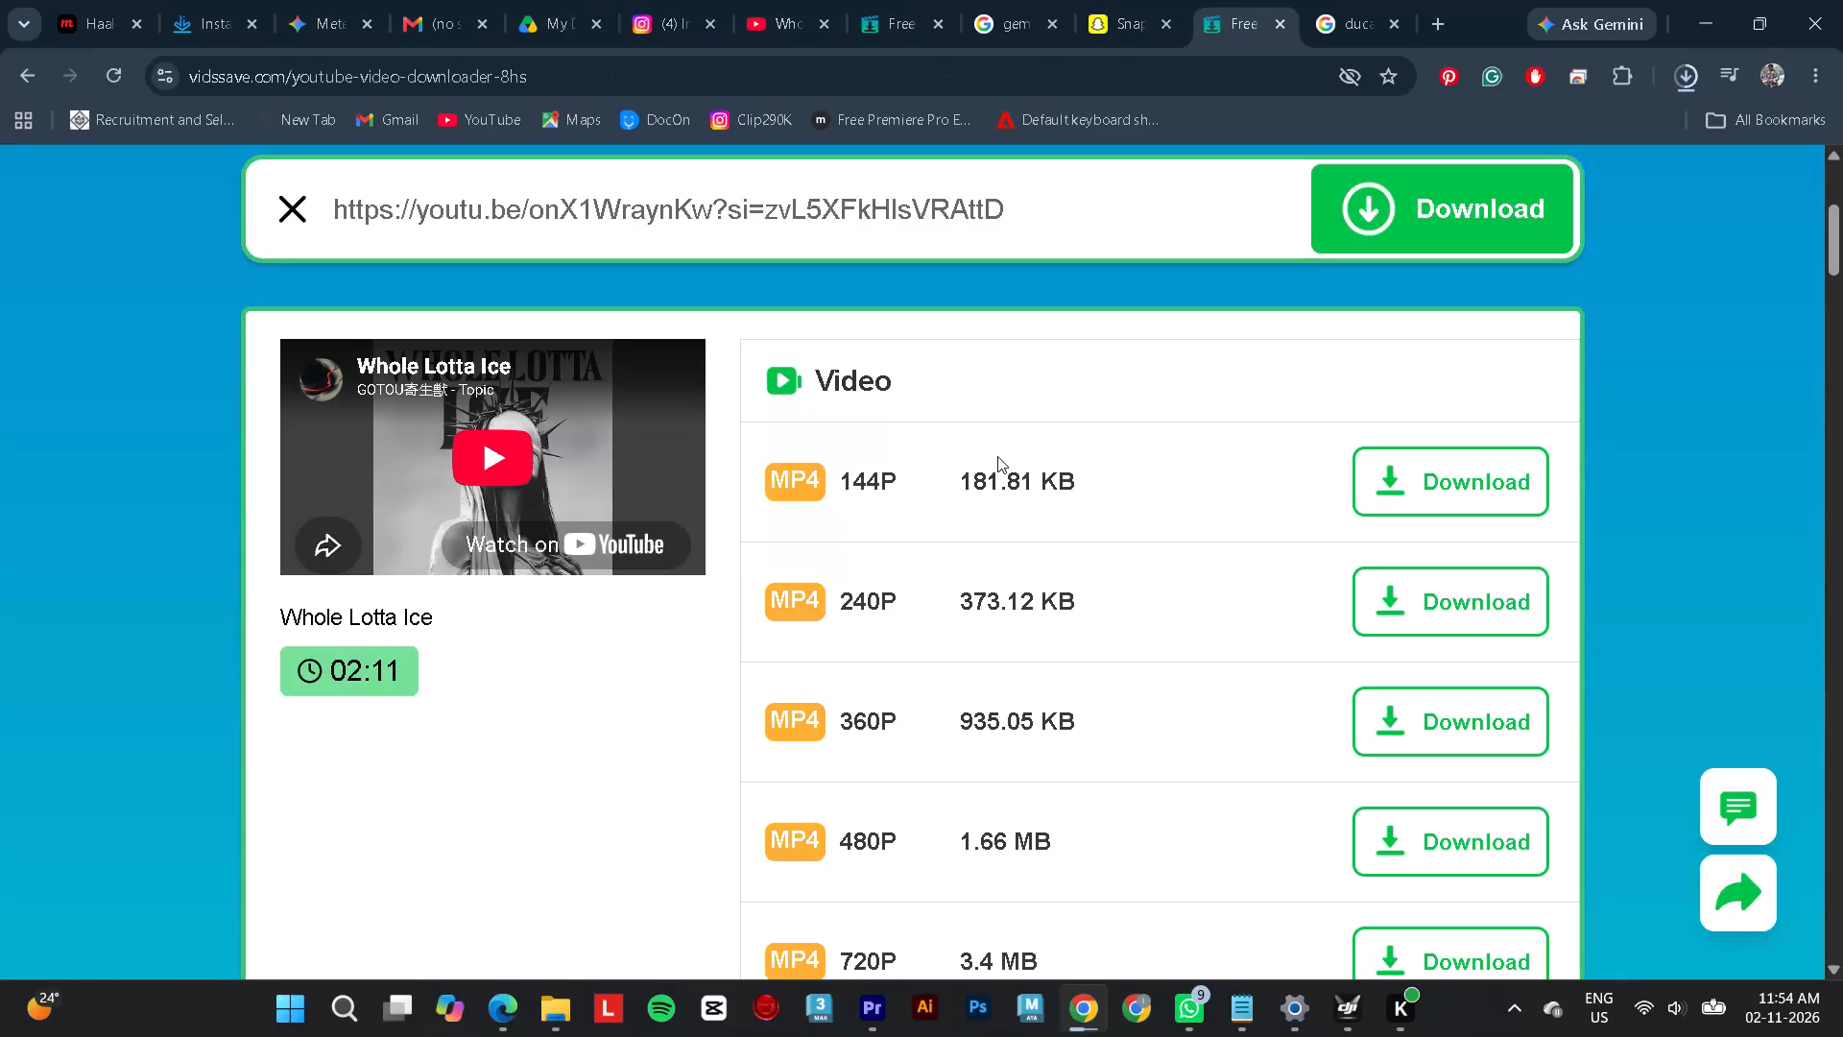
Bring the downloaded Whole Lotta Ice 144P.mp4 from Chrome's recent downloads into Premiere's 360 camers project.
click(1679, 70)
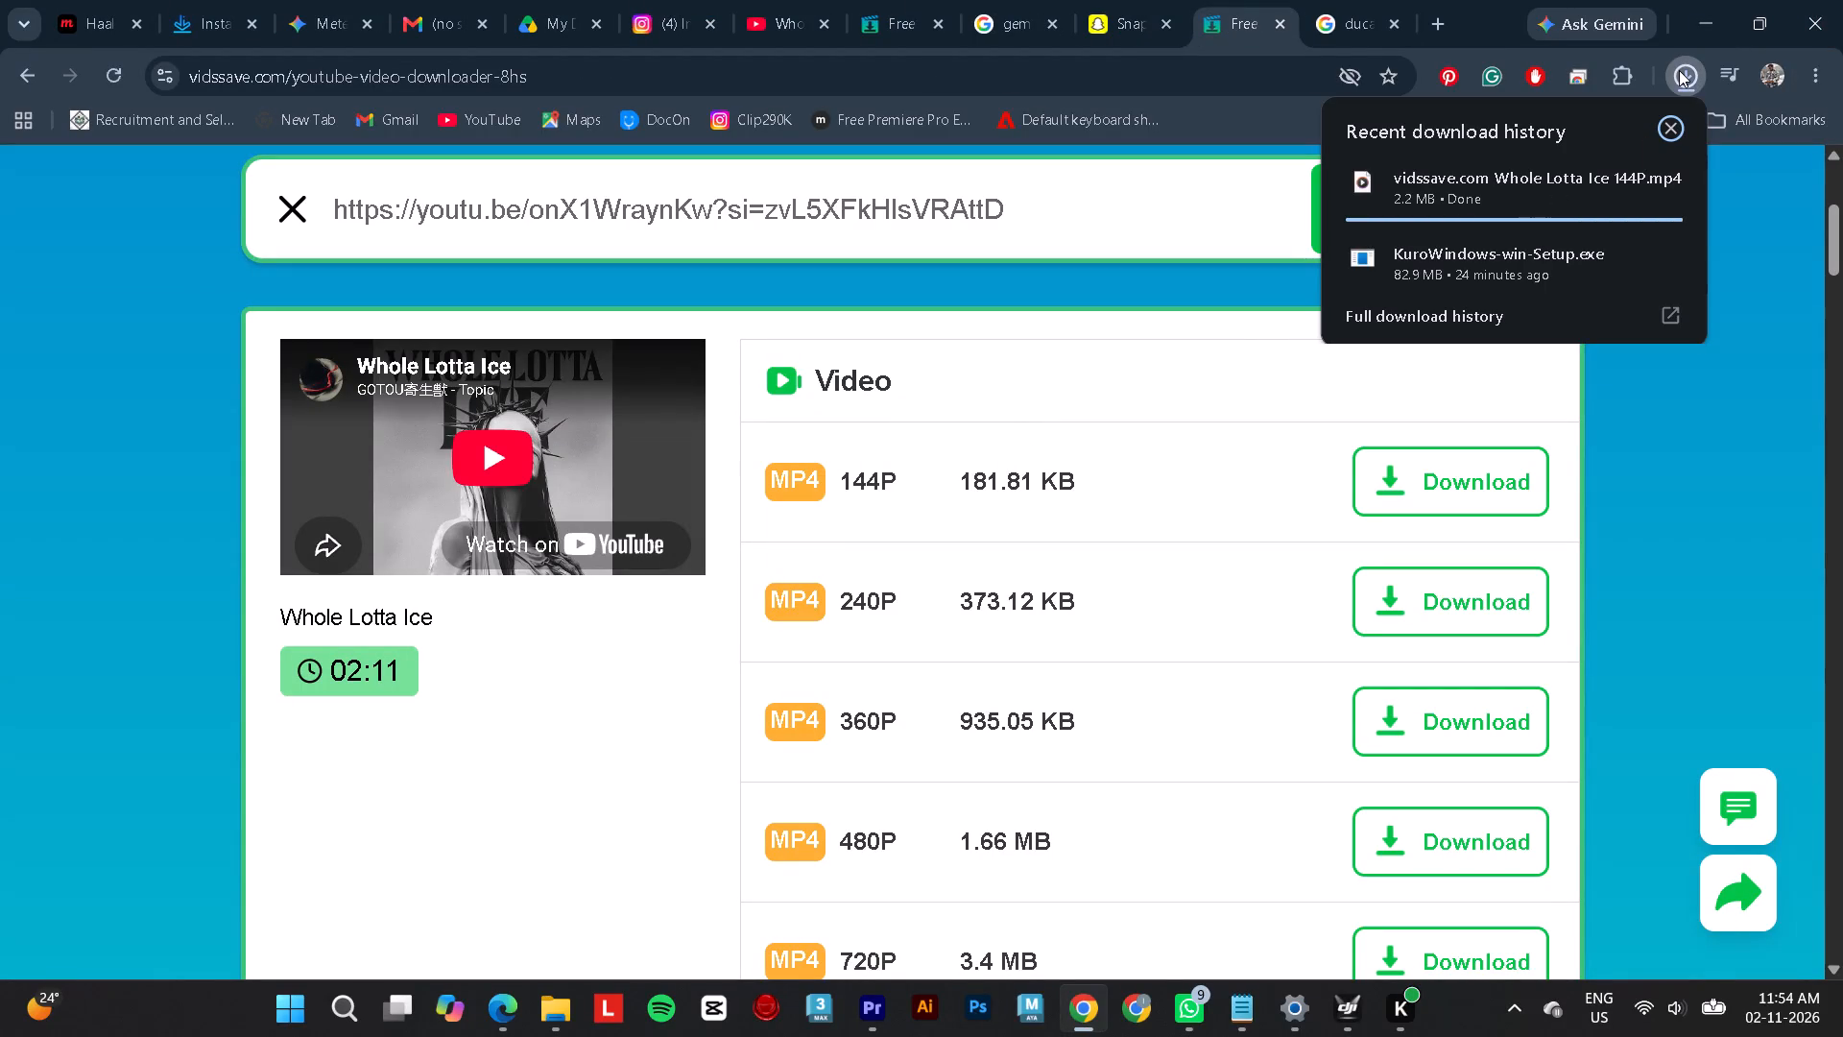
drag(1515, 179, 1255, 596)
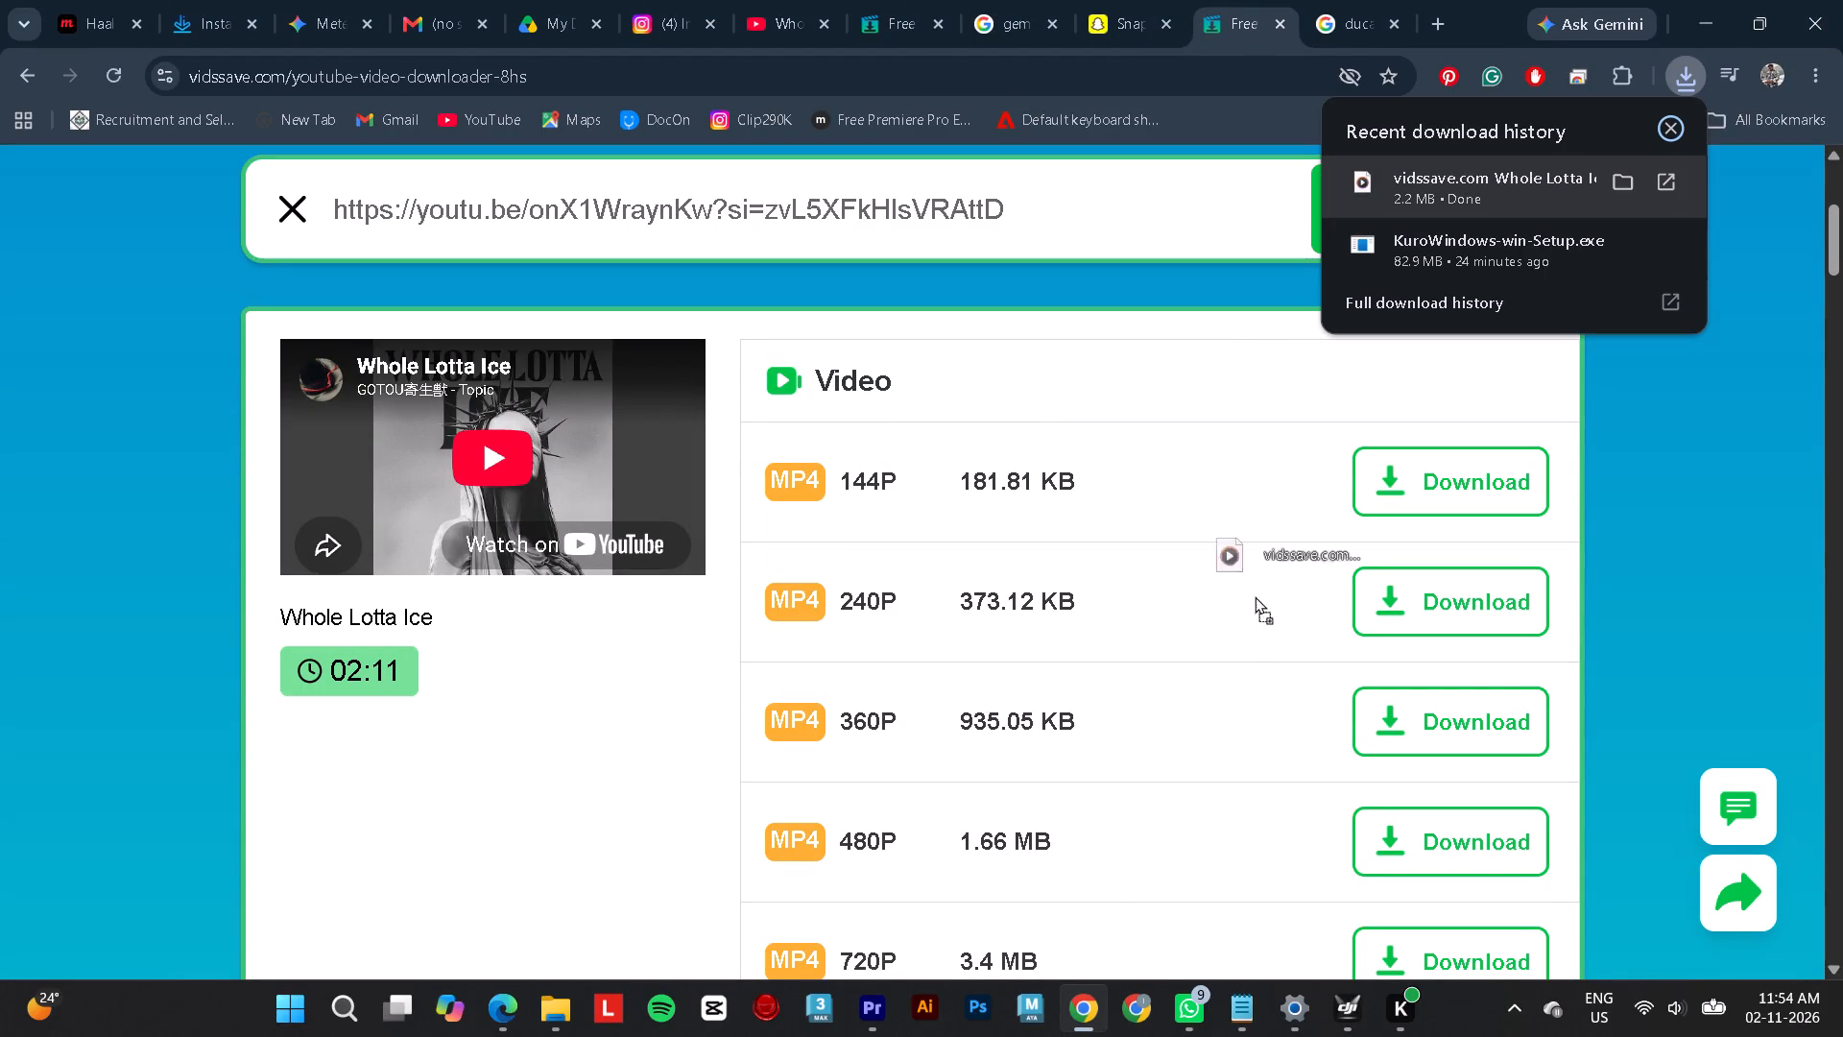
drag(1255, 596, 619, 515)
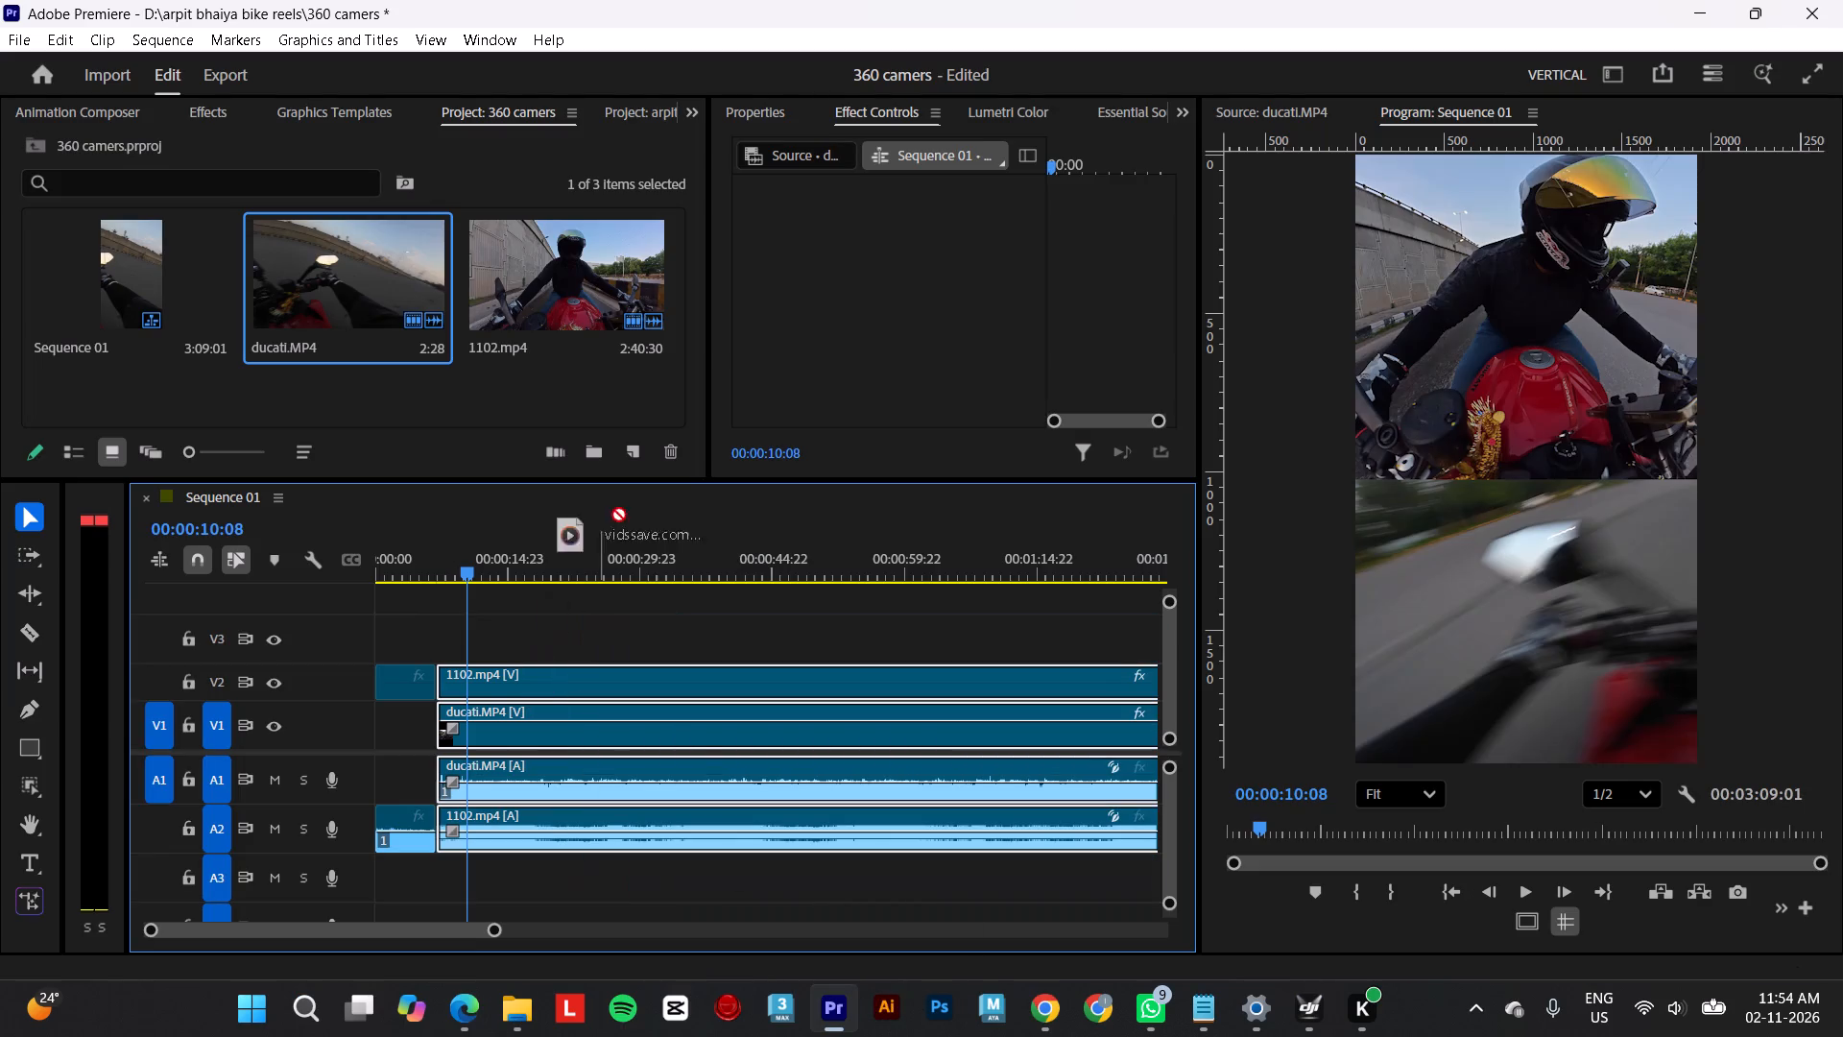
drag(619, 515, 598, 407)
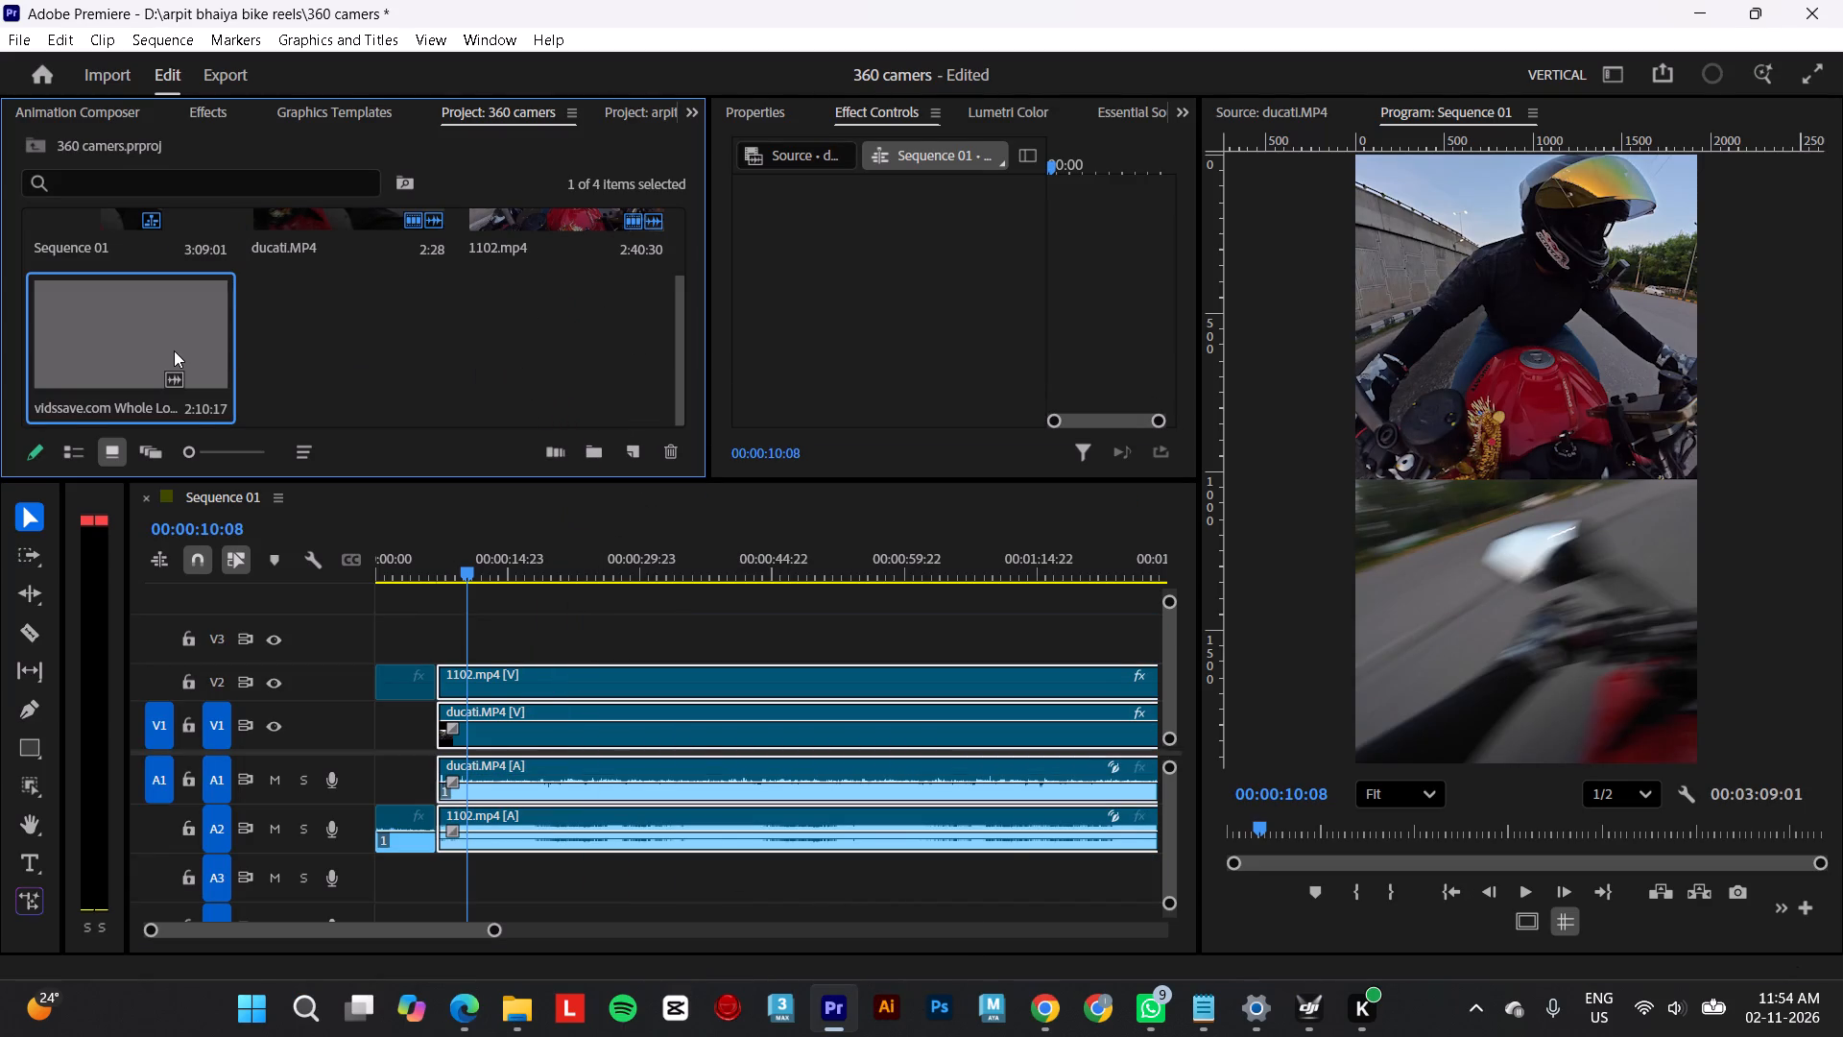
Open the Whole Lotta Ice file in the source monitor and place only its audio on track A3 at the sequence start.
double_click(172, 350)
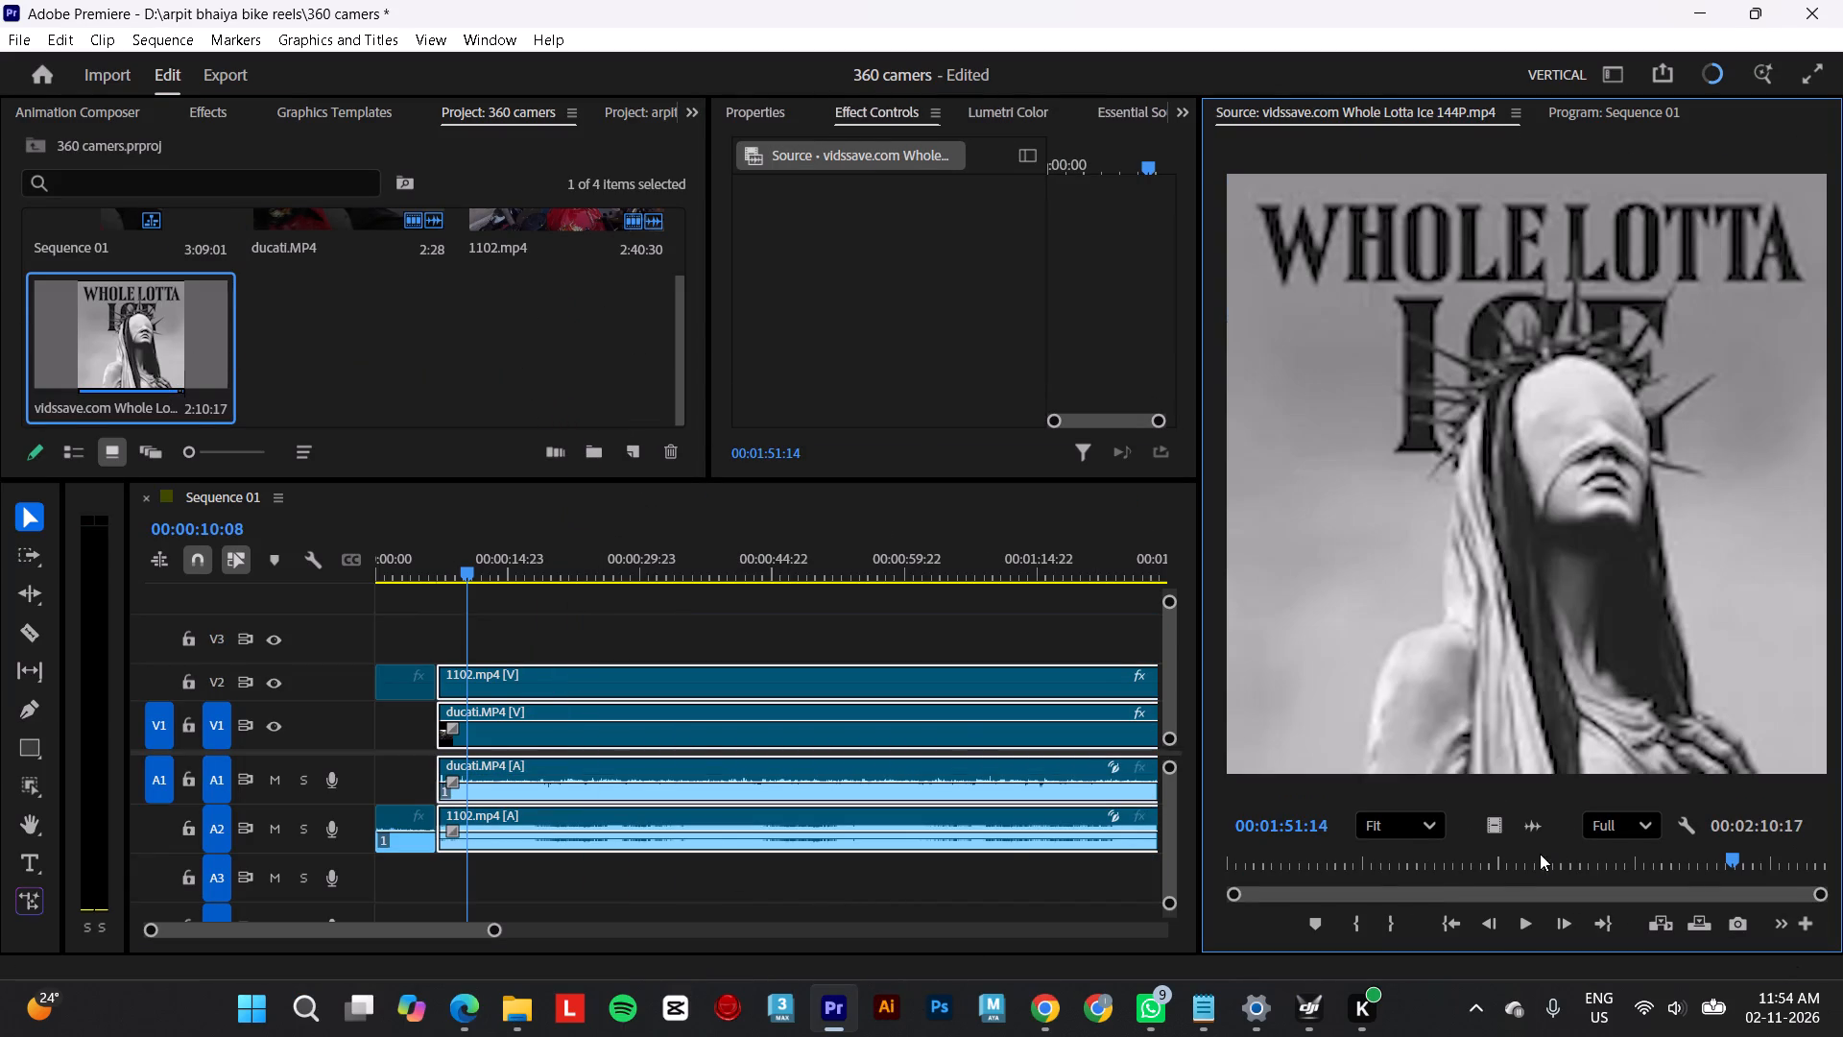
drag(1539, 856, 1039, 864)
key(space)
key(space)
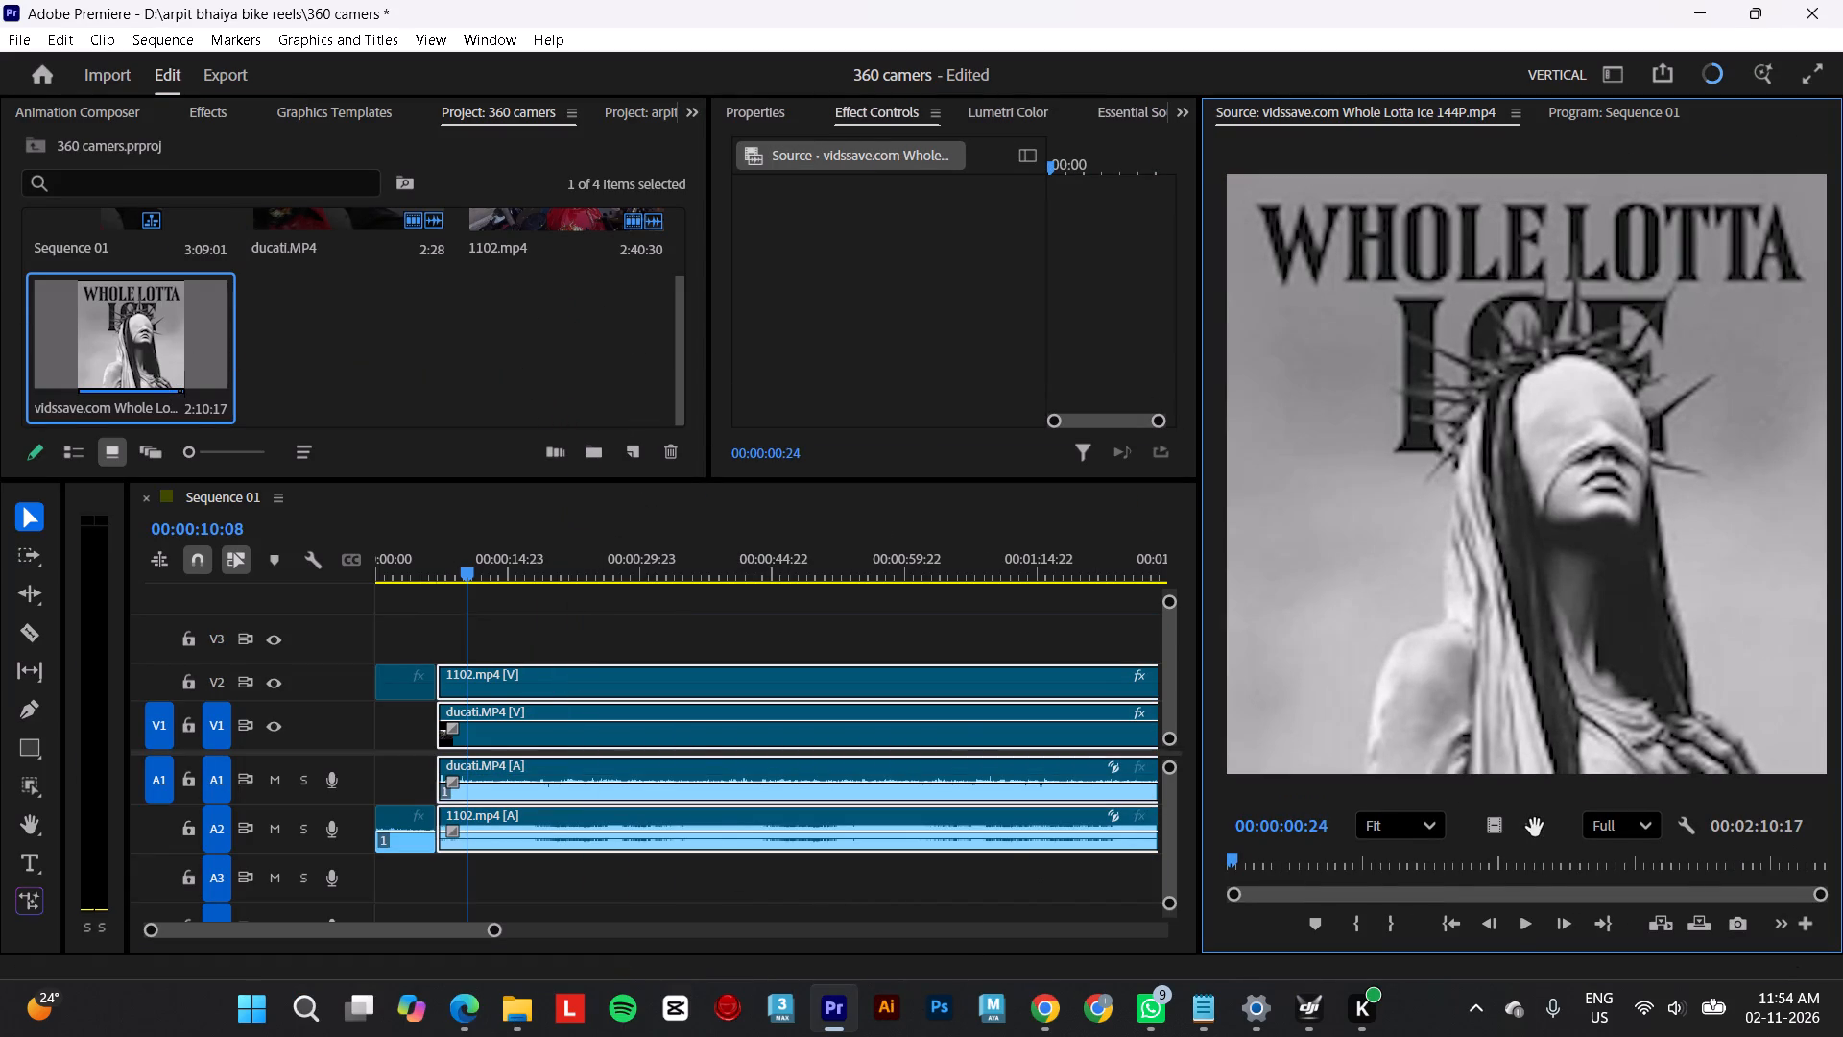
drag(1538, 831, 380, 883)
Play the opening against the song and add a marker on the song clip at about 3 seconds.
drag(466, 570, 351, 578)
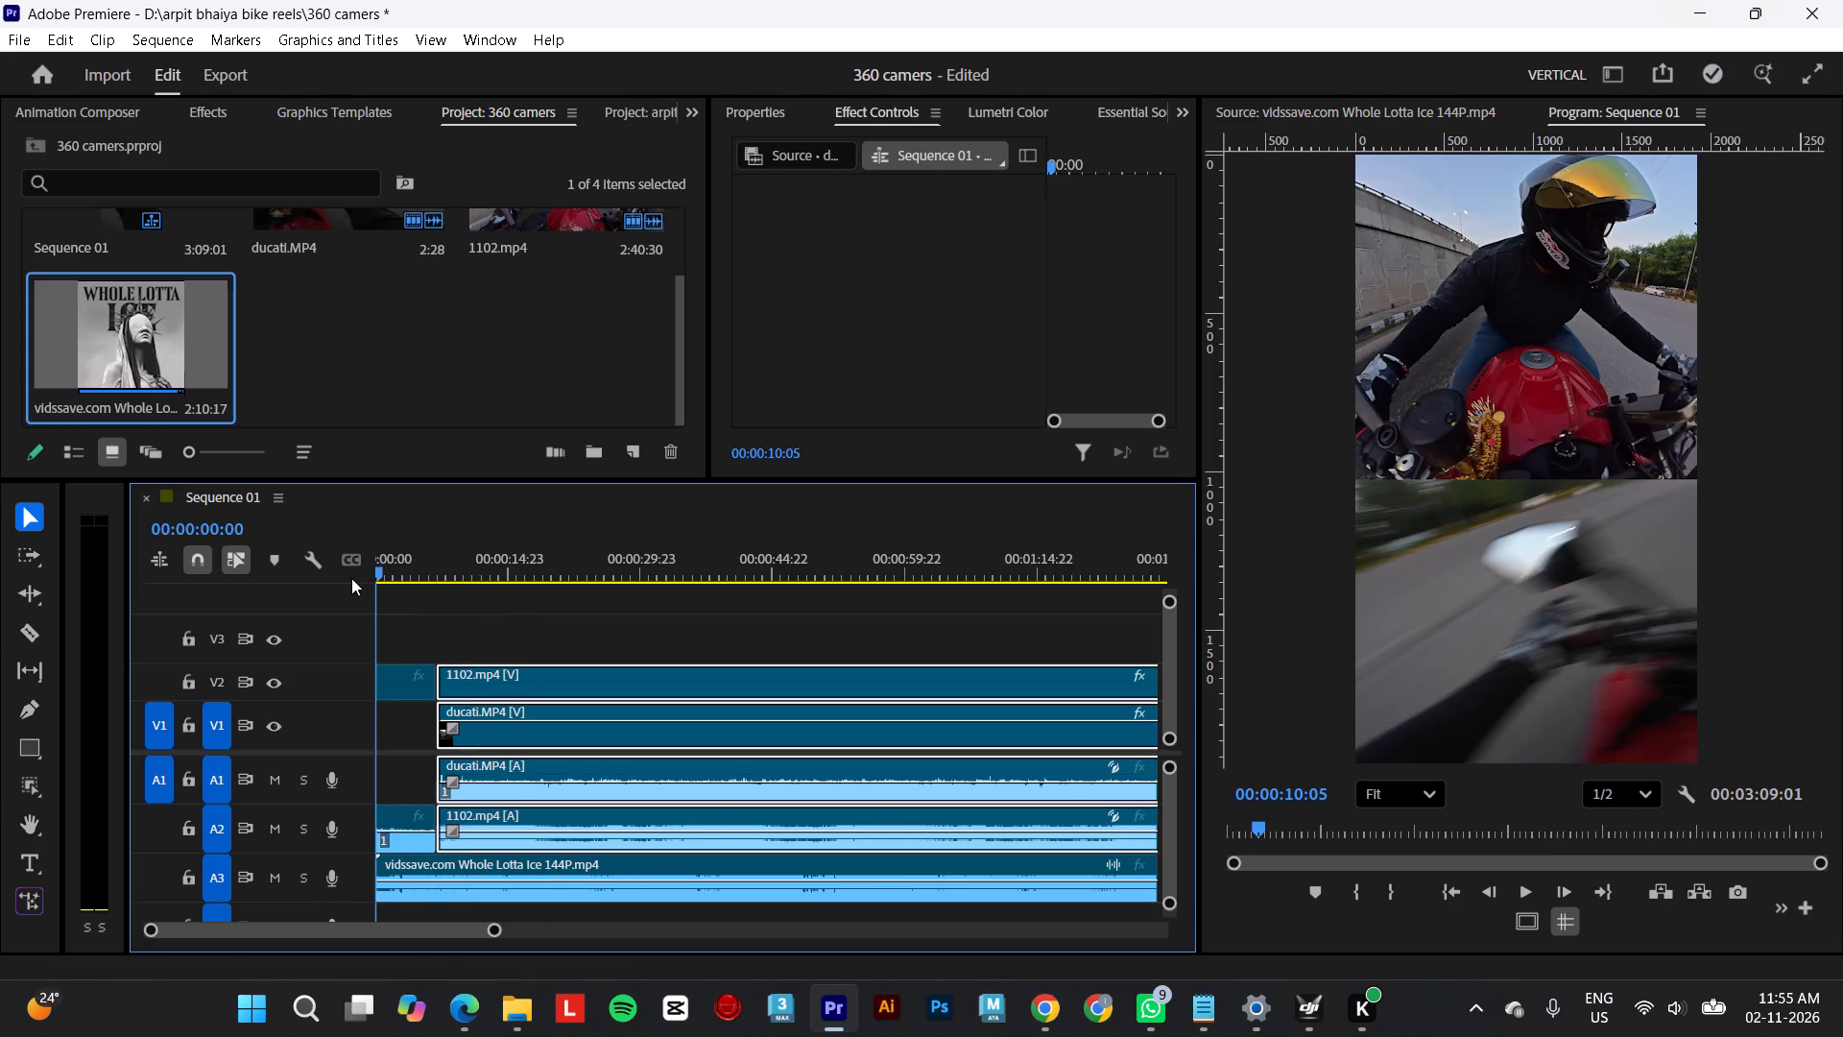
key(space)
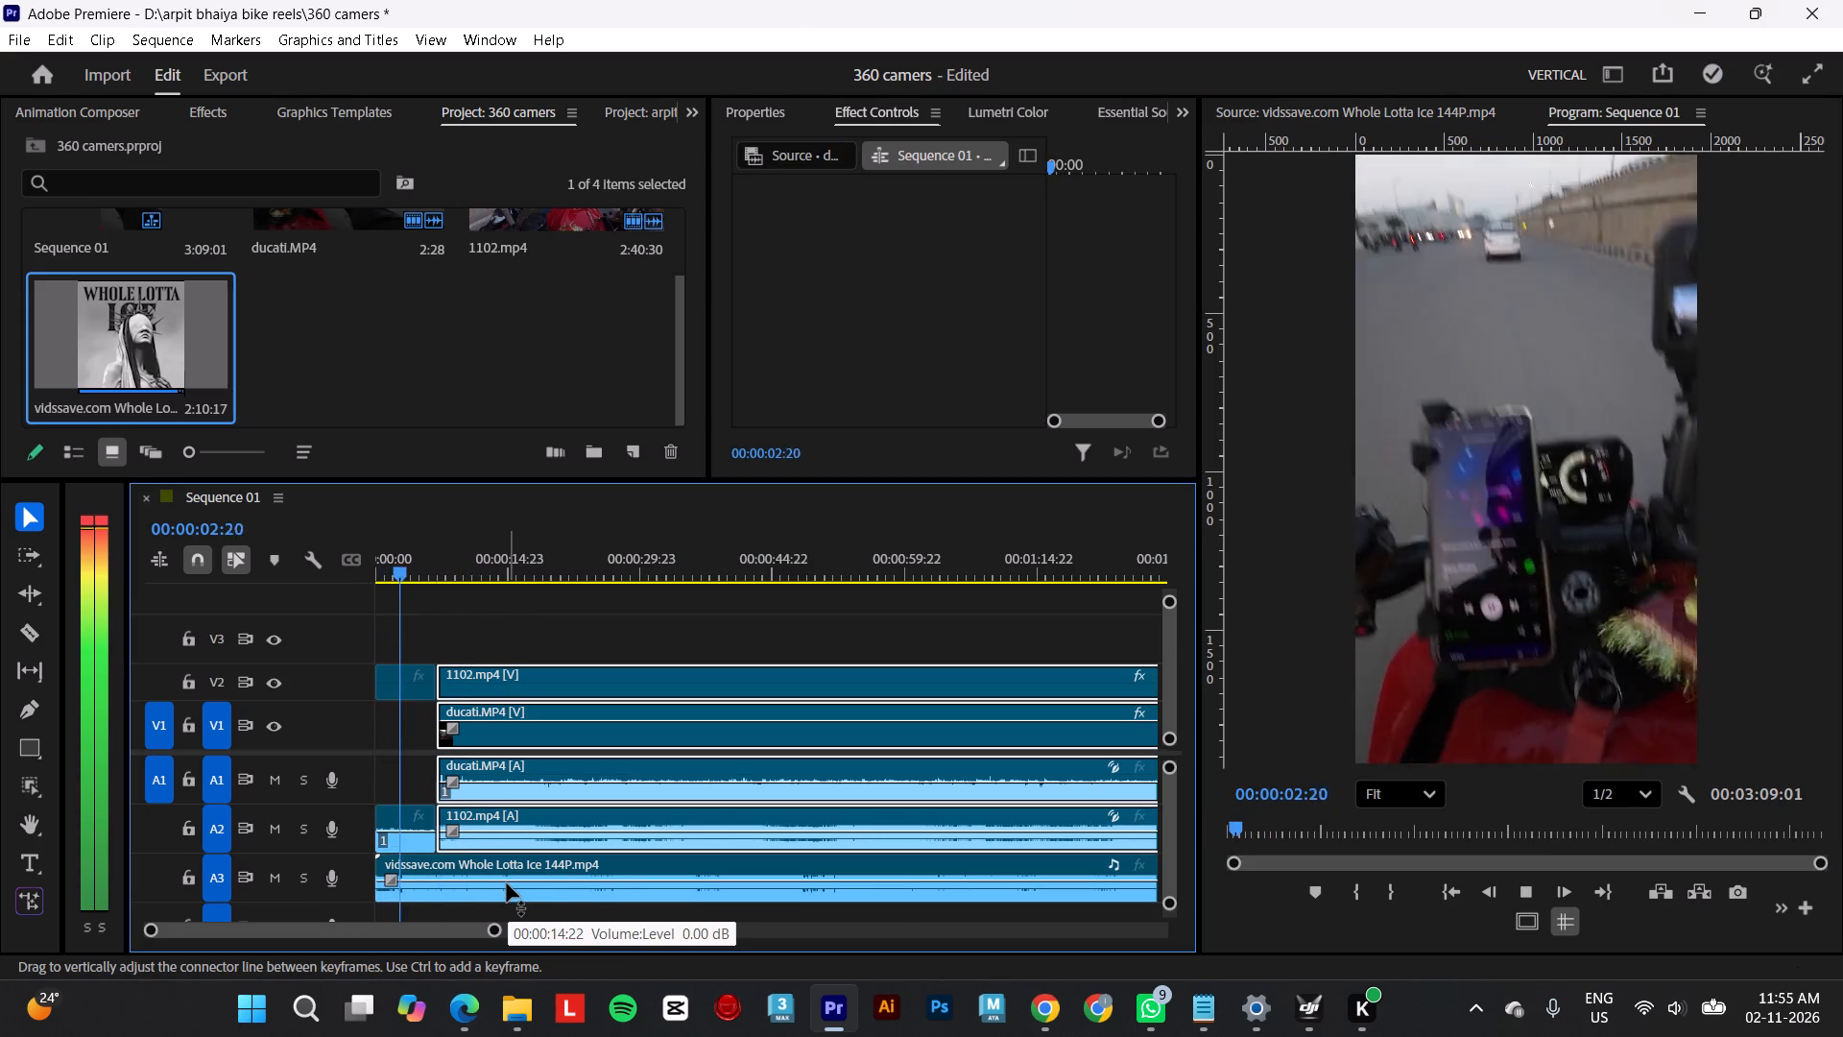
key(space)
drag(406, 571, 322, 586)
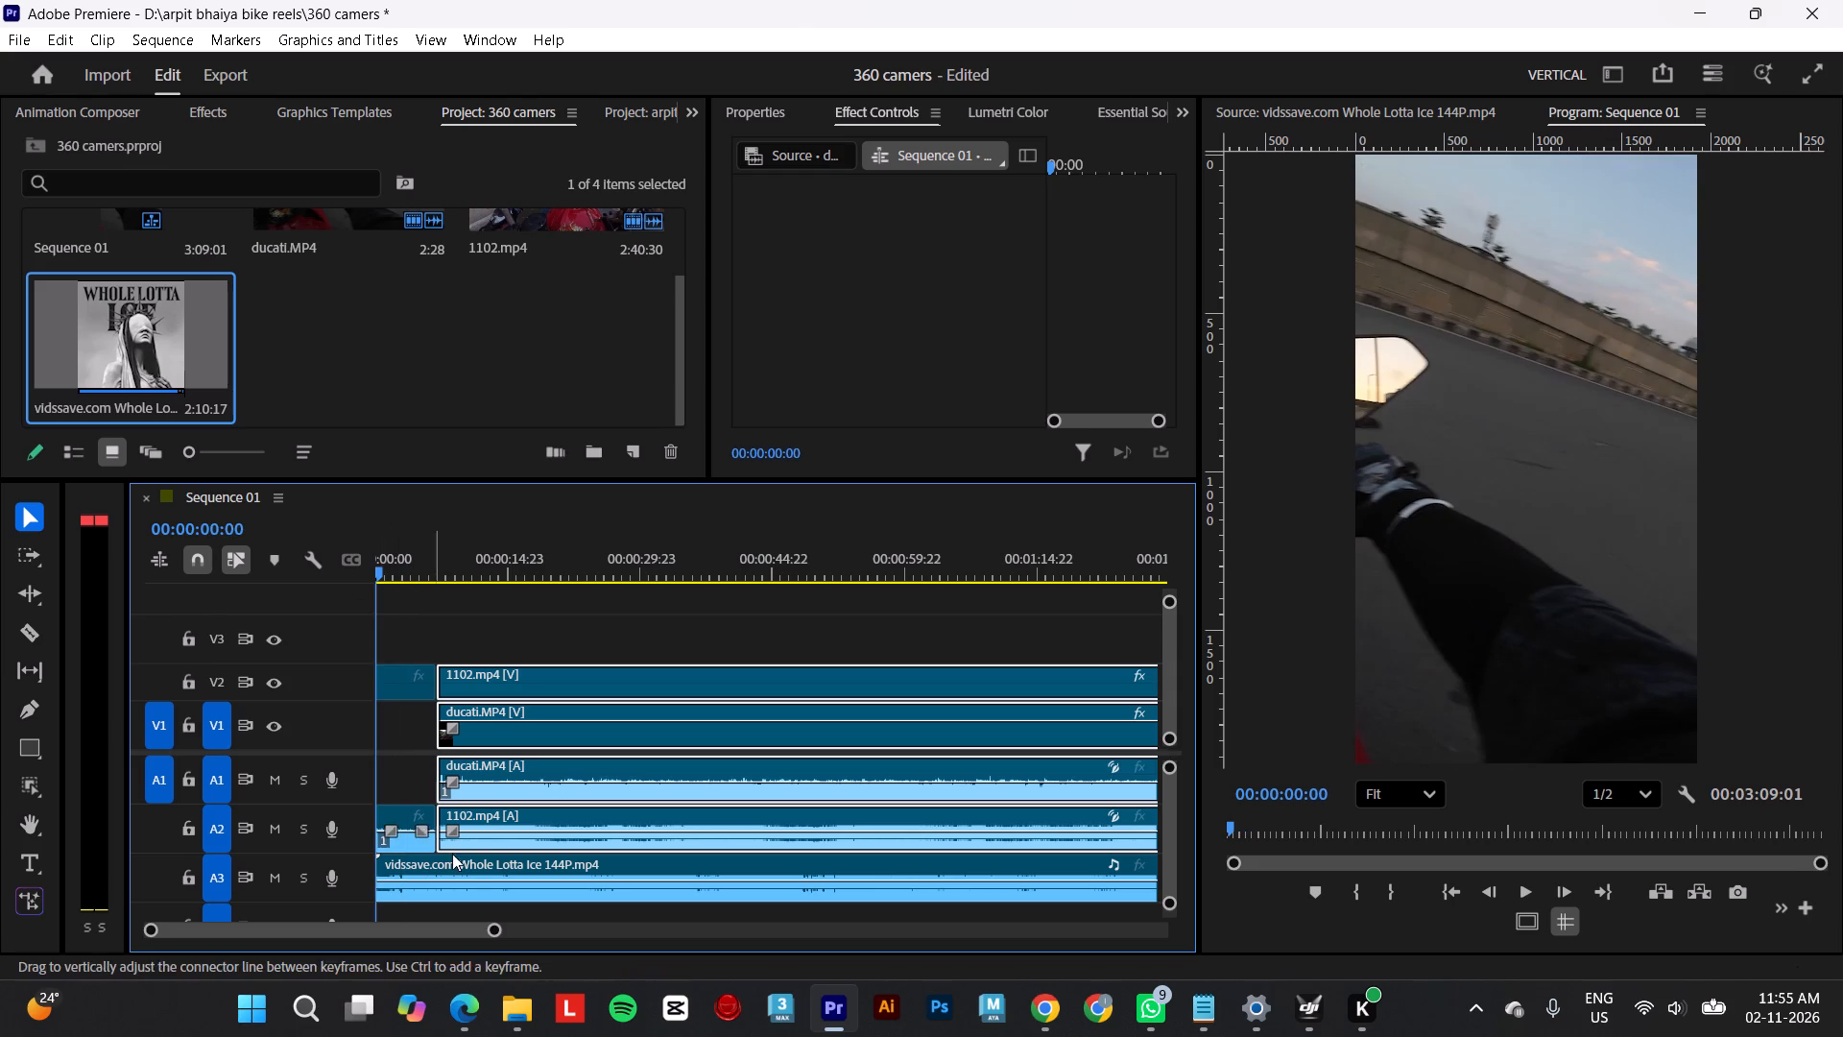
click(466, 886)
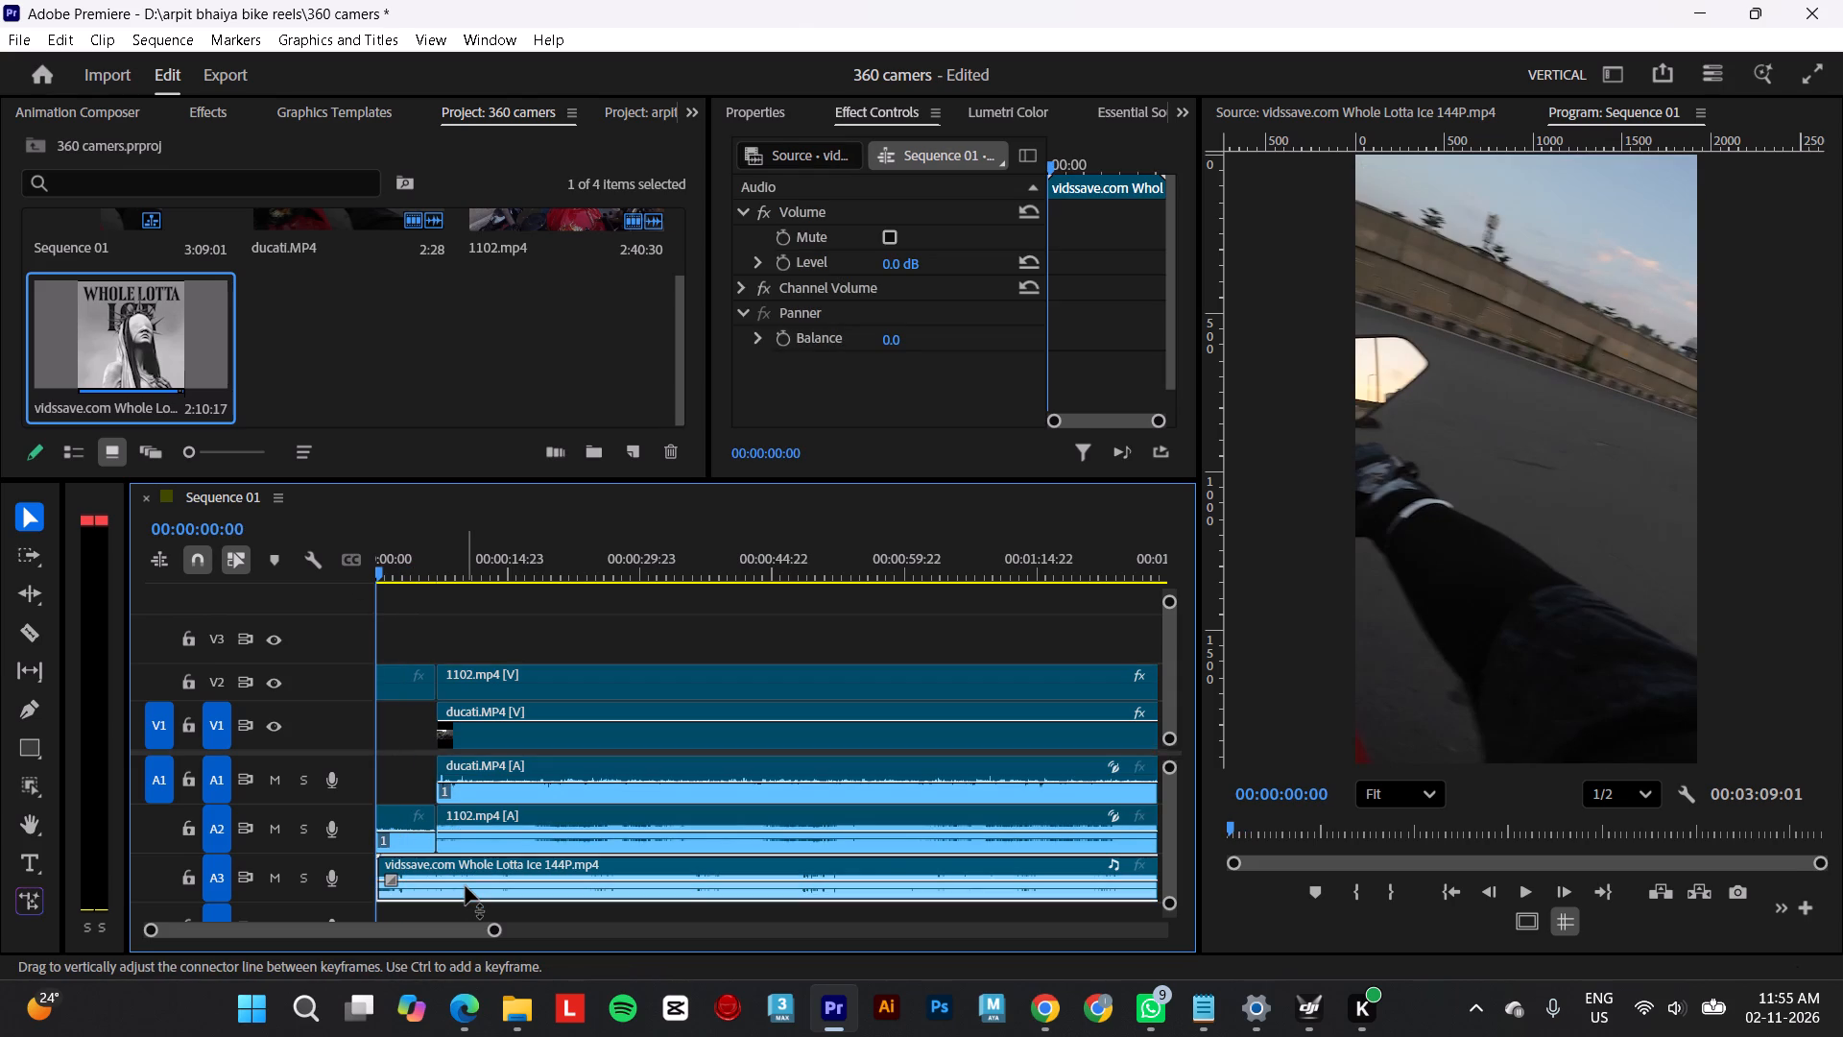
key(space)
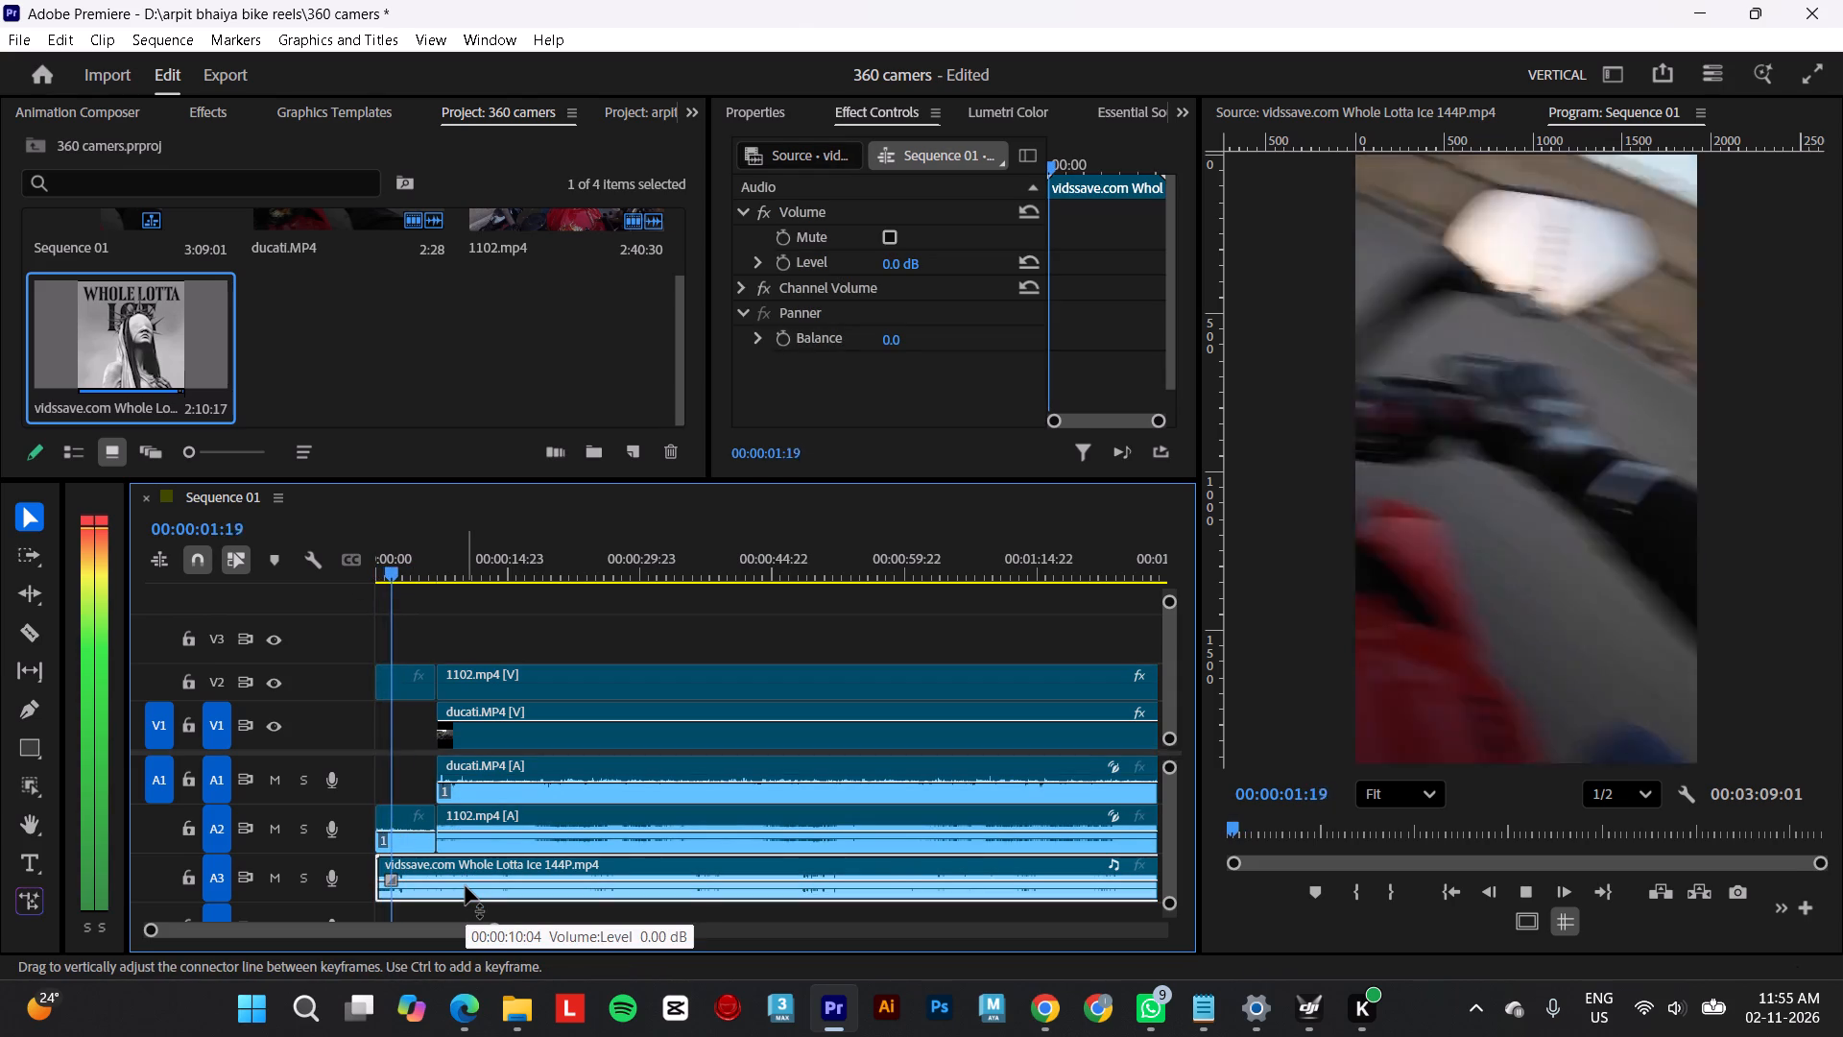
text(mm)
key(space)
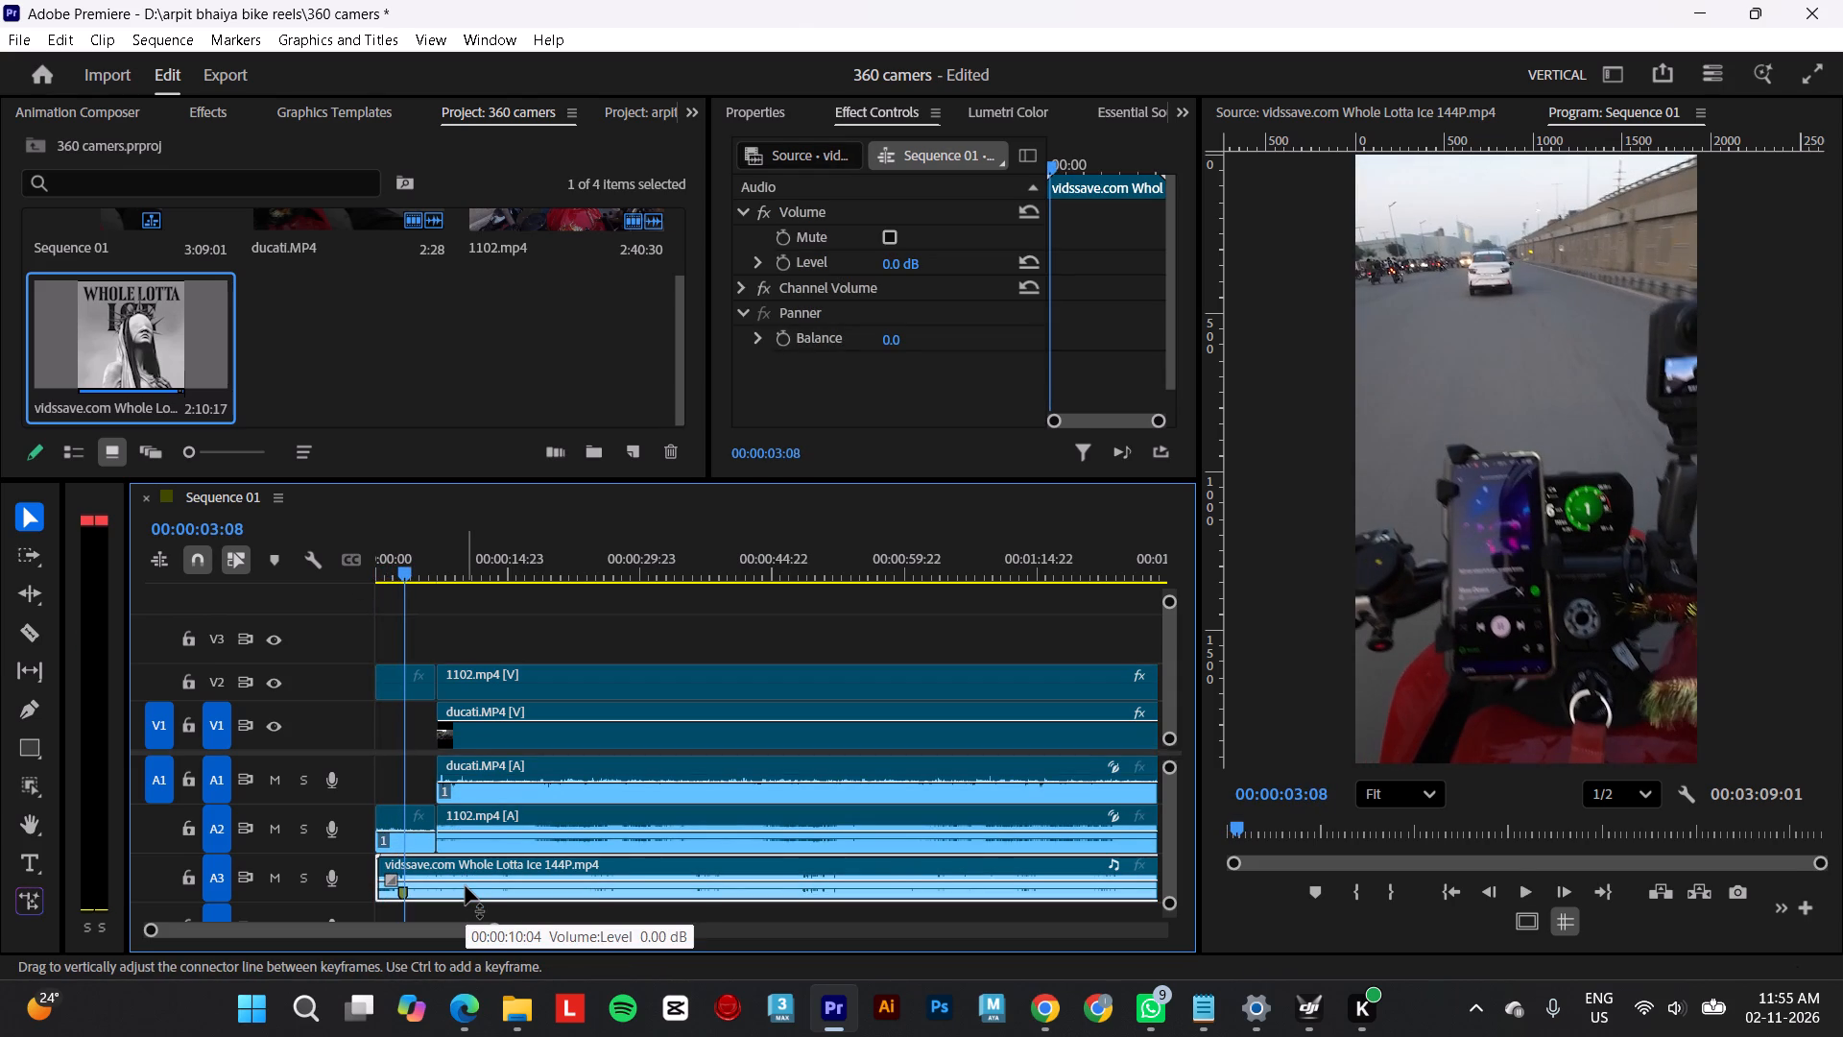
Shorten the opening ducati.MP4 clip on V2 and A2 so it ends at 00:00:03:08, by the song marker.
click(412, 692)
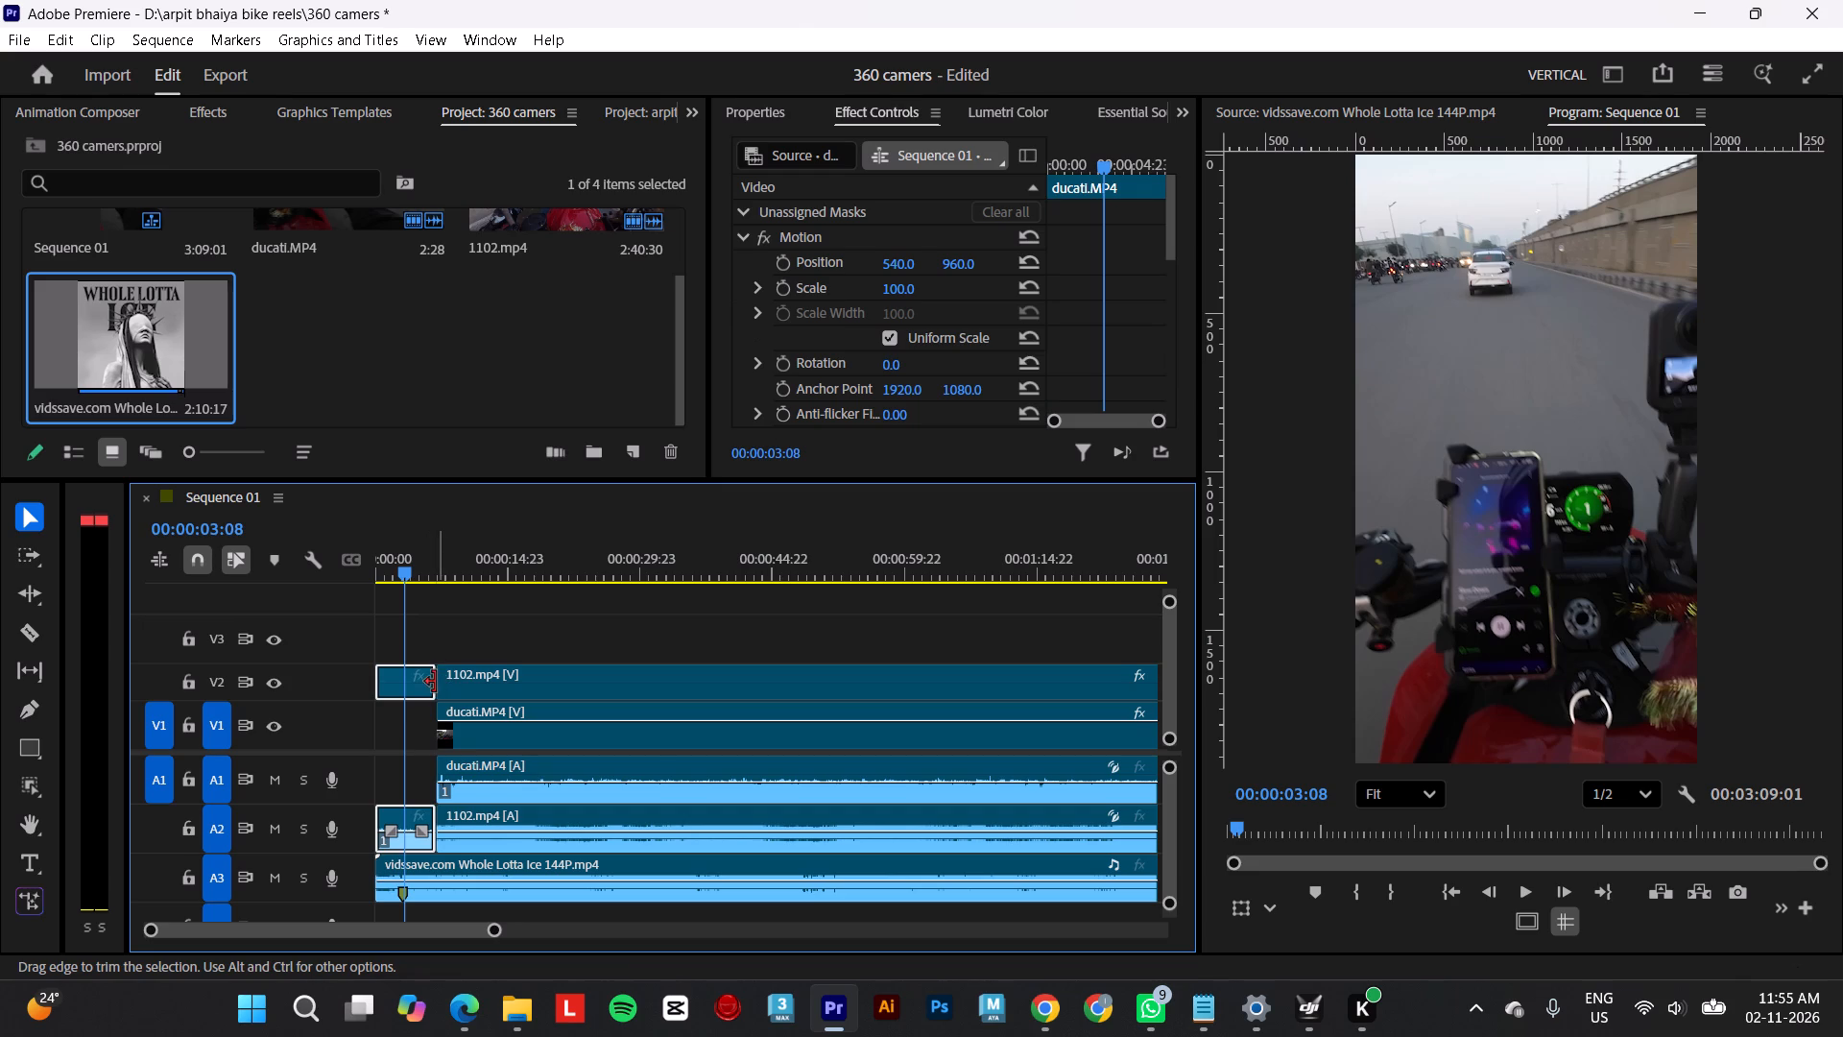
drag(434, 682, 407, 688)
Move the split-screen 1102.mp4 and ducati.MP4 clips earlier so they start at the end of the shortened opening clip.
drag(490, 639, 504, 787)
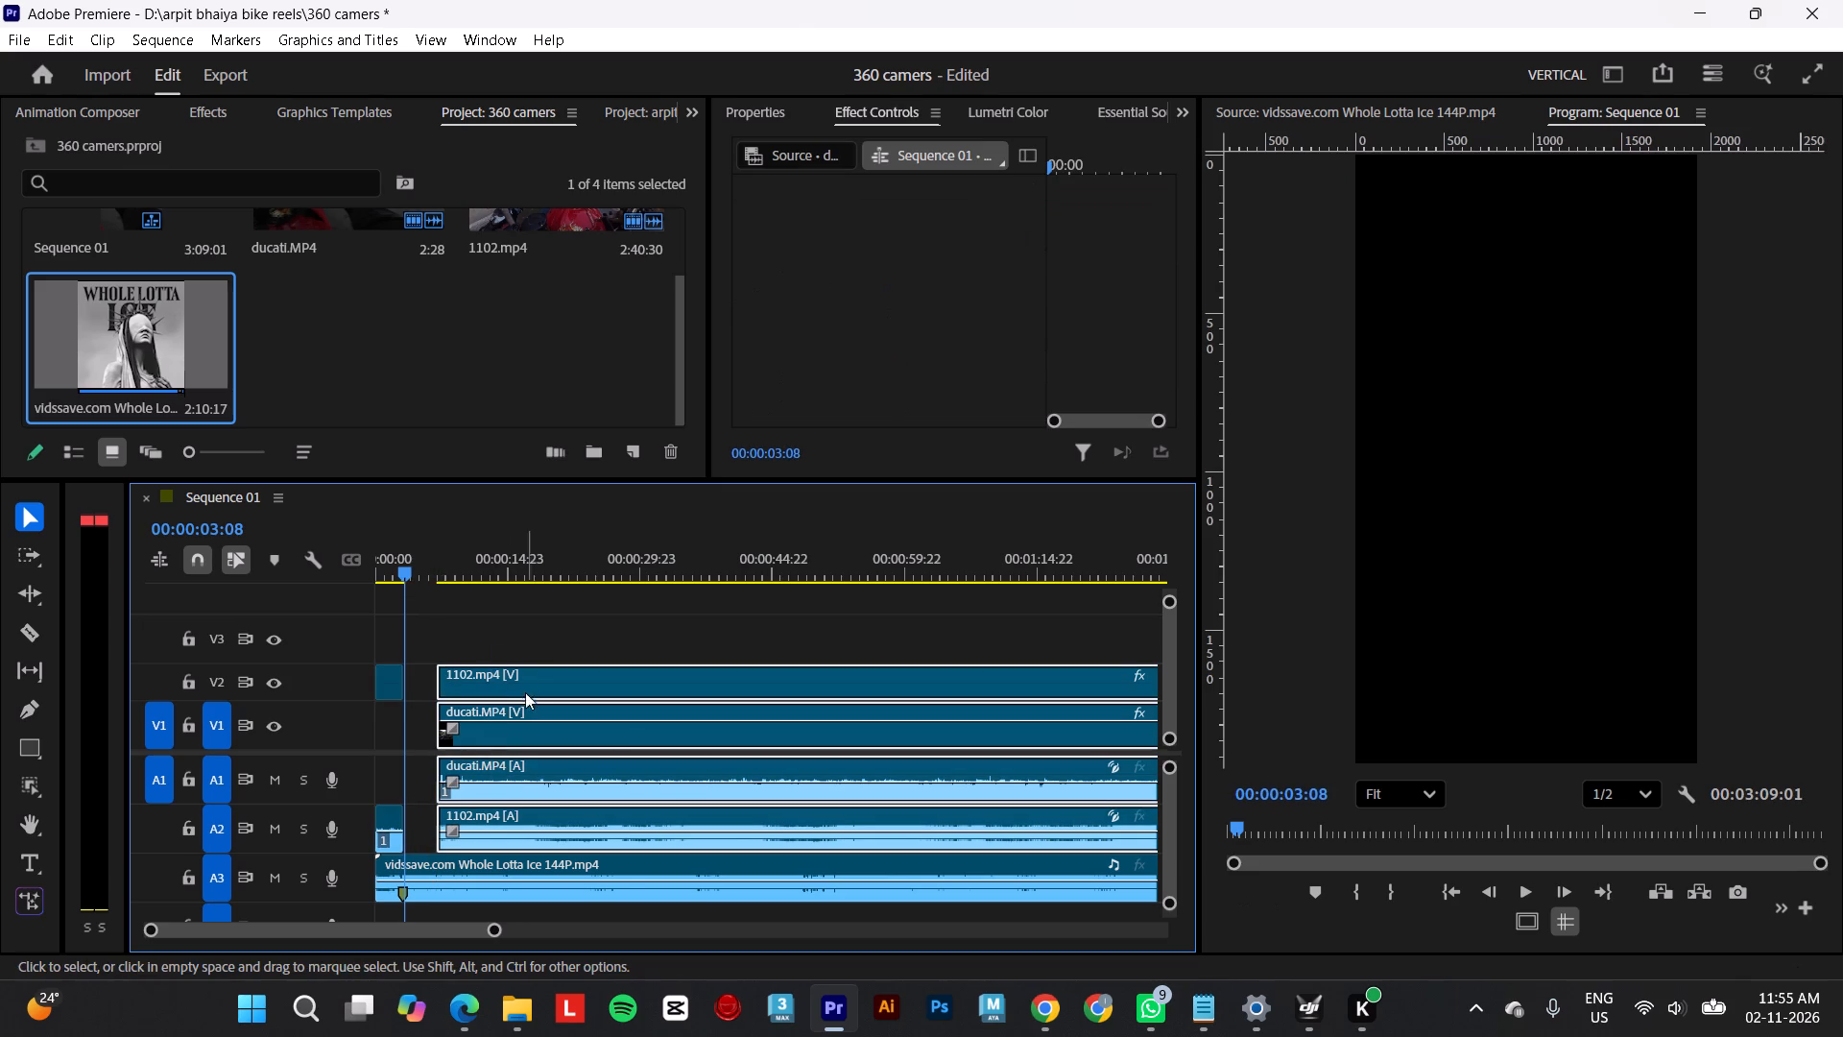
drag(529, 686, 504, 686)
Replay the opening and set the Whole Lotta Ice clip's volume level to -5 dB.
drag(409, 568, 361, 568)
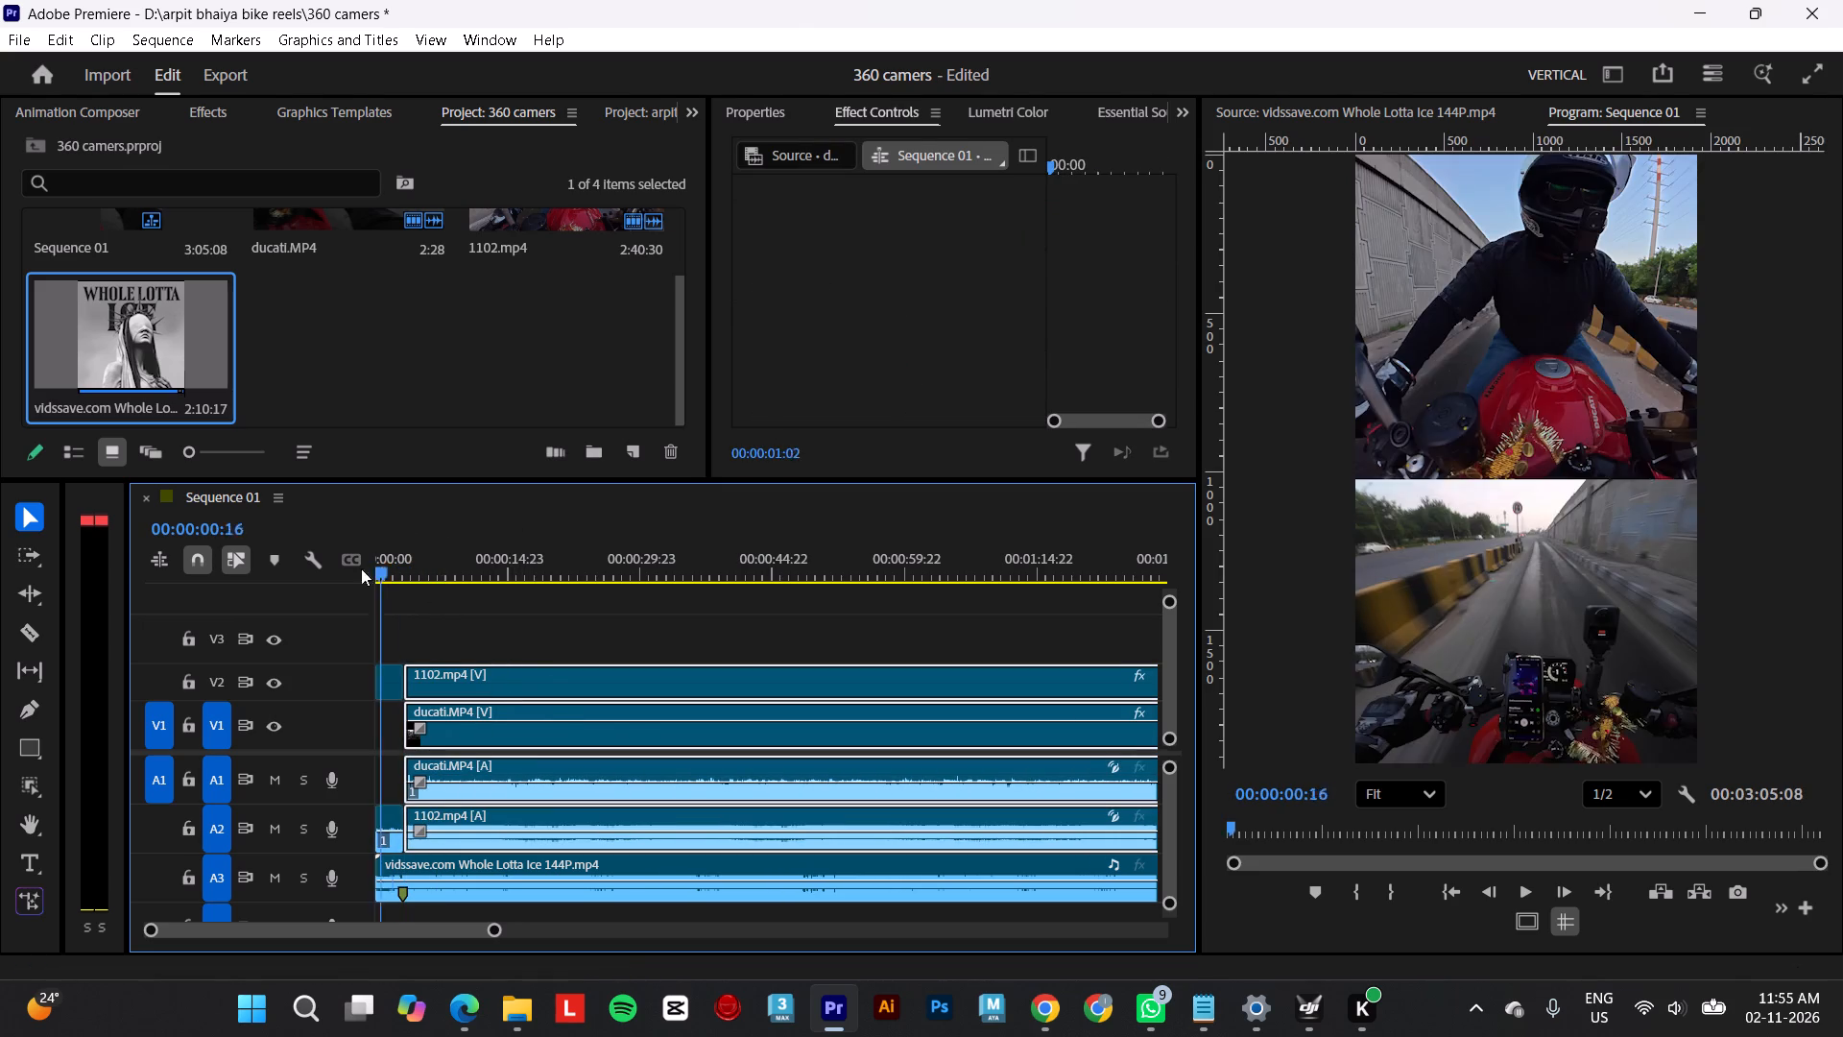
drag(361, 568, 317, 570)
key(space)
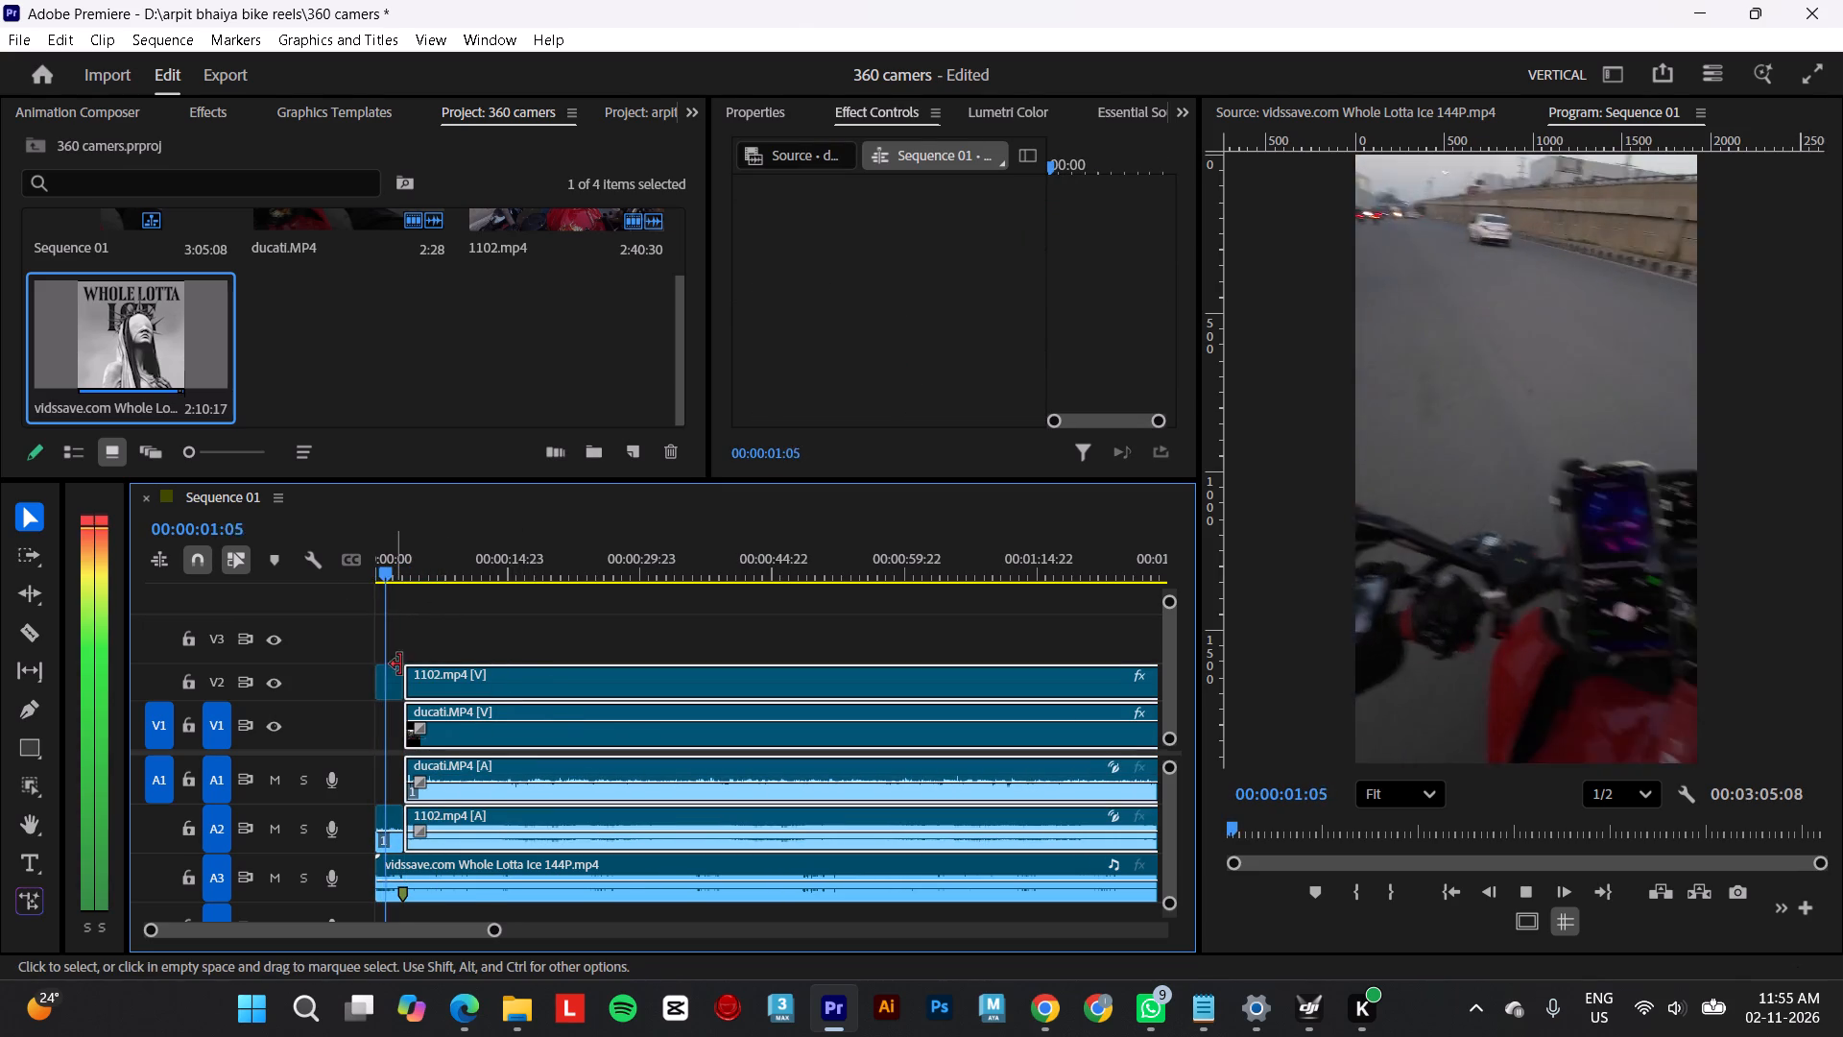
key(space)
click(479, 890)
click(891, 260)
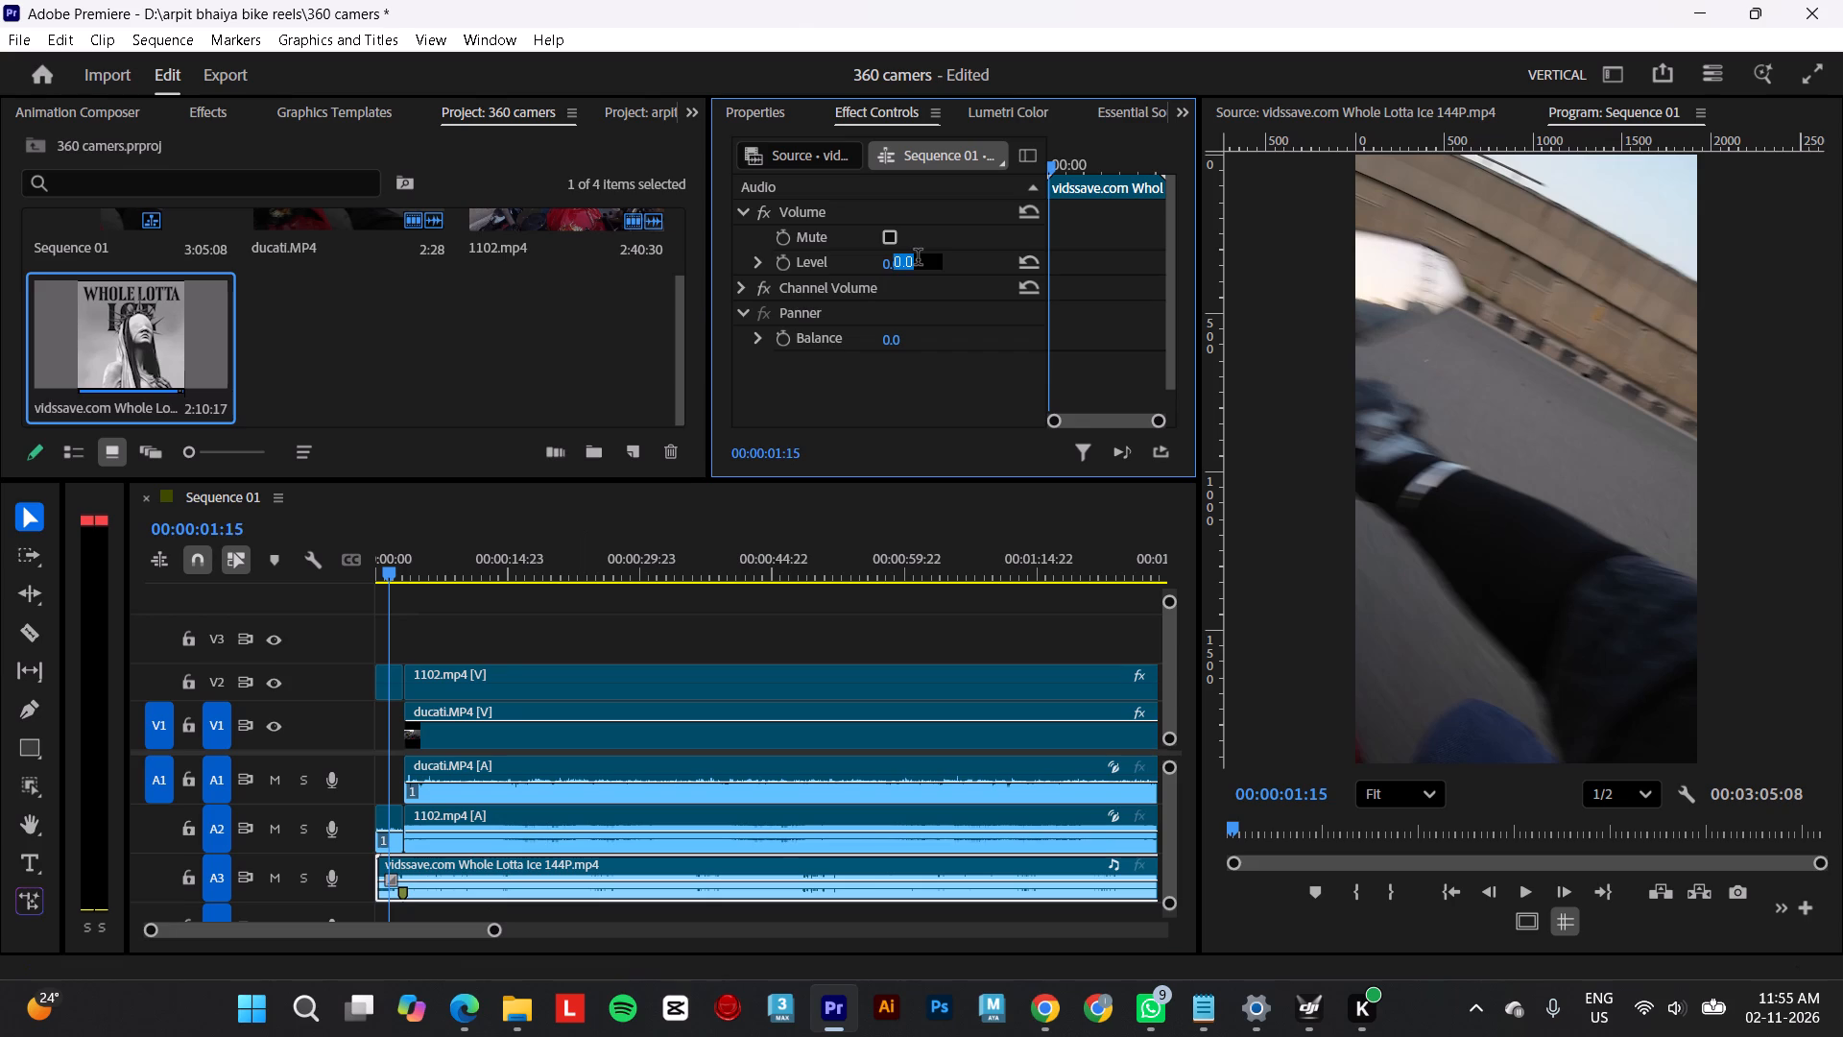
text(-5)
key(Return)
Play through the split-screen and cut both 1102.mp4 and ducati.MP4 with their audio at 00:00:13:04.
key(space)
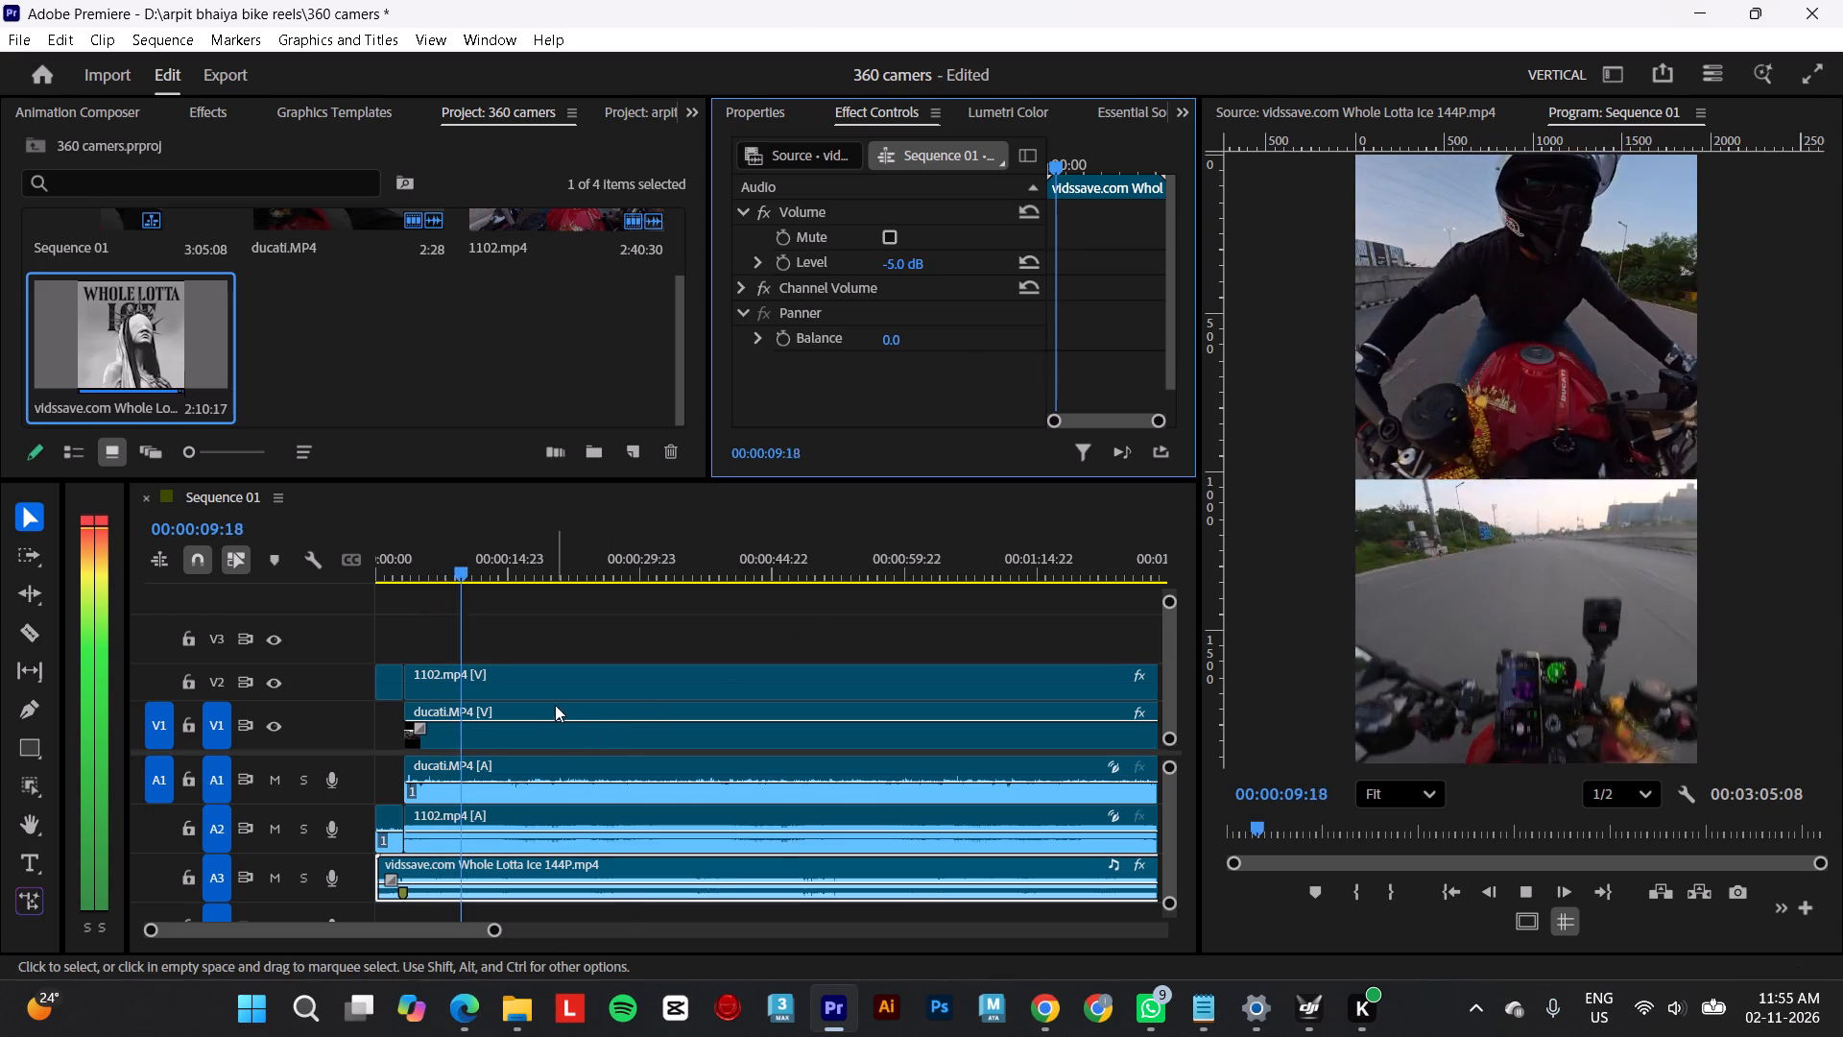
key(space)
key(space)
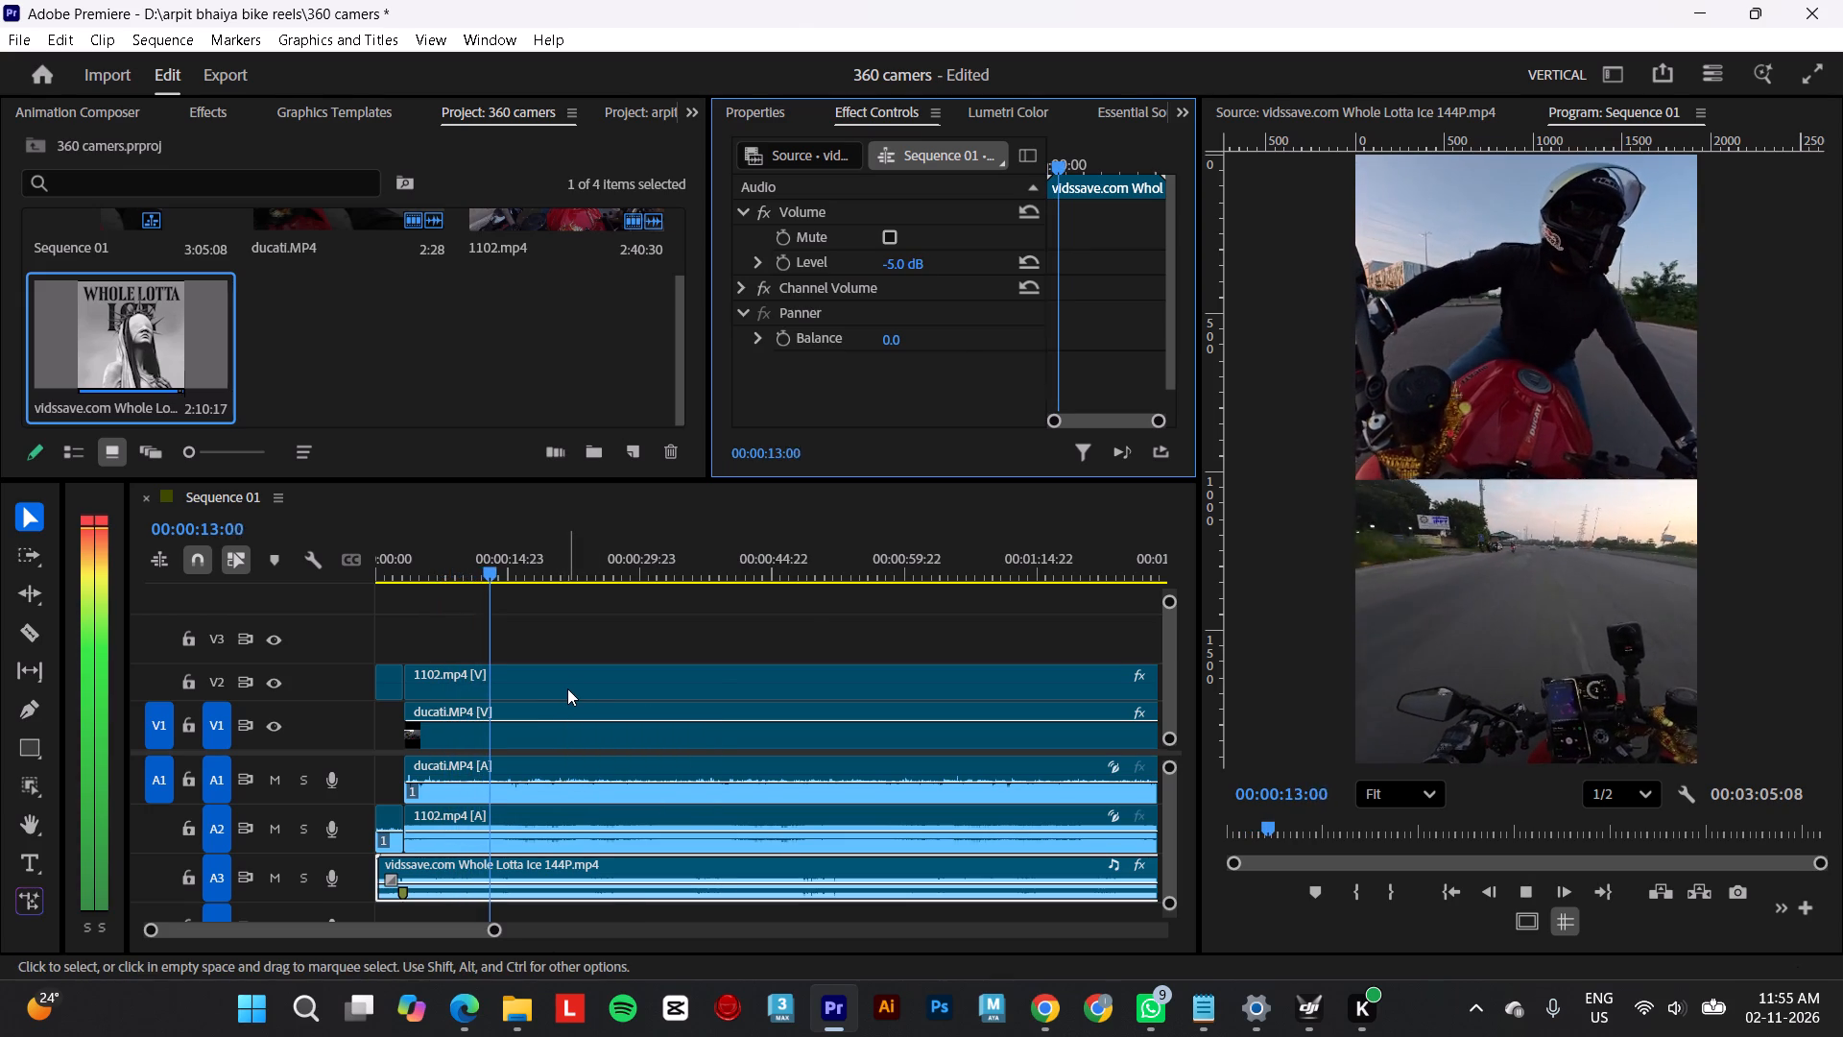
key(space)
click(567, 688)
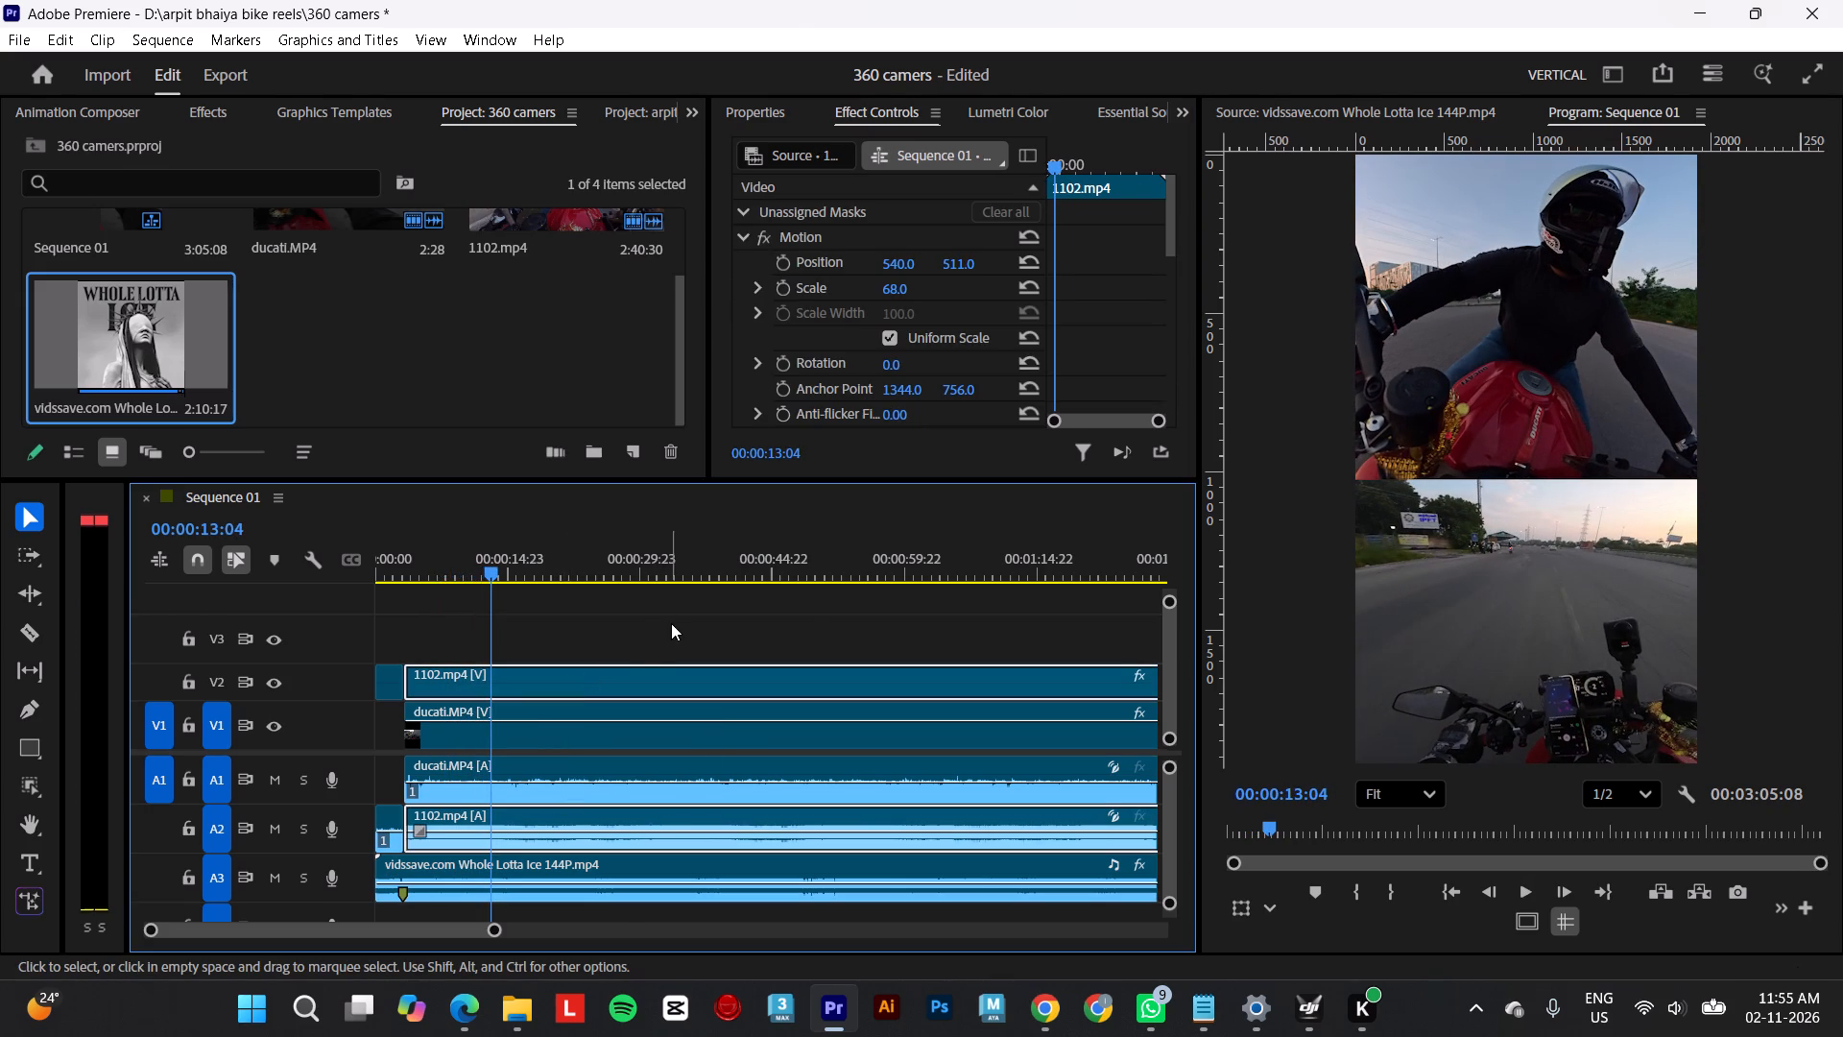
drag(671, 623, 653, 745)
key(ctrl+k)
Cut the split-screen clips at 00:00:21:14, delete the section from 00:00:13:04 to there, and close the gap.
key(space)
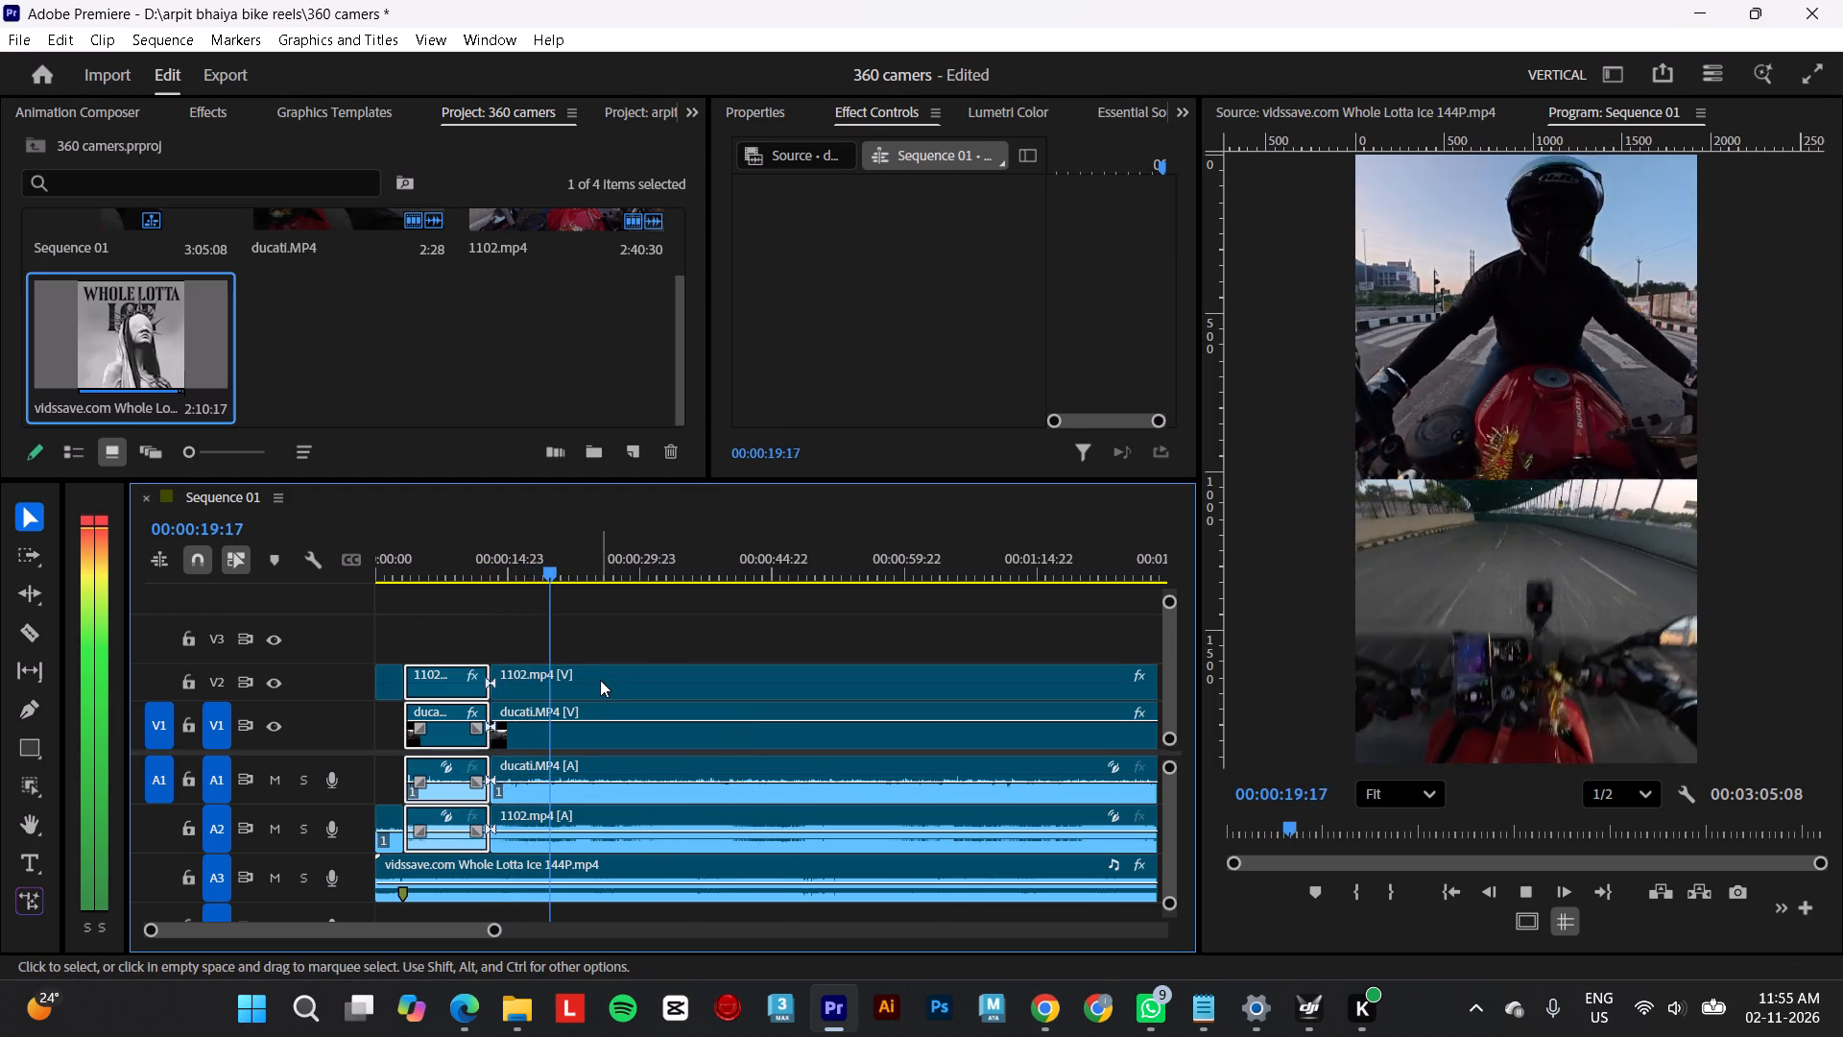
key(space)
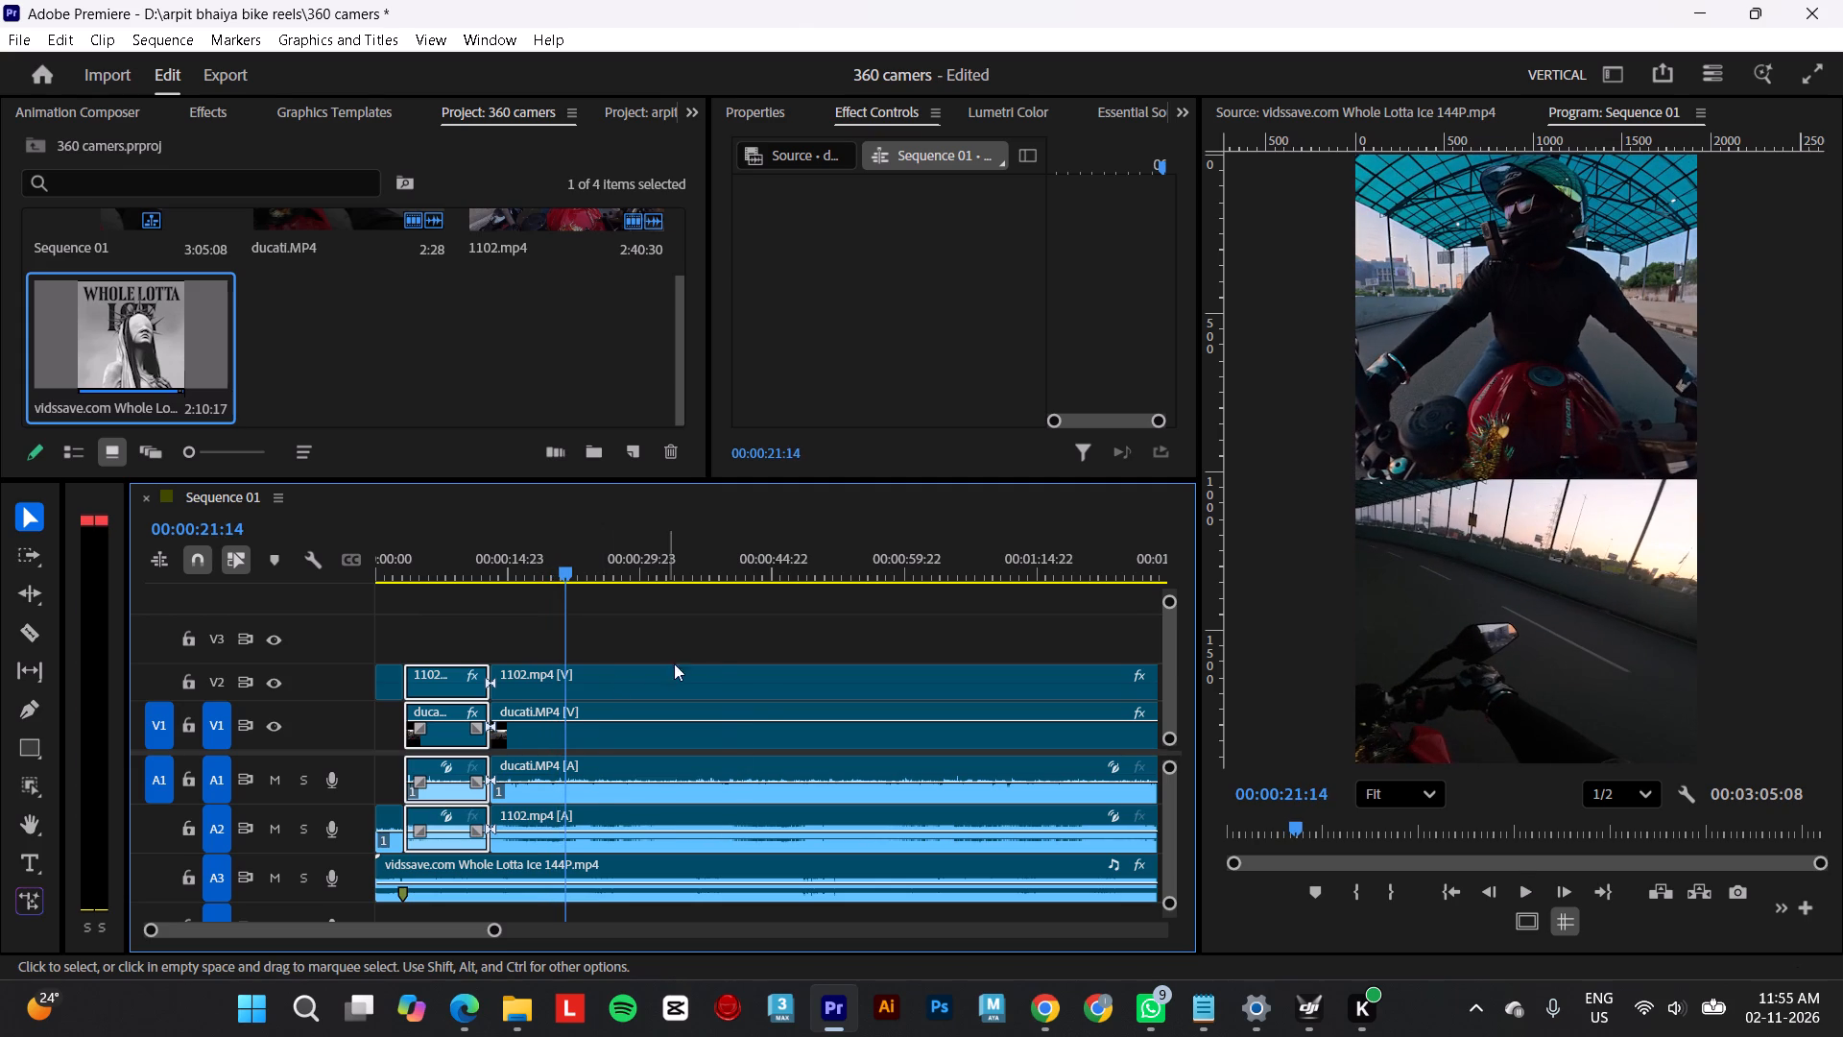
drag(721, 639, 688, 814)
key(ctrl+k)
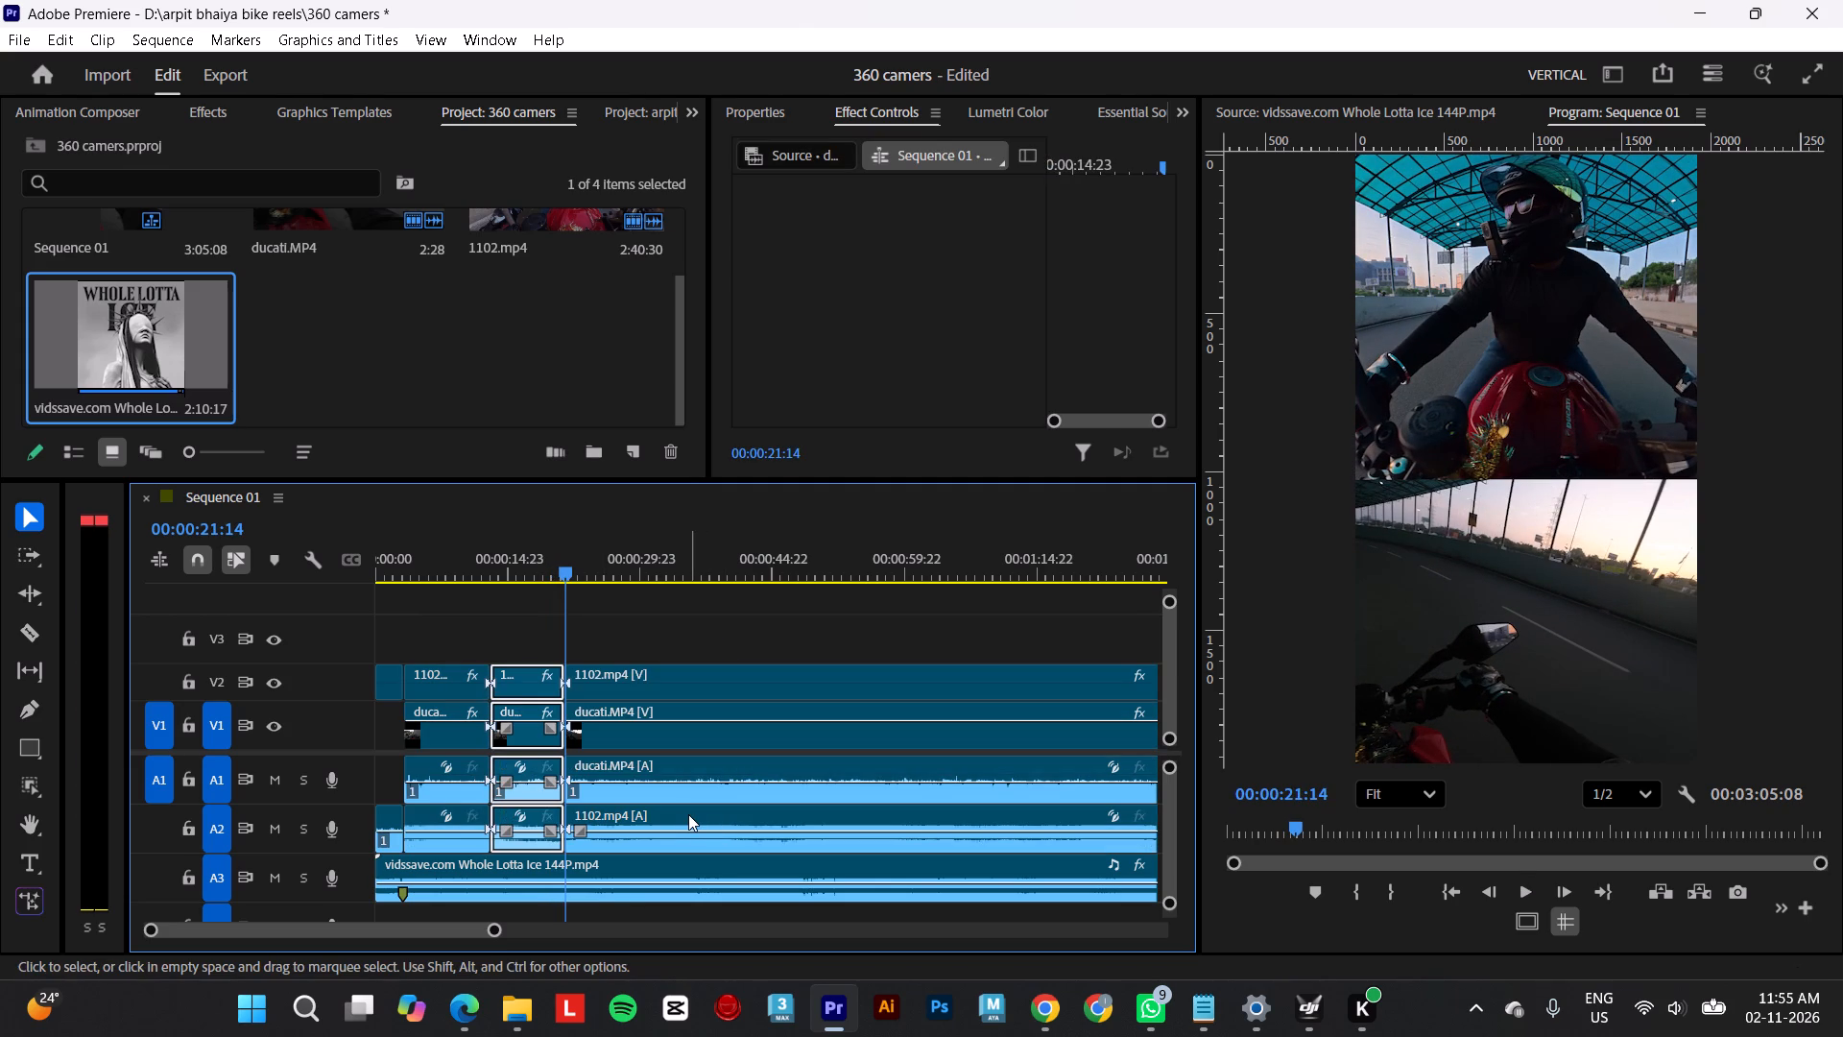
key(Delete)
drag(685, 643, 697, 729)
drag(702, 684, 637, 684)
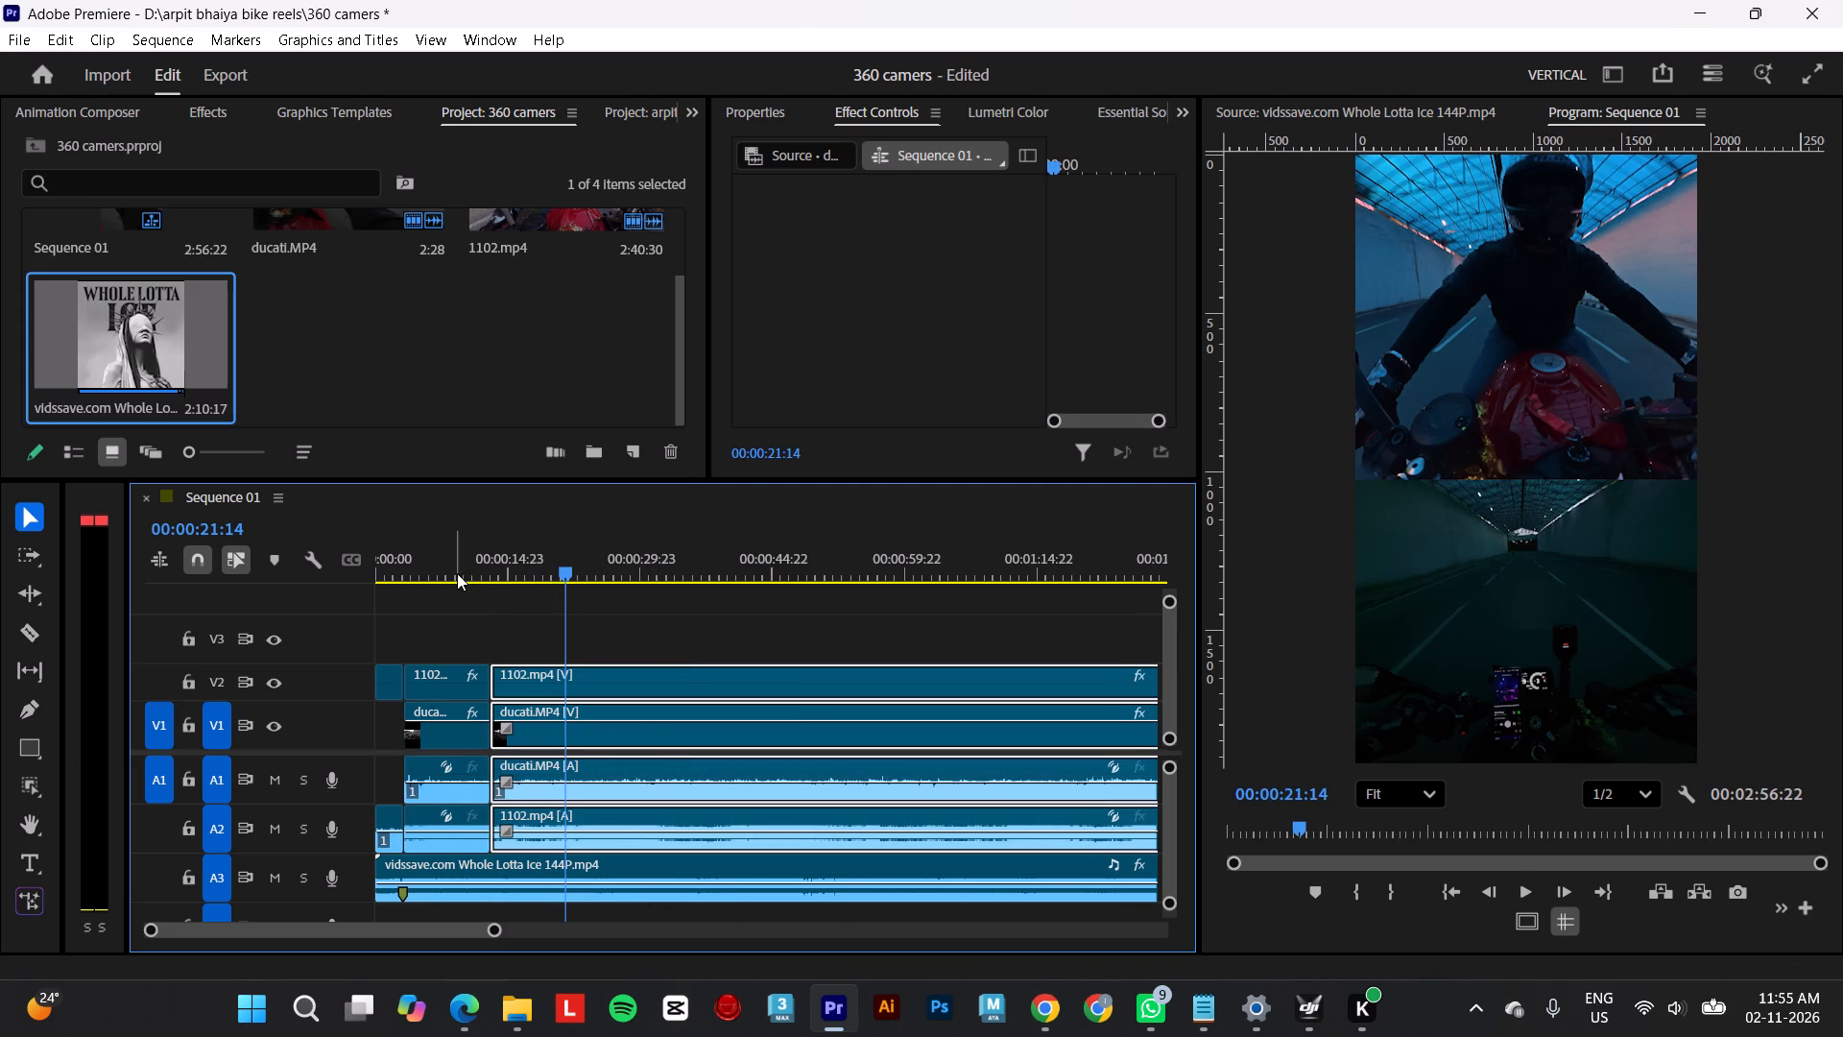
Play across the new join and cut the split-screen clips with their audio at 00:00:23:03.
drag(457, 573, 438, 573)
key(space)
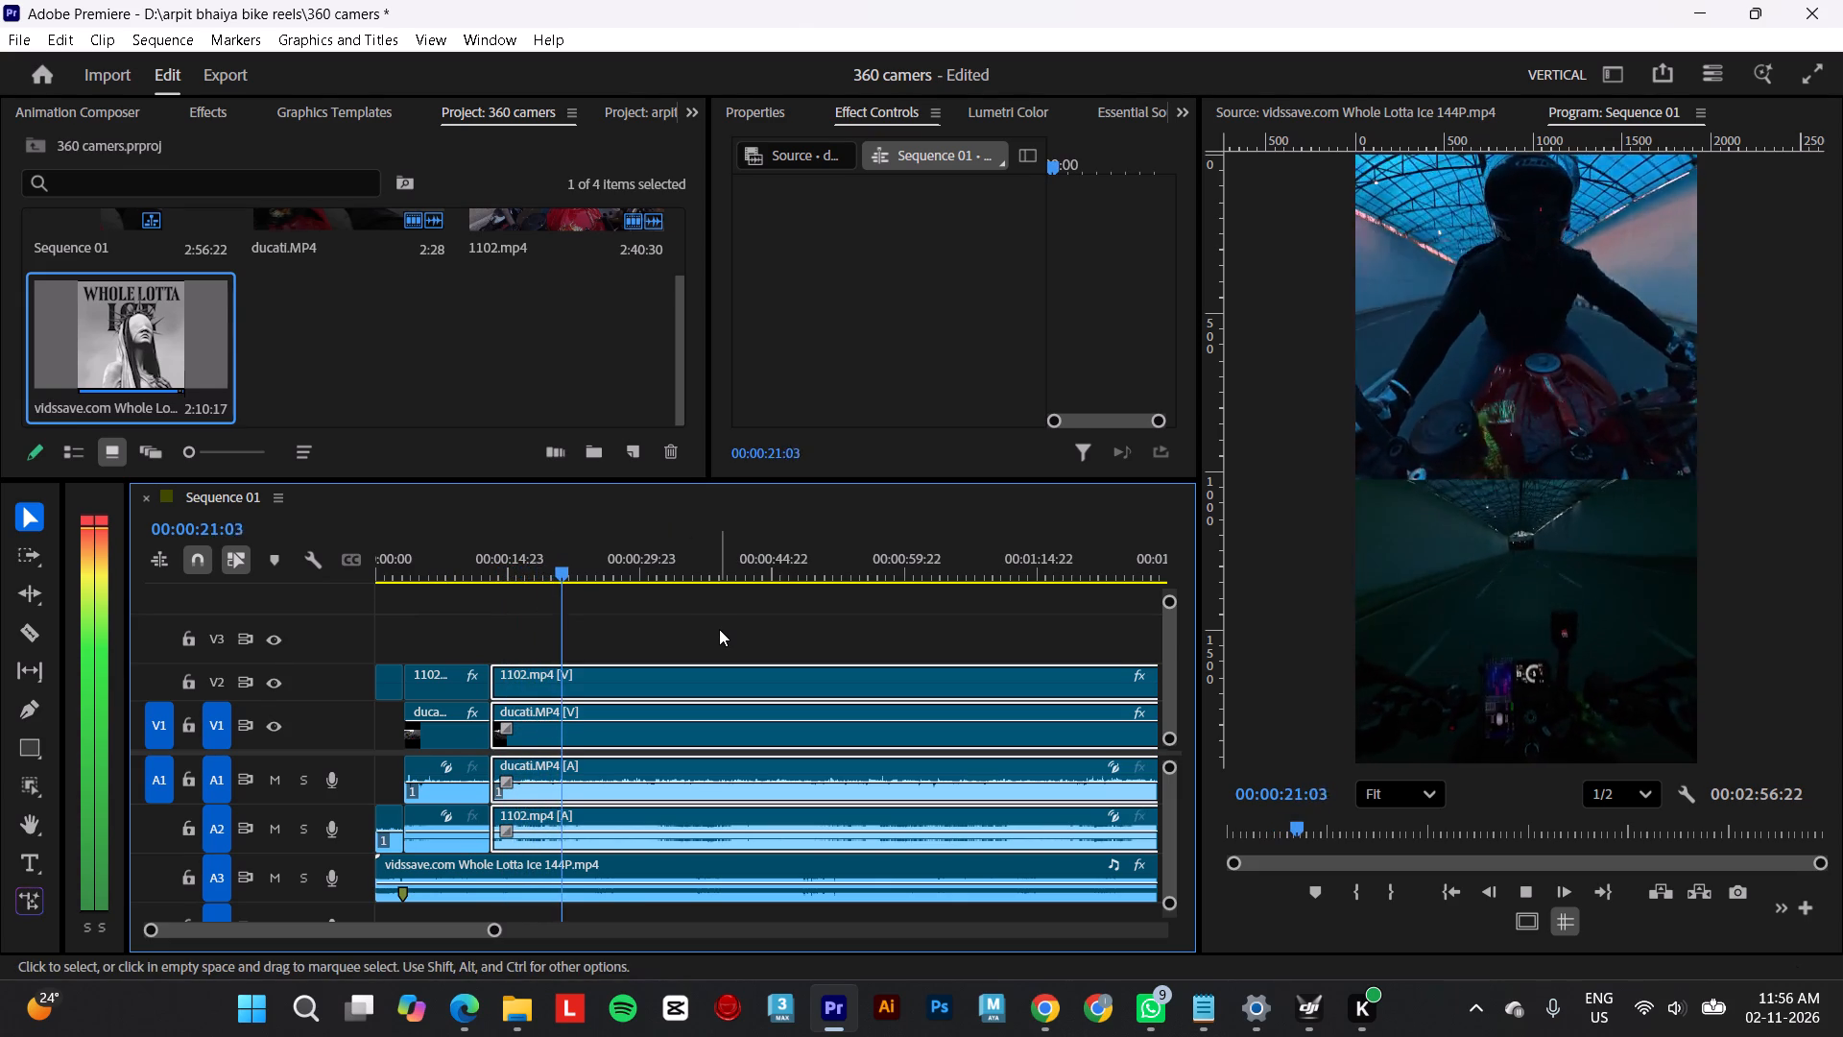
key(space)
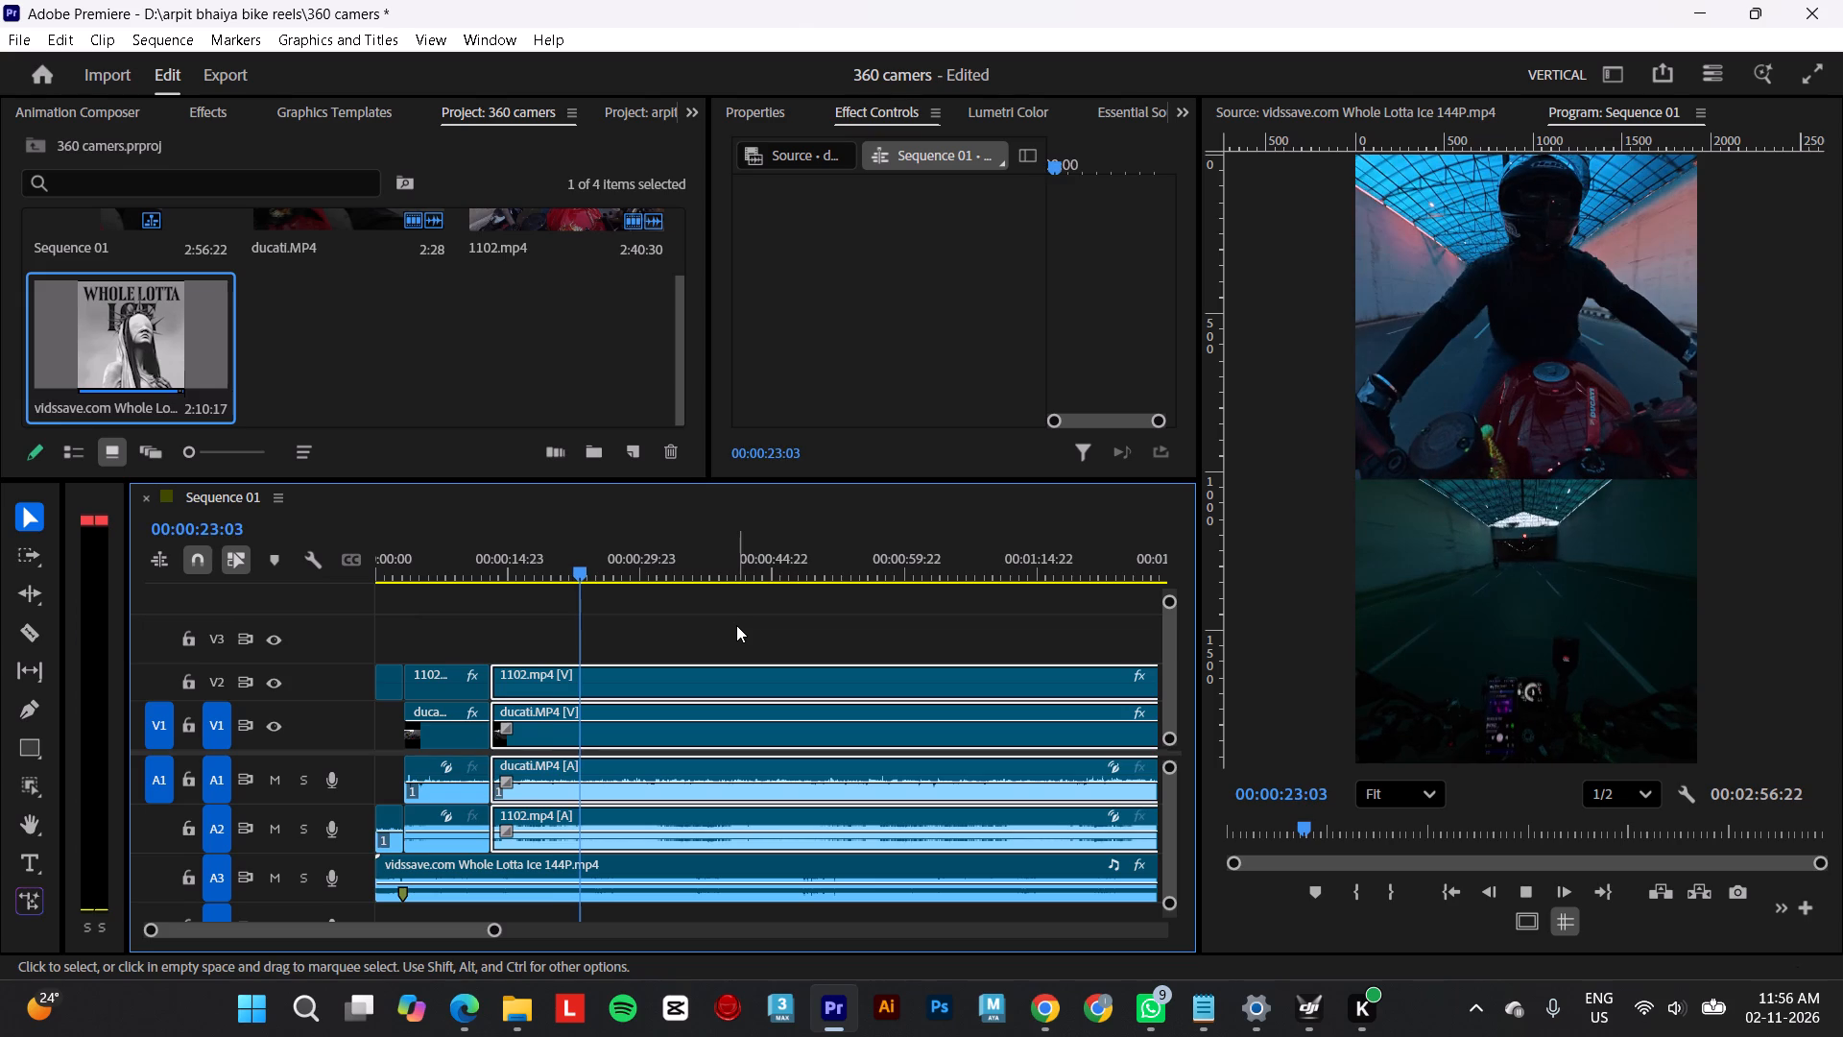
key(ctrl+k)
Cut the split-screen clips at 00:00:48:06, delete the dark tunnel section from 00:00:23:03 to there, and close the gap.
key(space)
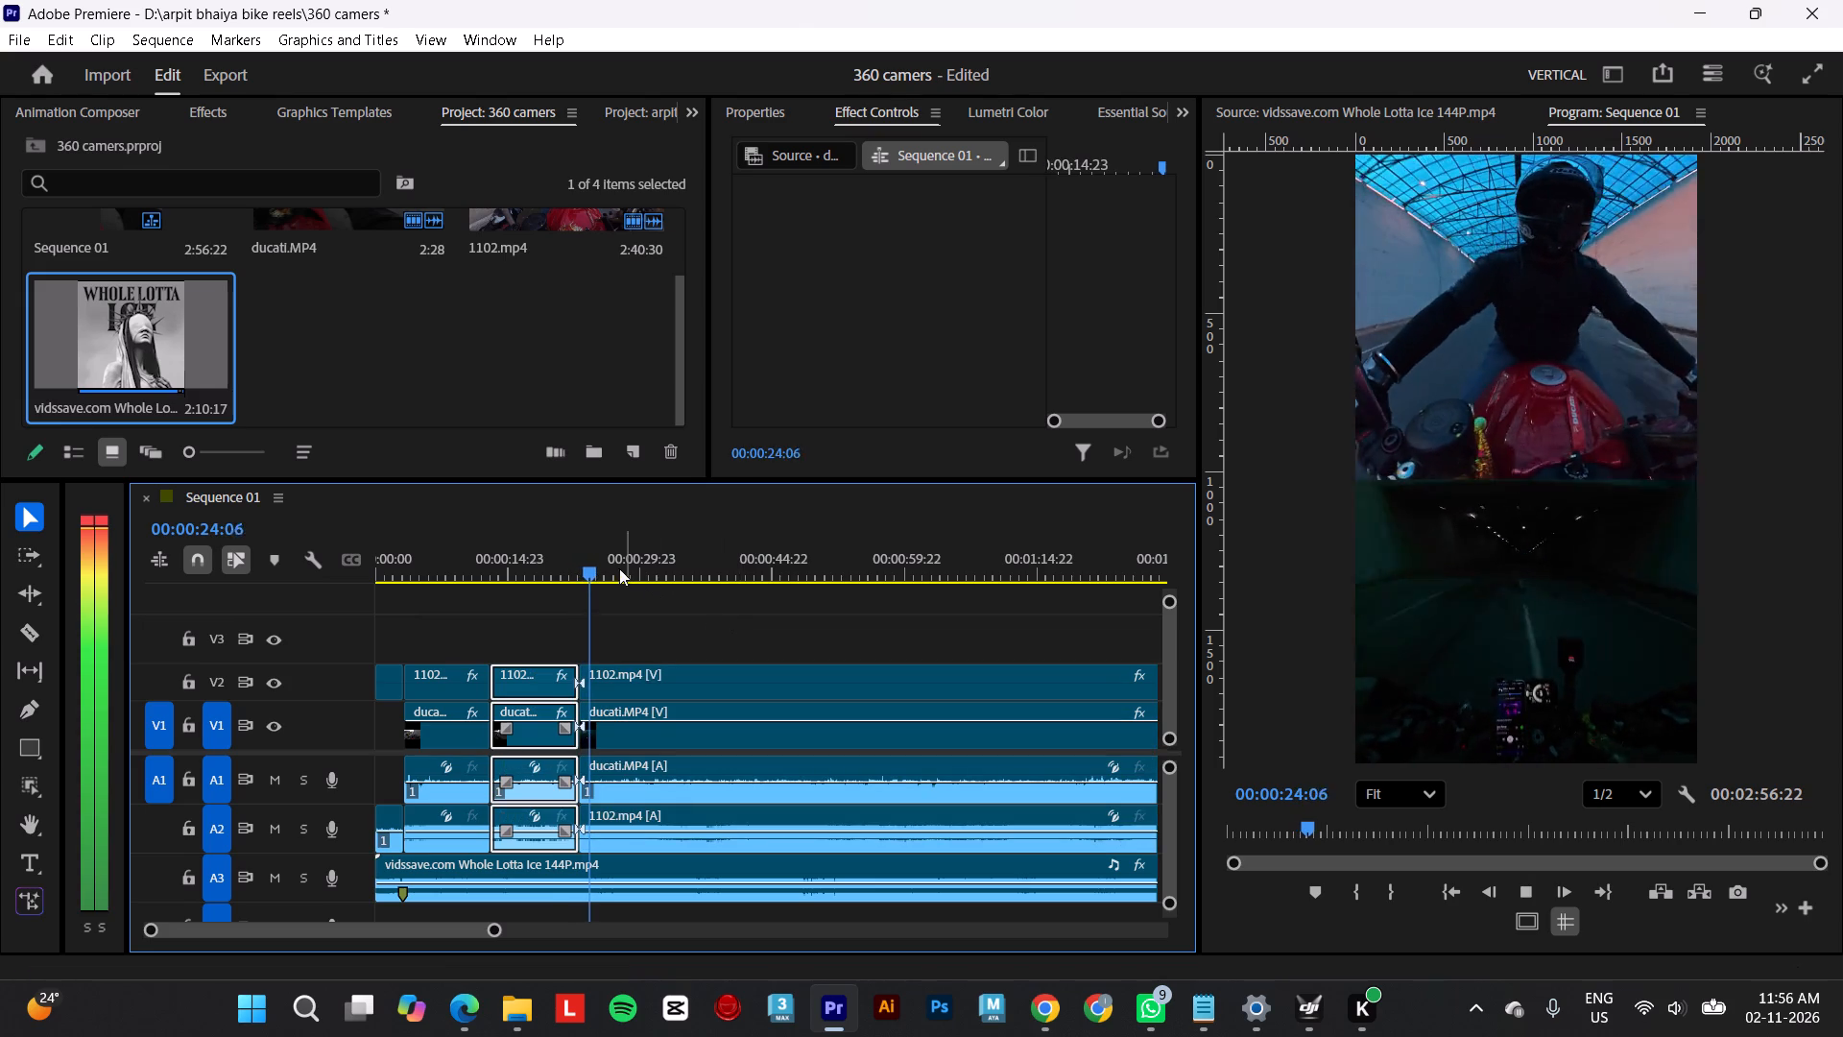
drag(607, 565, 677, 565)
key(space)
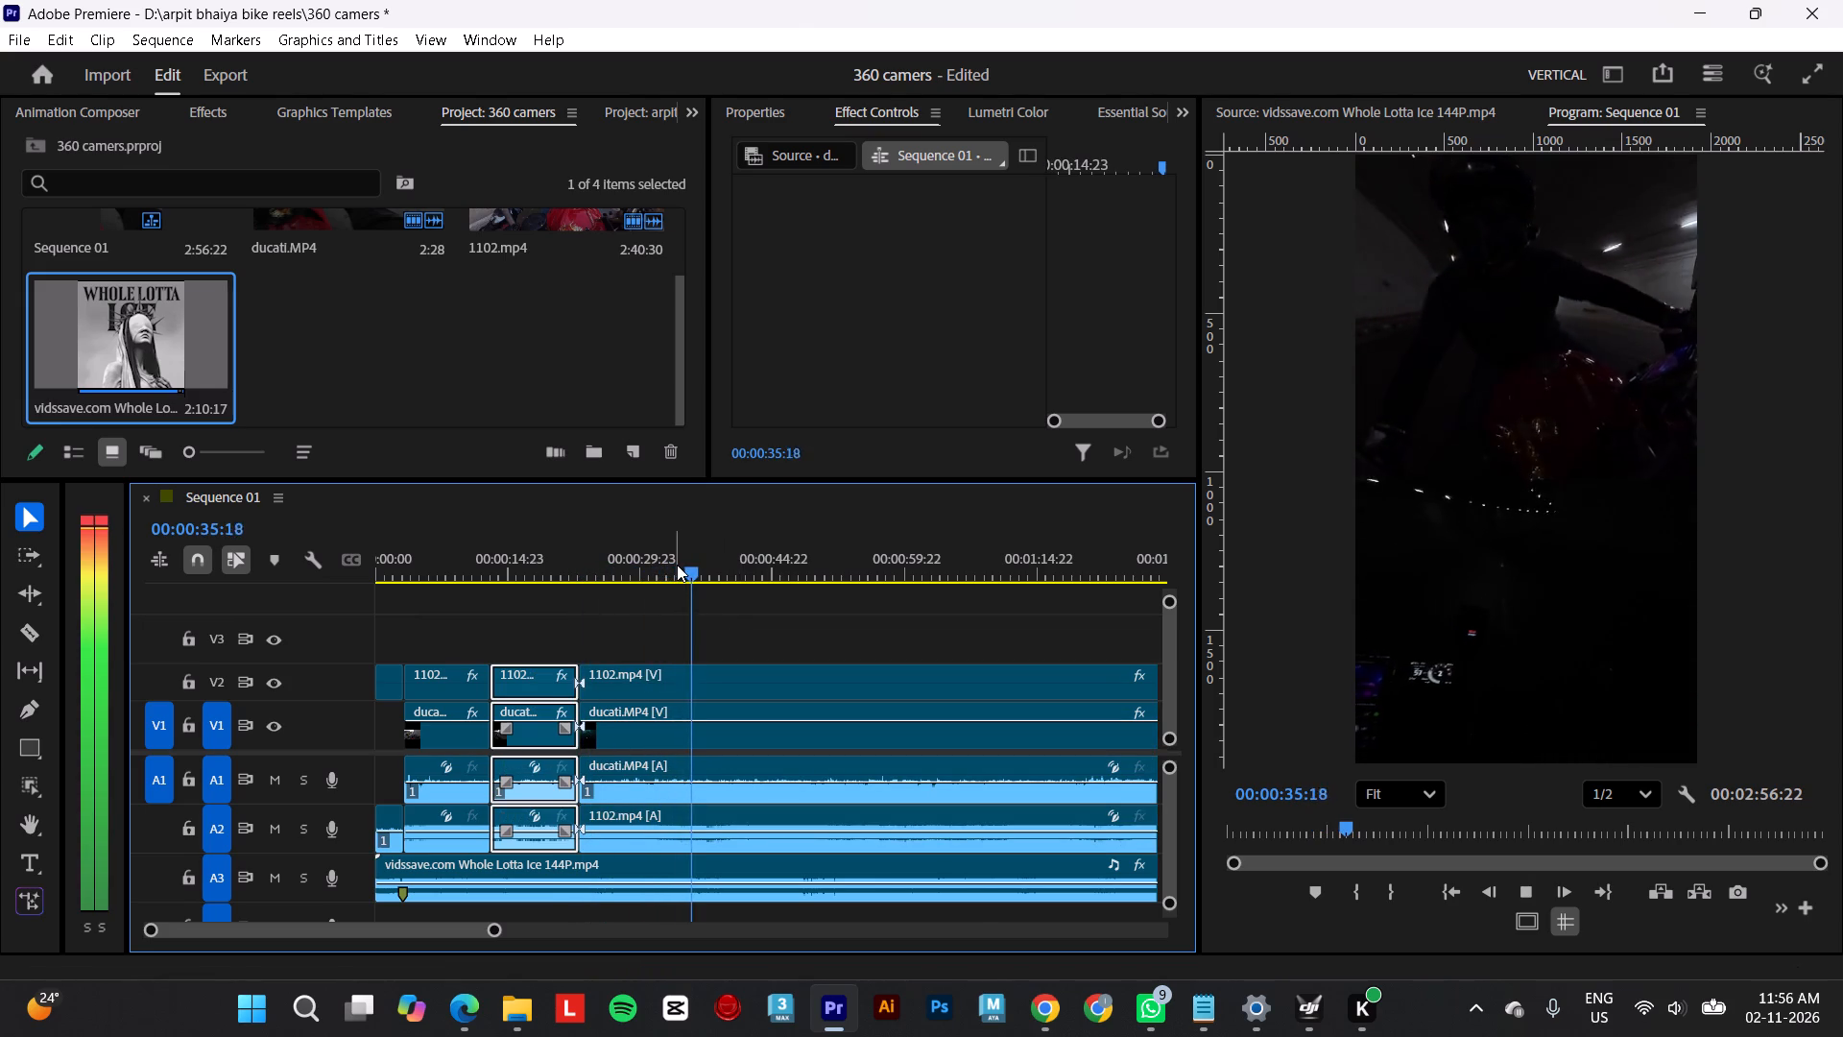
drag(725, 570, 776, 570)
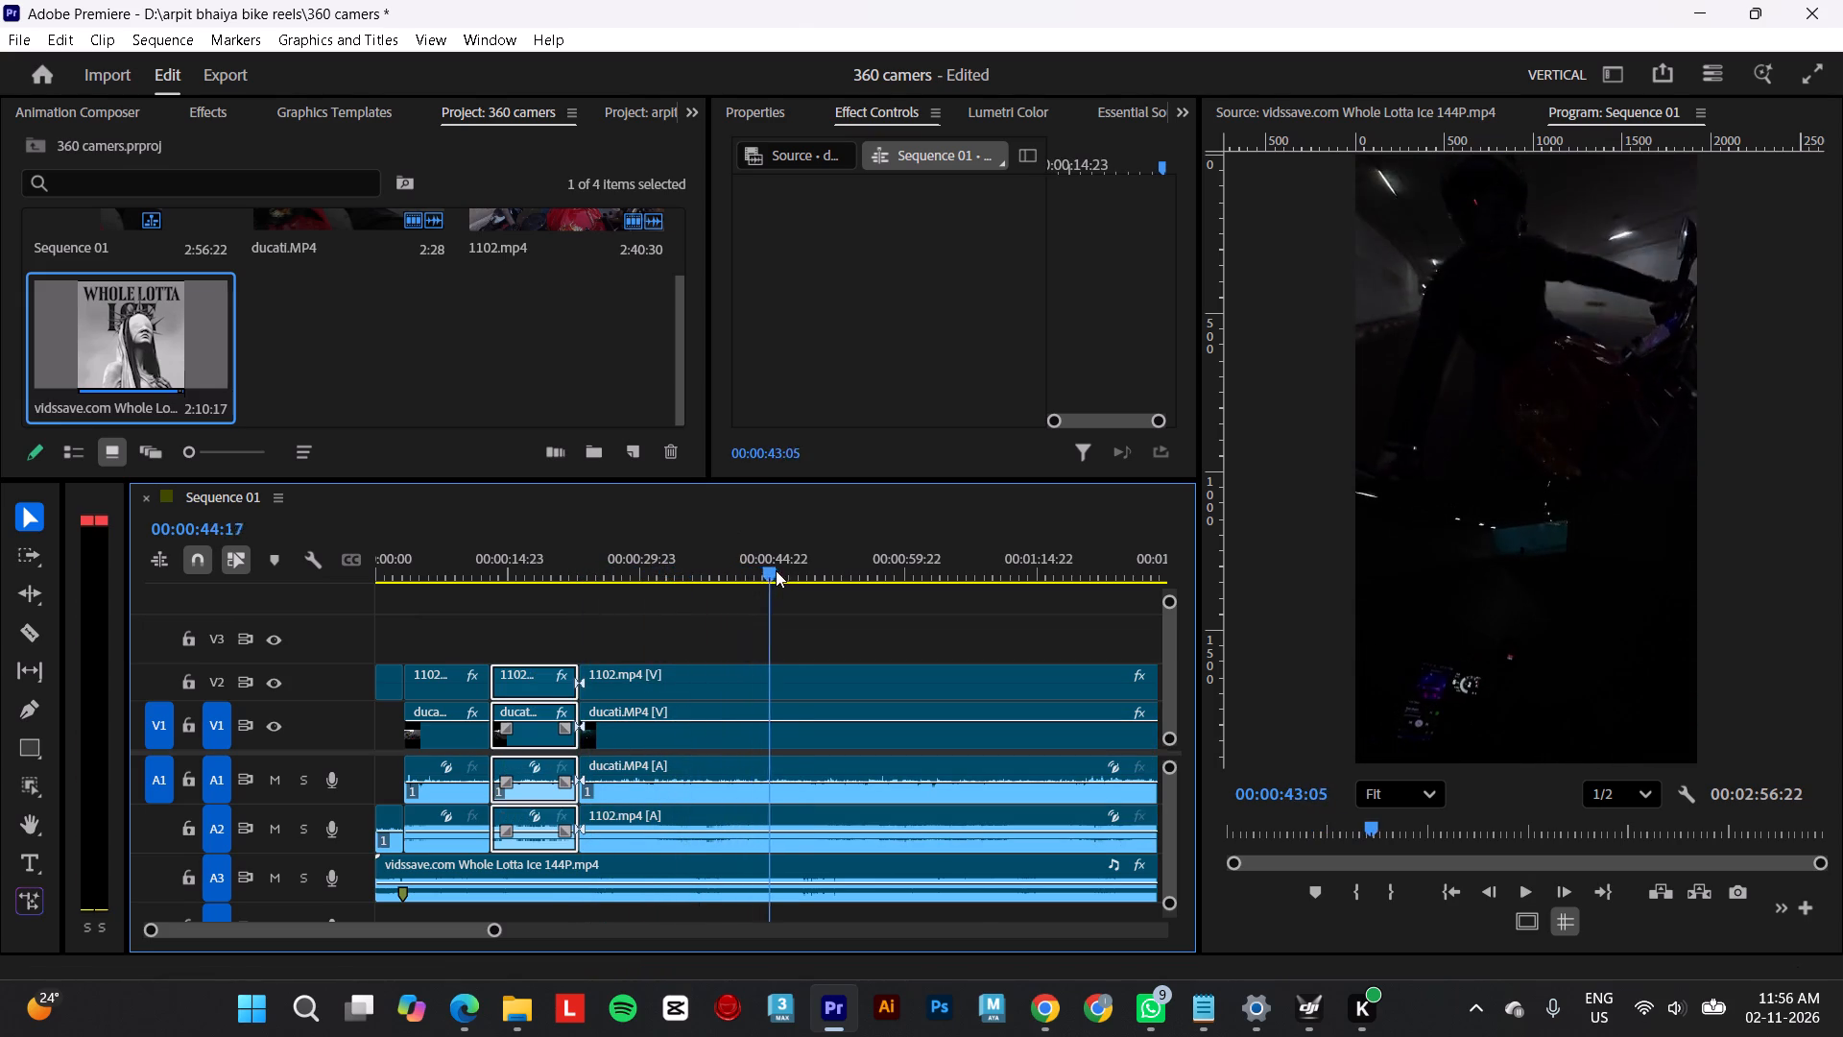
drag(776, 570, 803, 570)
click(814, 708)
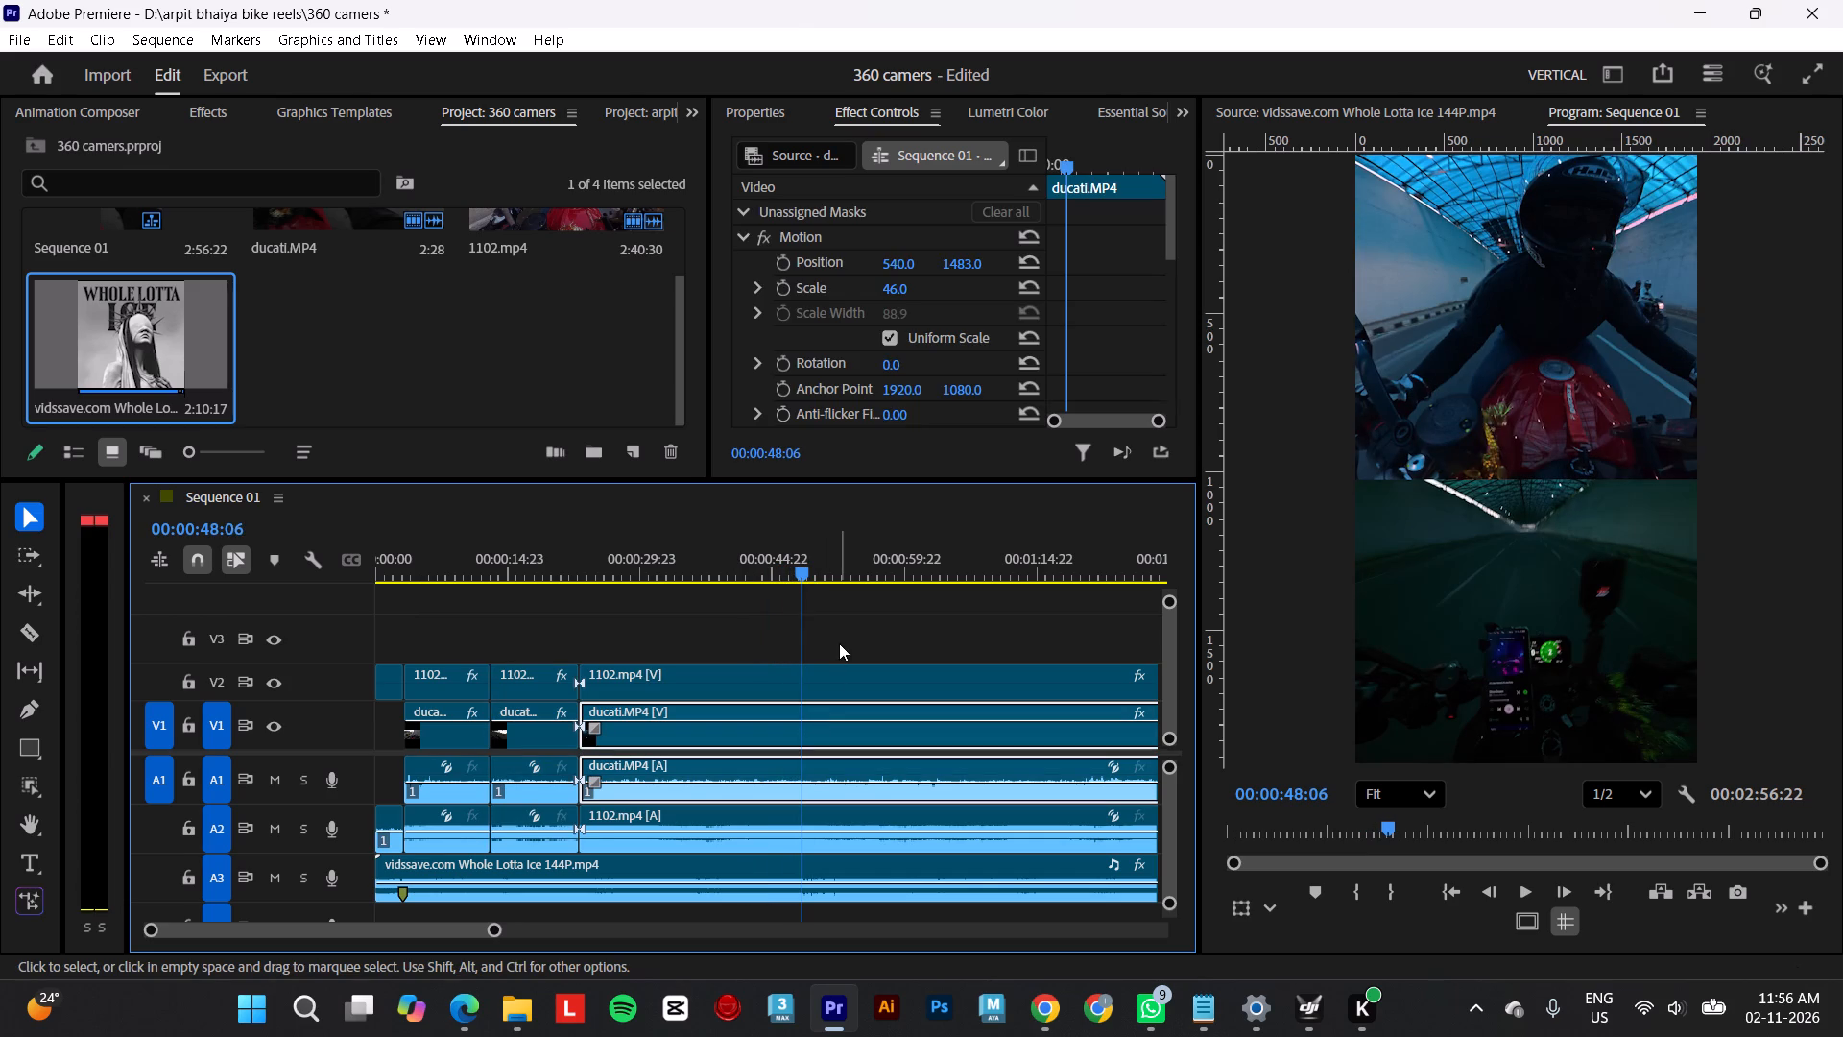
drag(839, 639, 840, 736)
key(ctrl+k)
key(Delete)
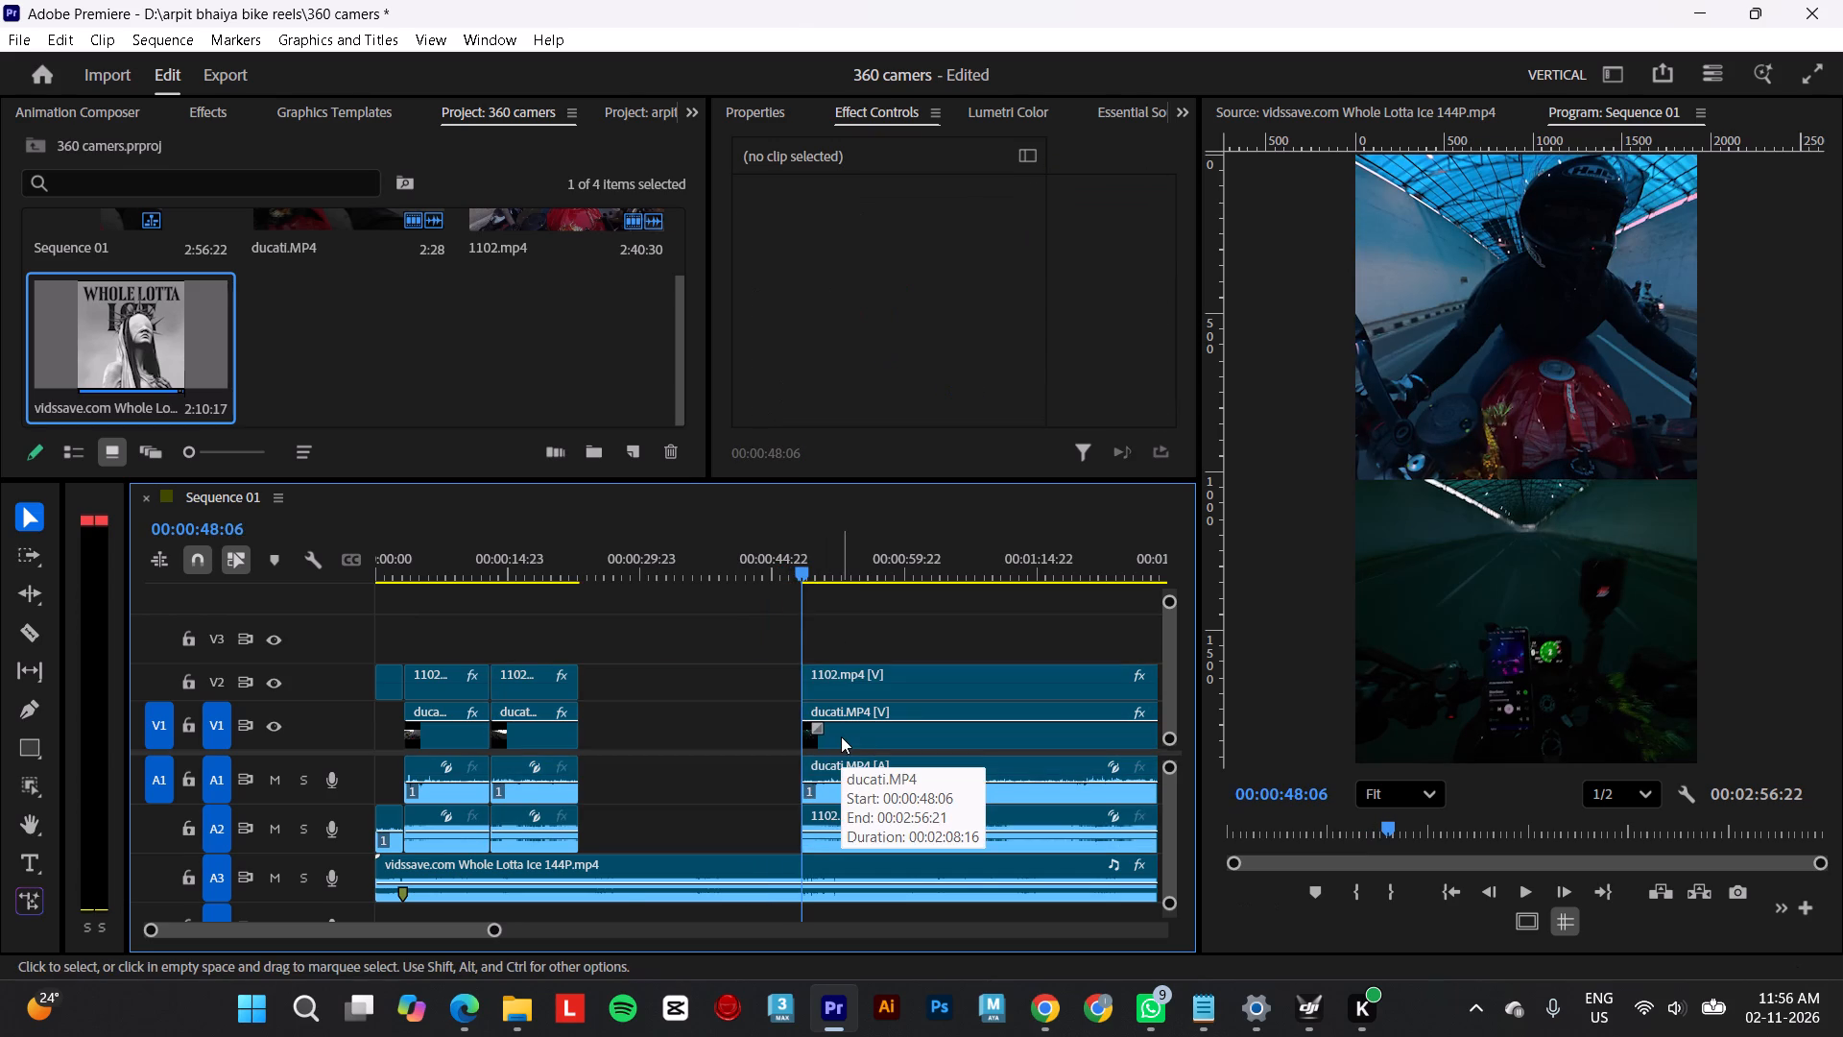
drag(972, 616, 963, 757)
drag(954, 687, 769, 689)
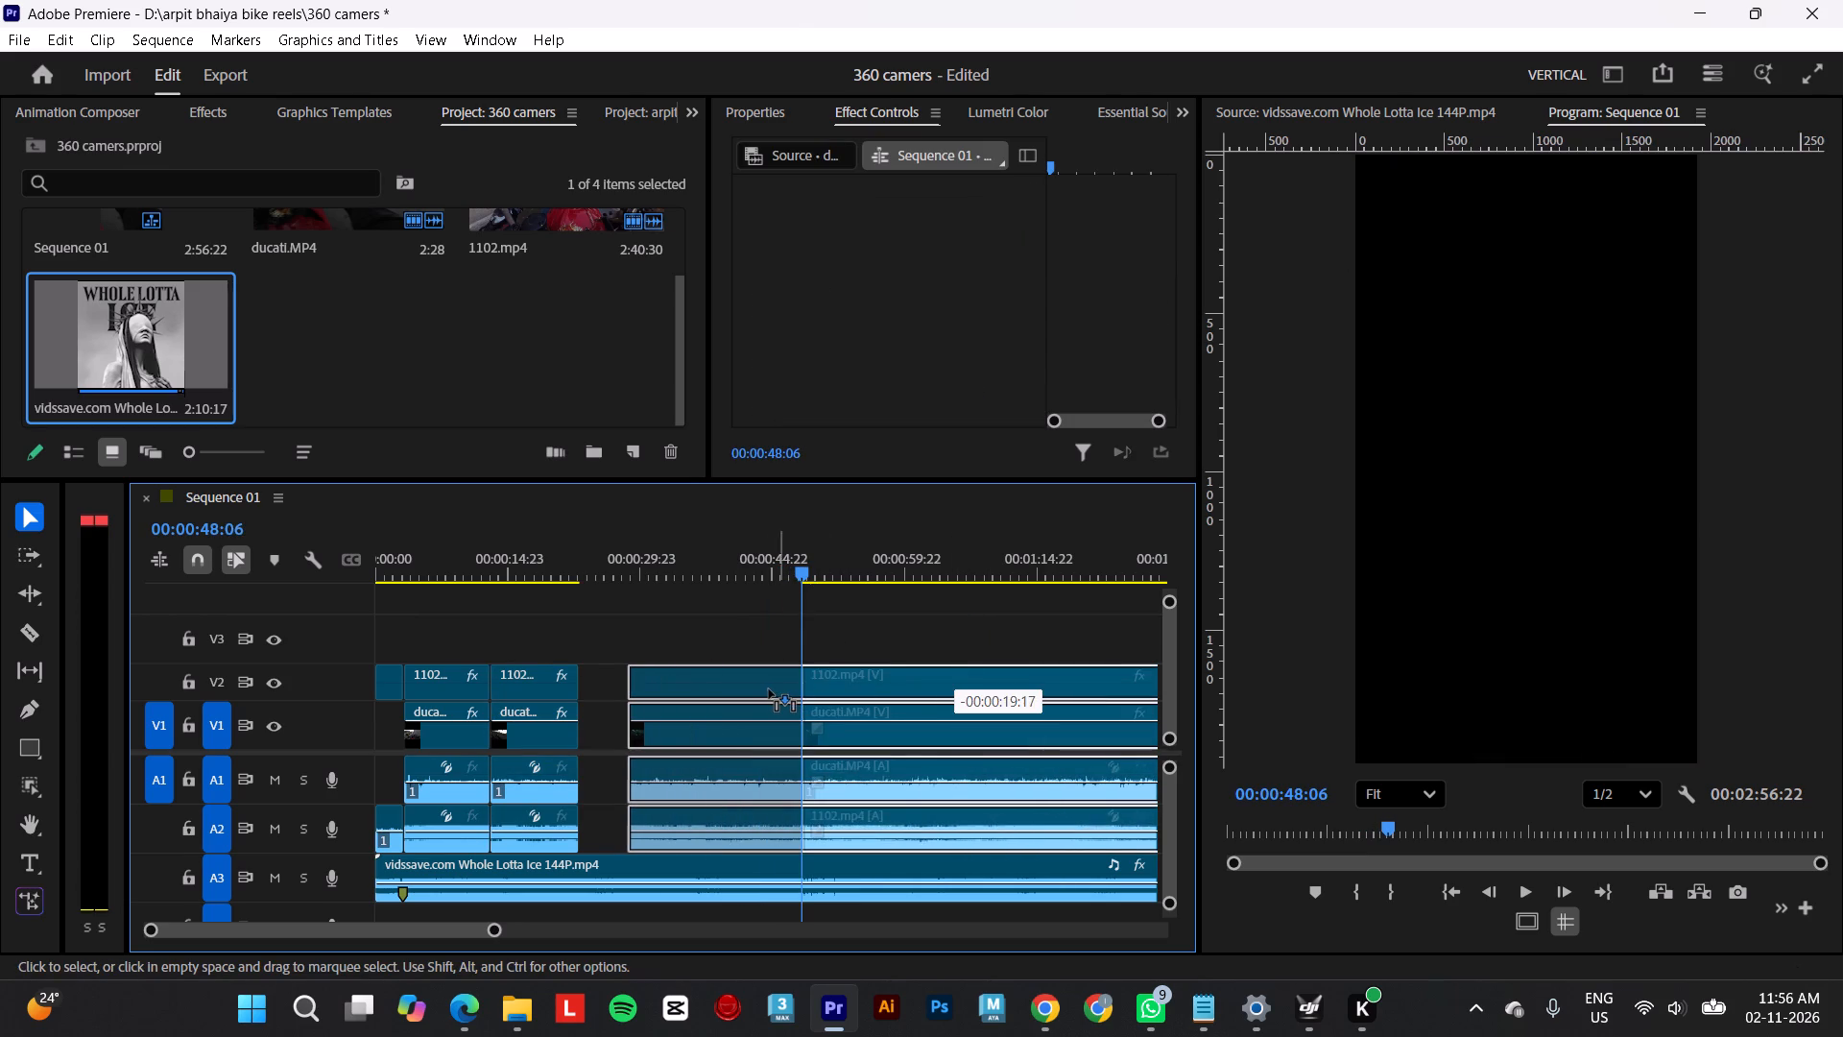
drag(769, 689, 734, 689)
Play across the new join and cut the split-screen clips with their audio at 00:00:31:07.
drag(592, 566, 563, 566)
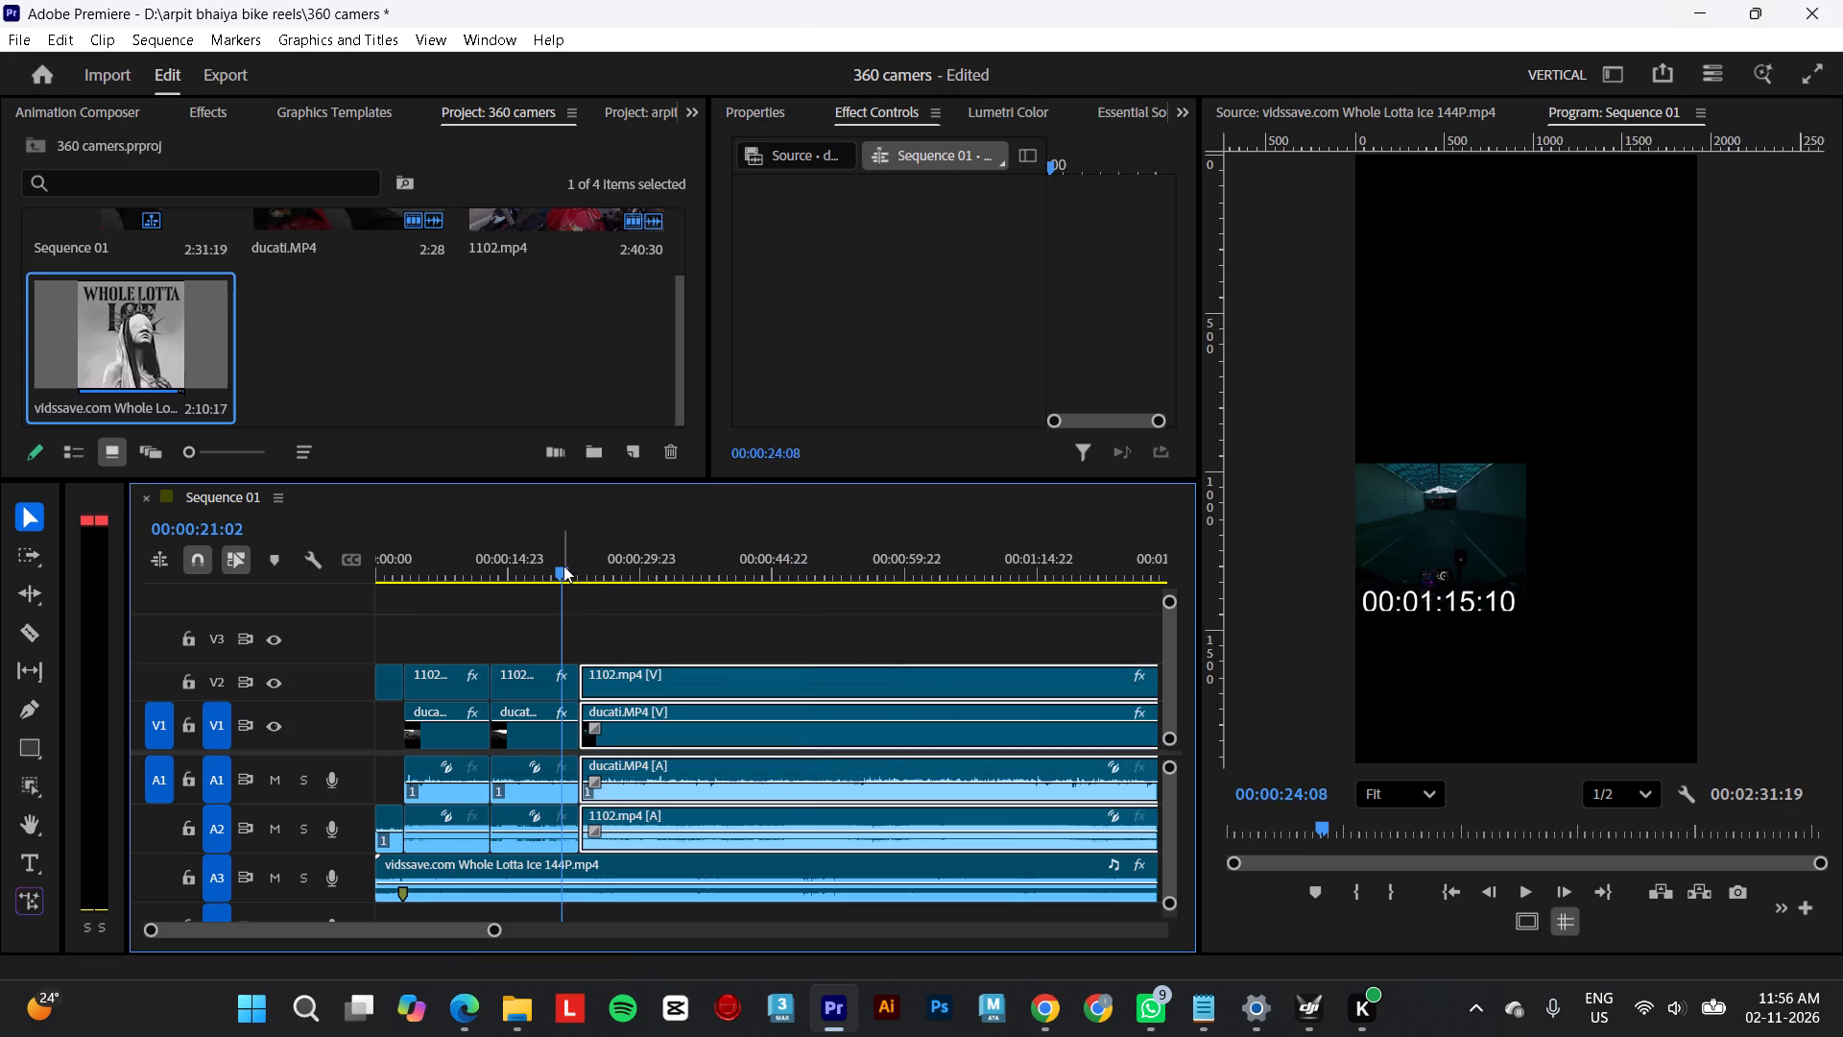
key(space)
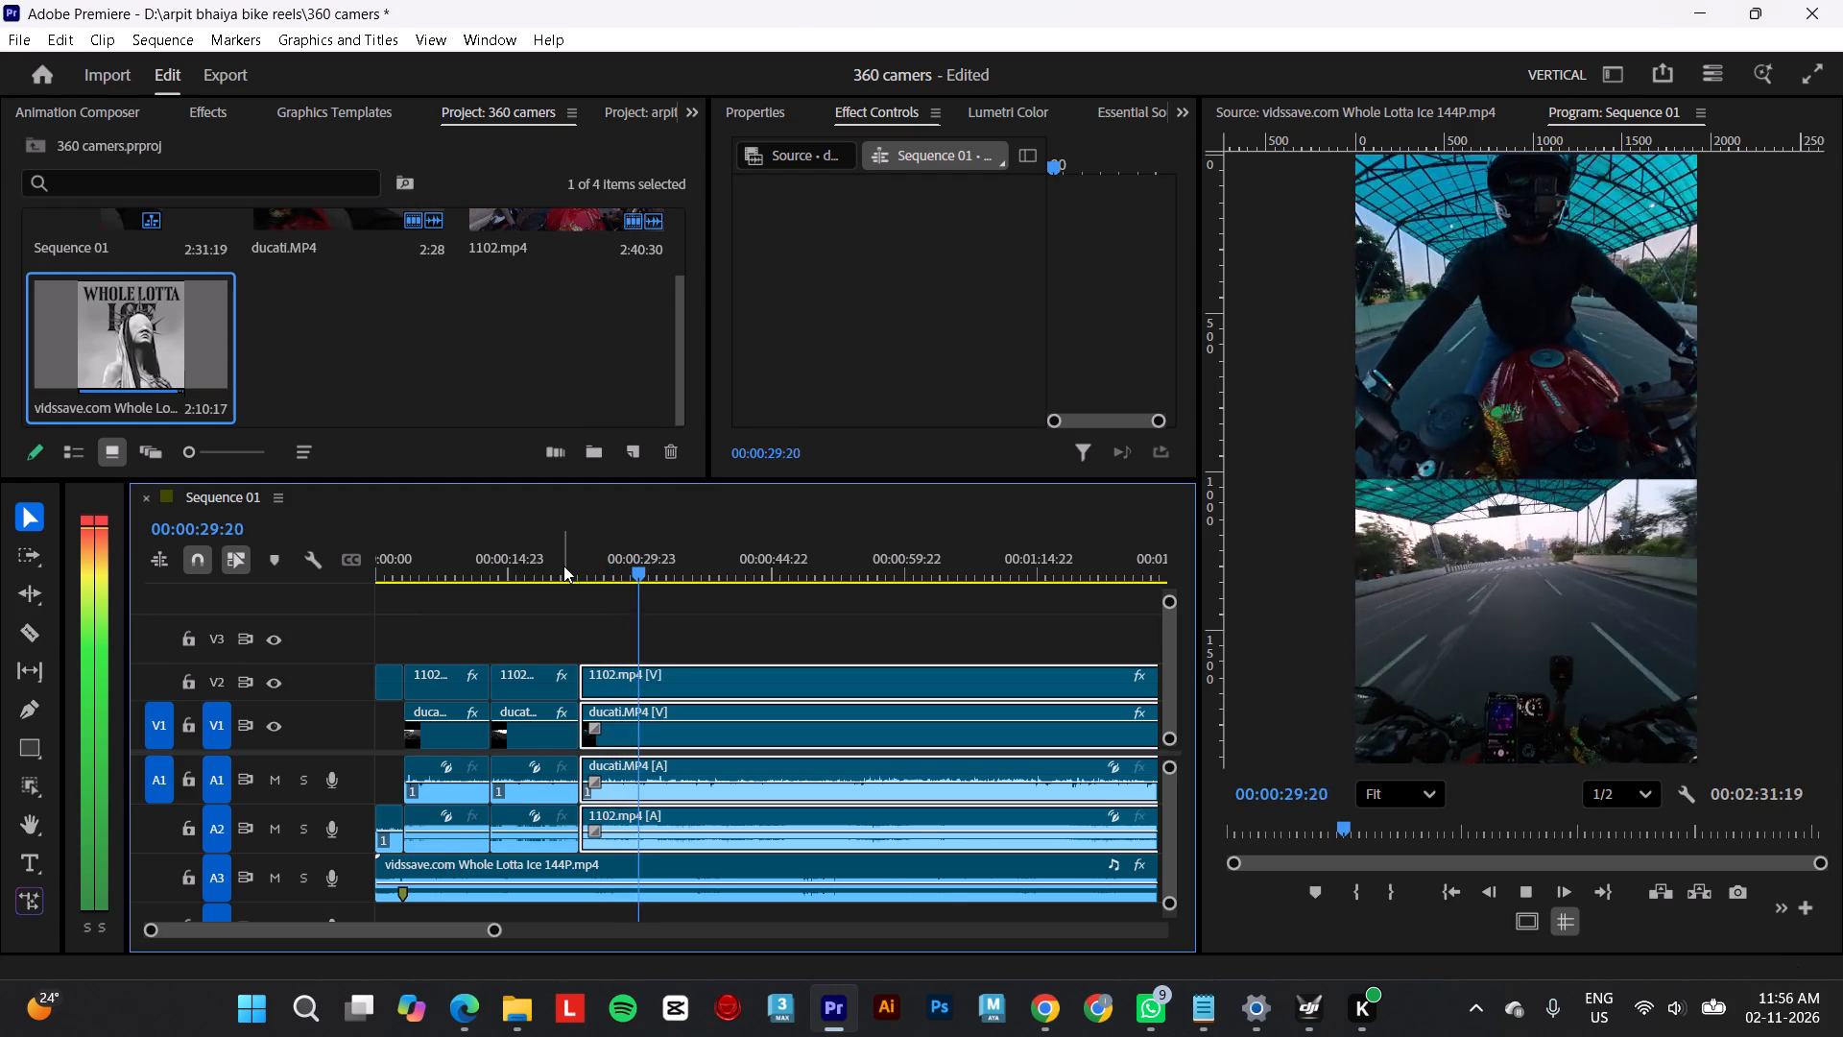
key(space)
click(711, 691)
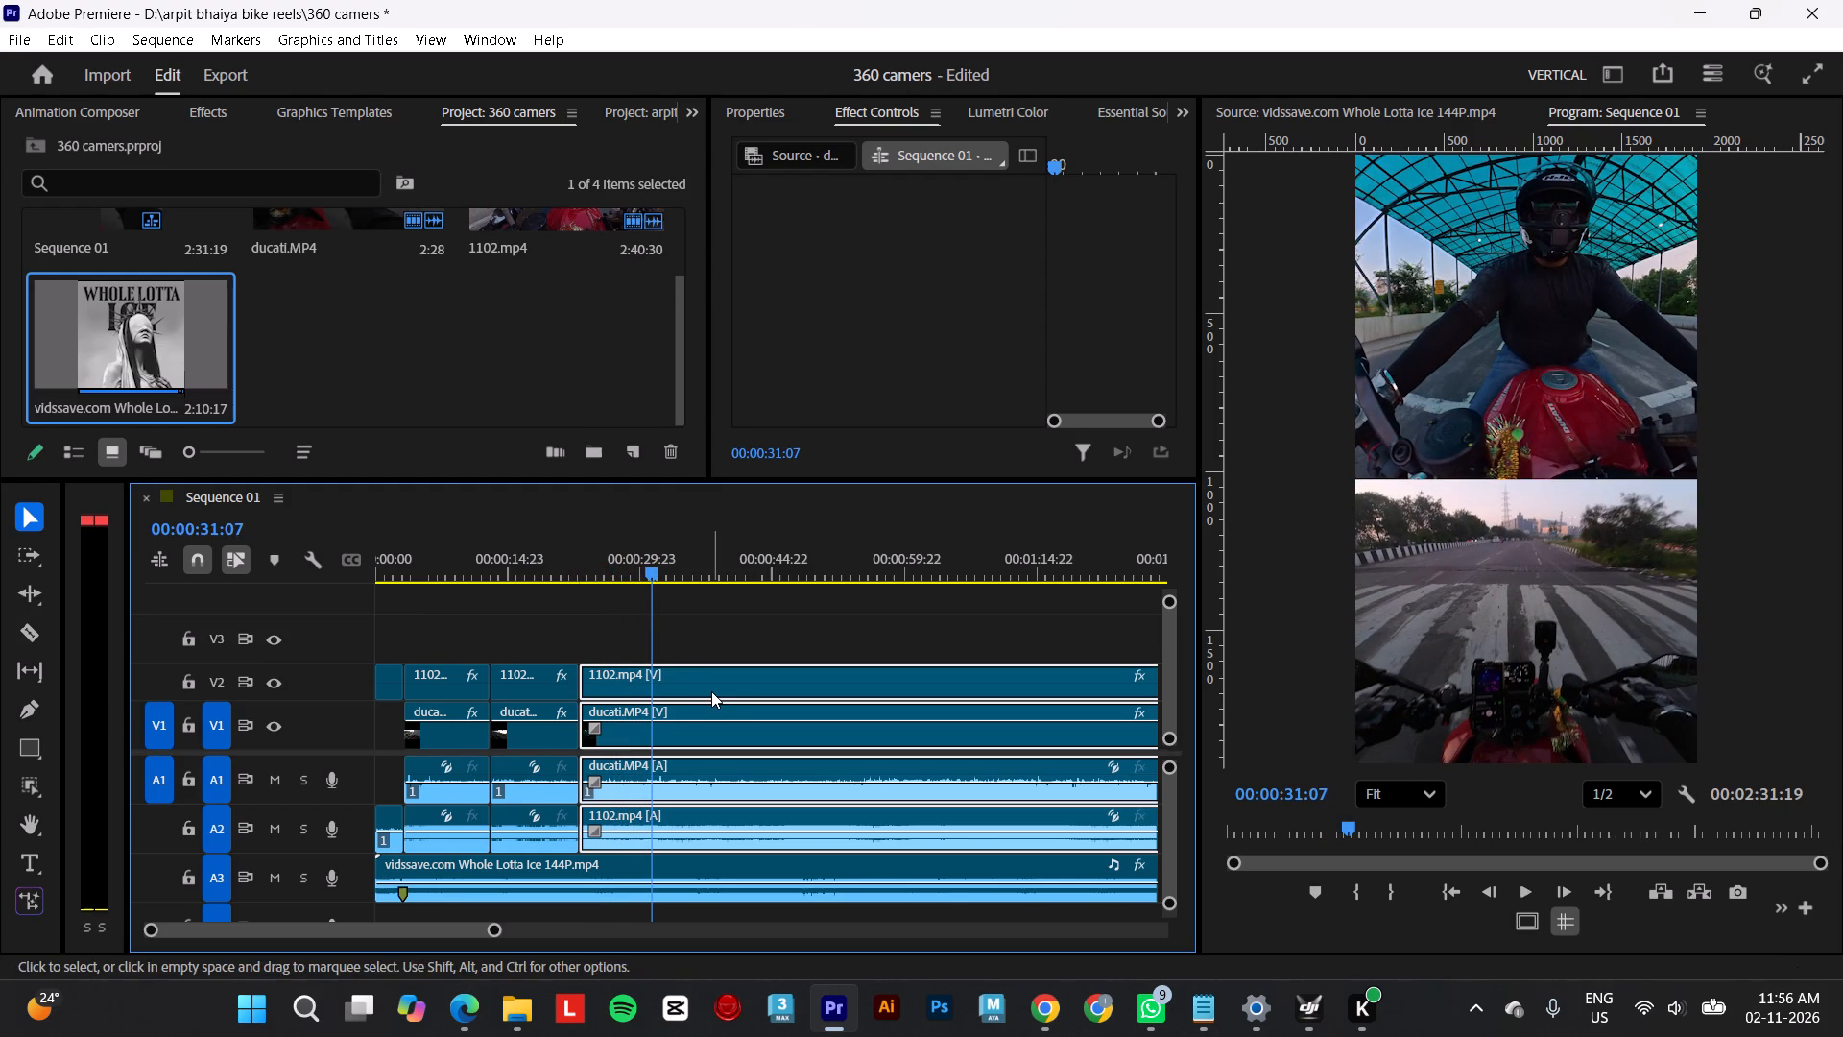
key(ctrl+k)
Cut the split-screen clips at 00:00:34:23, delete the section from 00:00:31:07 to there, and close the gap.
key(space)
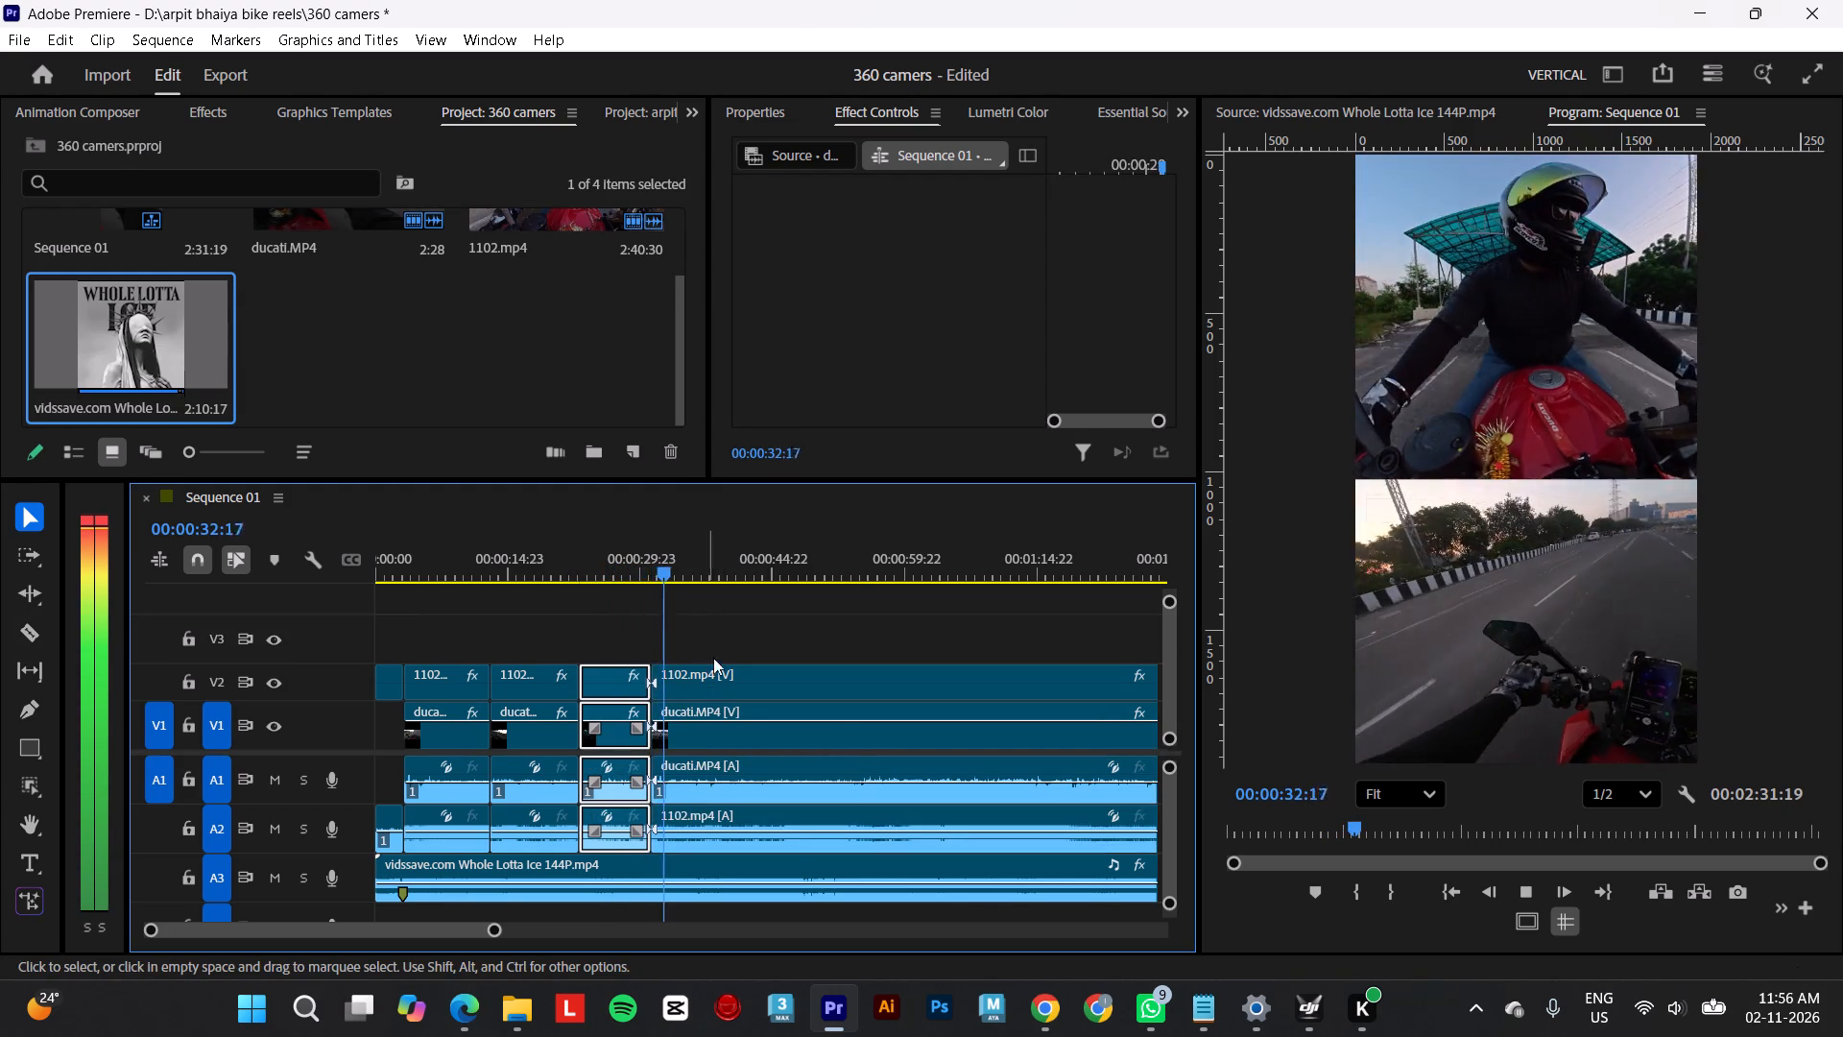
drag(819, 614, 835, 769)
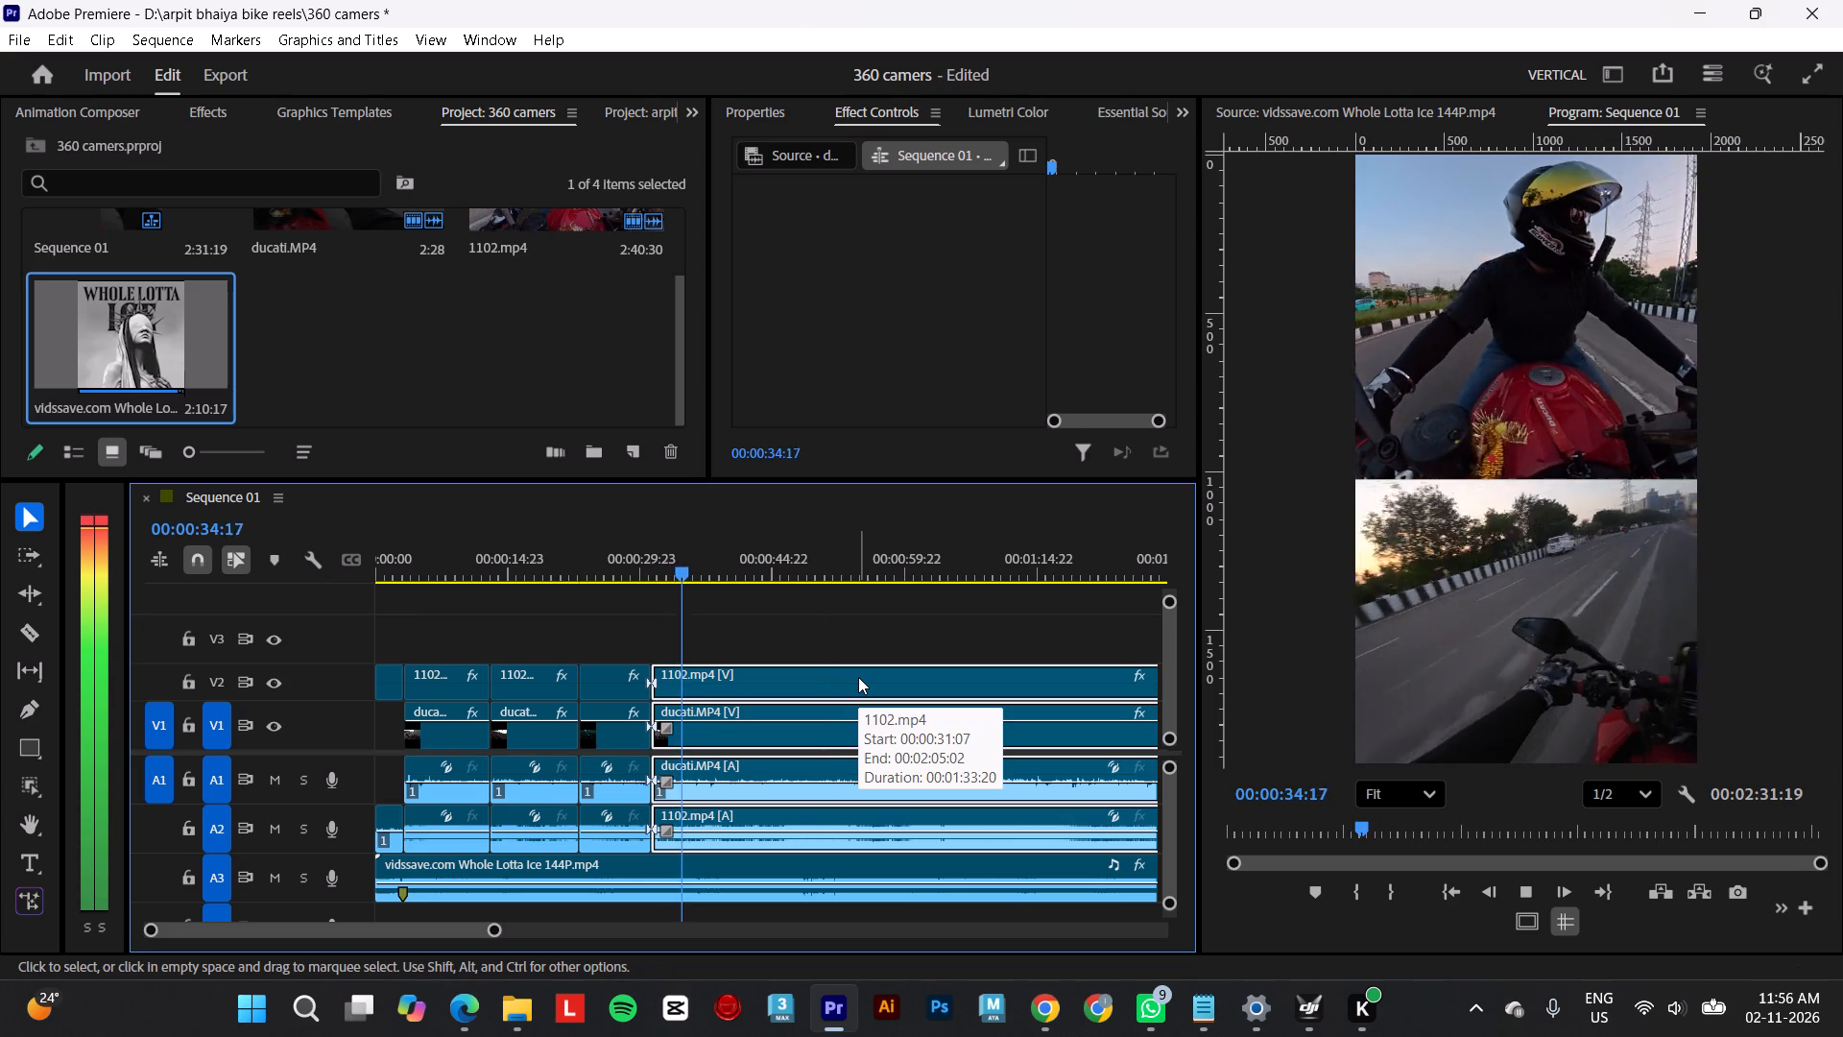
key(space)
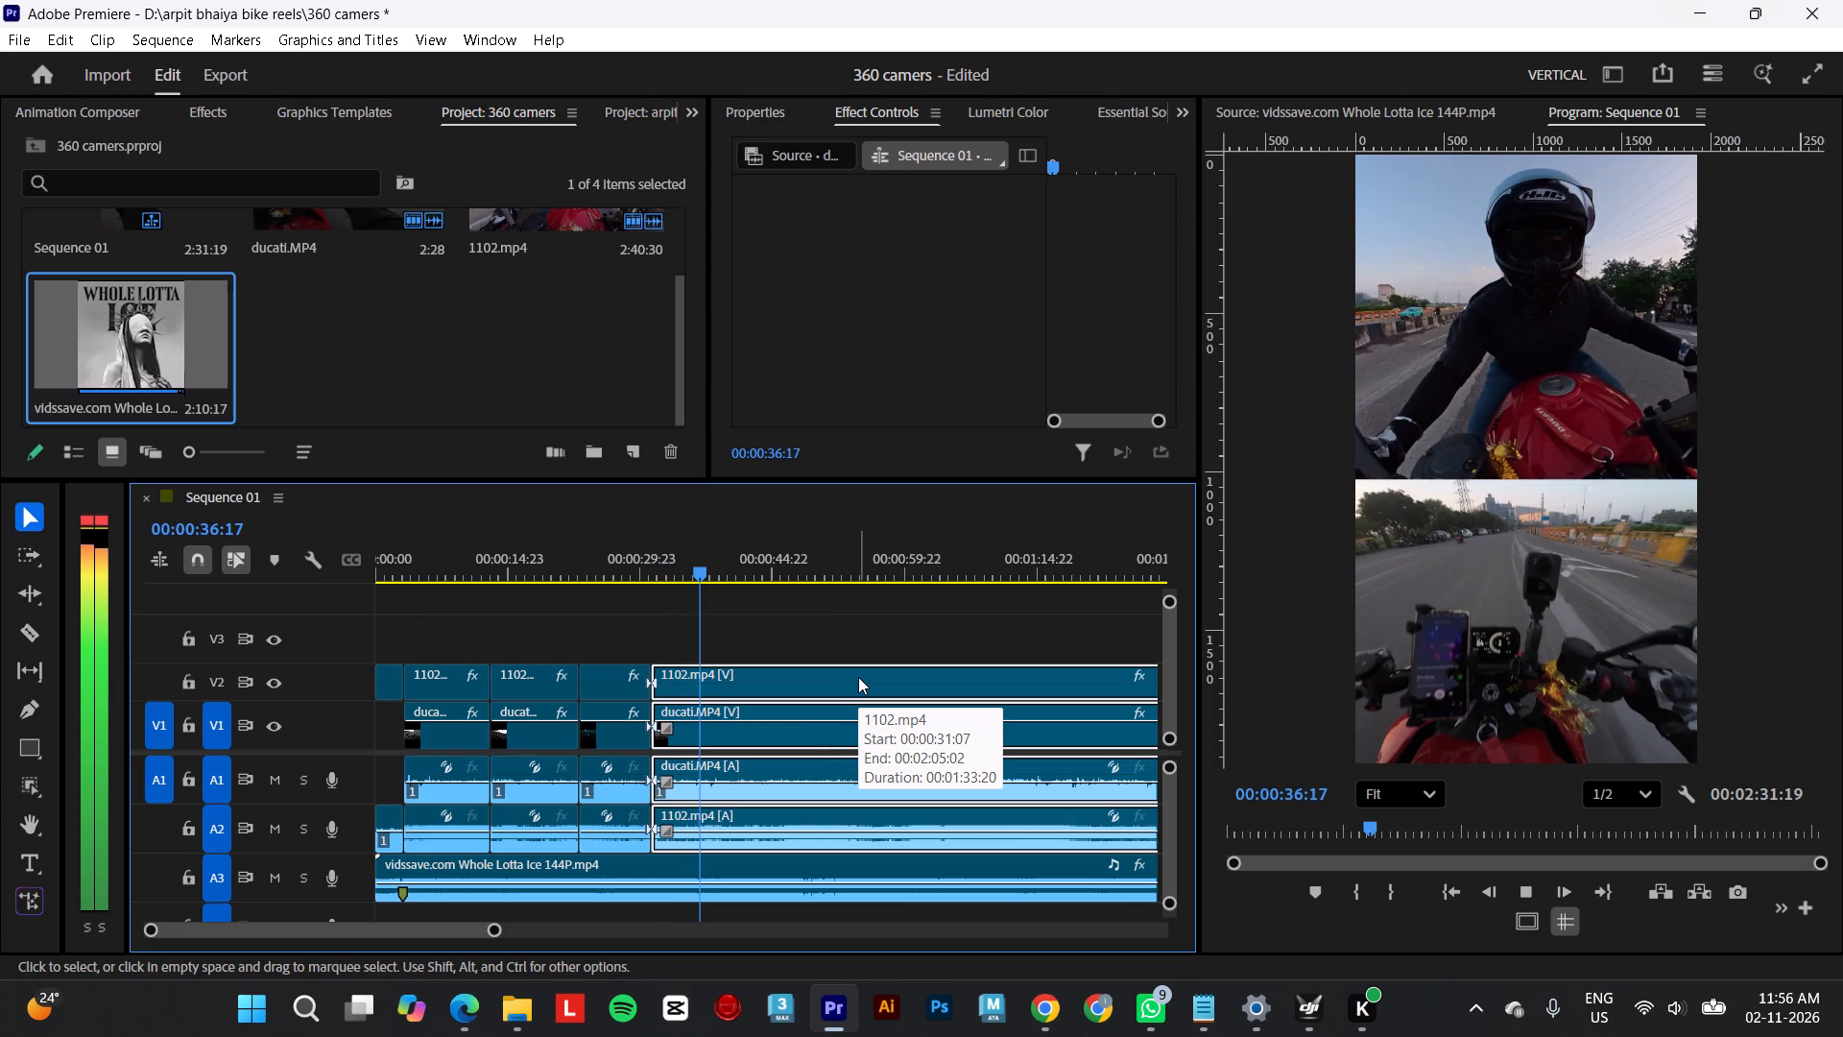
drag(696, 562, 682, 562)
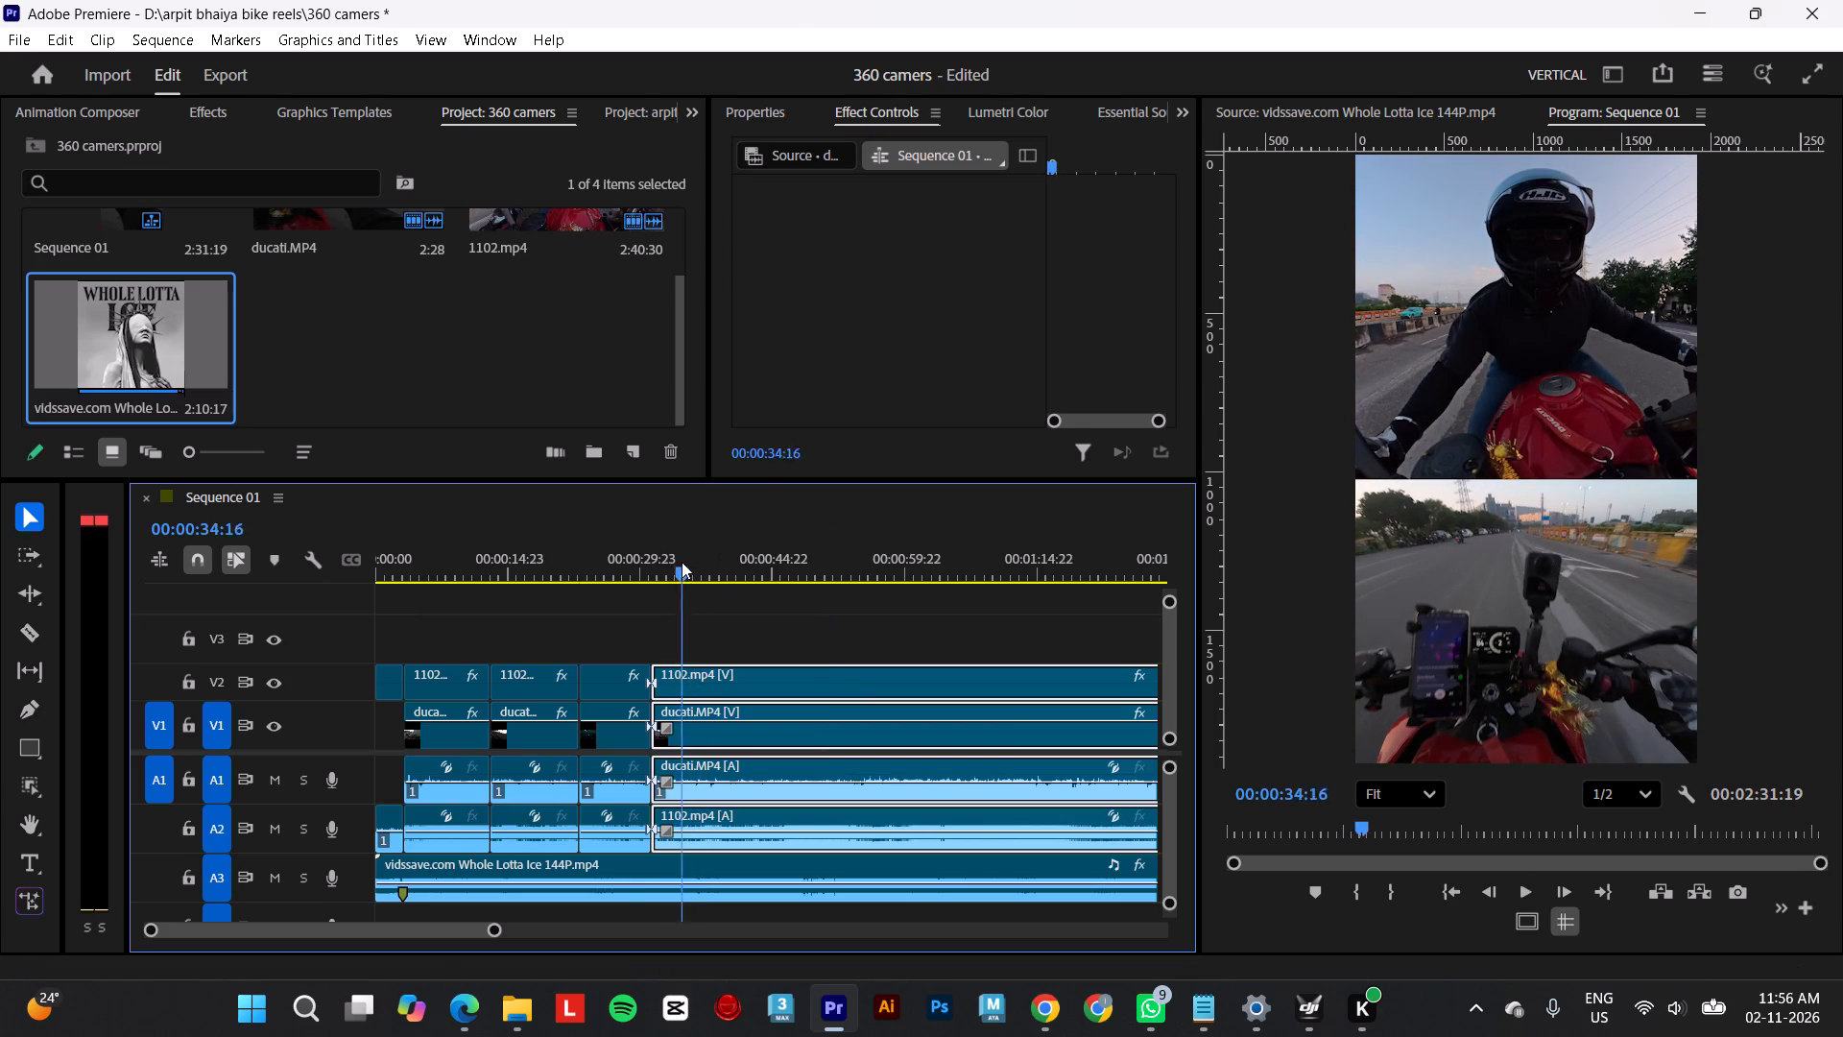
drag(682, 562, 657, 565)
key(space)
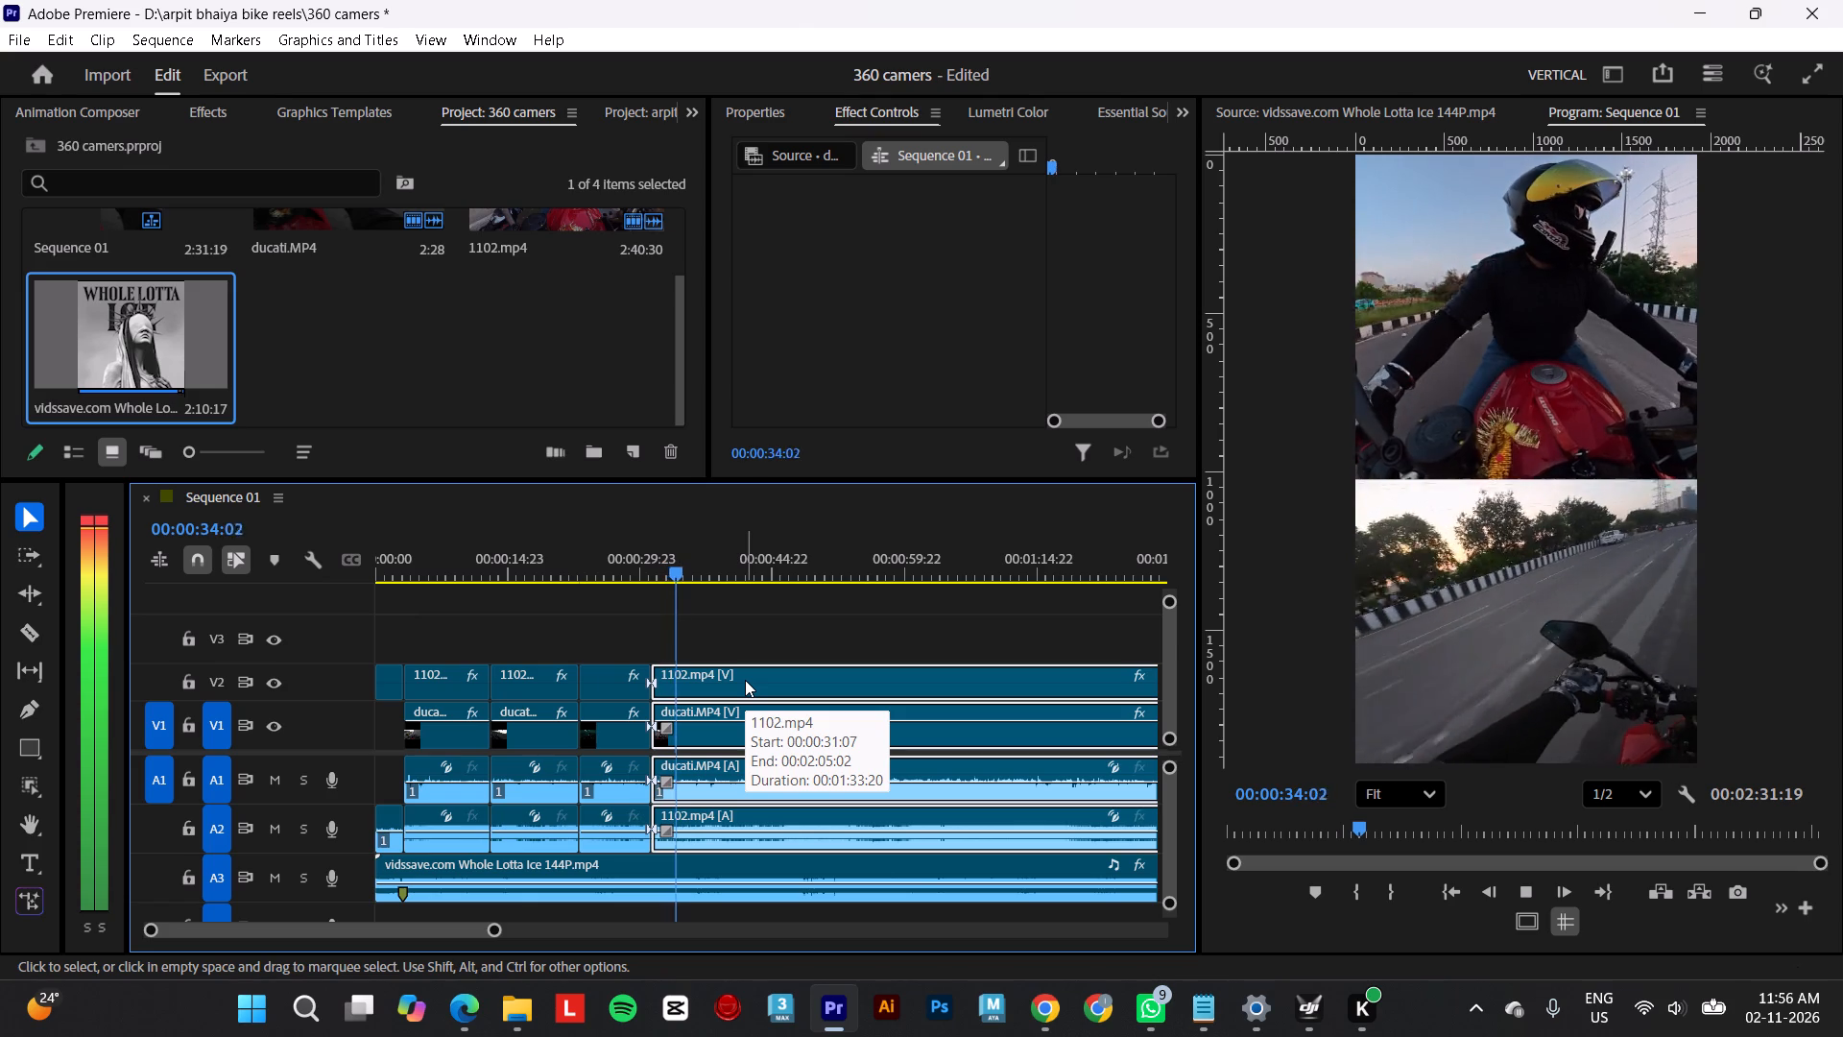
key(space)
key(ctrl+k)
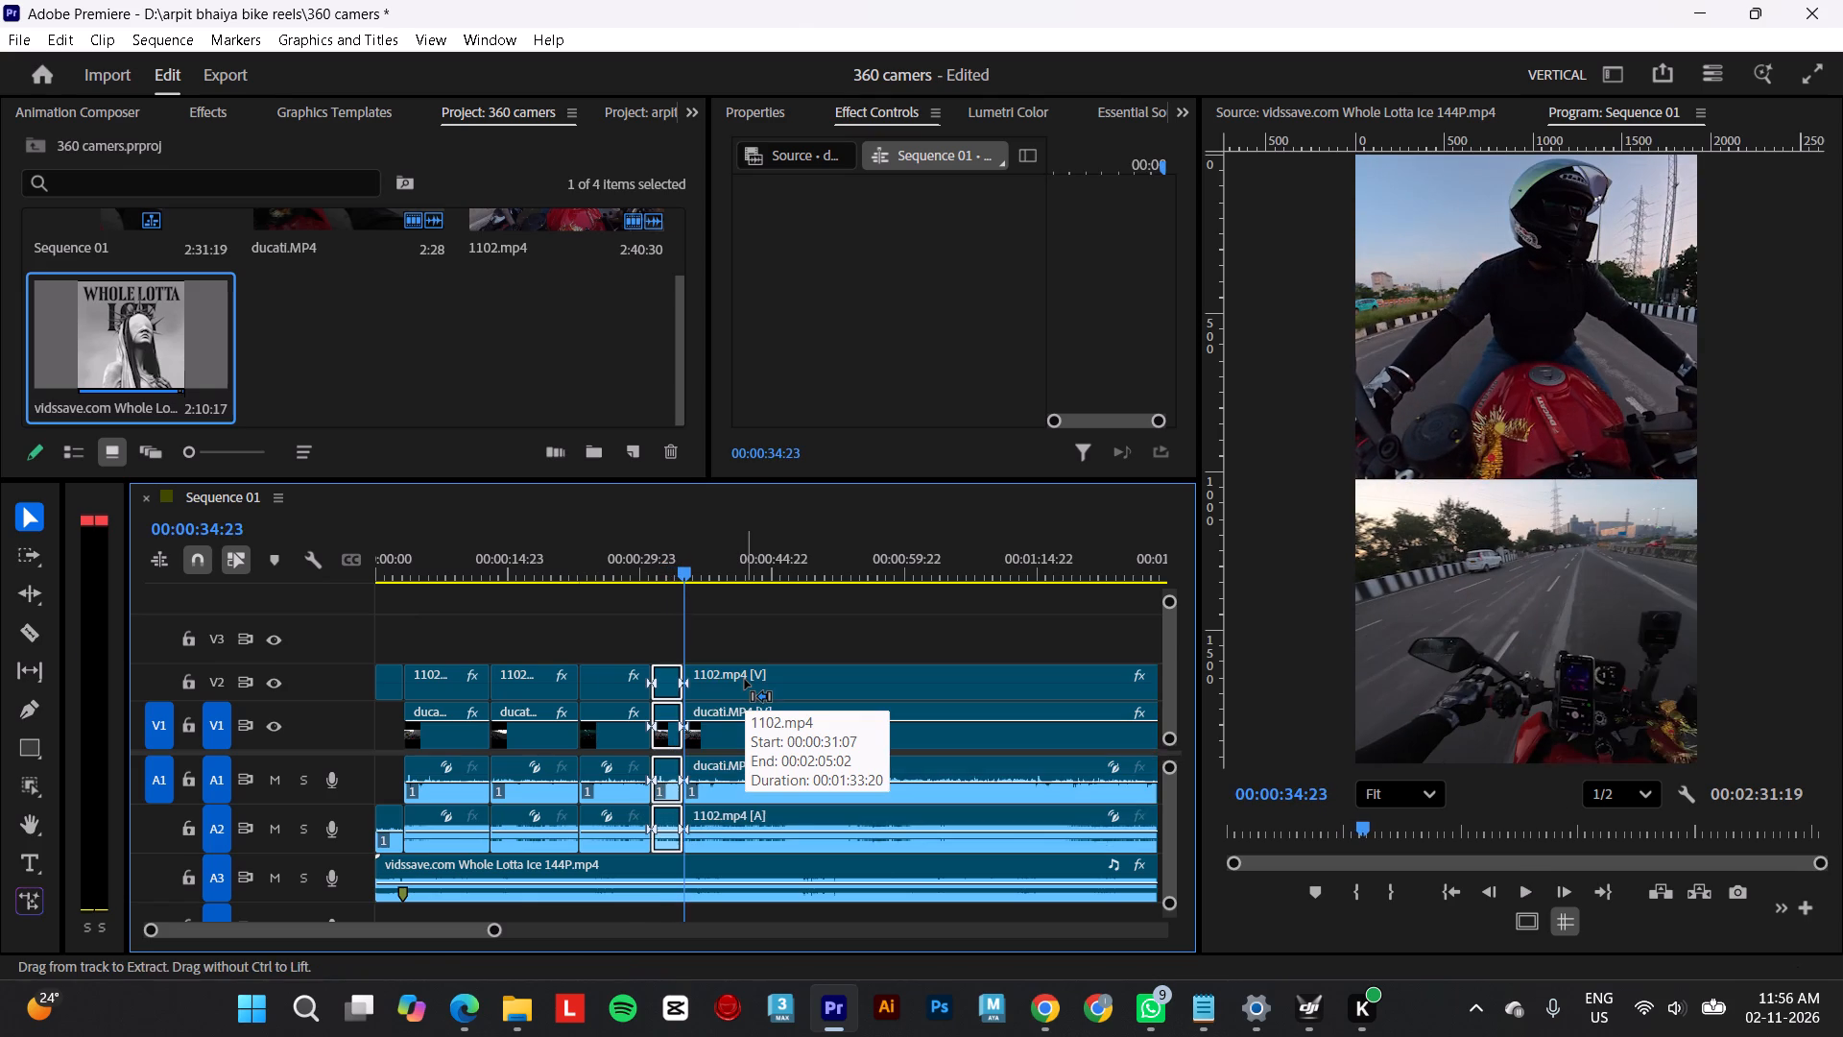
key(Delete)
drag(771, 645, 778, 728)
drag(783, 683, 752, 683)
Play across the closed join and cut the split-screen clips with their audio at 00:00:37:04.
drag(634, 574, 622, 573)
key(space)
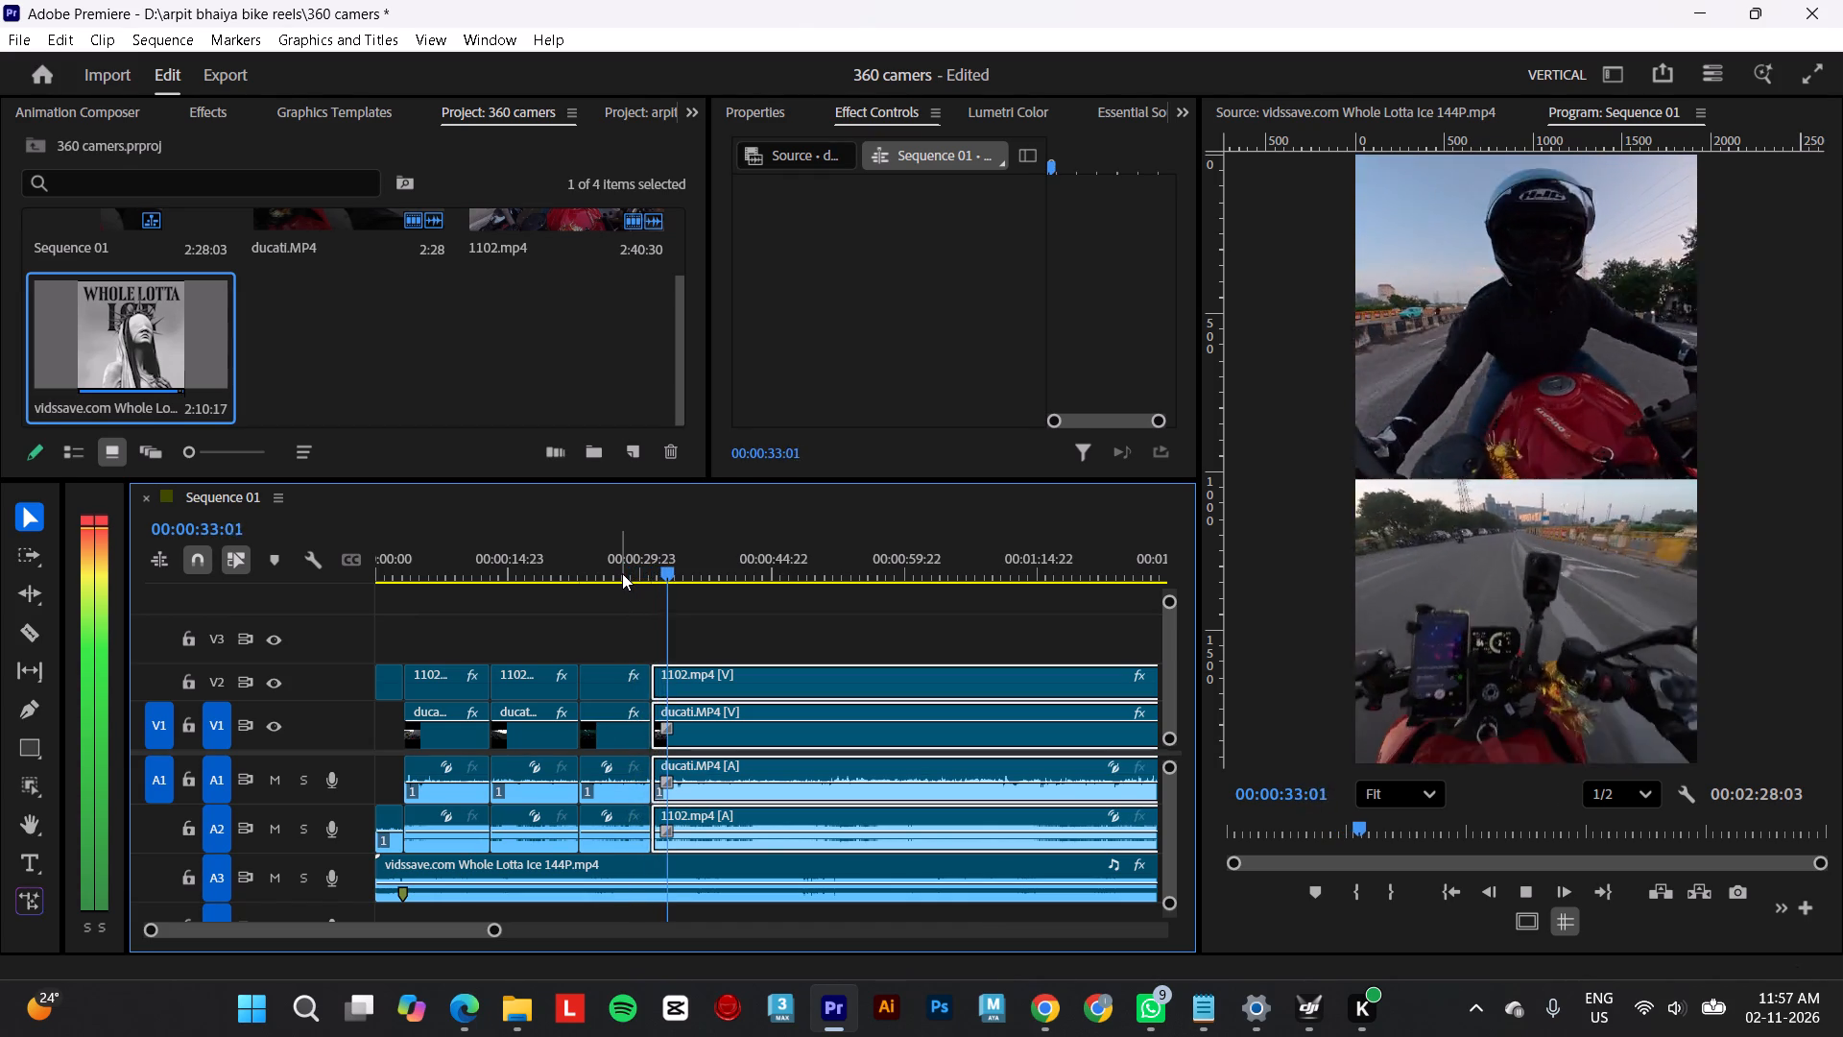
key(space)
click(773, 688)
key(ctrl+k)
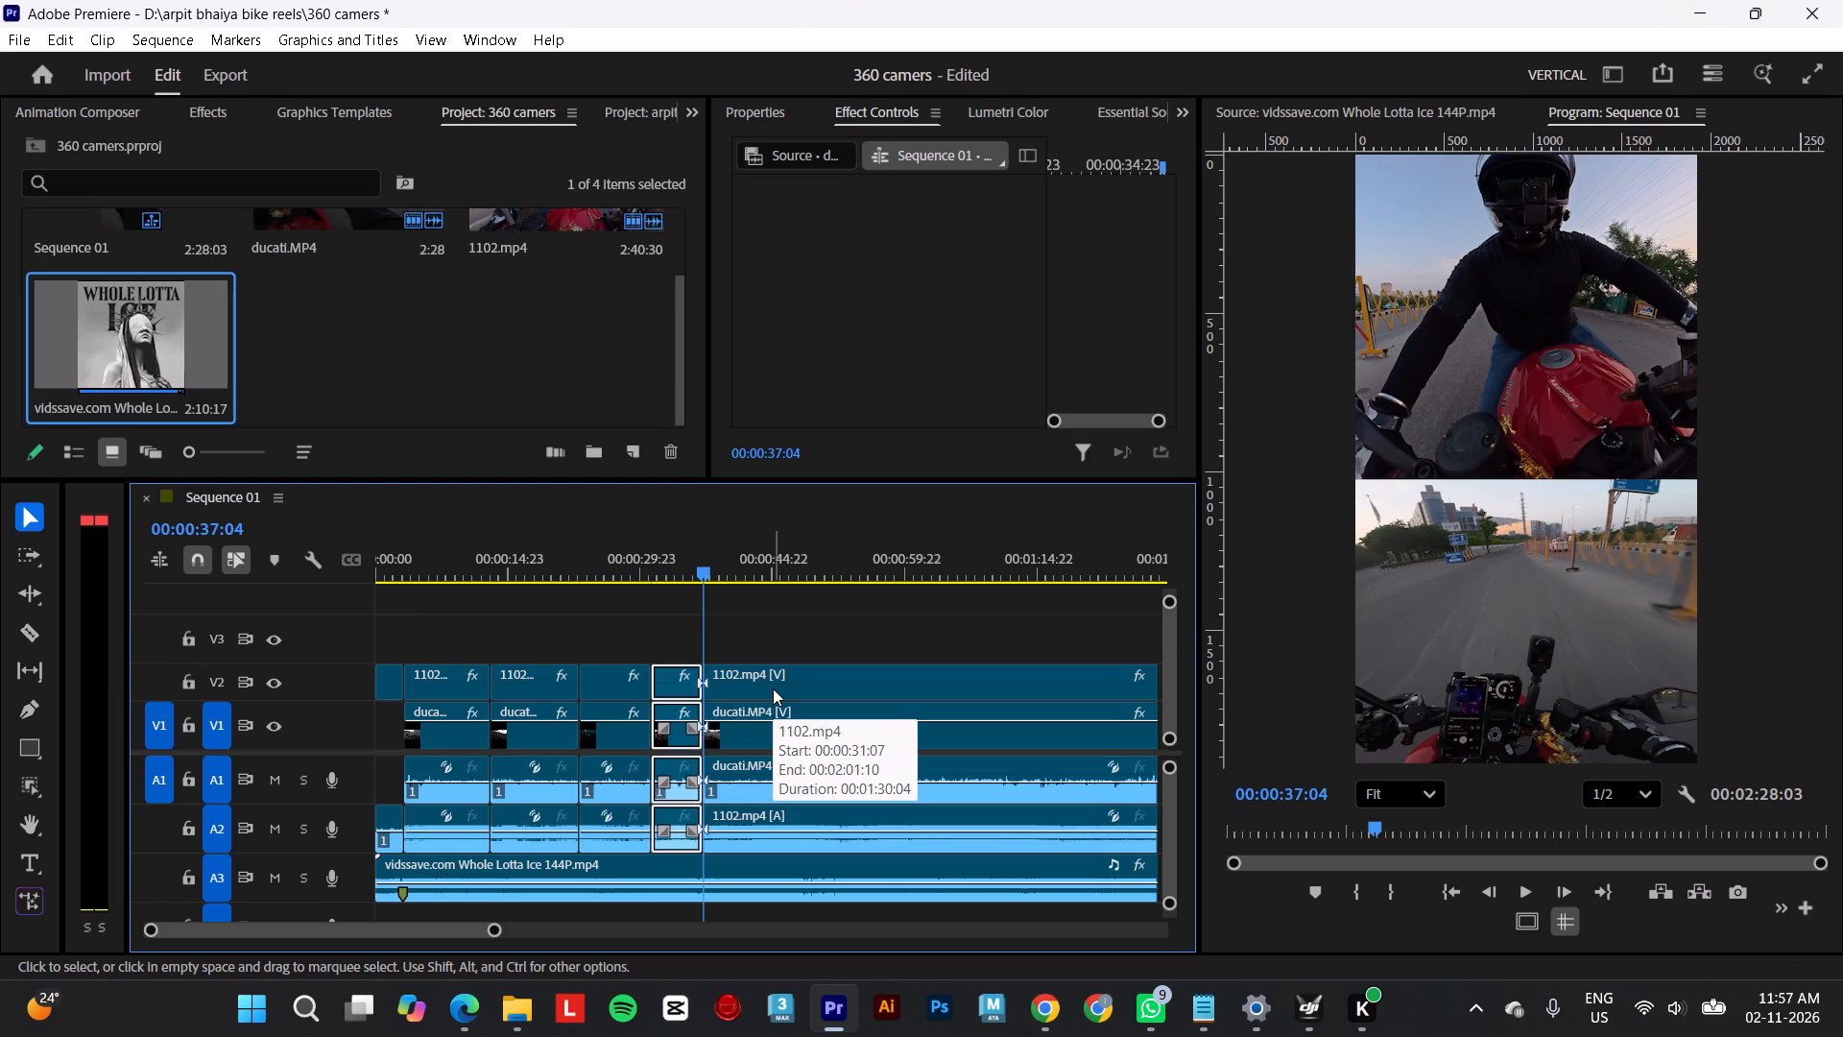
Play on through the road footage and cut the split-screen clips with their audio at 00:00:46:11.
key(space)
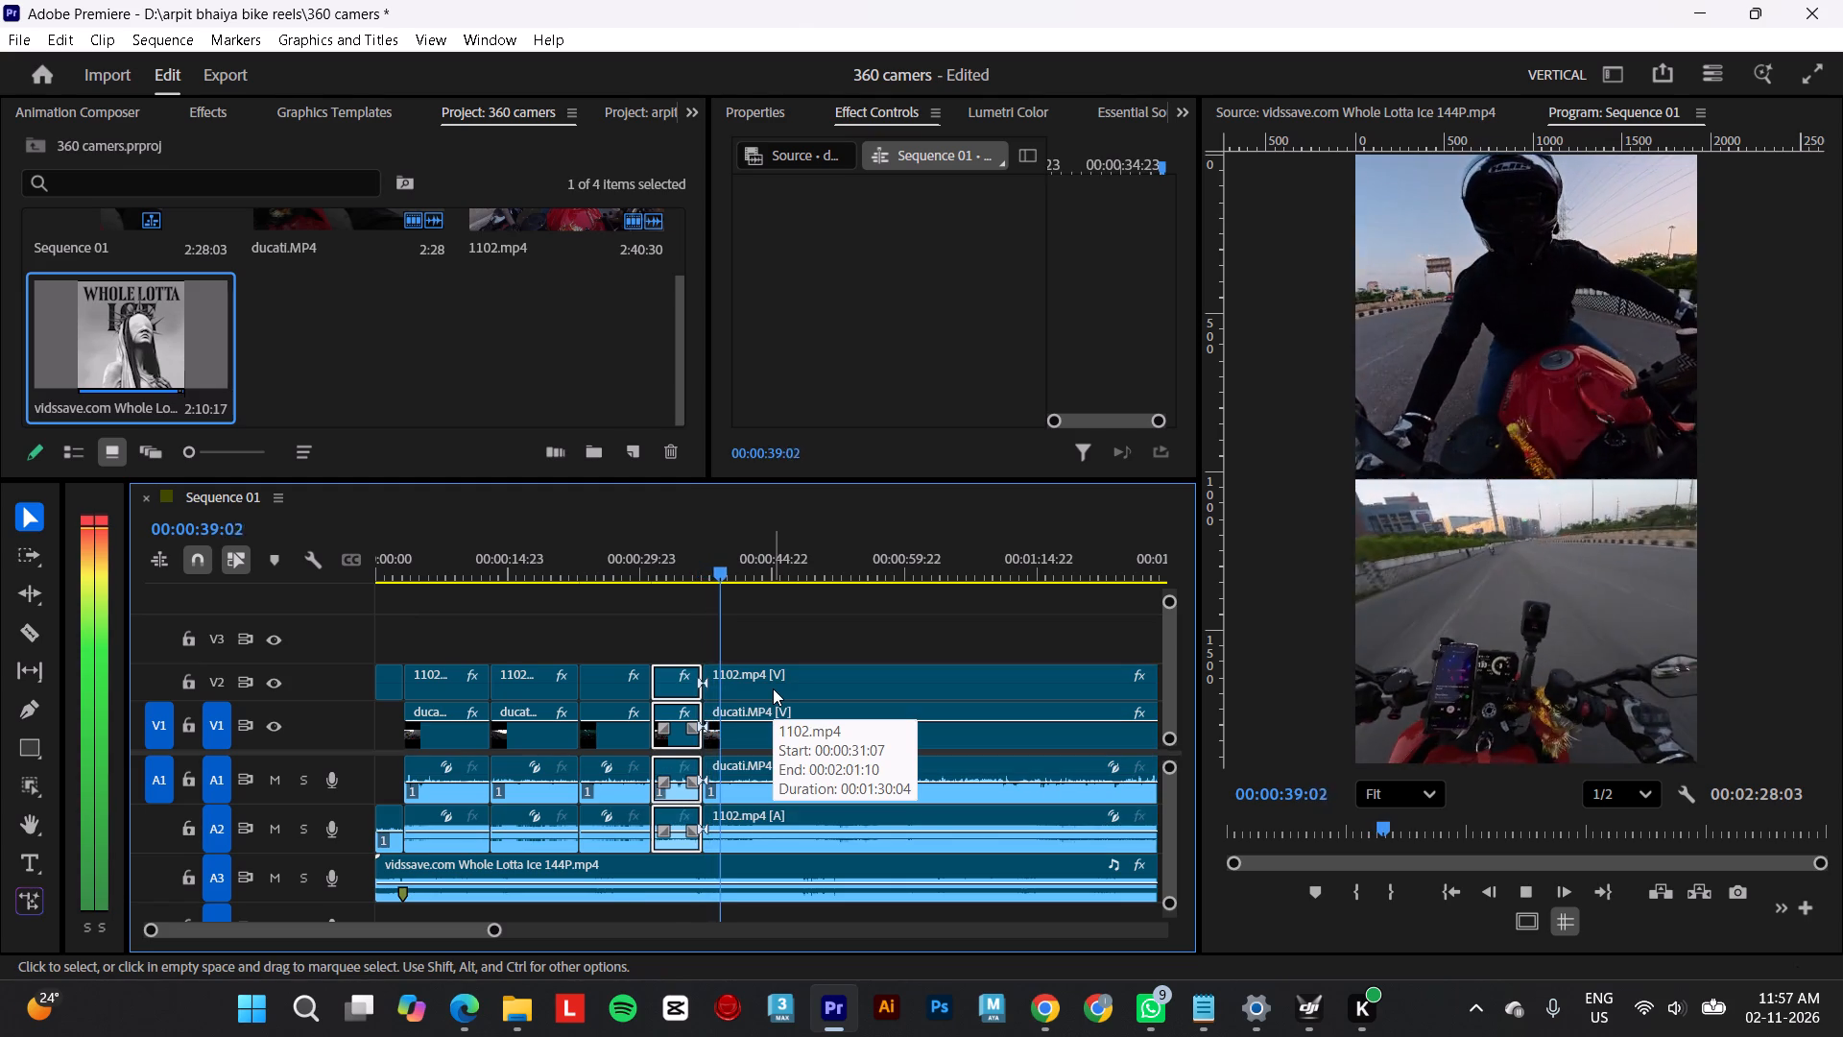
click(773, 688)
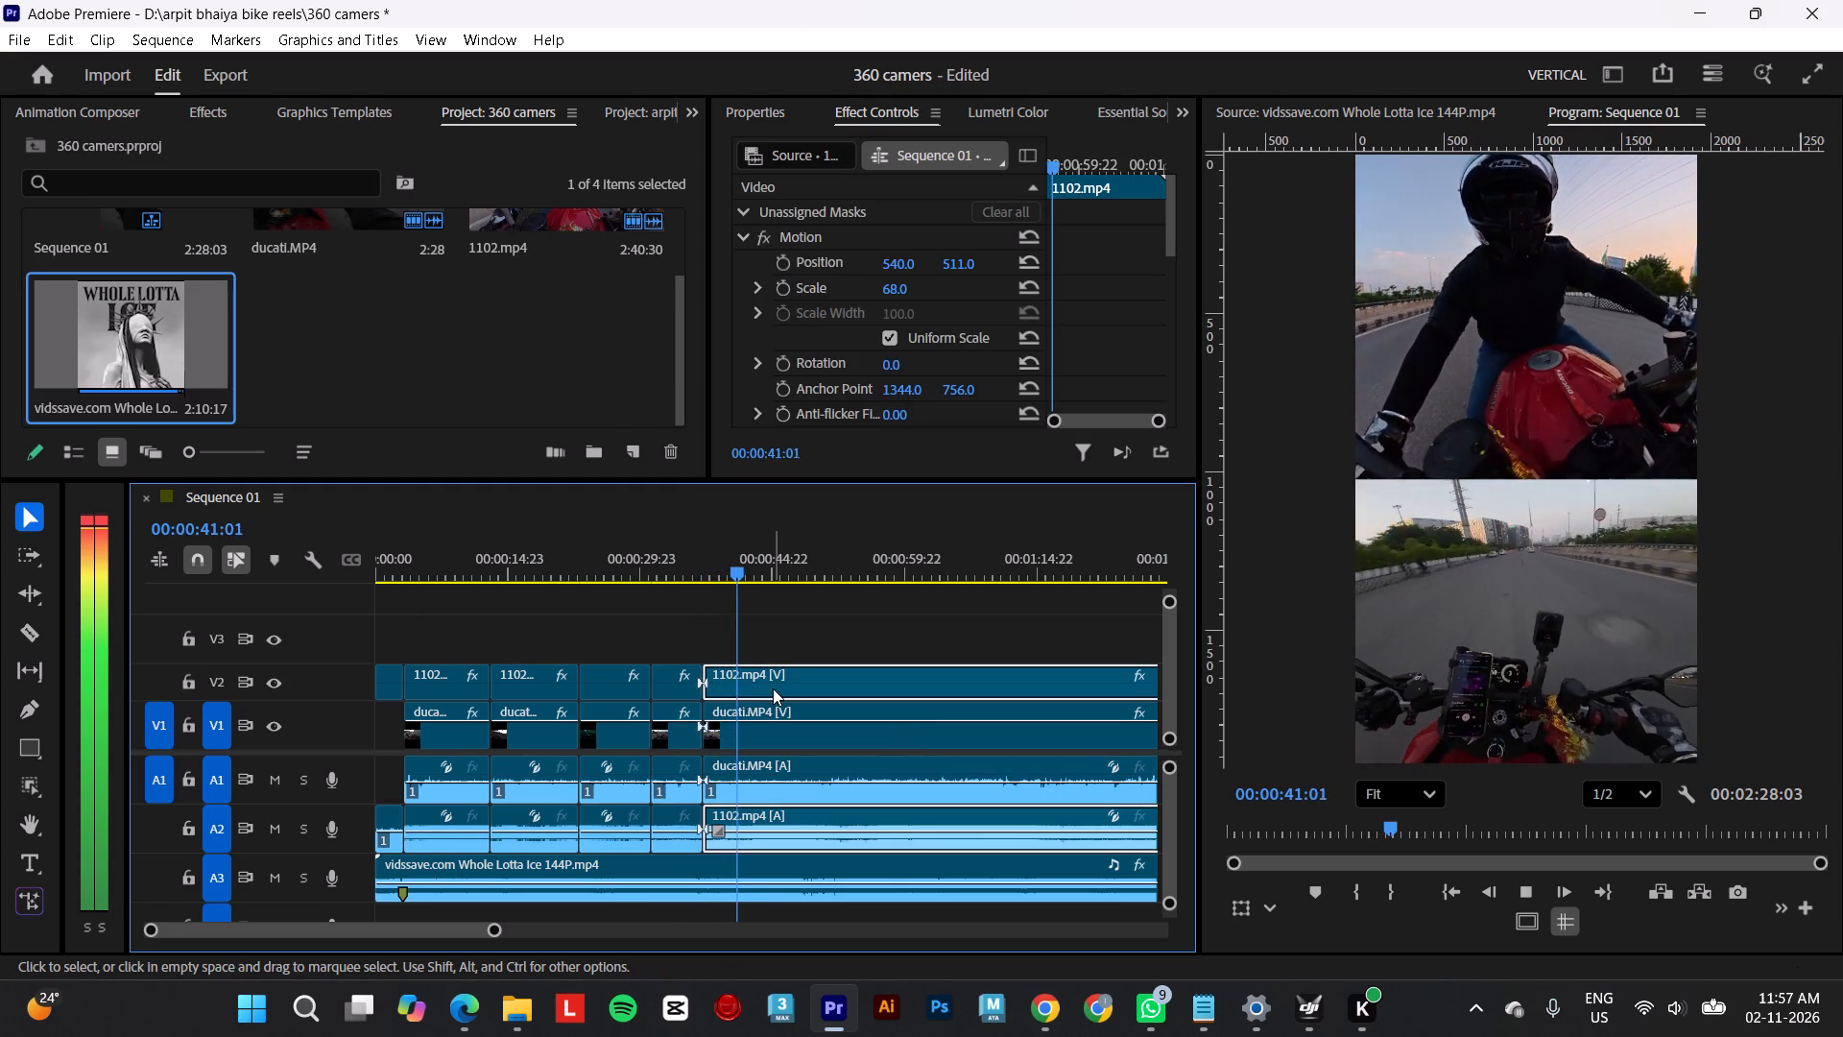
drag(800, 611, 831, 745)
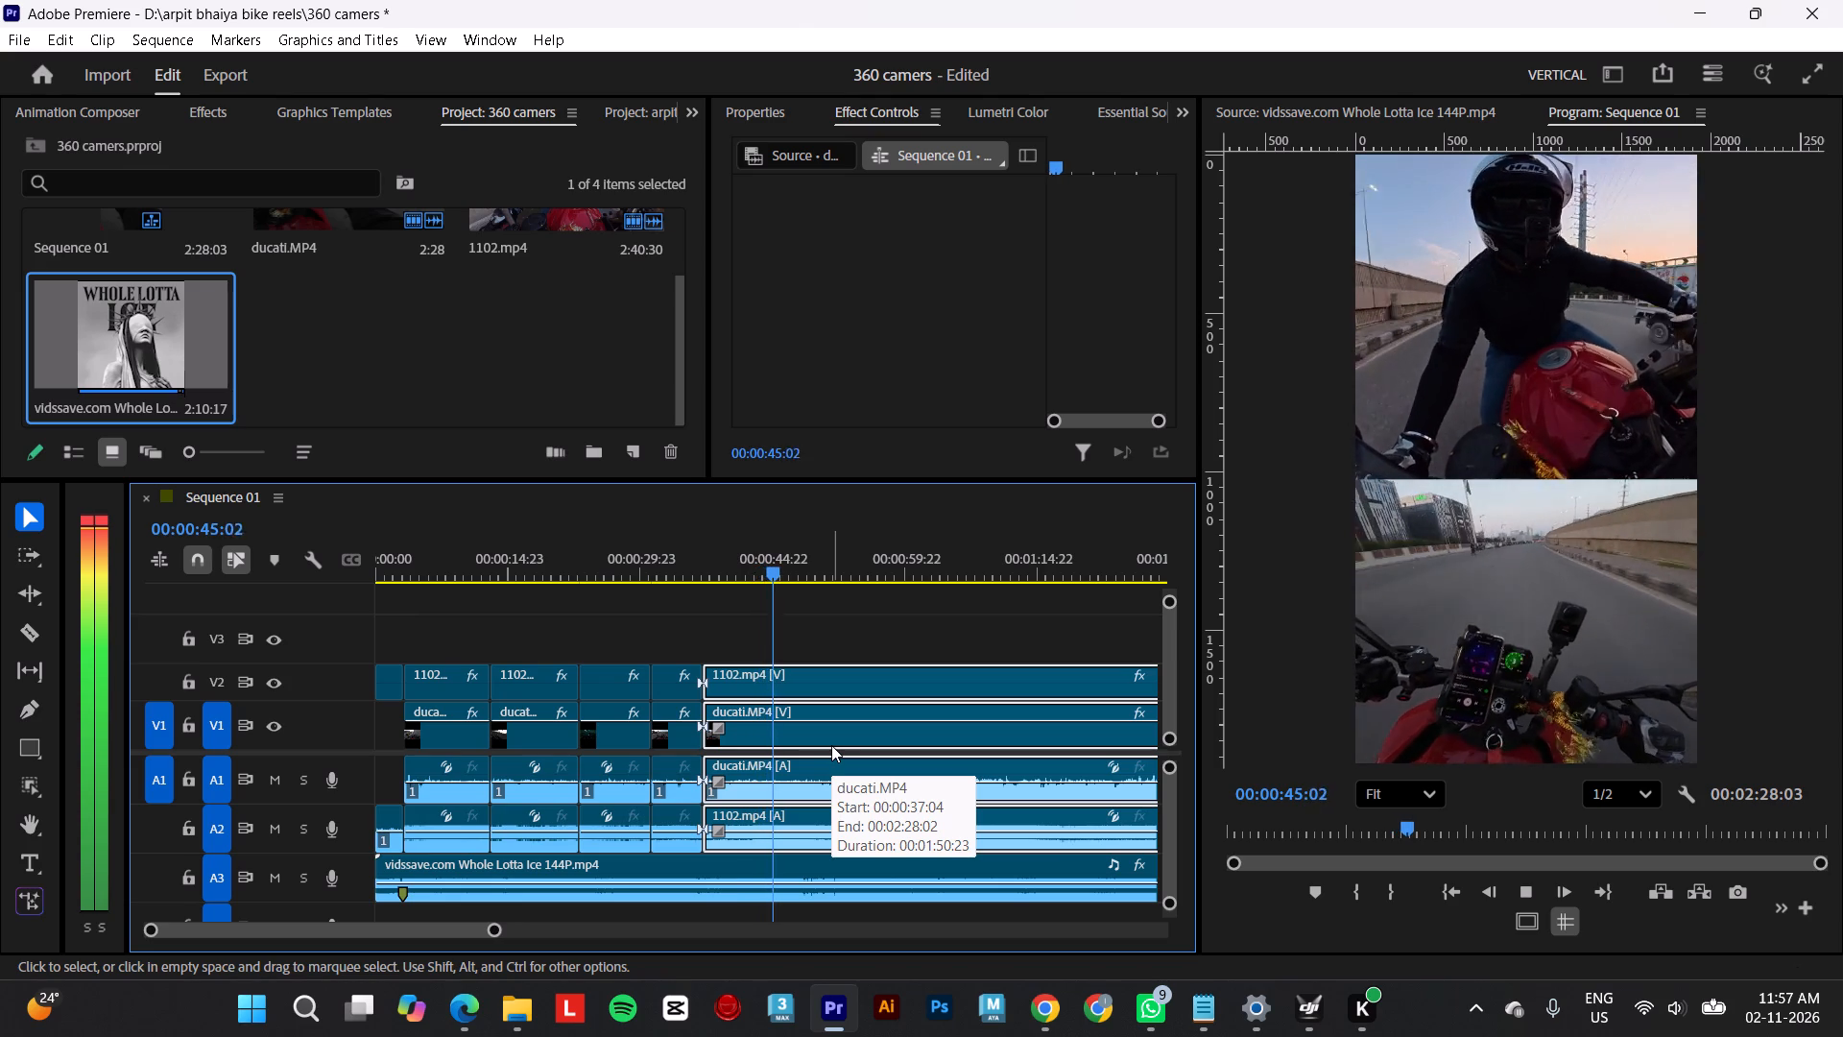
key(space)
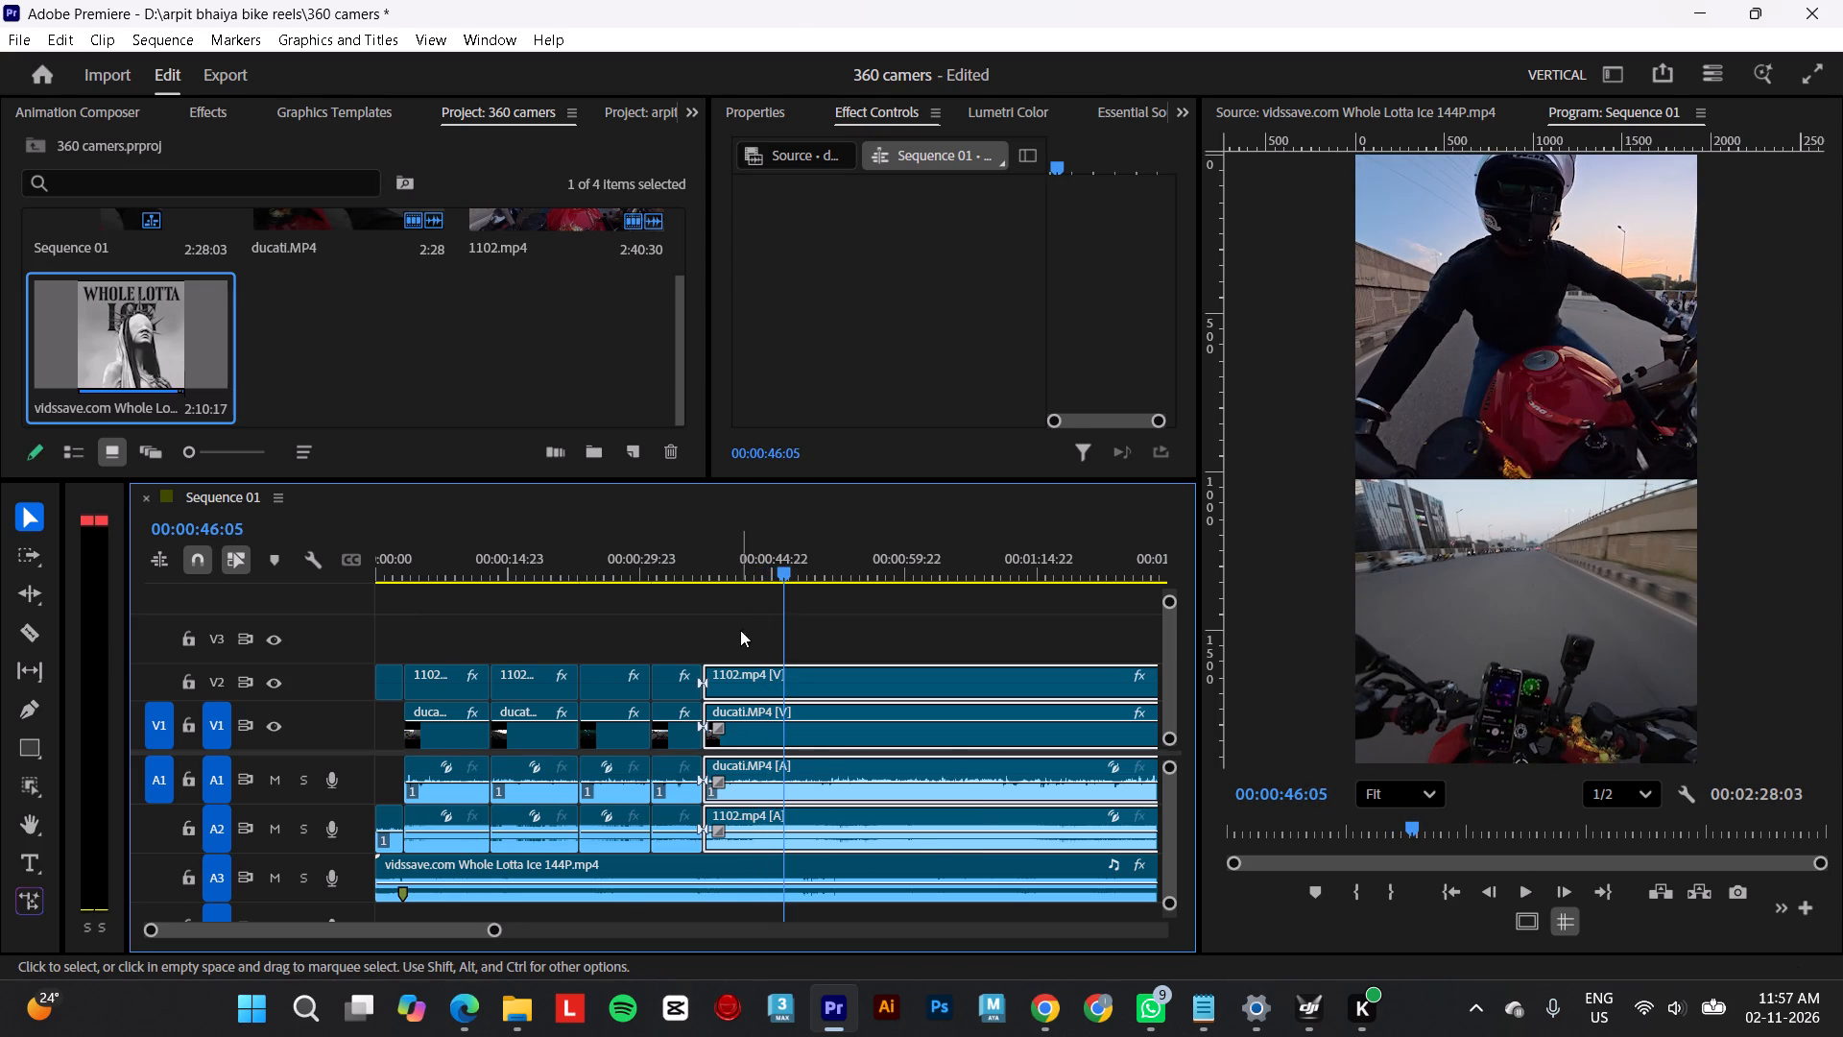
click(771, 555)
key(space)
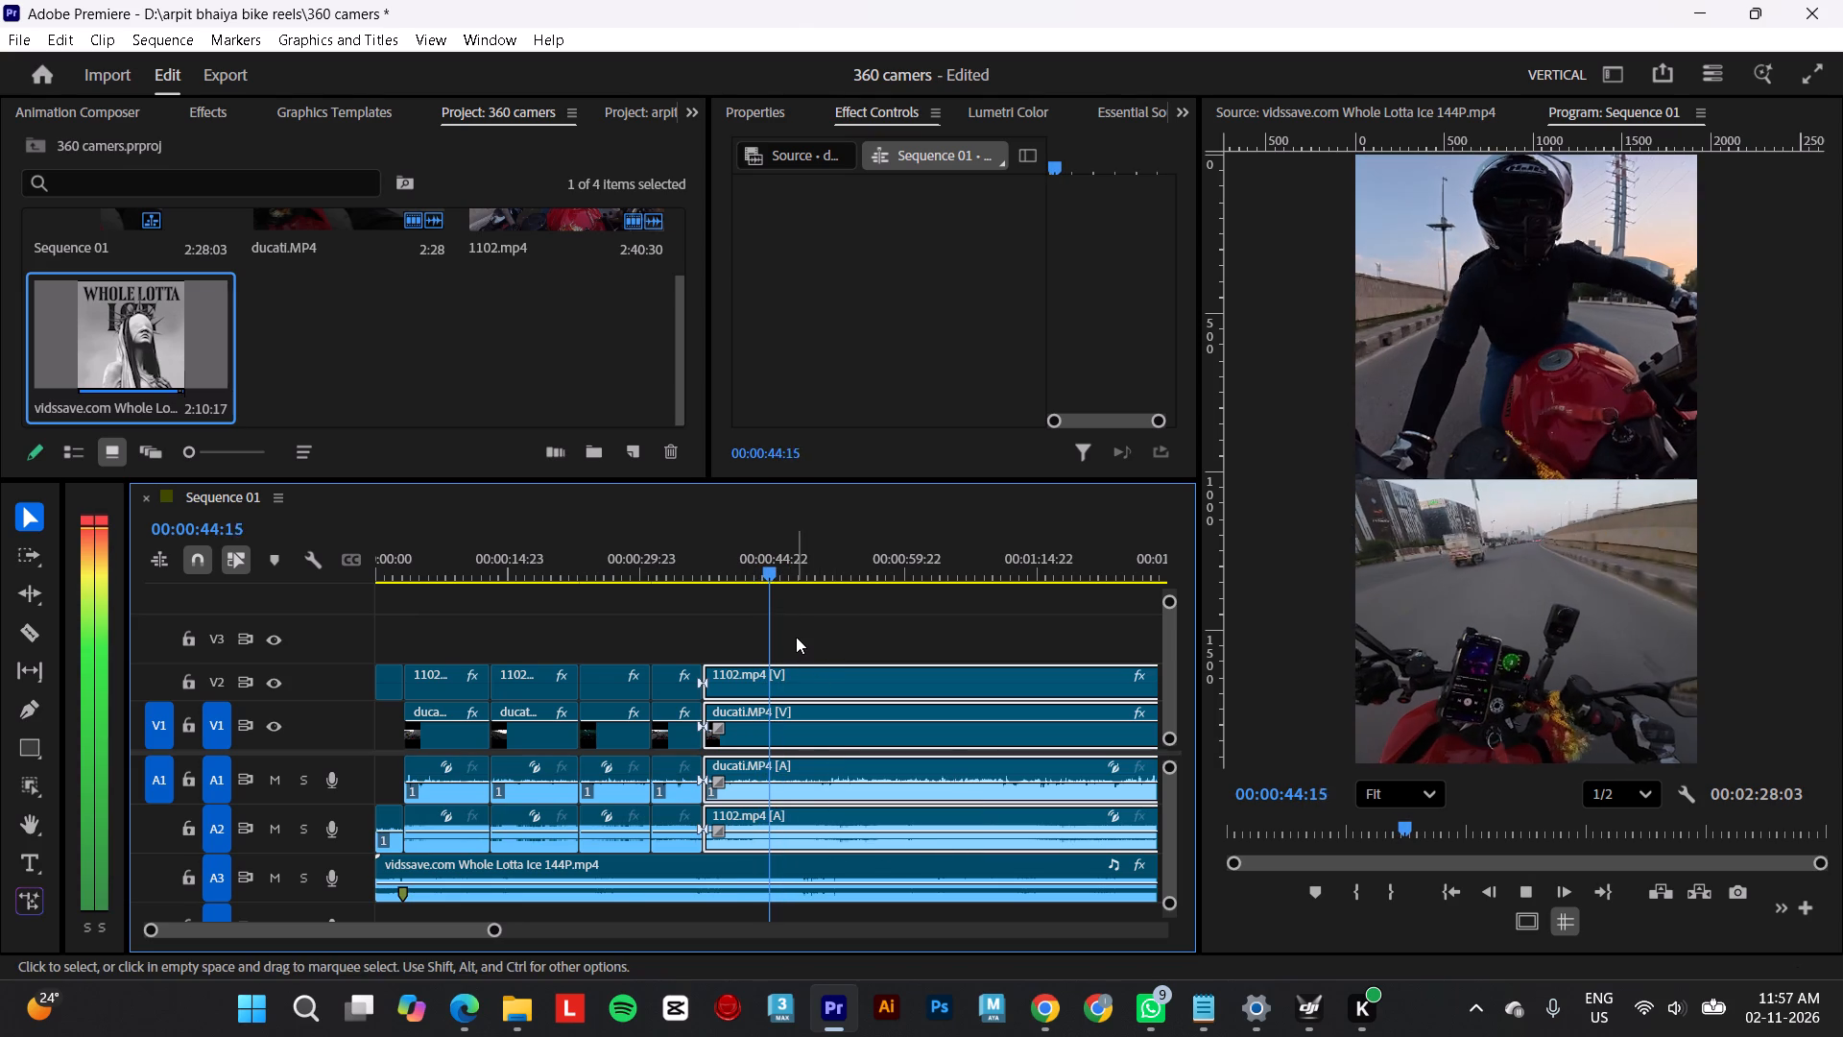
key(space)
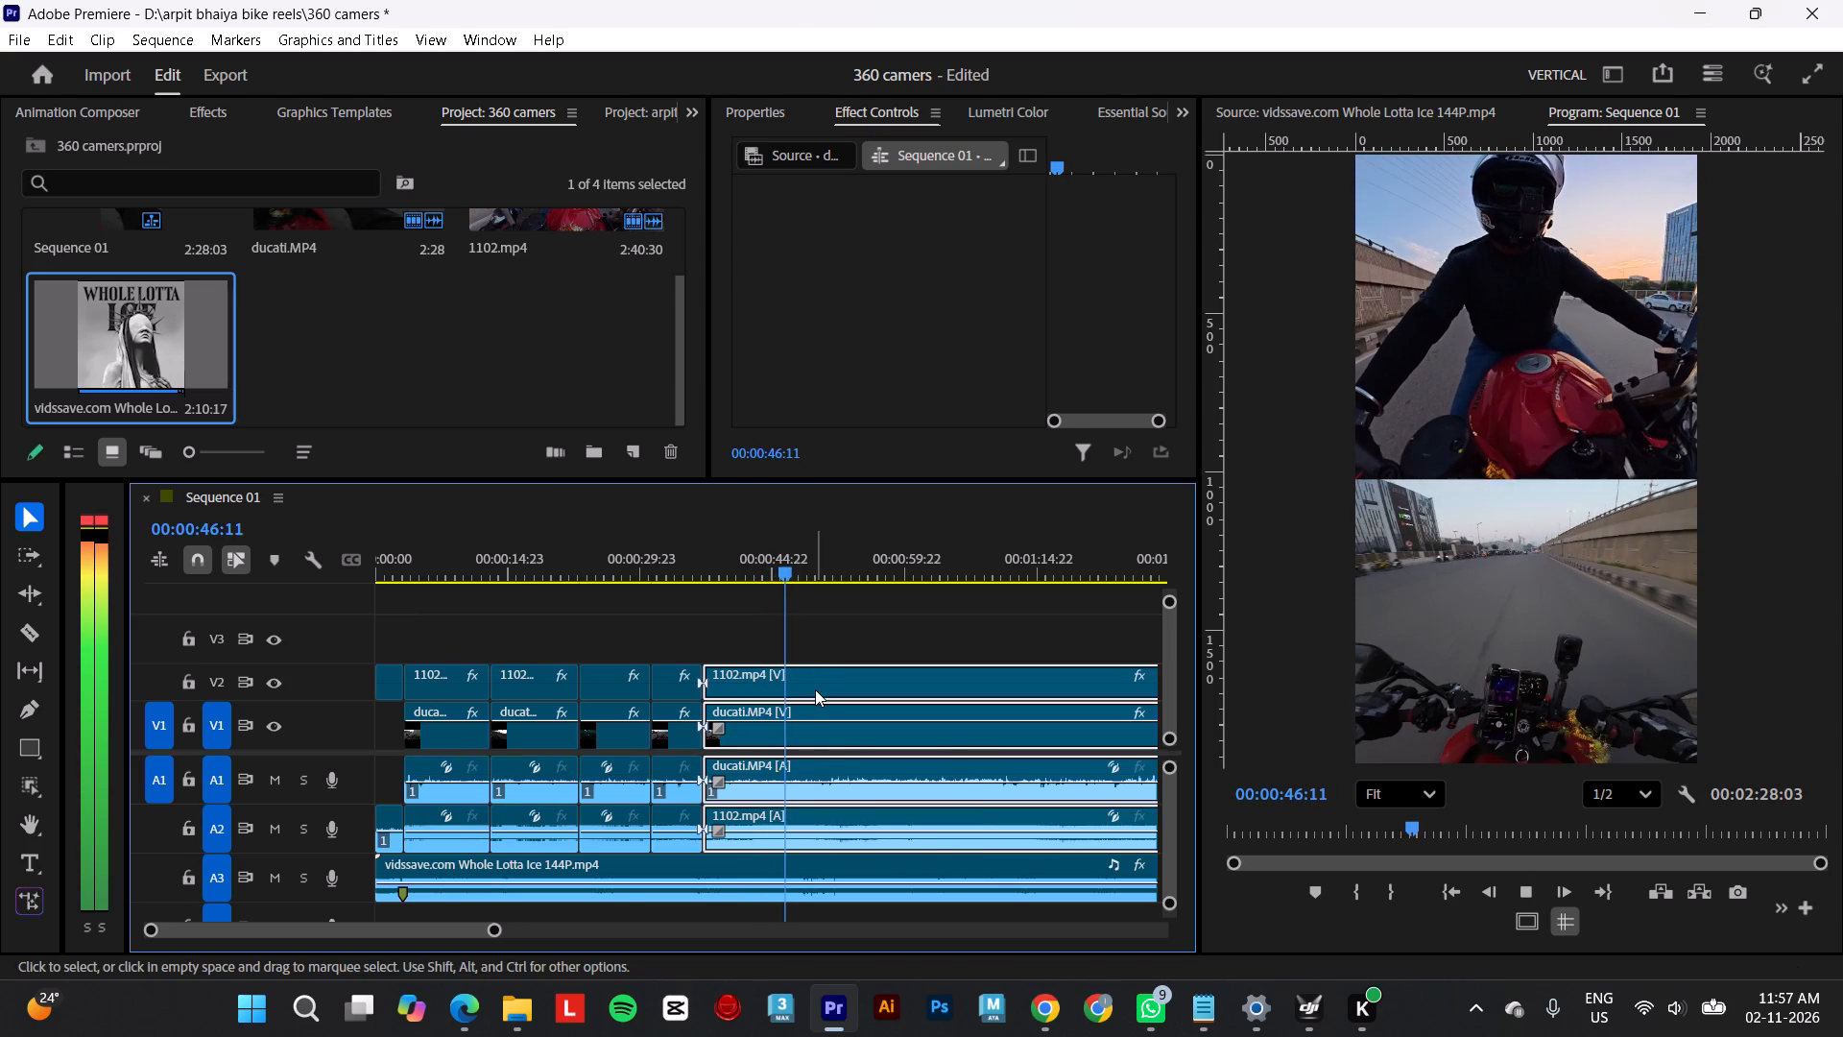
click(815, 689)
key(ctrl+k)
Delete the section from 00:00:31:07 to 00:00:37:04 and move the following short segment back to 00:00:31:07.
drag(675, 622, 682, 691)
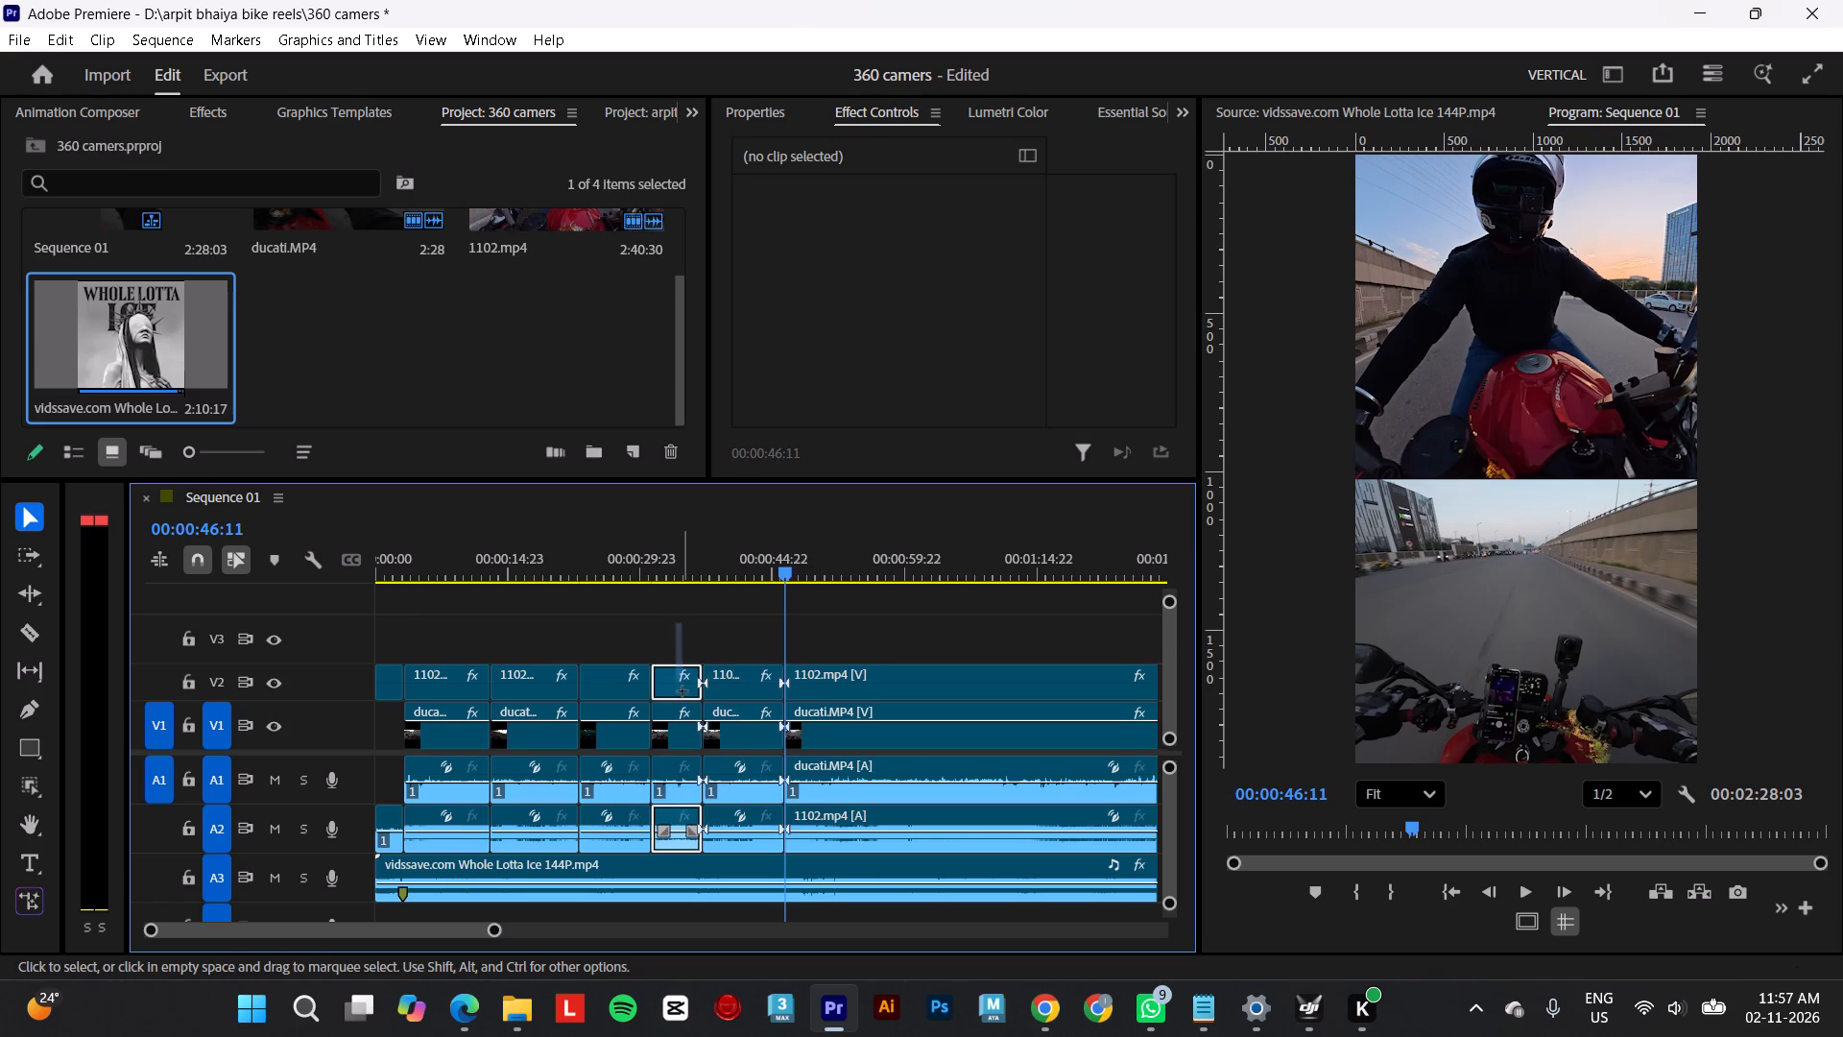
drag(682, 691, 682, 725)
key(Delete)
drag(742, 624, 775, 740)
drag(742, 681, 700, 682)
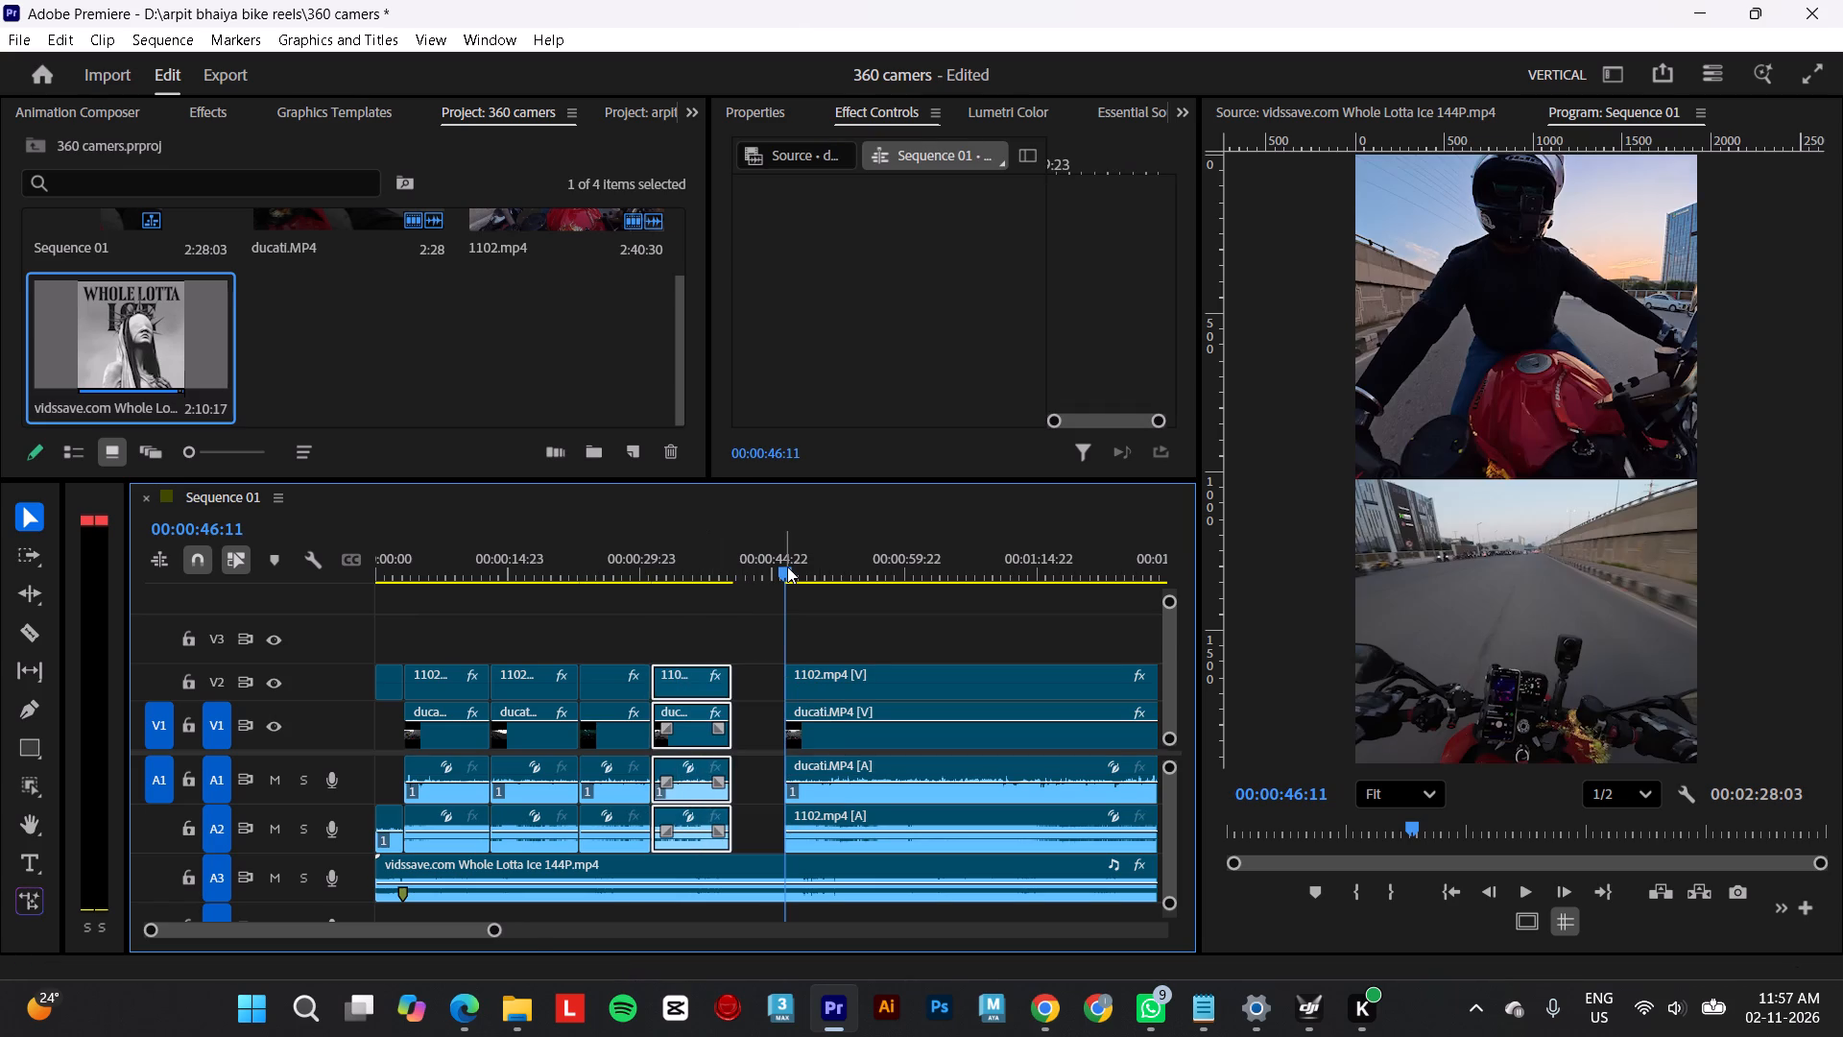
Play through the remaining footage and cut the split-screen clips with their audio at 00:01:18:00.
key(space)
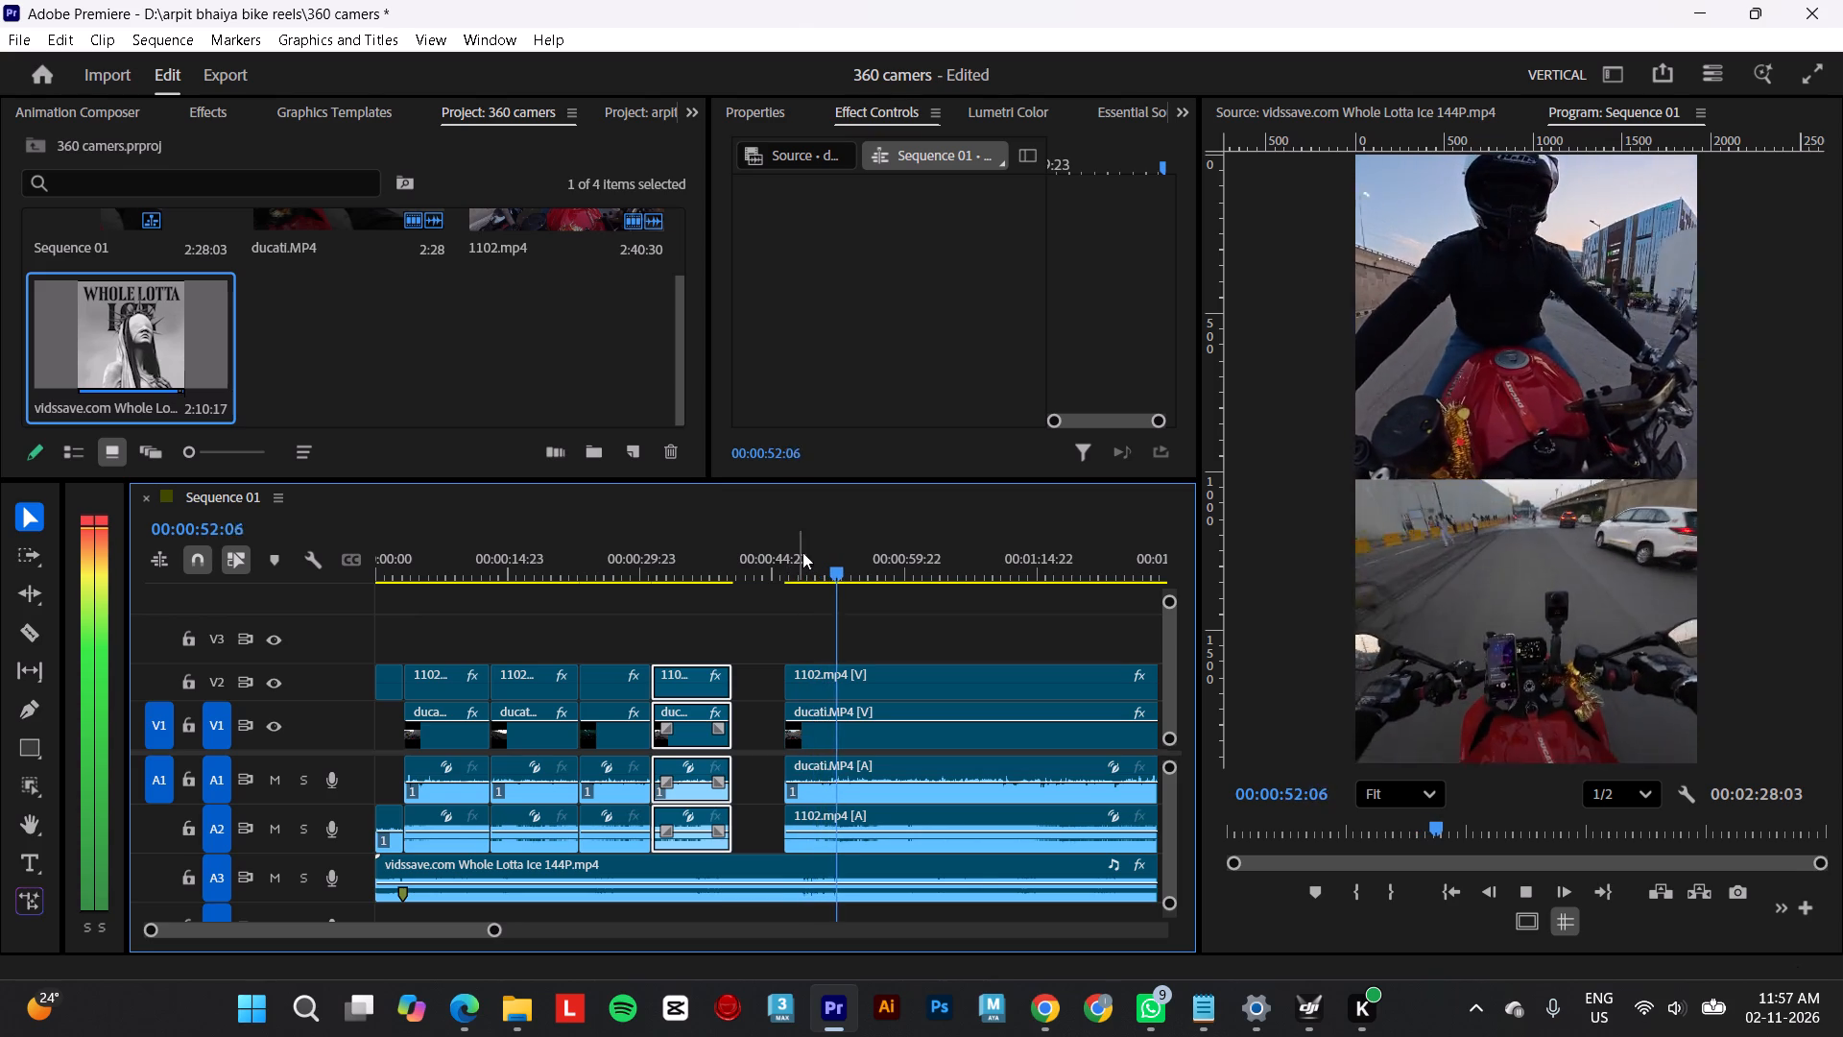
drag(966, 626, 978, 774)
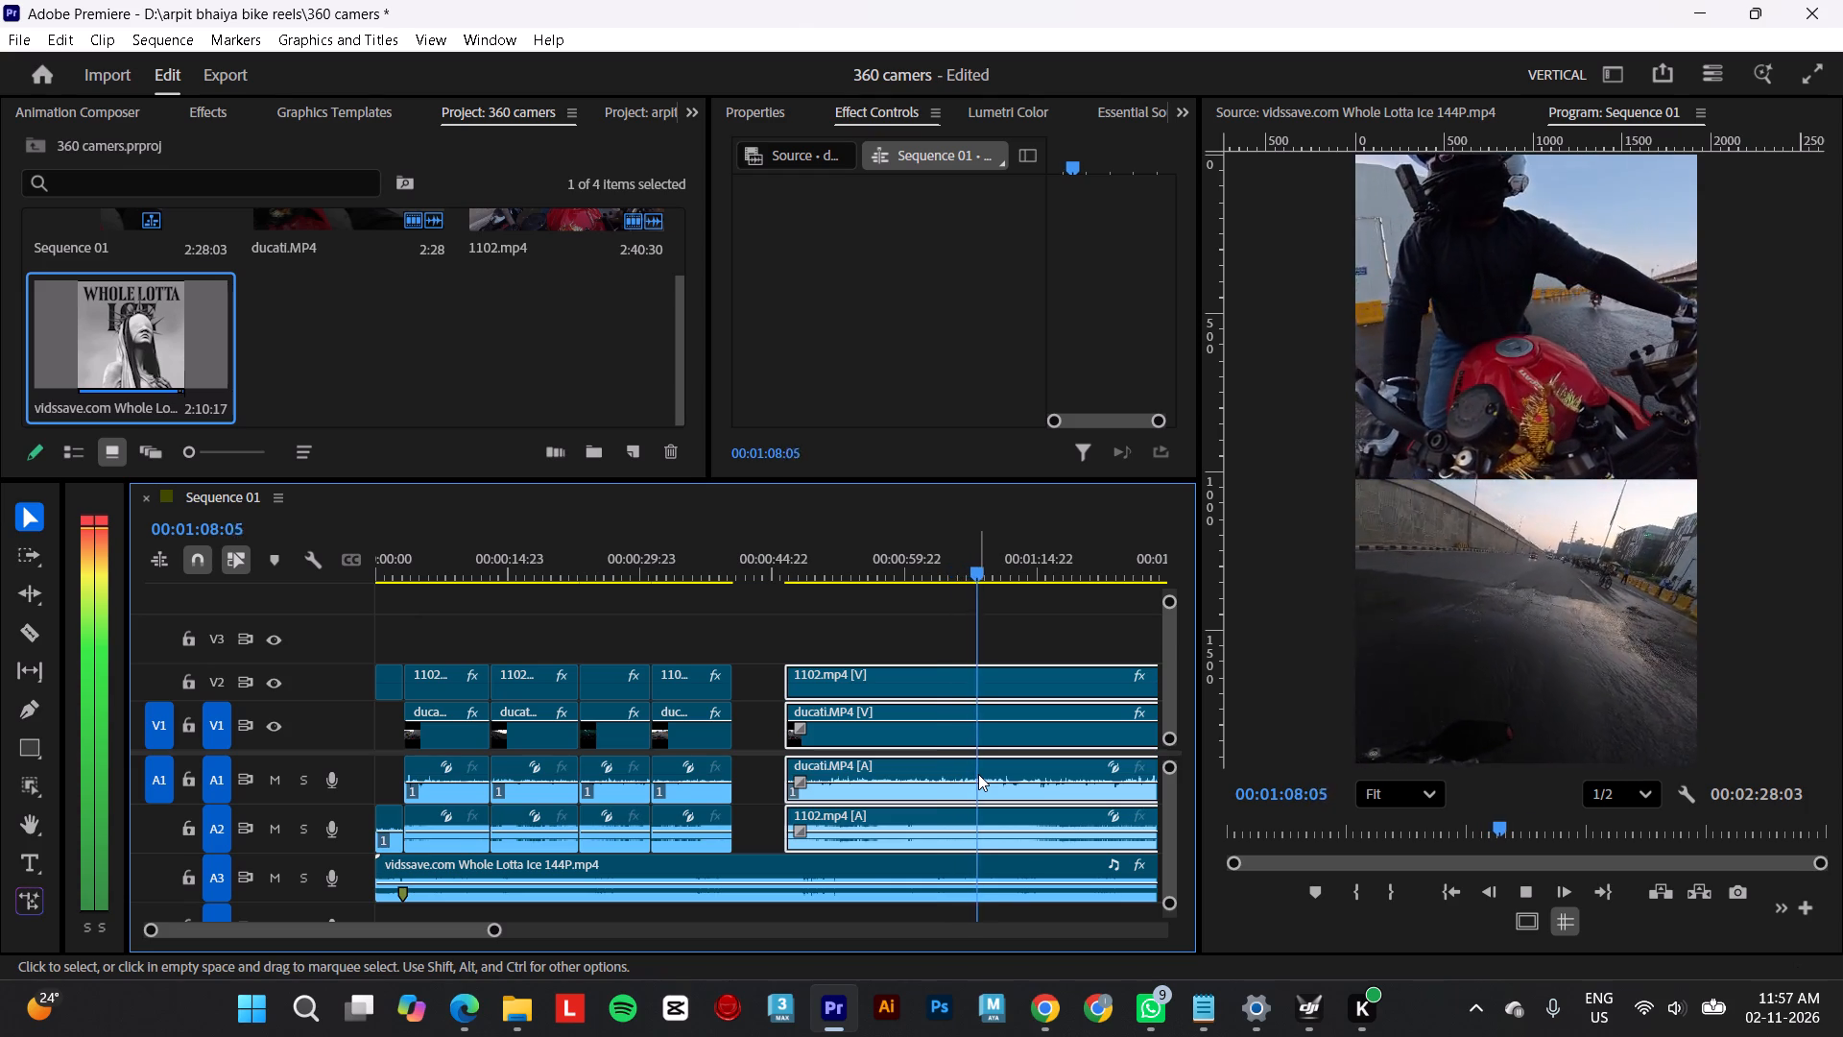
scroll(934, 788, down, 8)
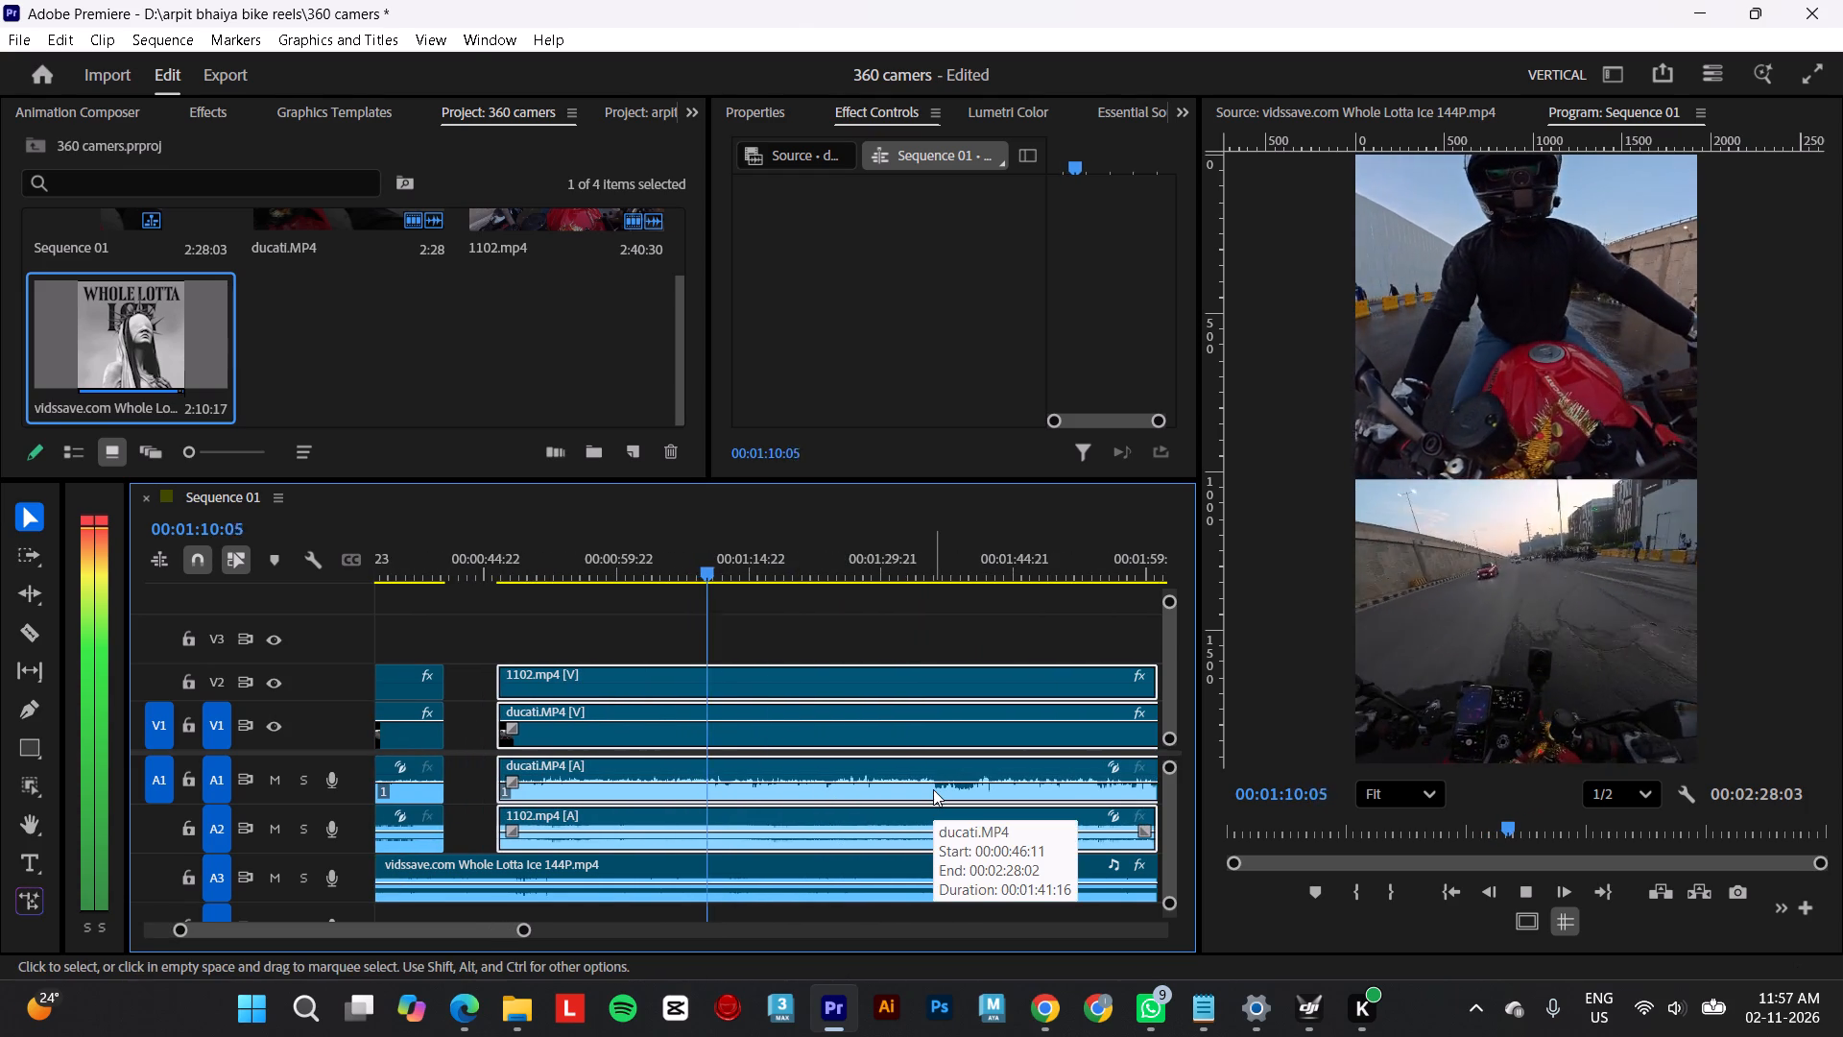
alt+scroll(933, 789, down, 1)
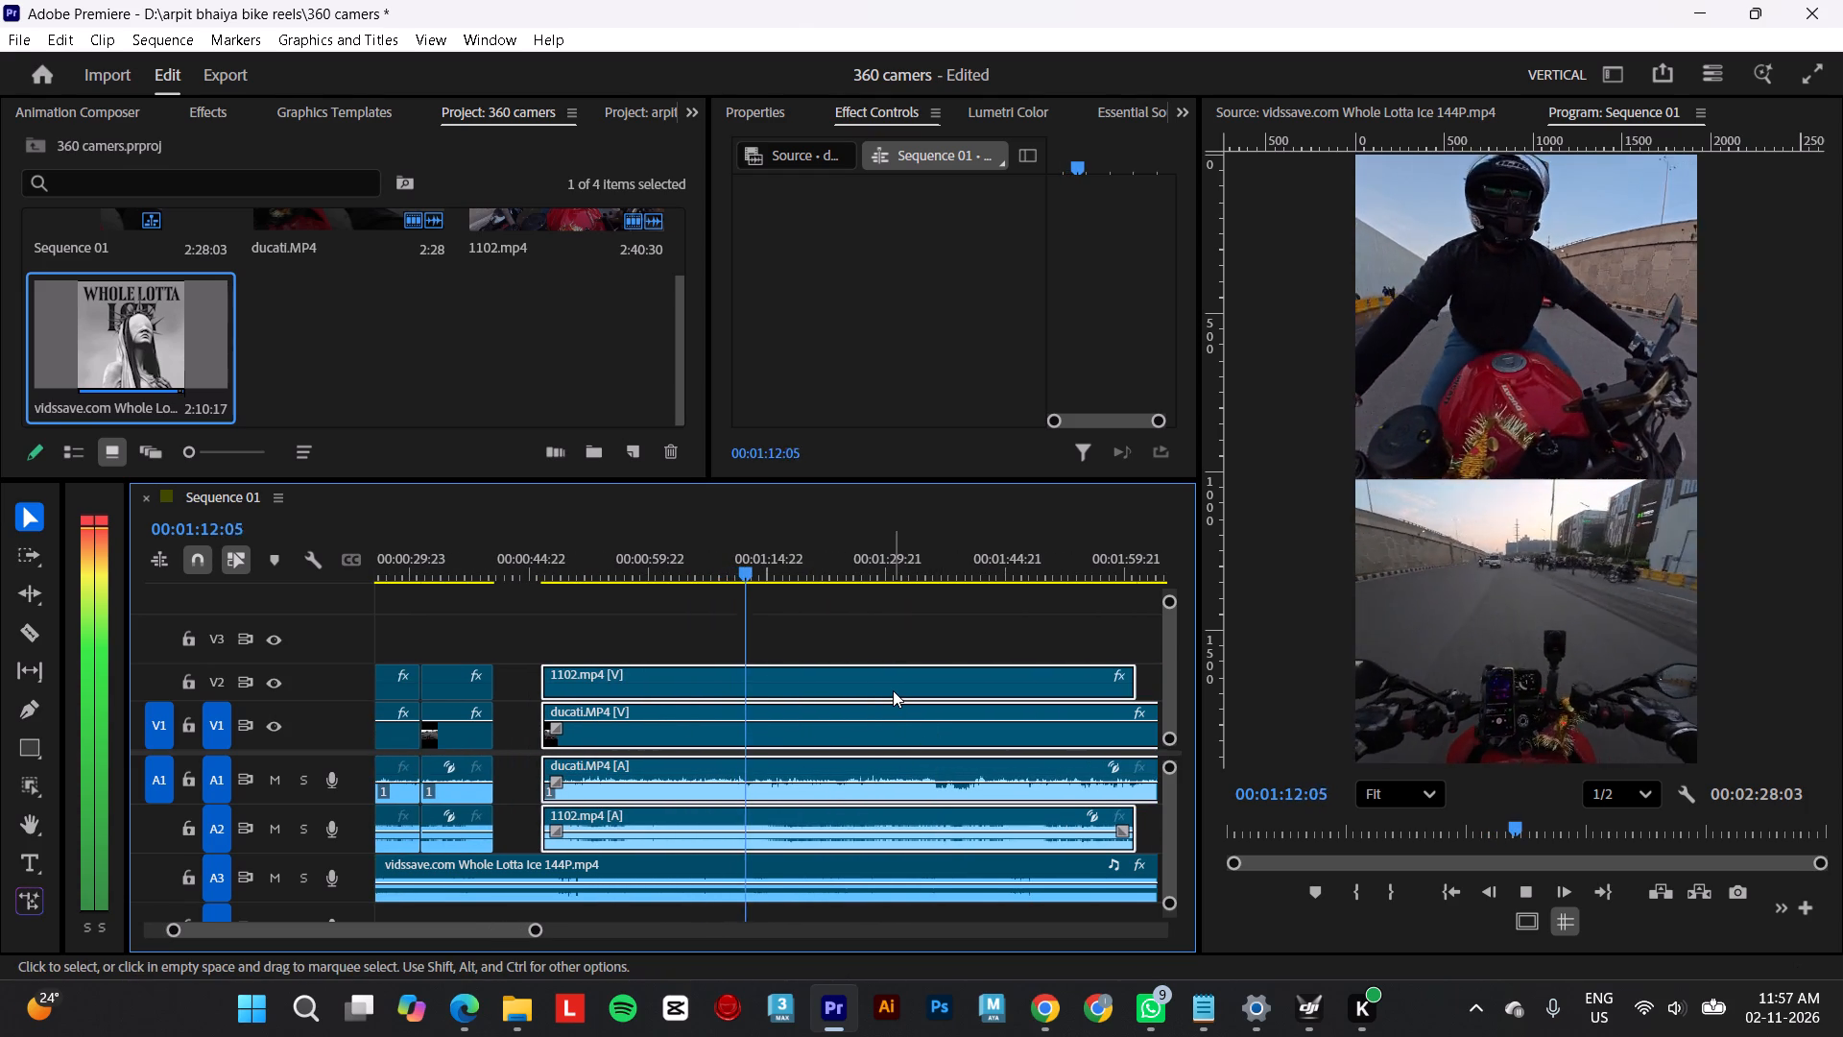
key(space)
key(space)
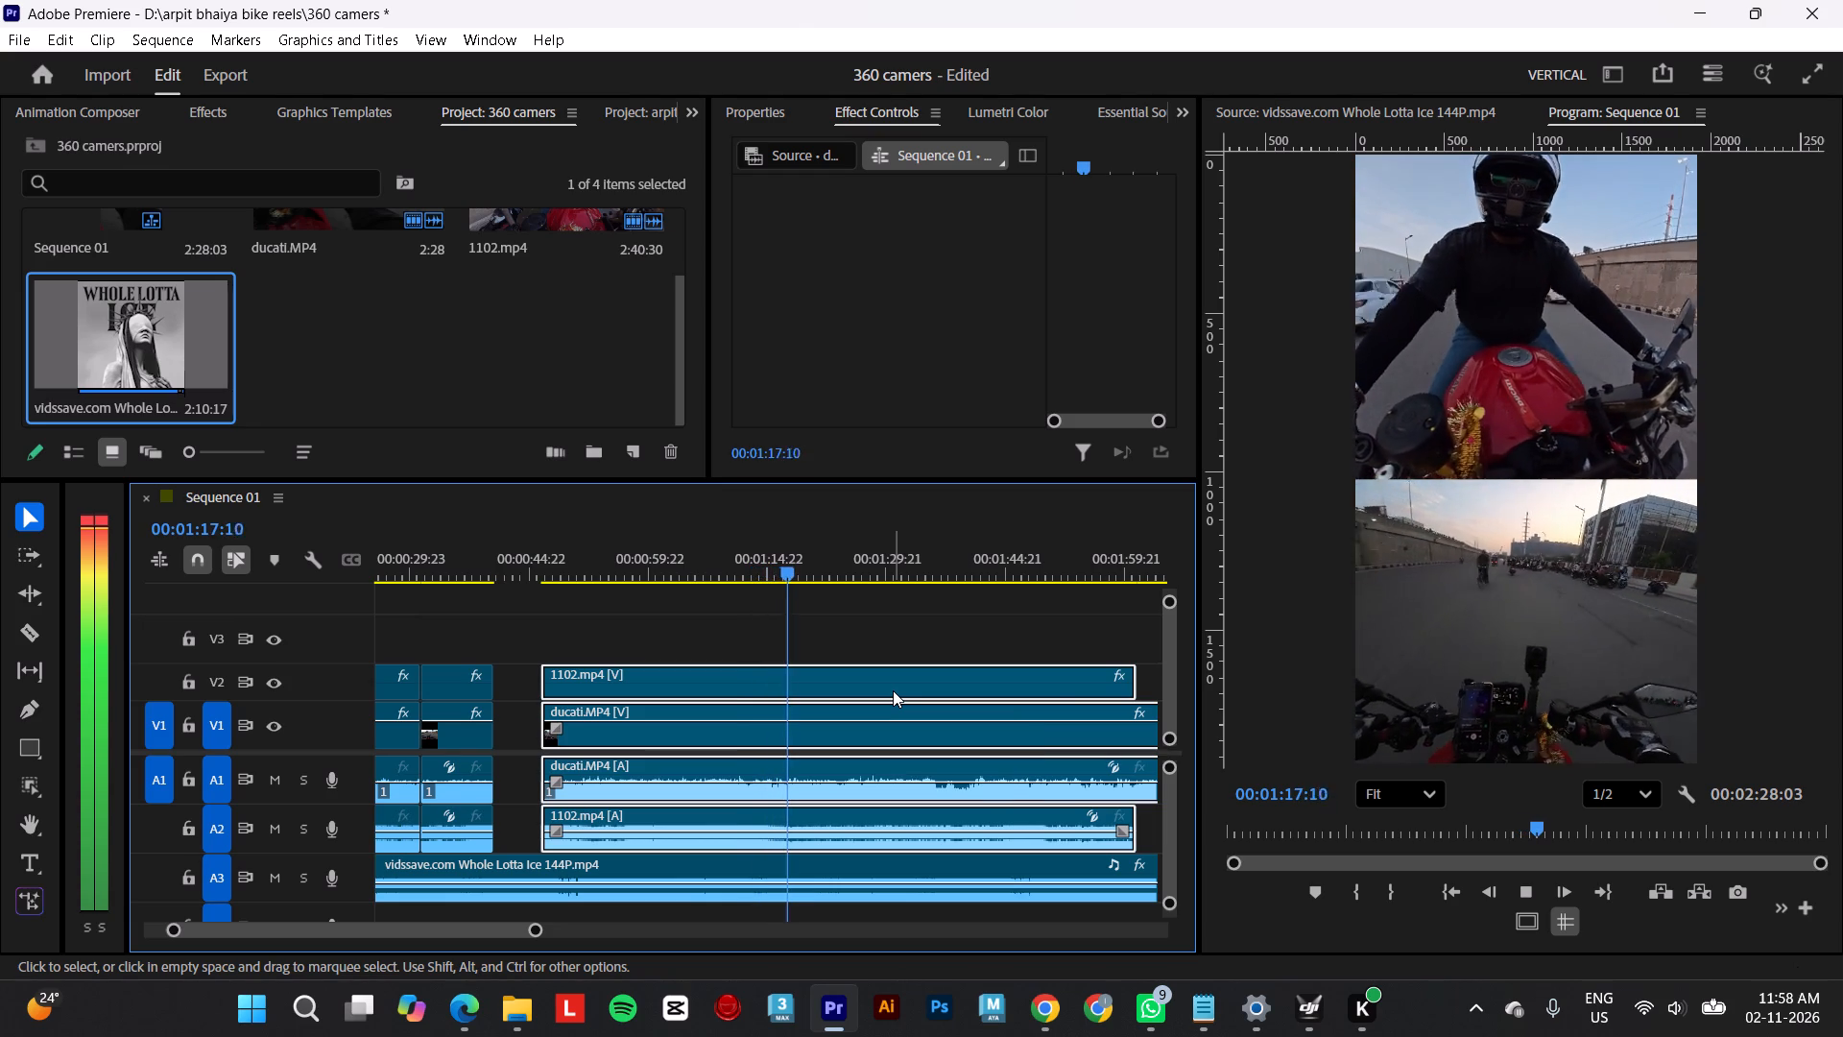
key(space)
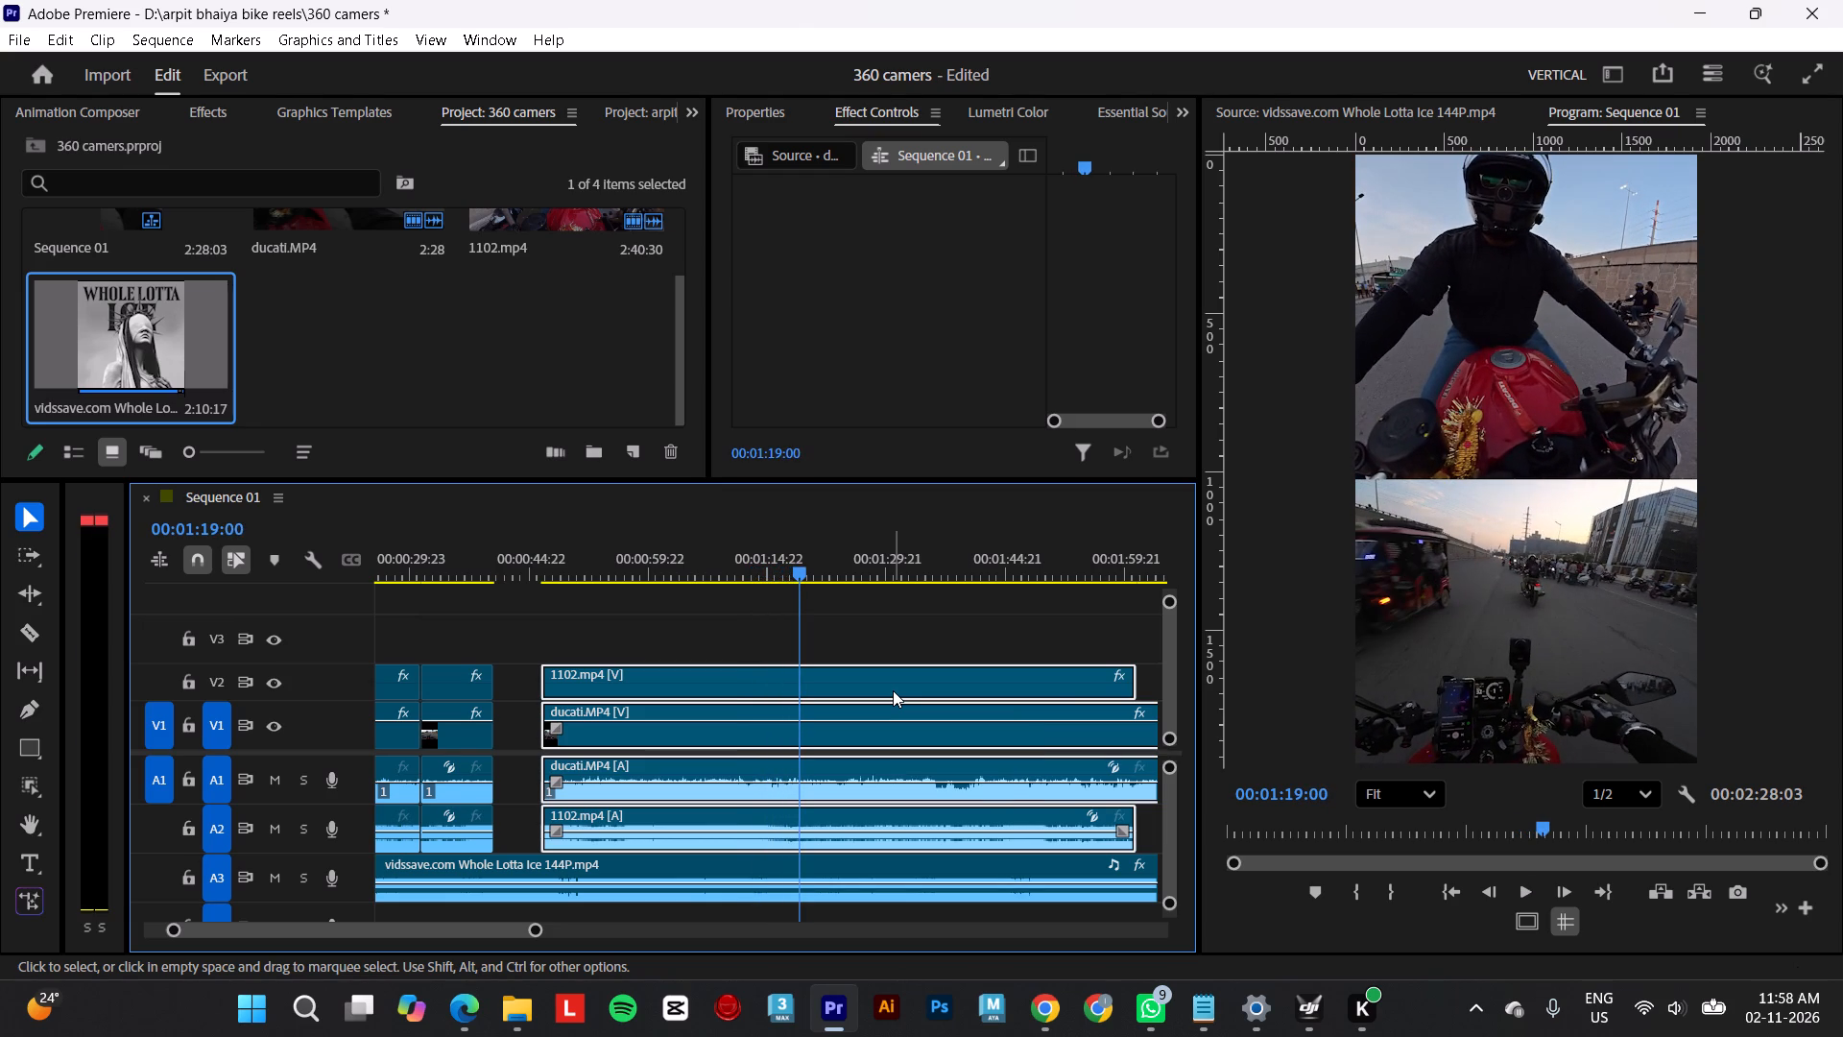
drag(812, 565, 796, 565)
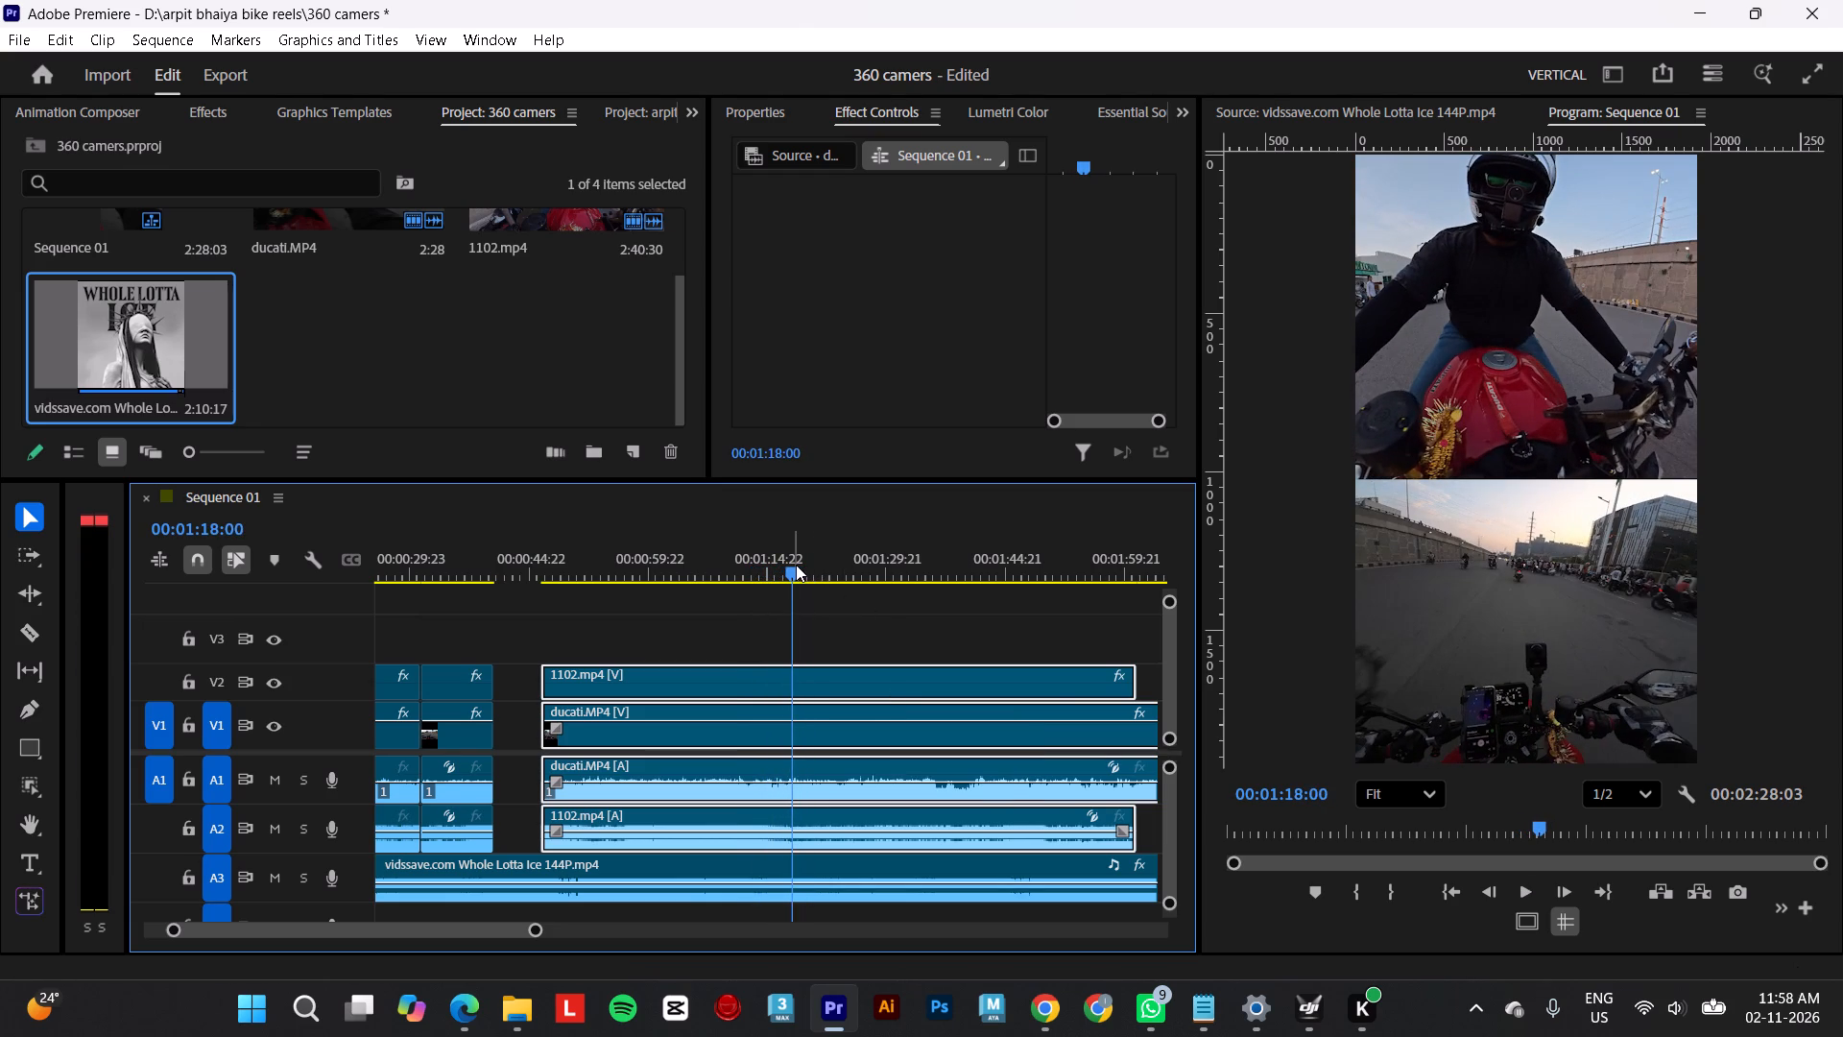
key(ctrl+k)
Play on past the traffic and cut the split-screen clips with their audio at 00:01:29:02.
key(space)
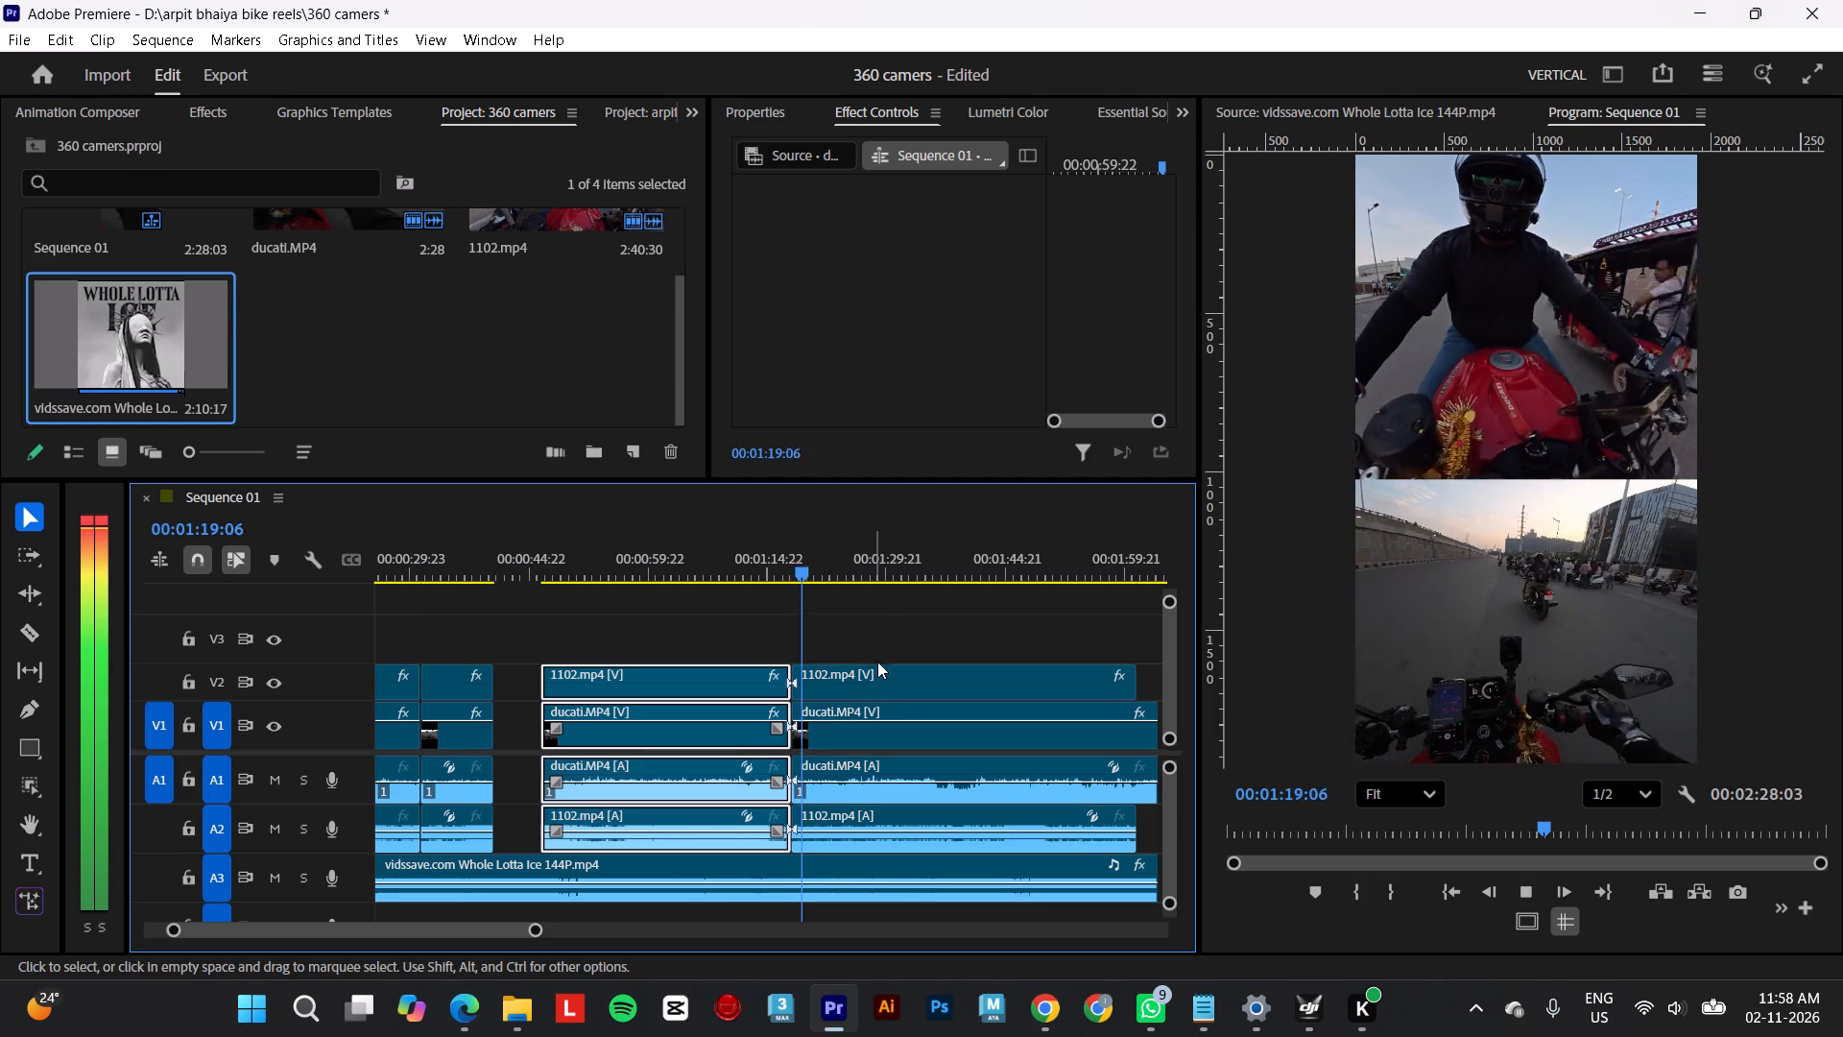
drag(891, 623, 914, 769)
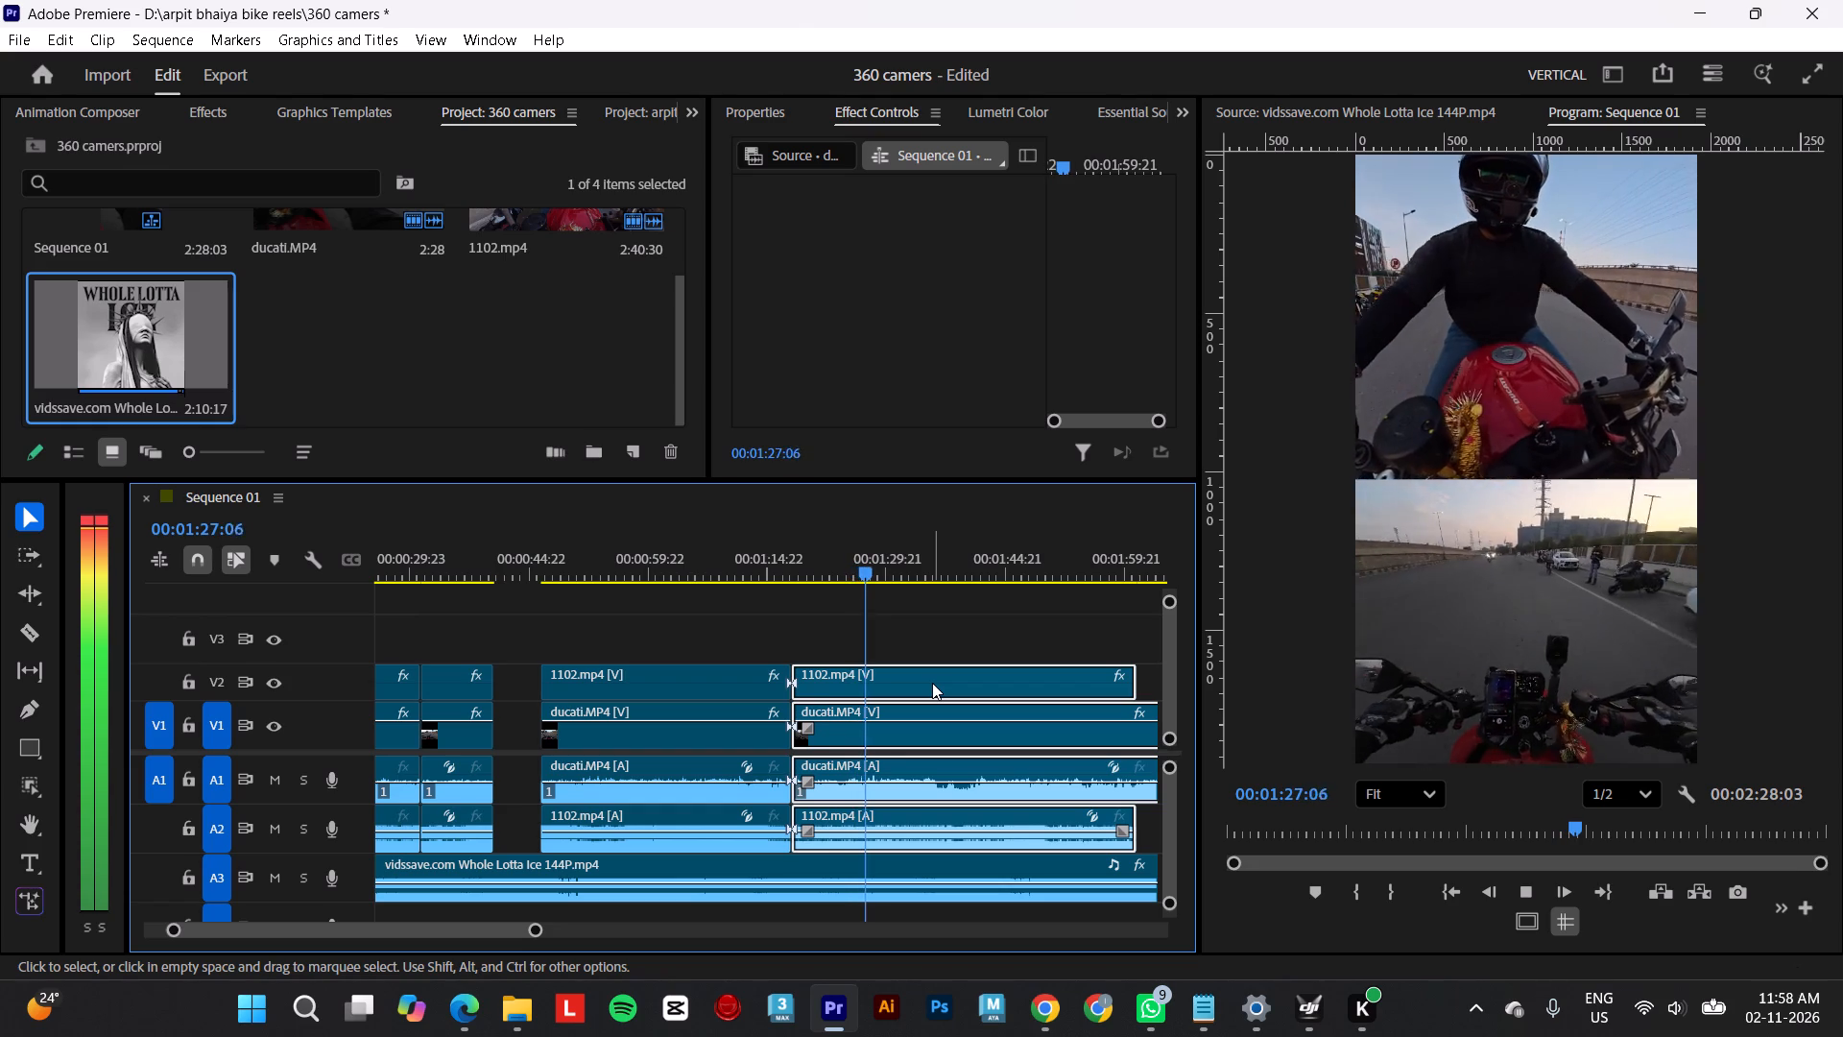
key(space)
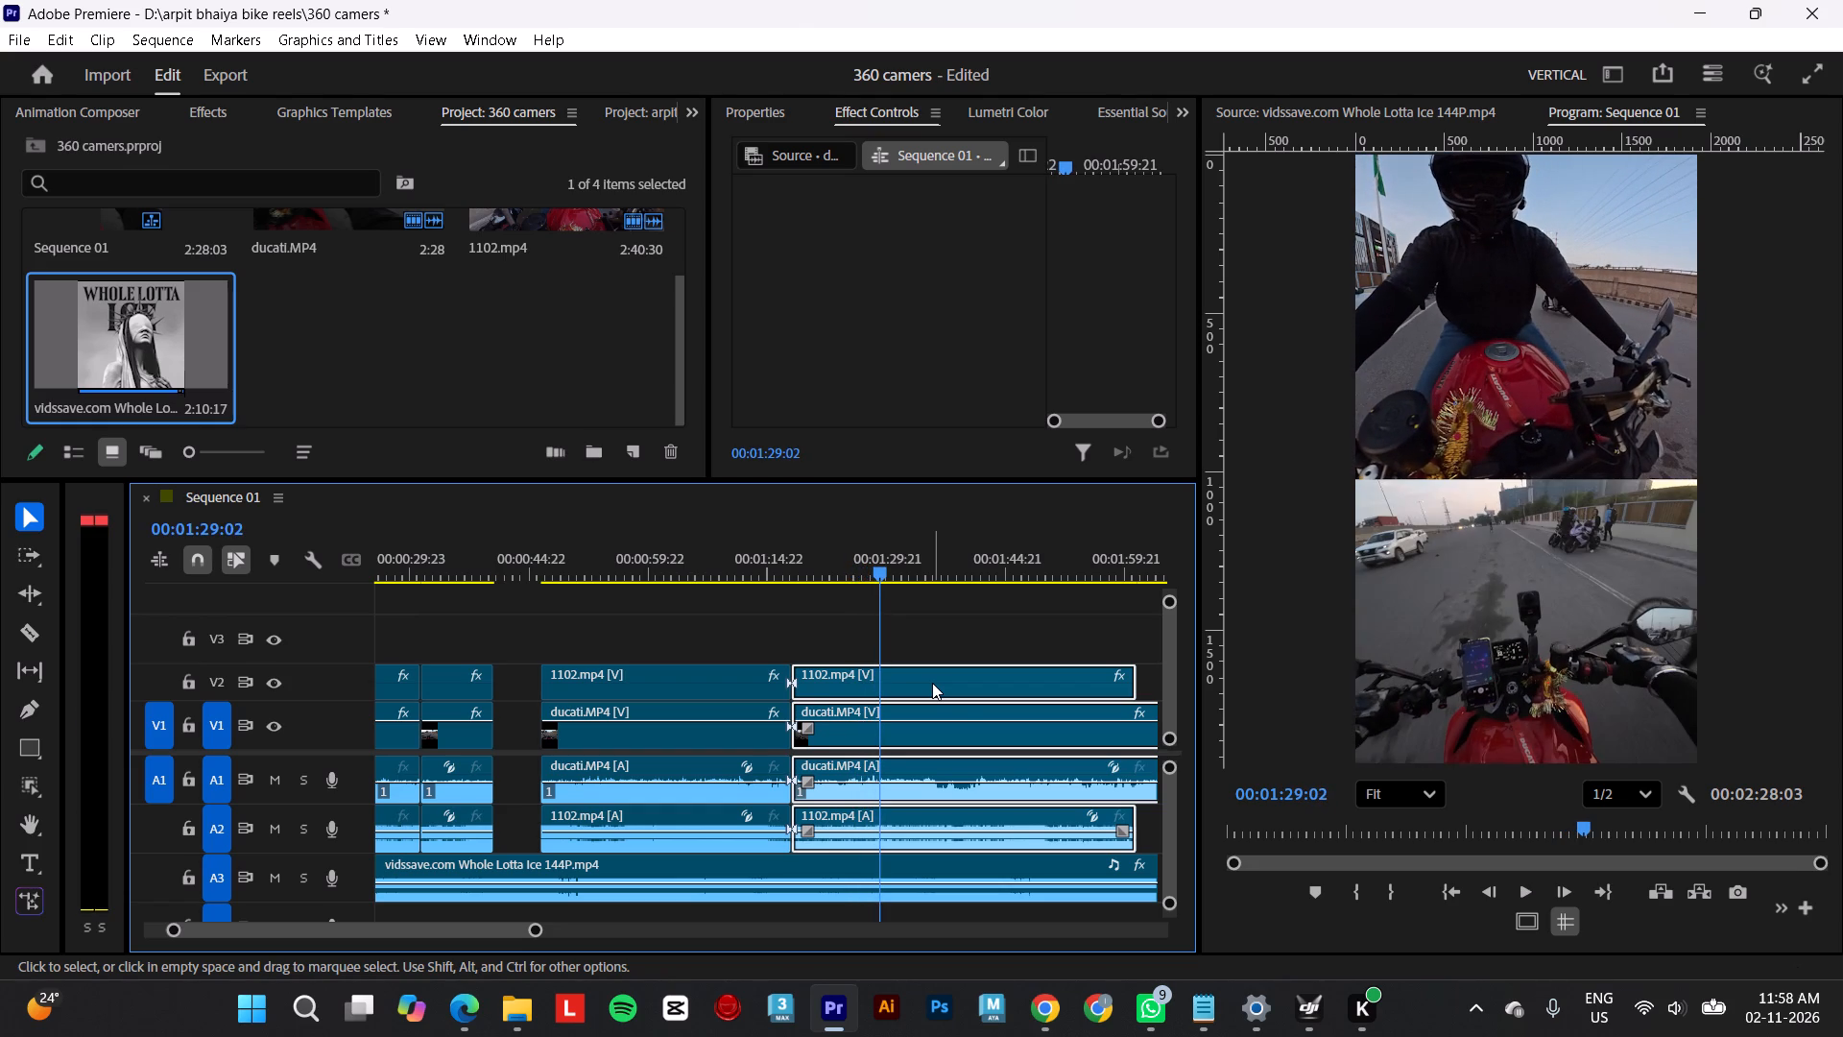
key(ctrl+k)
Delete the section from 00:00:46:11 to 00:01:18:00 and move the segment after it against the end of the preceding clips.
drag(701, 617, 682, 700)
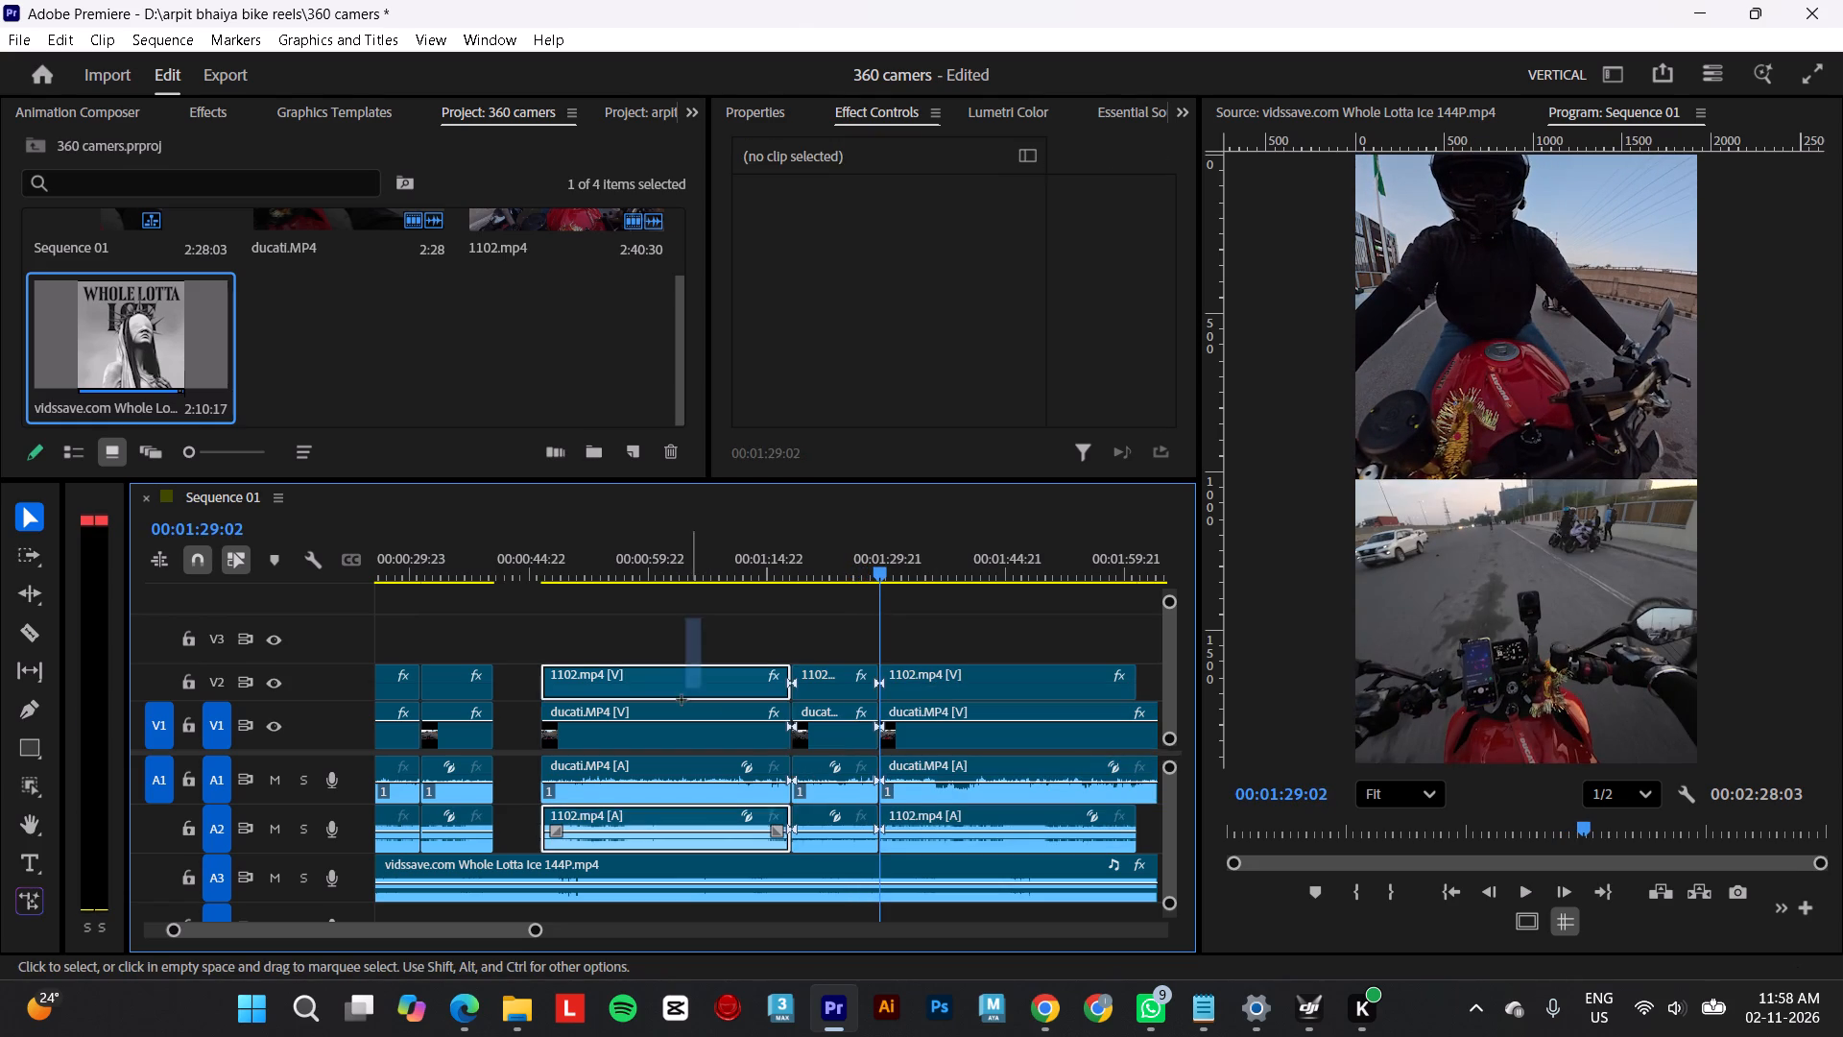
drag(682, 700, 668, 745)
key(Delete)
drag(814, 613, 850, 734)
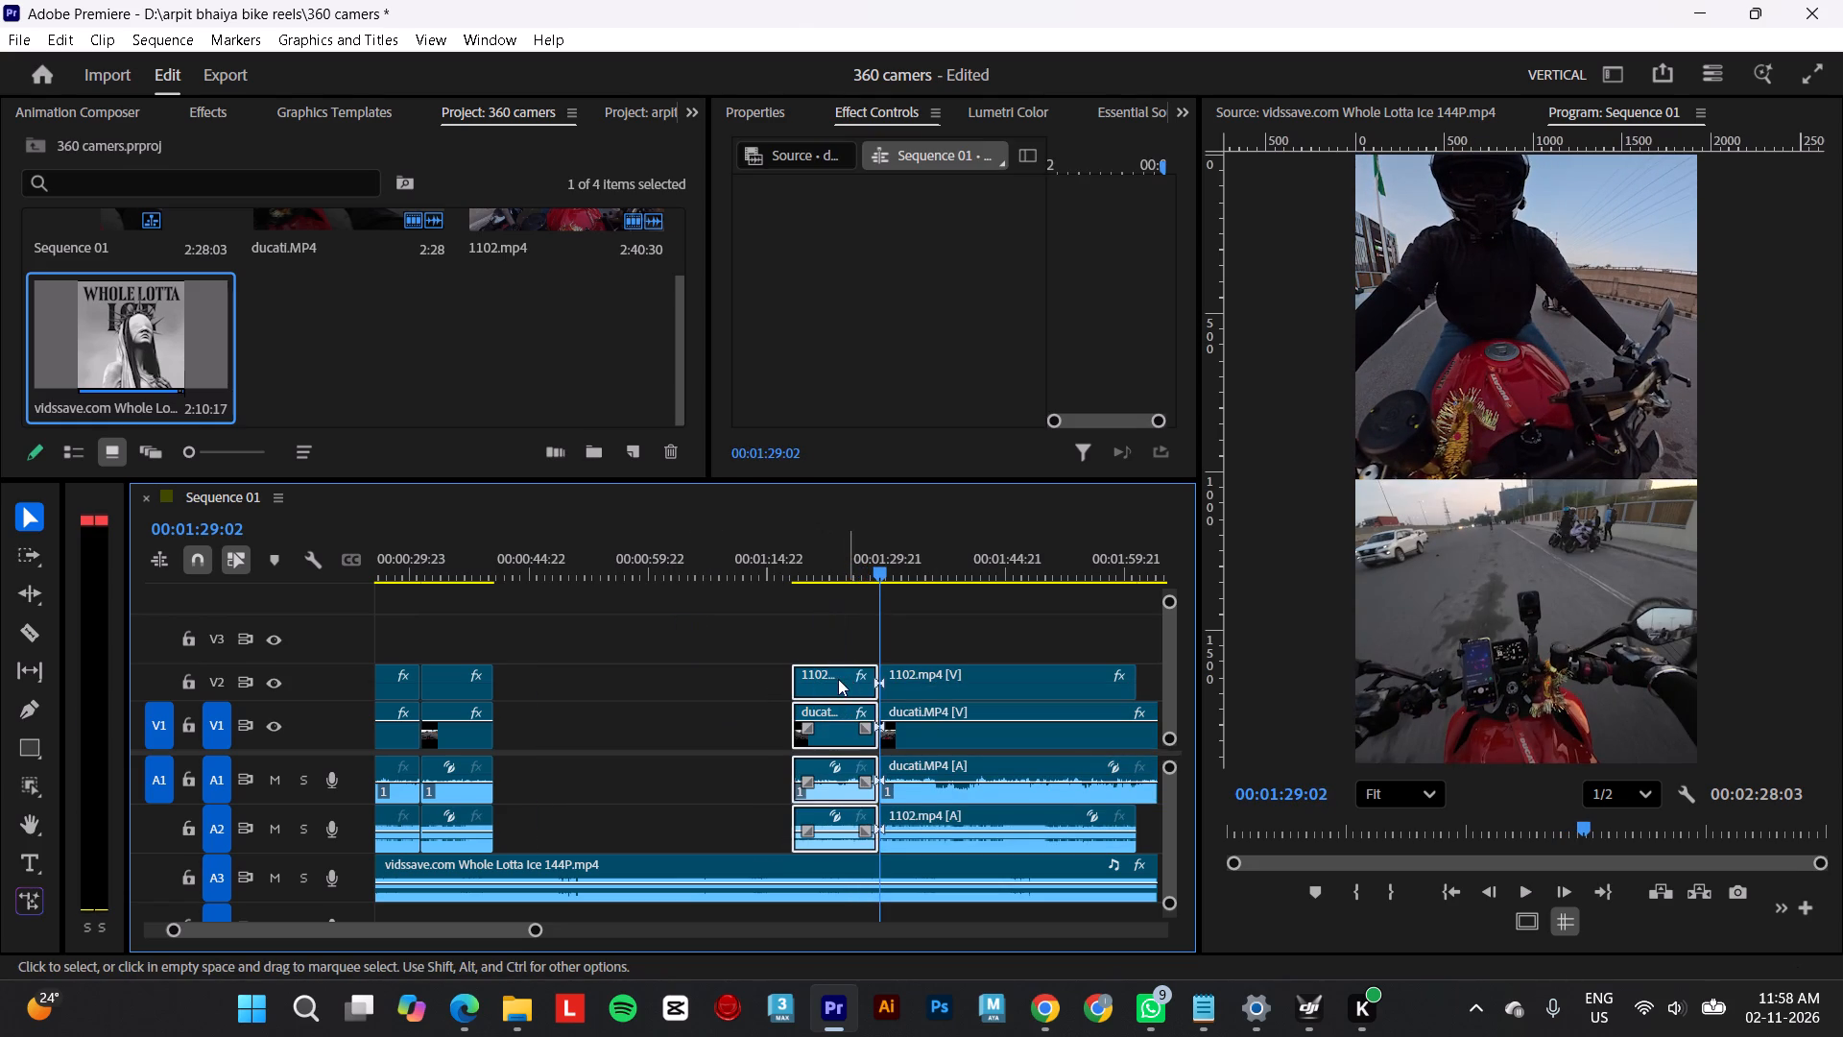
drag(835, 680, 547, 686)
Delete all the leftover split-screen footage and its audio from 00:01:29:02 onward.
drag(853, 601, 1040, 774)
key(Delete)
Cut the Whole Lotta Ice song at the end of the footage, 00:00:51:16, and delete the remainder.
click(885, 858)
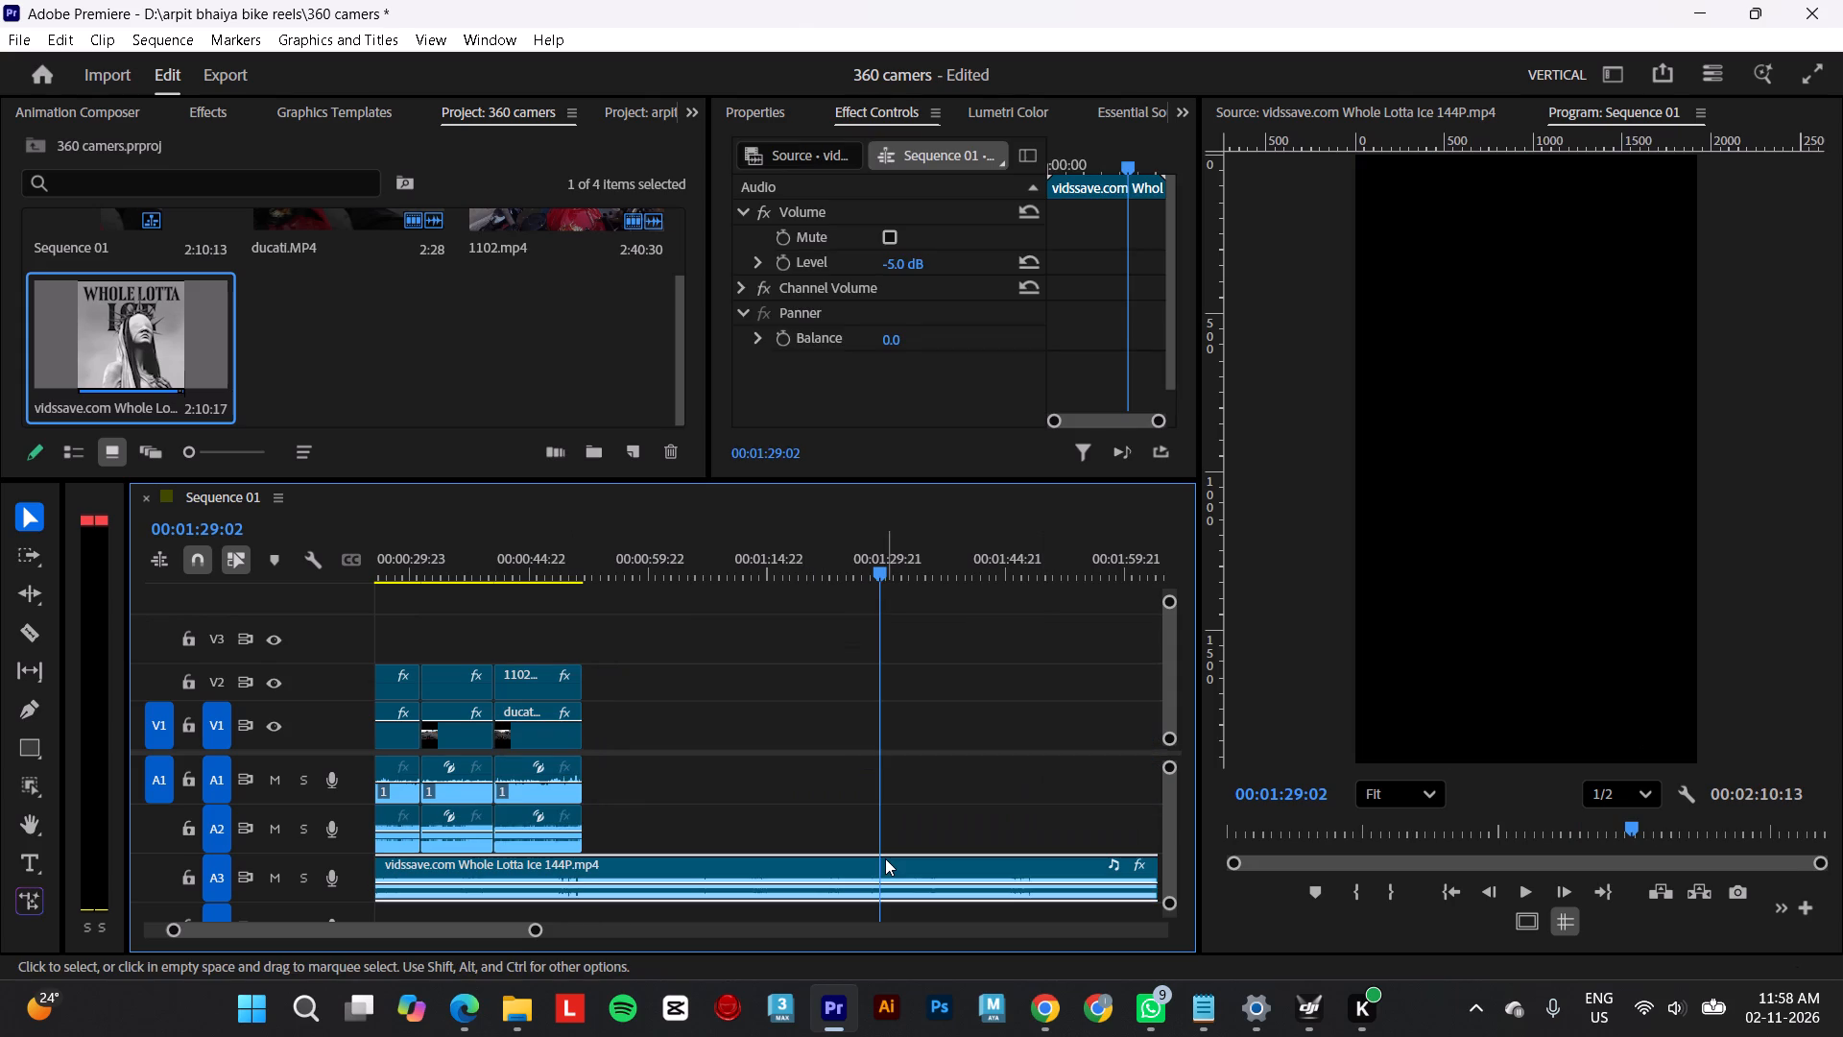
key(Up)
key(ctrl+k)
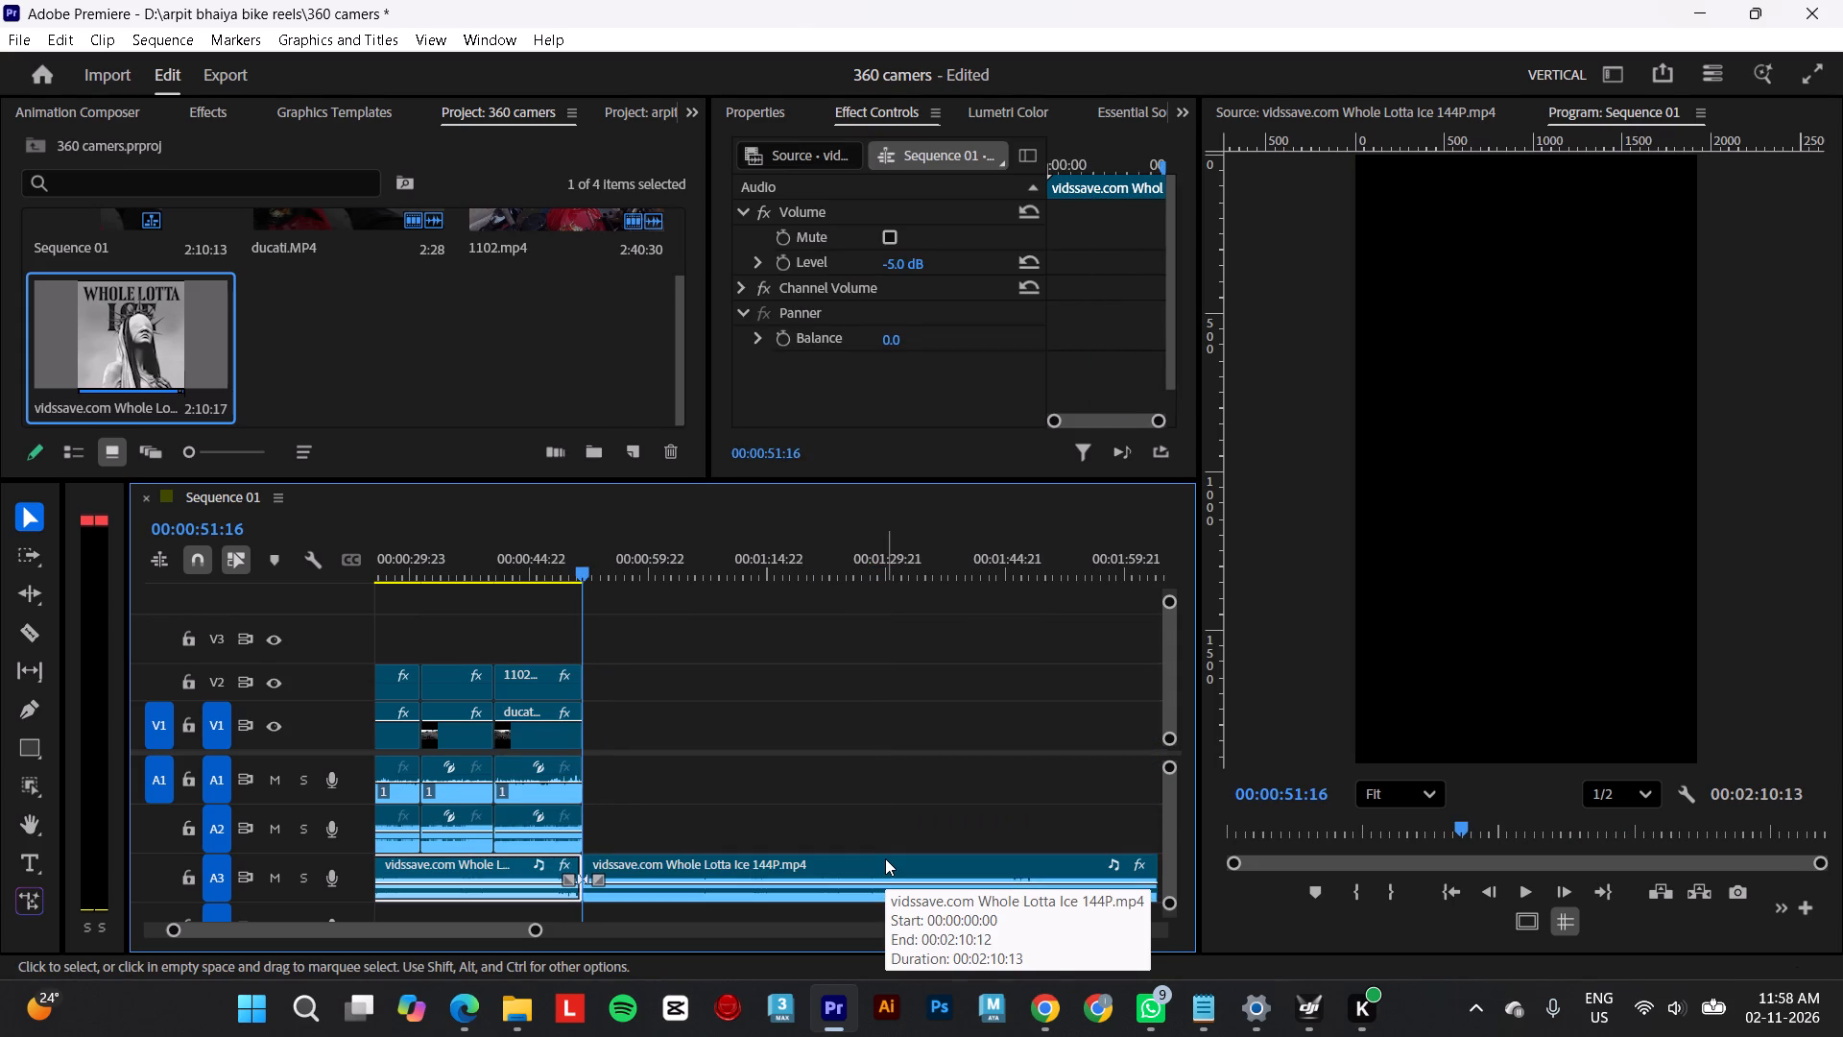
click(890, 857)
key(Delete)
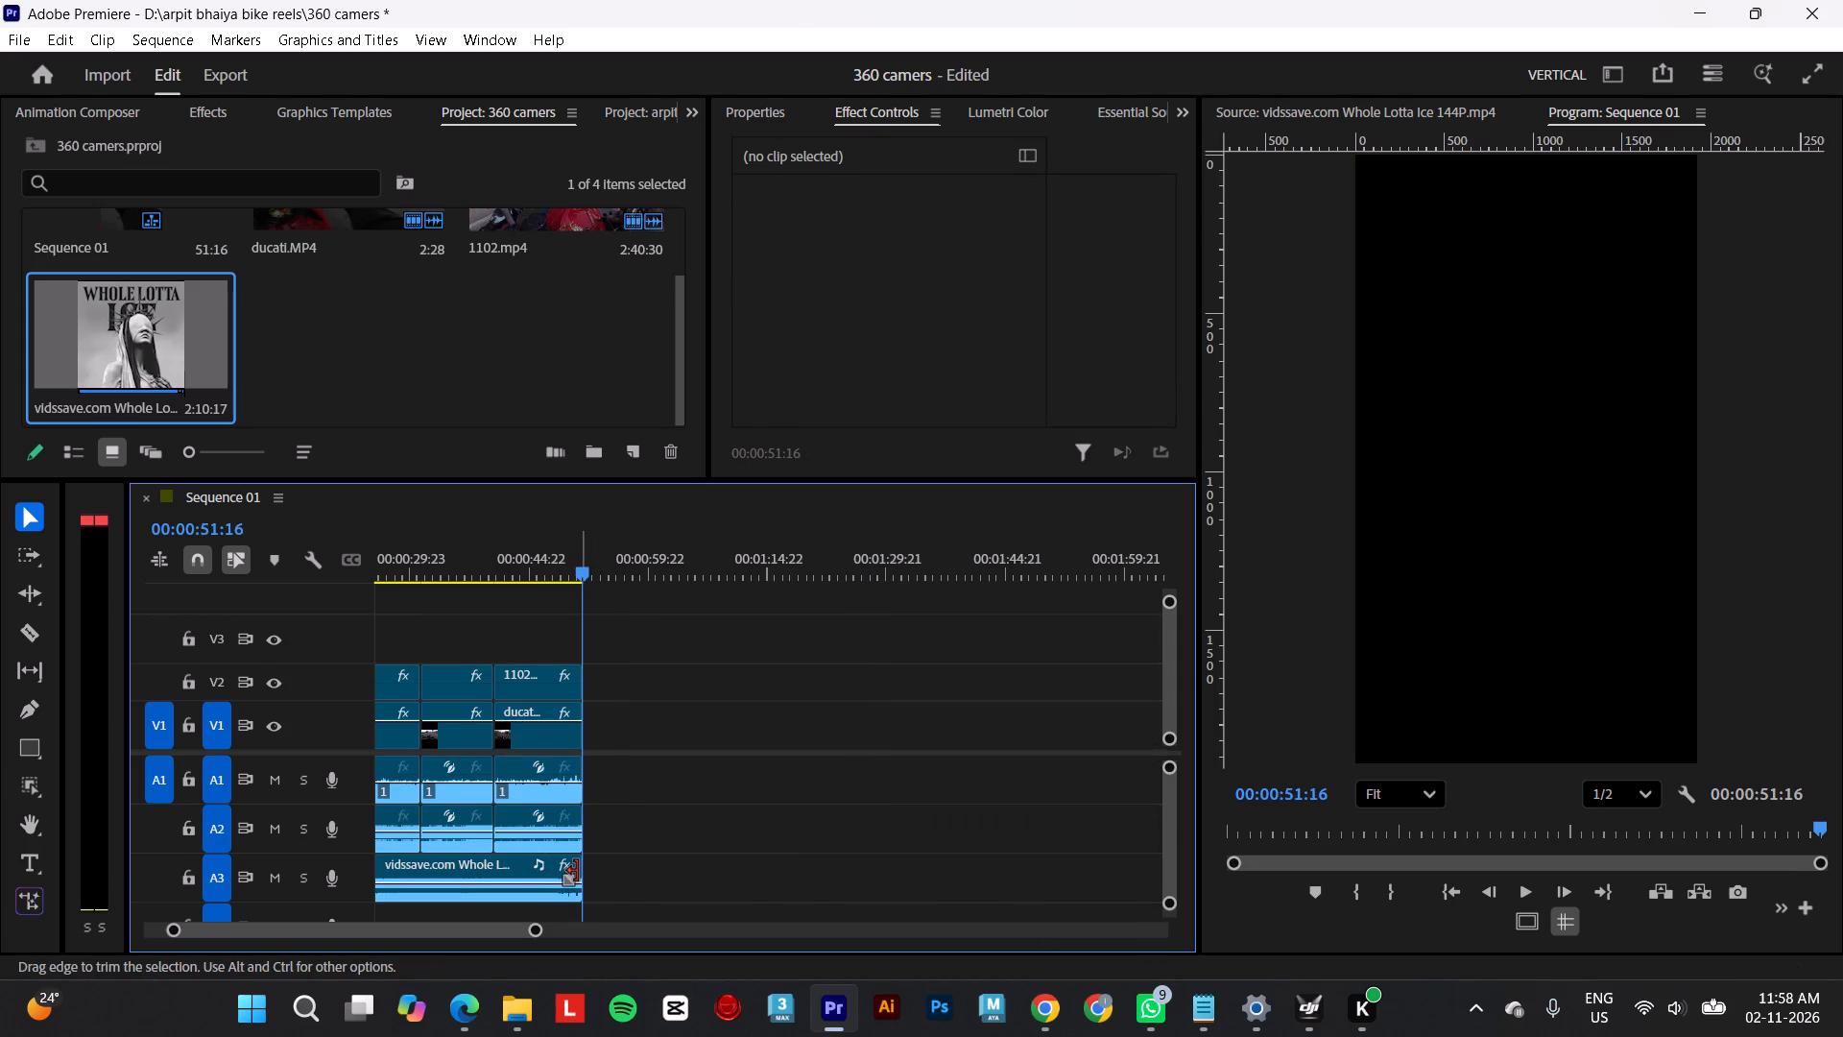
Apply the default transition to the end of the song and to the end of the last ducati.MP4 clip.
right_click(577, 871)
click(634, 826)
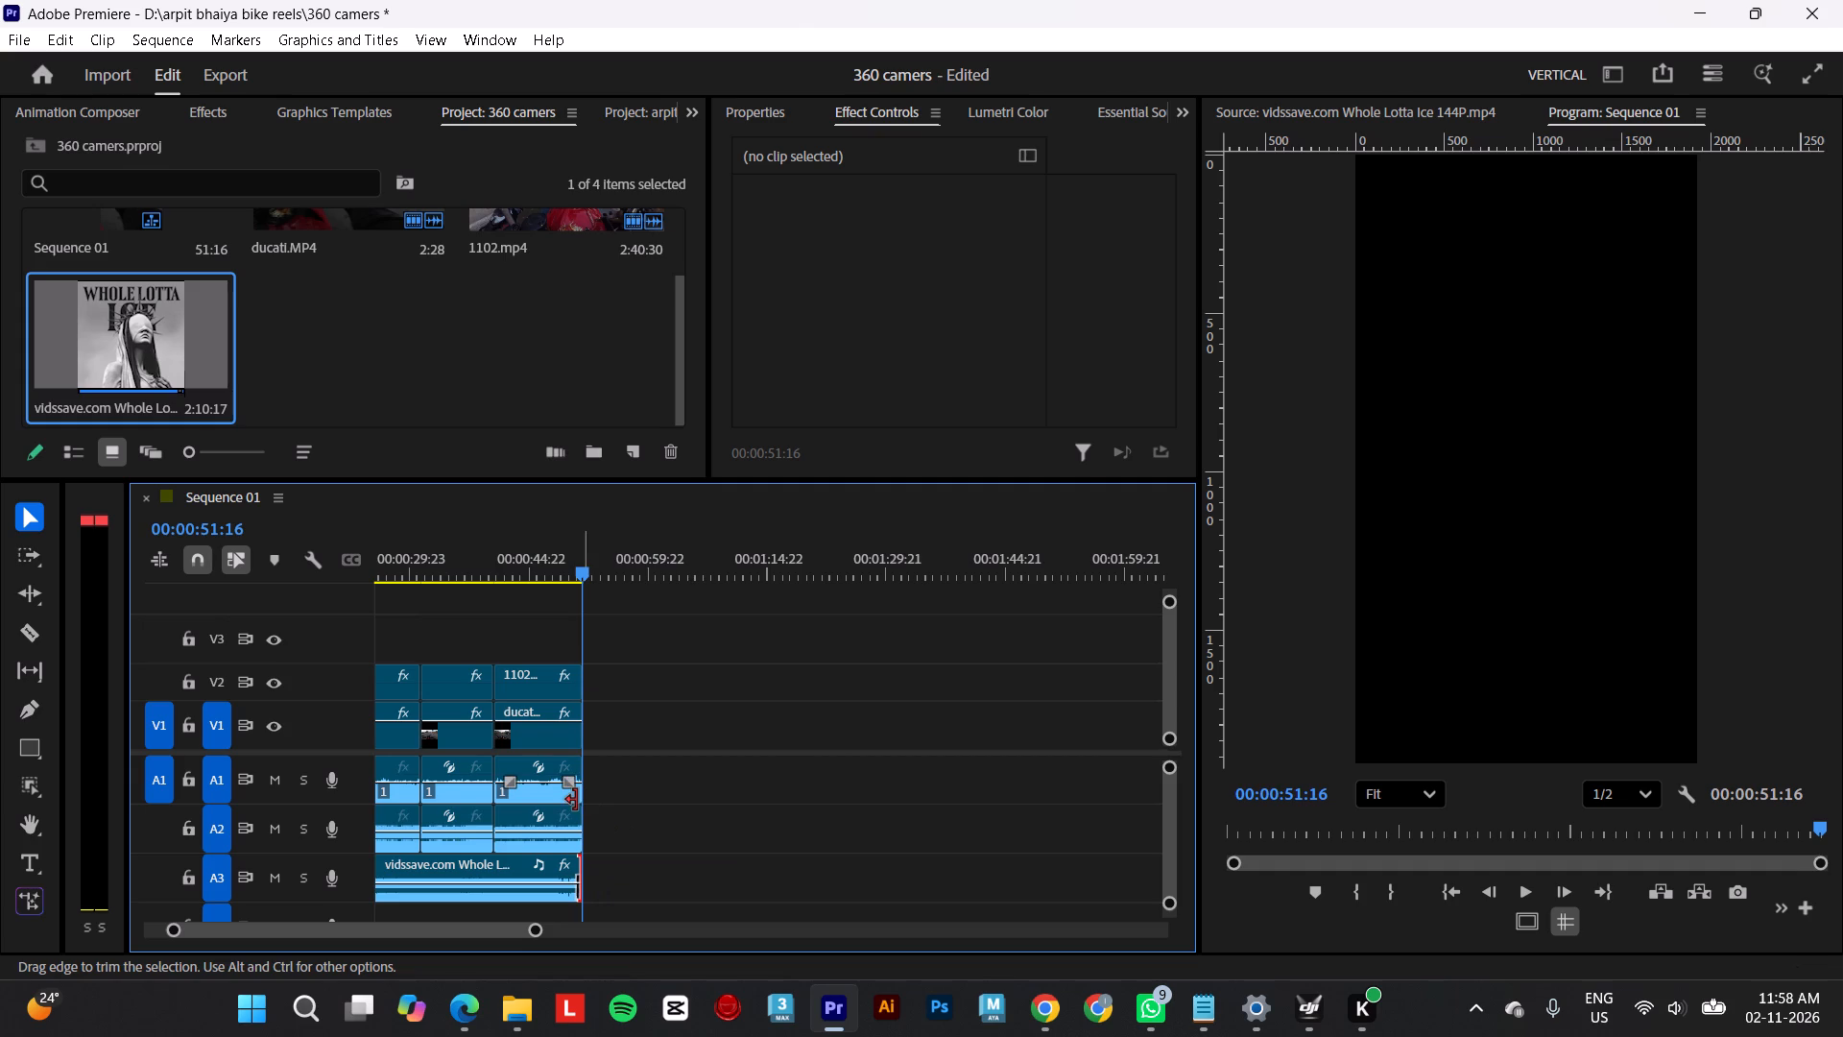
right_click(576, 800)
click(628, 760)
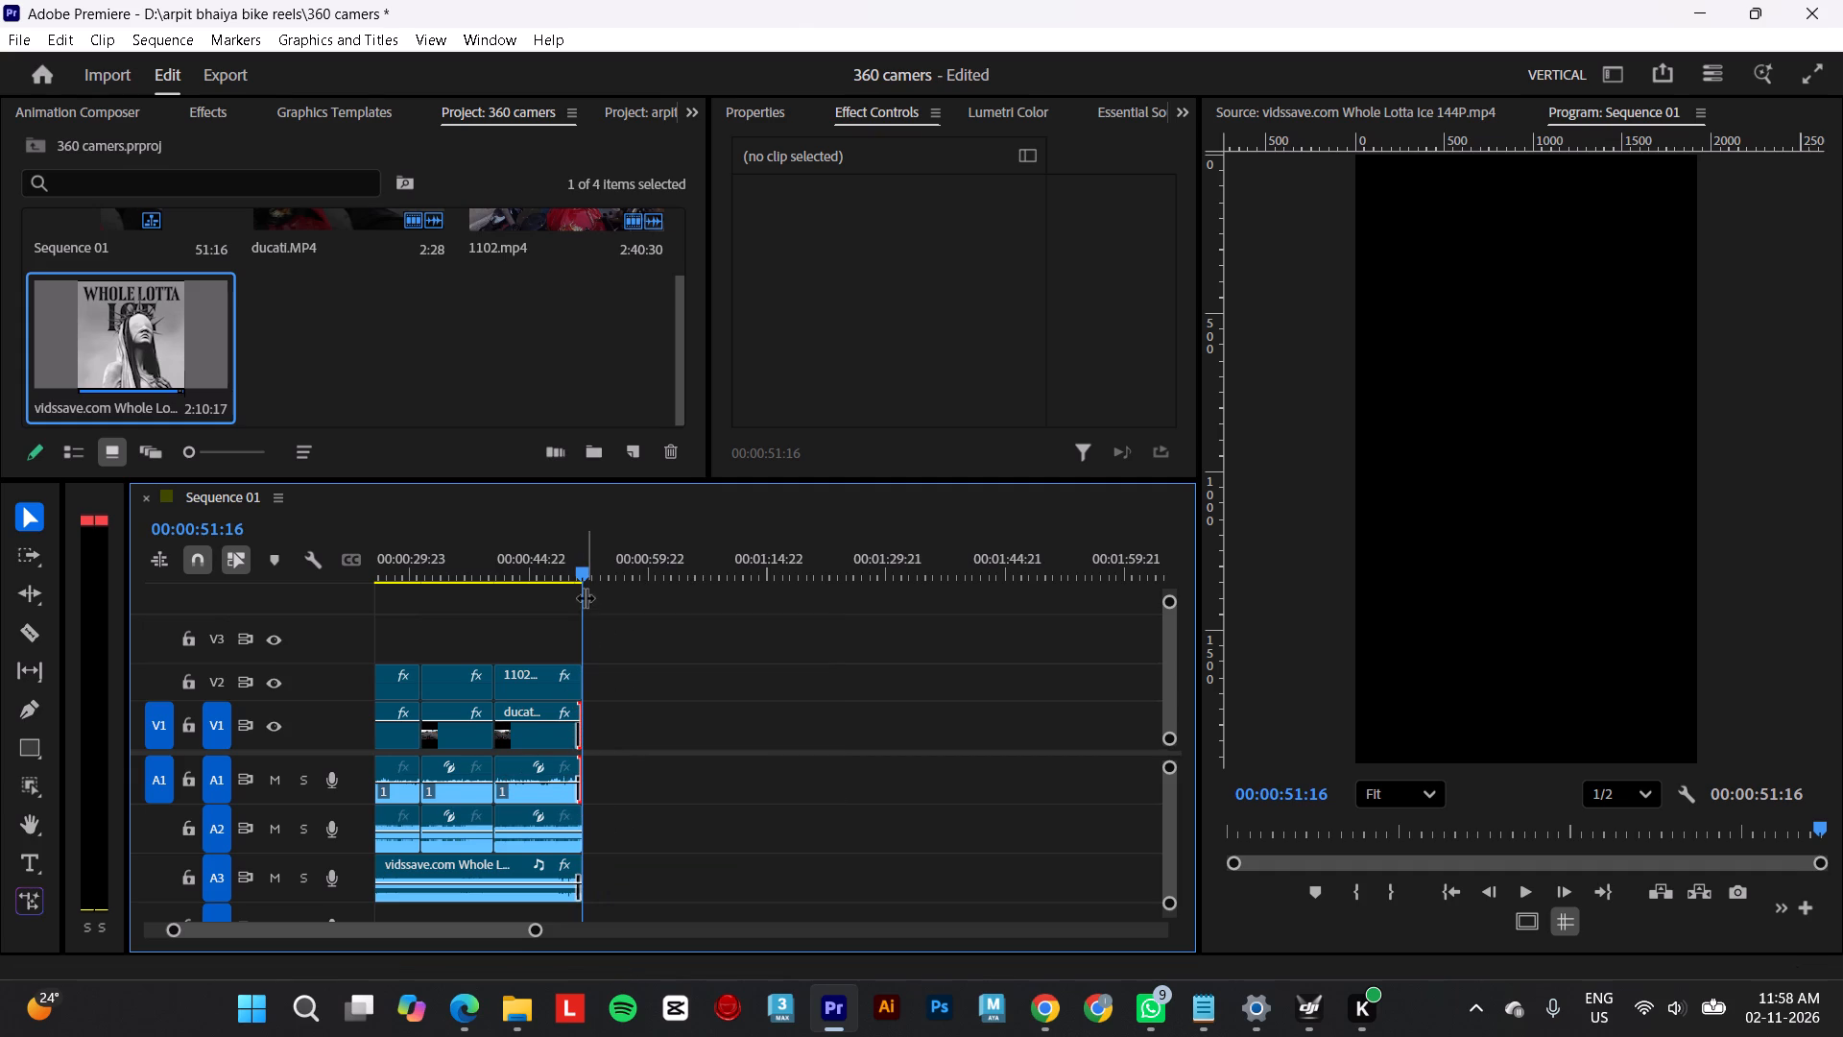
Bring the whole edit into view and return the playhead to the start of the sequence.
alt+scroll(618, 688, down, 1)
alt+scroll(618, 688, up, 2)
alt+scroll(618, 688, down, 3)
scroll(619, 689, up, 12)
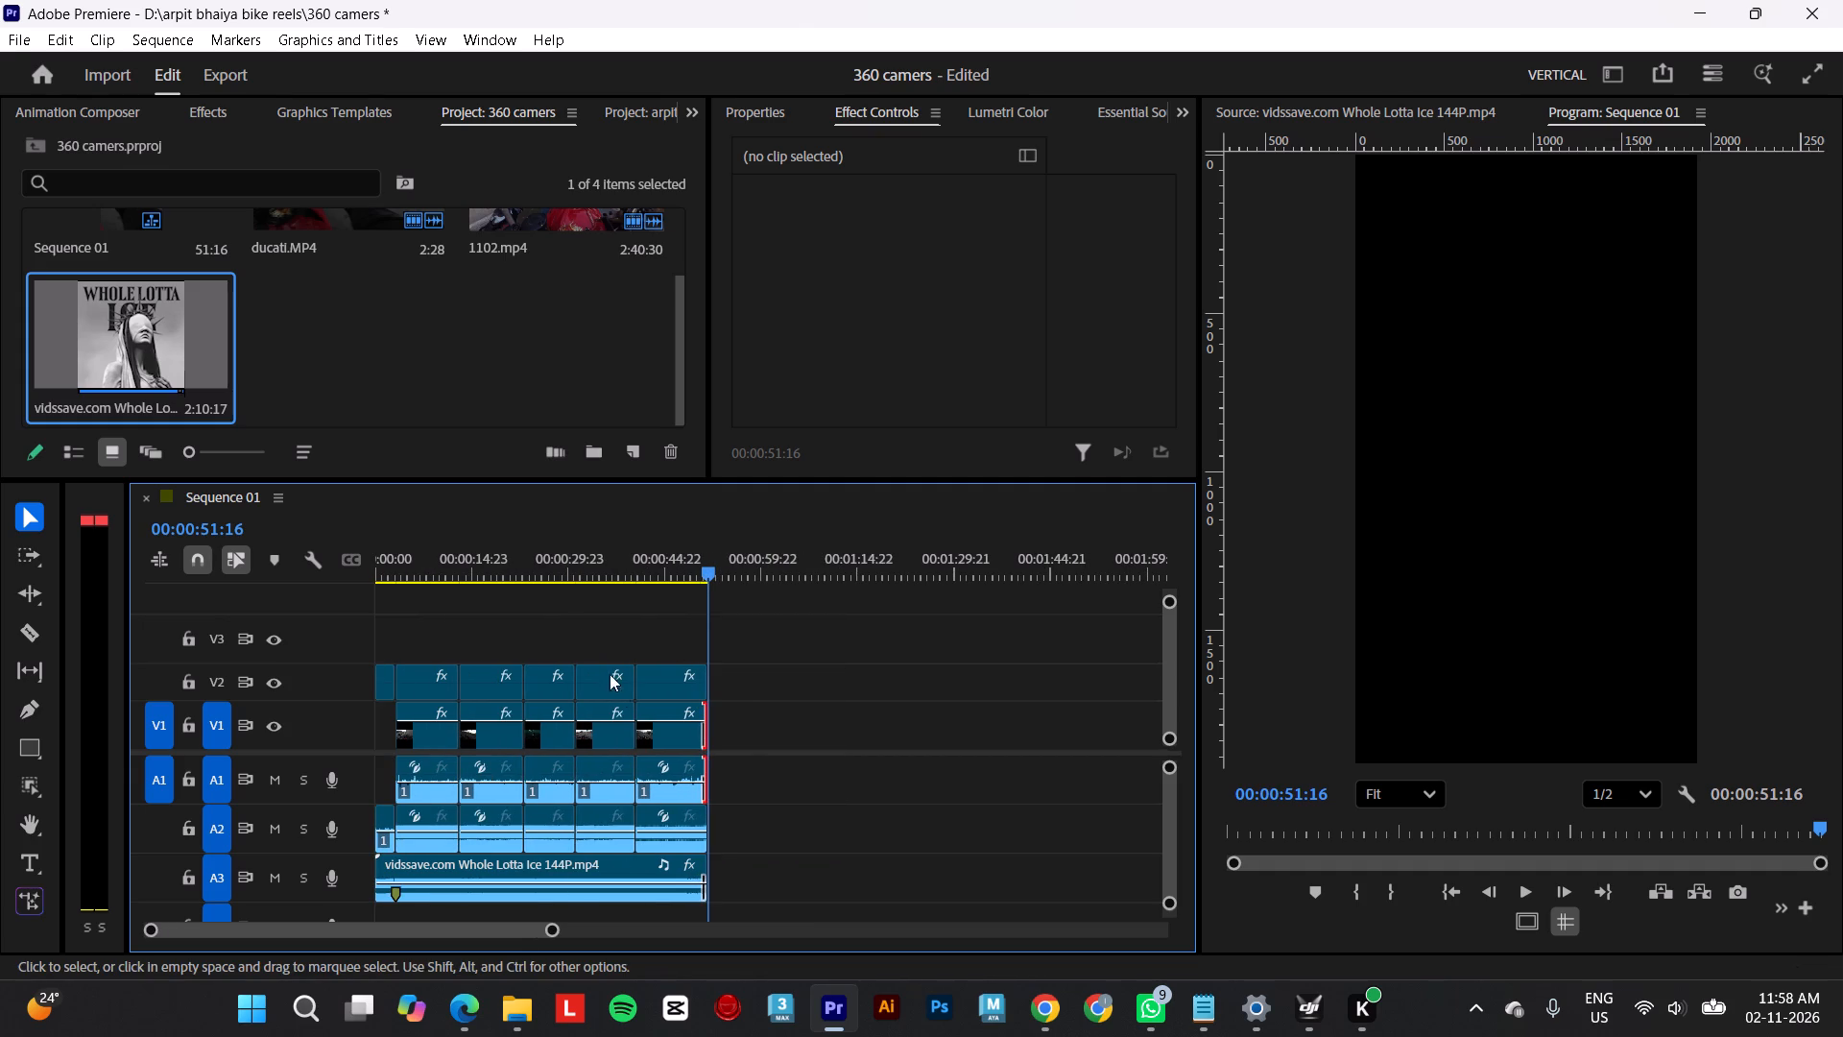
drag(544, 569, 175, 574)
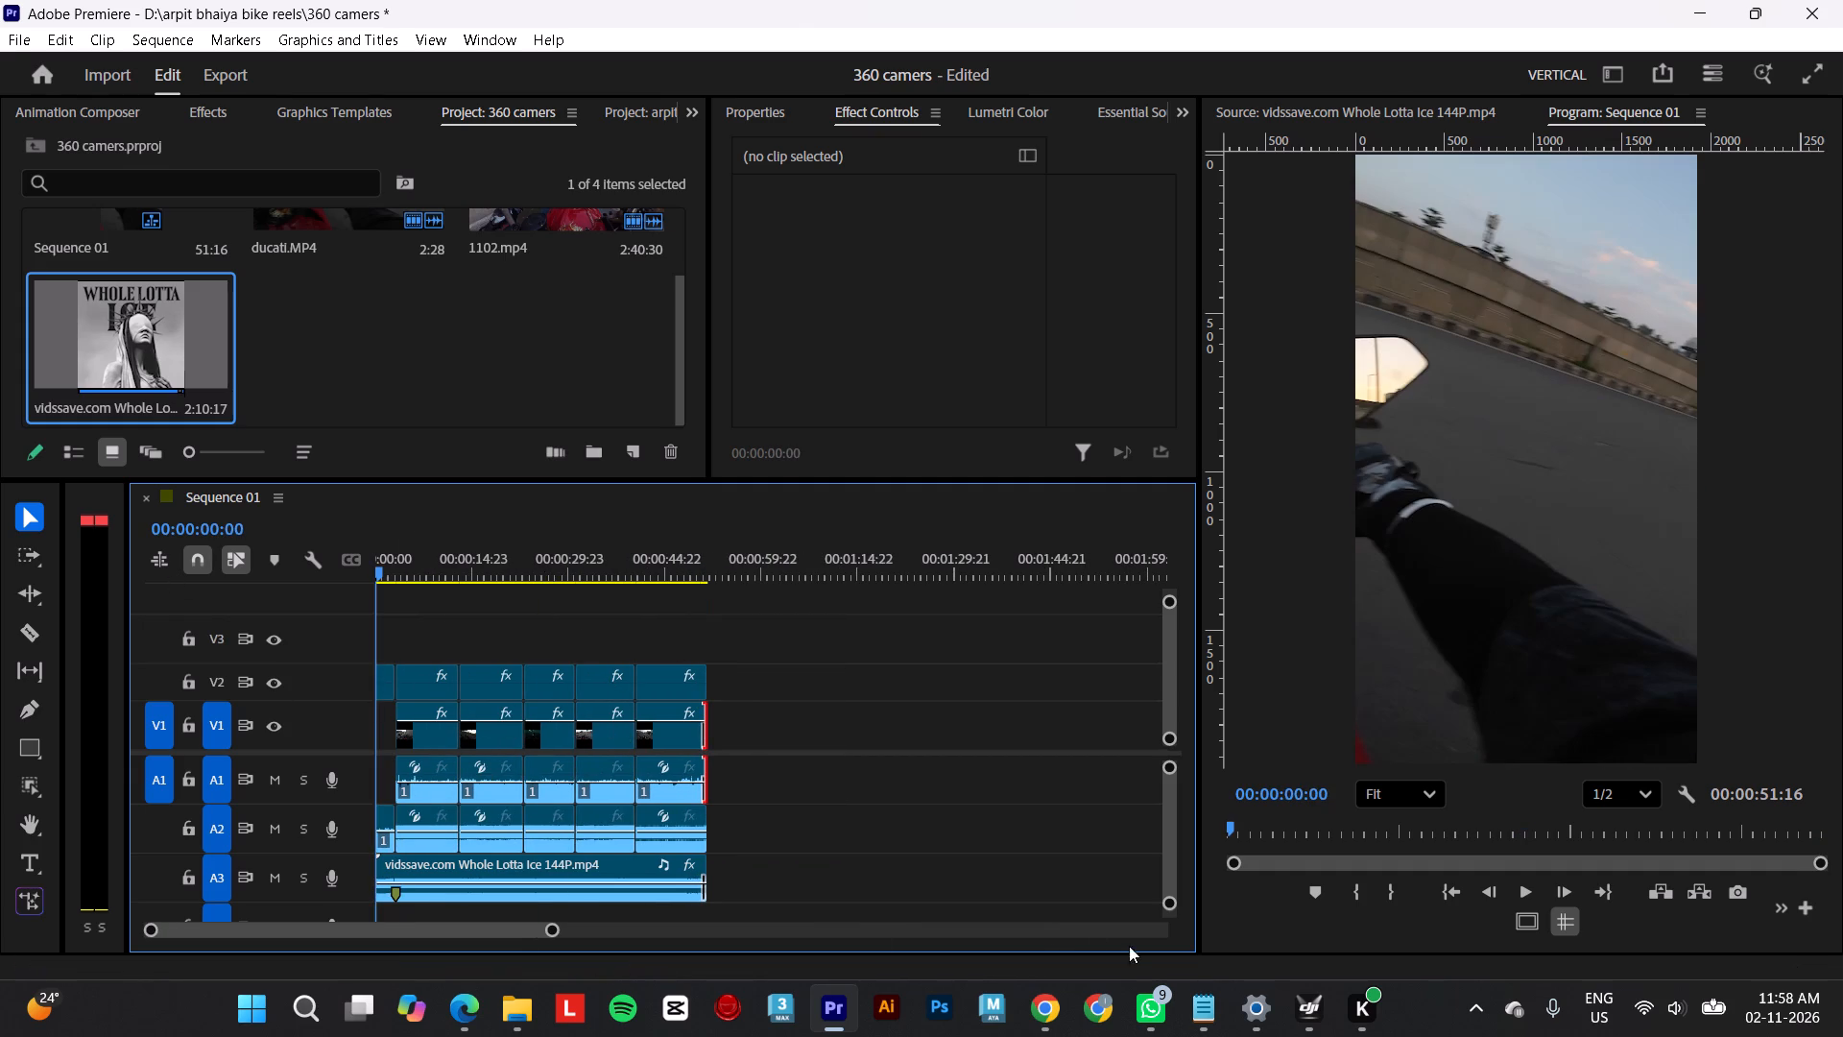
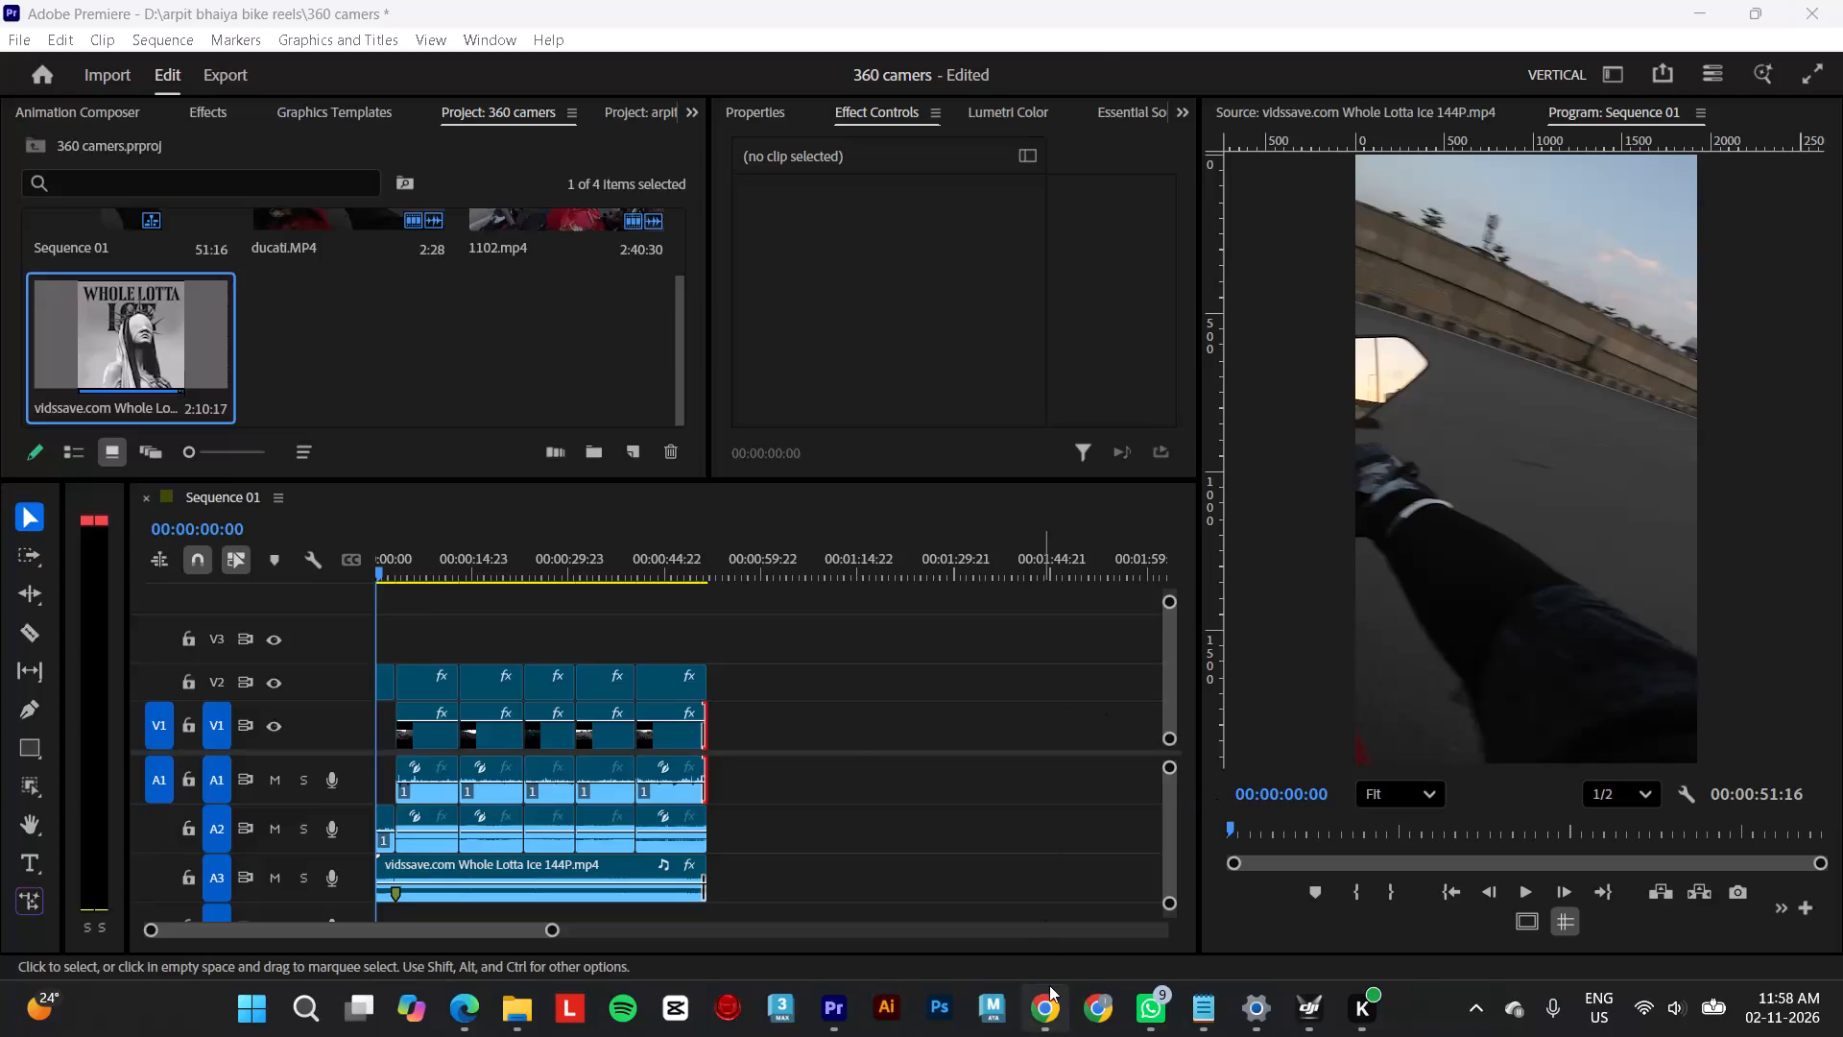
Switch from Premiere to the Chrome window with the Whole Lotta Ice download page.
click(1049, 985)
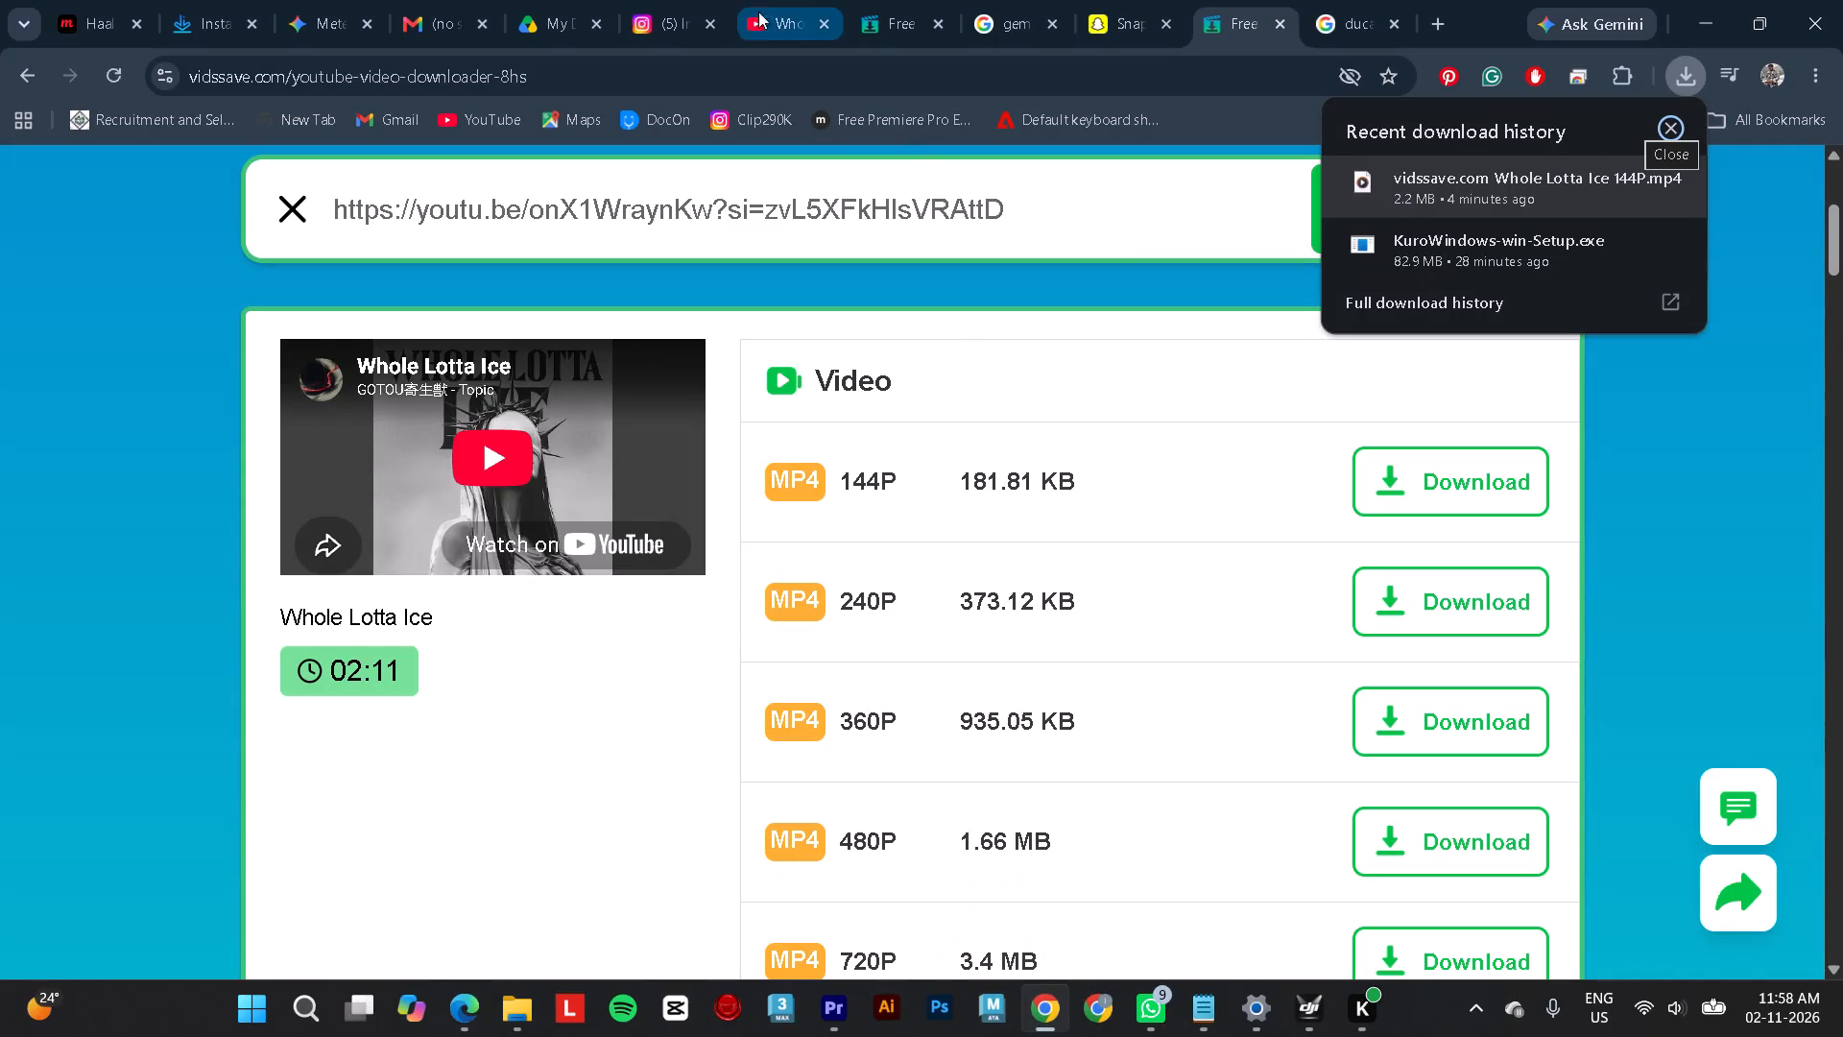
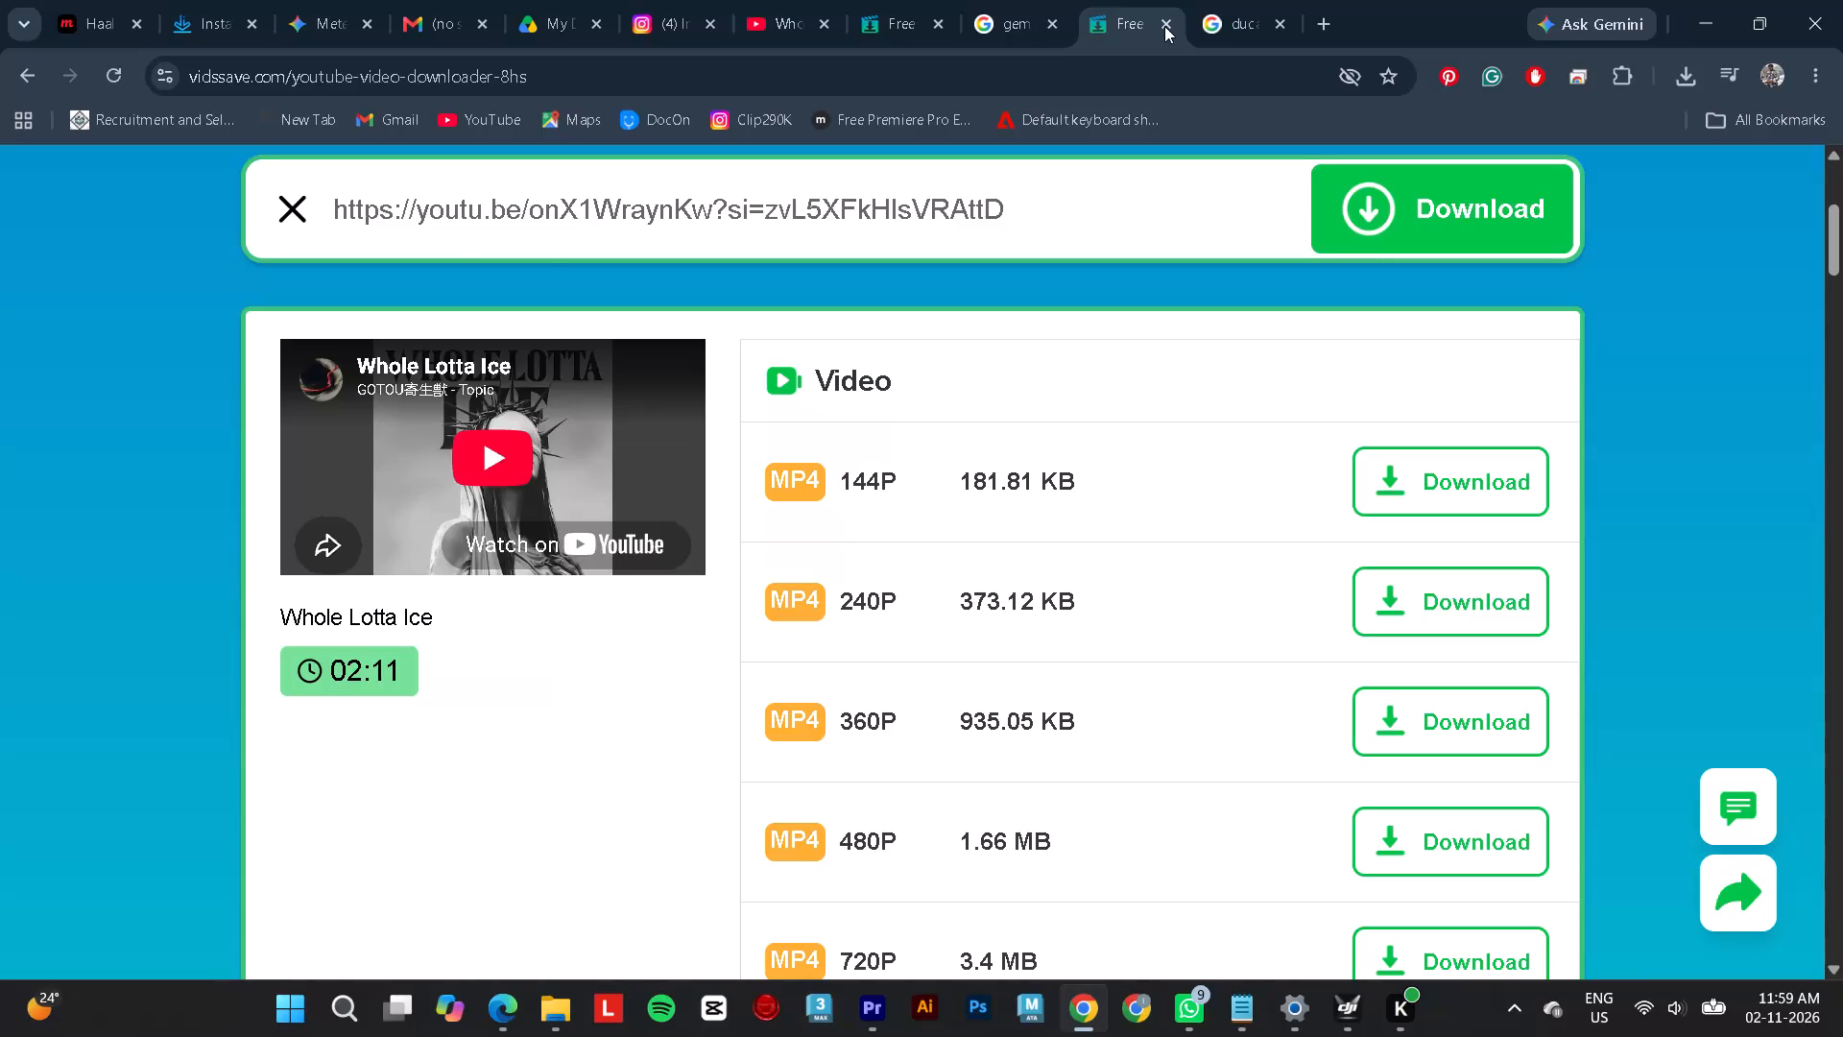
In the open Google results for the Ducati Streetfighter, replace the whole search query with "image of ducati v".
click(1285, 2)
drag(954, 194, 240, 229)
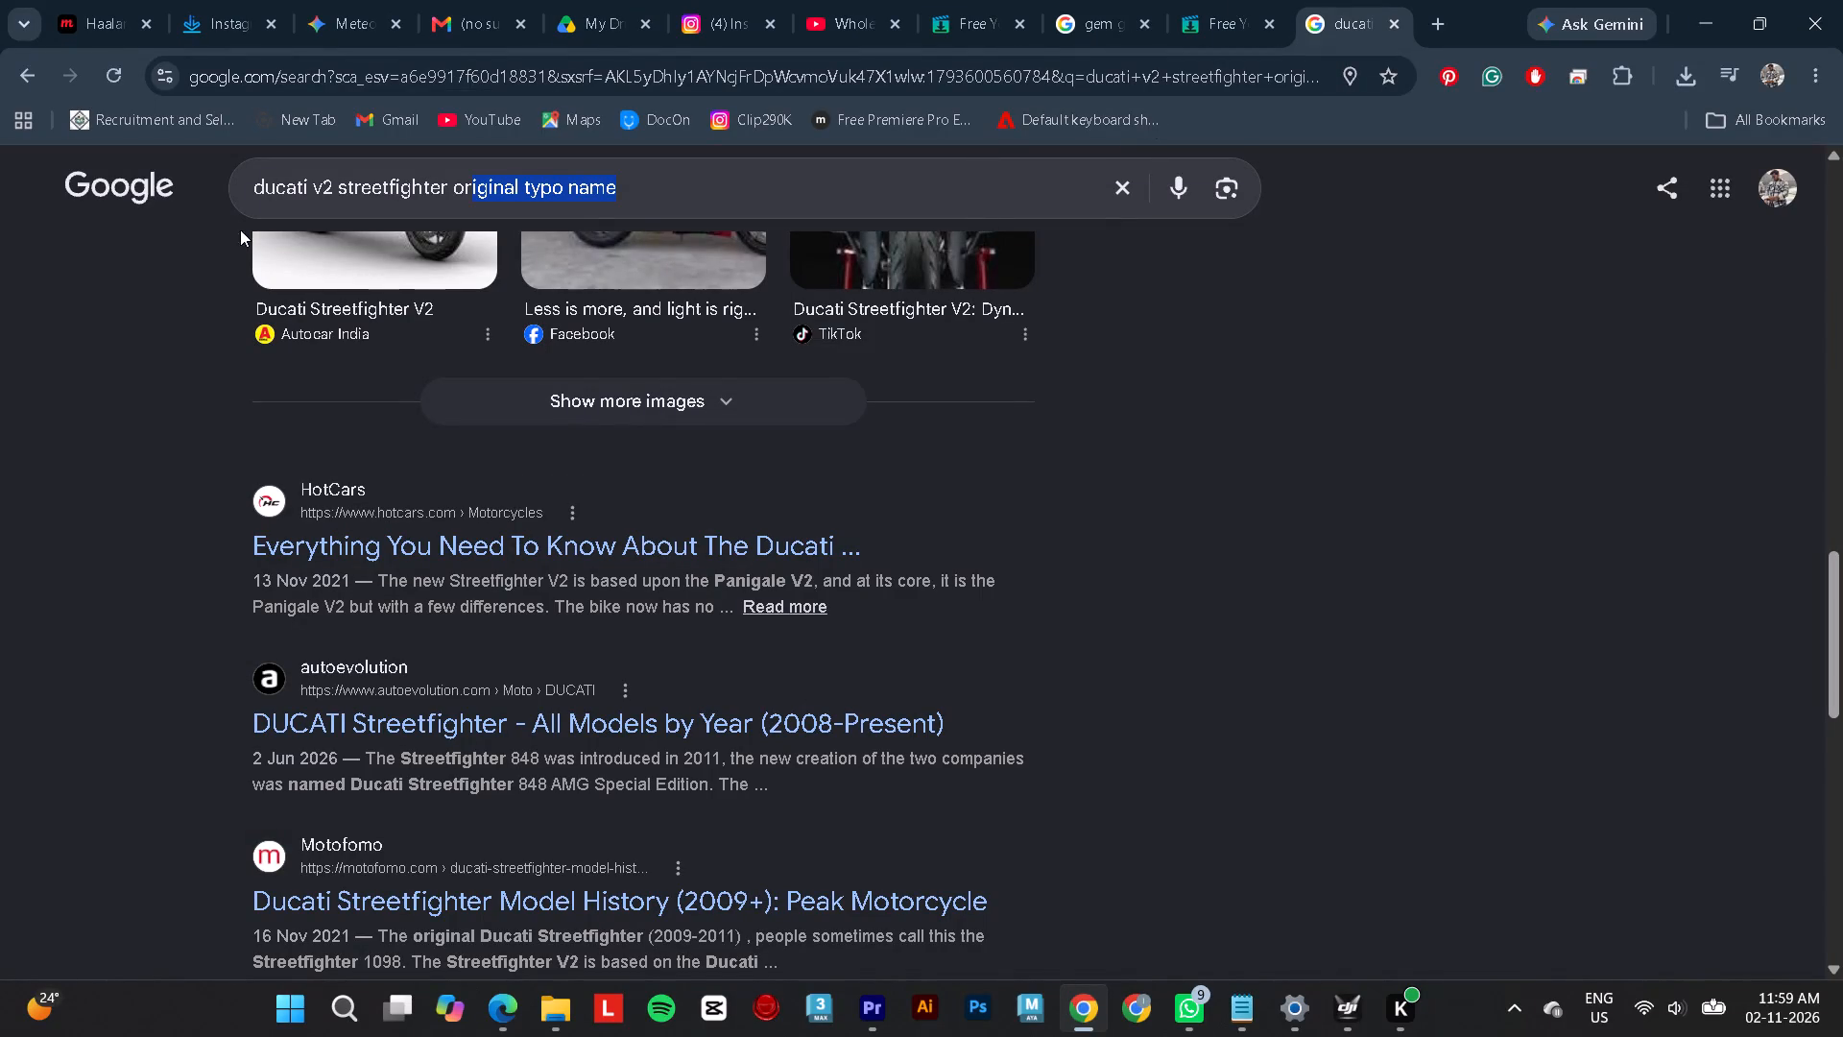
drag(240, 229, 180, 231)
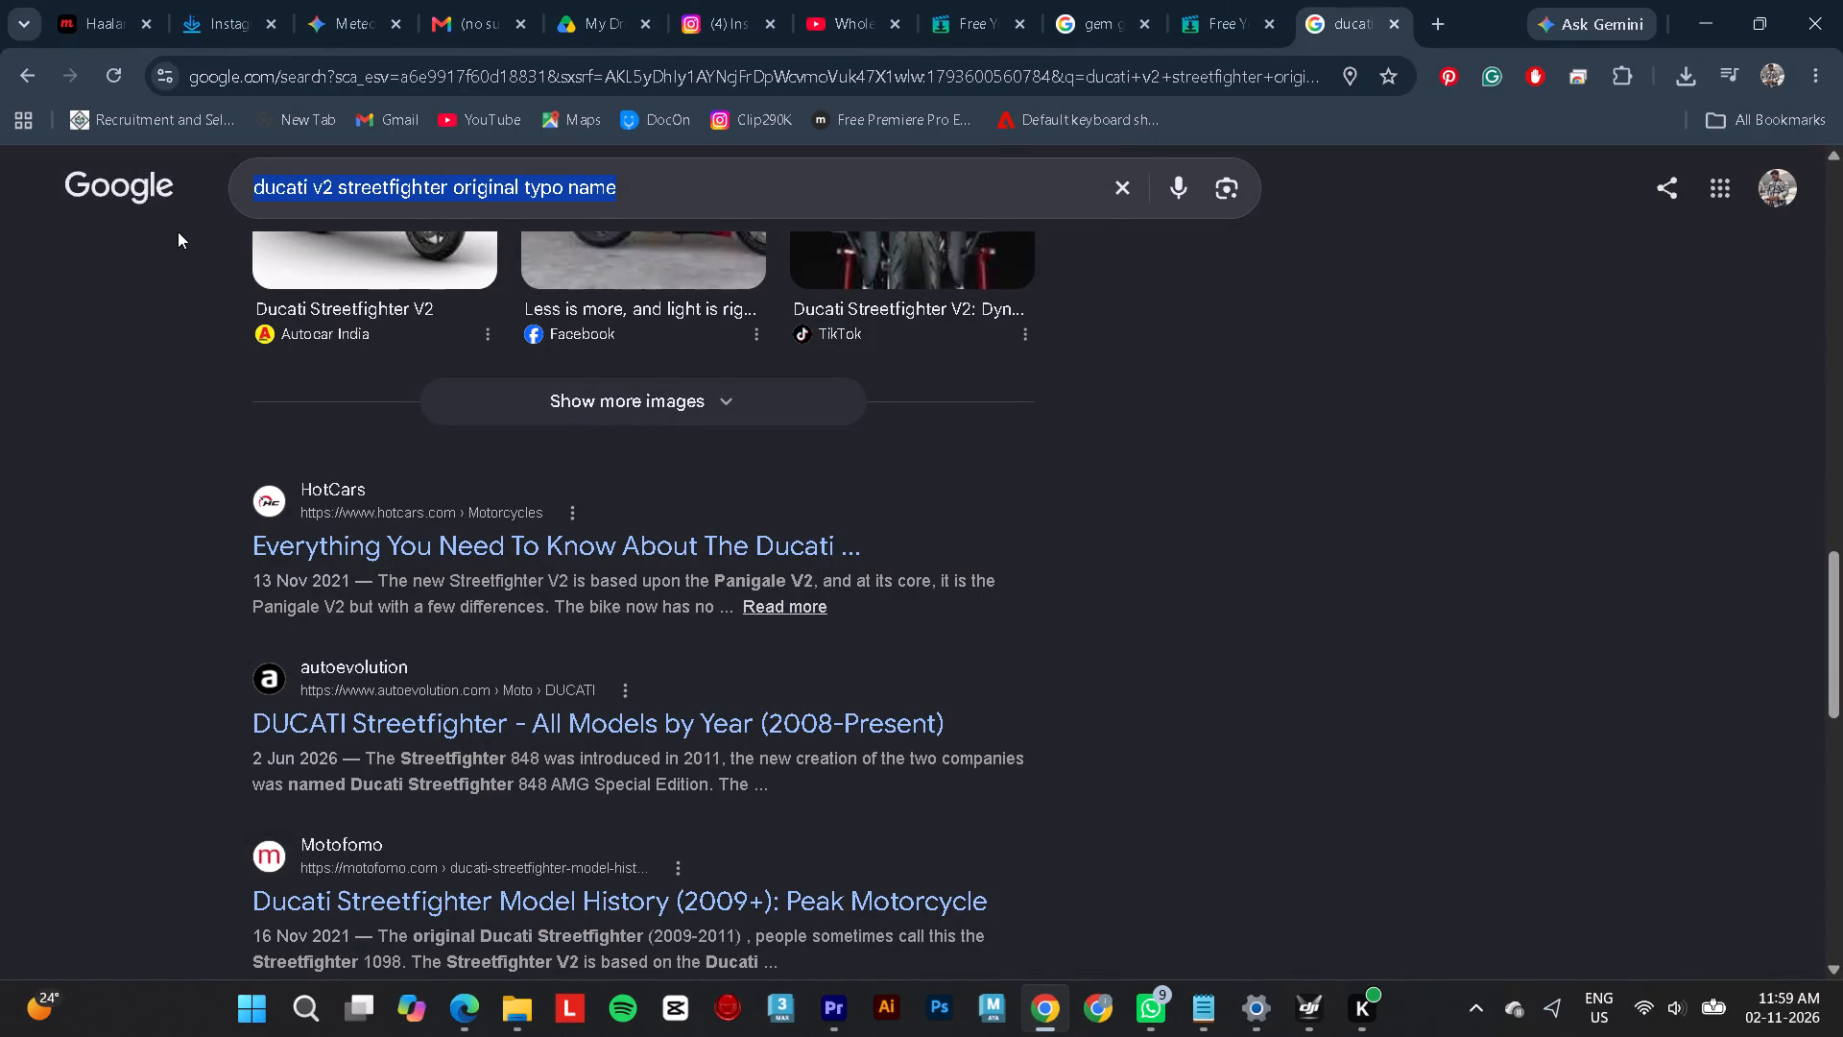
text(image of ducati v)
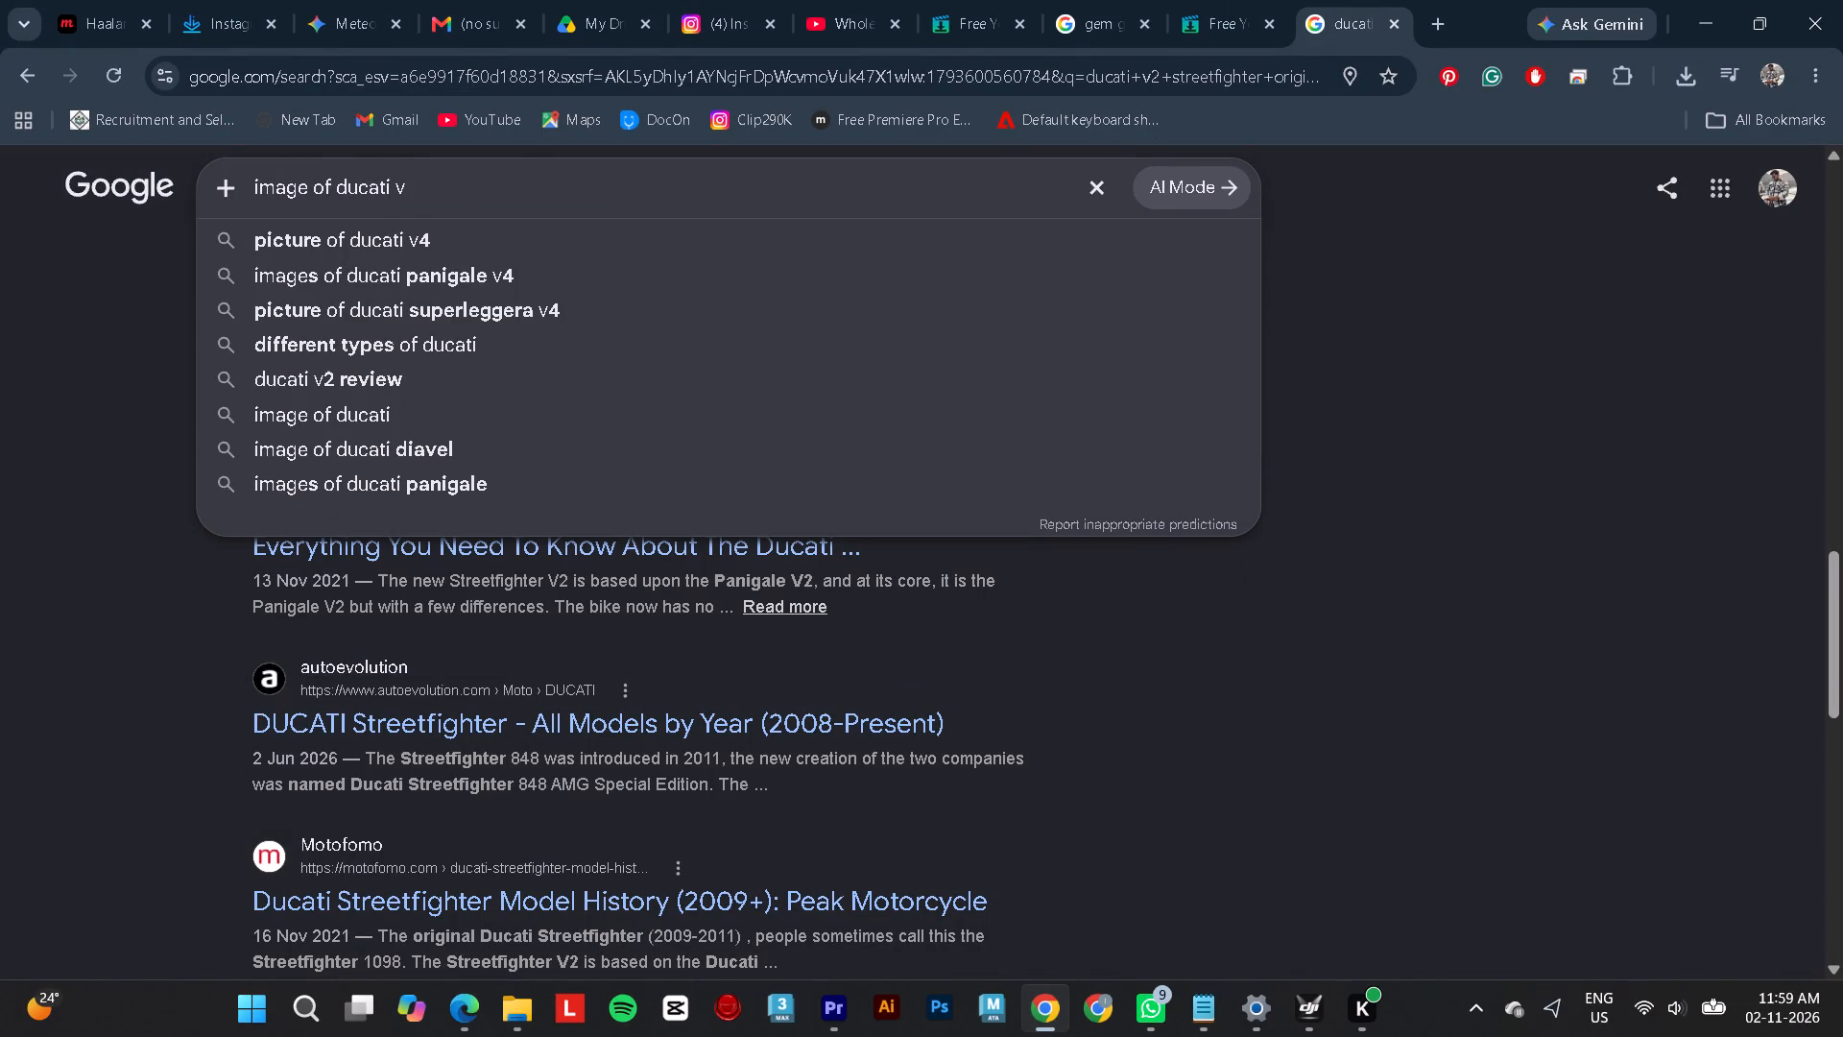
Complete the query as "image of ducati v2 street fighter logo", run the Google search, and decline the feedback request.
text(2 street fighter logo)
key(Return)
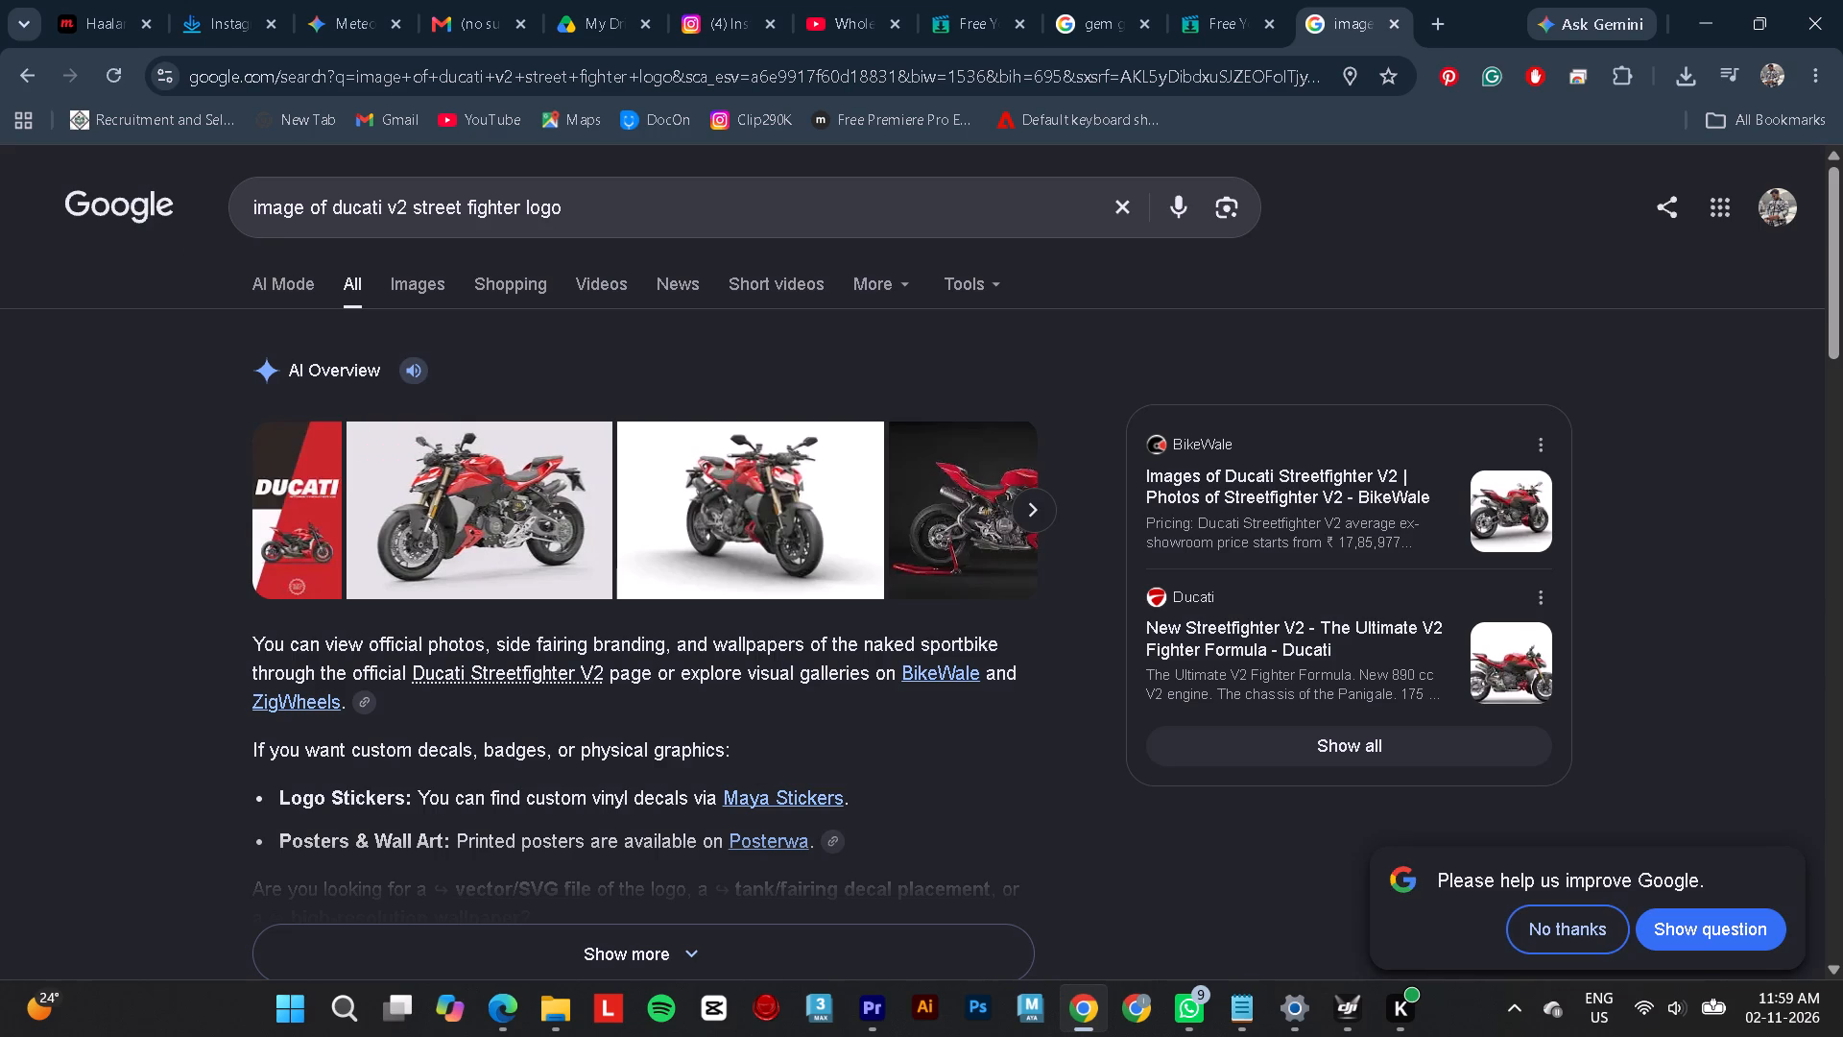
click(1575, 932)
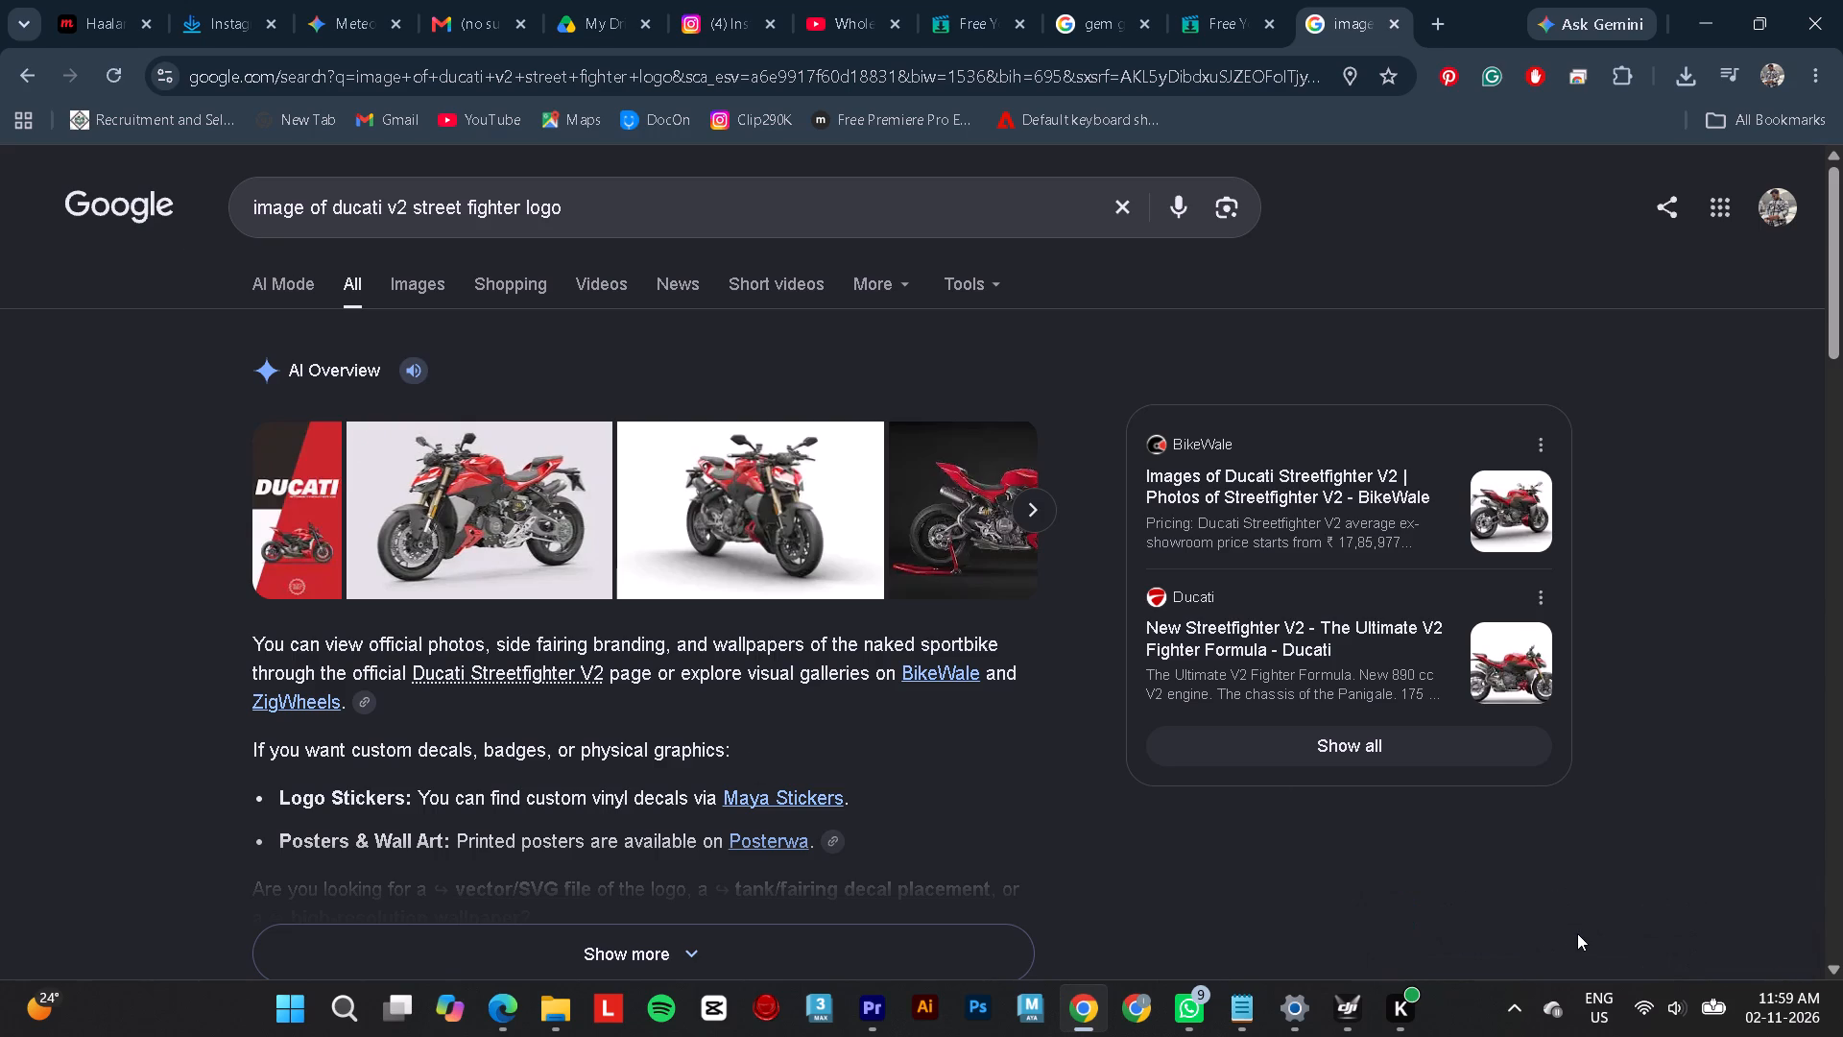
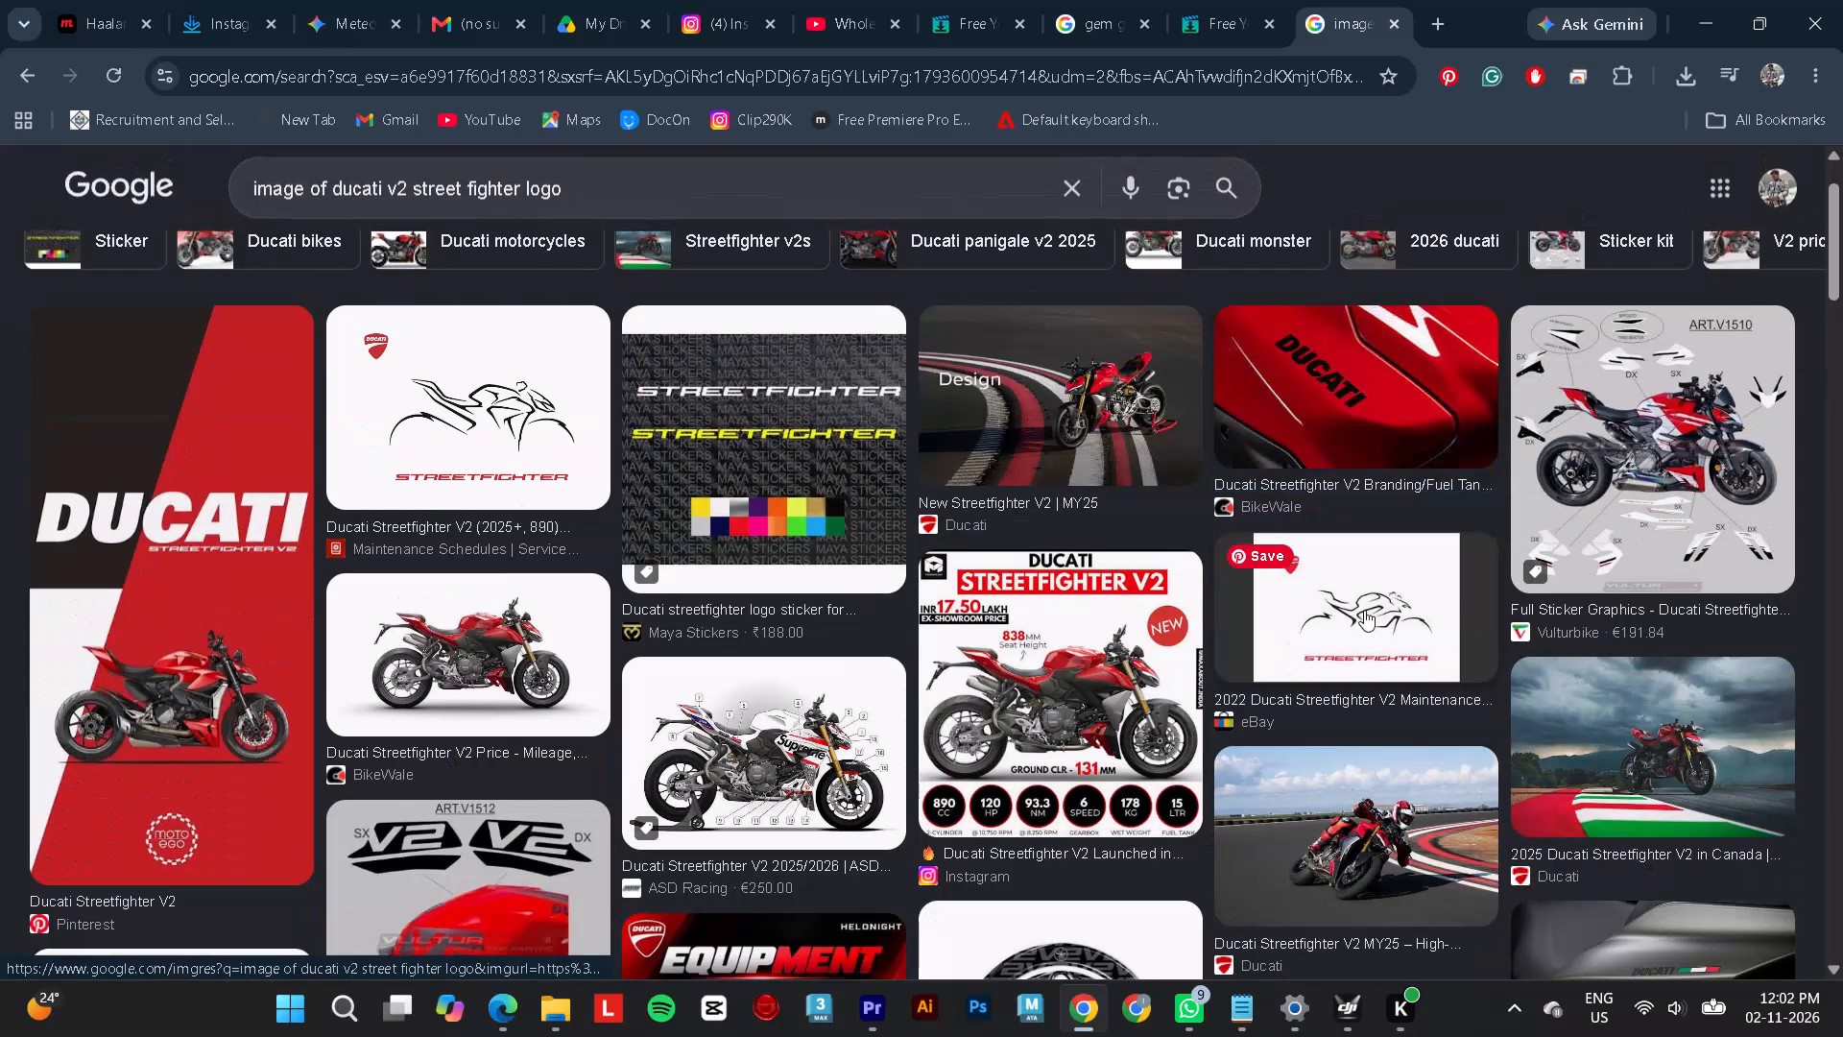
Look through the image results for a usable Ducati Streetfighter V2 logo or lettering.
scroll(1363, 608, down, 2)
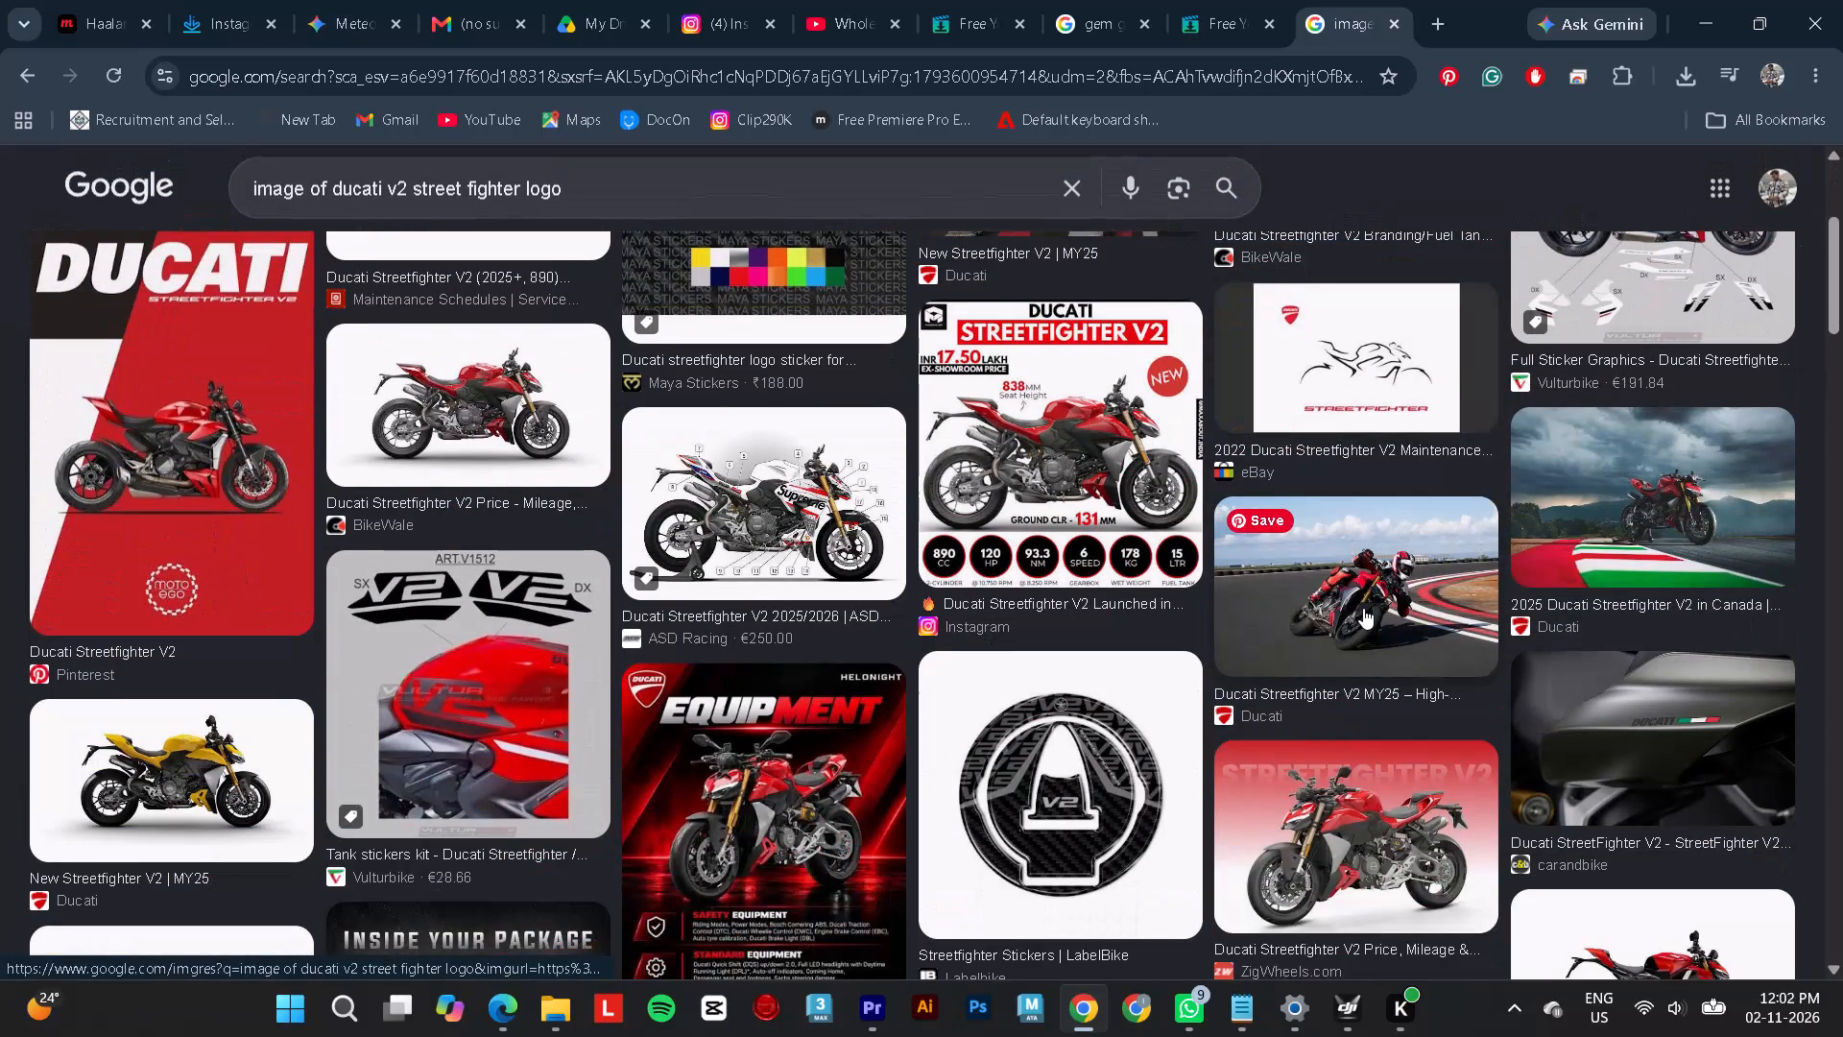
scroll(1363, 608, down, 3)
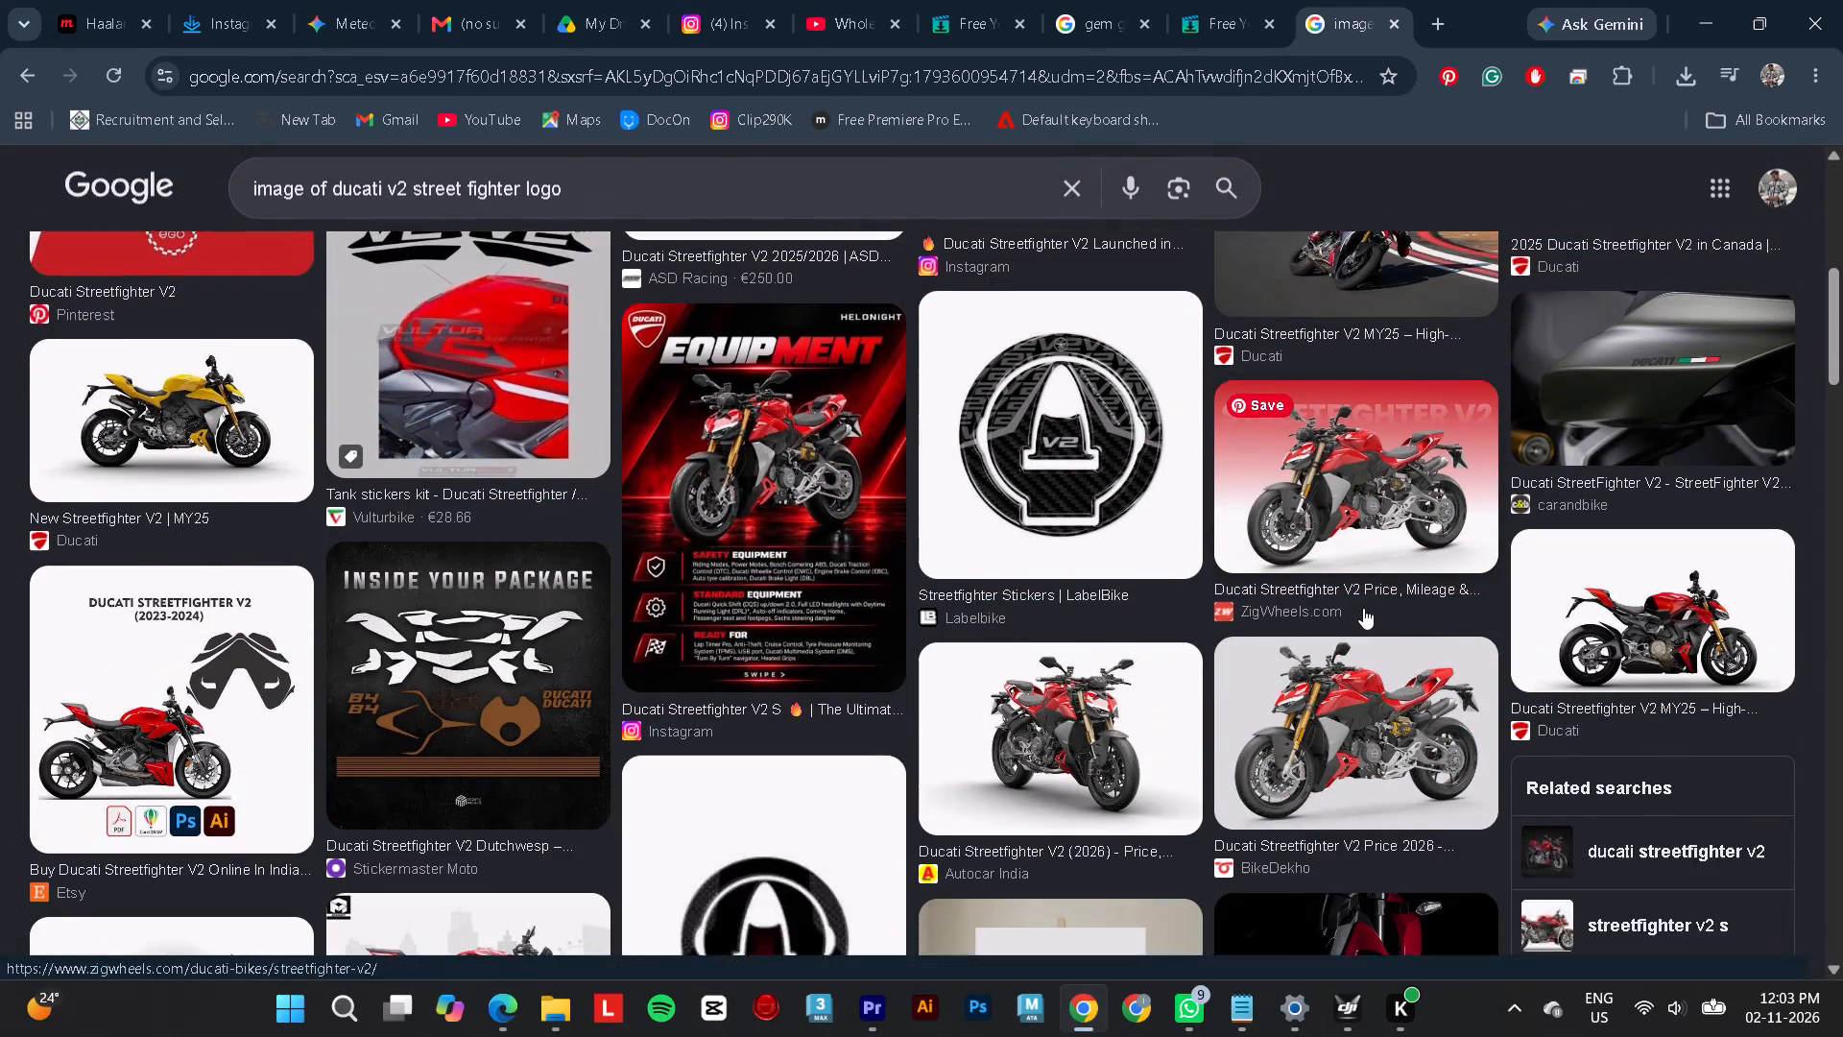
scroll(1363, 608, down, 1)
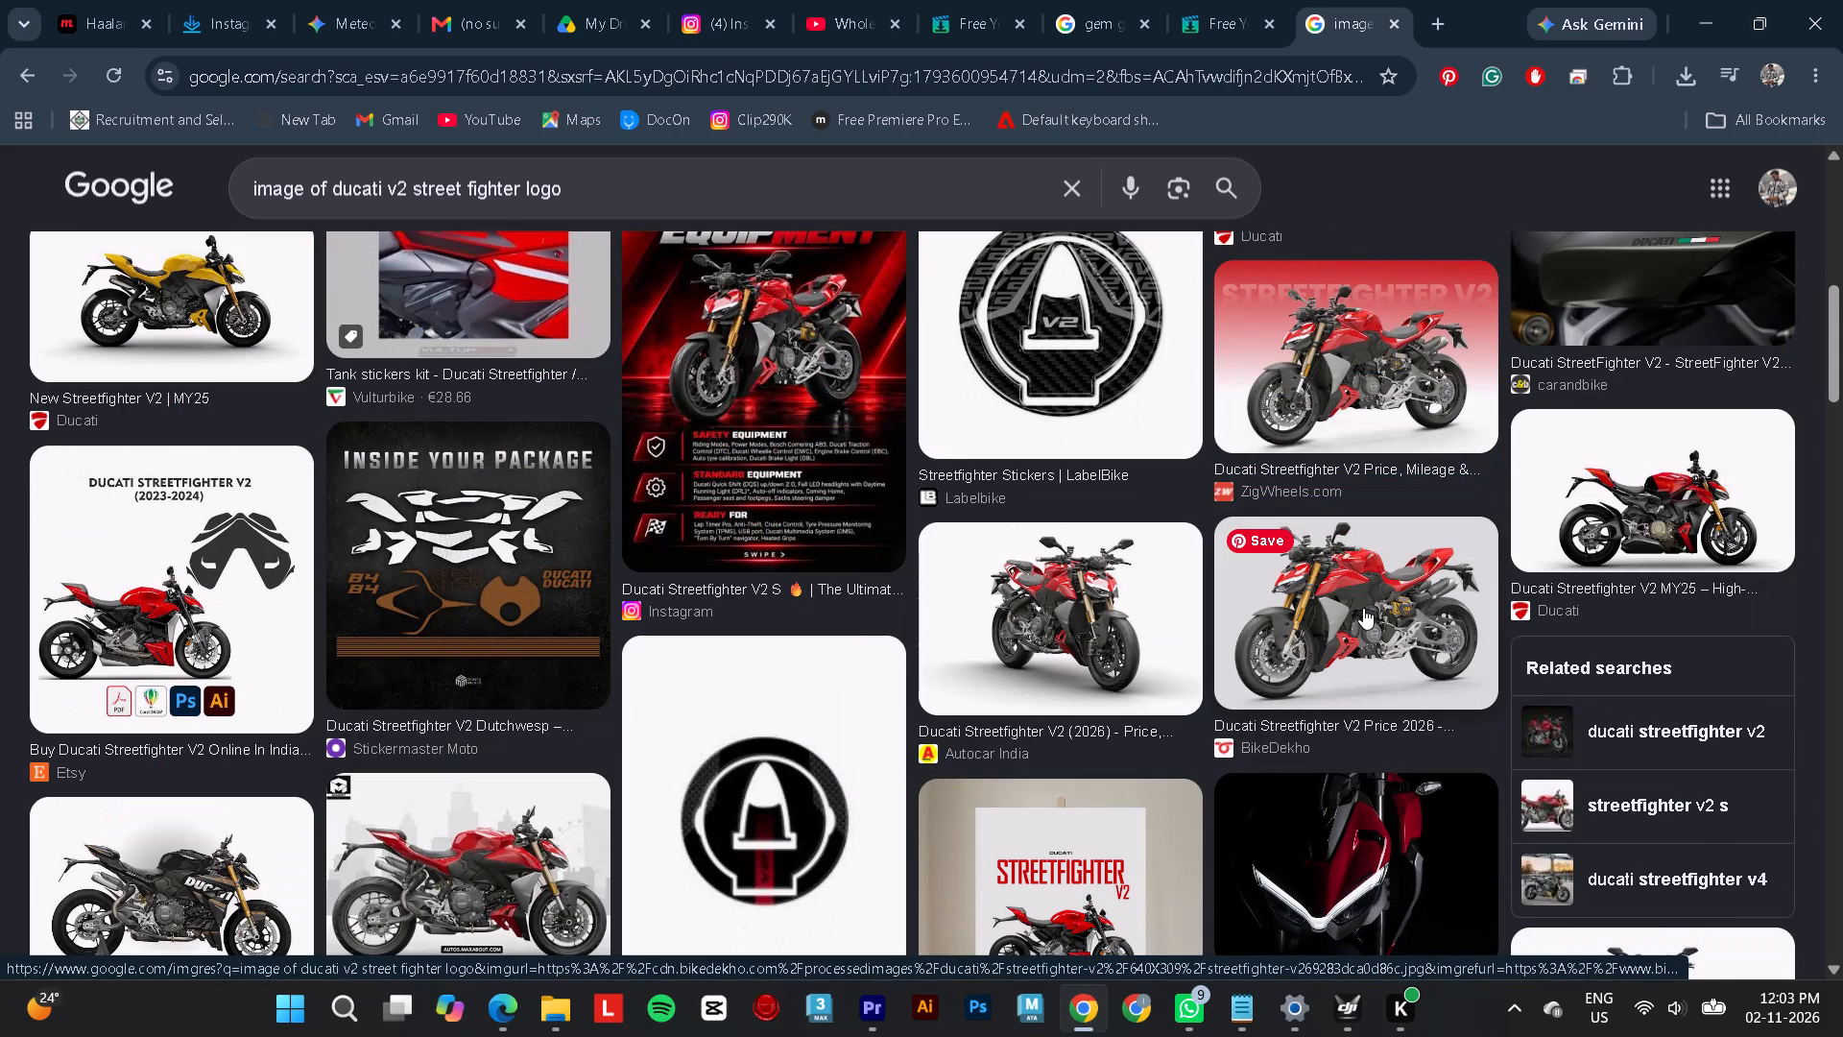
Browse the Ducati V2 Streetfighter logo image results, open the grey Pinterest poster with the Ducati lettering, and examine its related images.
scroll(1342, 616, down, 7)
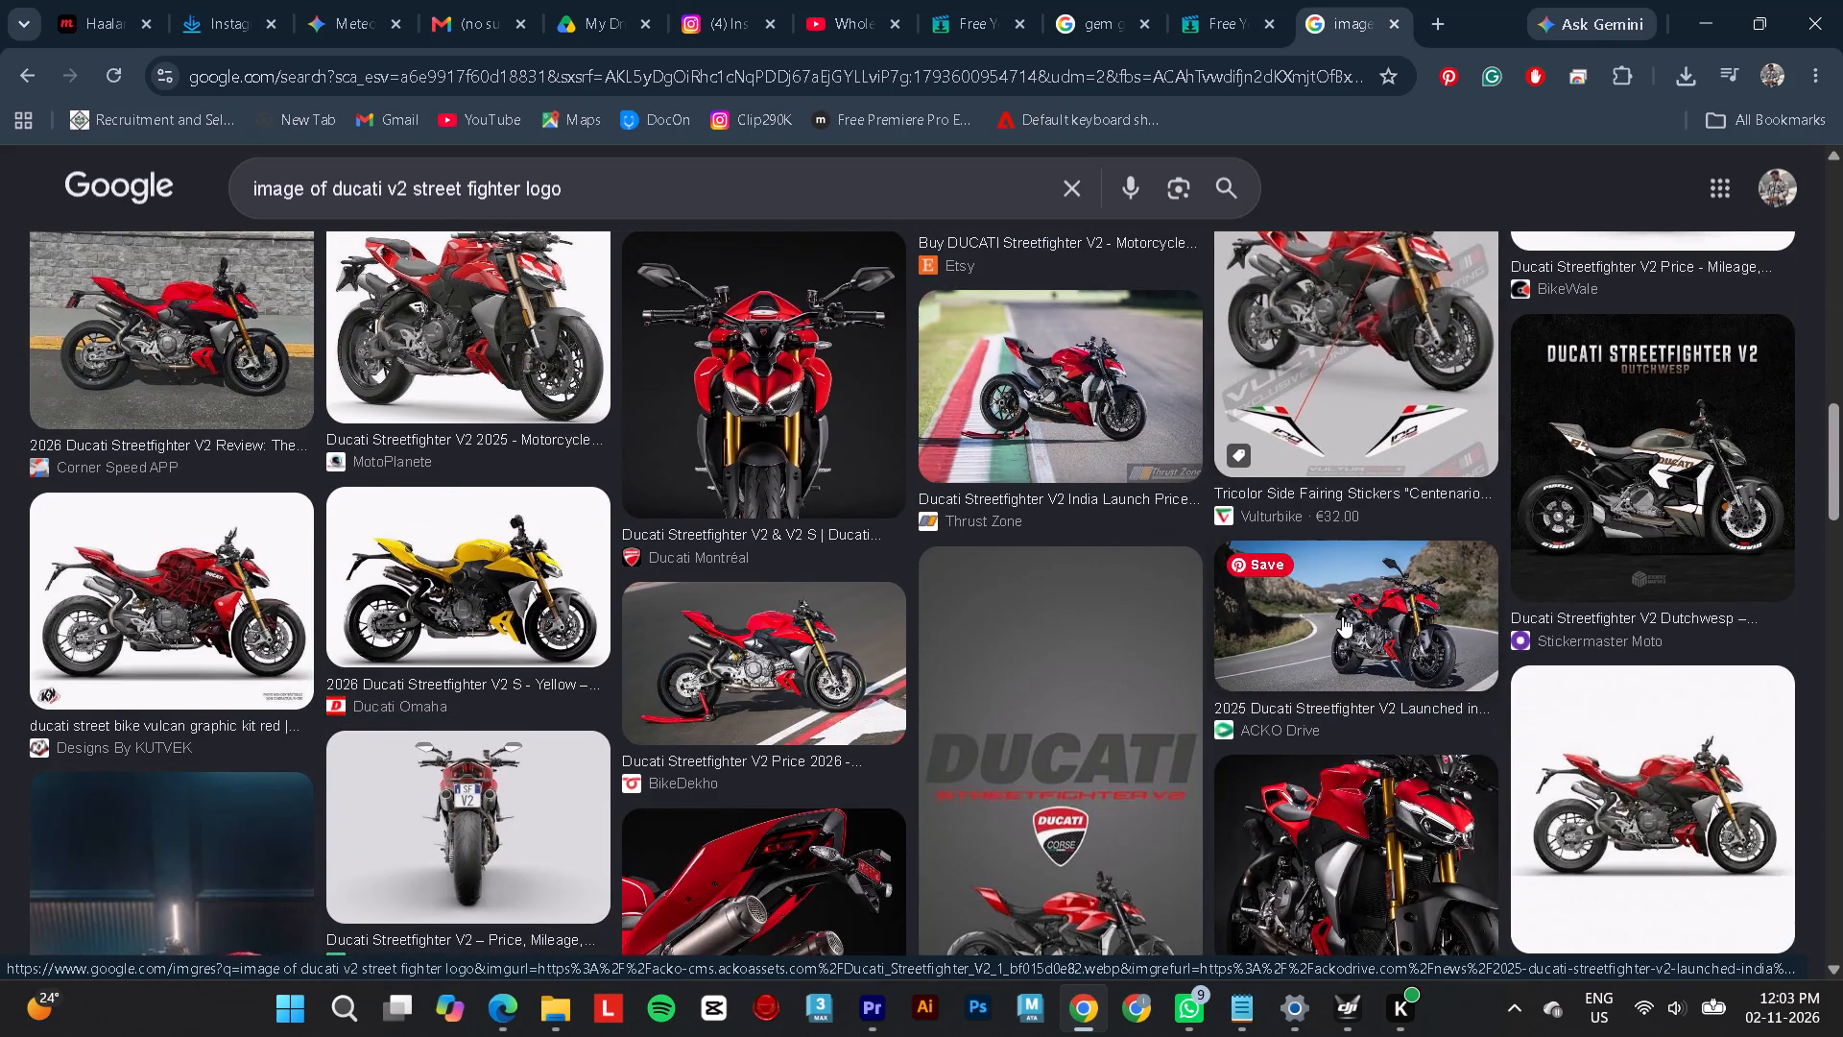
scroll(1342, 616, down, 4)
scroll(1342, 616, up, 2)
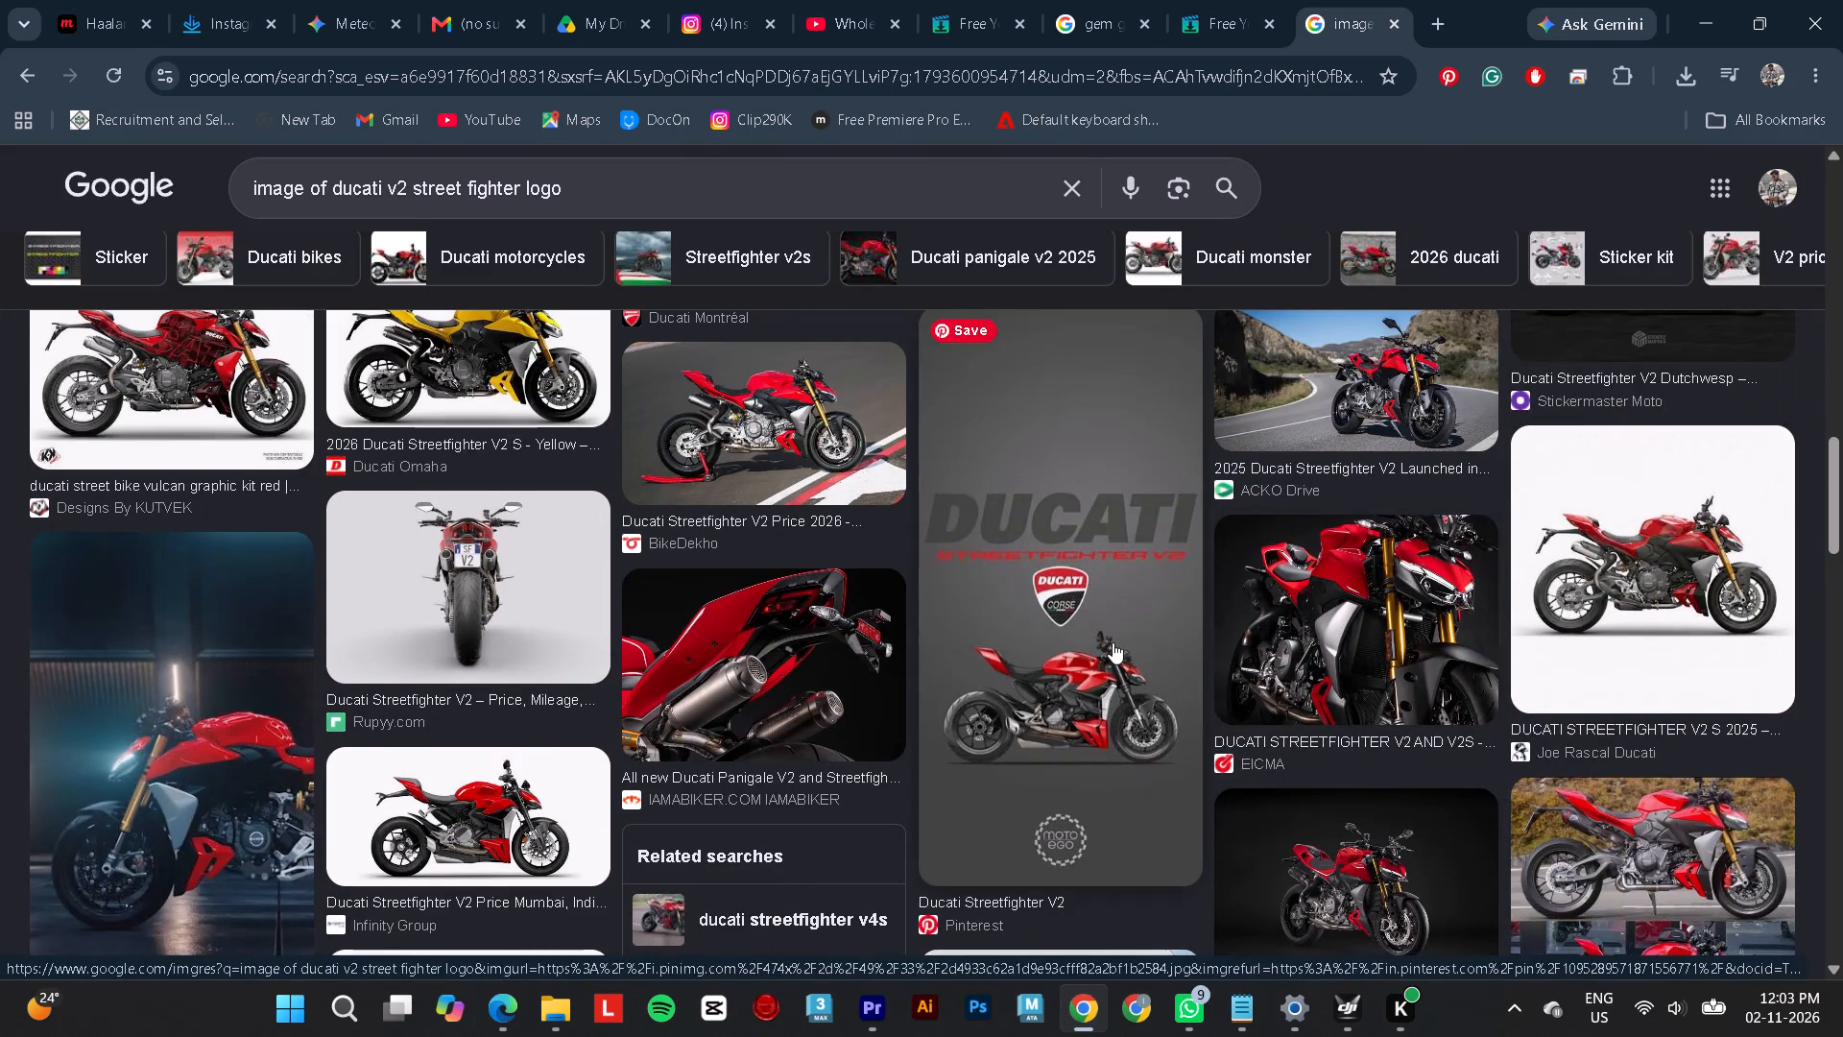
scroll(1113, 643, down, 3)
scroll(1113, 643, up, 1)
scroll(1113, 643, down, 2)
scroll(1112, 639, up, 2)
scroll(1112, 639, down, 1)
scroll(1112, 639, up, 2)
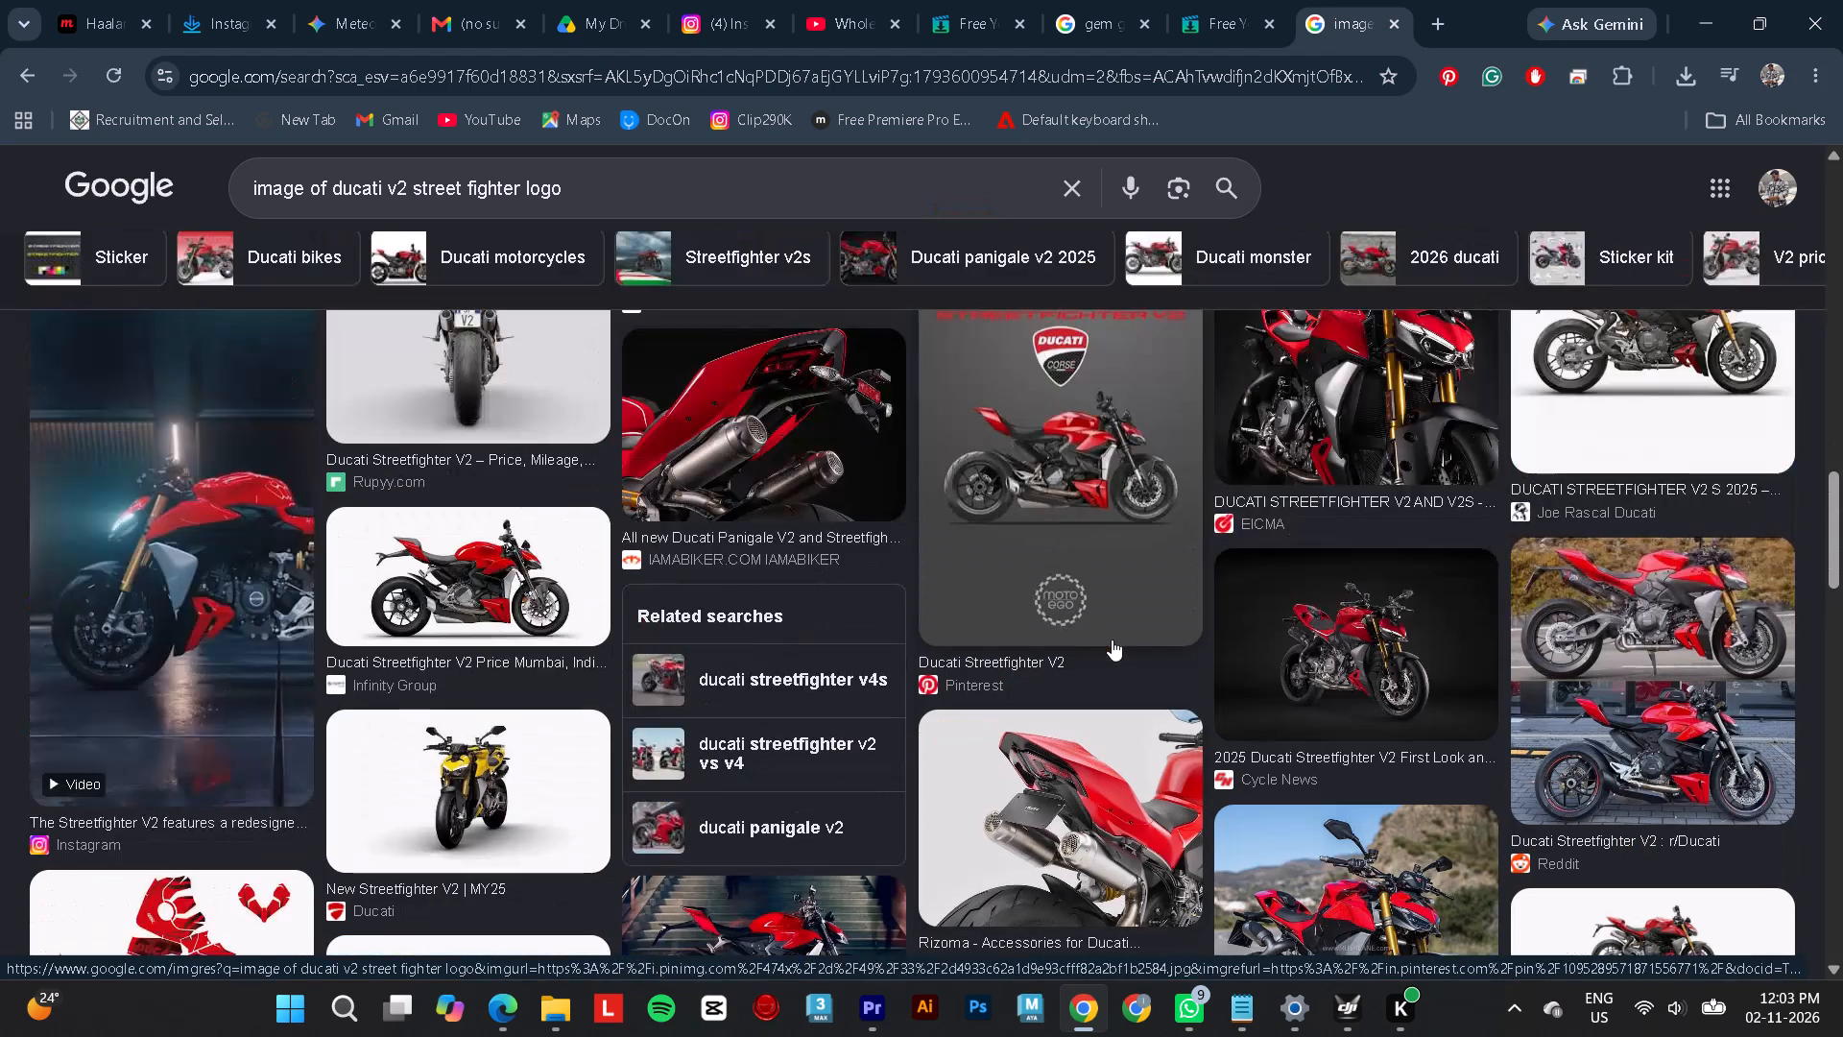
click(1109, 634)
scroll(1381, 607, down, 4)
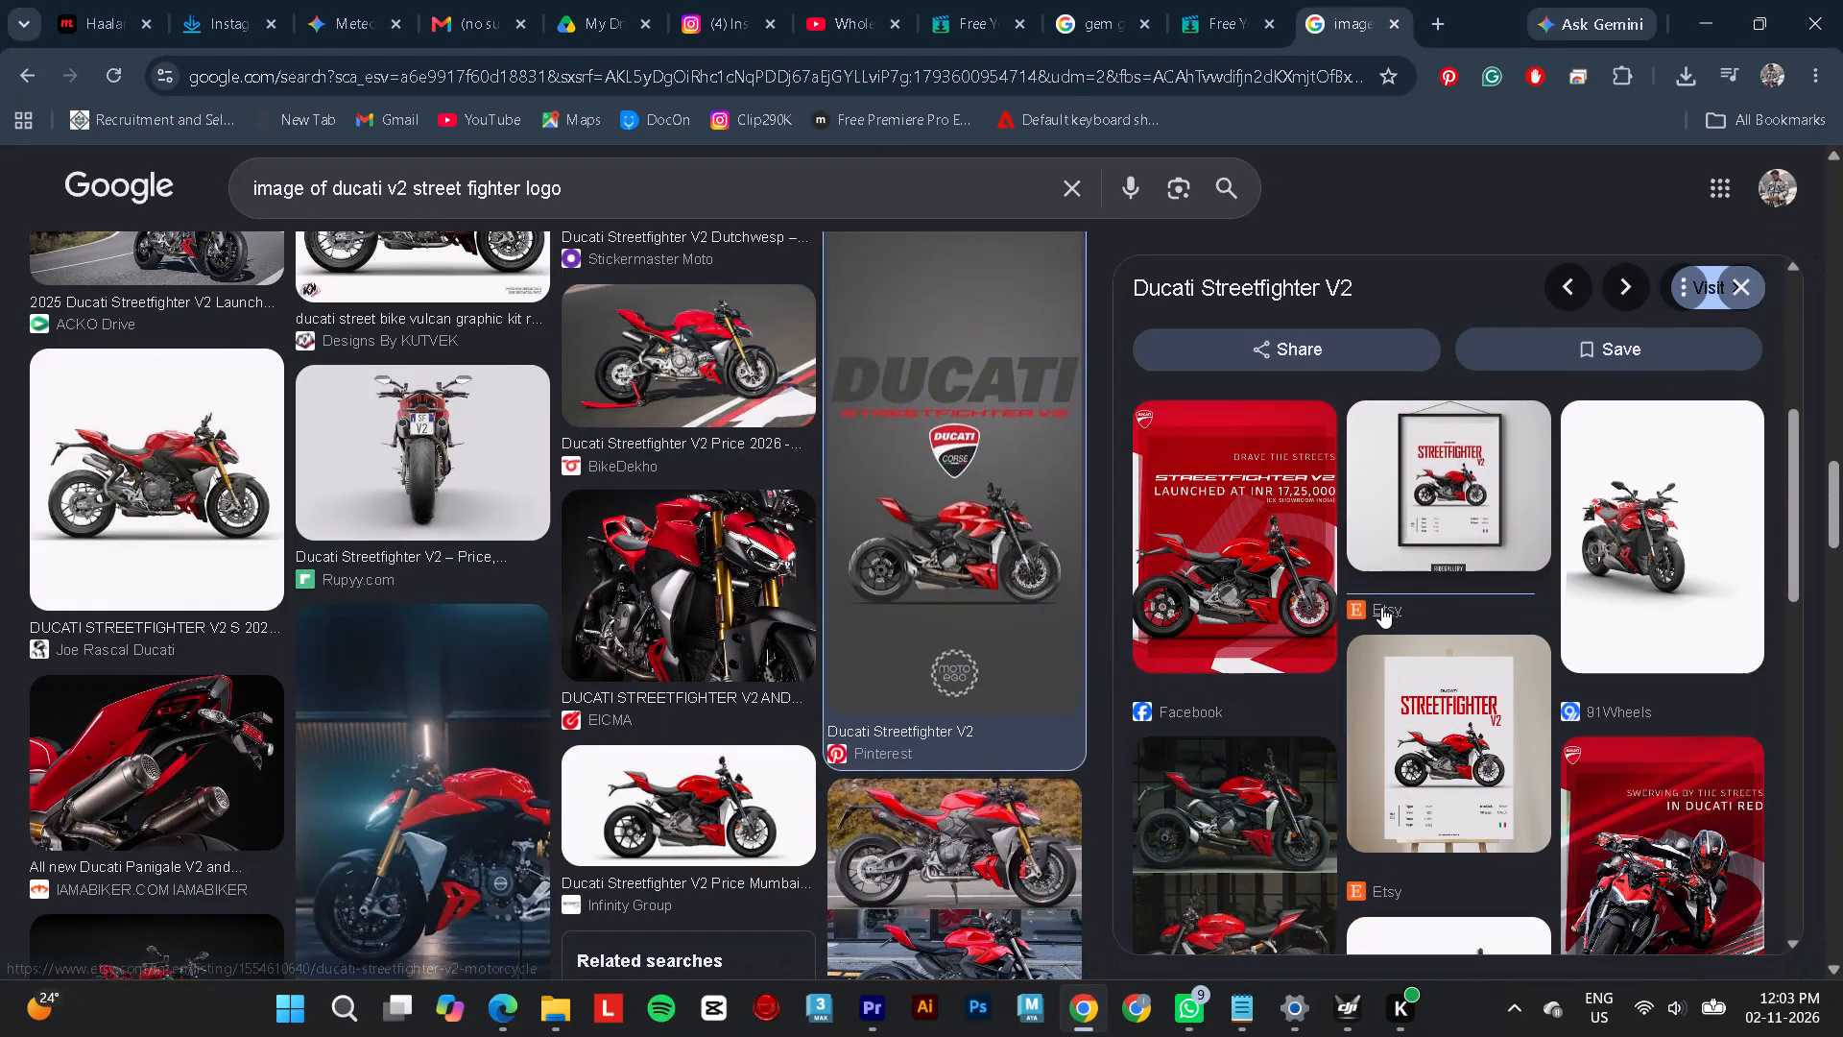
scroll(1381, 607, down, 4)
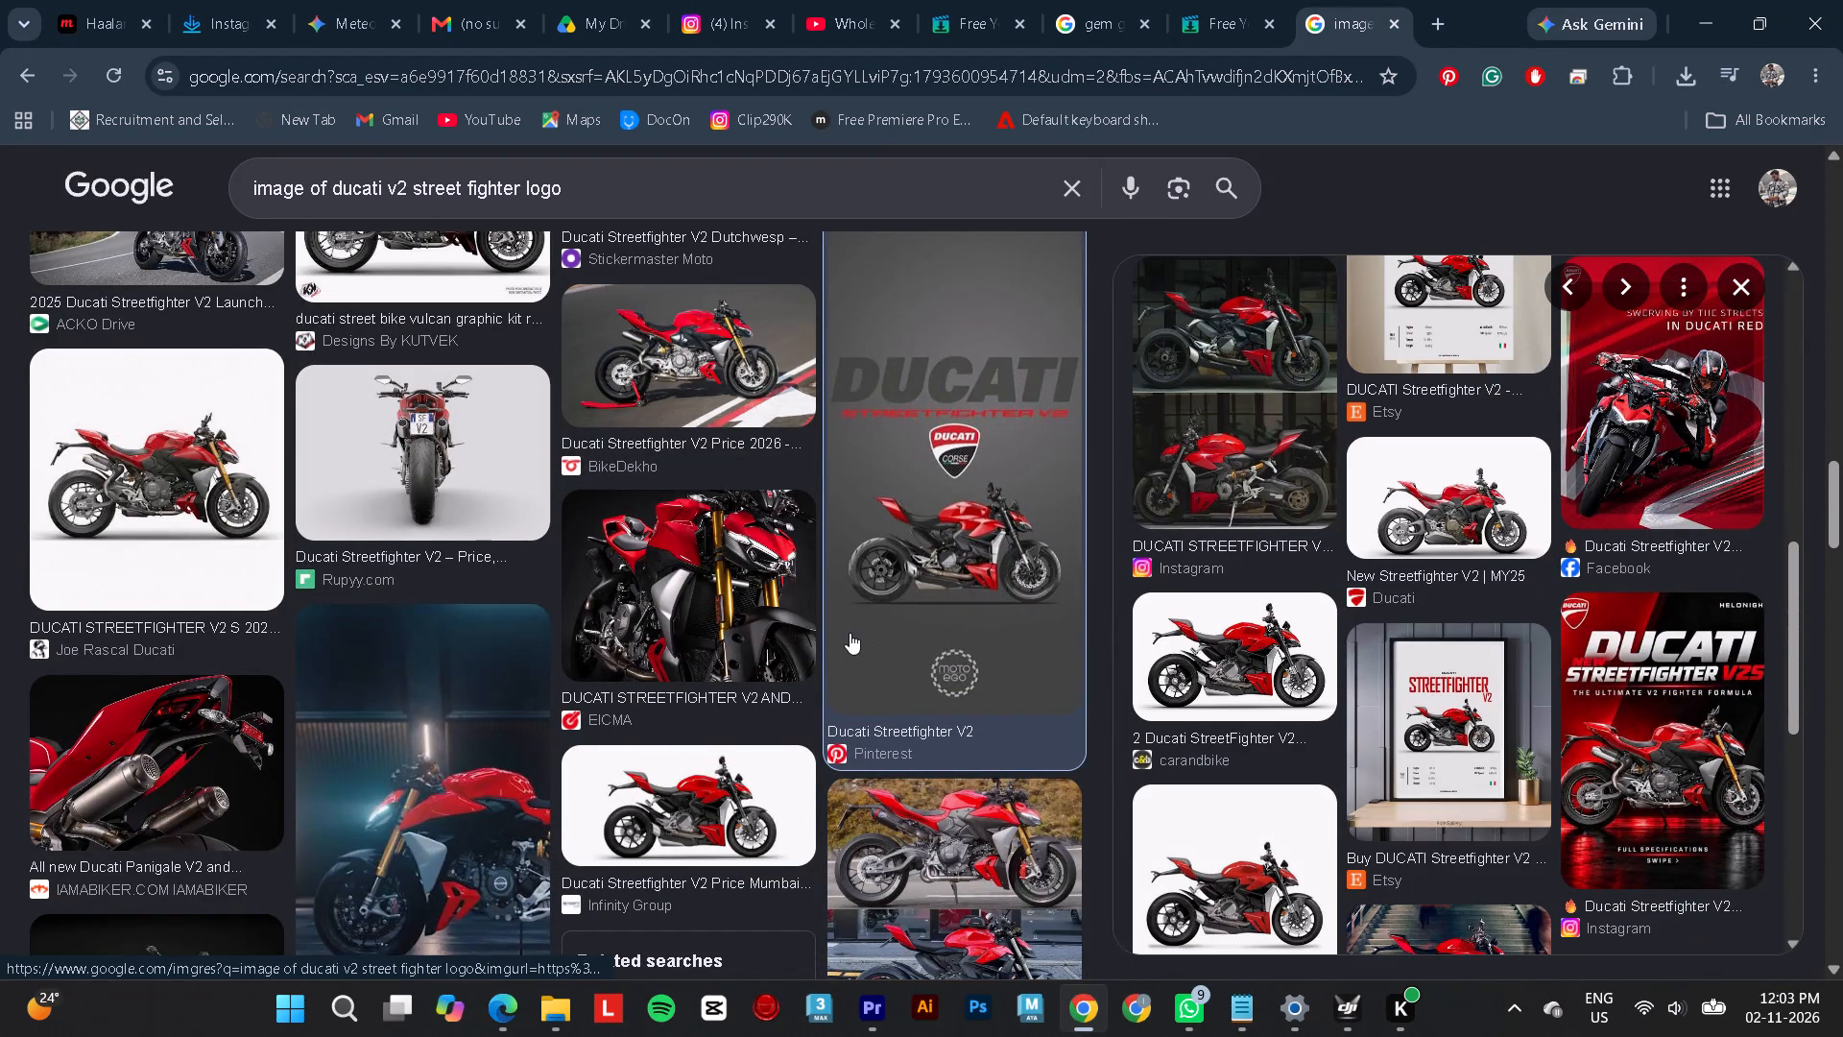
Look further through the main image results for a usable Ducati Streetfighter V2 logo or bike picture.
scroll(850, 633, down, 3)
scroll(847, 633, up, 1)
scroll(847, 633, down, 8)
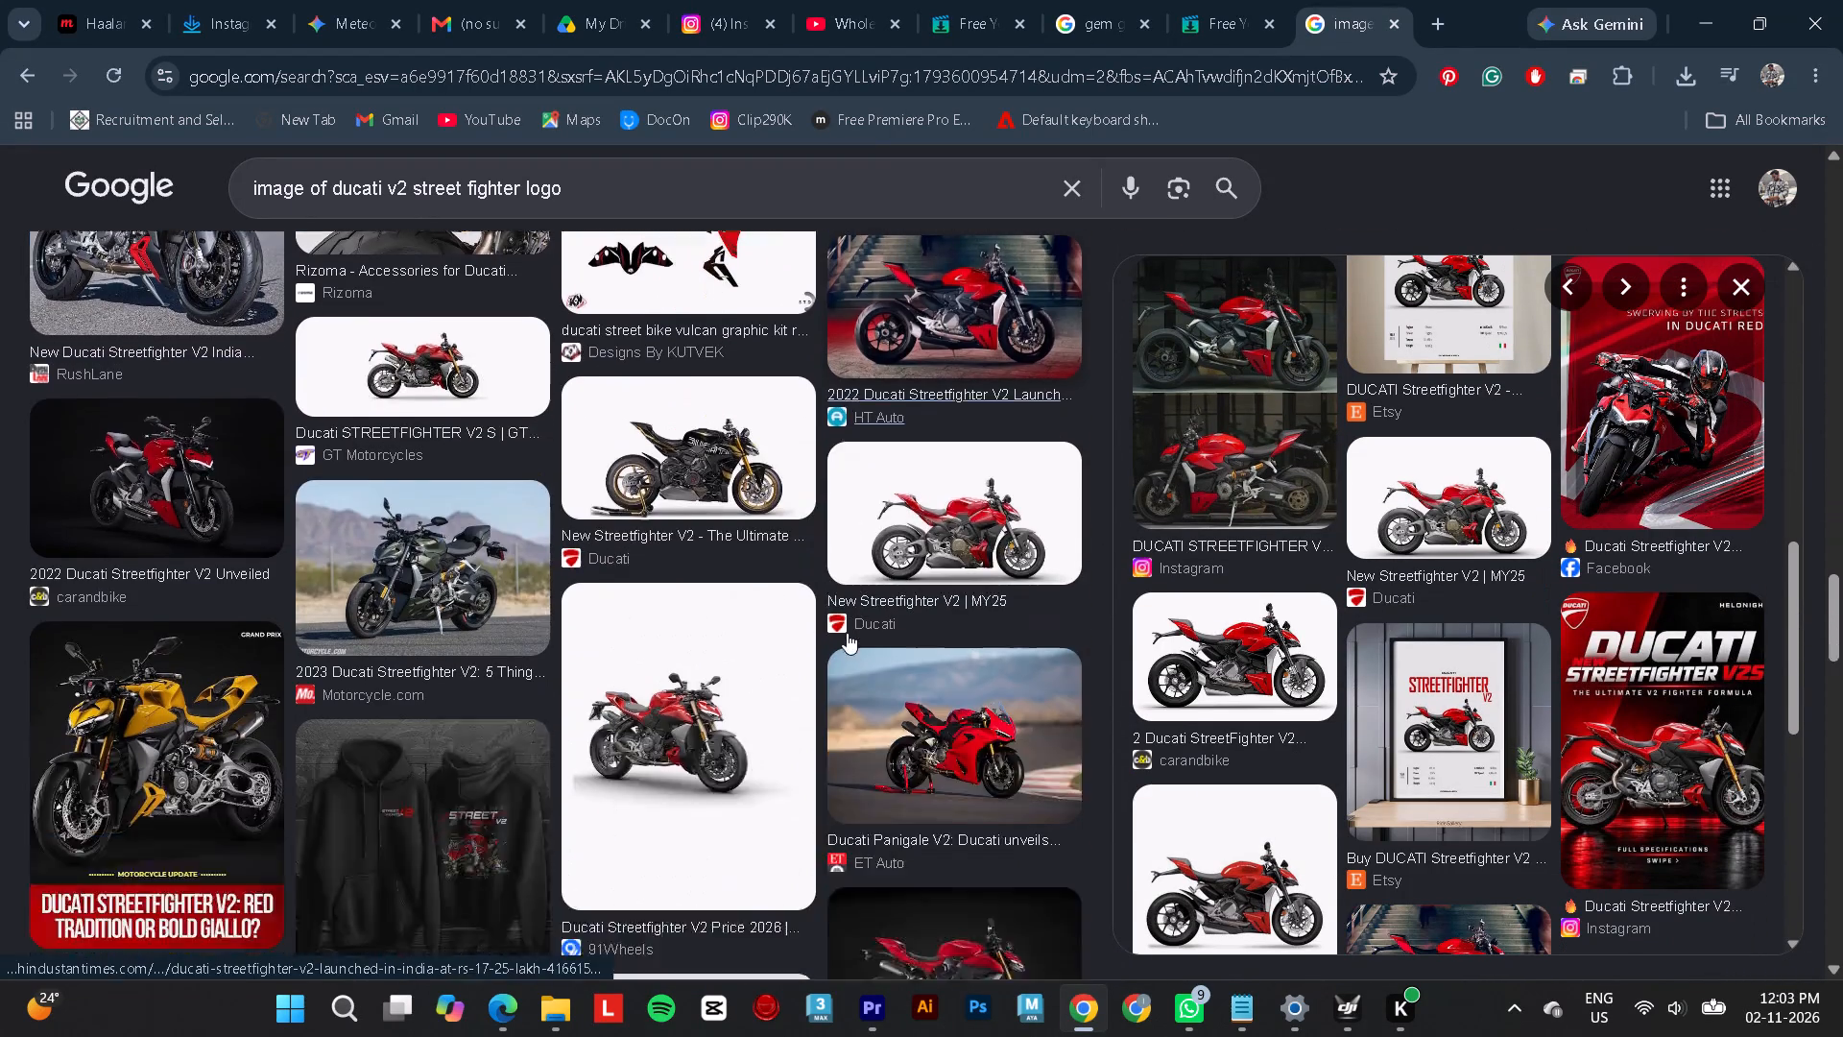
scroll(847, 633, down, 3)
scroll(845, 633, up, 1)
scroll(845, 633, down, 3)
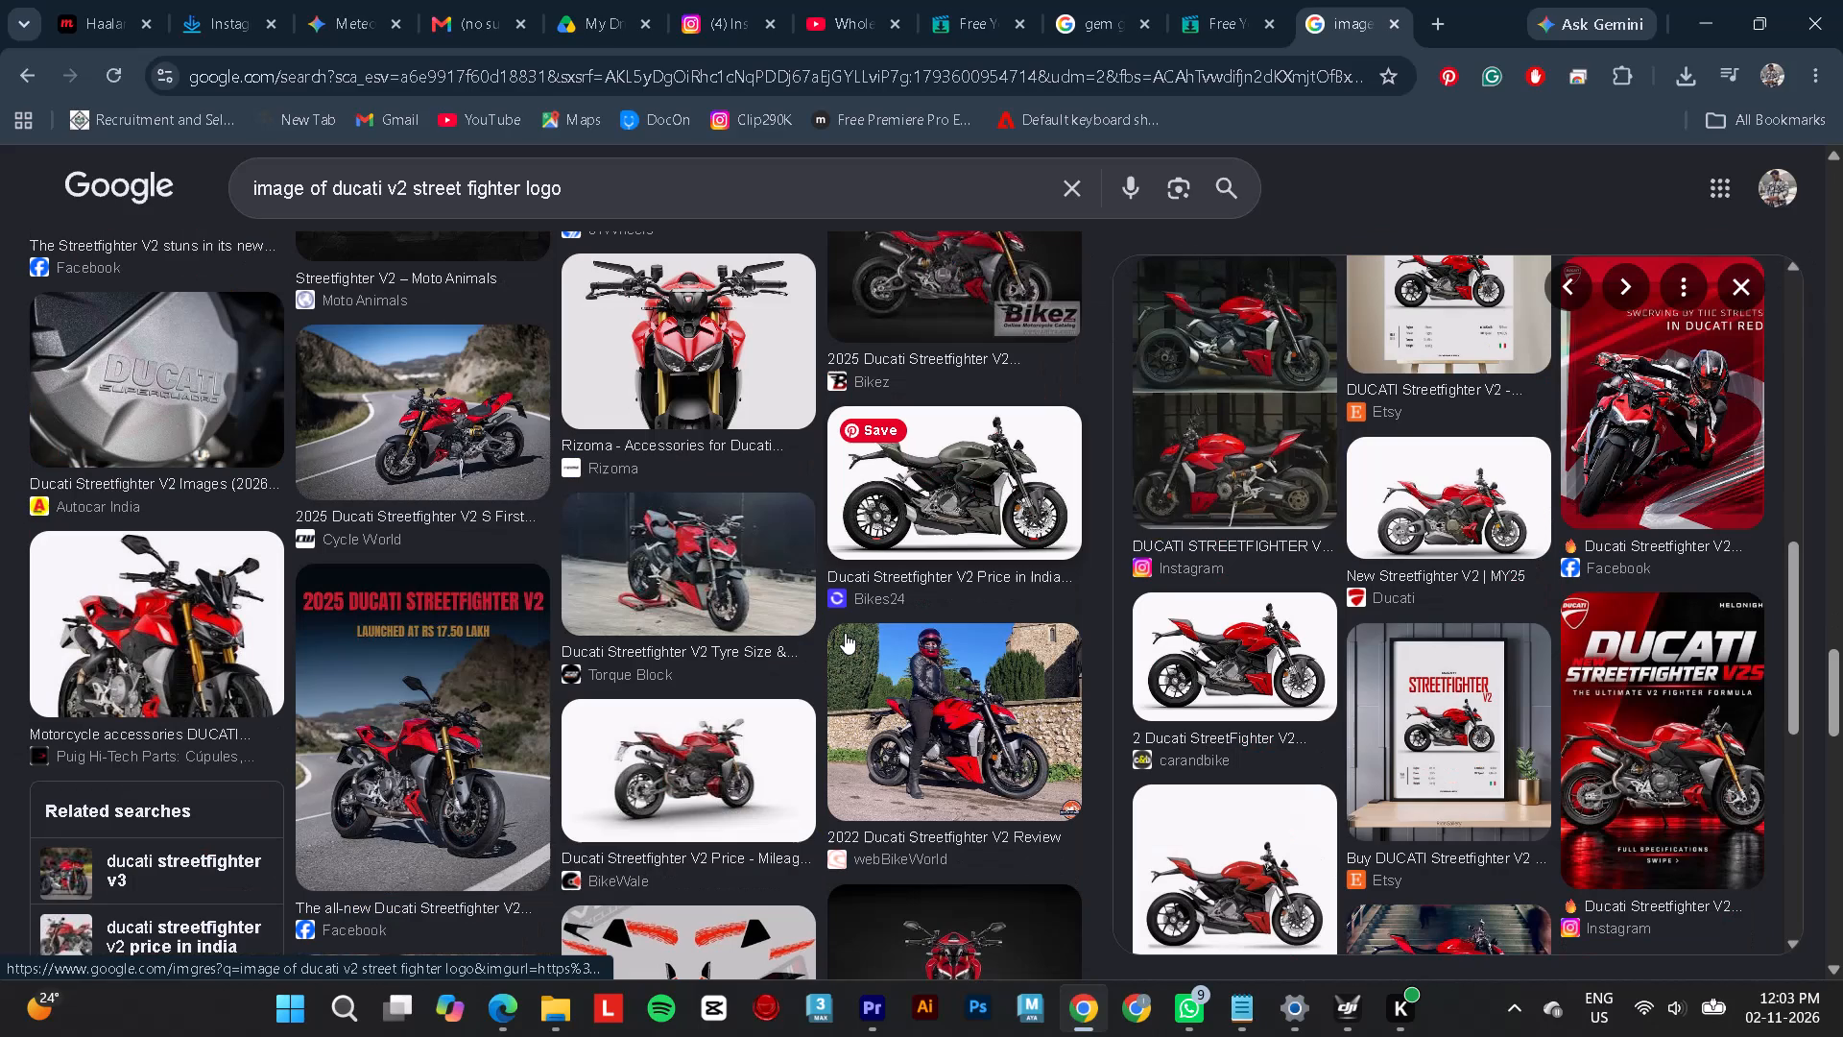
scroll(845, 633, up, 1)
scroll(845, 633, down, 4)
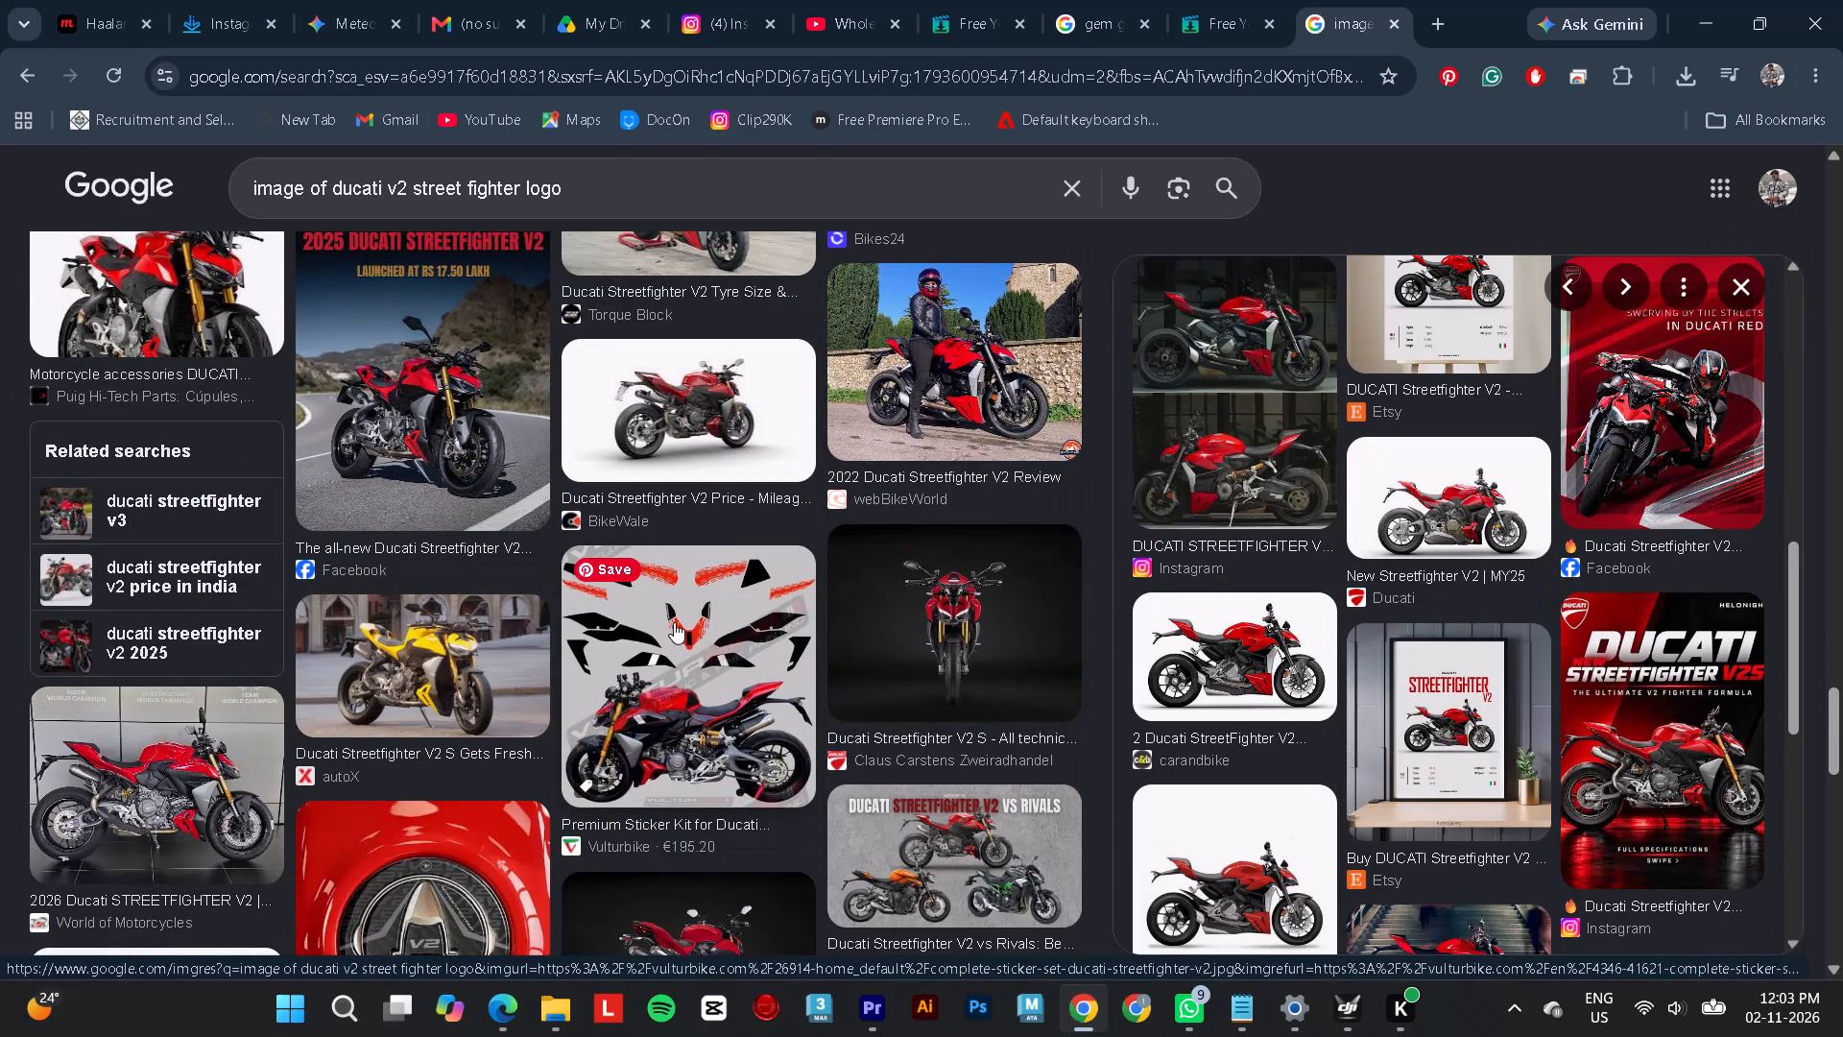
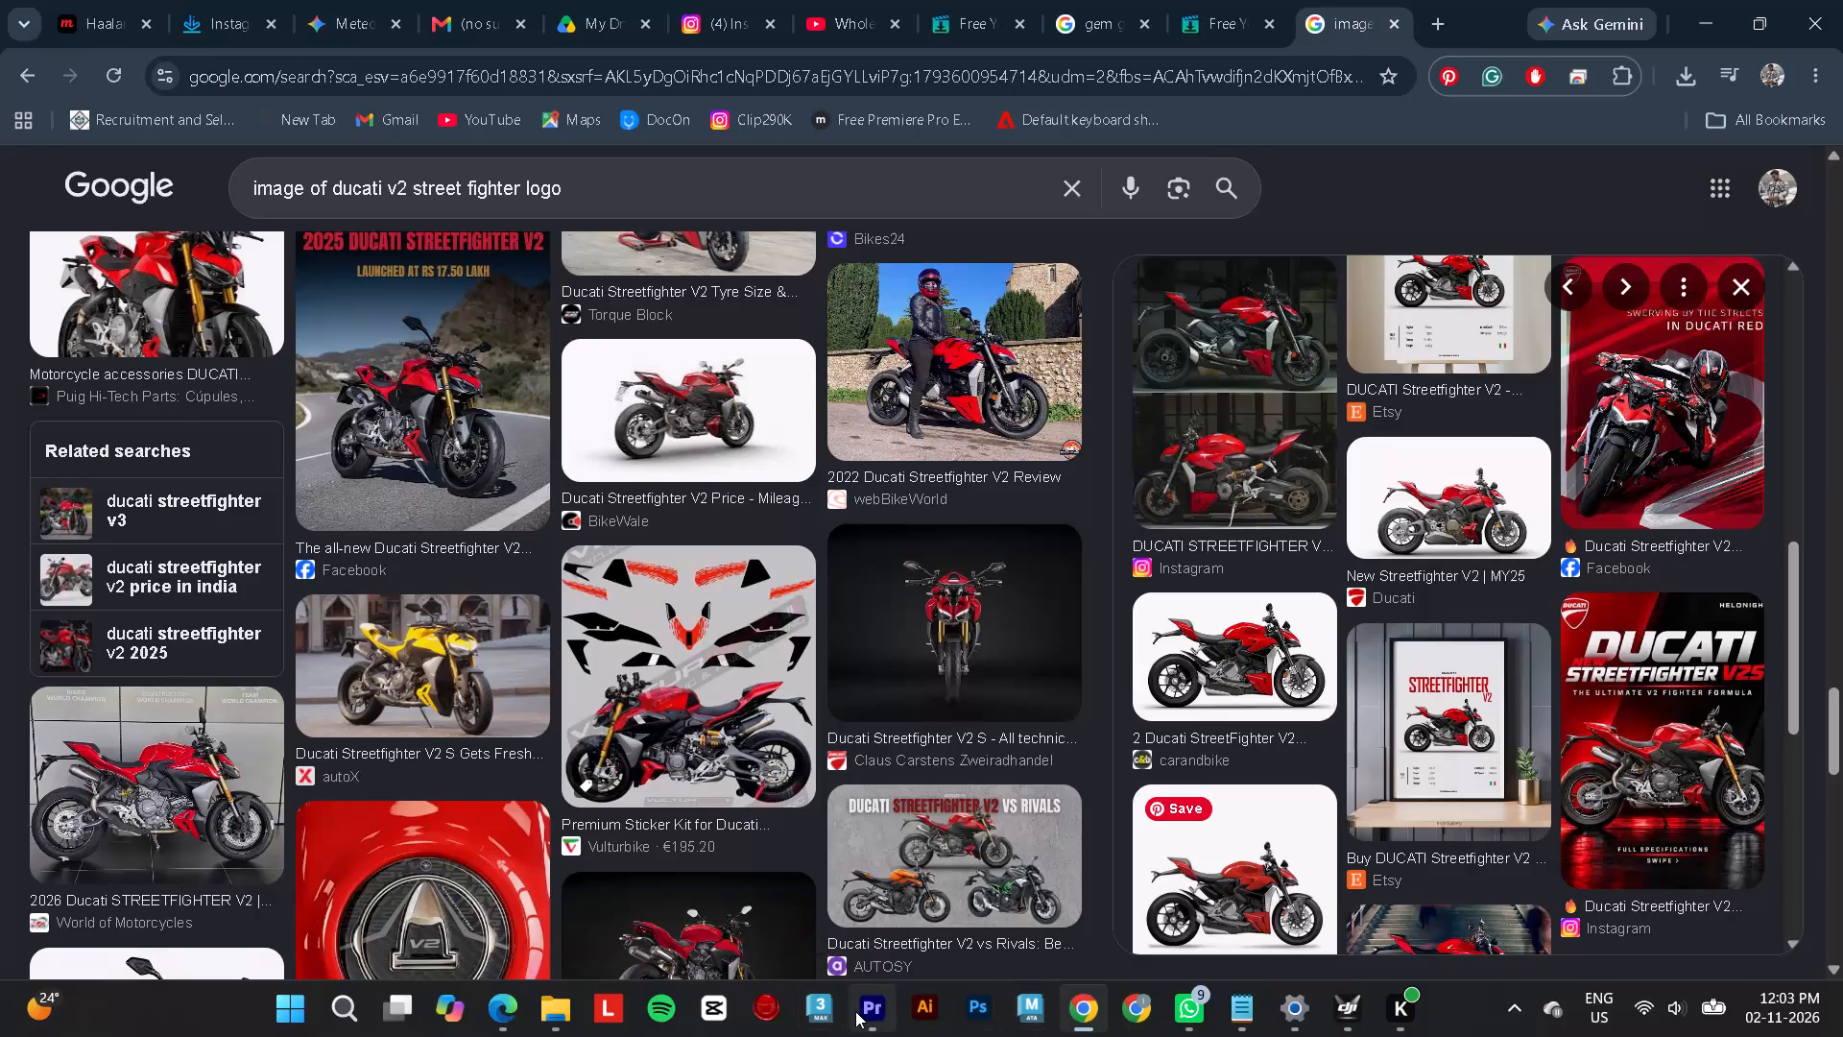
Switch to Premiere and add a two-line title reading "DUCATI V2" and "STREETFIGHTER" over the first clip at the sequence start.
click(858, 1011)
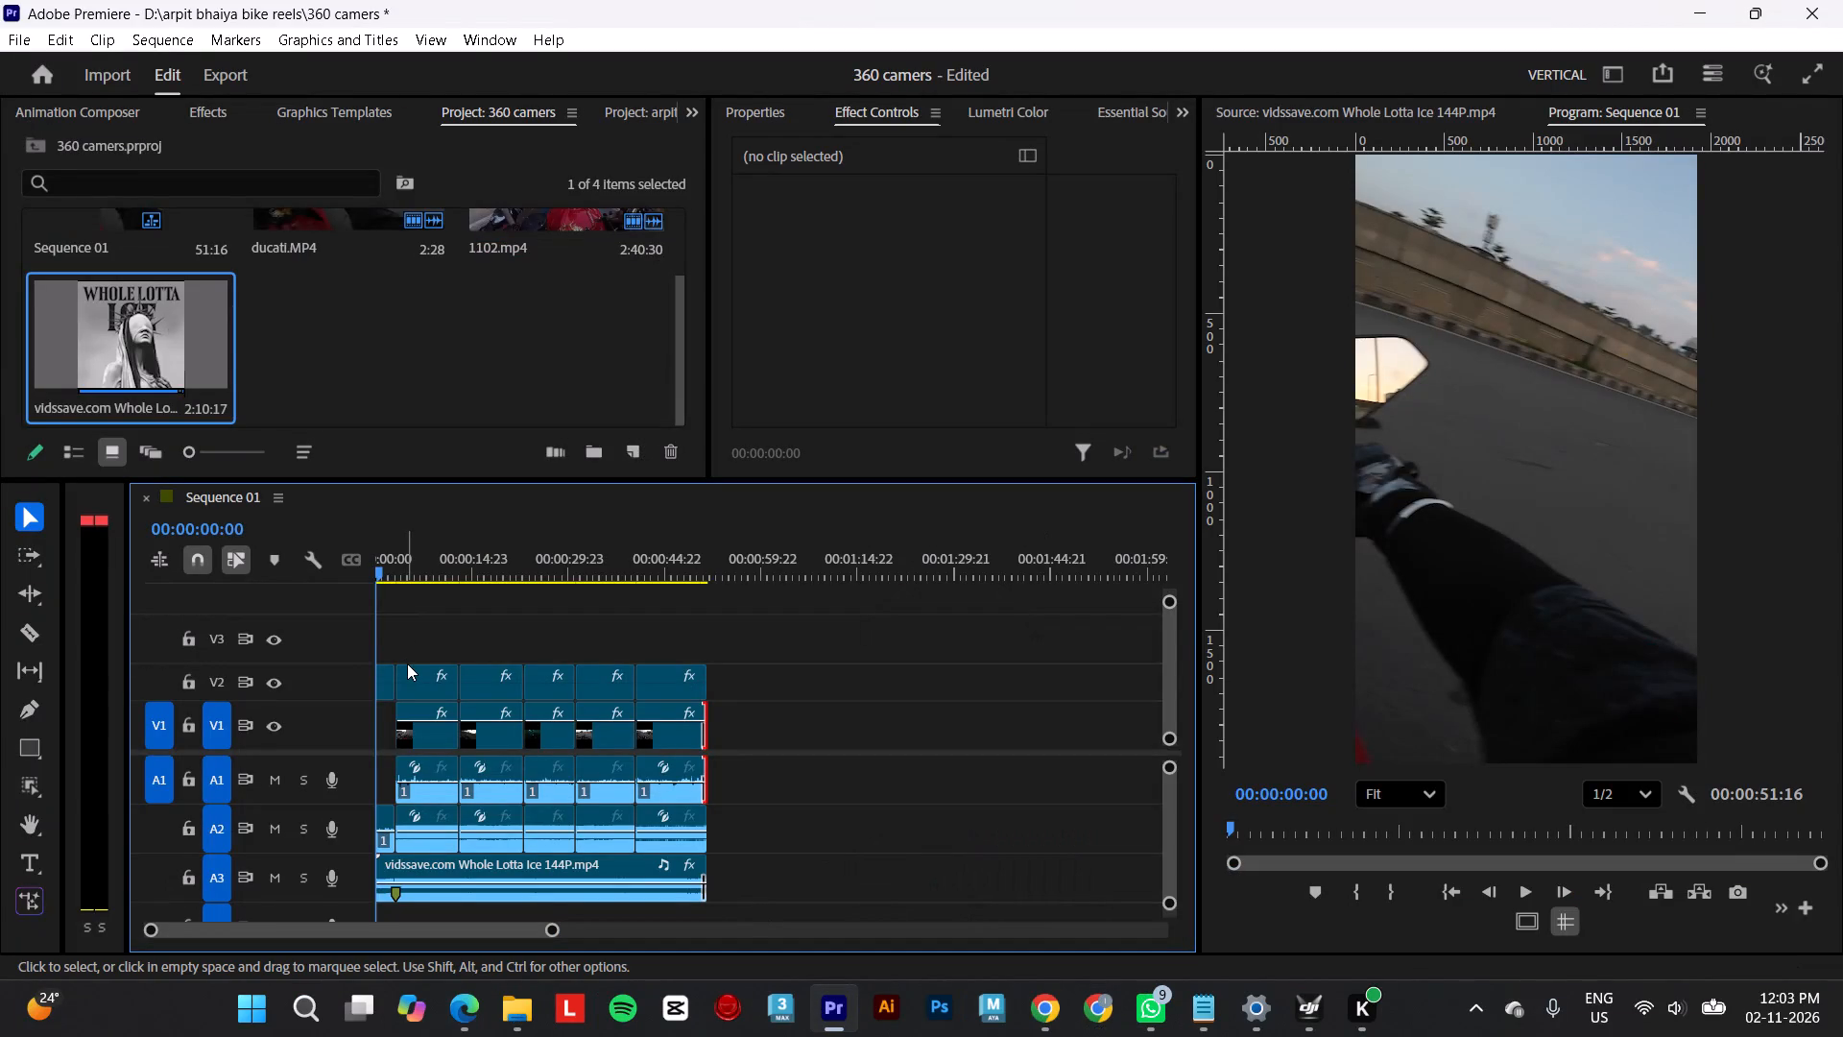
alt+scroll(407, 663, up, 20)
alt+scroll(407, 663, up, 5)
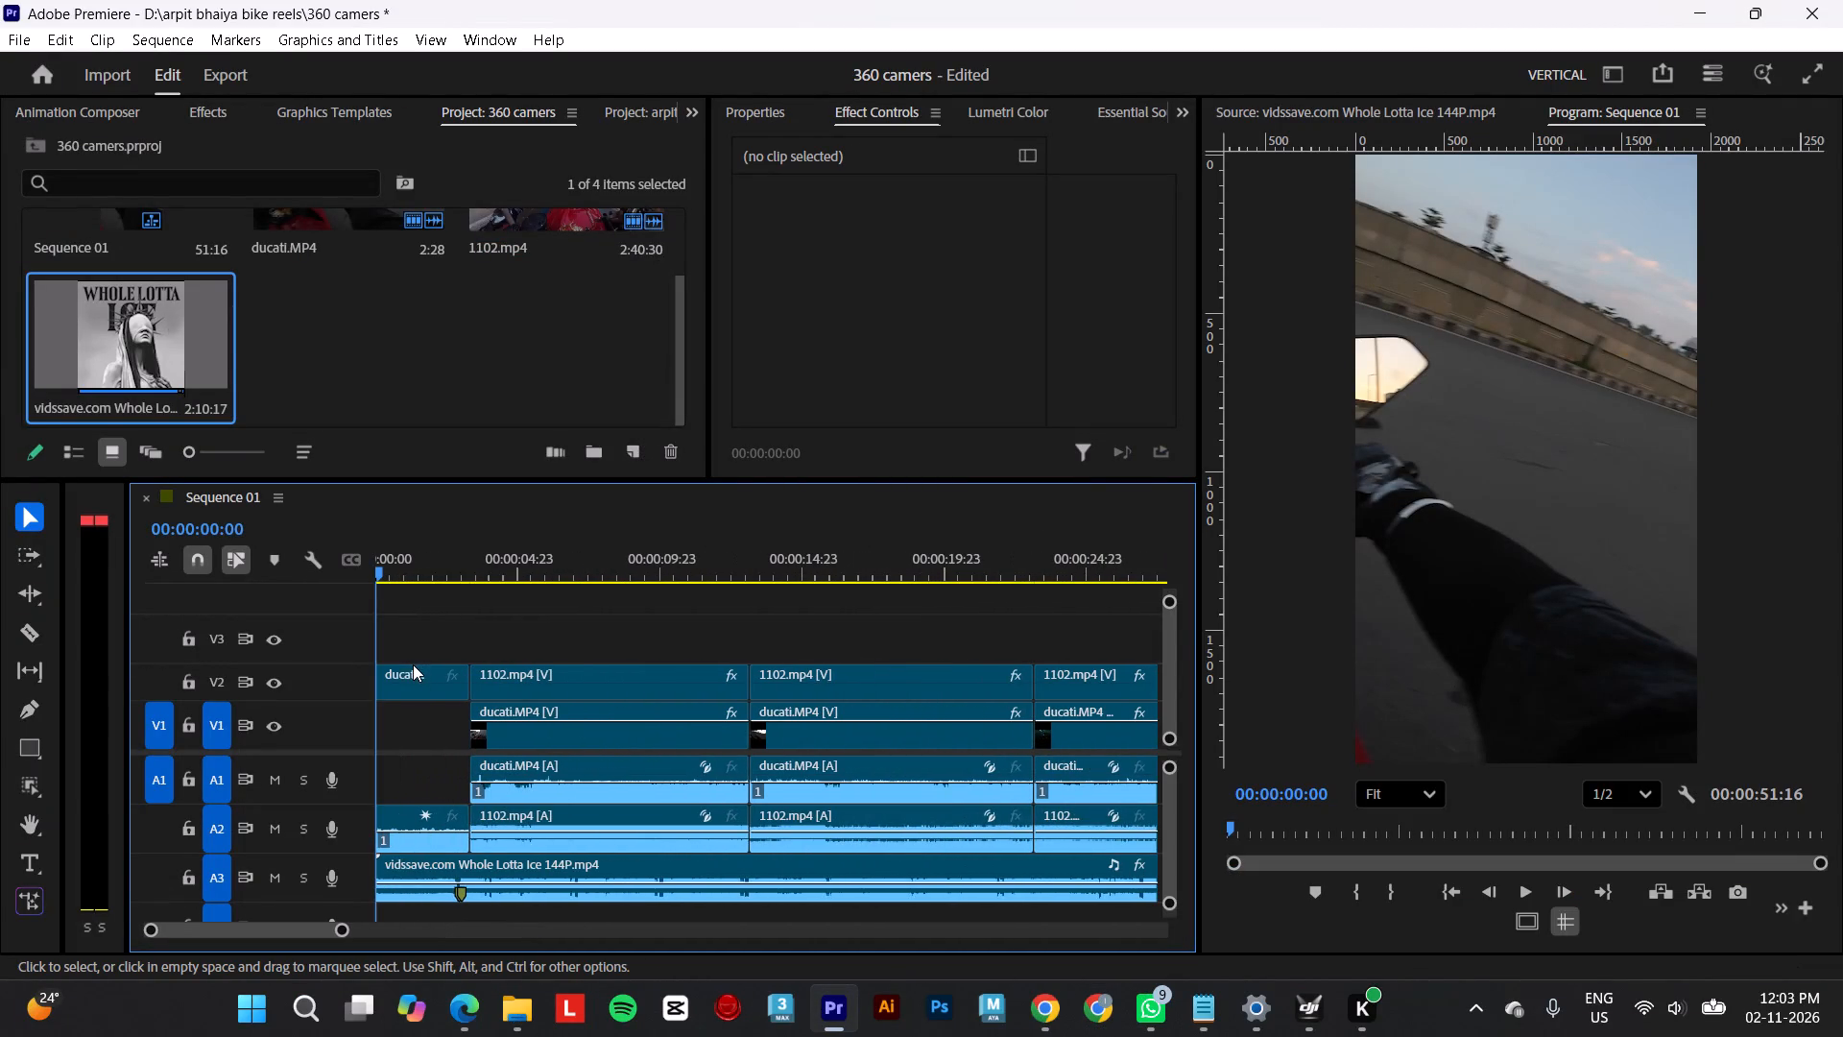
drag(408, 568, 369, 567)
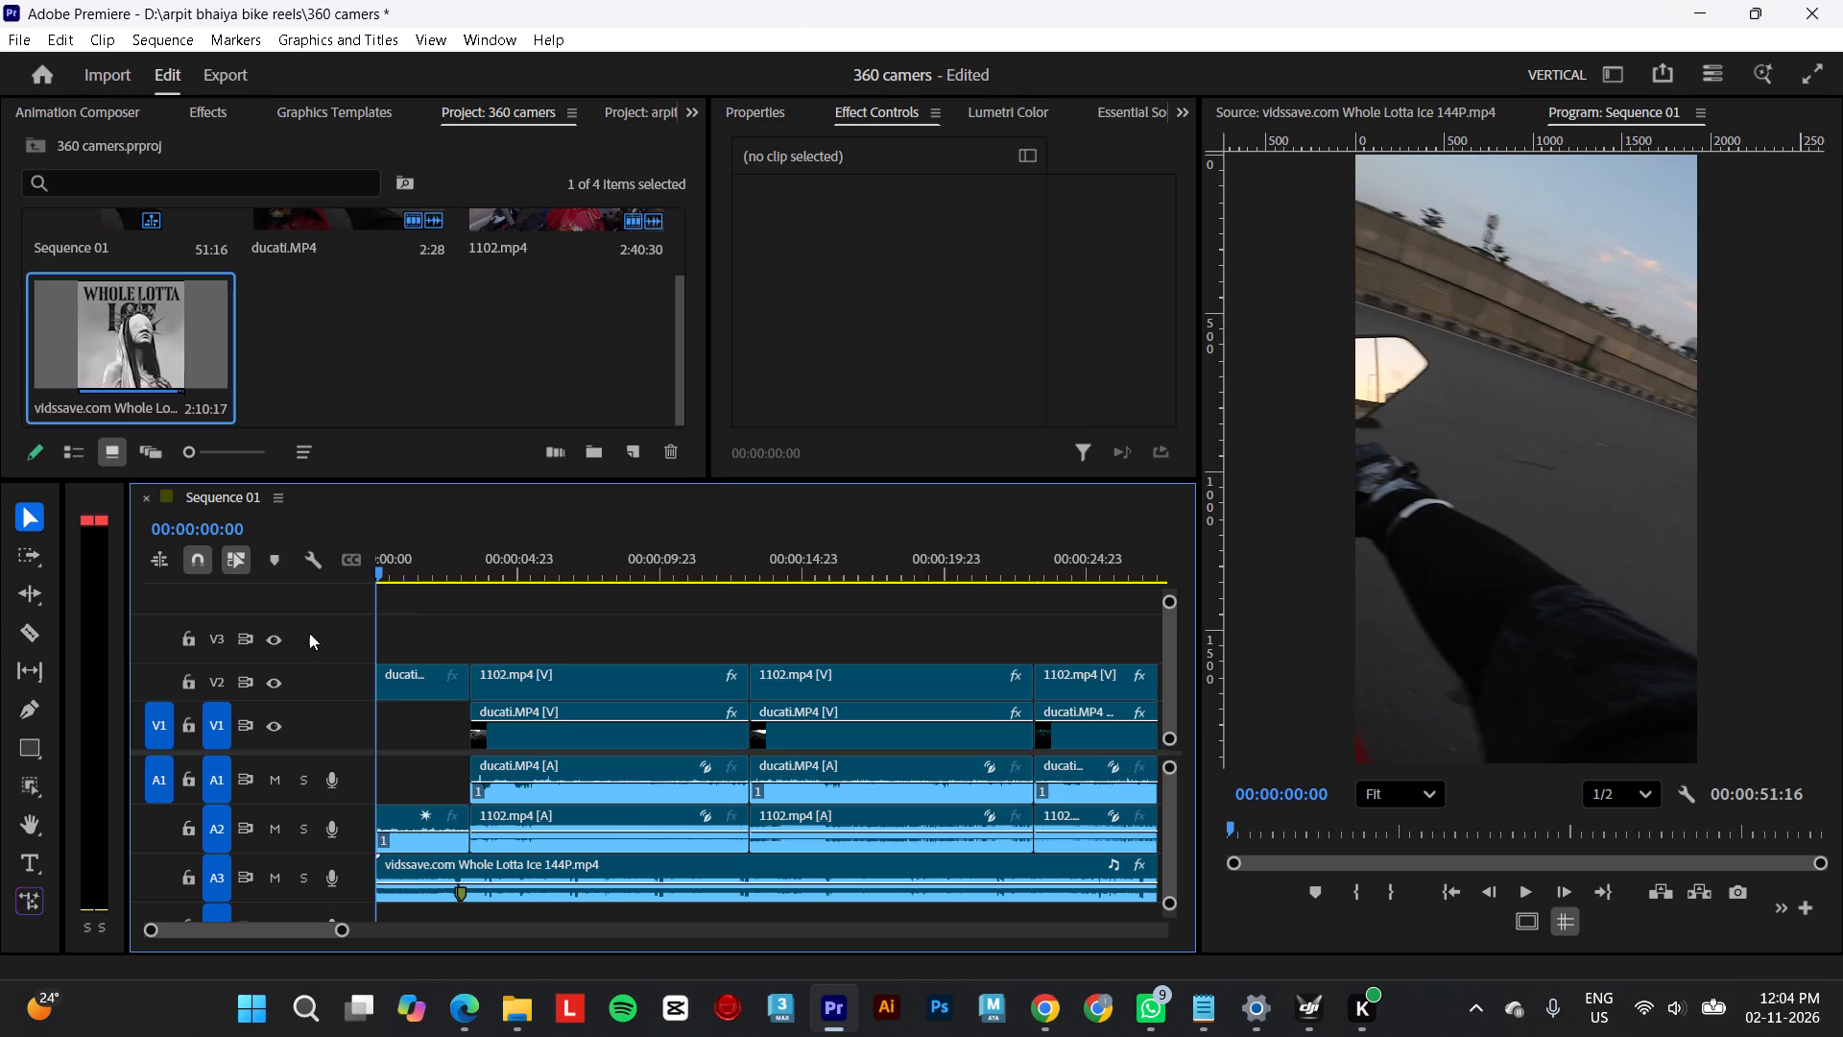
drag(378, 565, 352, 565)
click(31, 853)
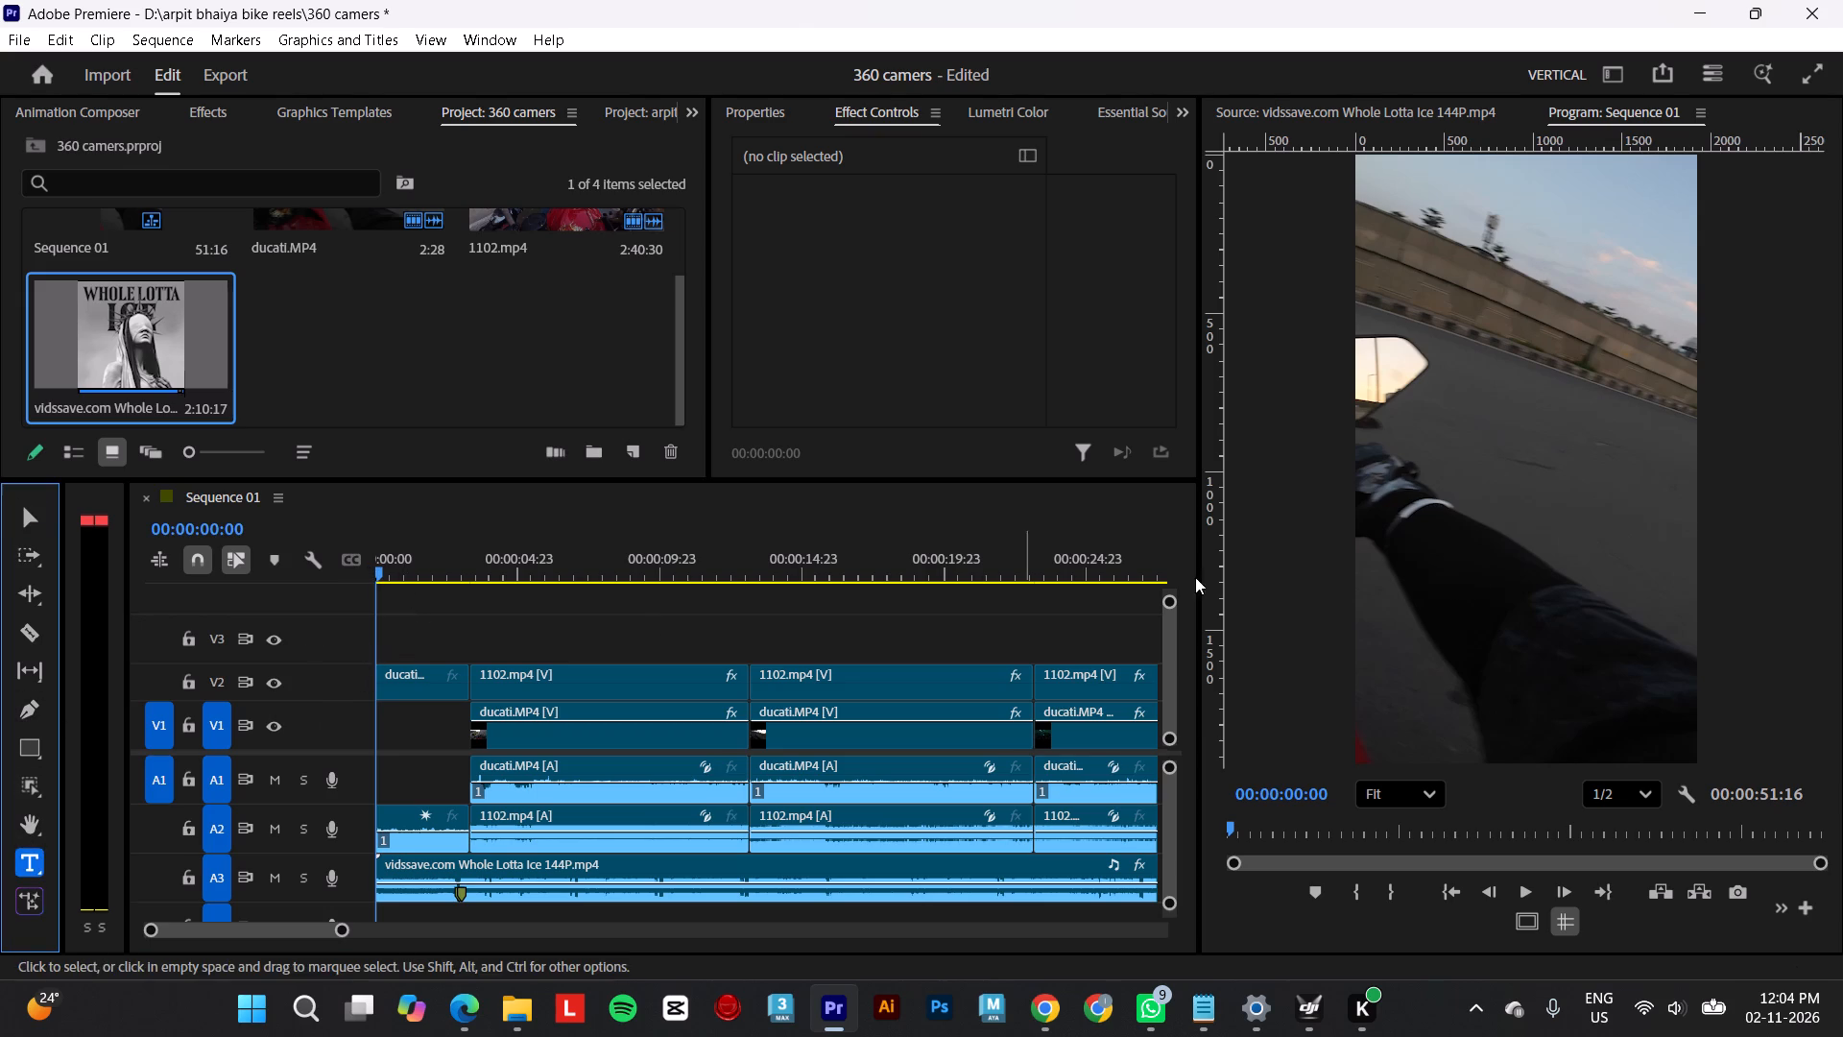
click(1428, 420)
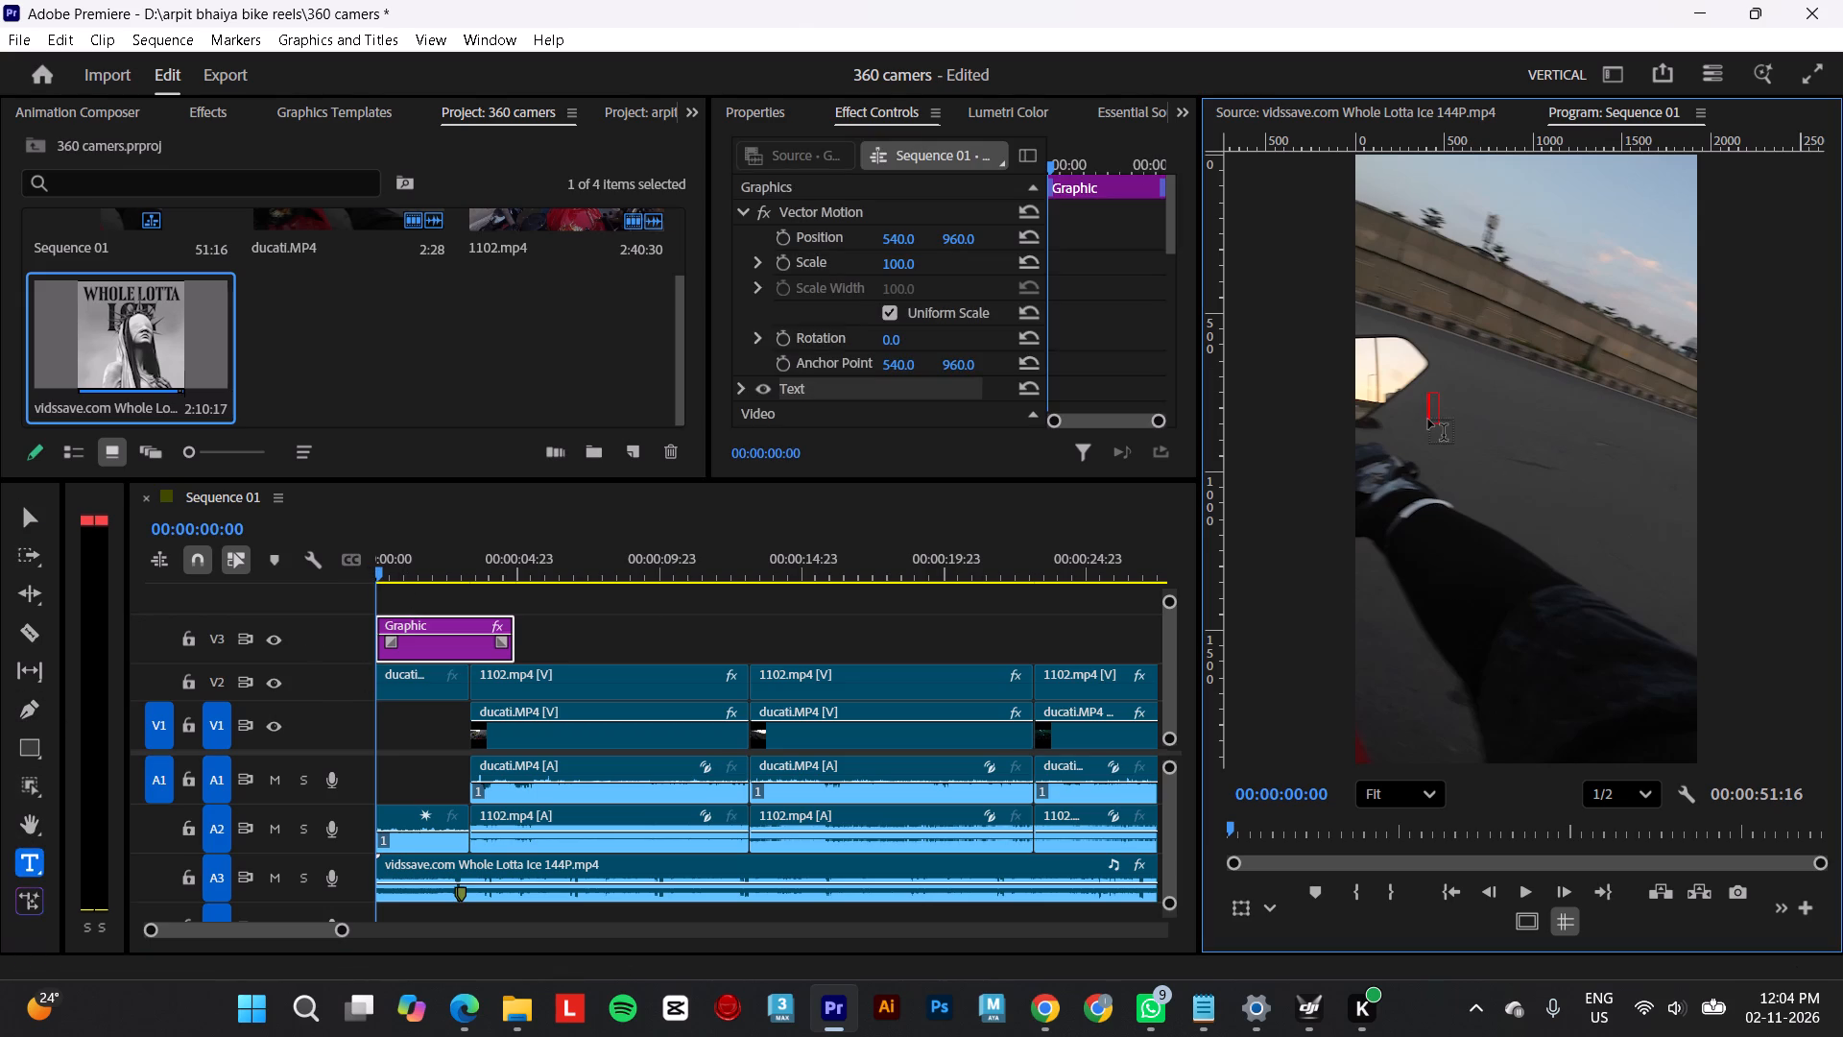
text(DUCATI)
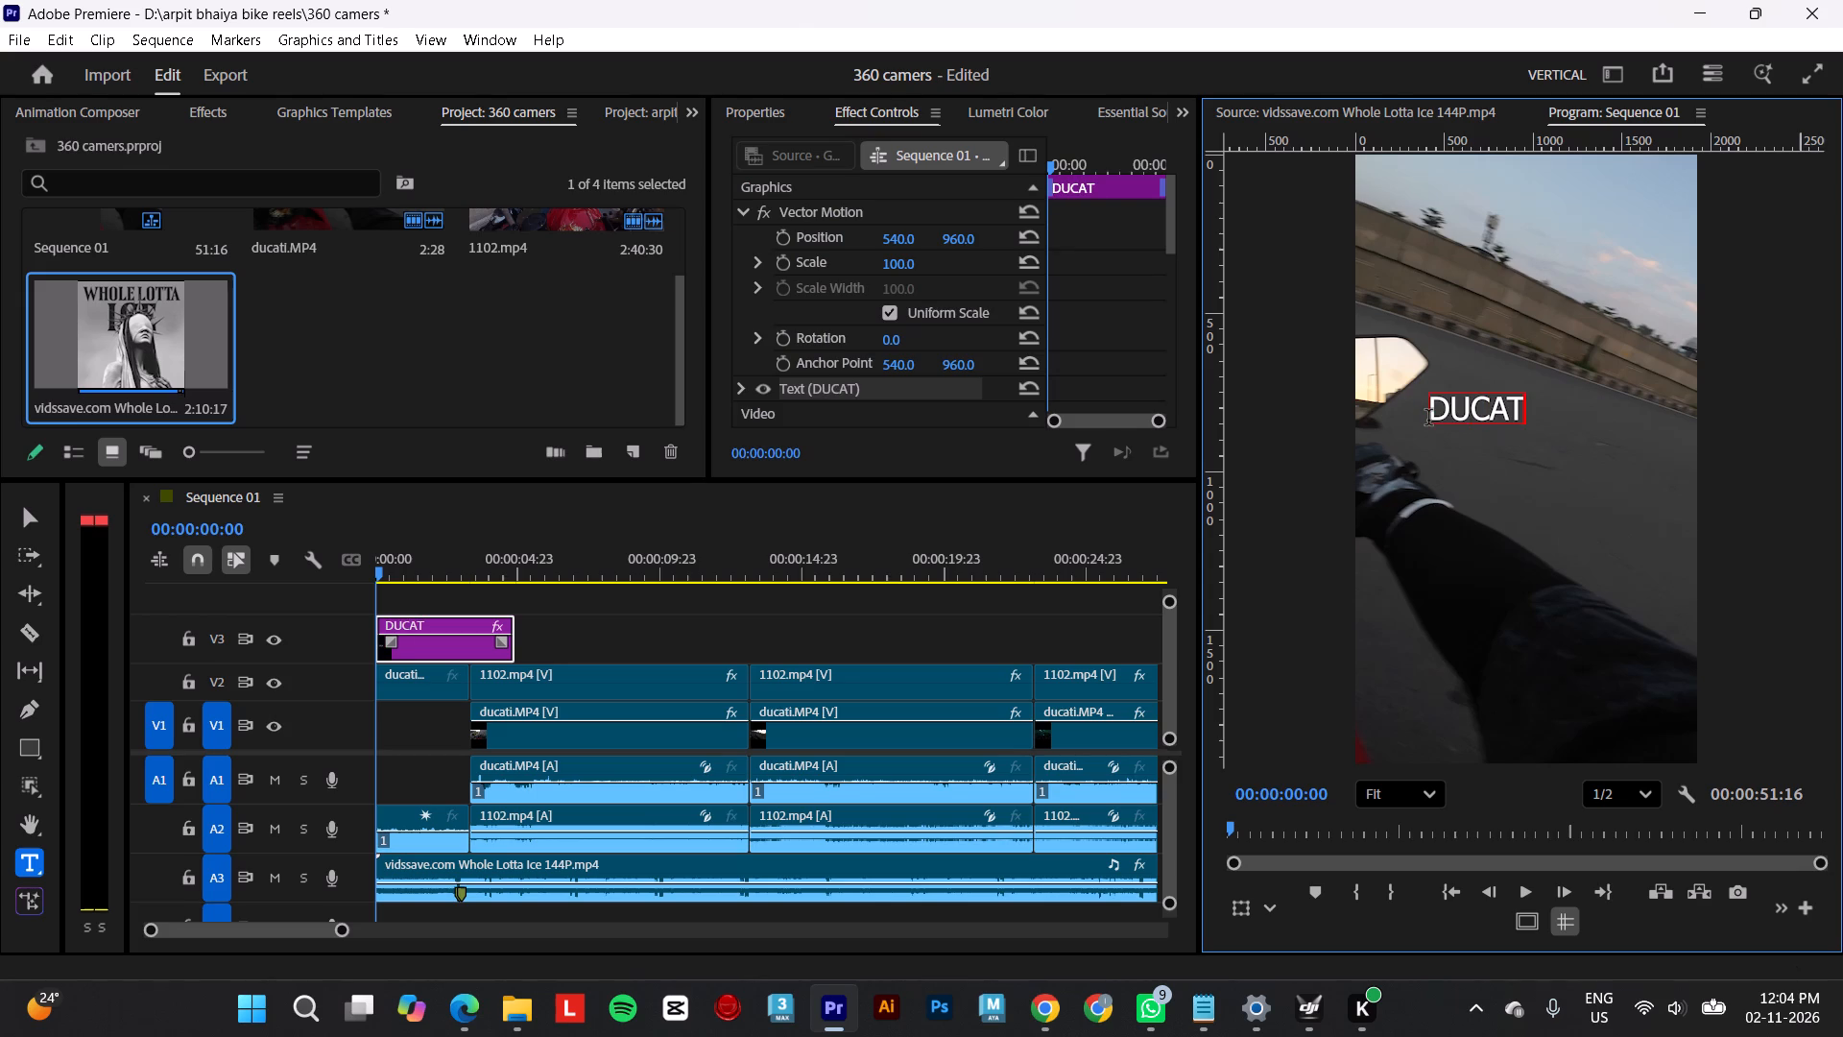
key(space)
text(V2)
key(shift+Return)
text(STREETFIGHTER)
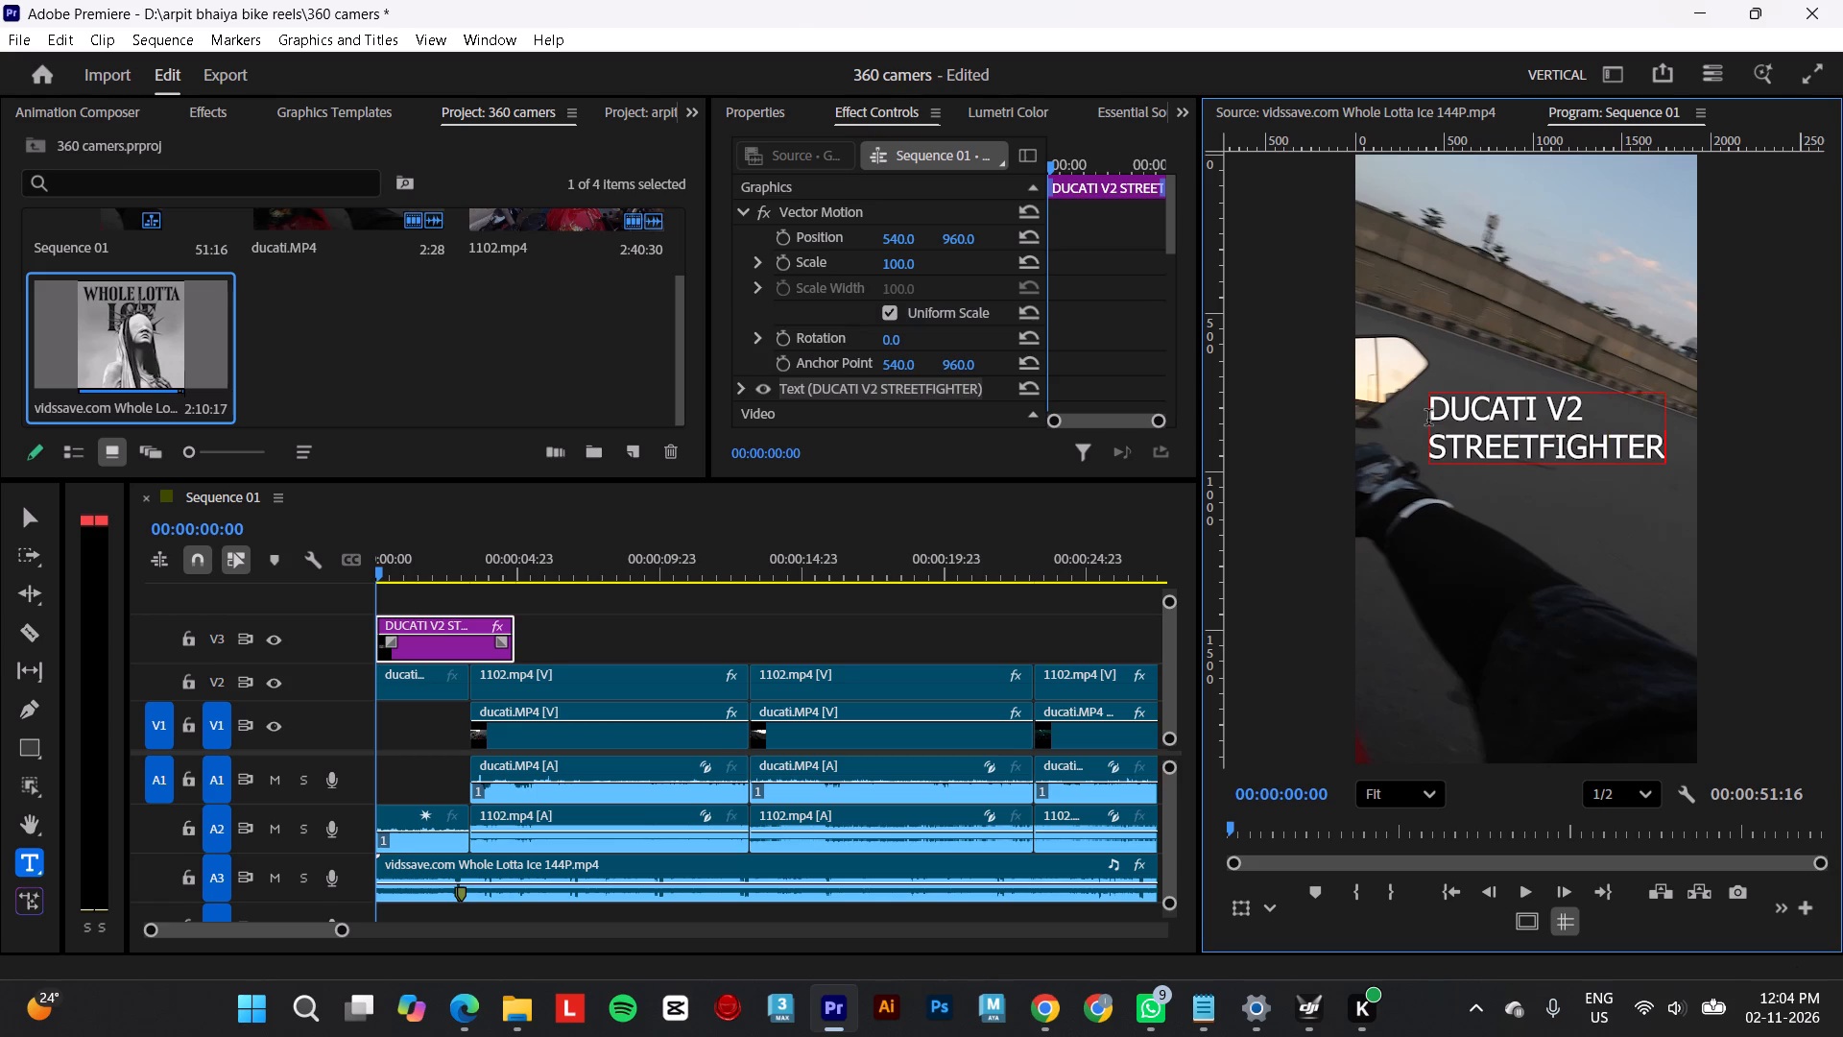
Centre-align the two lines of the DUCATI V2 STREETFIGHTER title text.
key(ctrl+a)
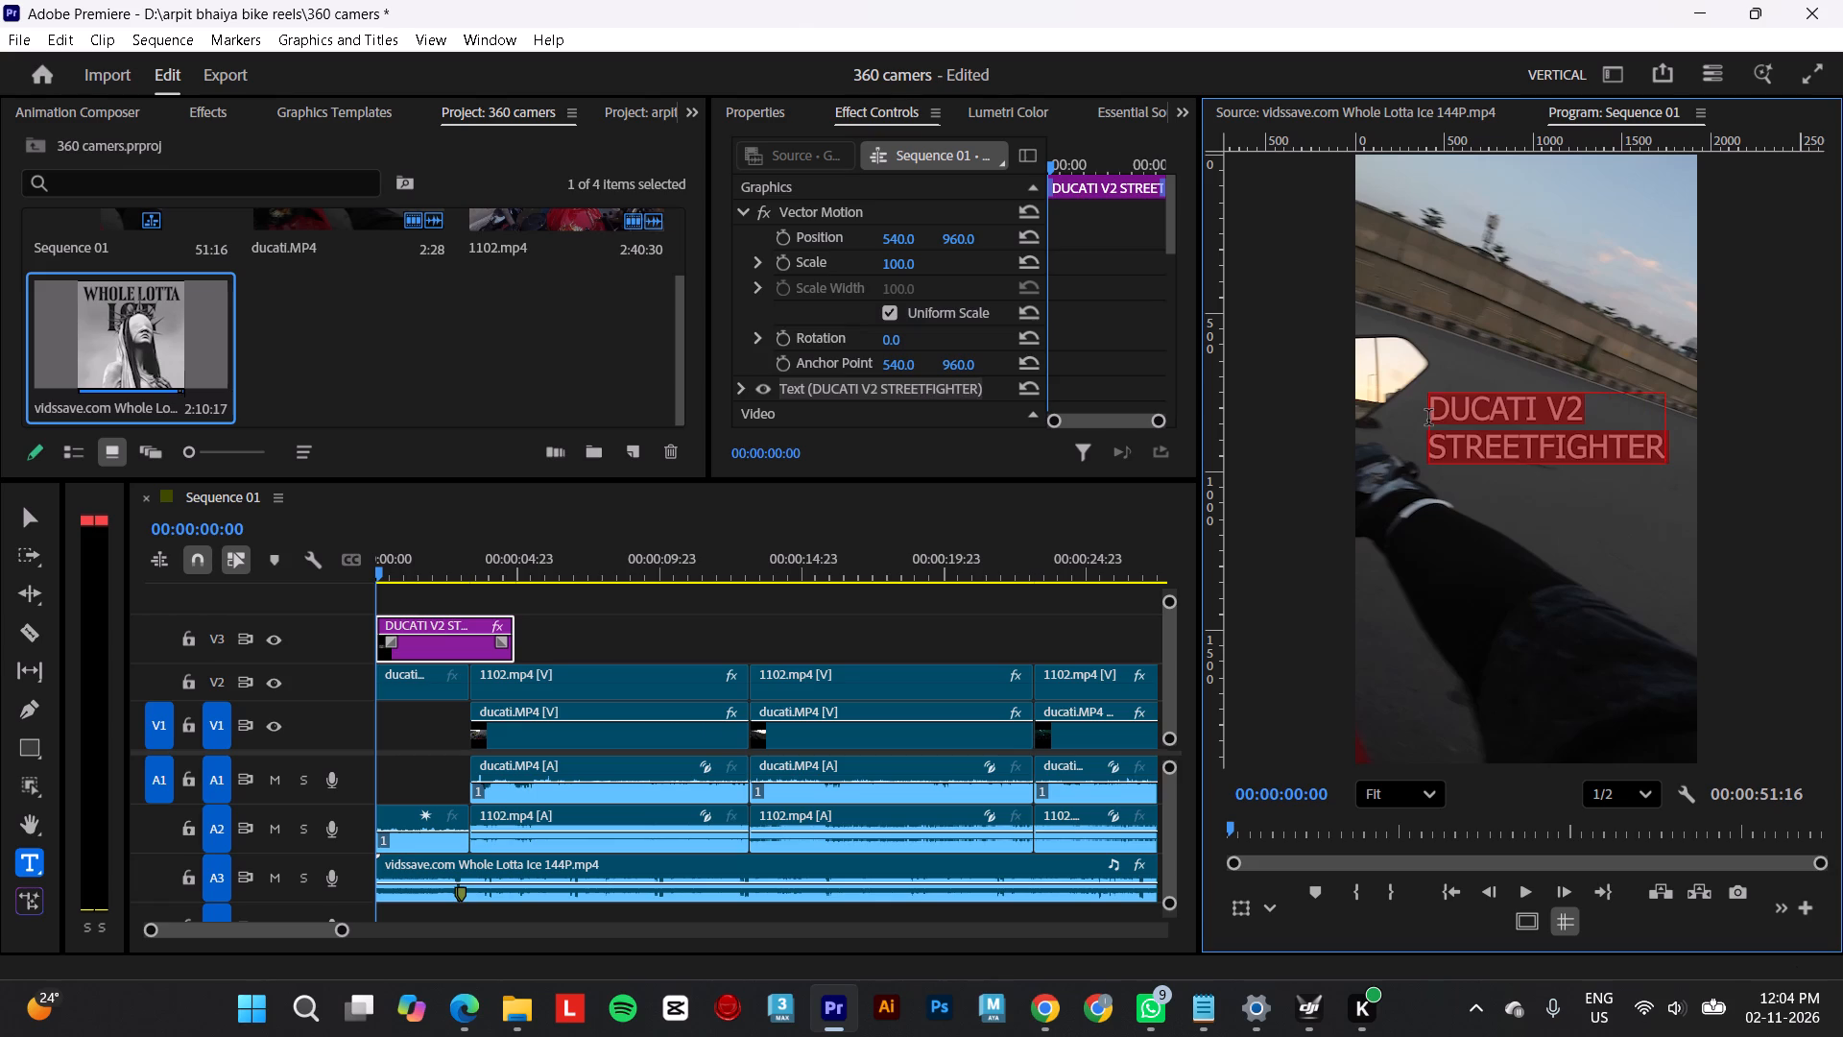
scroll(796, 376, down, 1)
scroll(796, 376, up, 1)
scroll(796, 376, down, 15)
scroll(796, 377, up, 1)
scroll(796, 377, down, 5)
scroll(796, 377, up, 1)
click(767, 105)
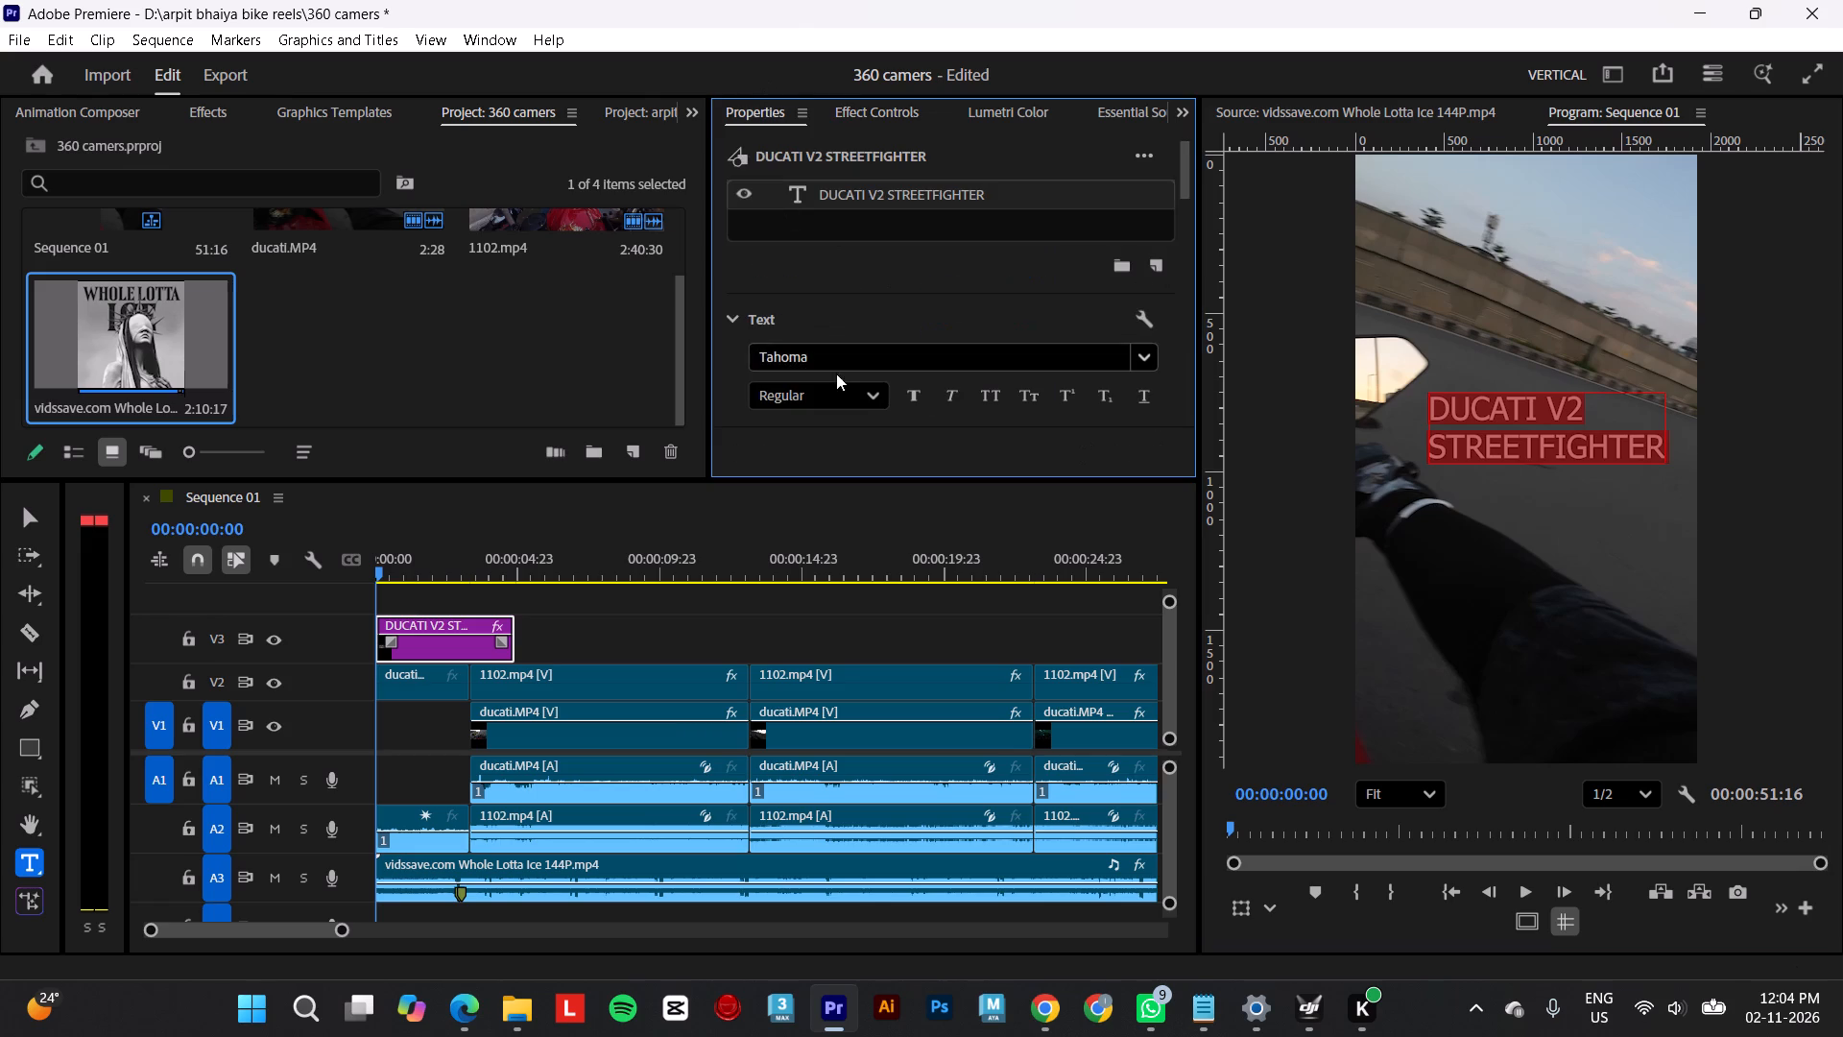
scroll(975, 403, down, 14)
scroll(975, 403, up, 1)
scroll(975, 403, down, 6)
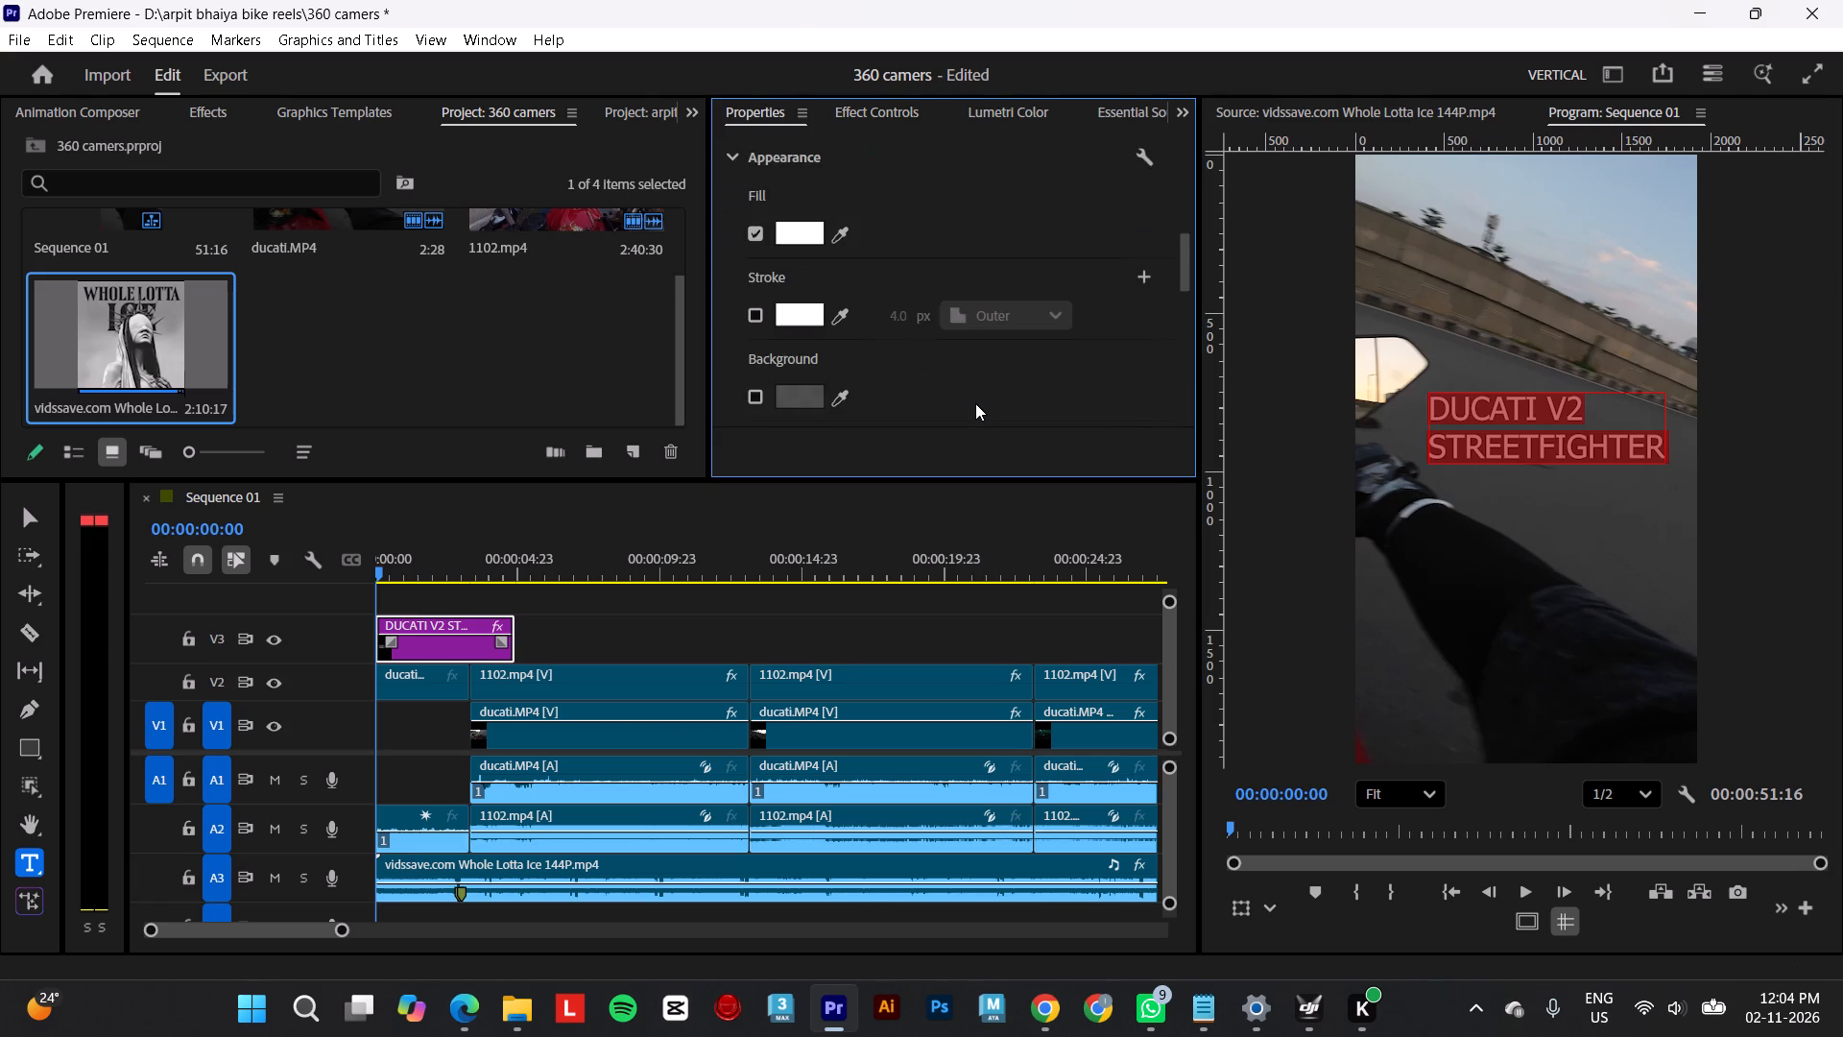
scroll(975, 403, down, 2)
scroll(975, 403, up, 12)
click(792, 271)
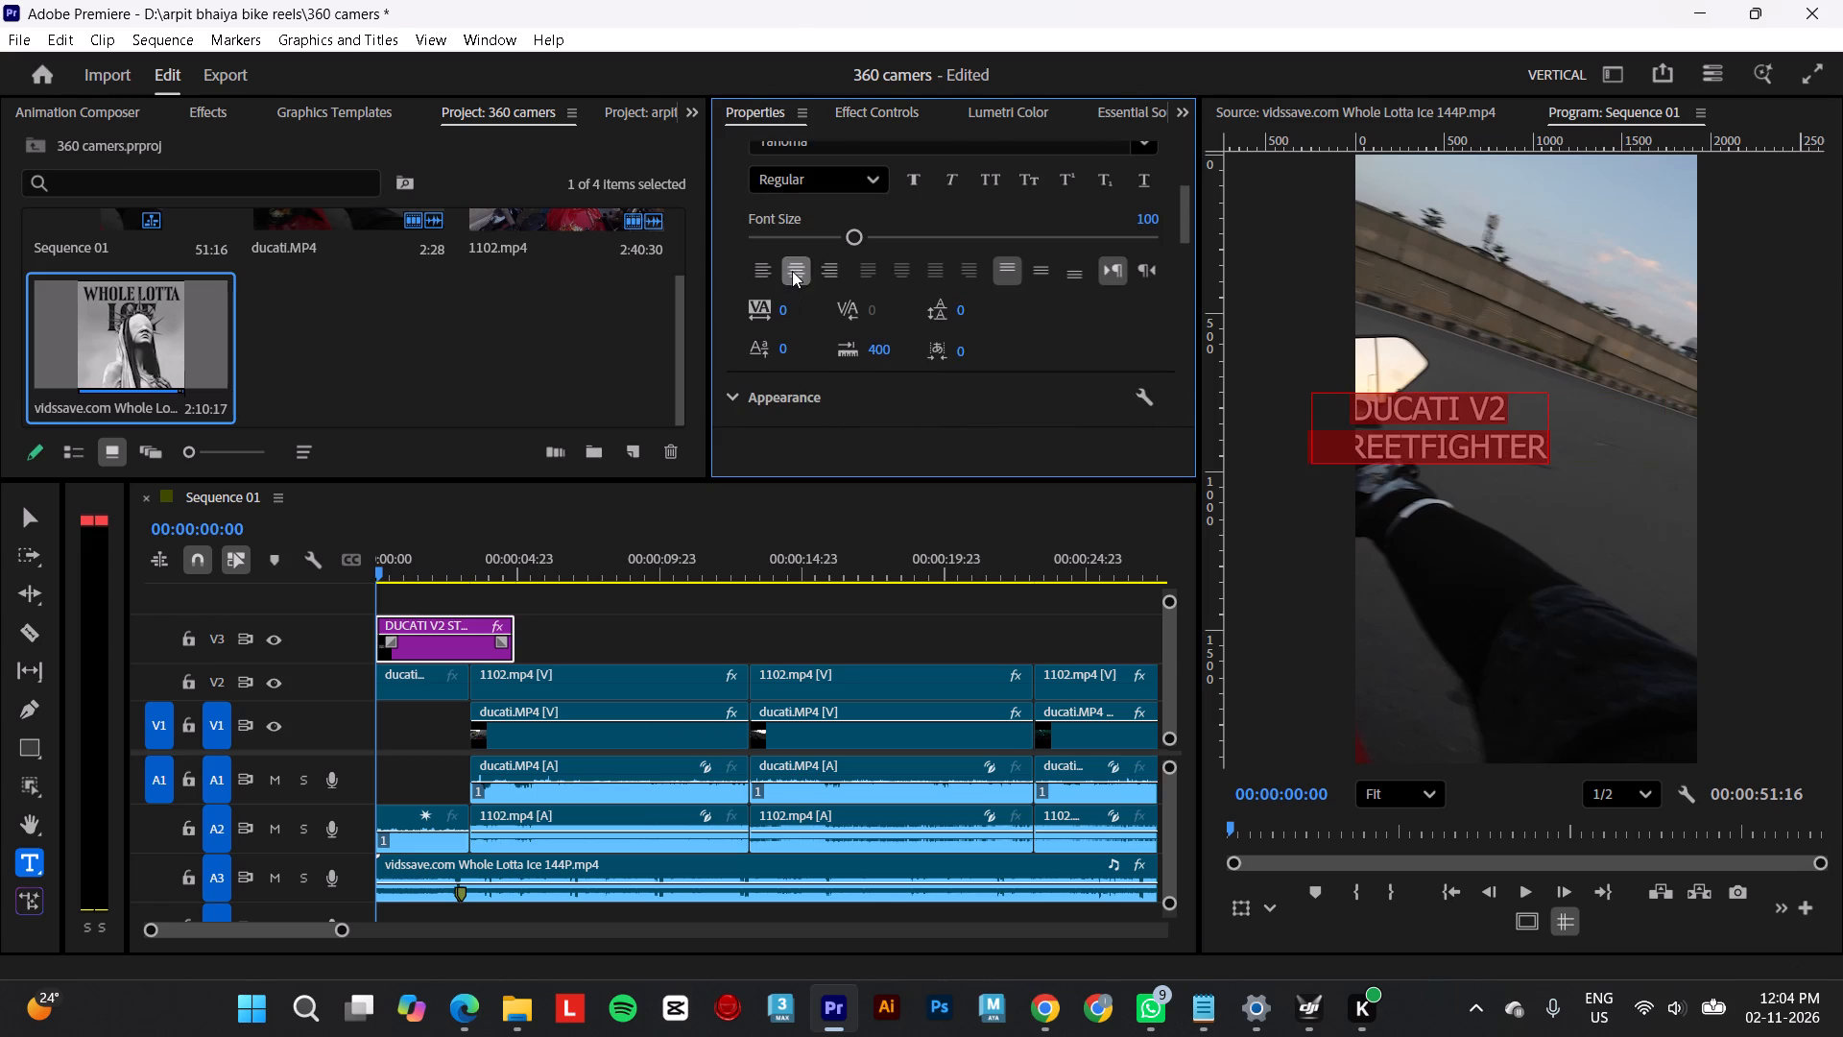
Align the title to the horizontal centre of the frame.
scroll(1021, 347, down, 4)
scroll(1016, 359, up, 1)
scroll(1016, 359, down, 13)
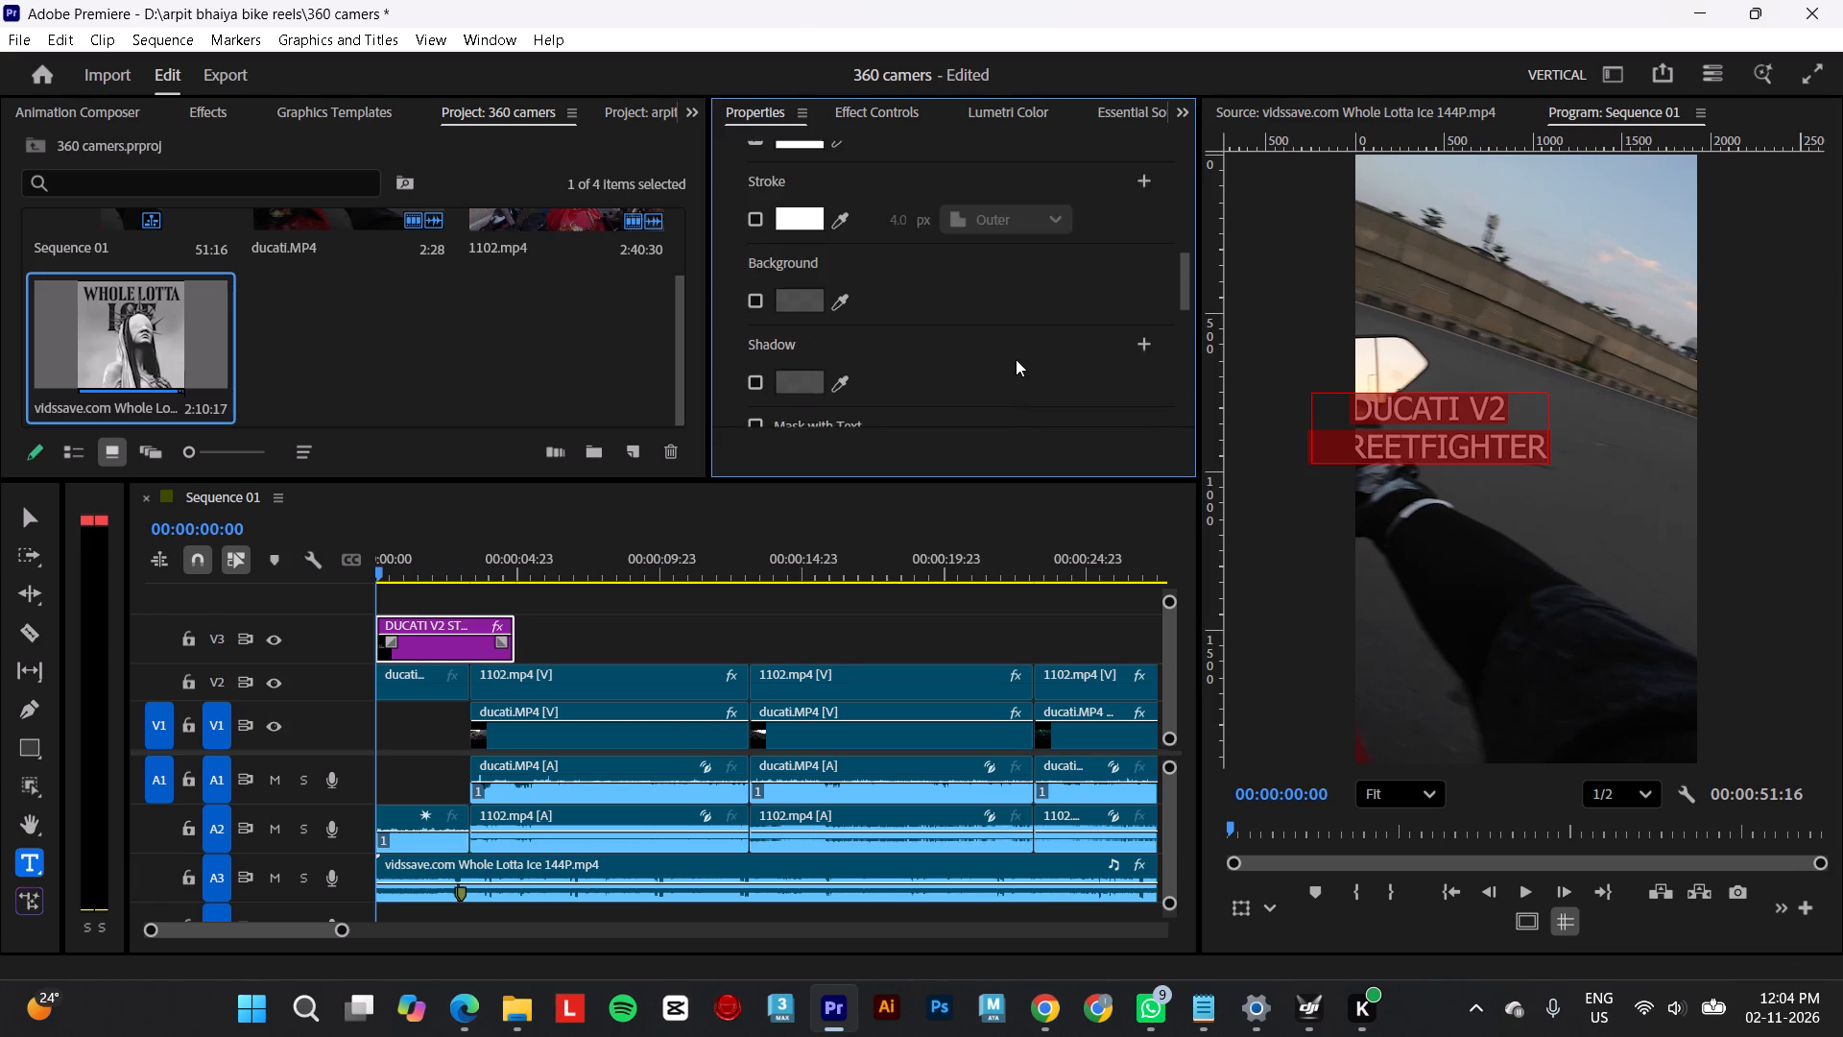
scroll(1016, 359, down, 2)
scroll(1016, 359, up, 1)
scroll(1016, 359, down, 1)
scroll(1016, 359, up, 1)
scroll(1016, 359, down, 1)
scroll(1016, 359, up, 1)
scroll(1016, 359, down, 7)
click(967, 277)
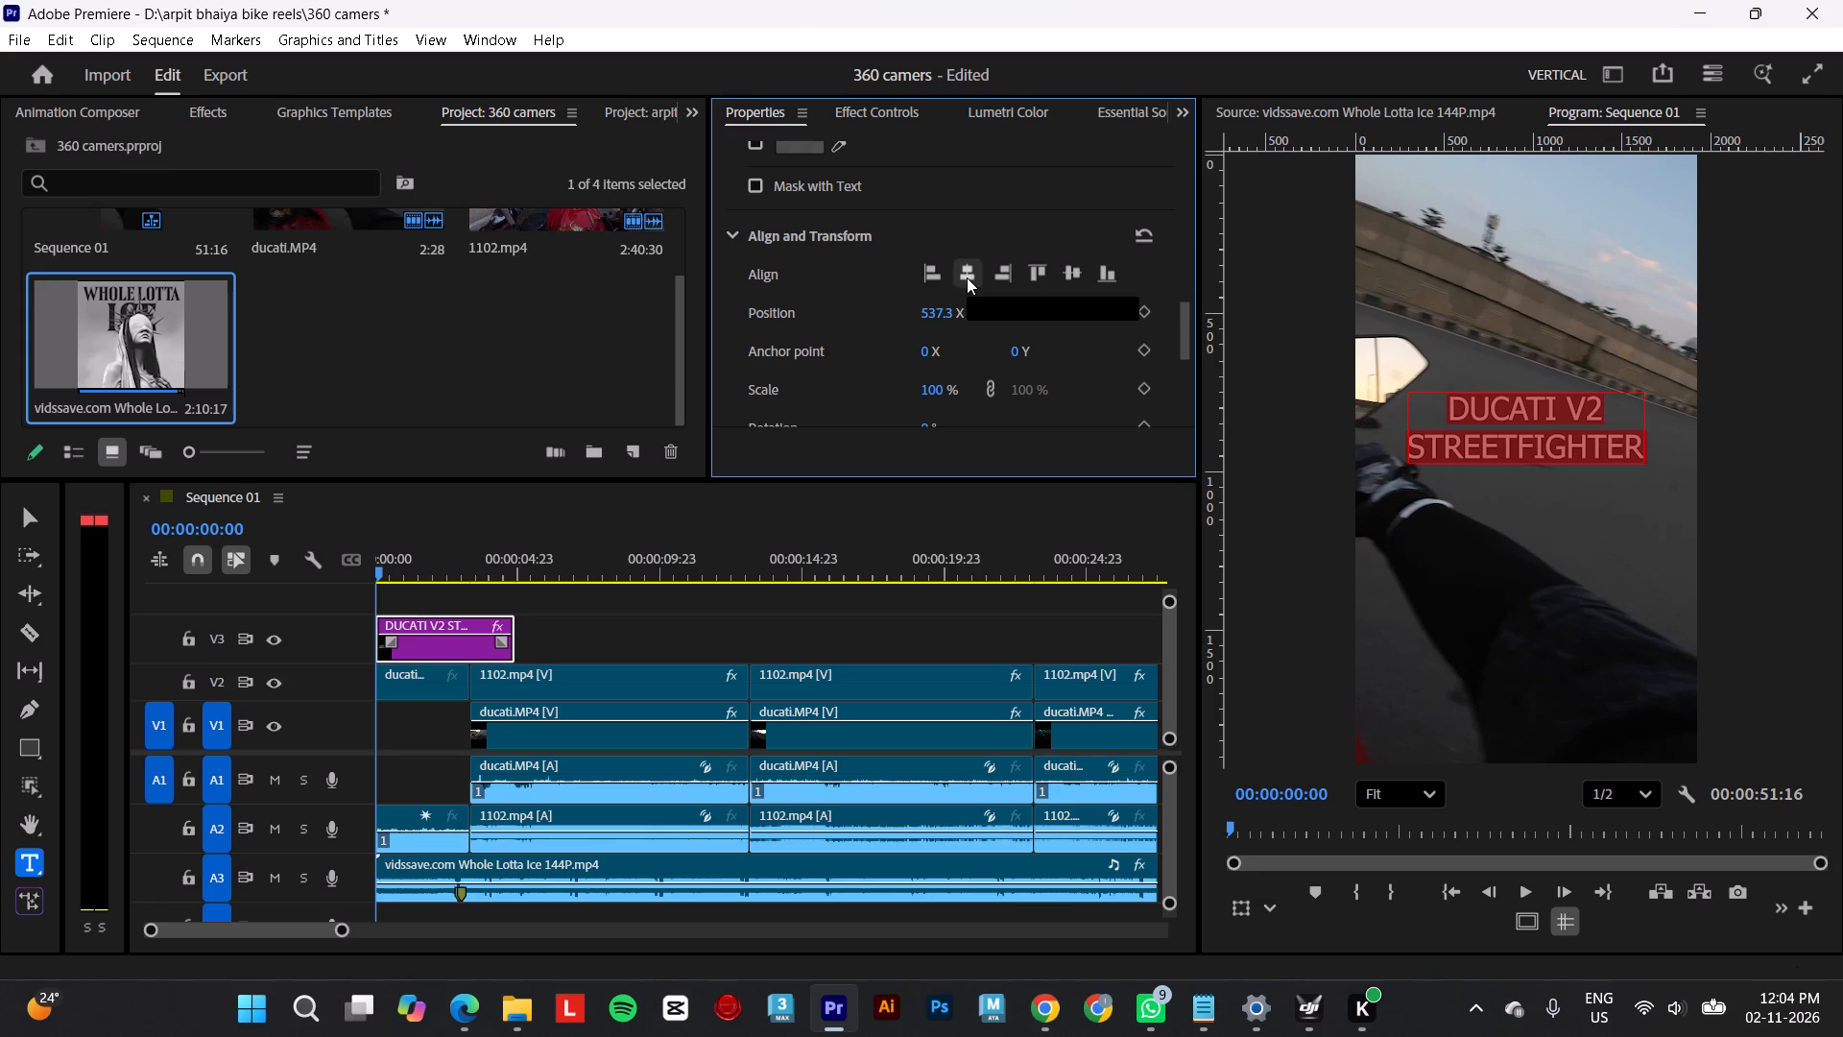
Set the font size of the whole title to 112.
scroll(884, 328, up, 11)
scroll(884, 328, down, 7)
scroll(884, 328, up, 5)
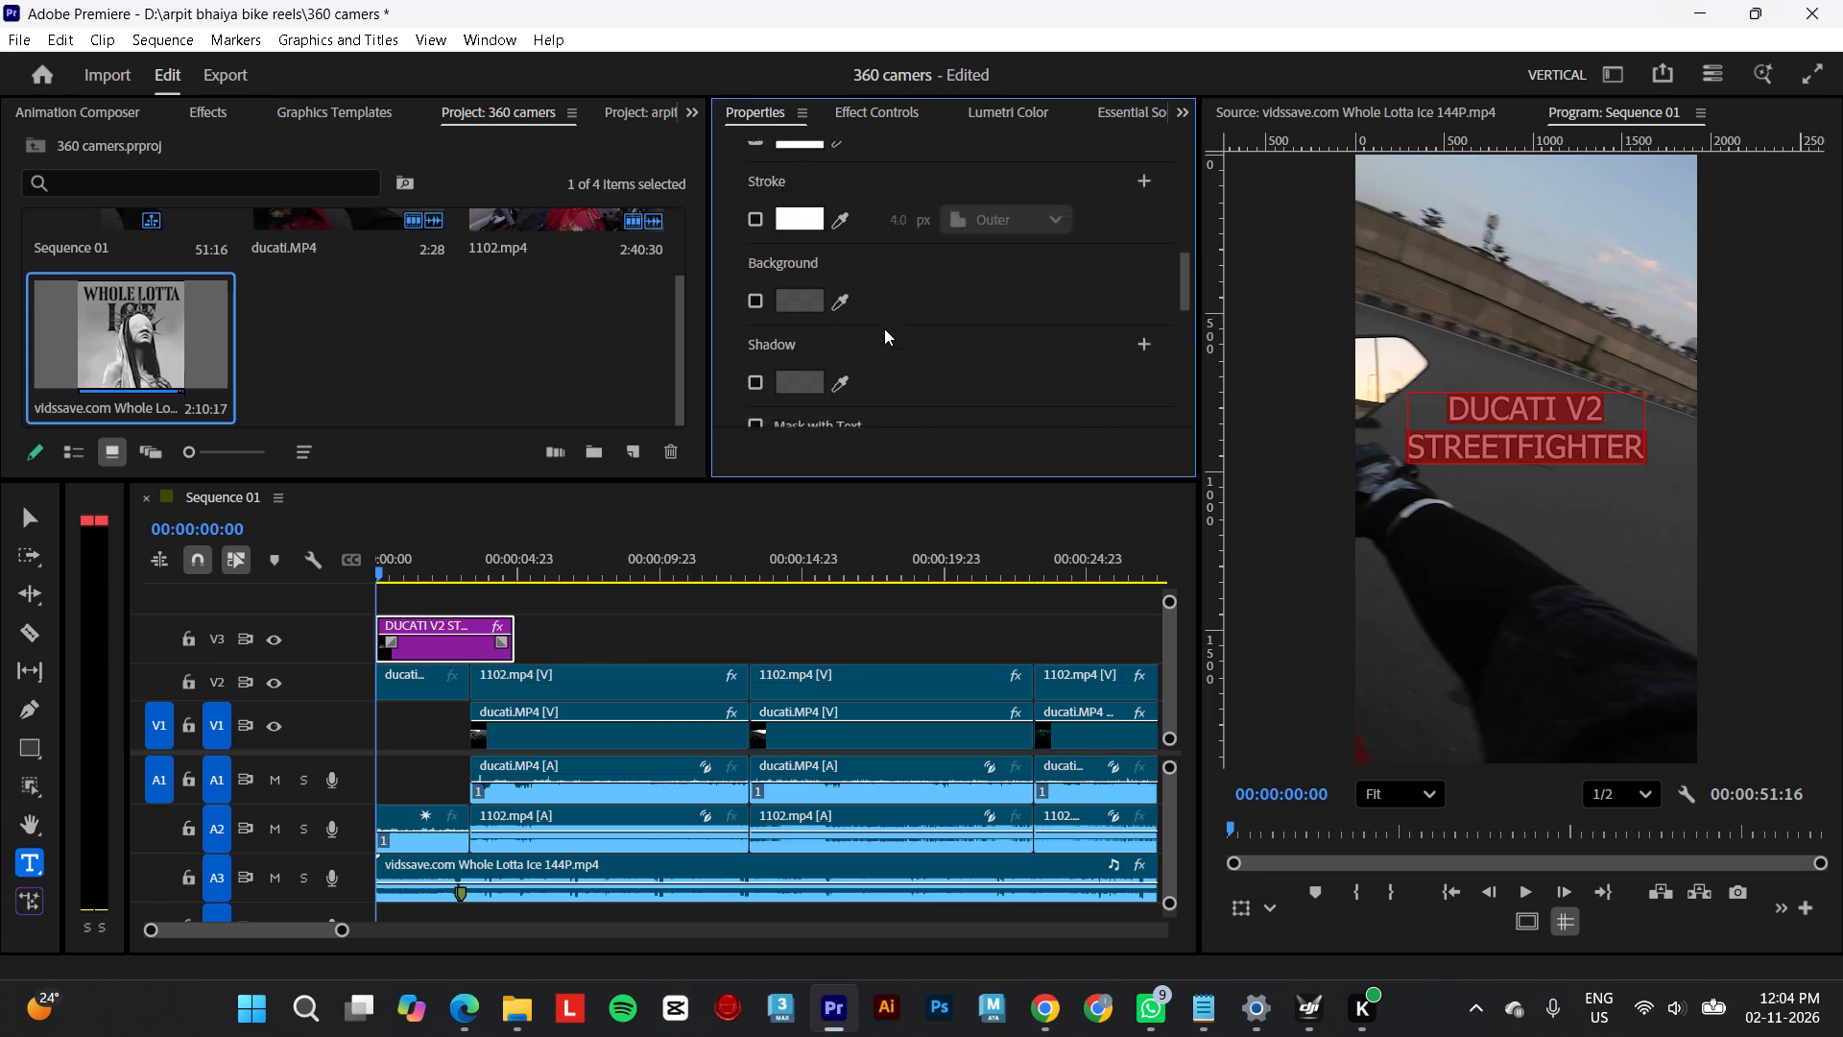
scroll(884, 328, up, 14)
scroll(884, 328, down, 1)
scroll(884, 328, up, 2)
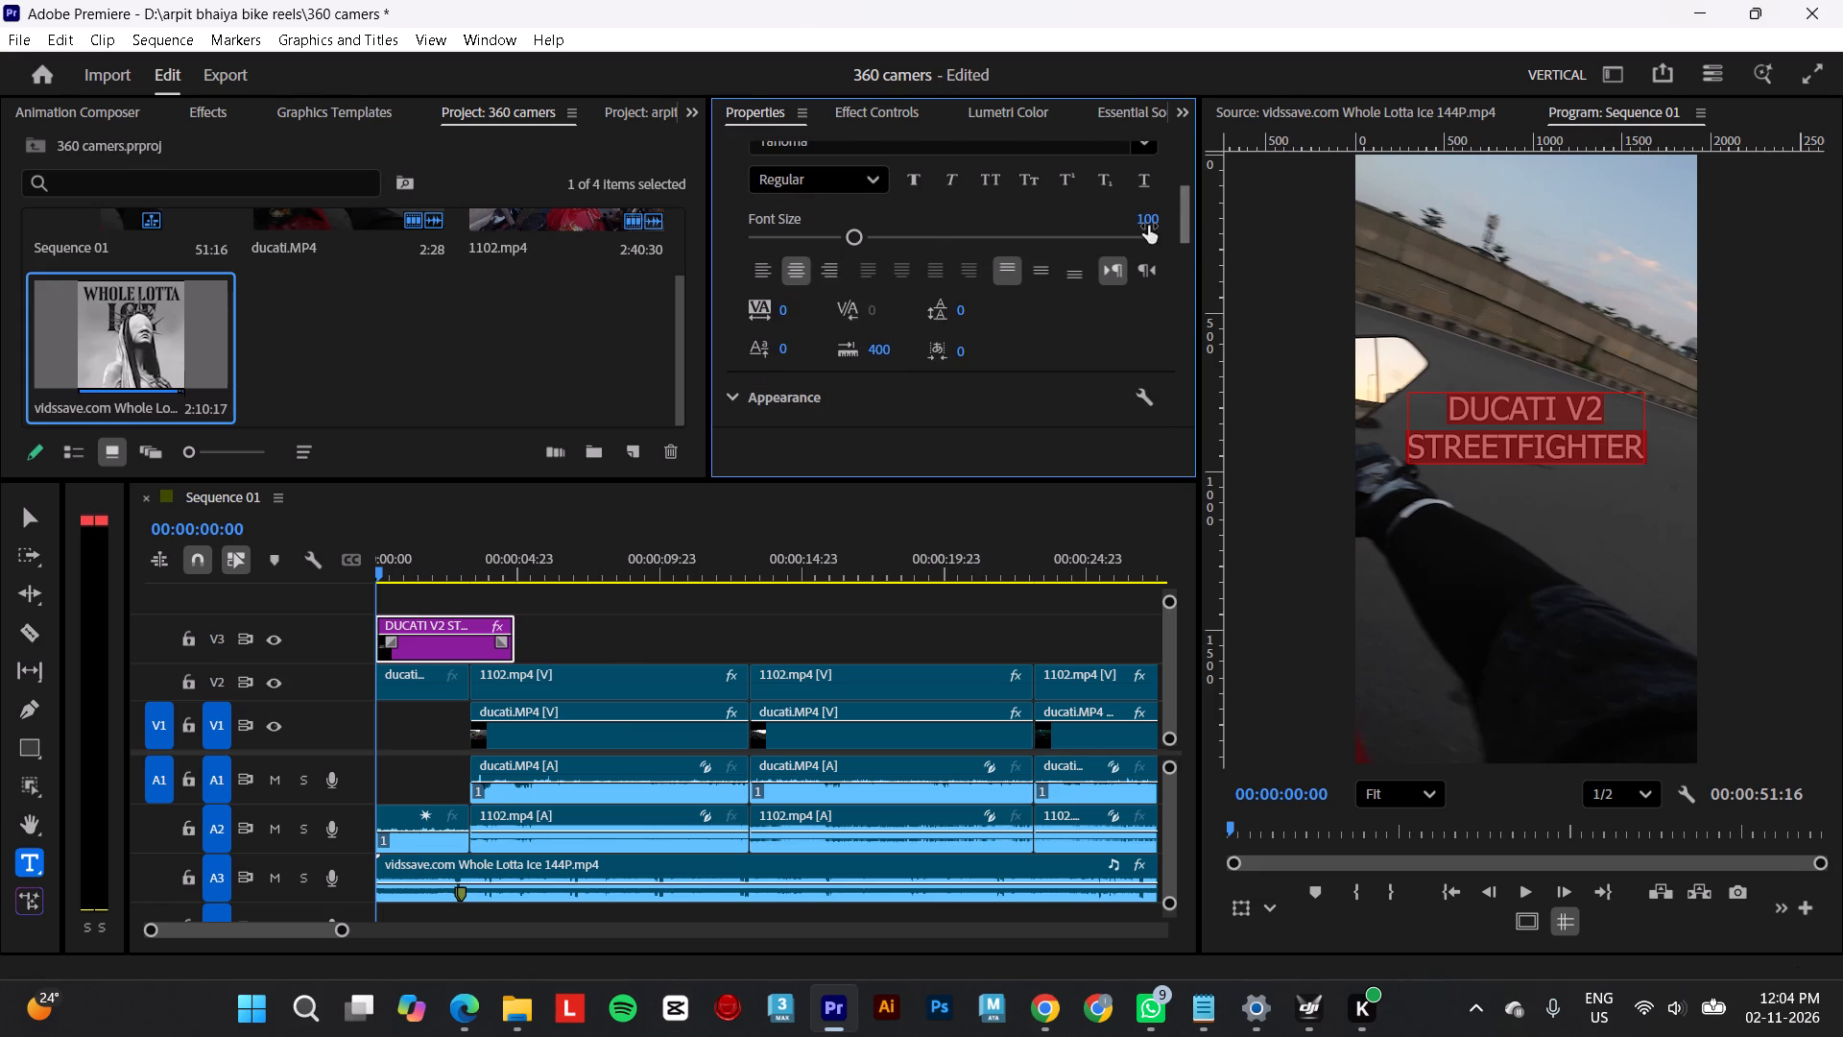
drag(1148, 226, 1162, 226)
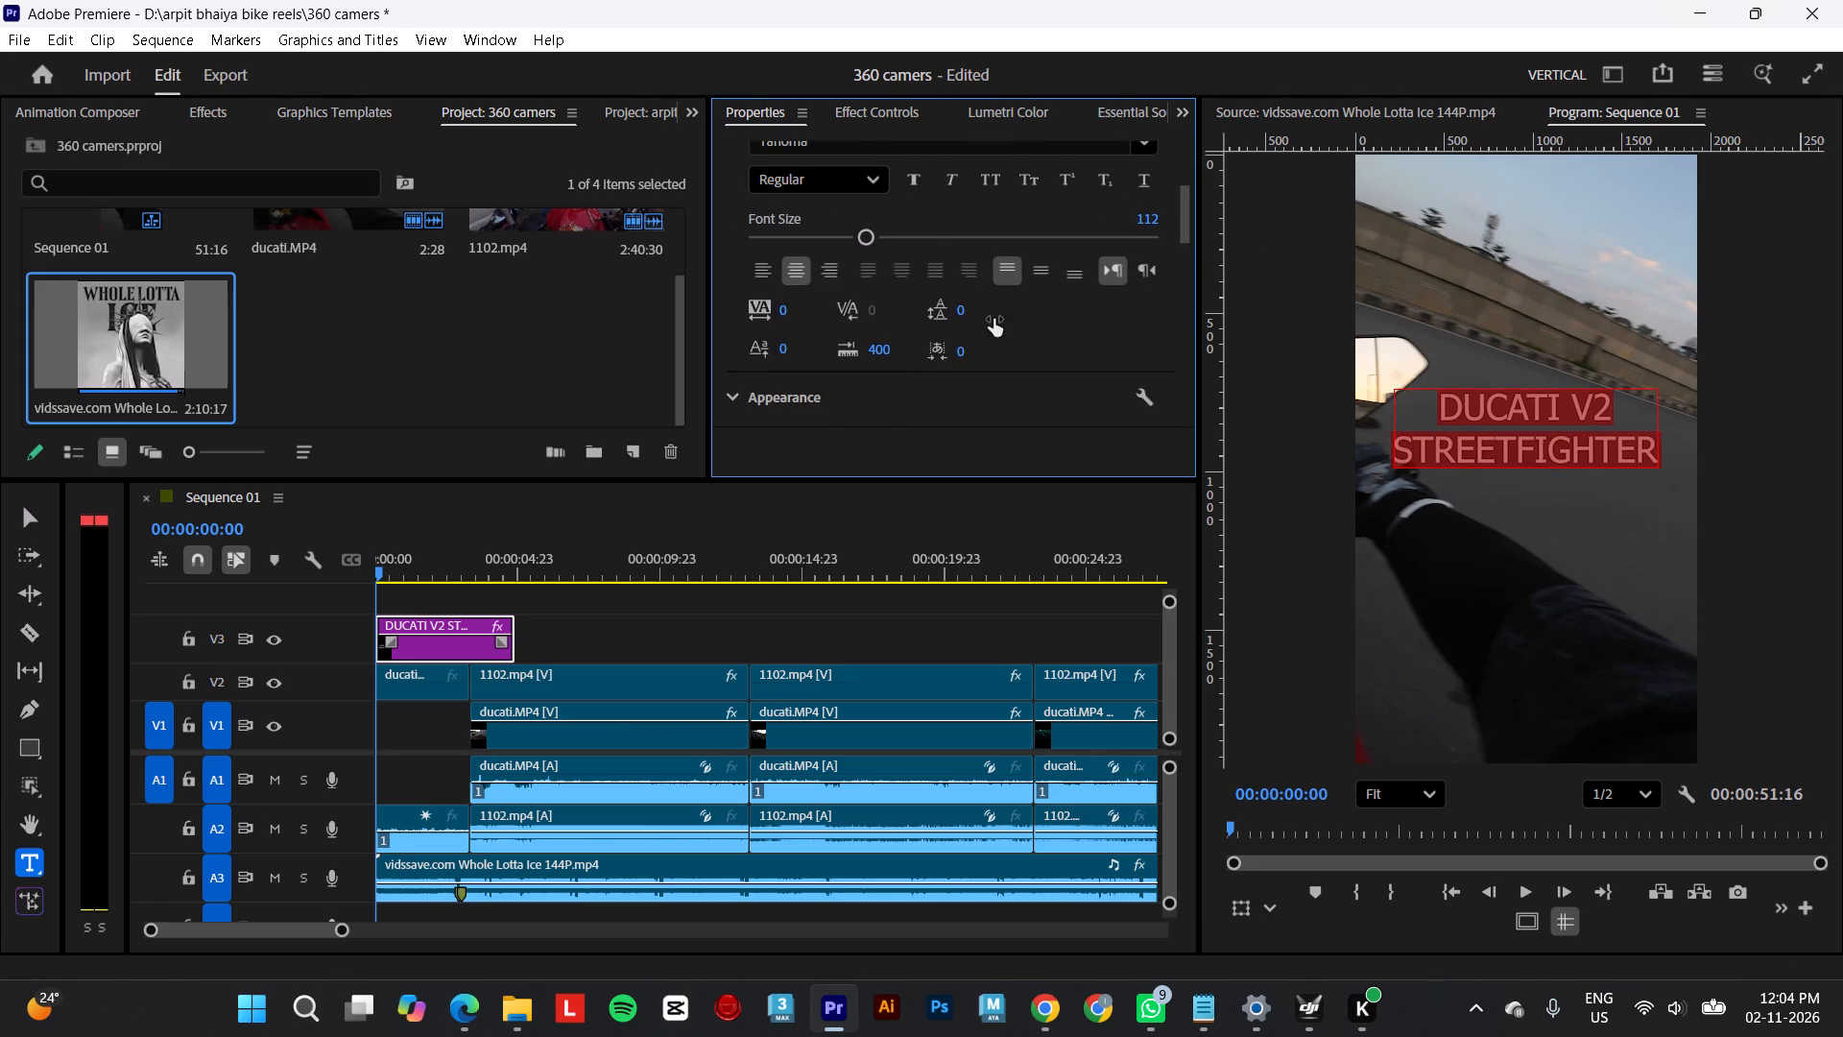
Change the title's font to Berlin Sans FB Demi Bold.
scroll(993, 319, up, 3)
click(1141, 209)
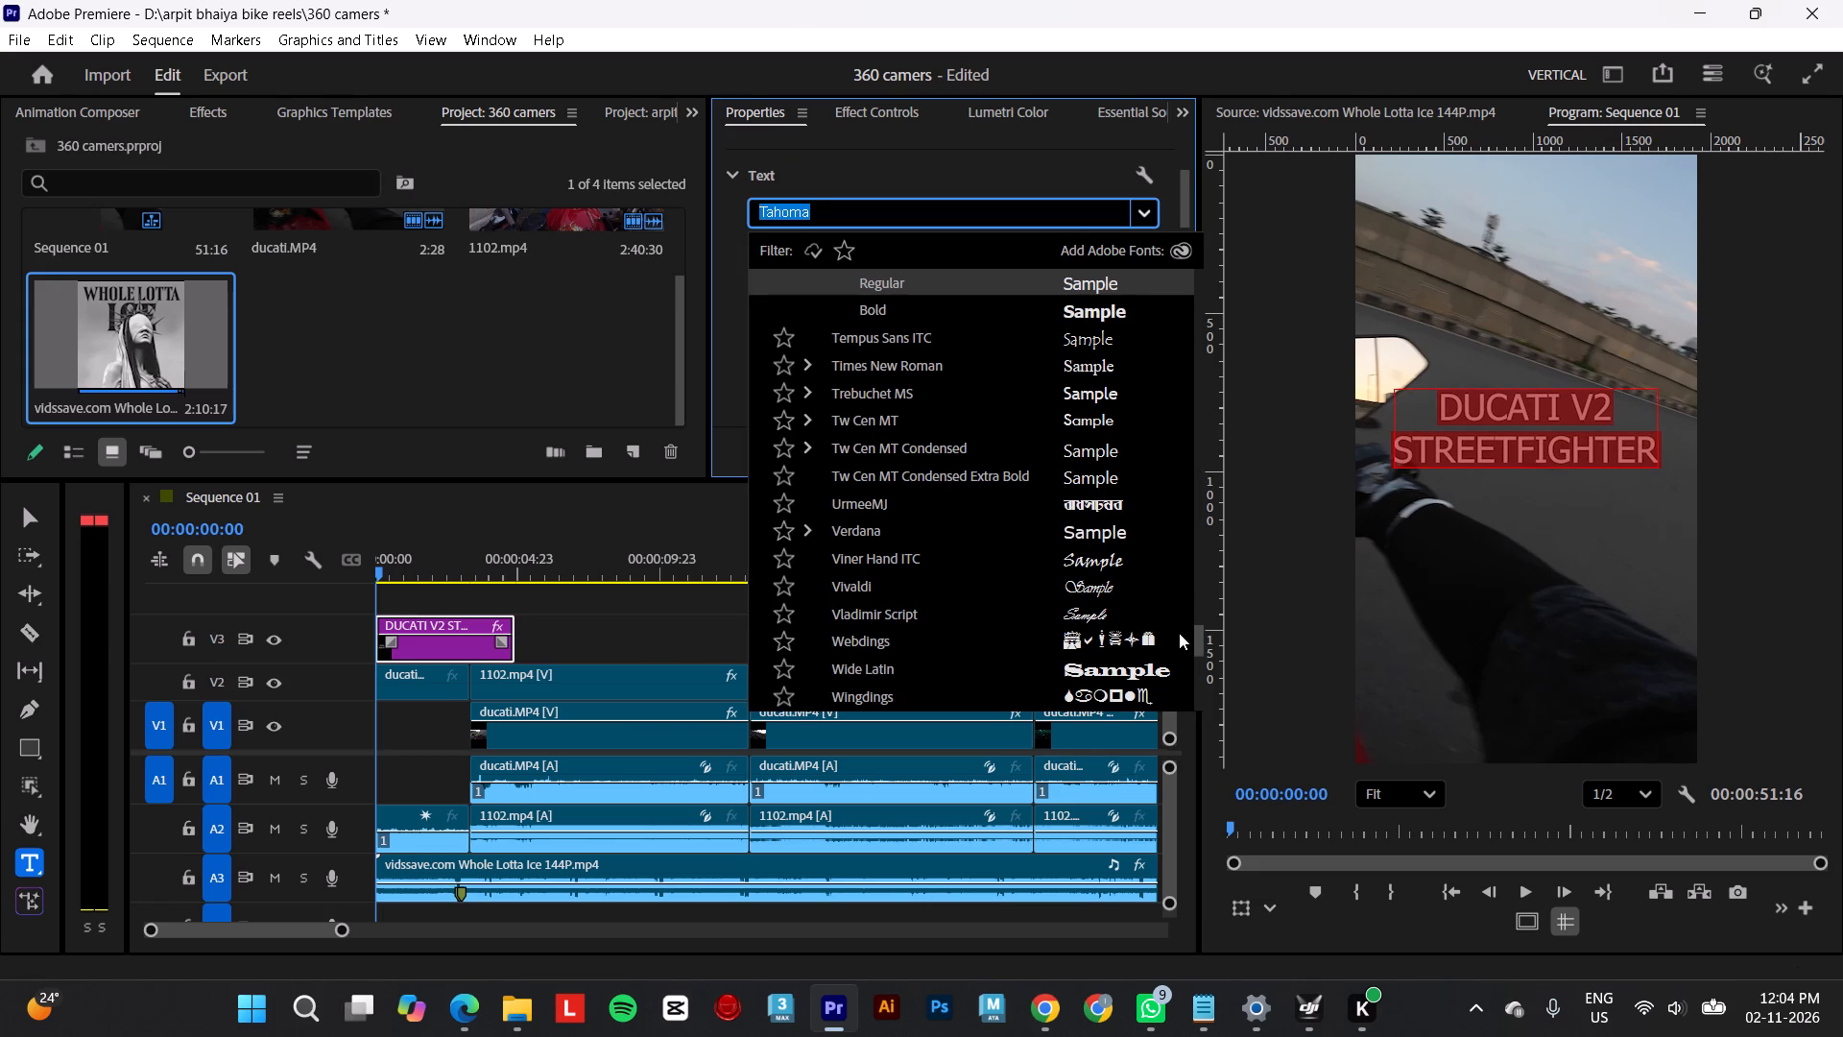
drag(1198, 637, 1215, 239)
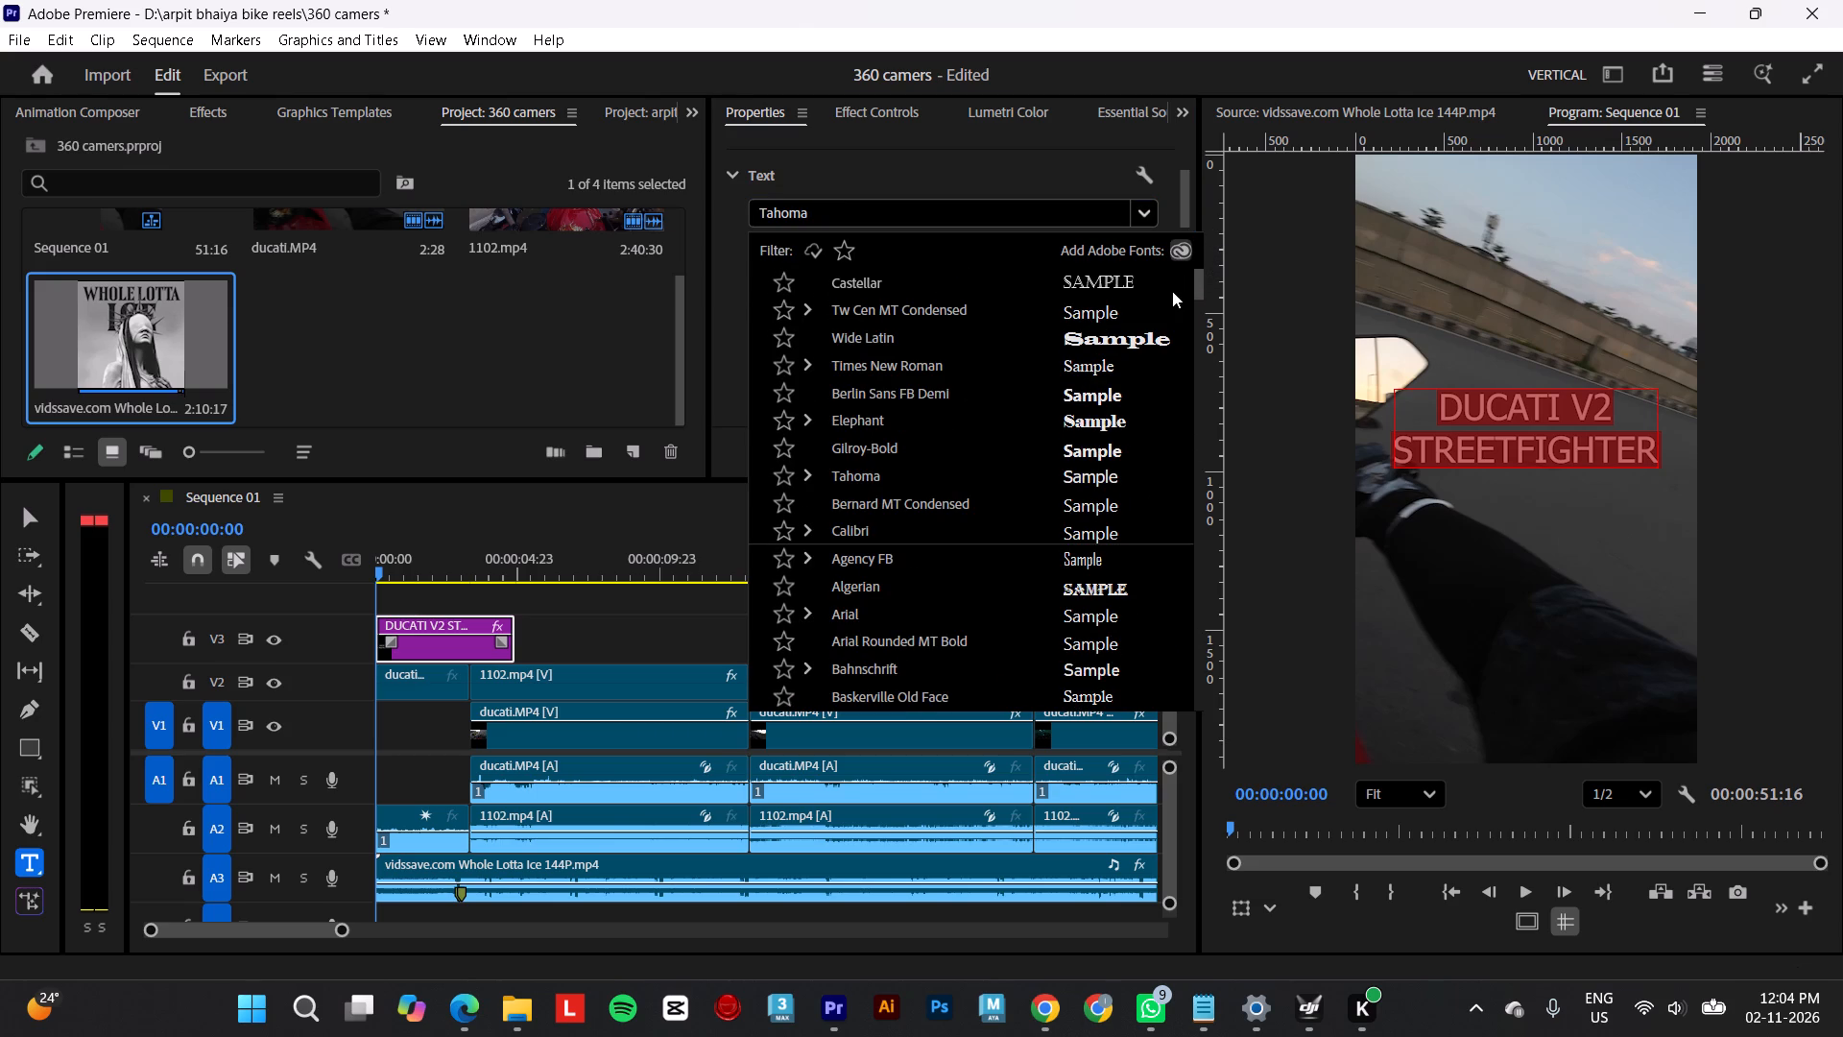
scroll(1114, 556, down, 6)
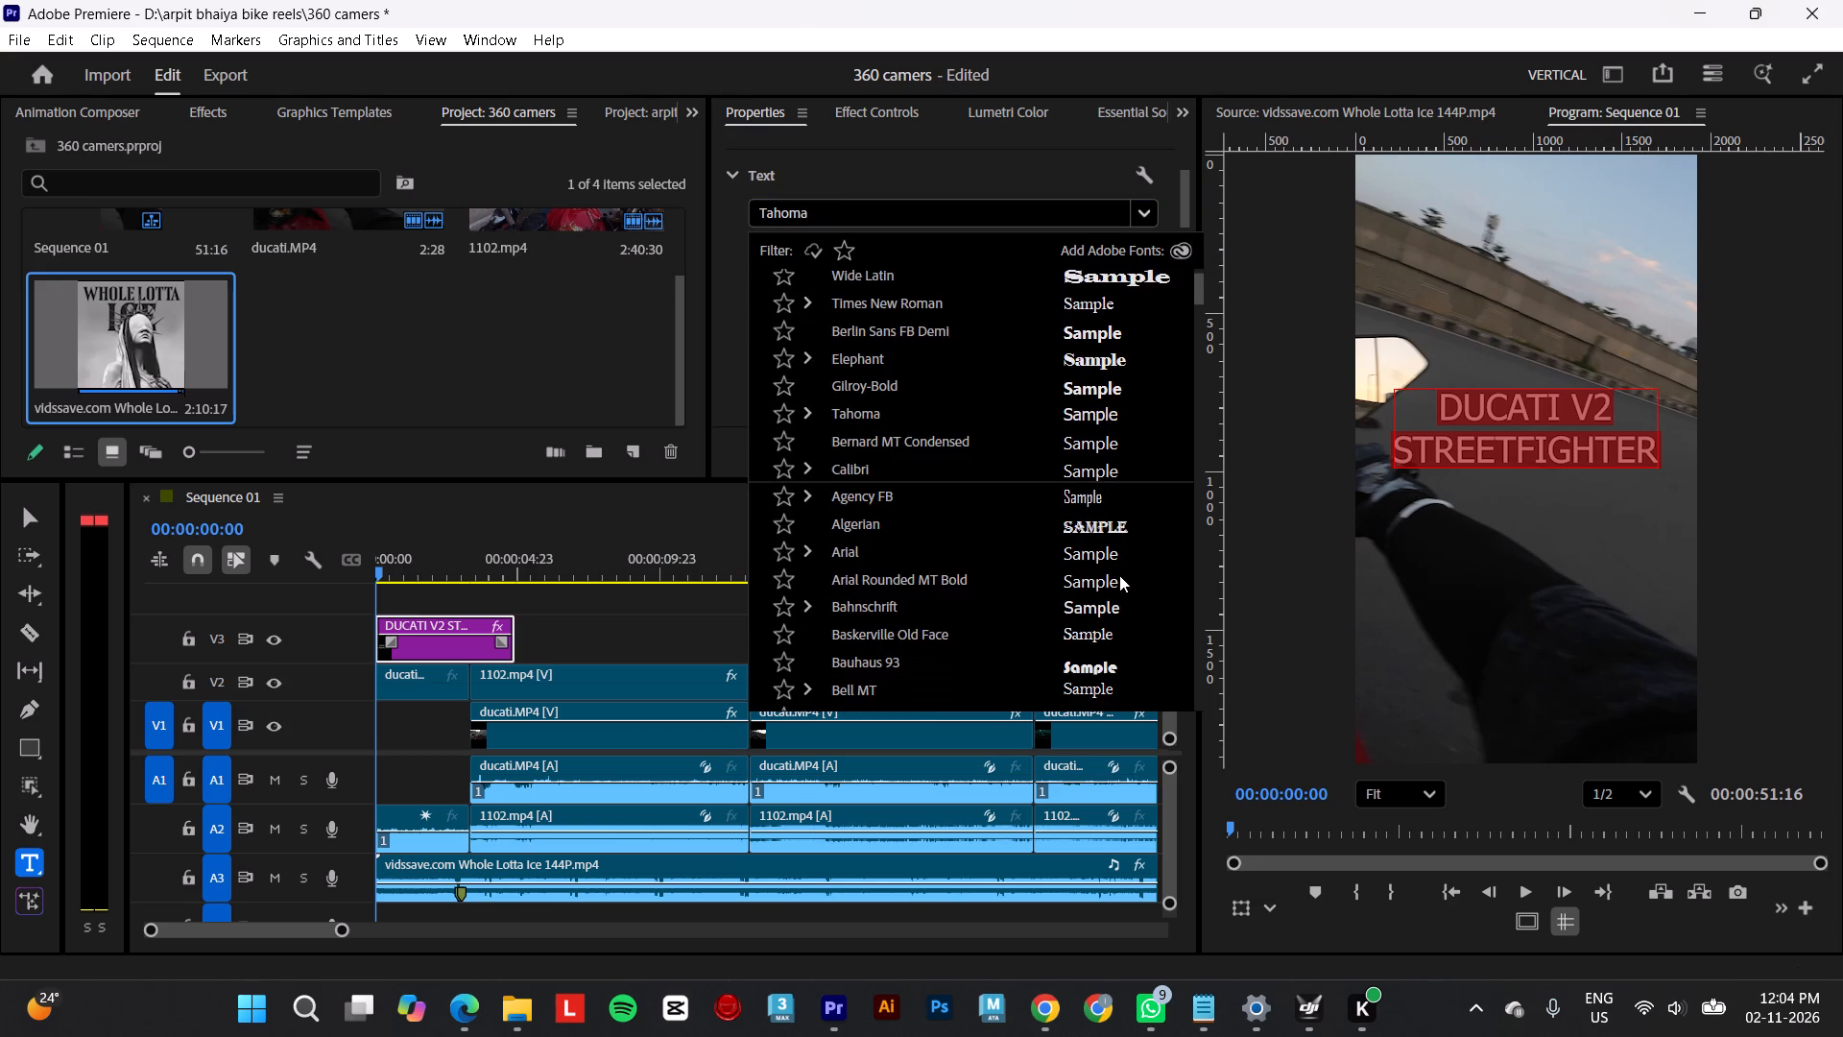
scroll(1119, 575, down, 11)
scroll(1119, 575, up, 1)
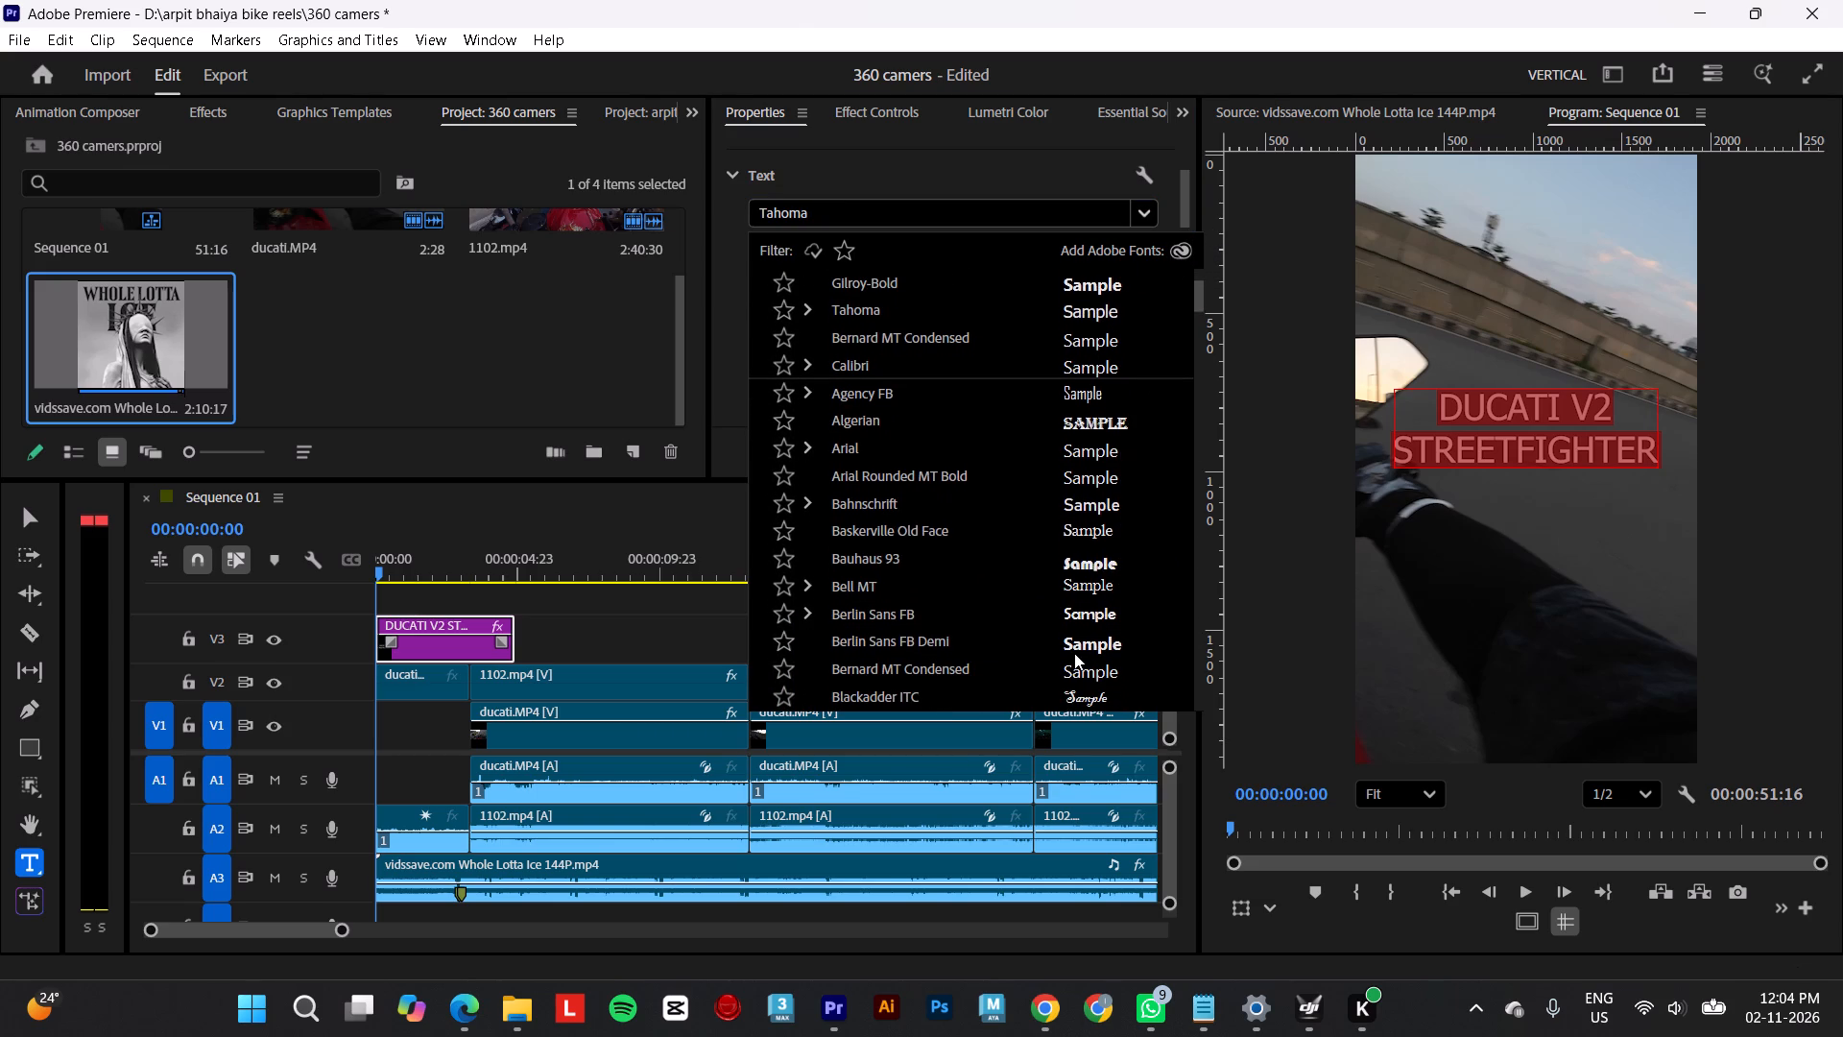
click(1076, 639)
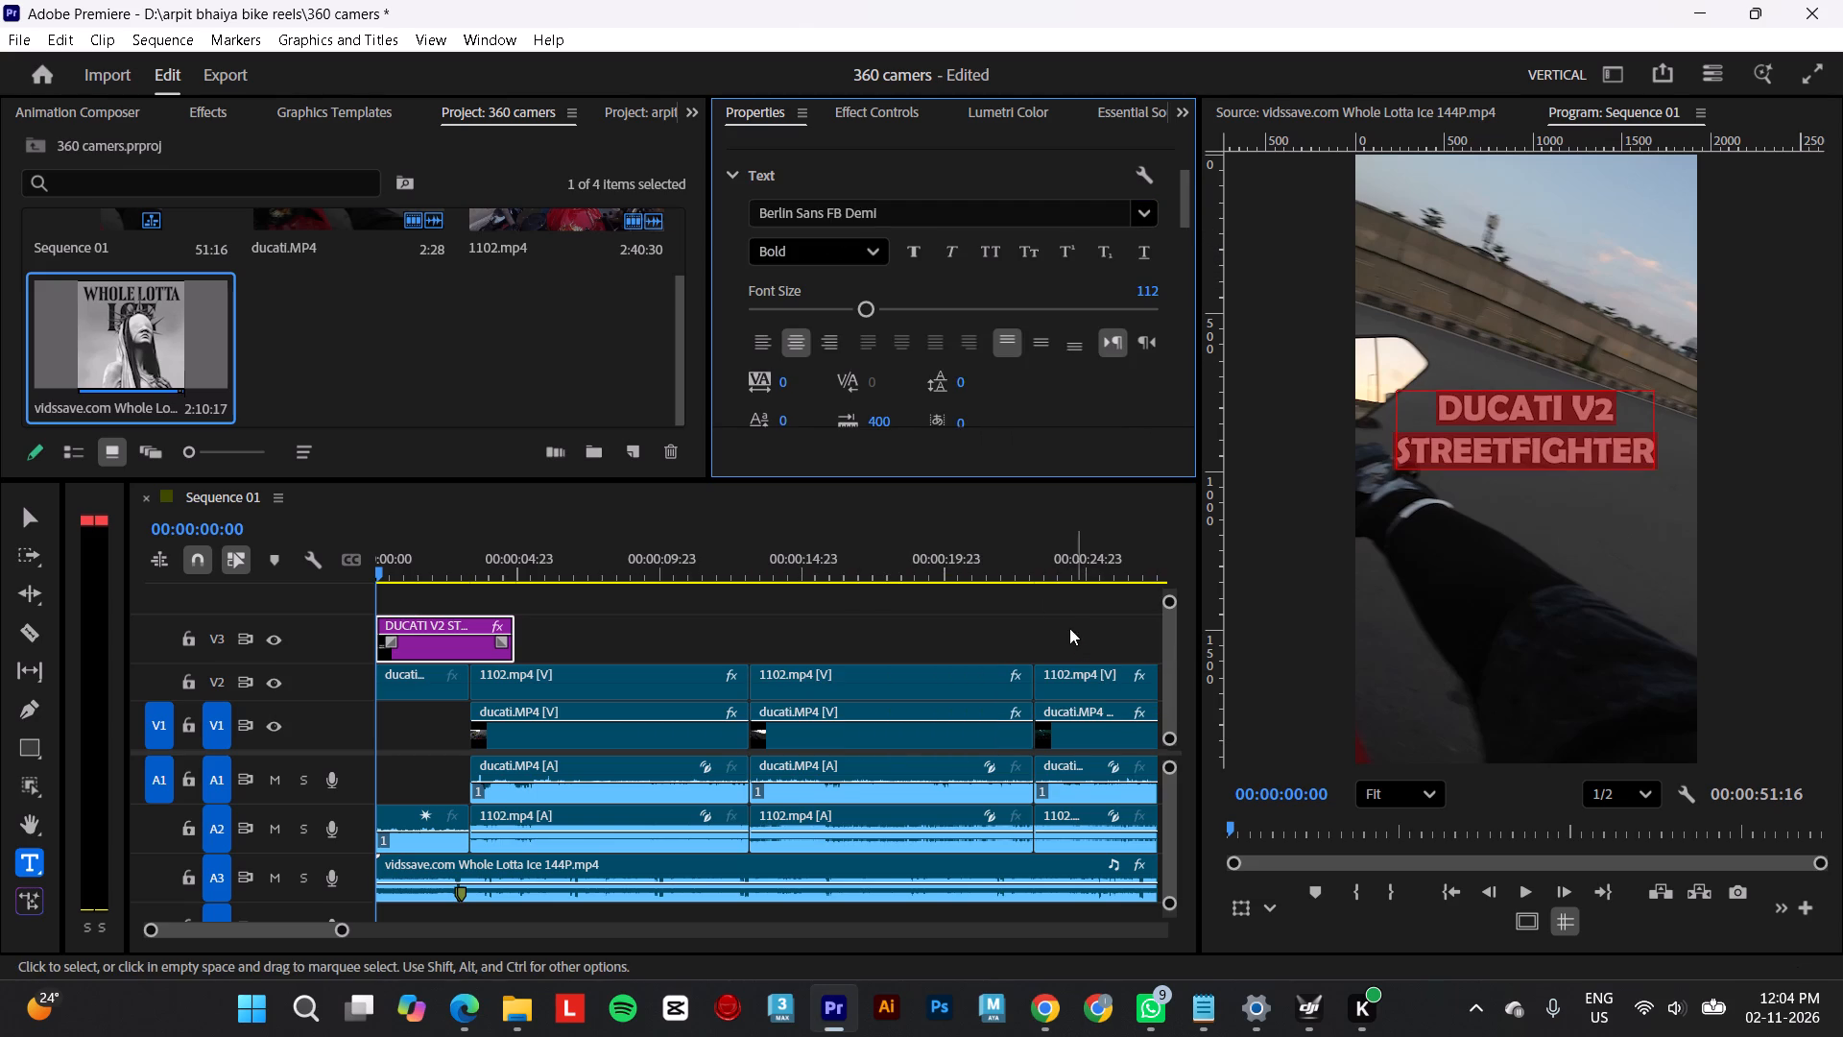
click(1084, 435)
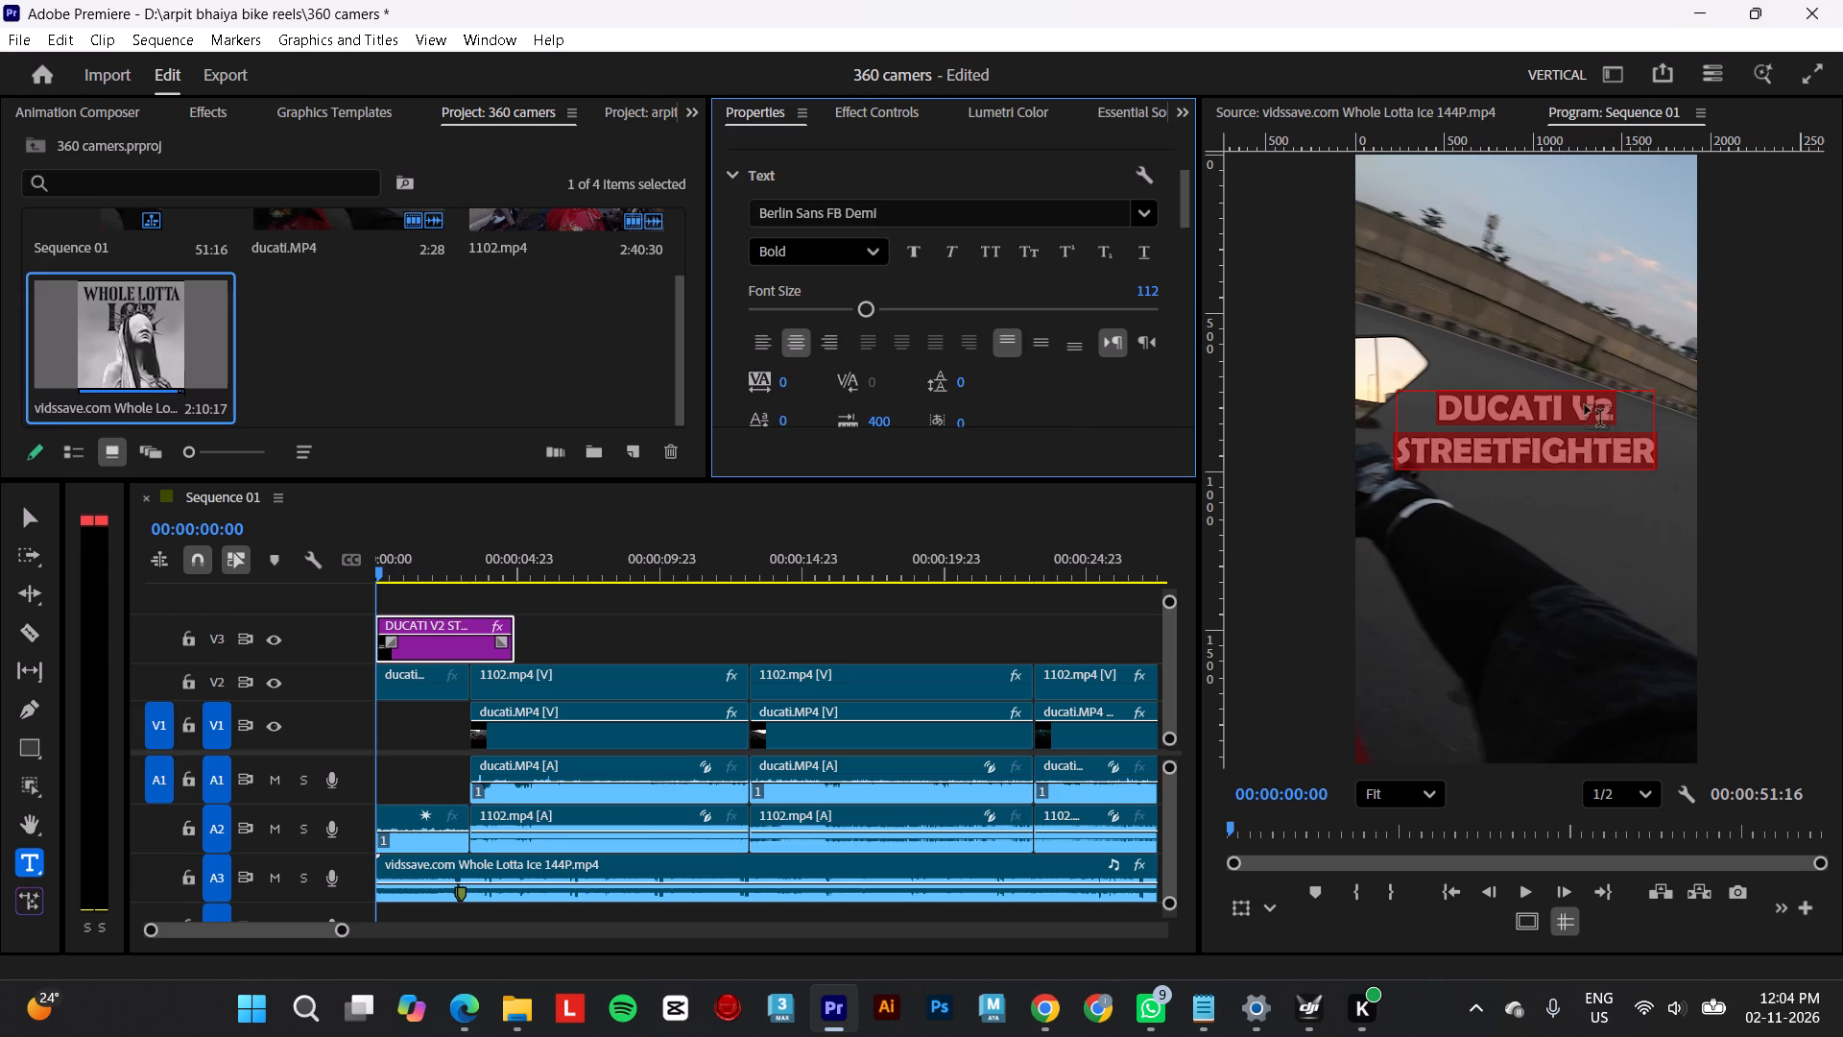
Recolour only the "DUCATI V2" line of the title with a solid bright red fill.
click(1617, 405)
key(shift+Left)
key(shift+Left)
key(shift+Left)
key(shift+Left)
key(shift+Left)
key(shift+Left)
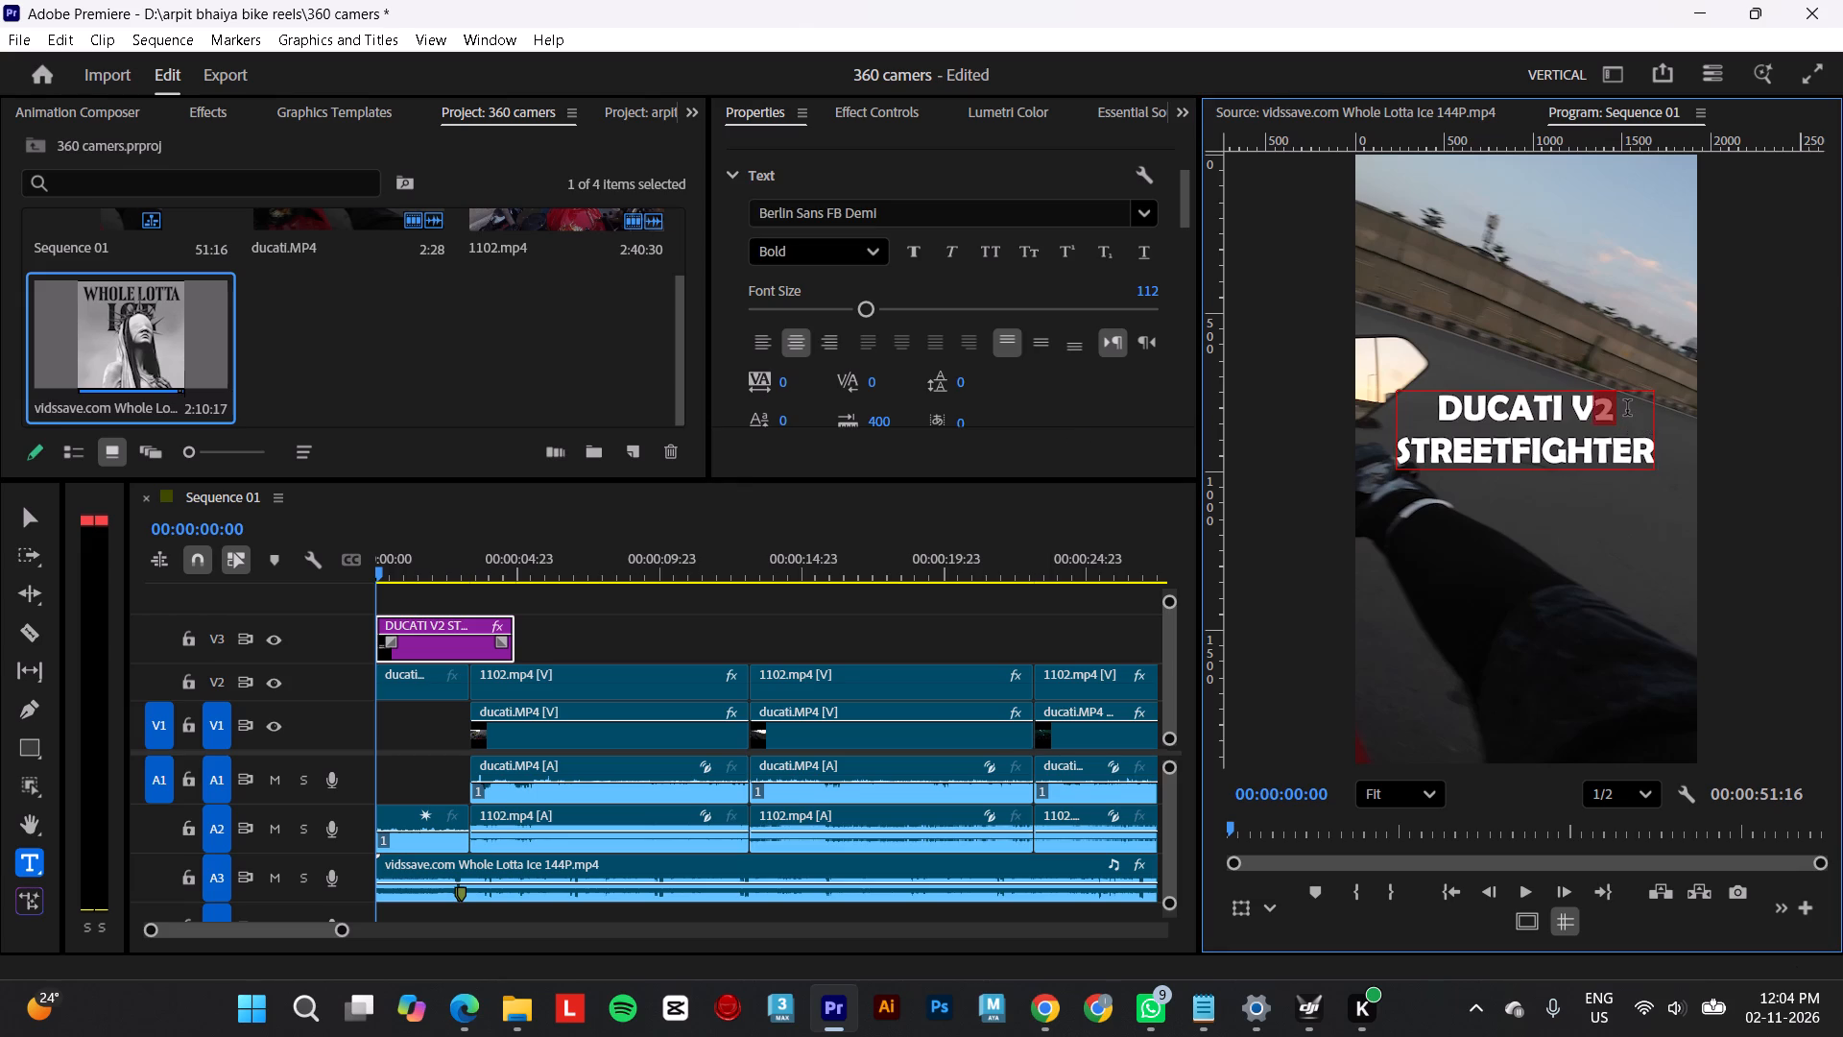
key(shift+Left)
key(shift+Left)
key(shift+Left)
key(shift+Left)
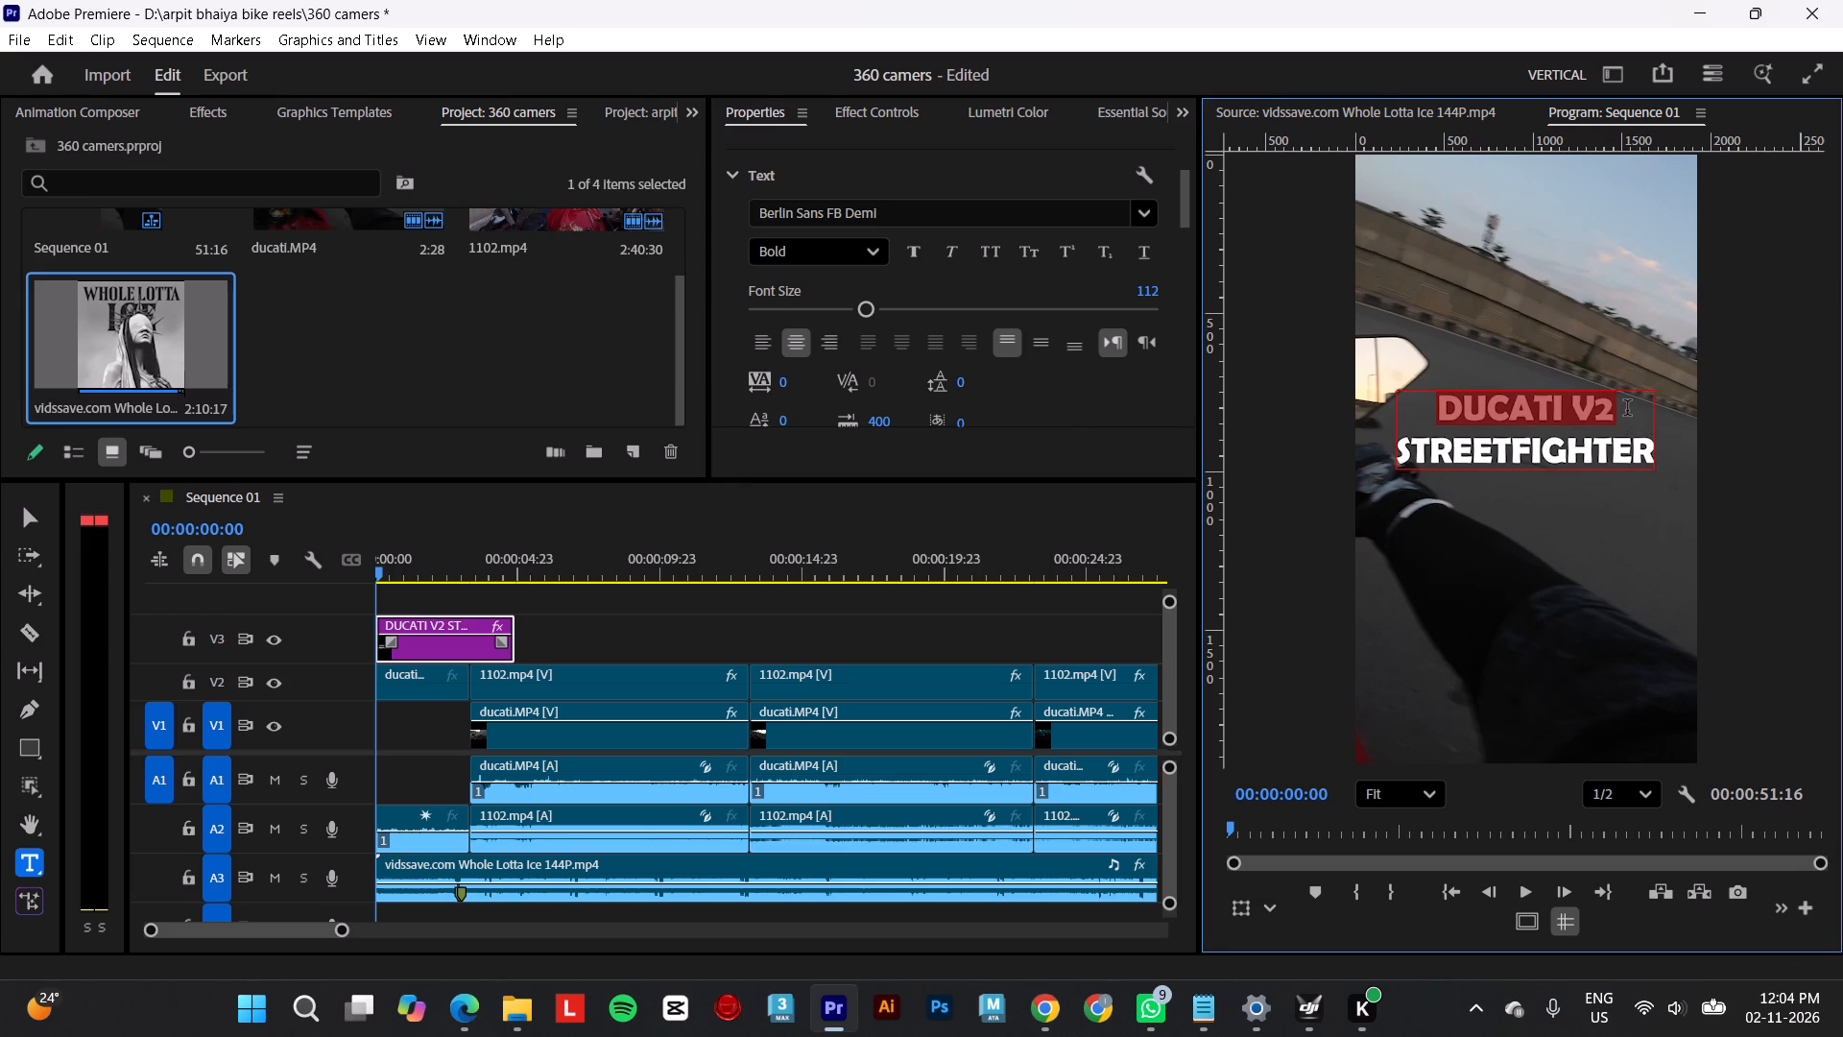
scroll(1110, 438, up, 15)
scroll(1111, 423, down, 3)
scroll(1111, 423, up, 1)
scroll(1111, 423, down, 5)
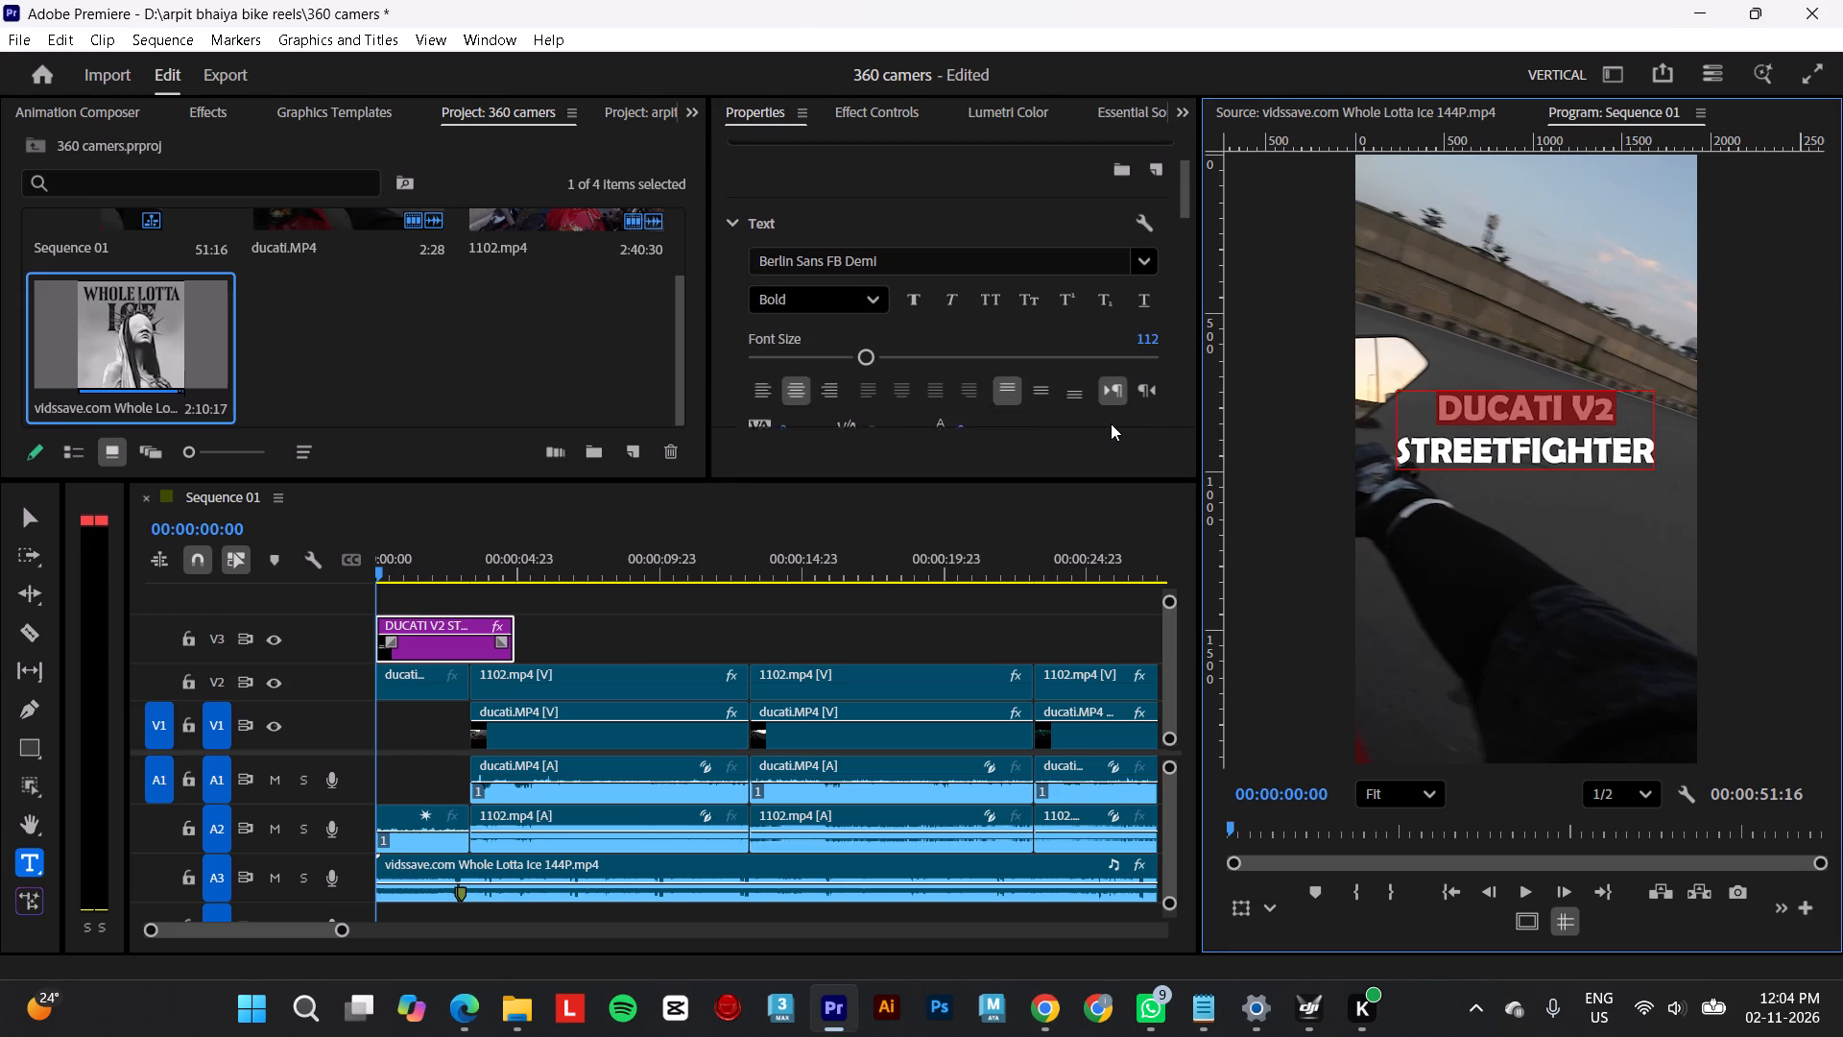
scroll(1111, 423, down, 5)
scroll(1111, 423, up, 1)
scroll(1111, 423, down, 6)
click(791, 280)
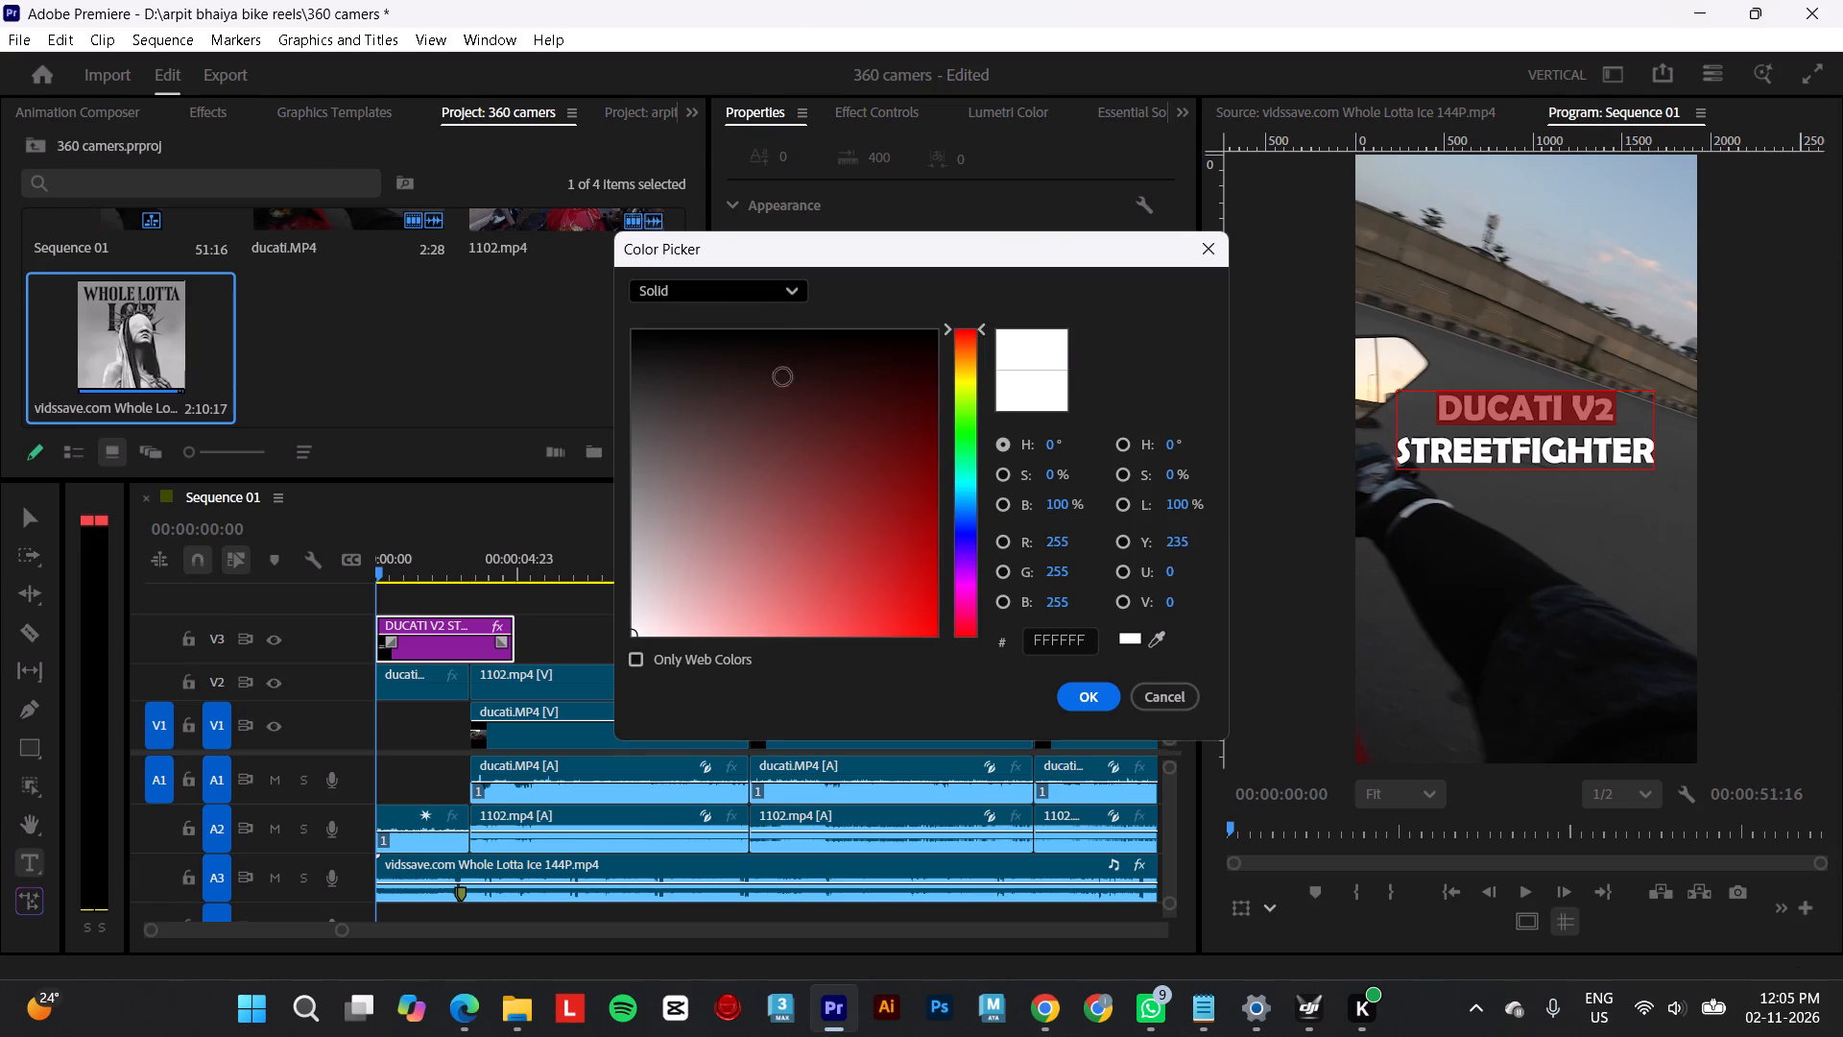
drag(781, 427, 1089, 773)
click(1089, 693)
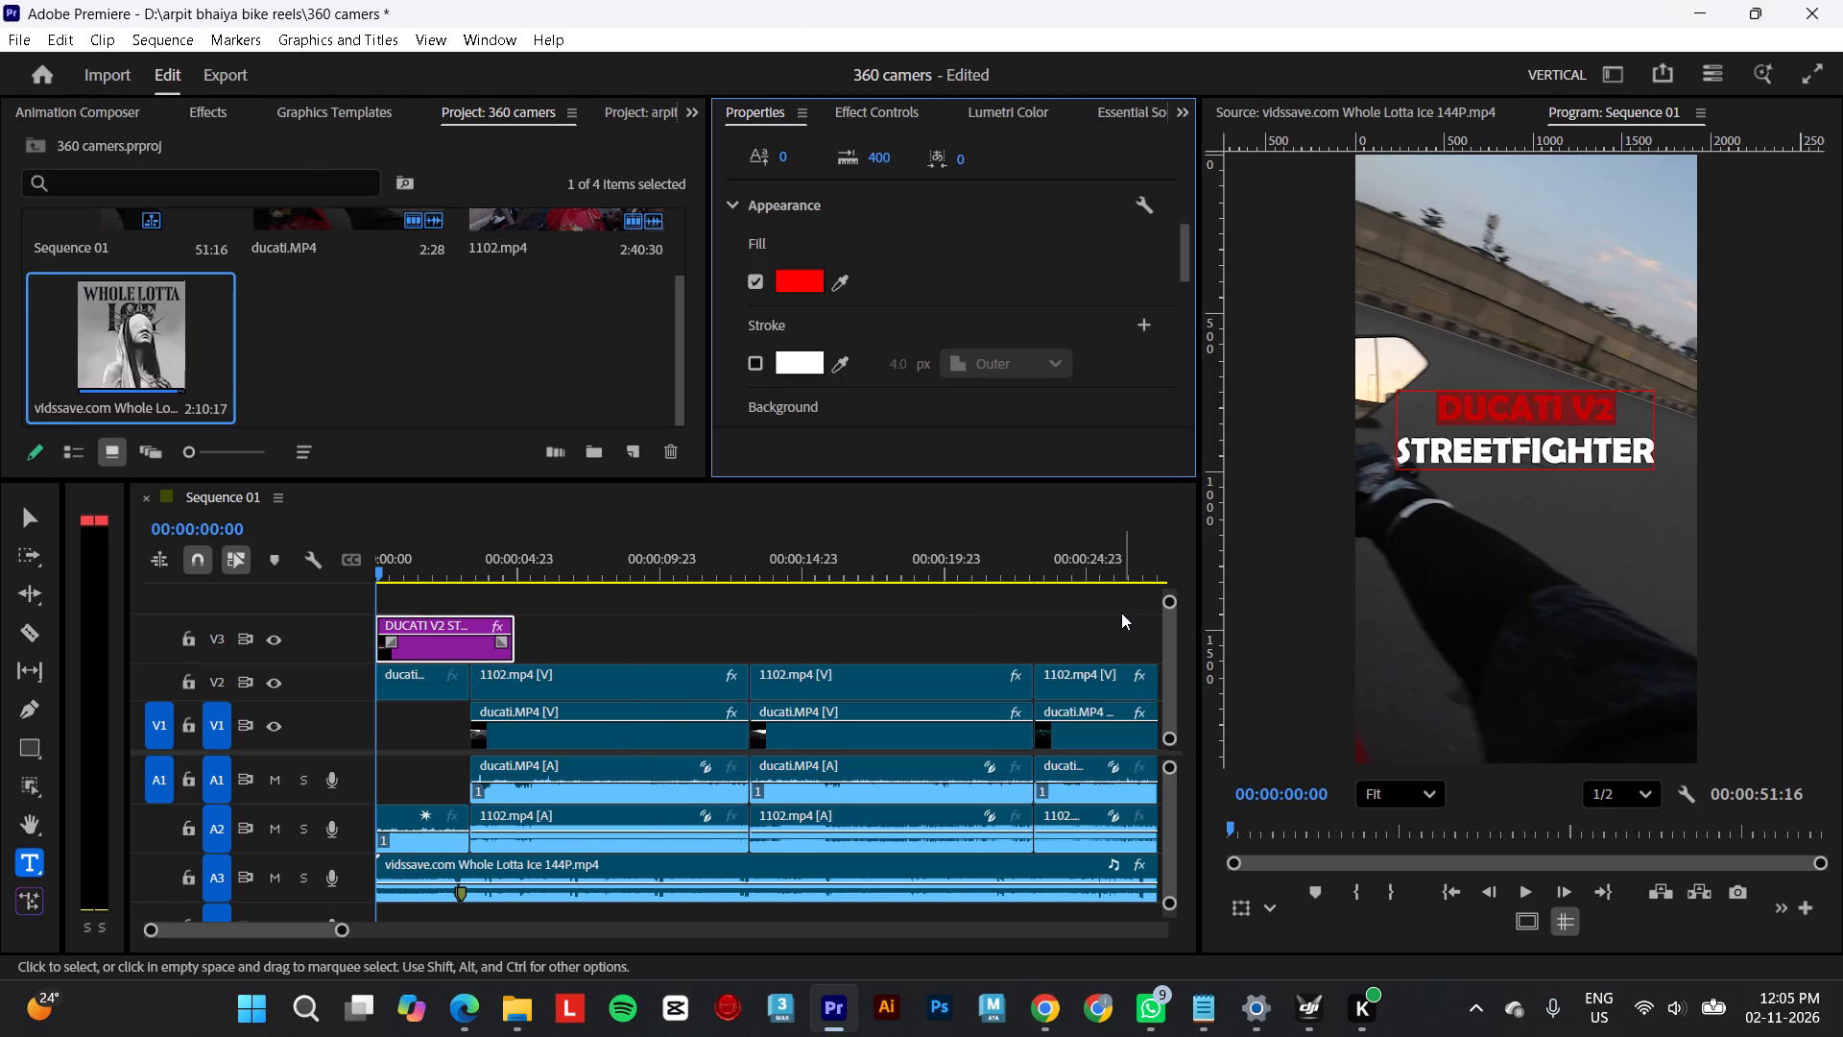
click(1121, 613)
Trim the title's end on V3 to match the end of the first ducati clip, about 00:00:03:08 long.
drag(517, 639, 471, 639)
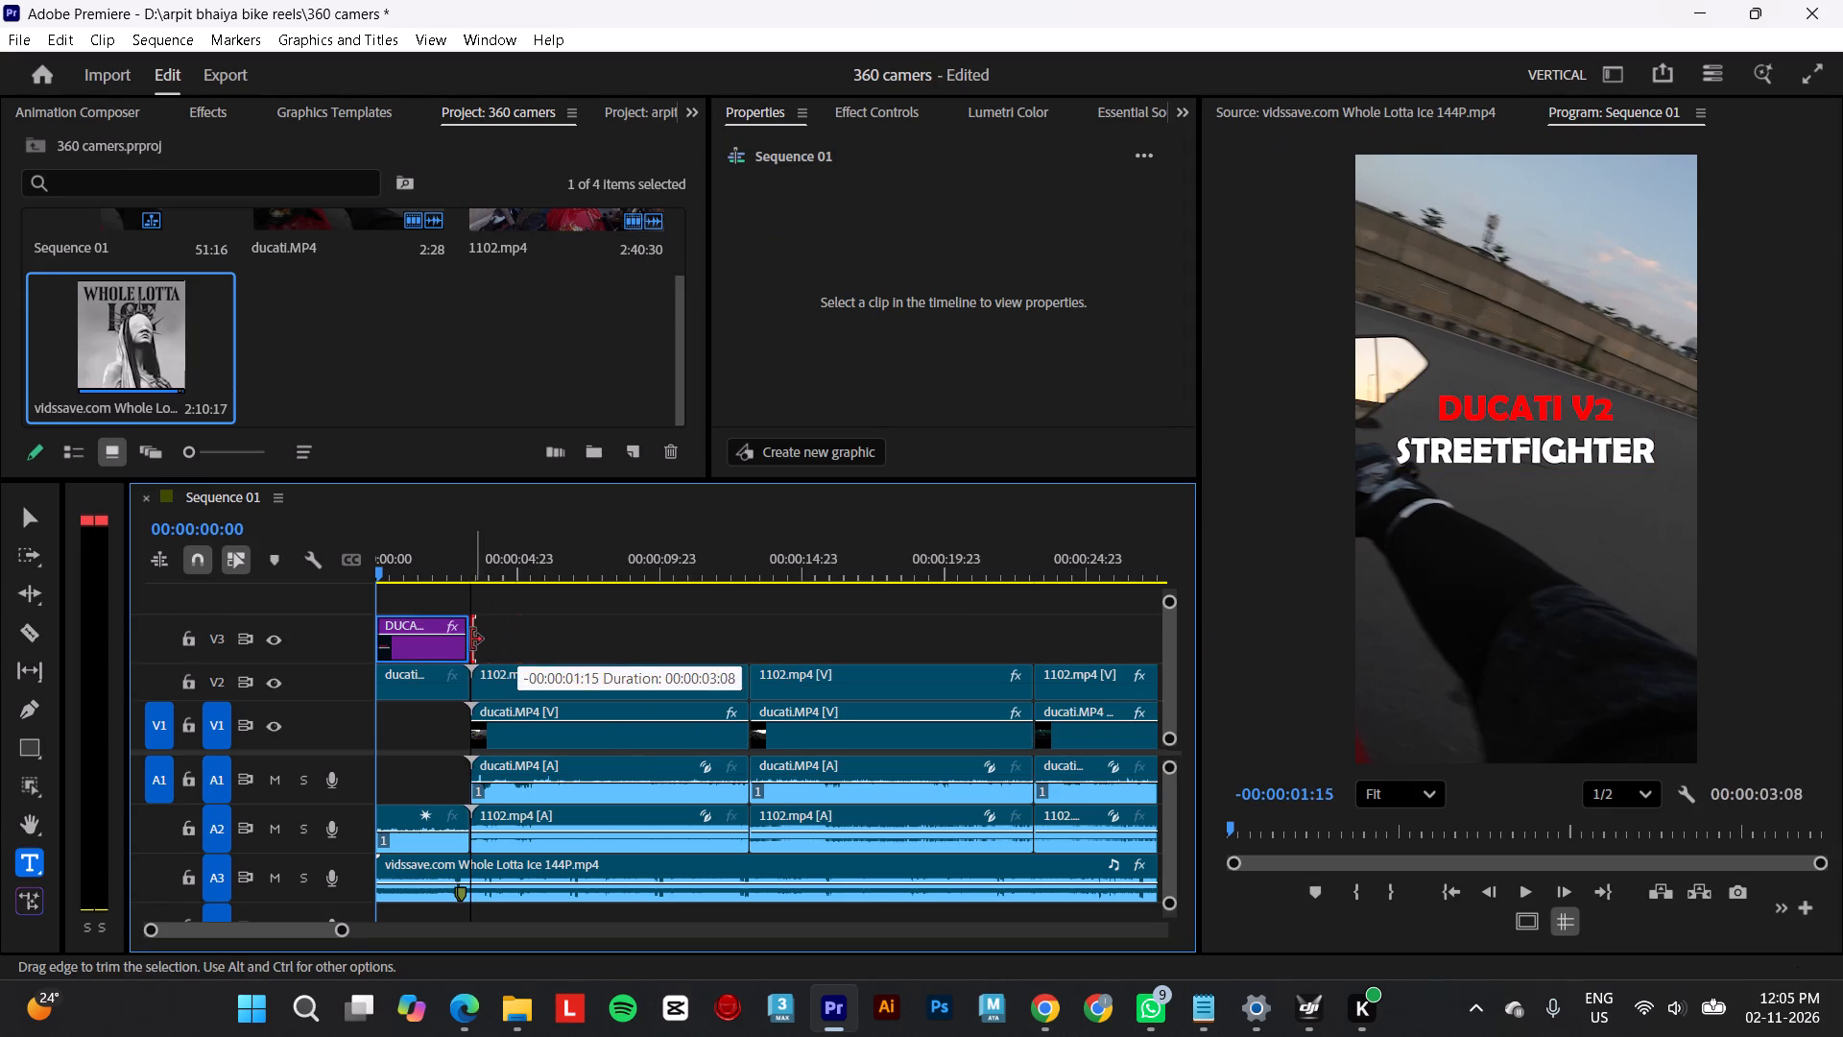
drag(471, 639, 469, 639)
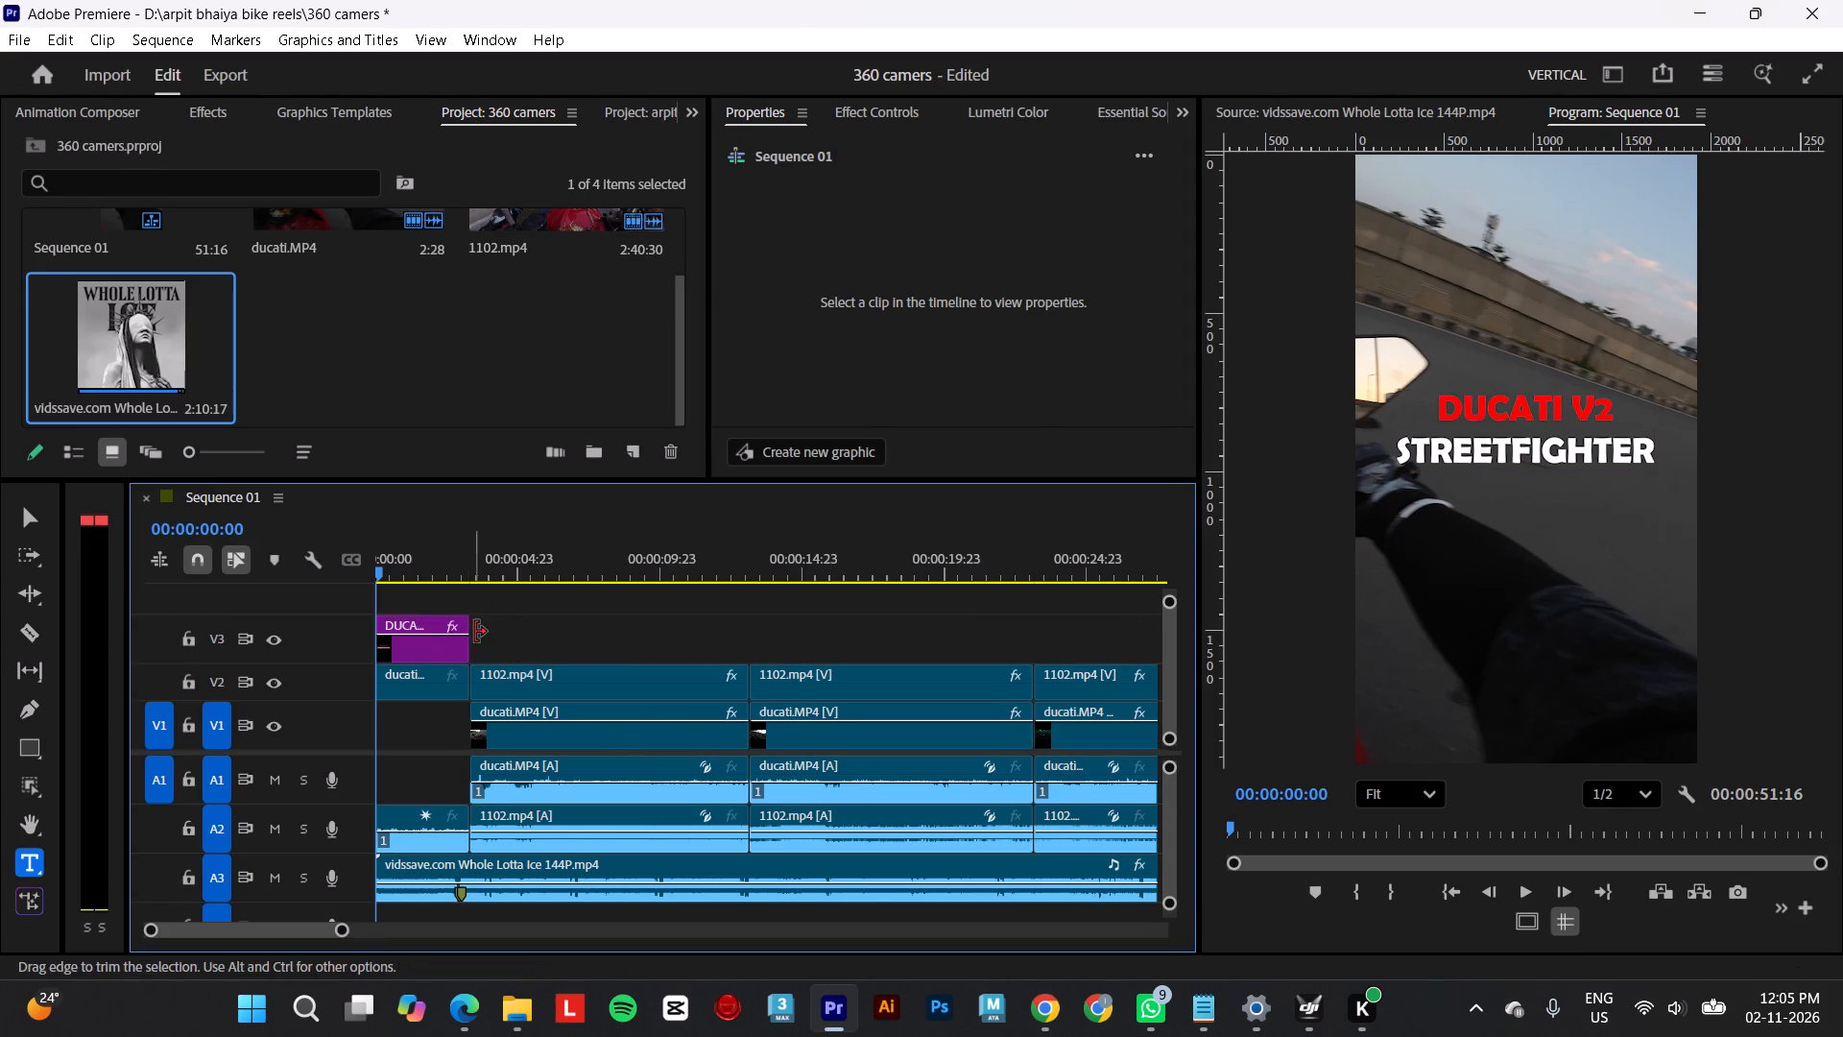
Add Animation Composer's Ease Fade Slow text preset above the title at the sequence start and trim it to 00:00:03:08.
click(431, 640)
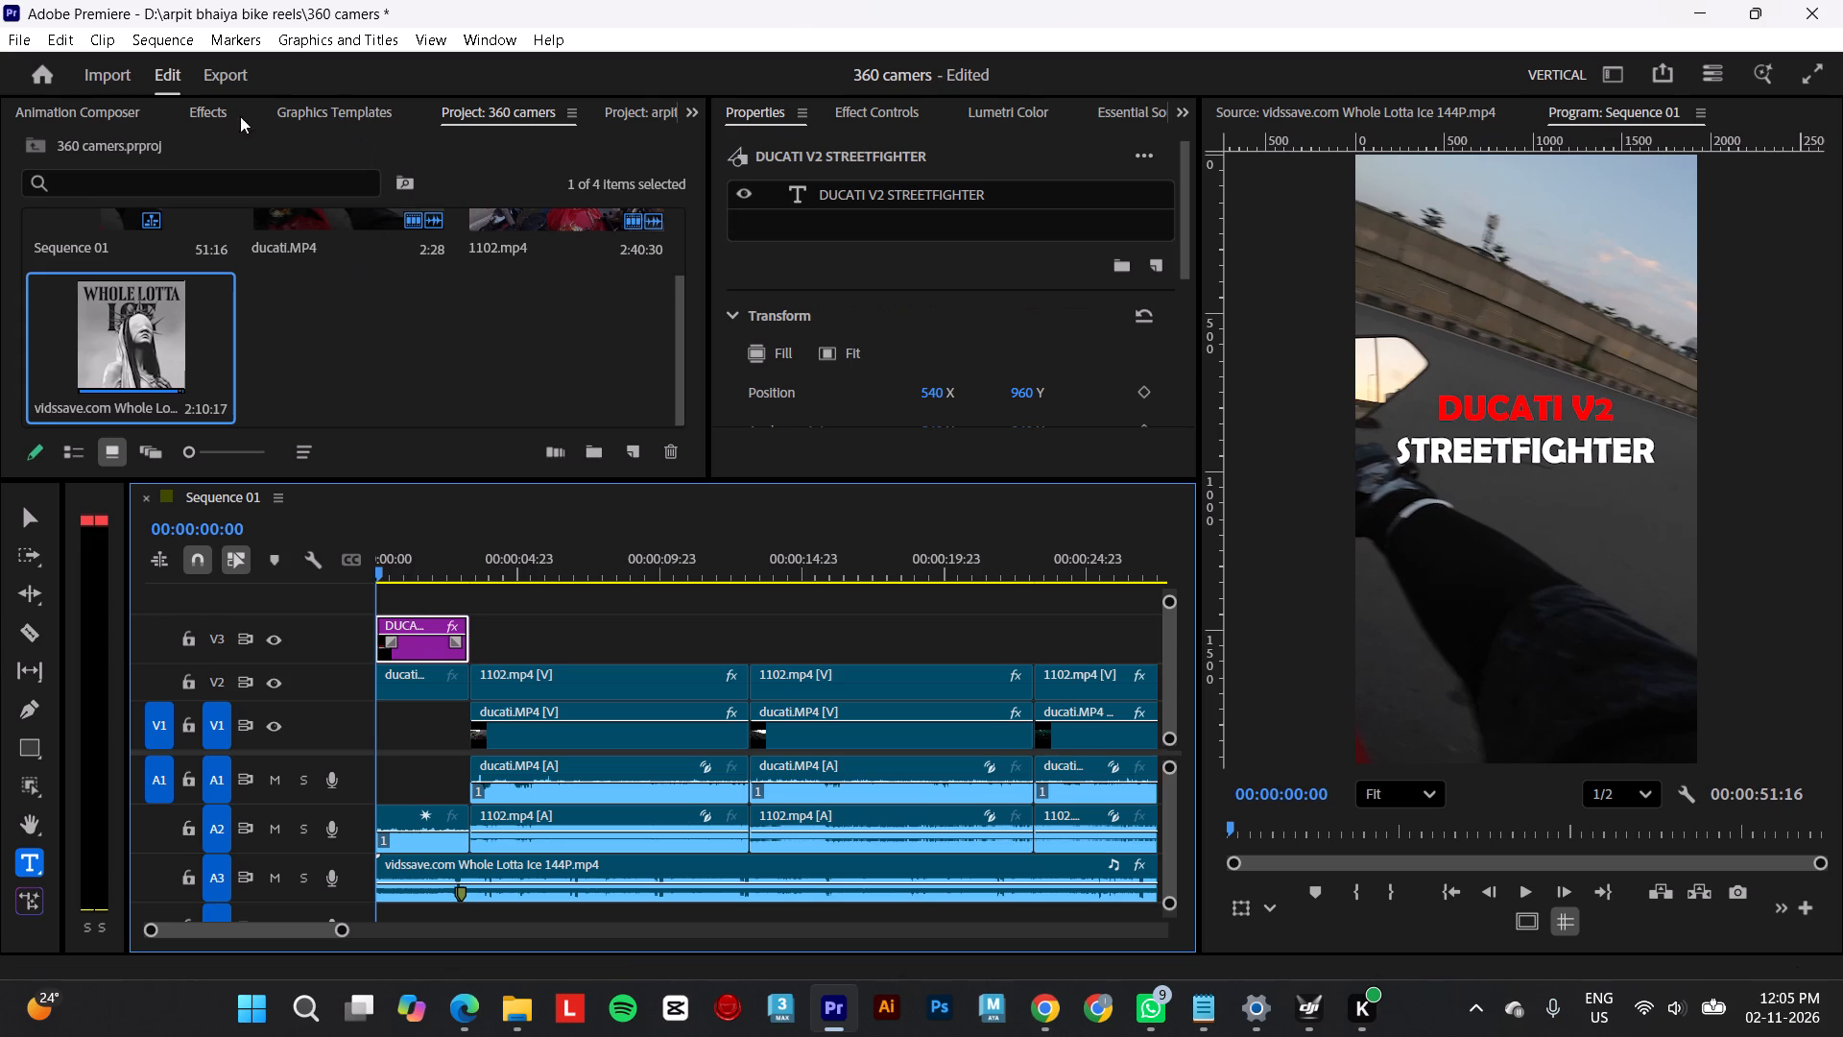
click(339, 108)
click(625, 108)
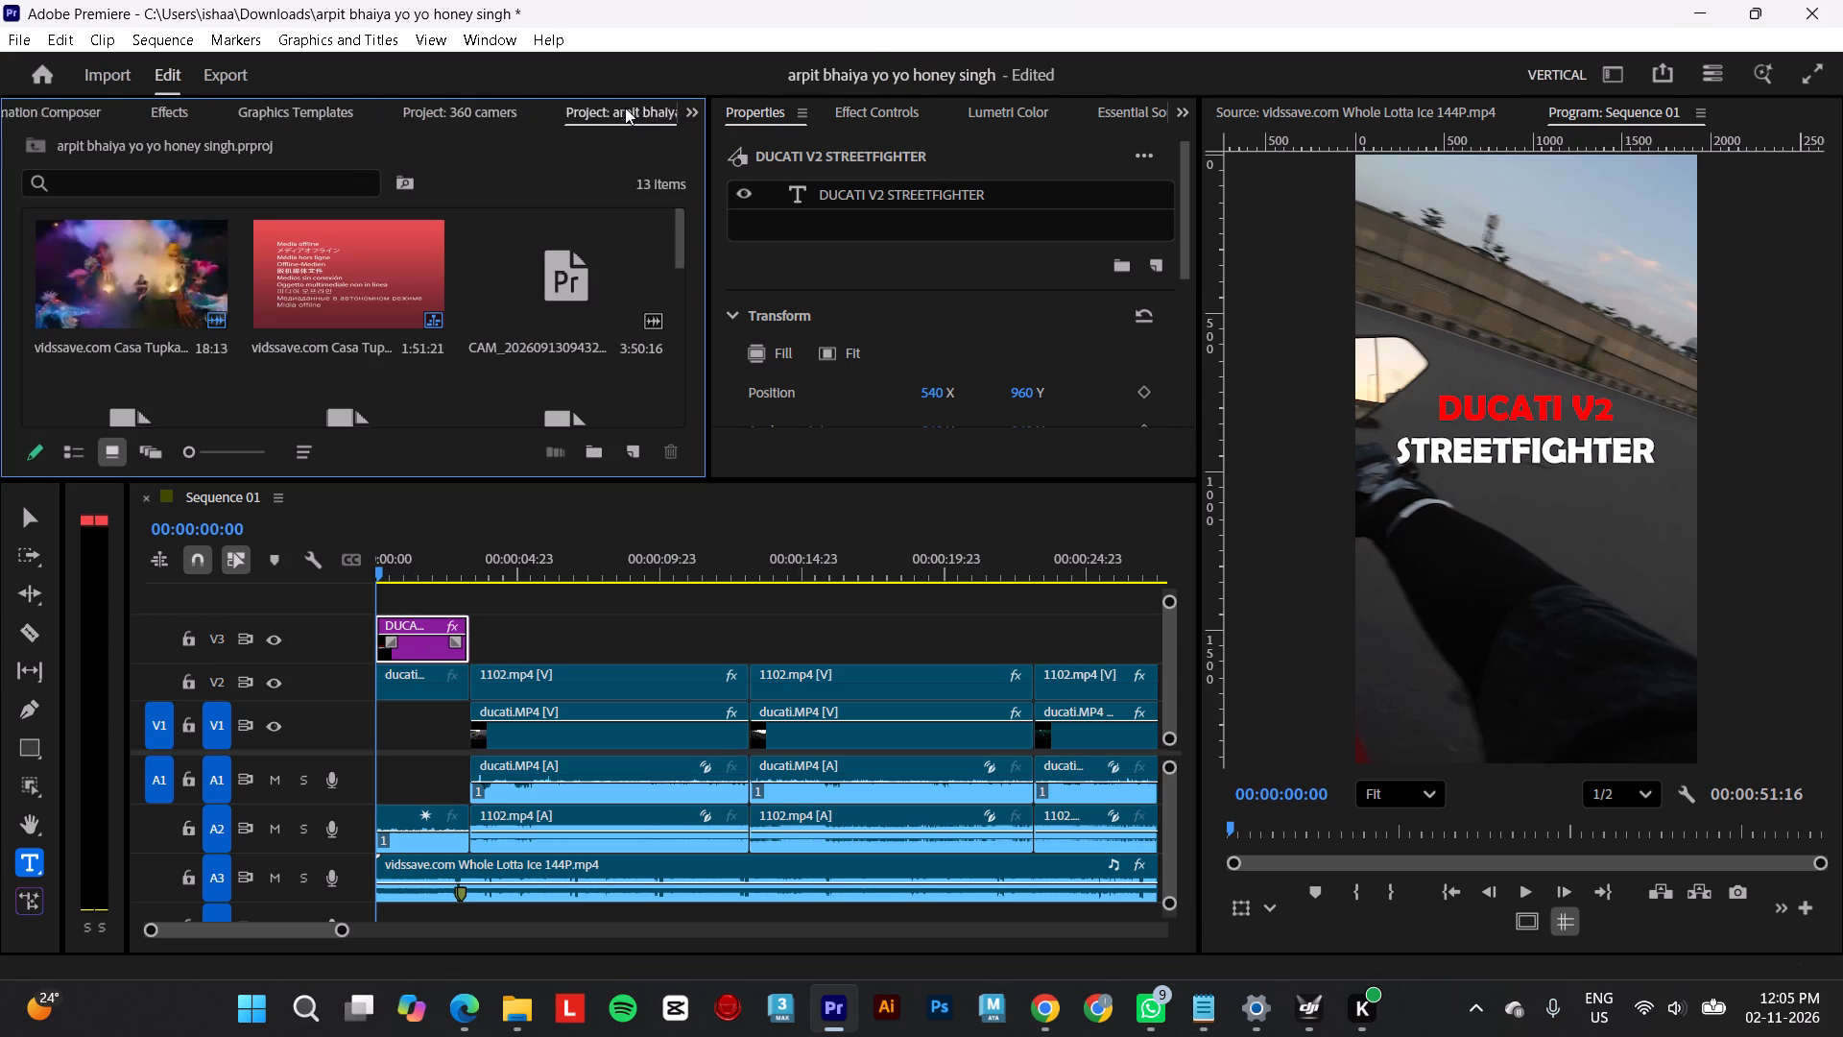
scroll(625, 108, down, 3)
scroll(625, 108, up, 5)
click(125, 343)
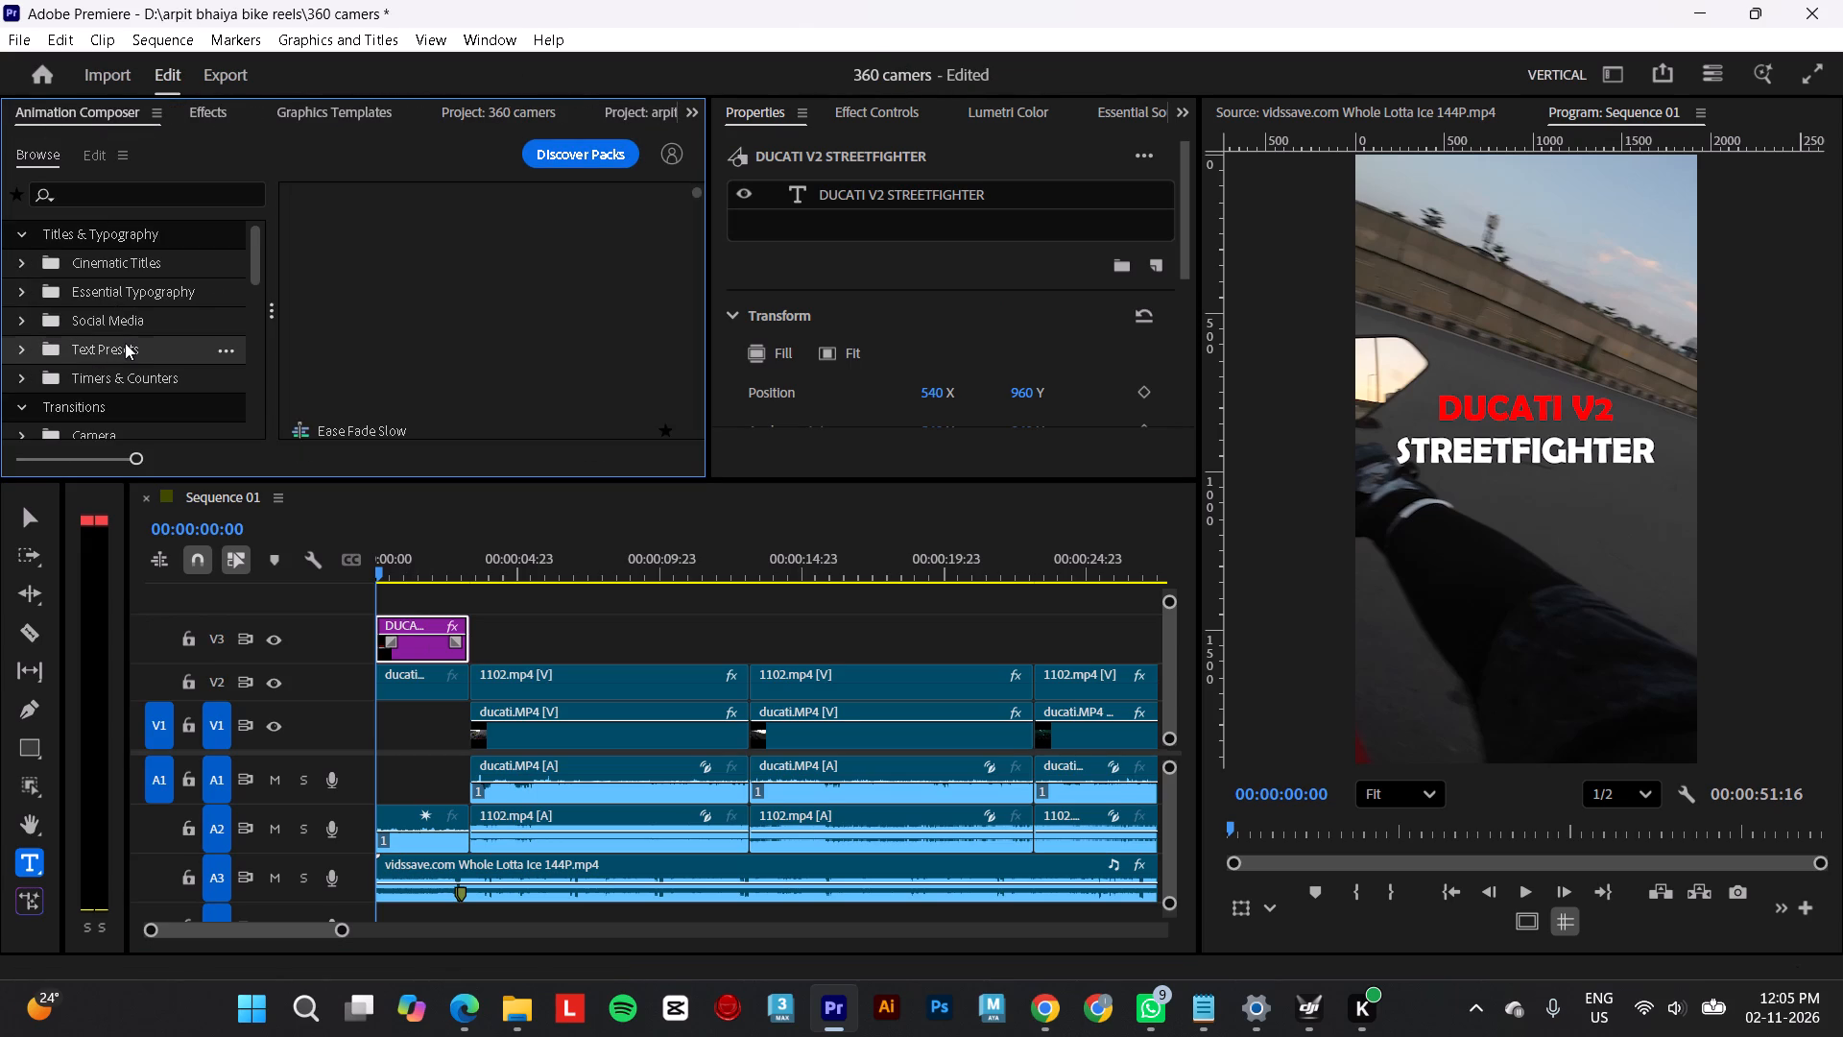
scroll(614, 342, down, 3)
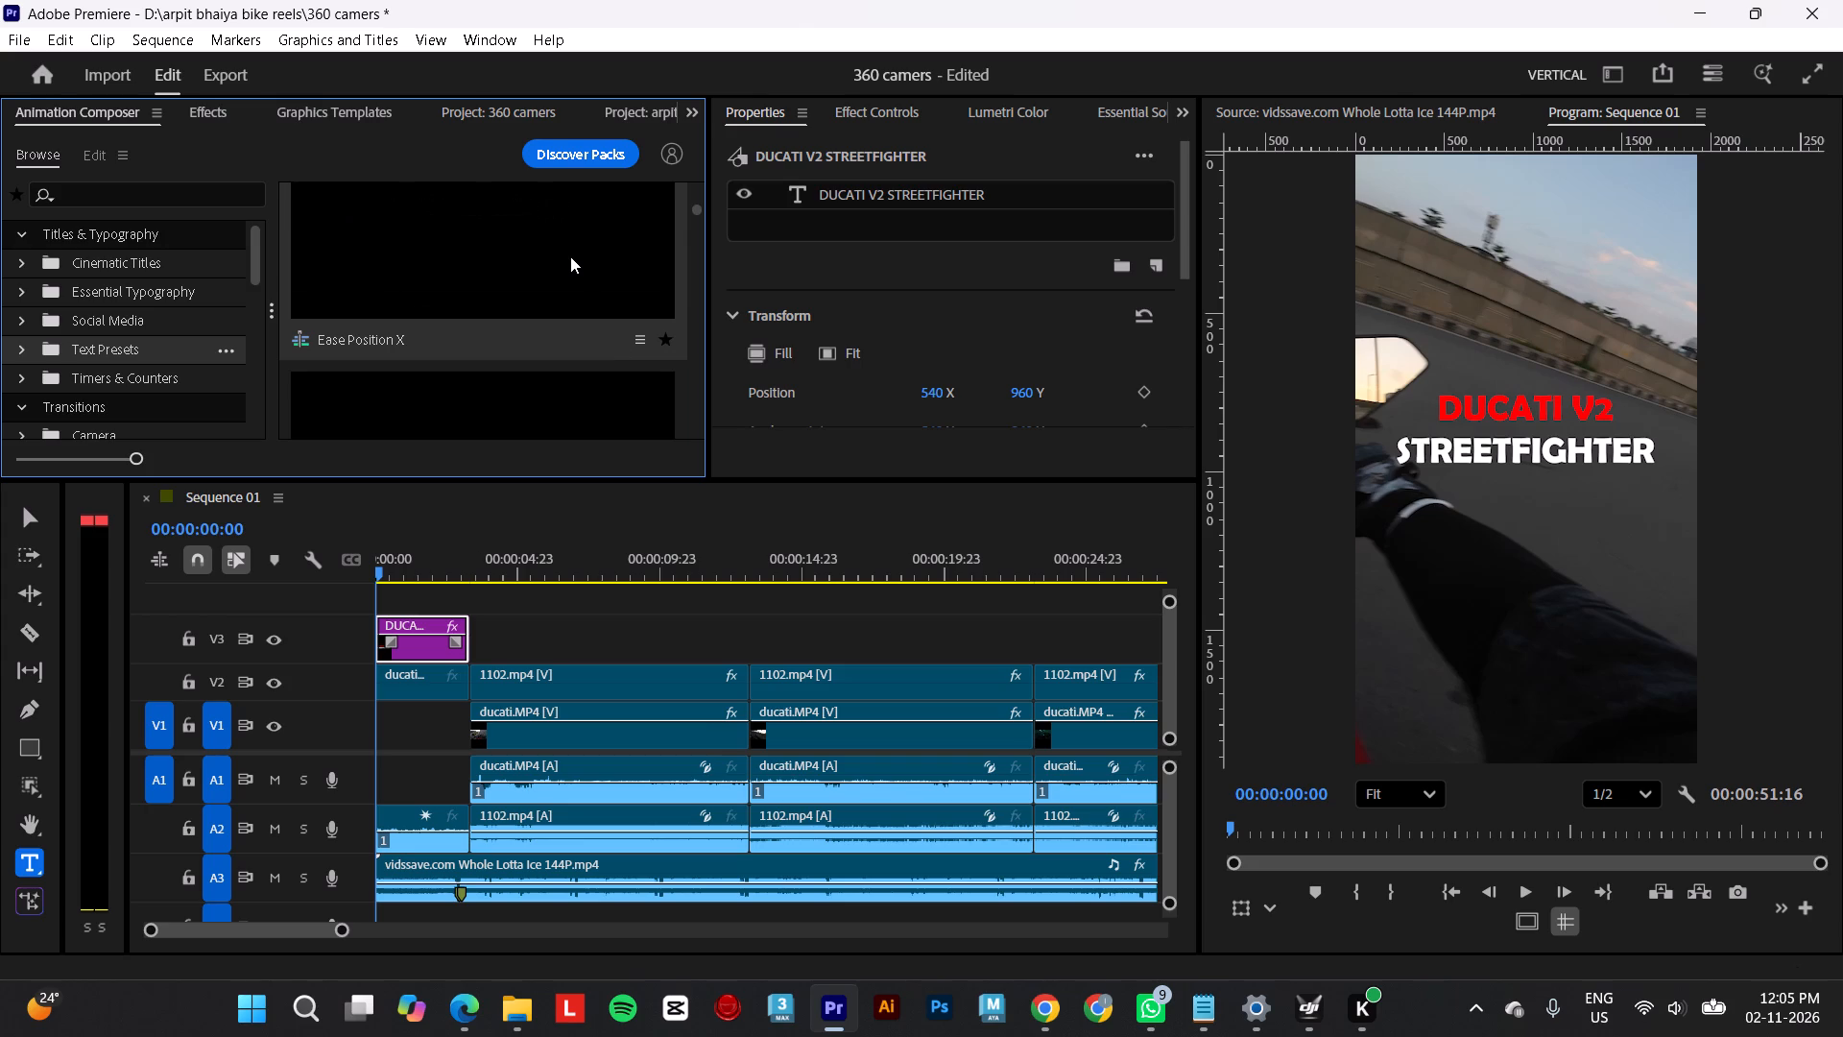
scroll(570, 256, up, 4)
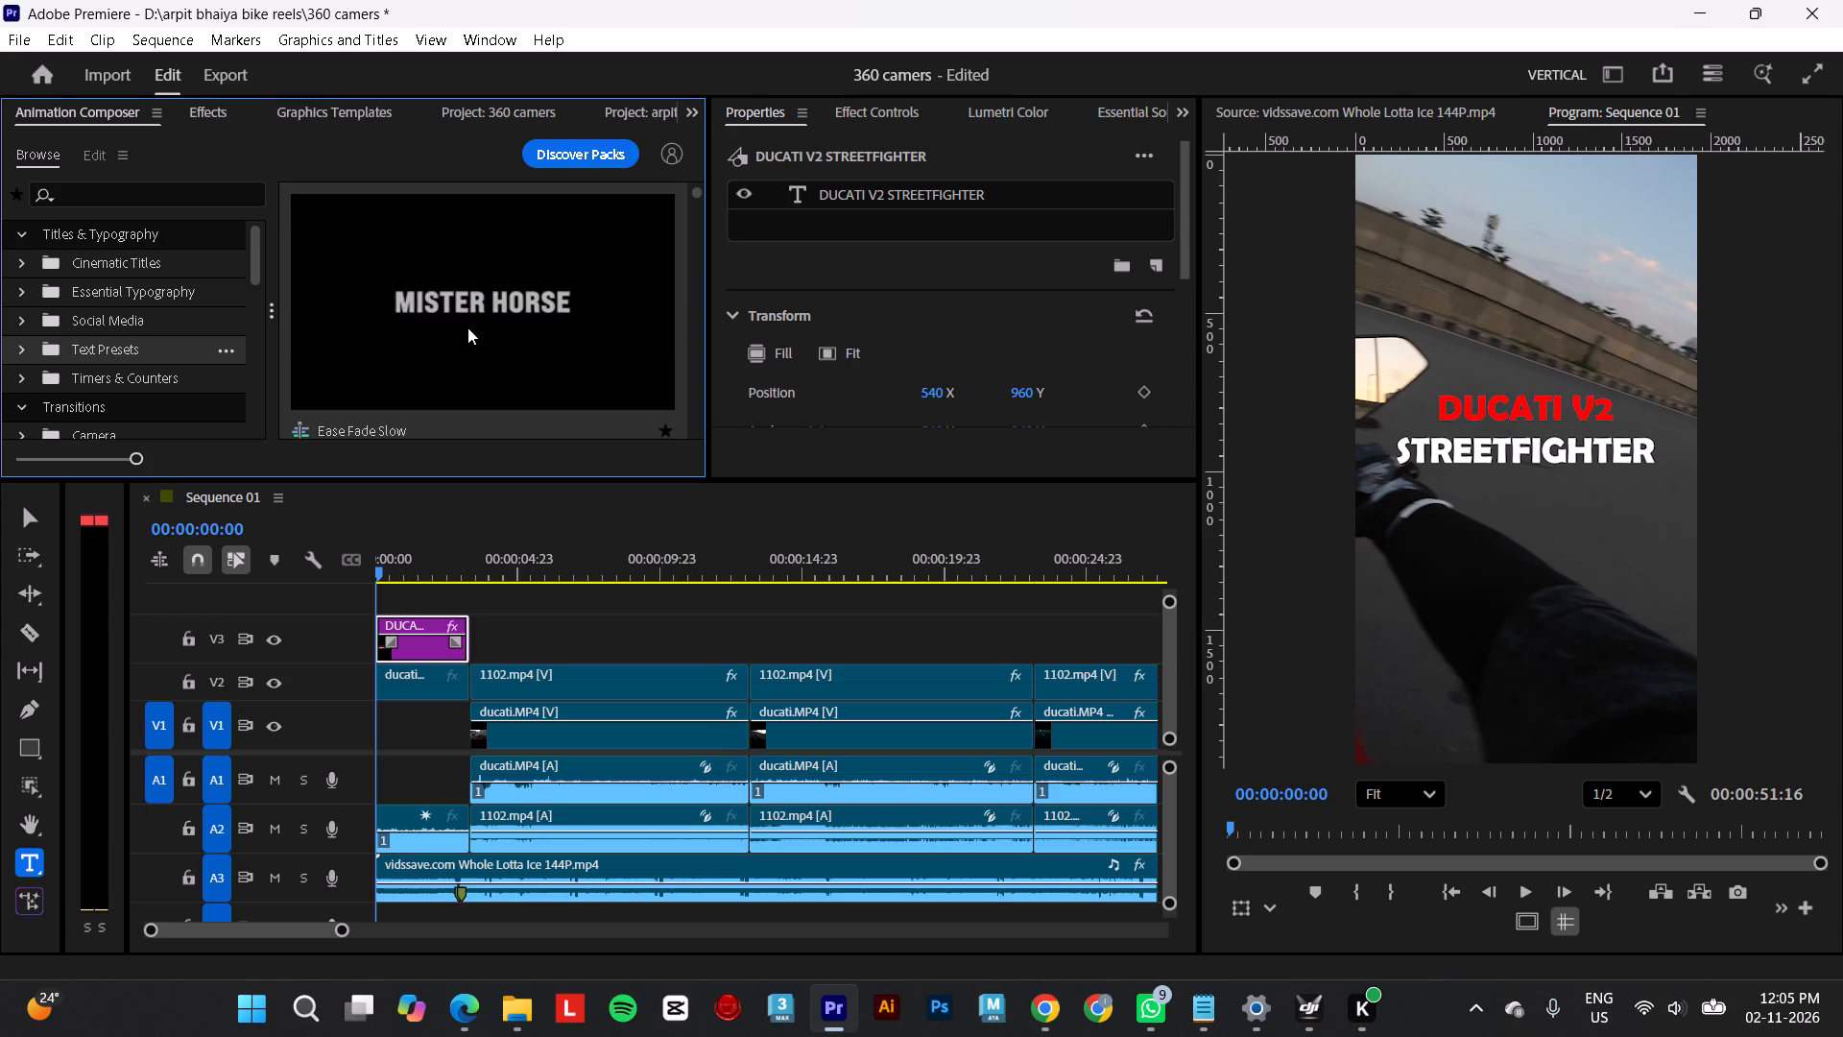
drag(458, 321, 368, 591)
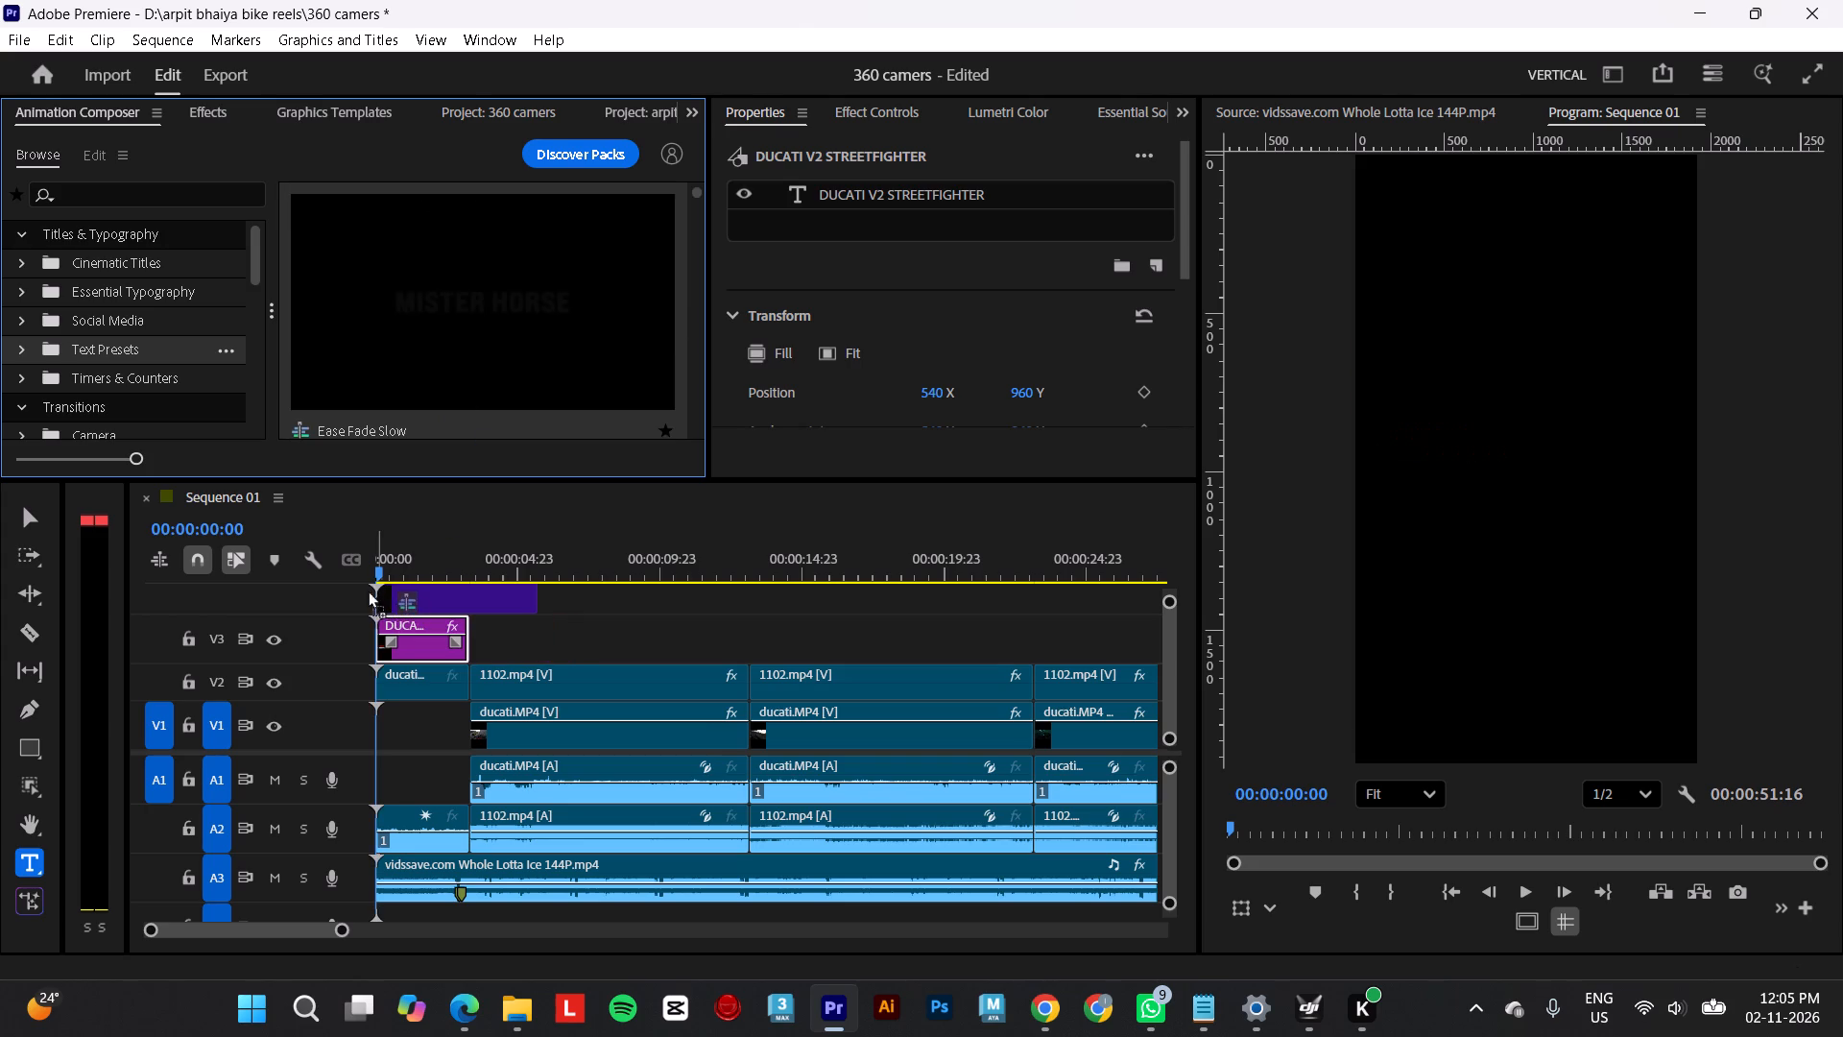
drag(368, 591, 362, 591)
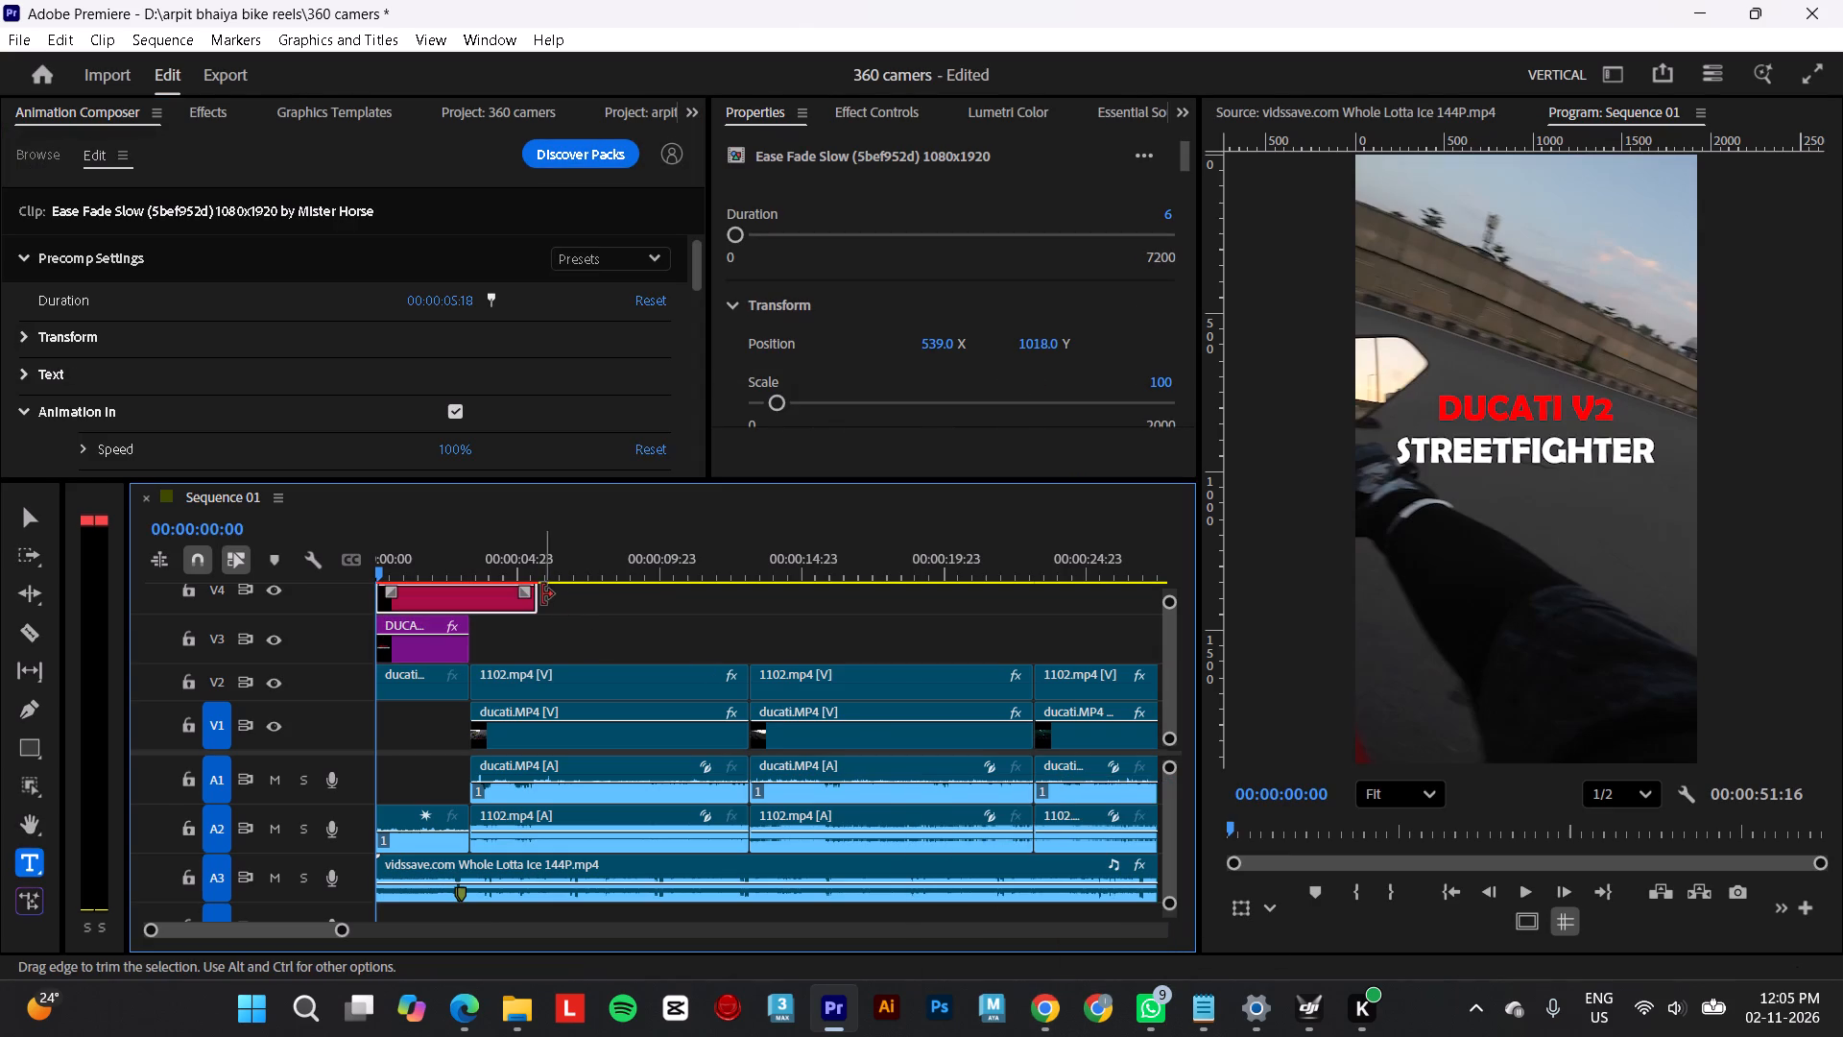
drag(541, 594, 476, 598)
Switch to Chrome, to the window with the Ducati V2 Streetfighter image results.
click(1033, 1003)
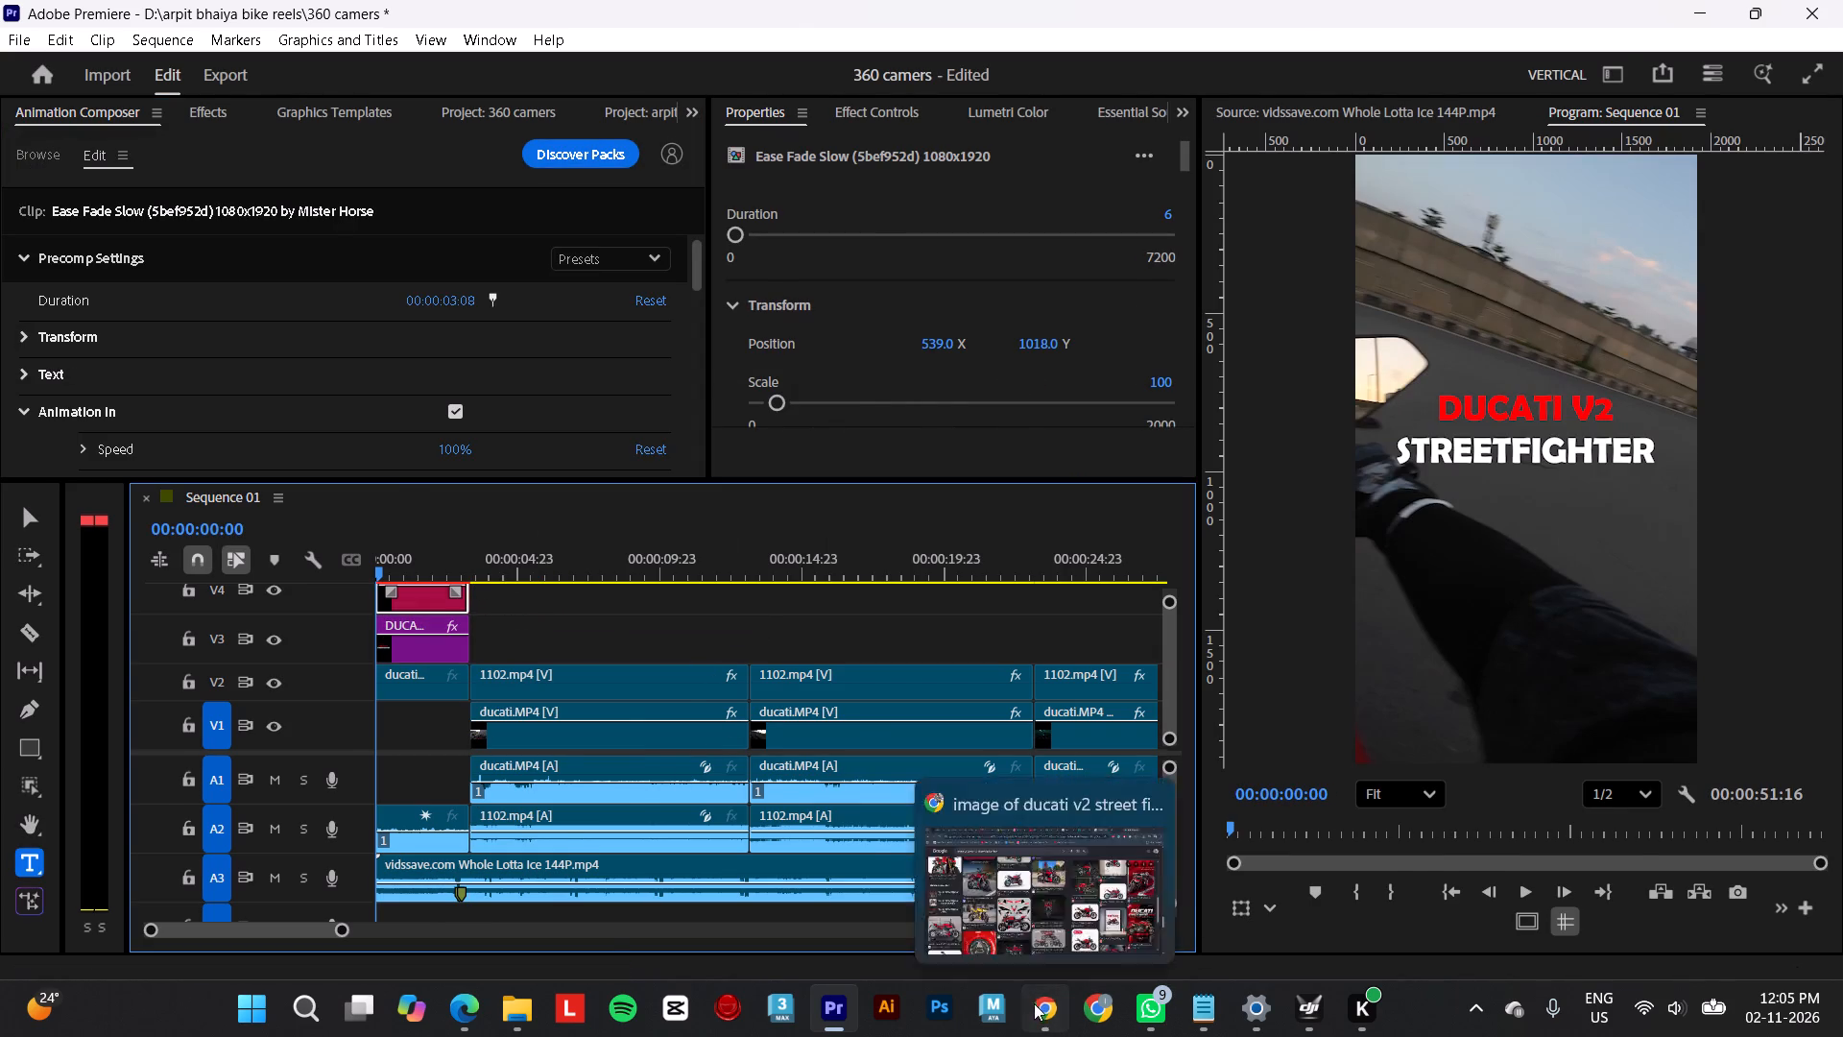
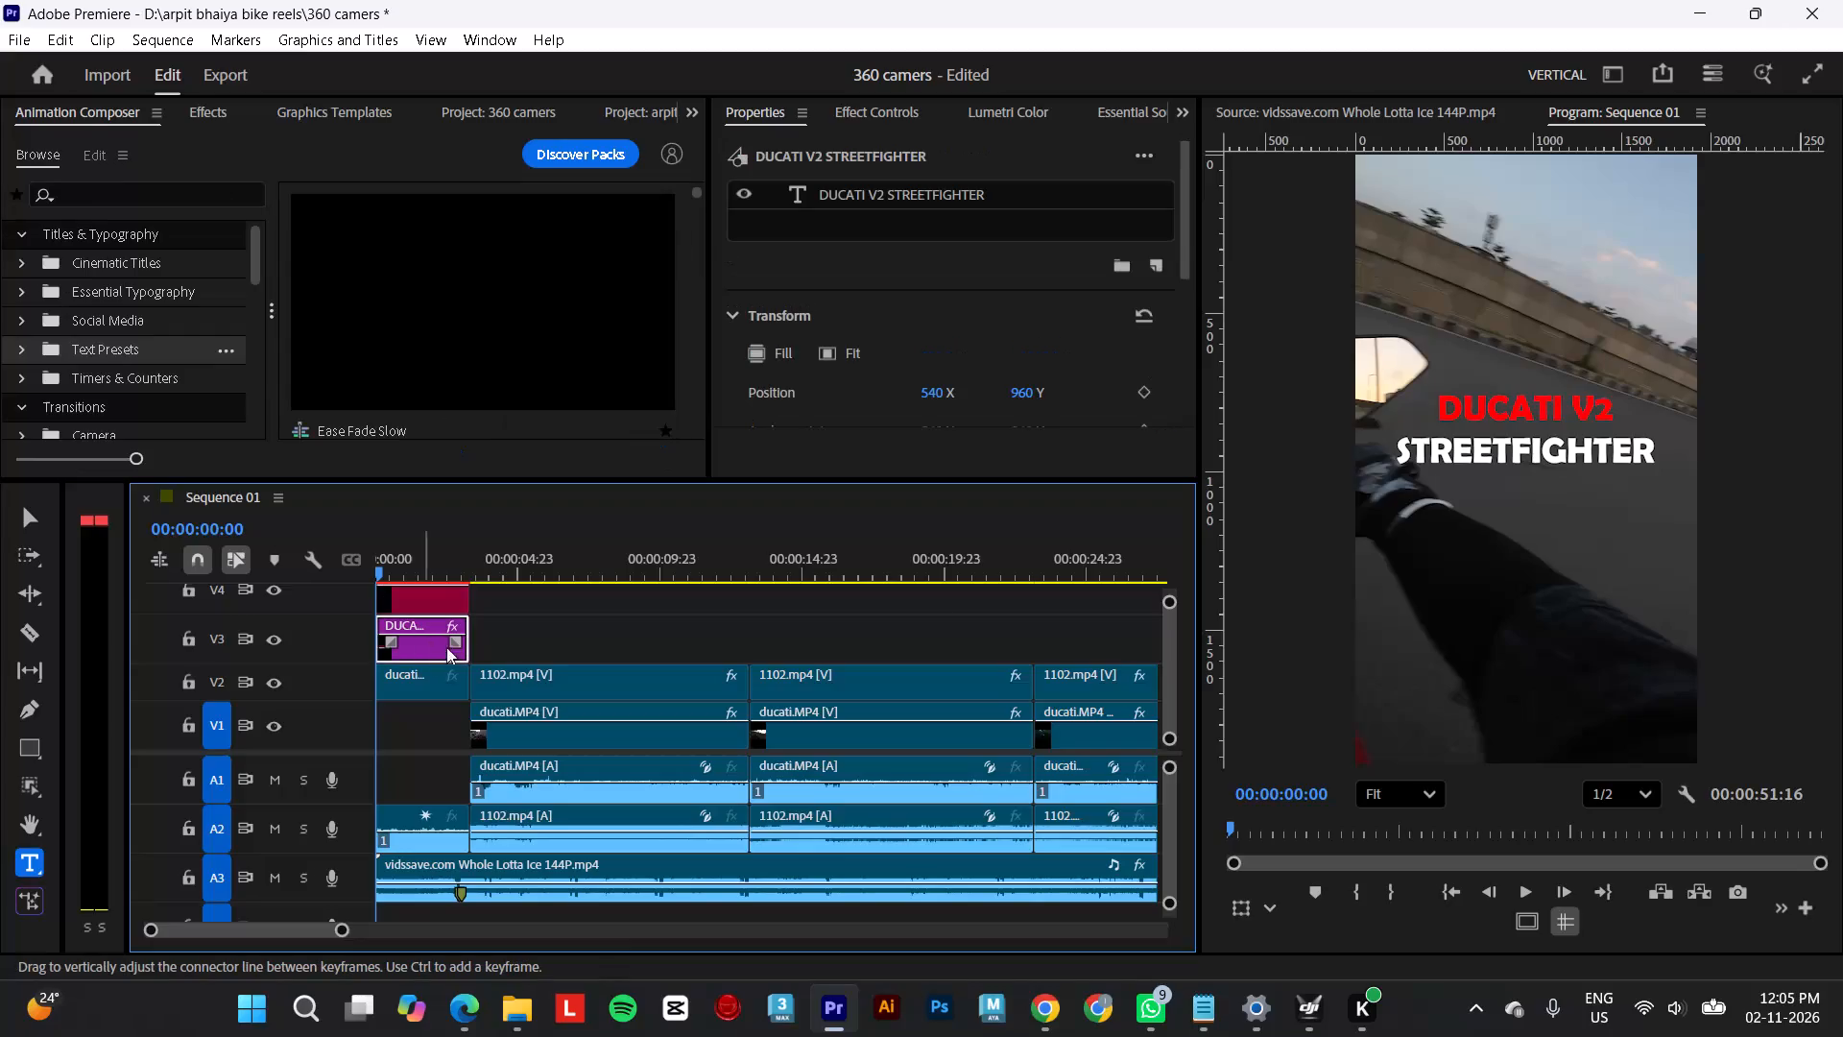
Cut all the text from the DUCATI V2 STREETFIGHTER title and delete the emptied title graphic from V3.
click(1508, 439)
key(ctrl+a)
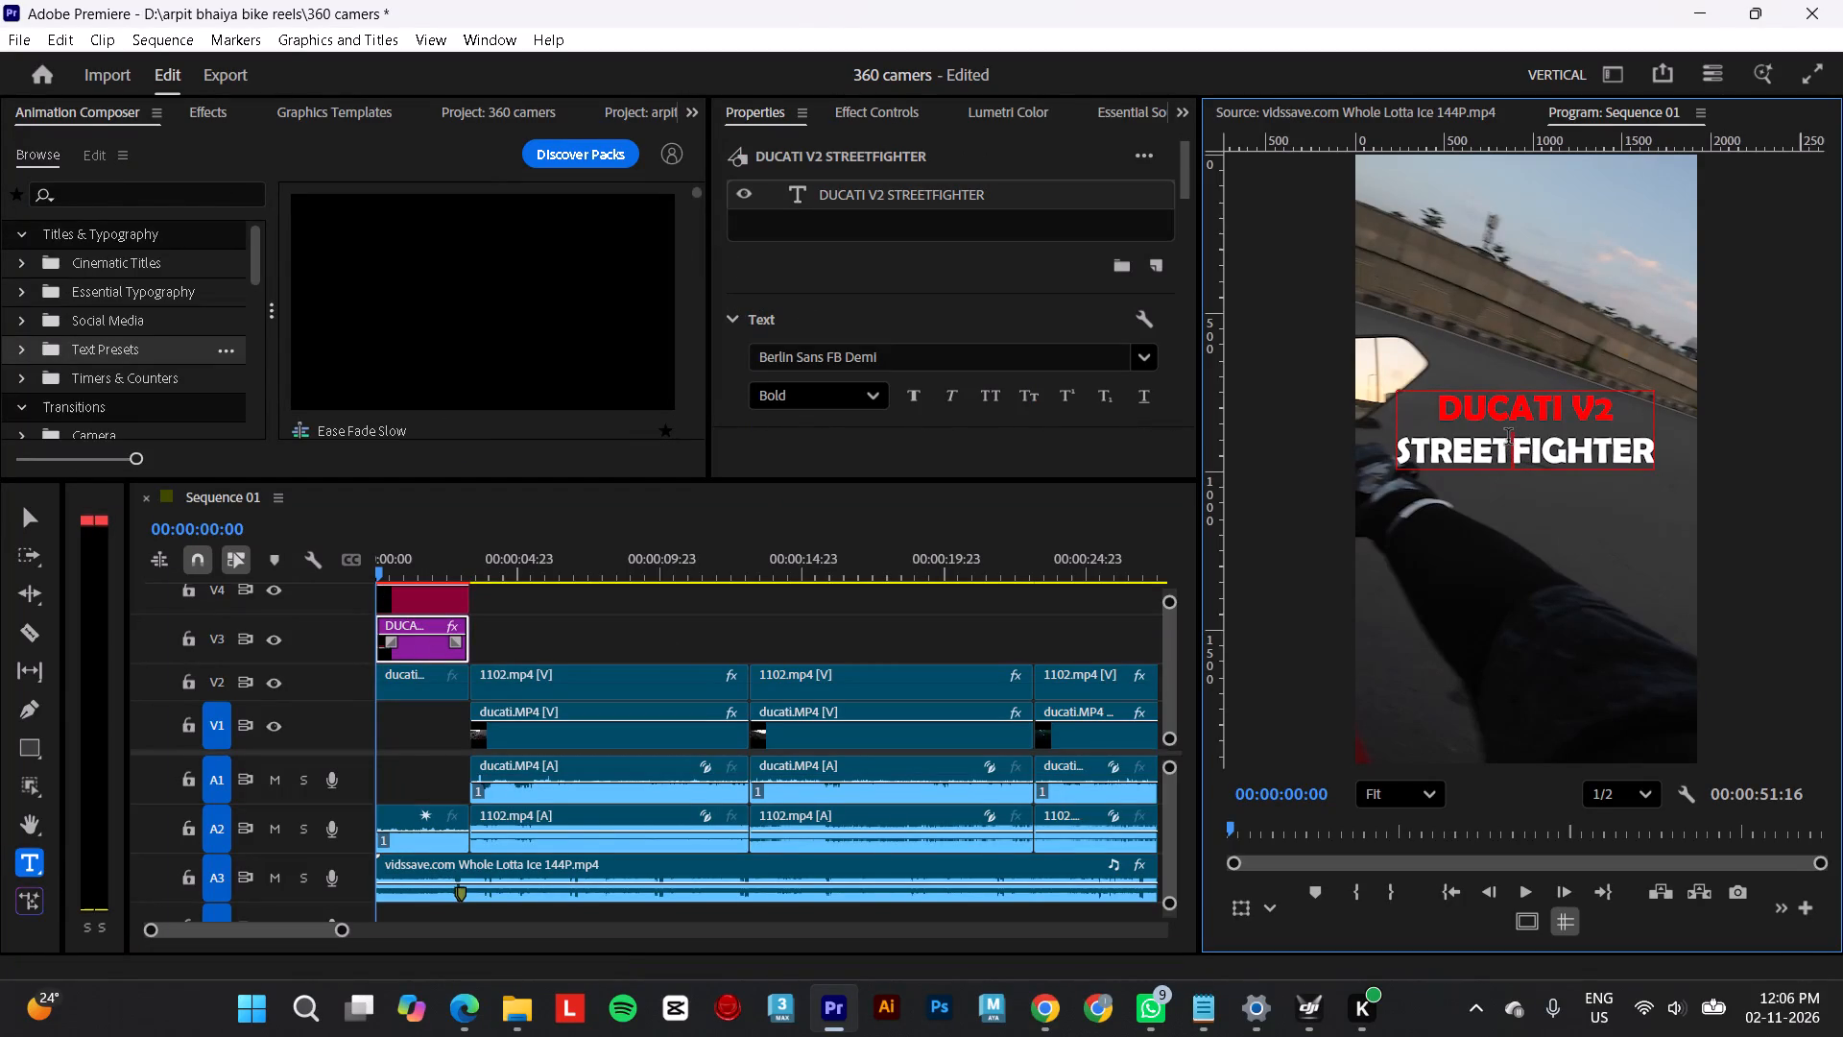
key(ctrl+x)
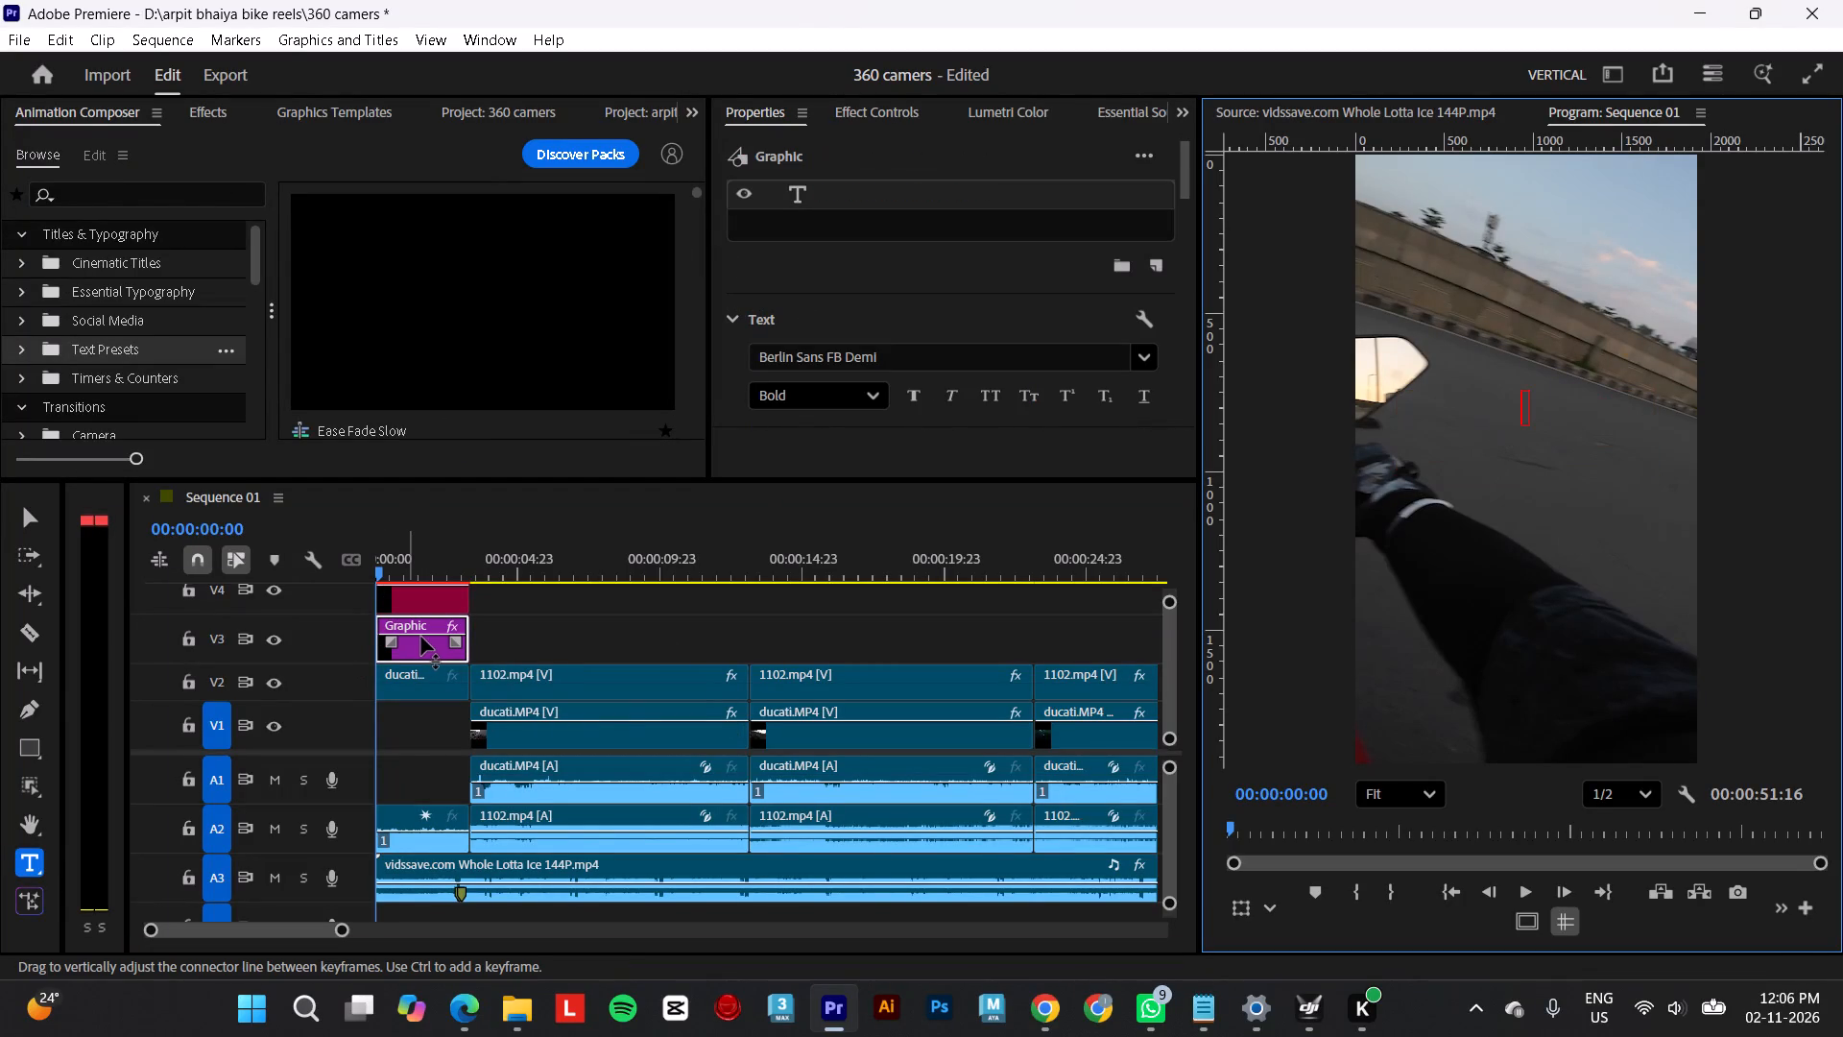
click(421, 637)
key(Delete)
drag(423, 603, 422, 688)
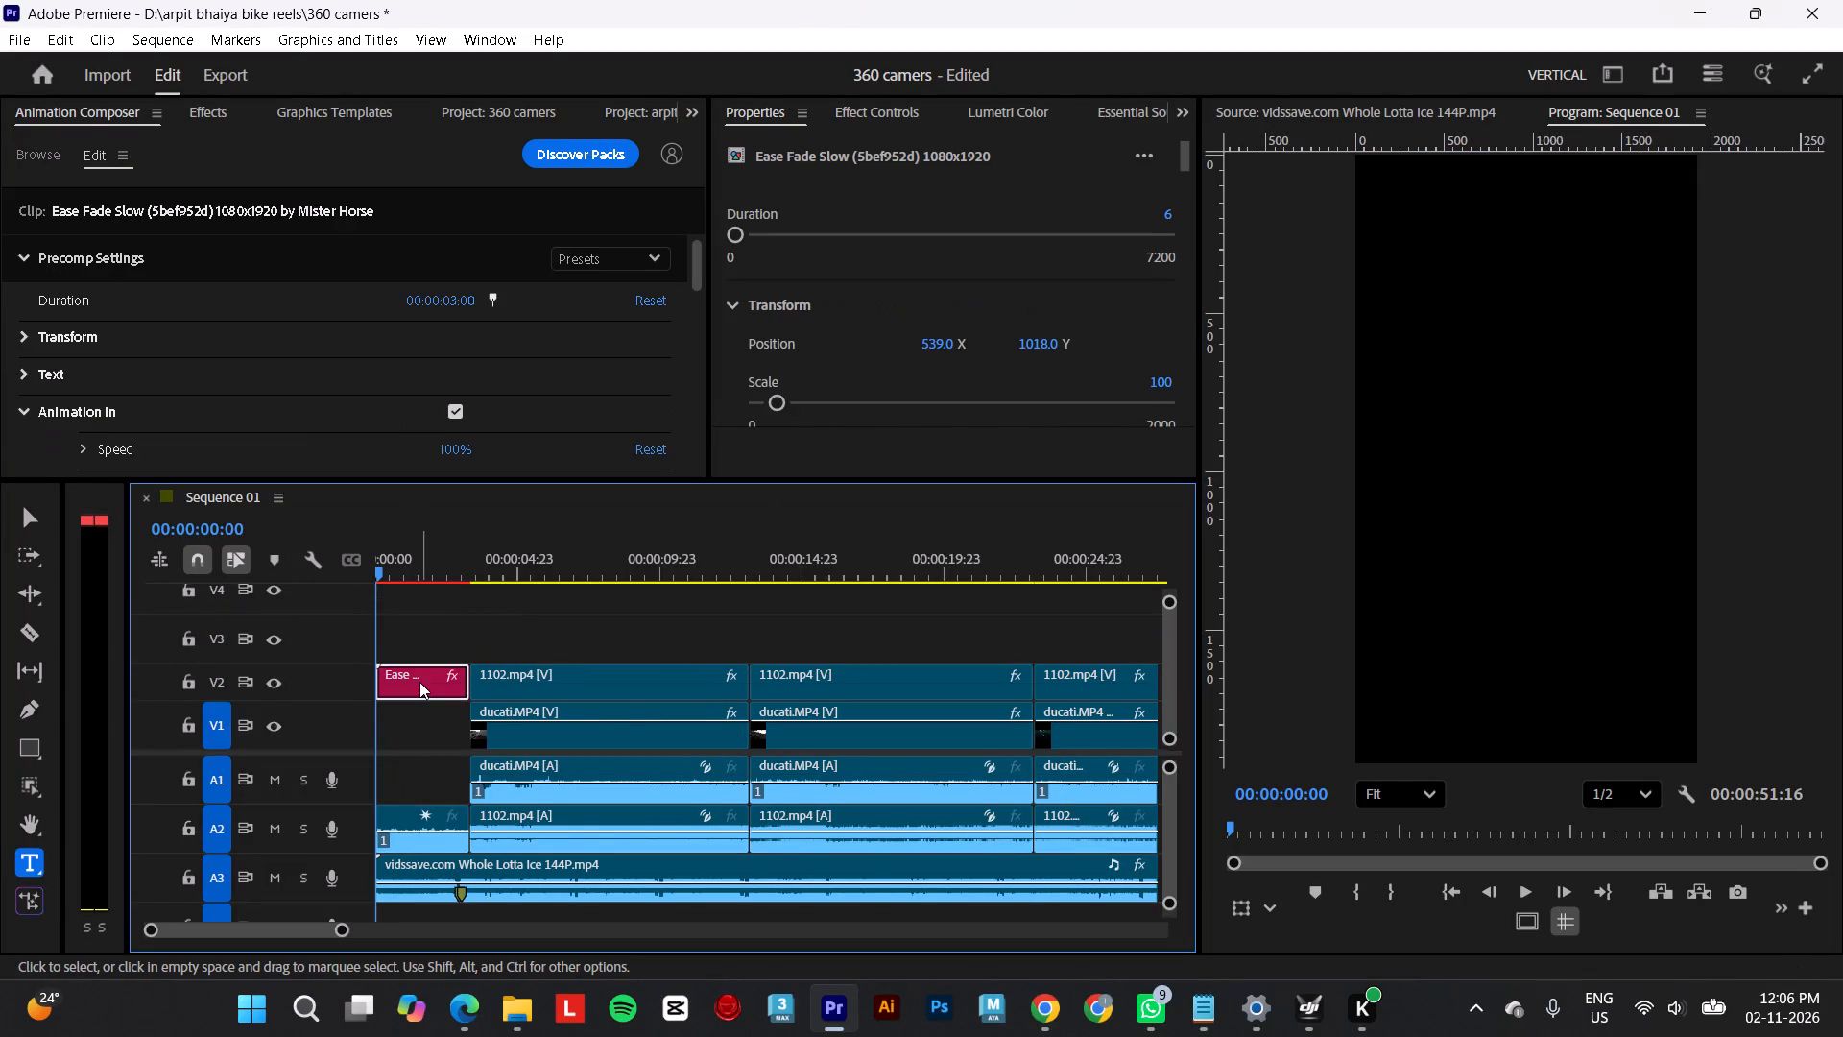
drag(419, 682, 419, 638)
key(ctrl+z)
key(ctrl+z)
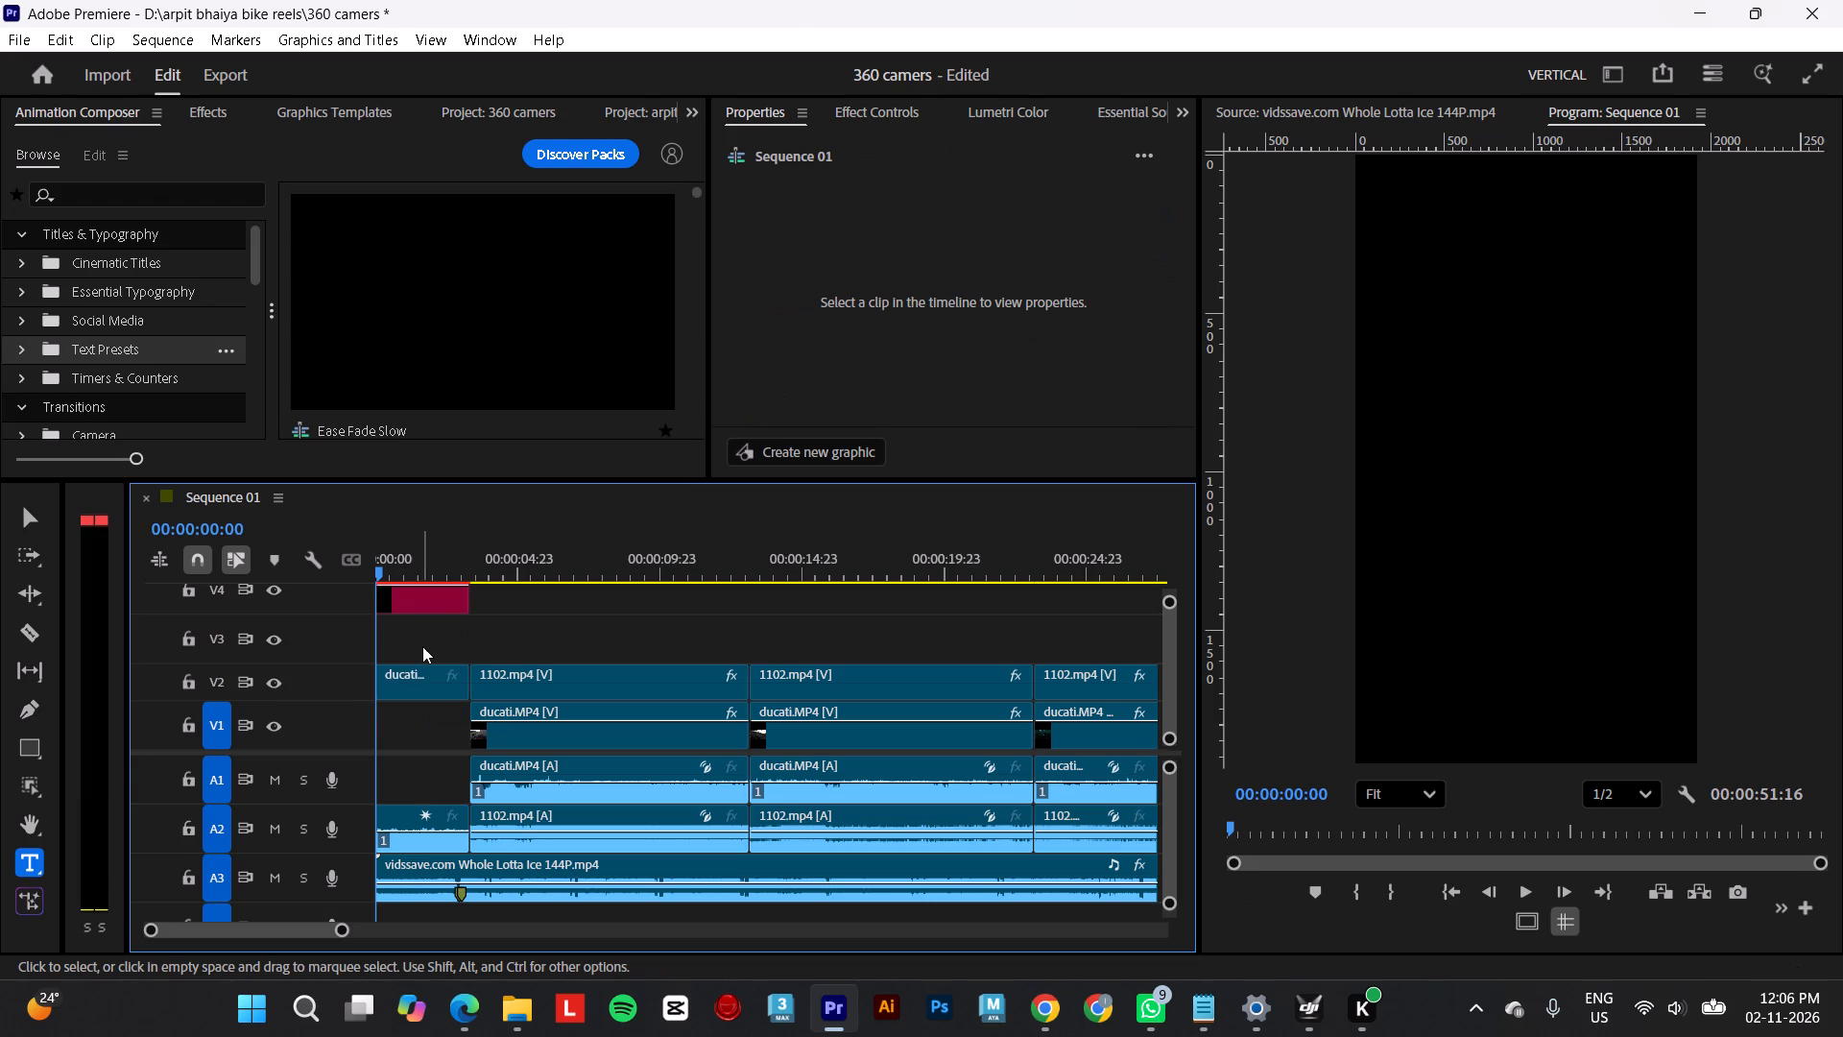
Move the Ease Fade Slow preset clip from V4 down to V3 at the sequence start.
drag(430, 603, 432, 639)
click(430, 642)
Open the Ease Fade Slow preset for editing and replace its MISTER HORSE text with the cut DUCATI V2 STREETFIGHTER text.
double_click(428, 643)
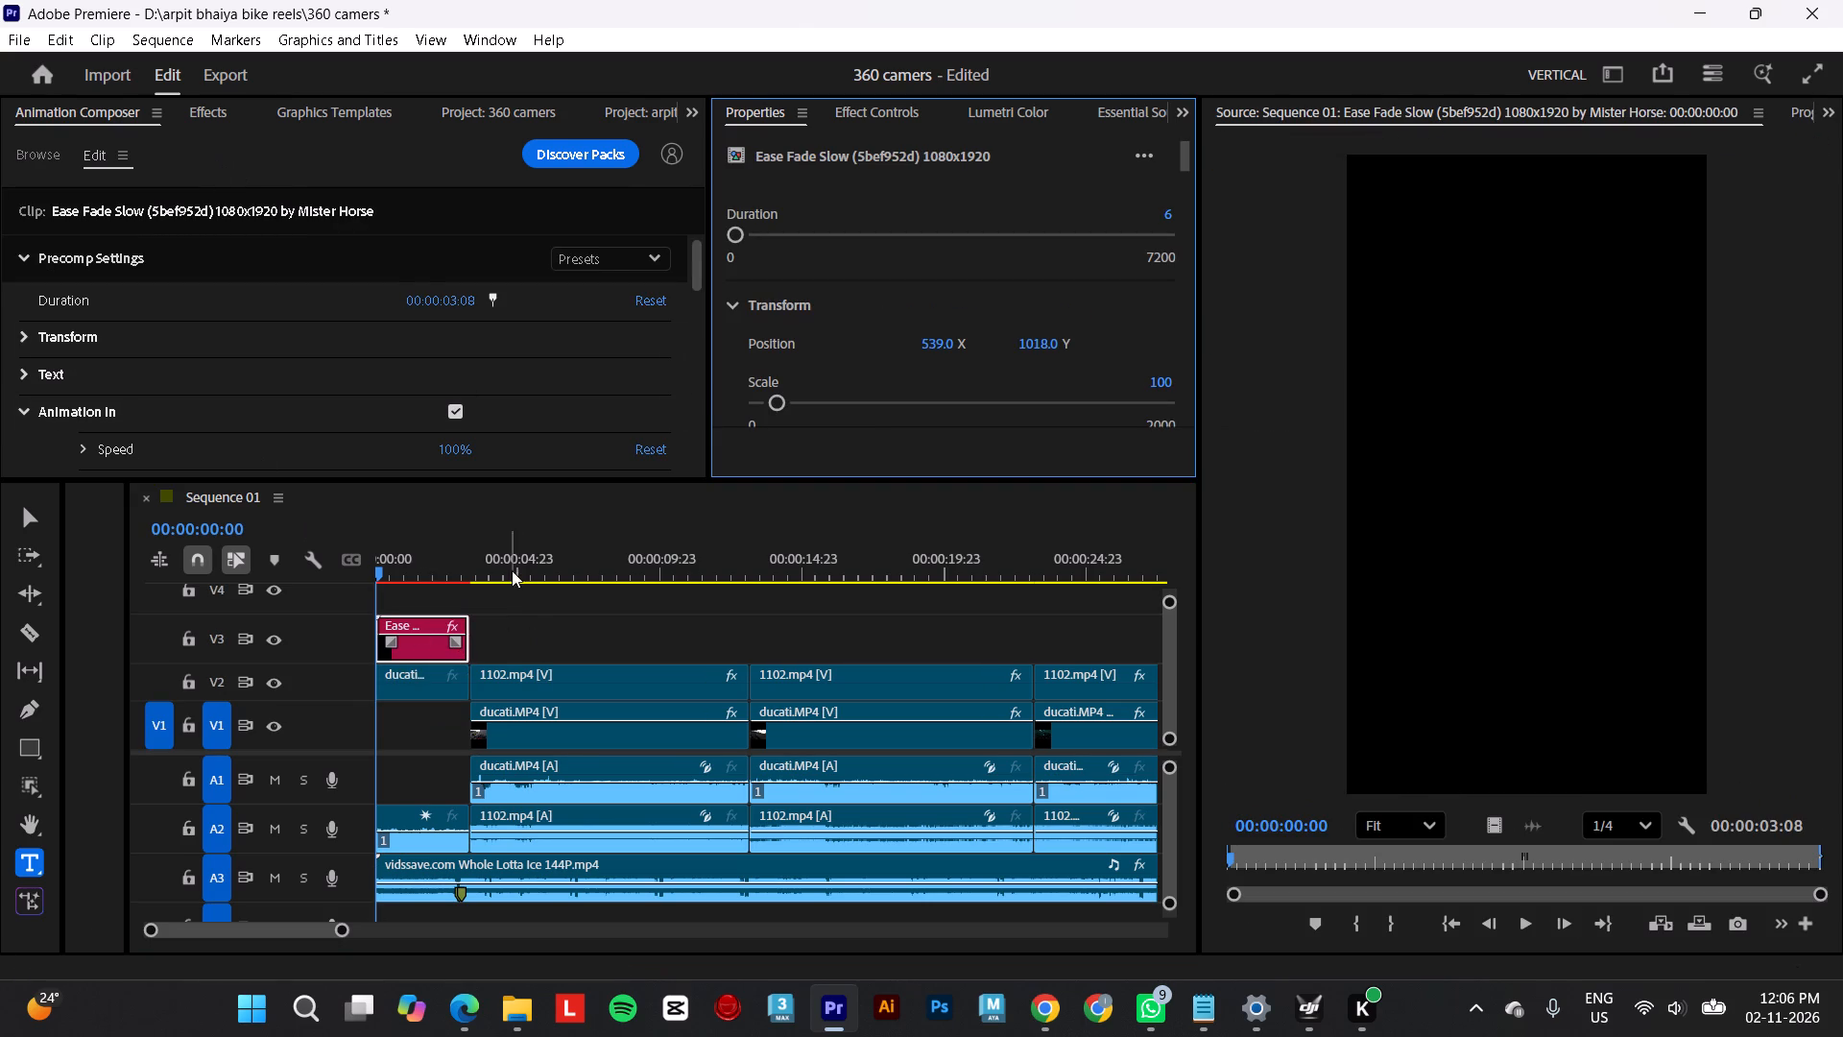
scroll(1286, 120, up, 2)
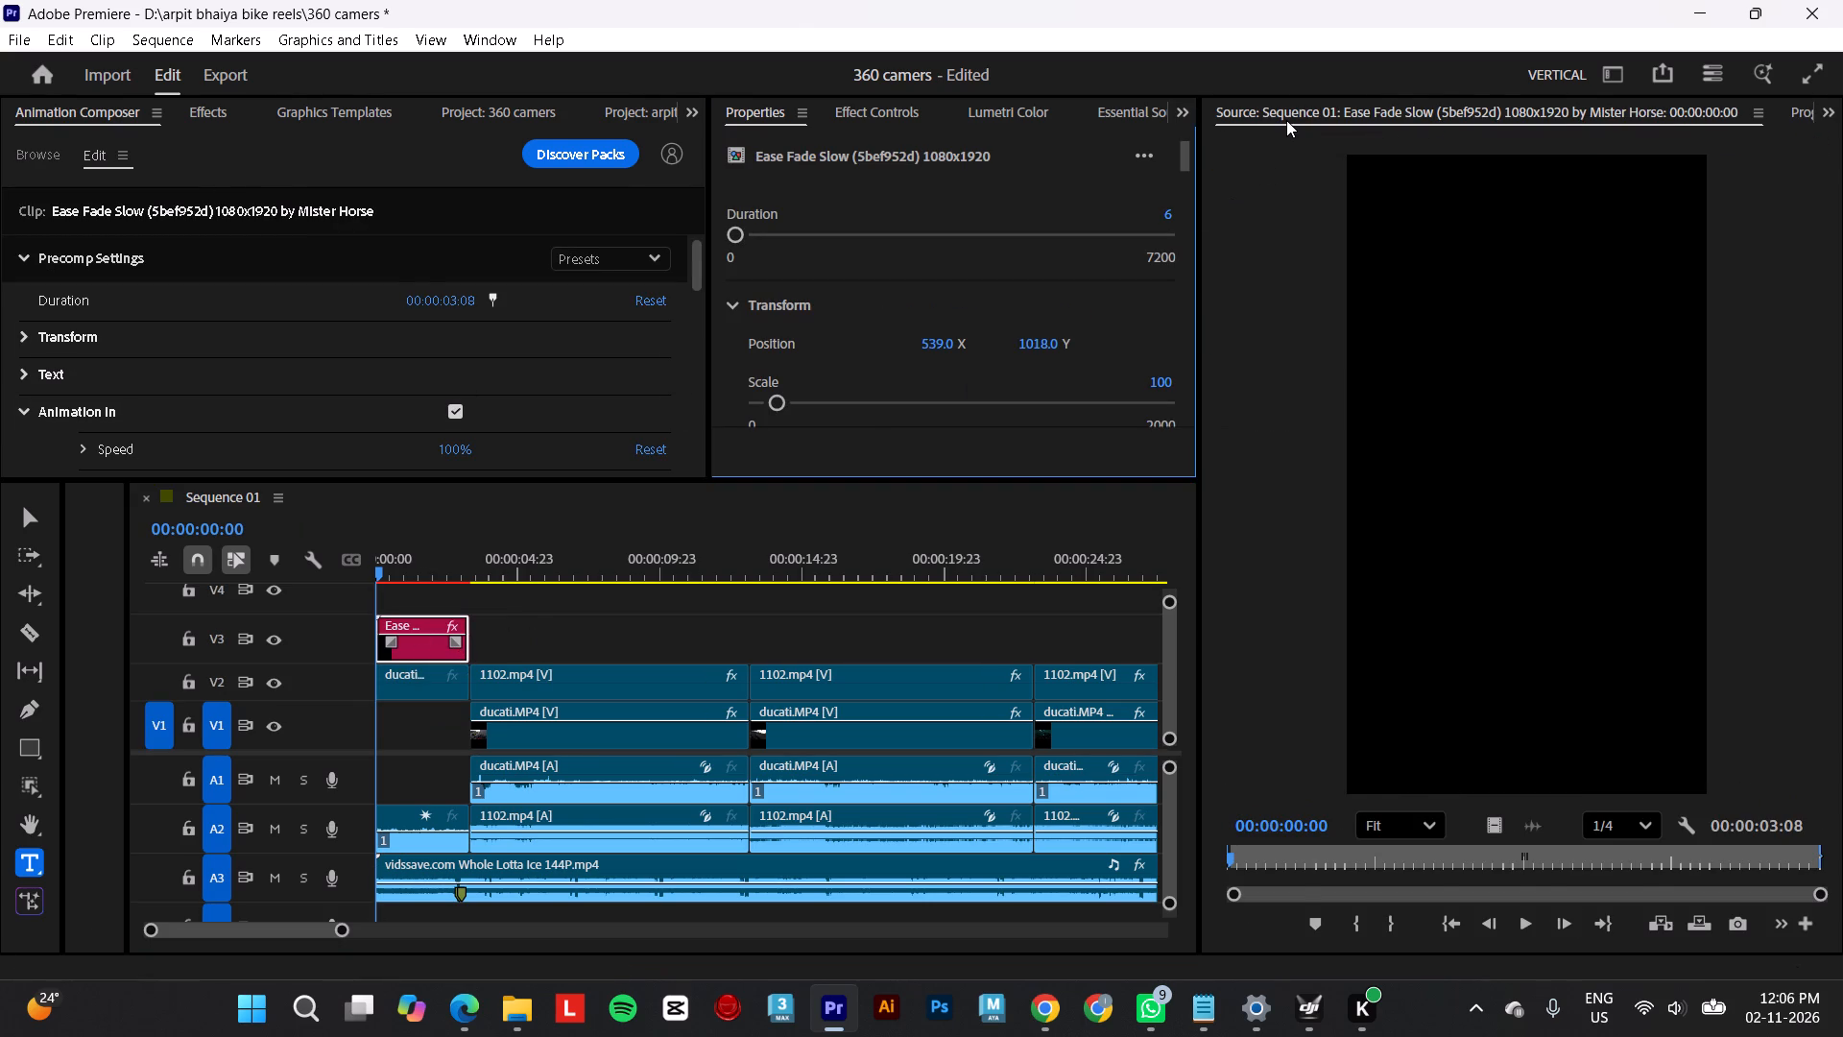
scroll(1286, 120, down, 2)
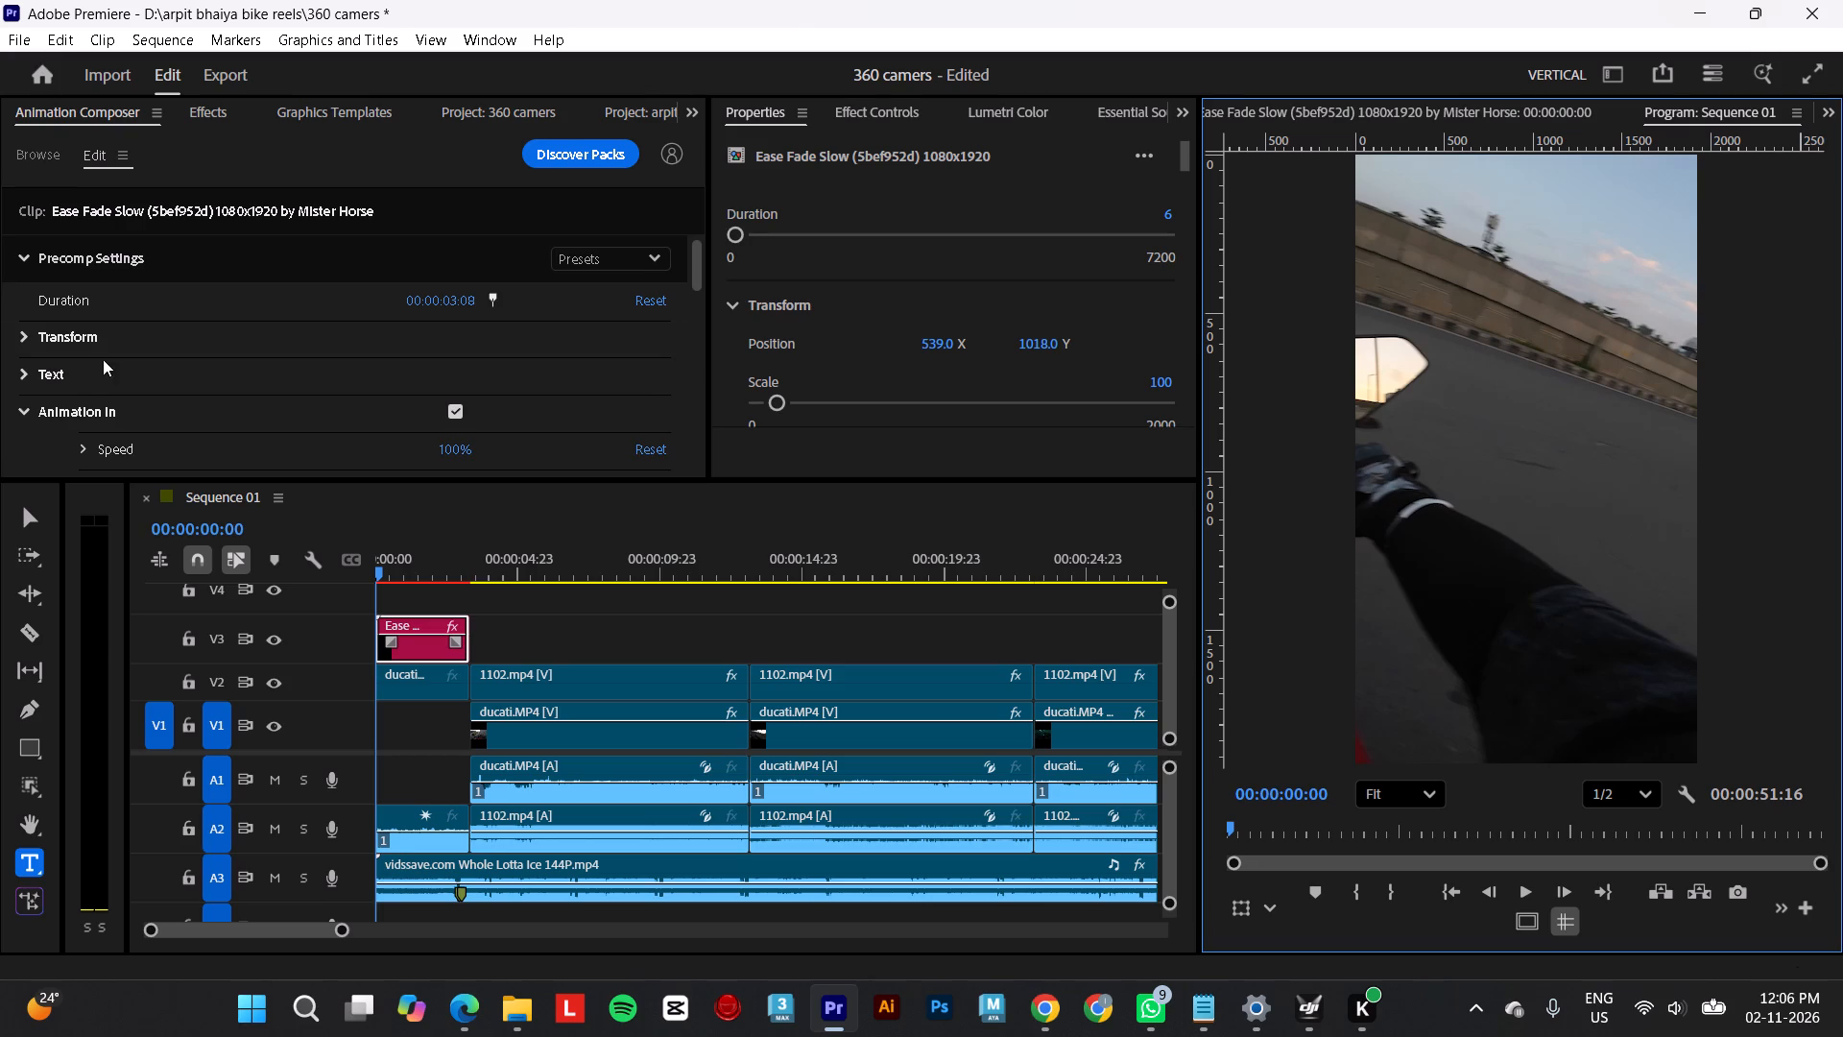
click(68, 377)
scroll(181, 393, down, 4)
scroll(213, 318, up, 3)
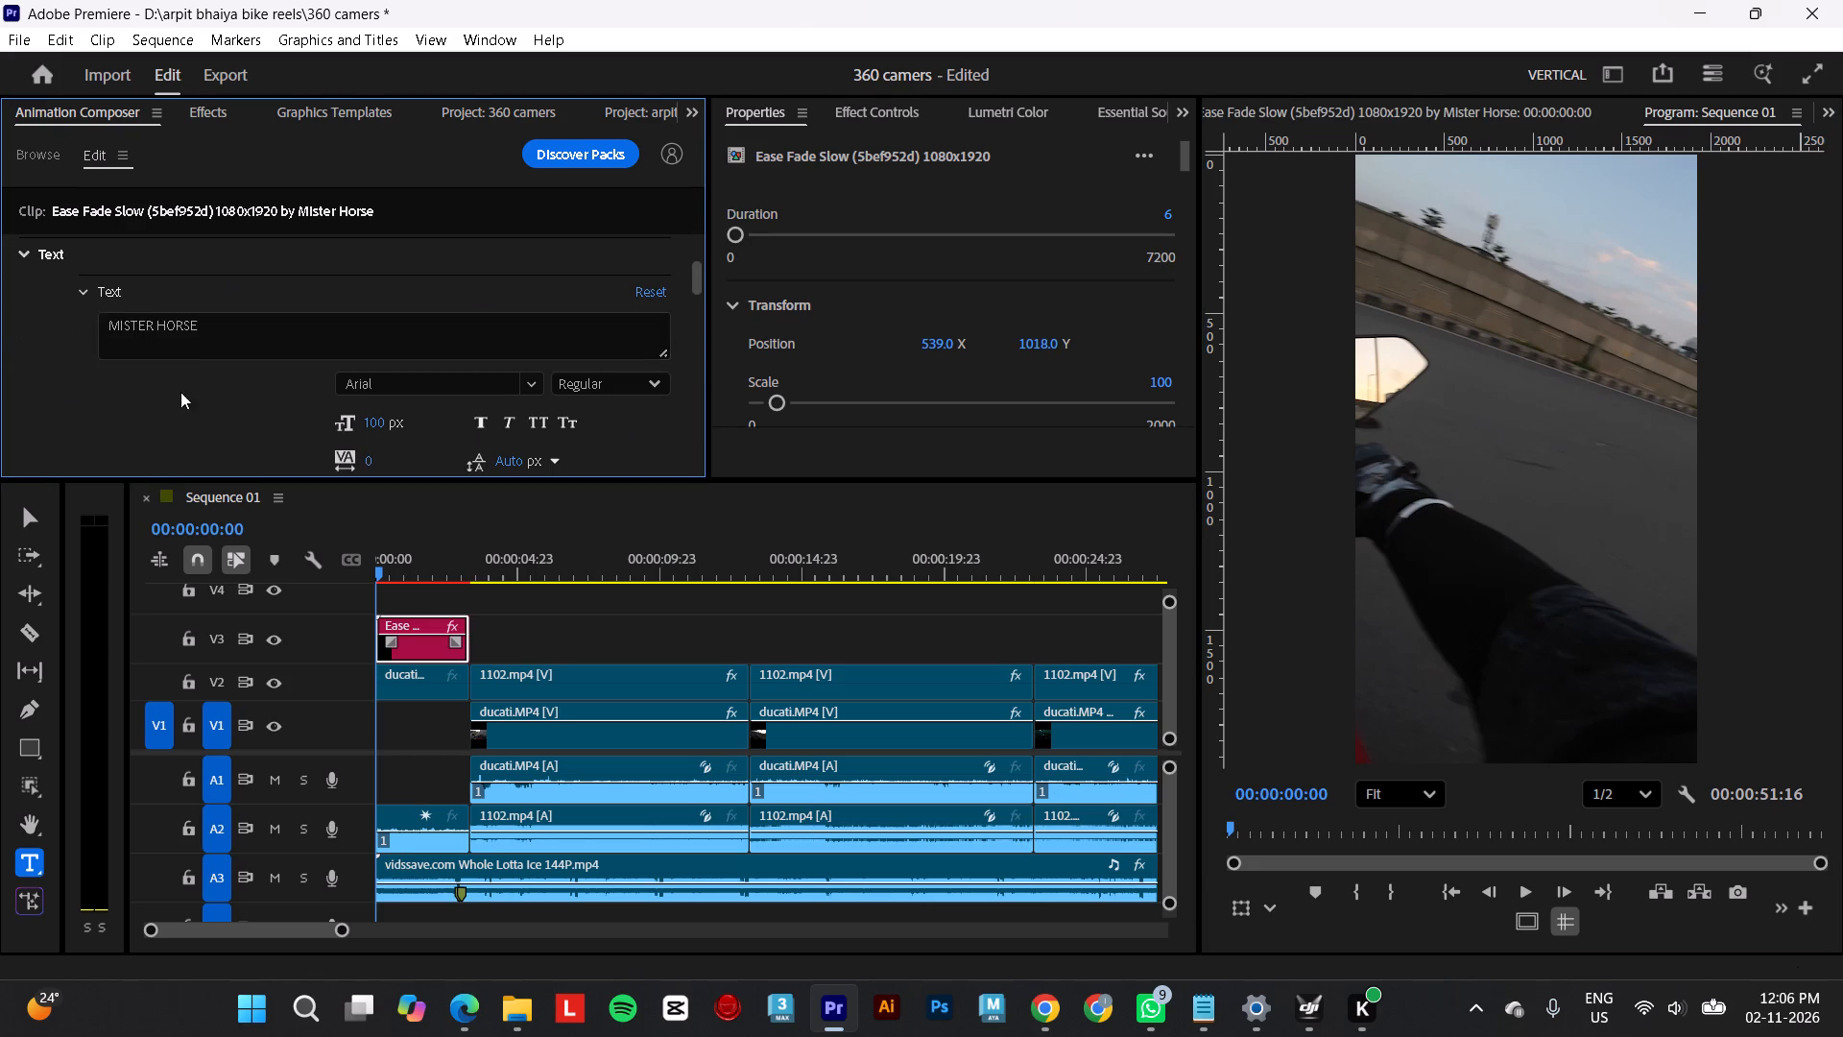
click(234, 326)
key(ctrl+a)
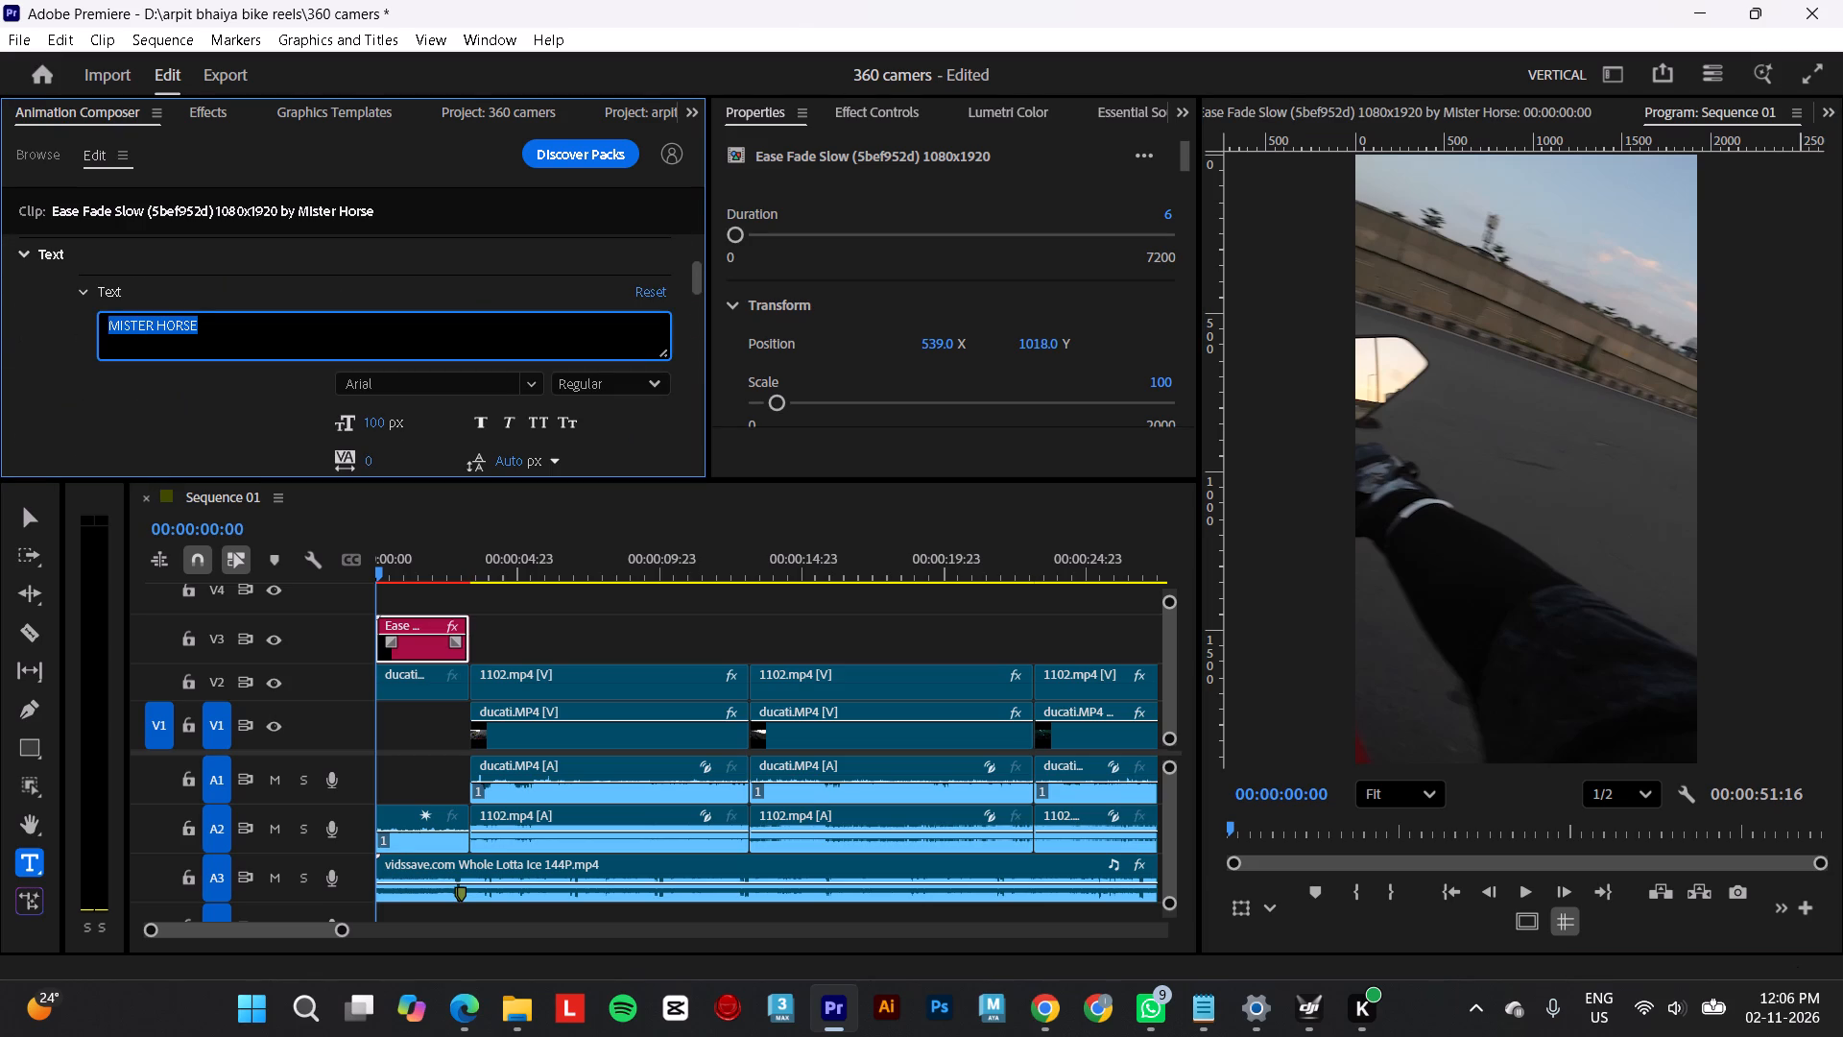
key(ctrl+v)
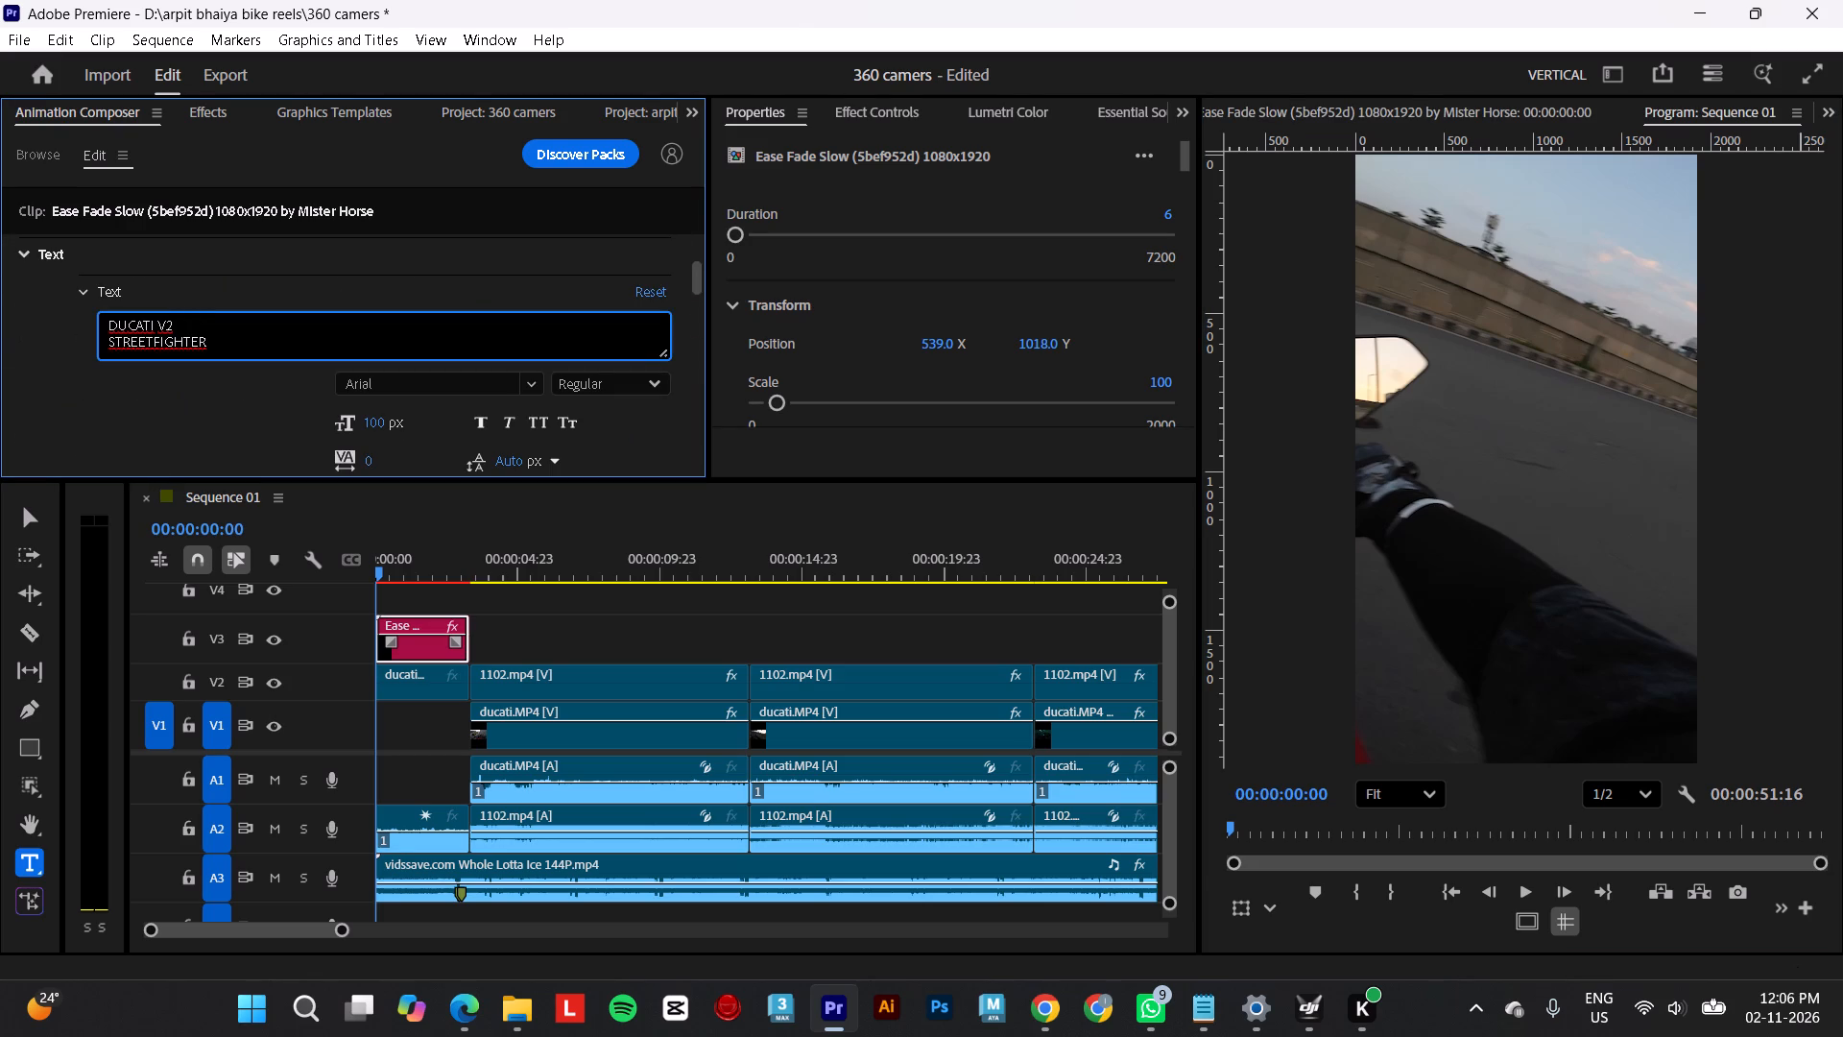
Play the sequence from the start to preview the title animated by the preset.
drag(403, 565, 424, 565)
drag(424, 565, 317, 565)
key(space)
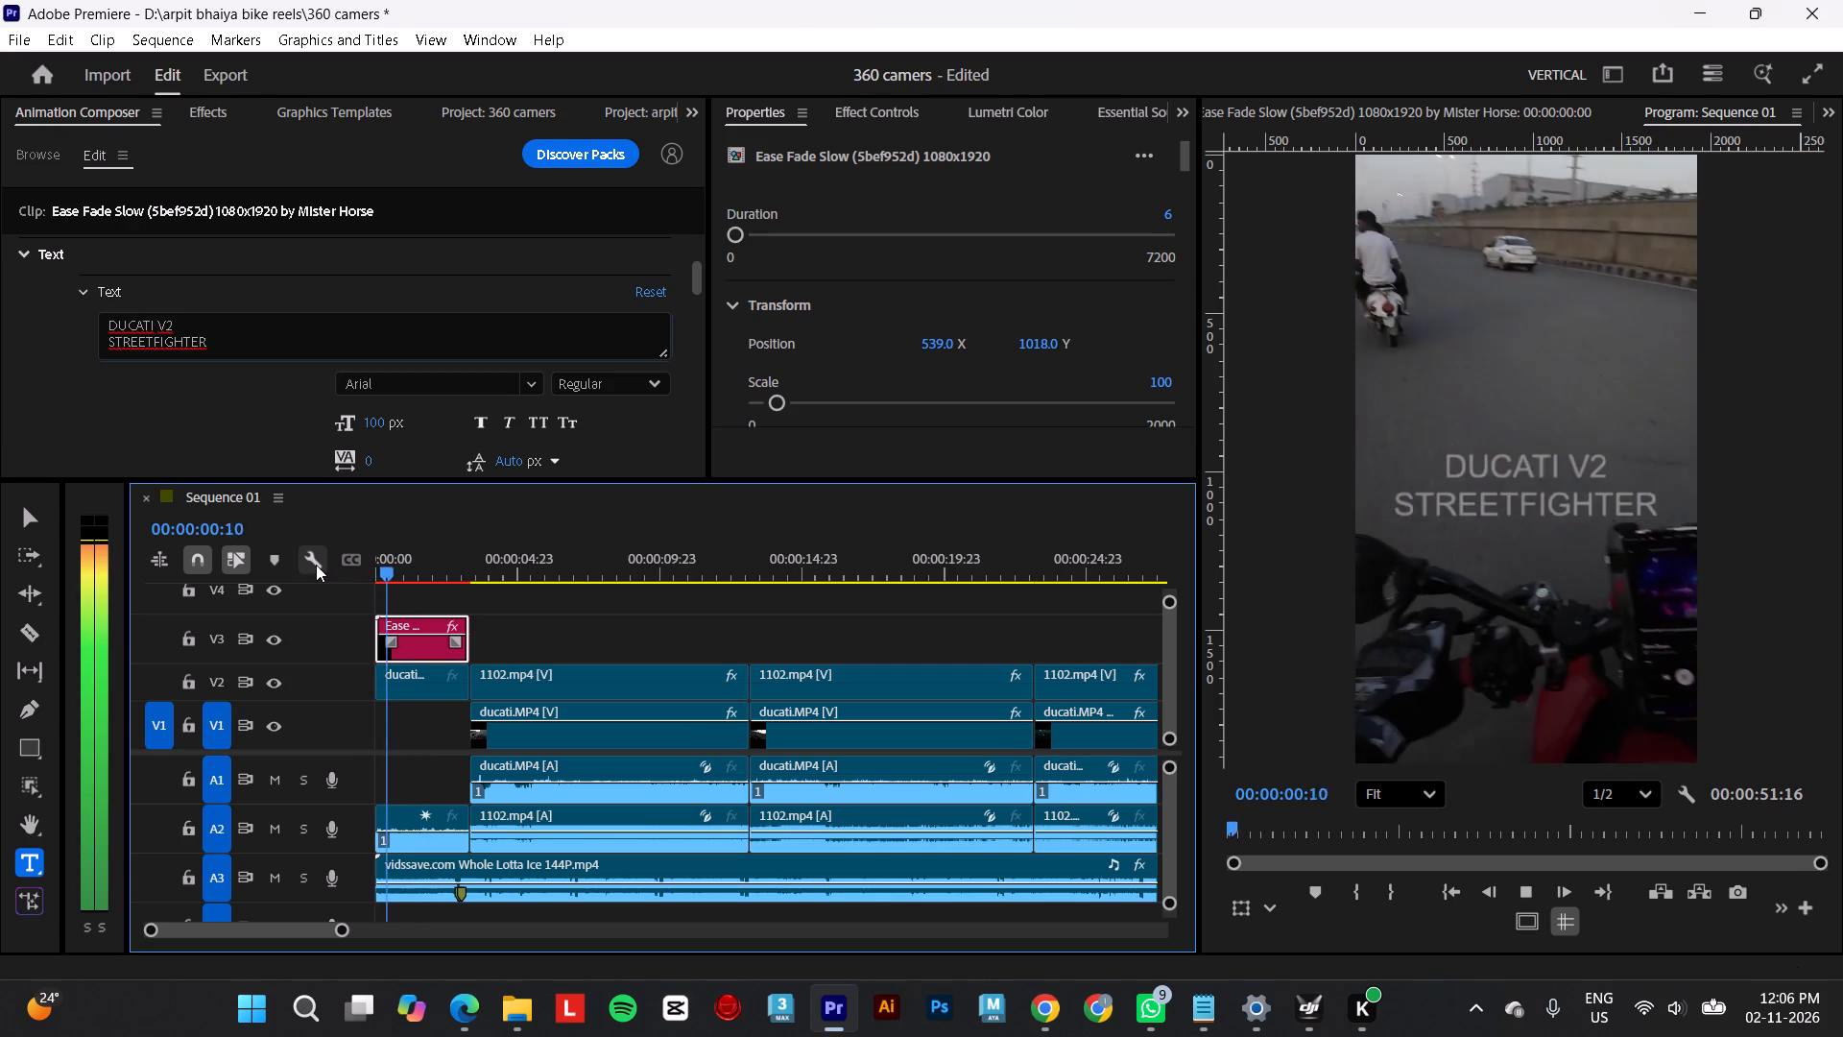
key(space)
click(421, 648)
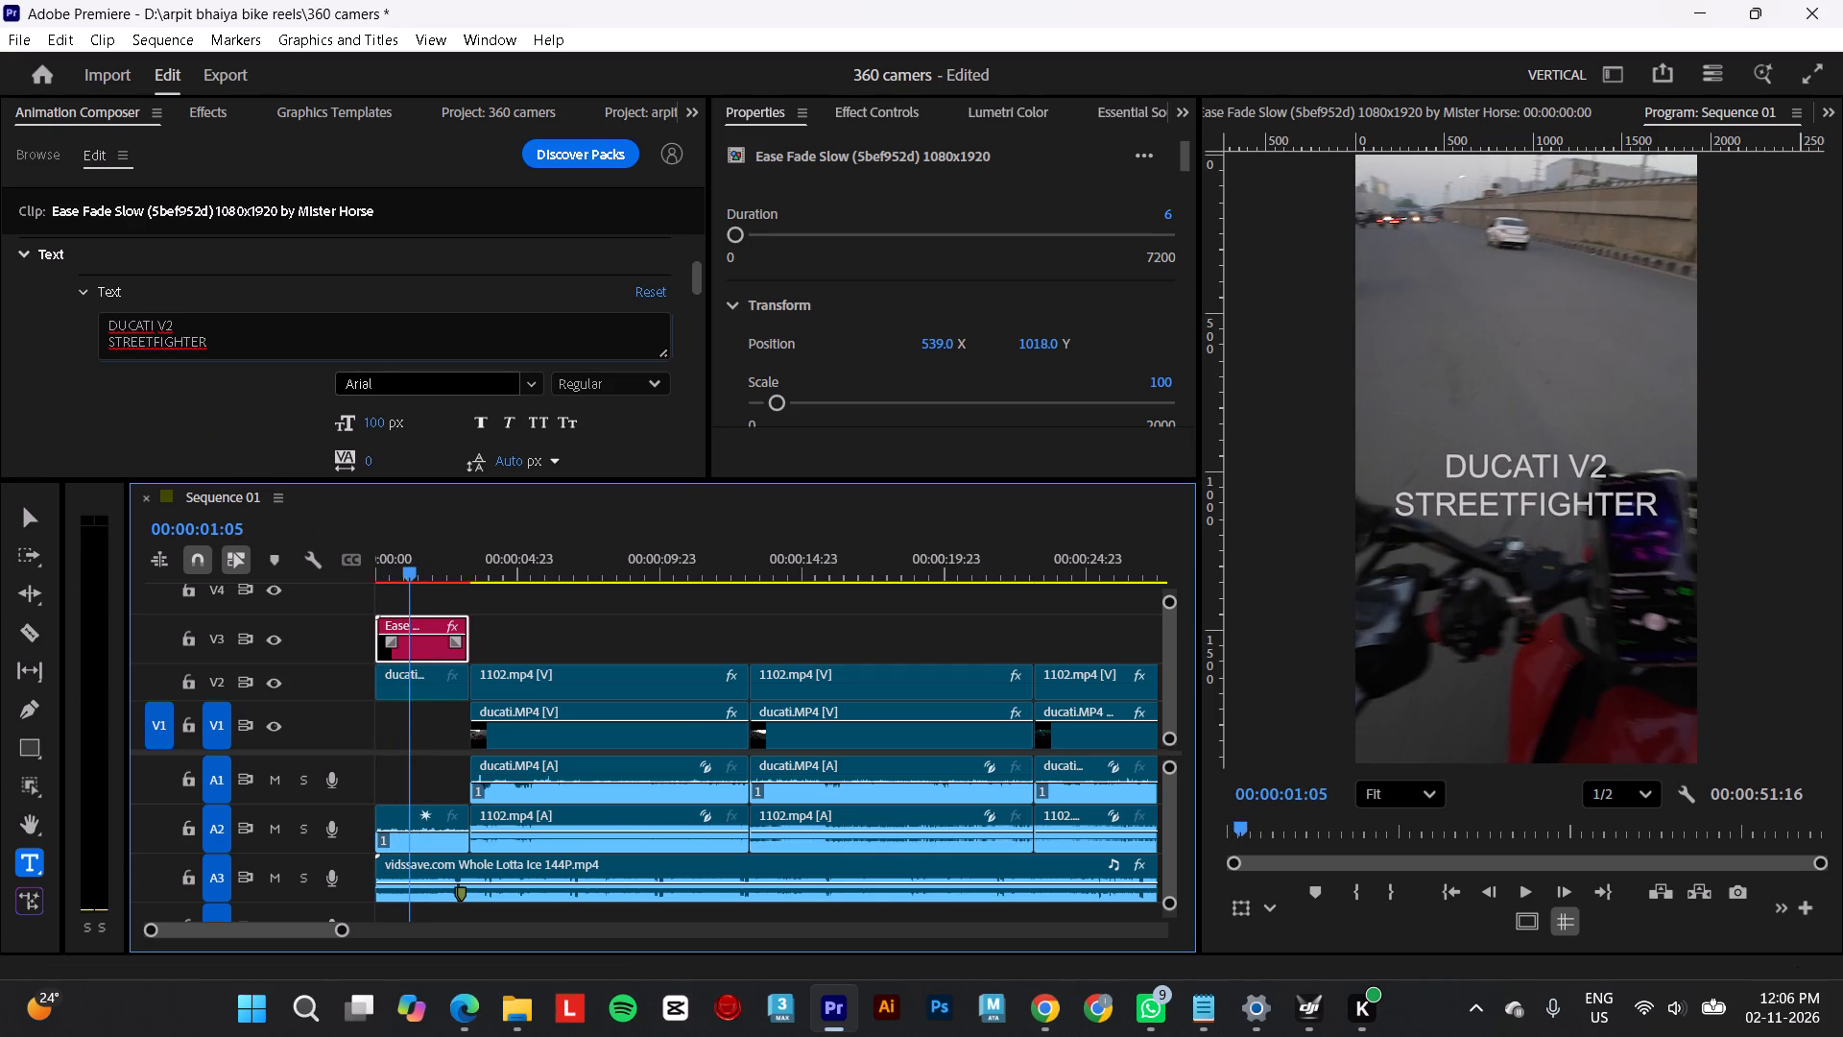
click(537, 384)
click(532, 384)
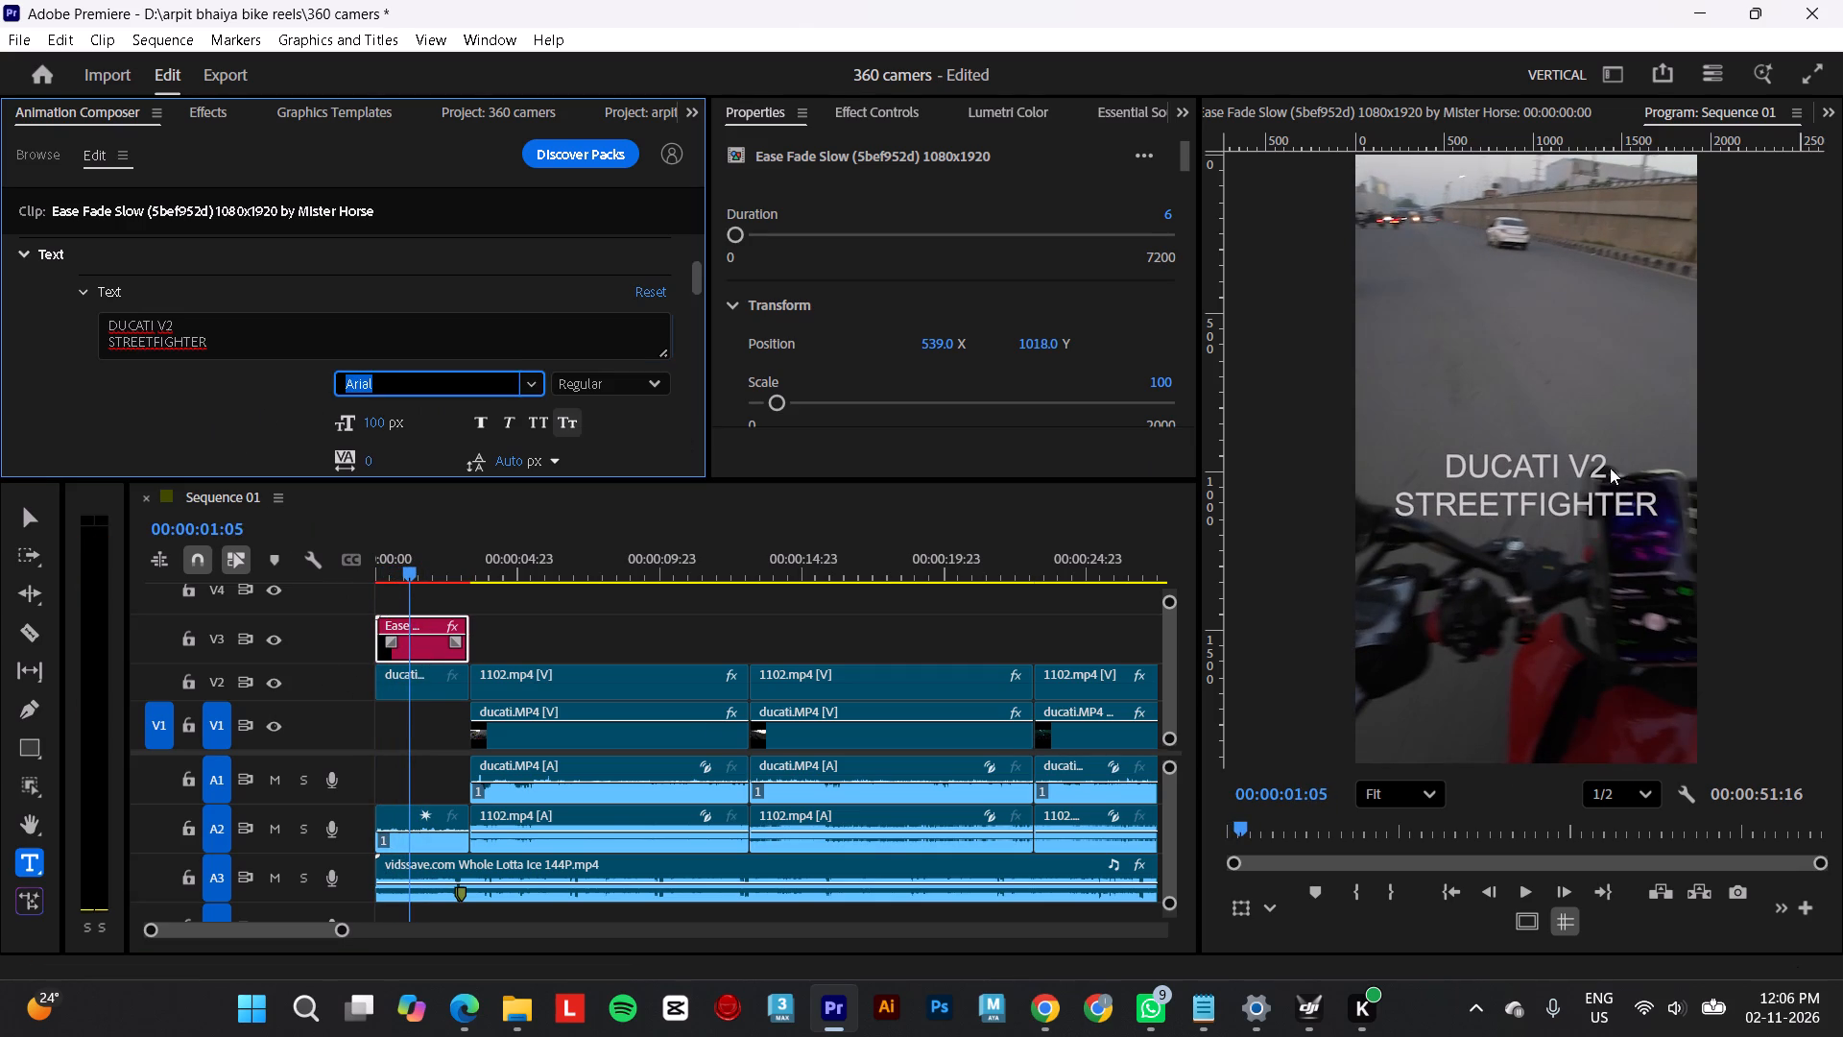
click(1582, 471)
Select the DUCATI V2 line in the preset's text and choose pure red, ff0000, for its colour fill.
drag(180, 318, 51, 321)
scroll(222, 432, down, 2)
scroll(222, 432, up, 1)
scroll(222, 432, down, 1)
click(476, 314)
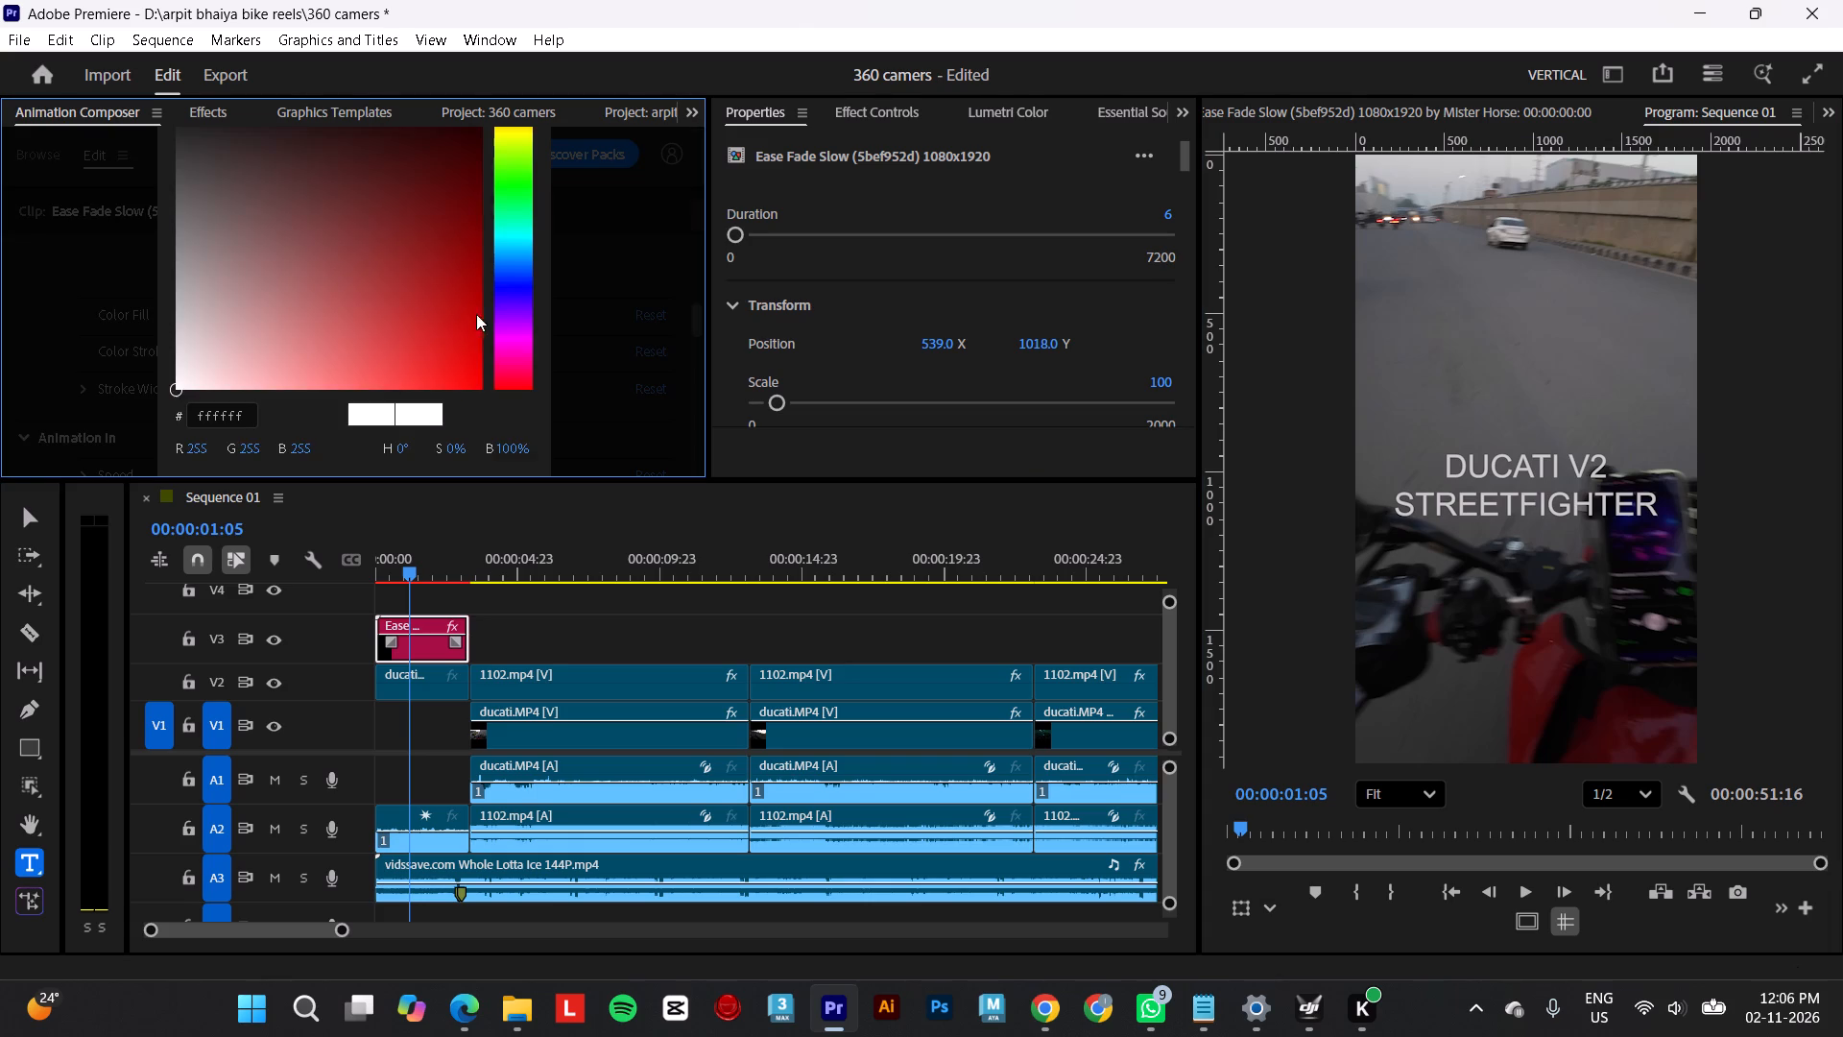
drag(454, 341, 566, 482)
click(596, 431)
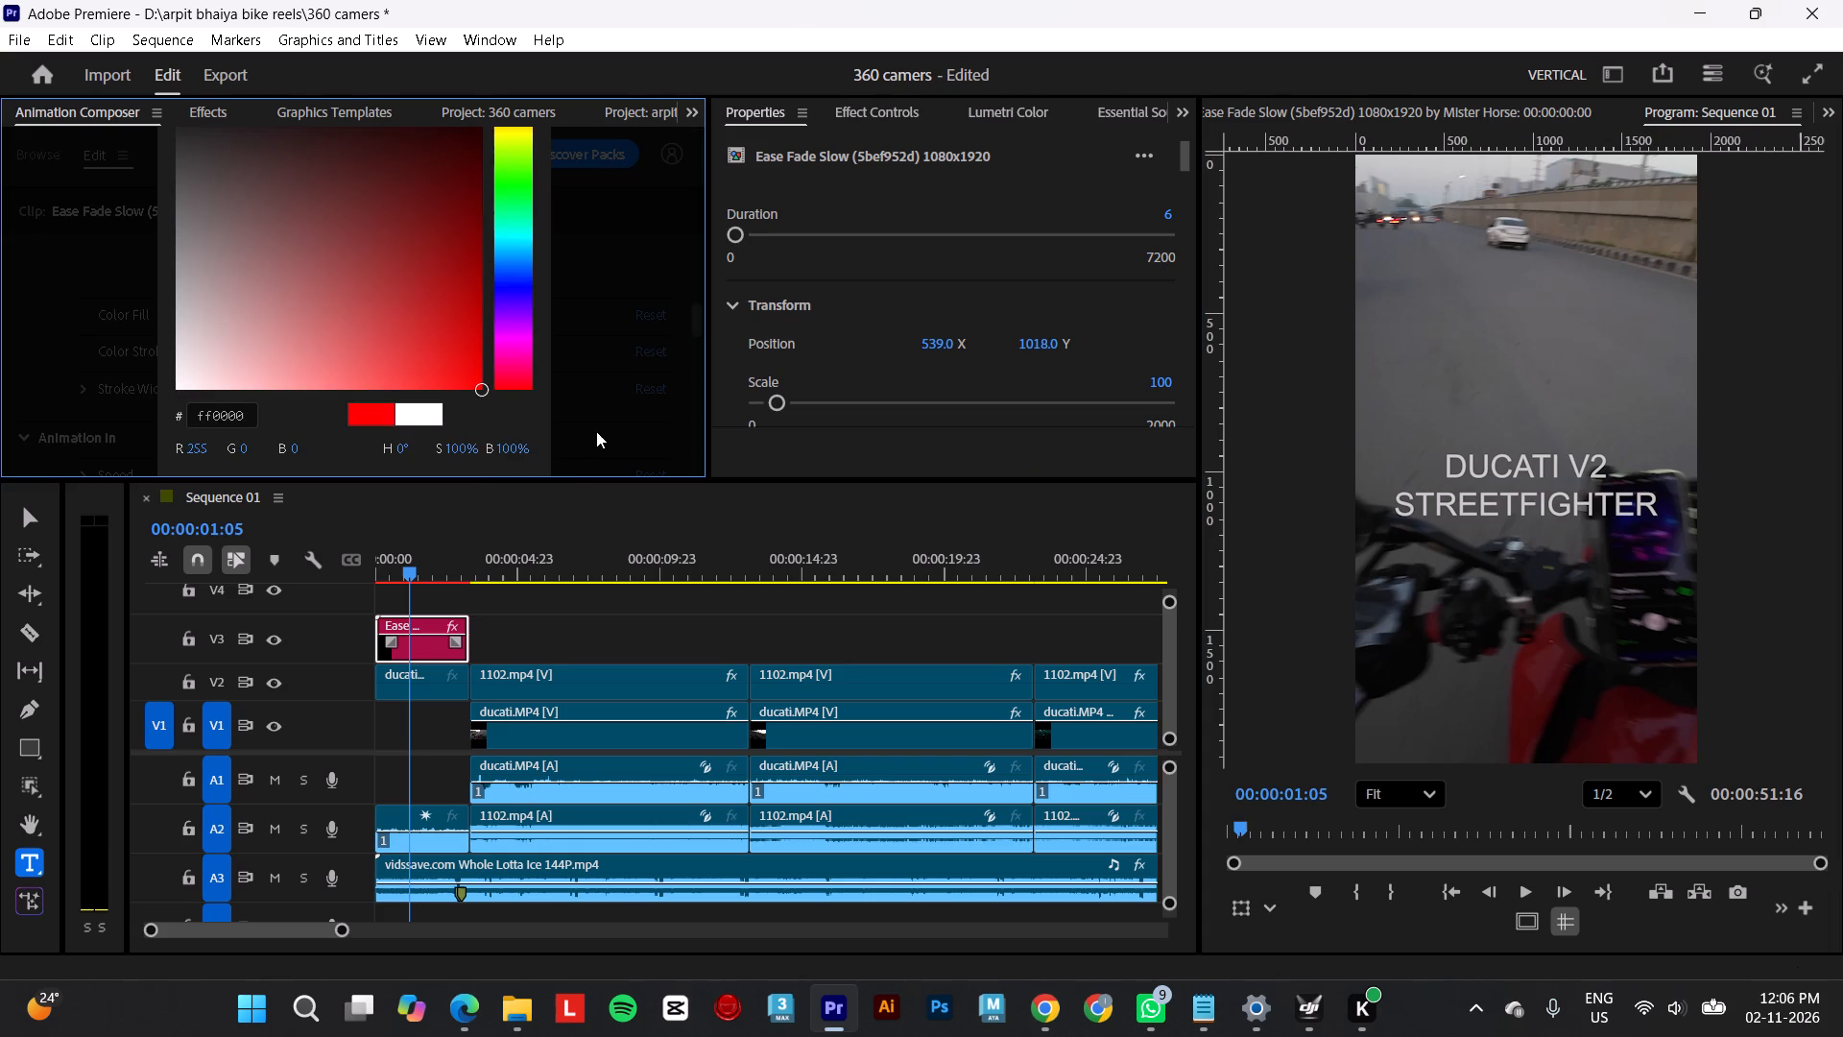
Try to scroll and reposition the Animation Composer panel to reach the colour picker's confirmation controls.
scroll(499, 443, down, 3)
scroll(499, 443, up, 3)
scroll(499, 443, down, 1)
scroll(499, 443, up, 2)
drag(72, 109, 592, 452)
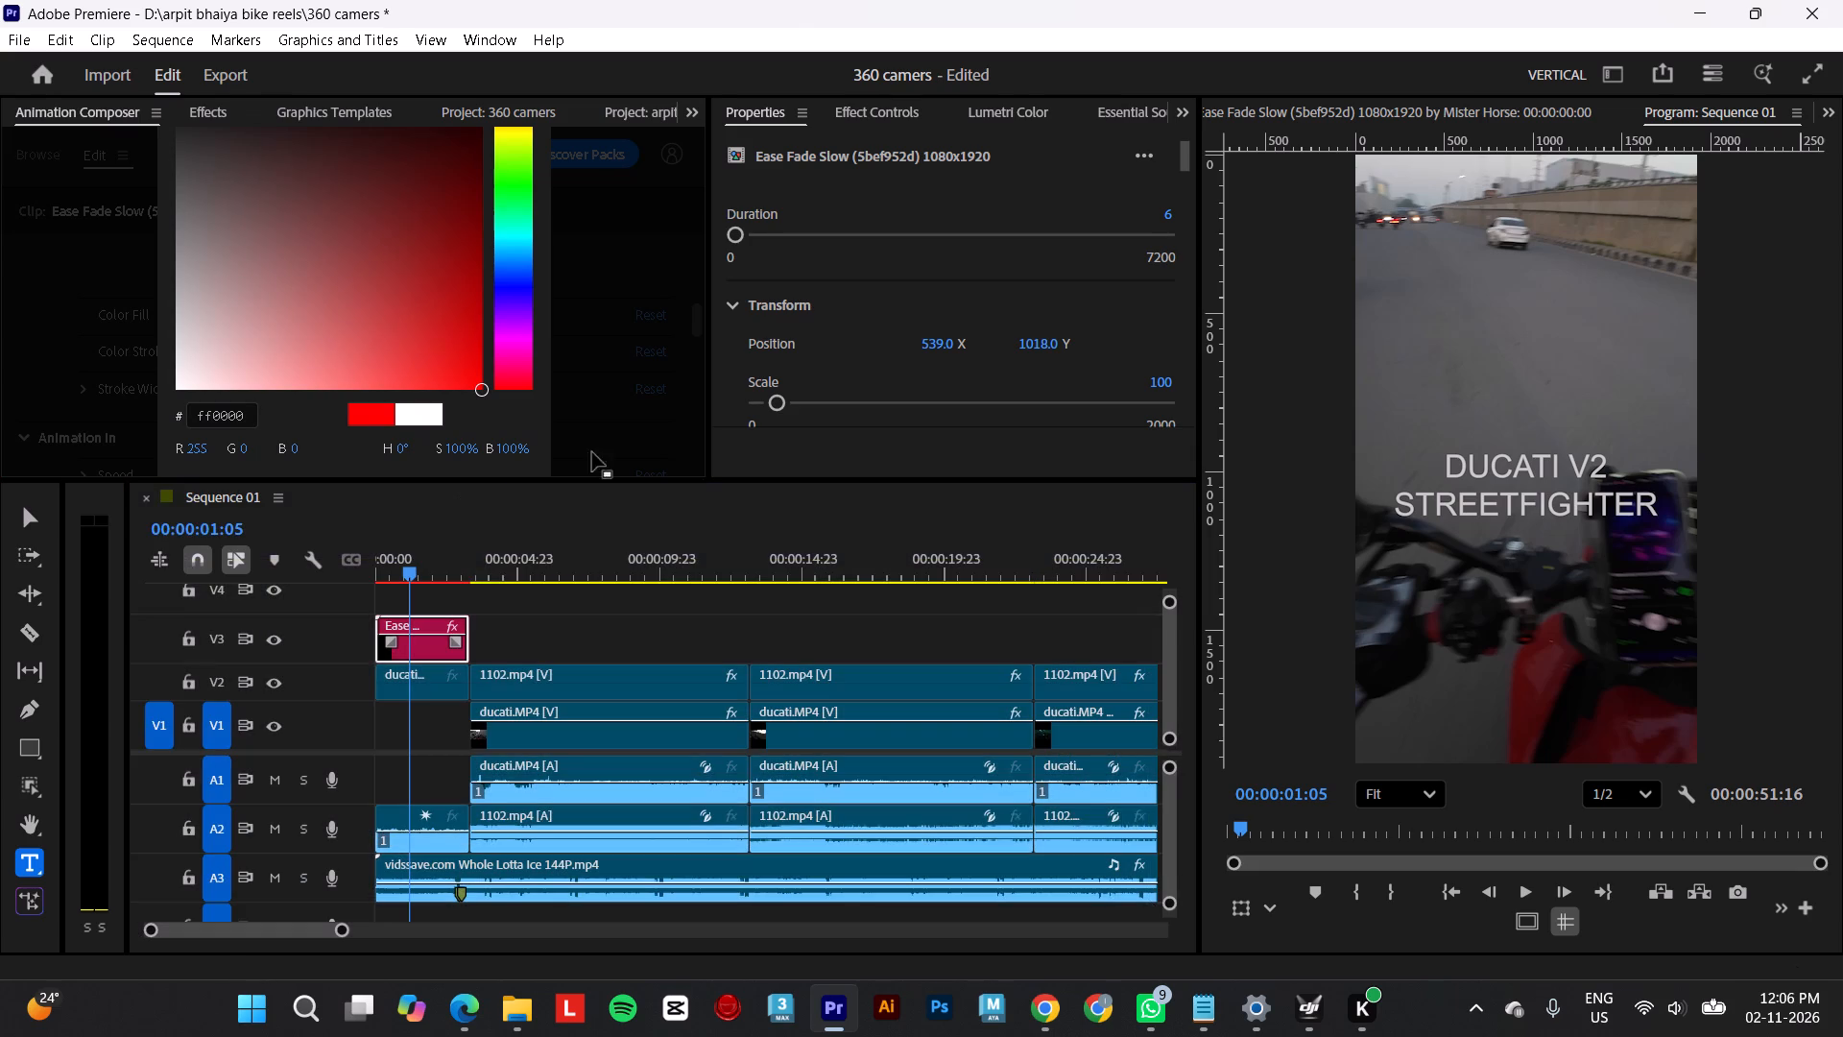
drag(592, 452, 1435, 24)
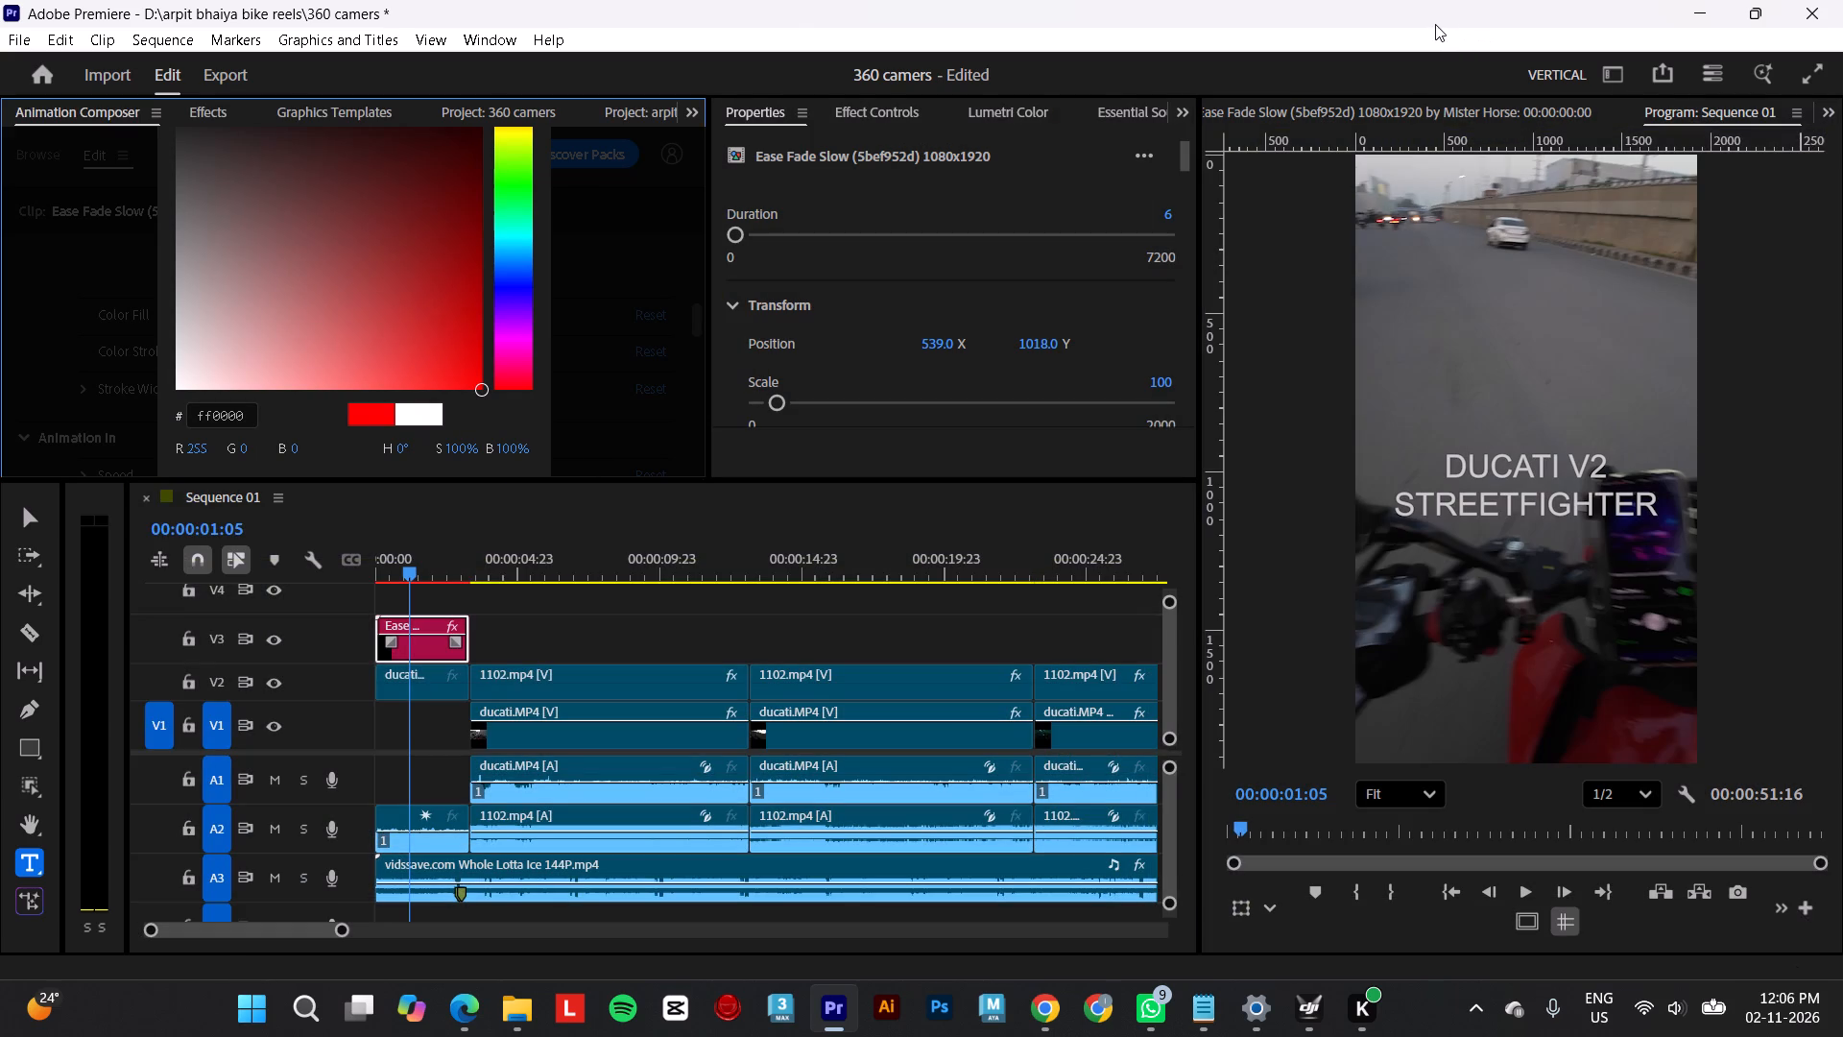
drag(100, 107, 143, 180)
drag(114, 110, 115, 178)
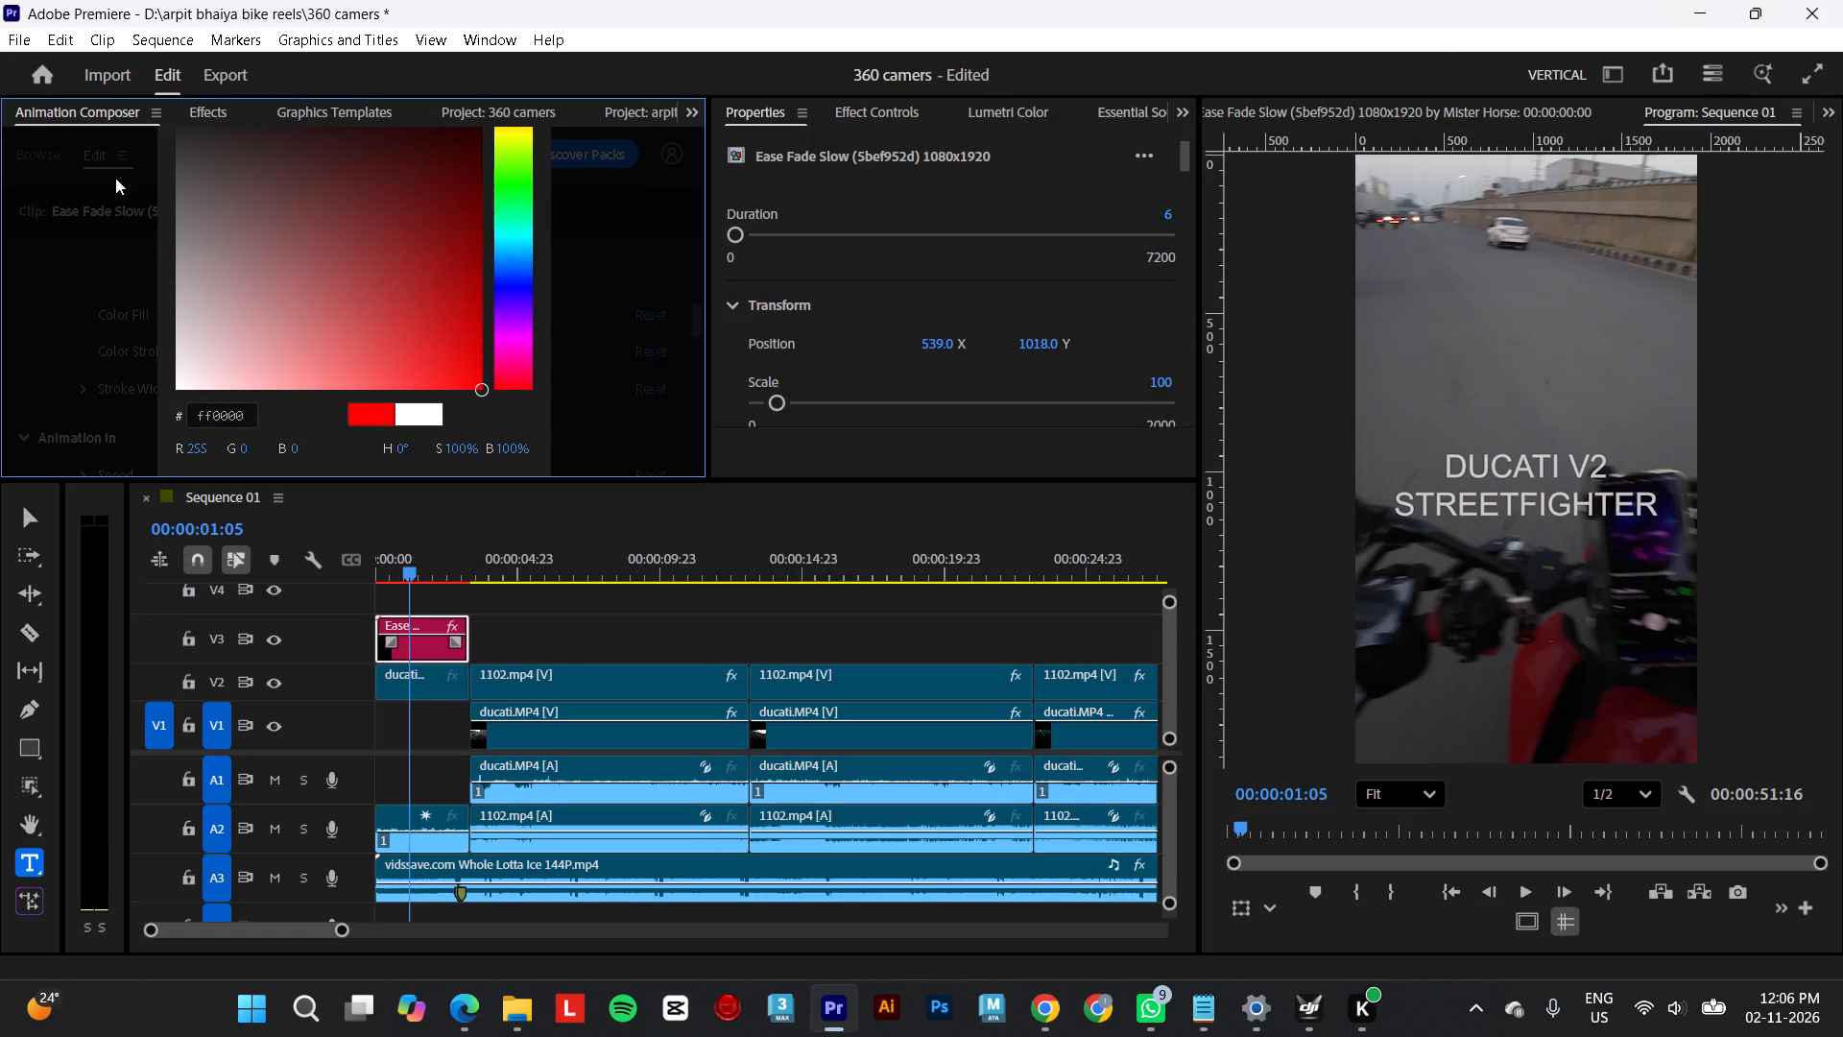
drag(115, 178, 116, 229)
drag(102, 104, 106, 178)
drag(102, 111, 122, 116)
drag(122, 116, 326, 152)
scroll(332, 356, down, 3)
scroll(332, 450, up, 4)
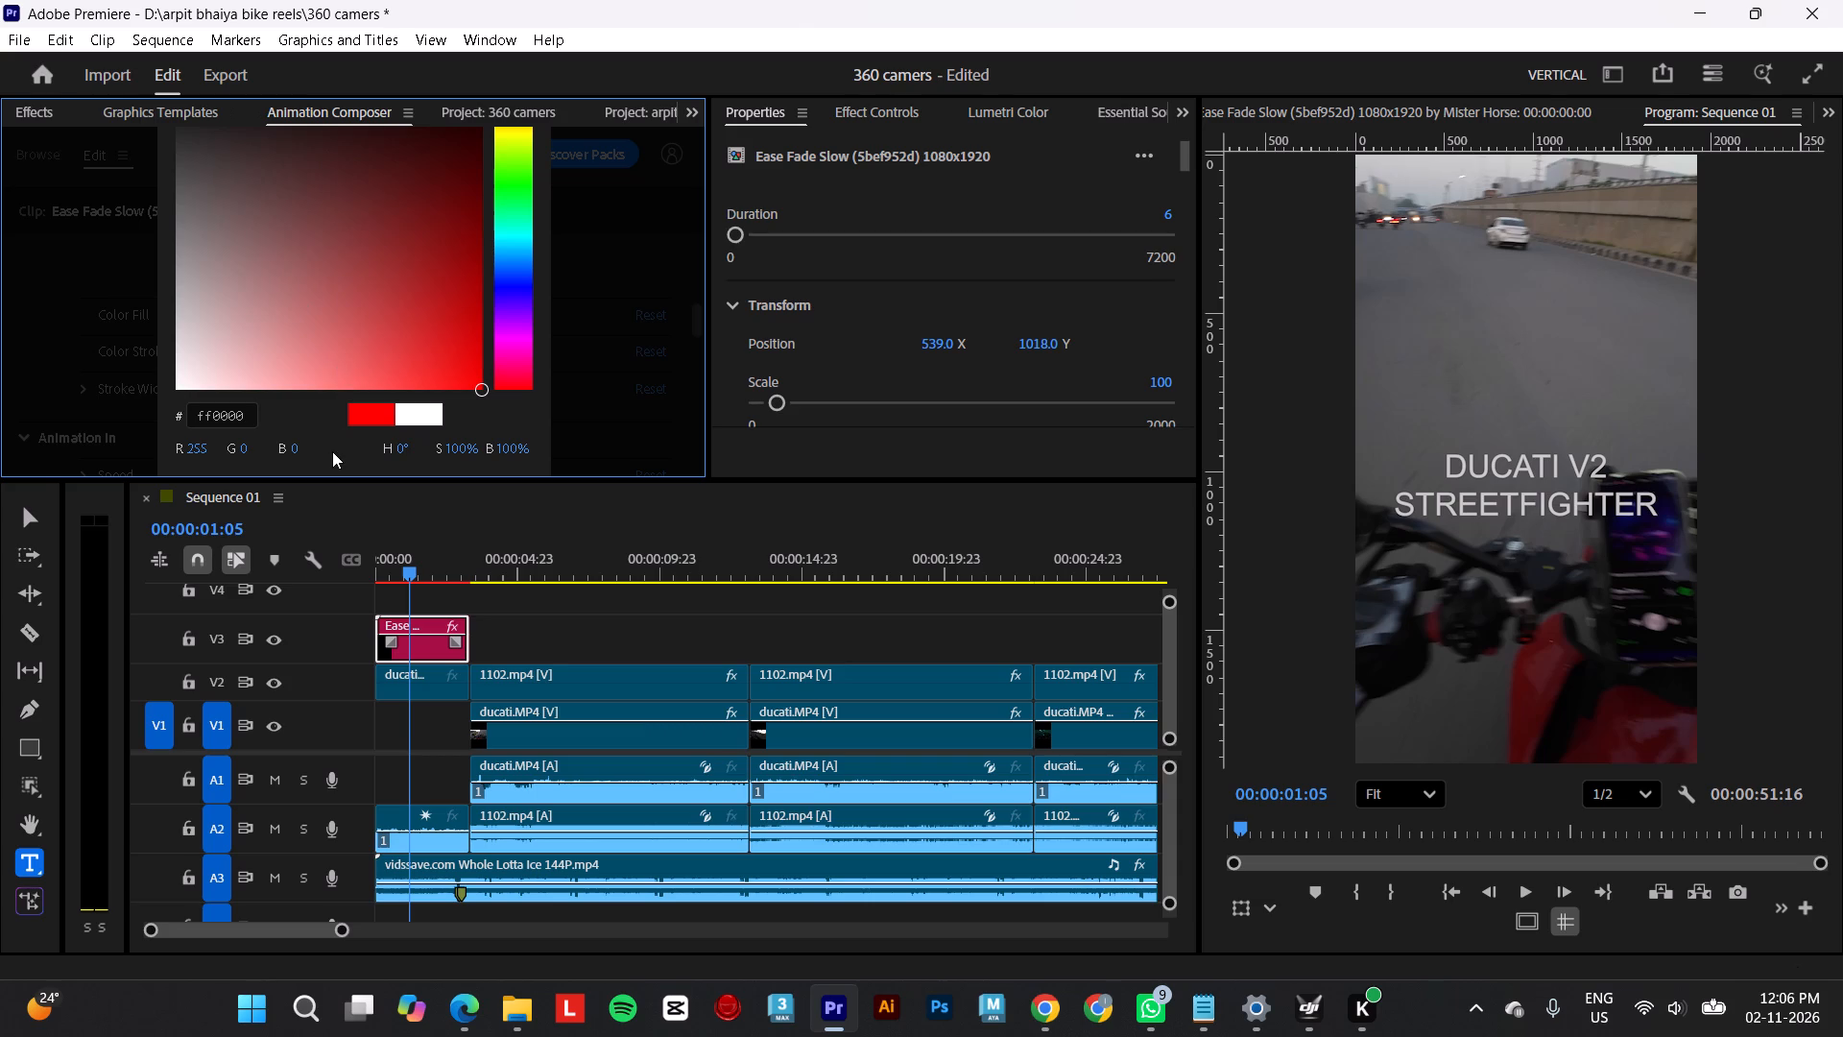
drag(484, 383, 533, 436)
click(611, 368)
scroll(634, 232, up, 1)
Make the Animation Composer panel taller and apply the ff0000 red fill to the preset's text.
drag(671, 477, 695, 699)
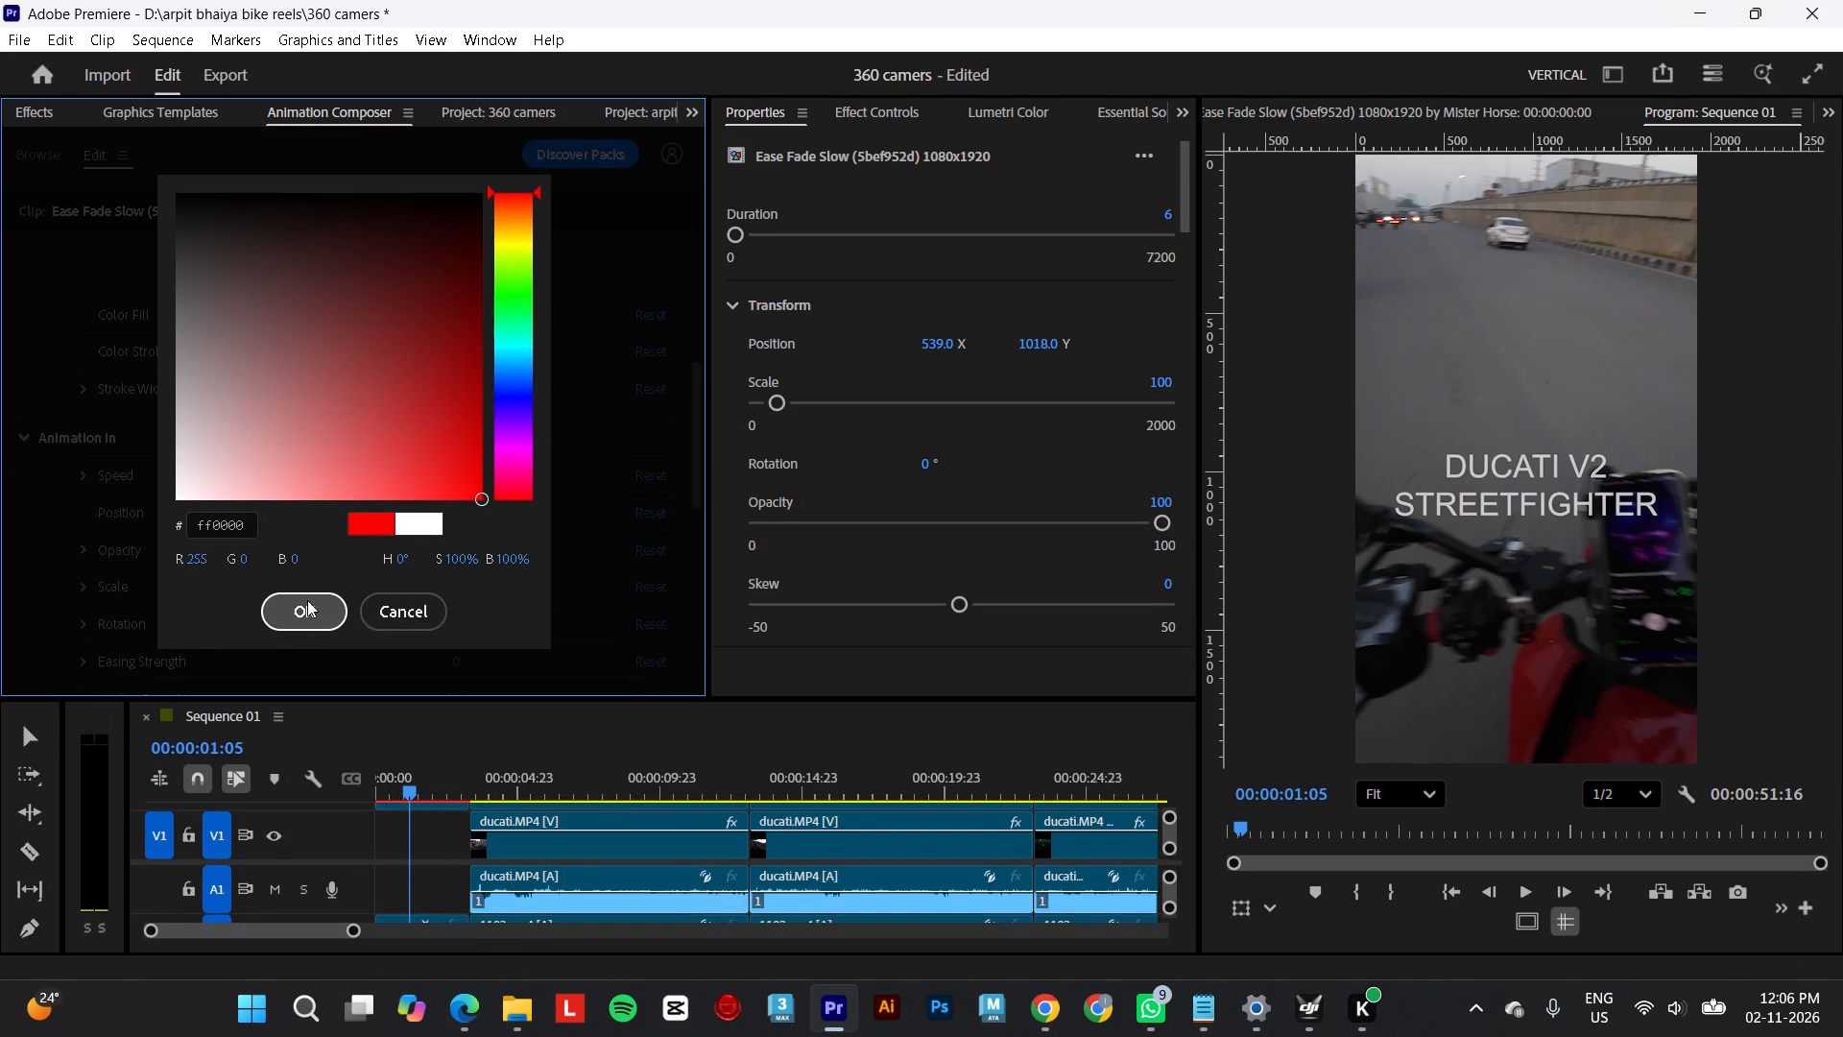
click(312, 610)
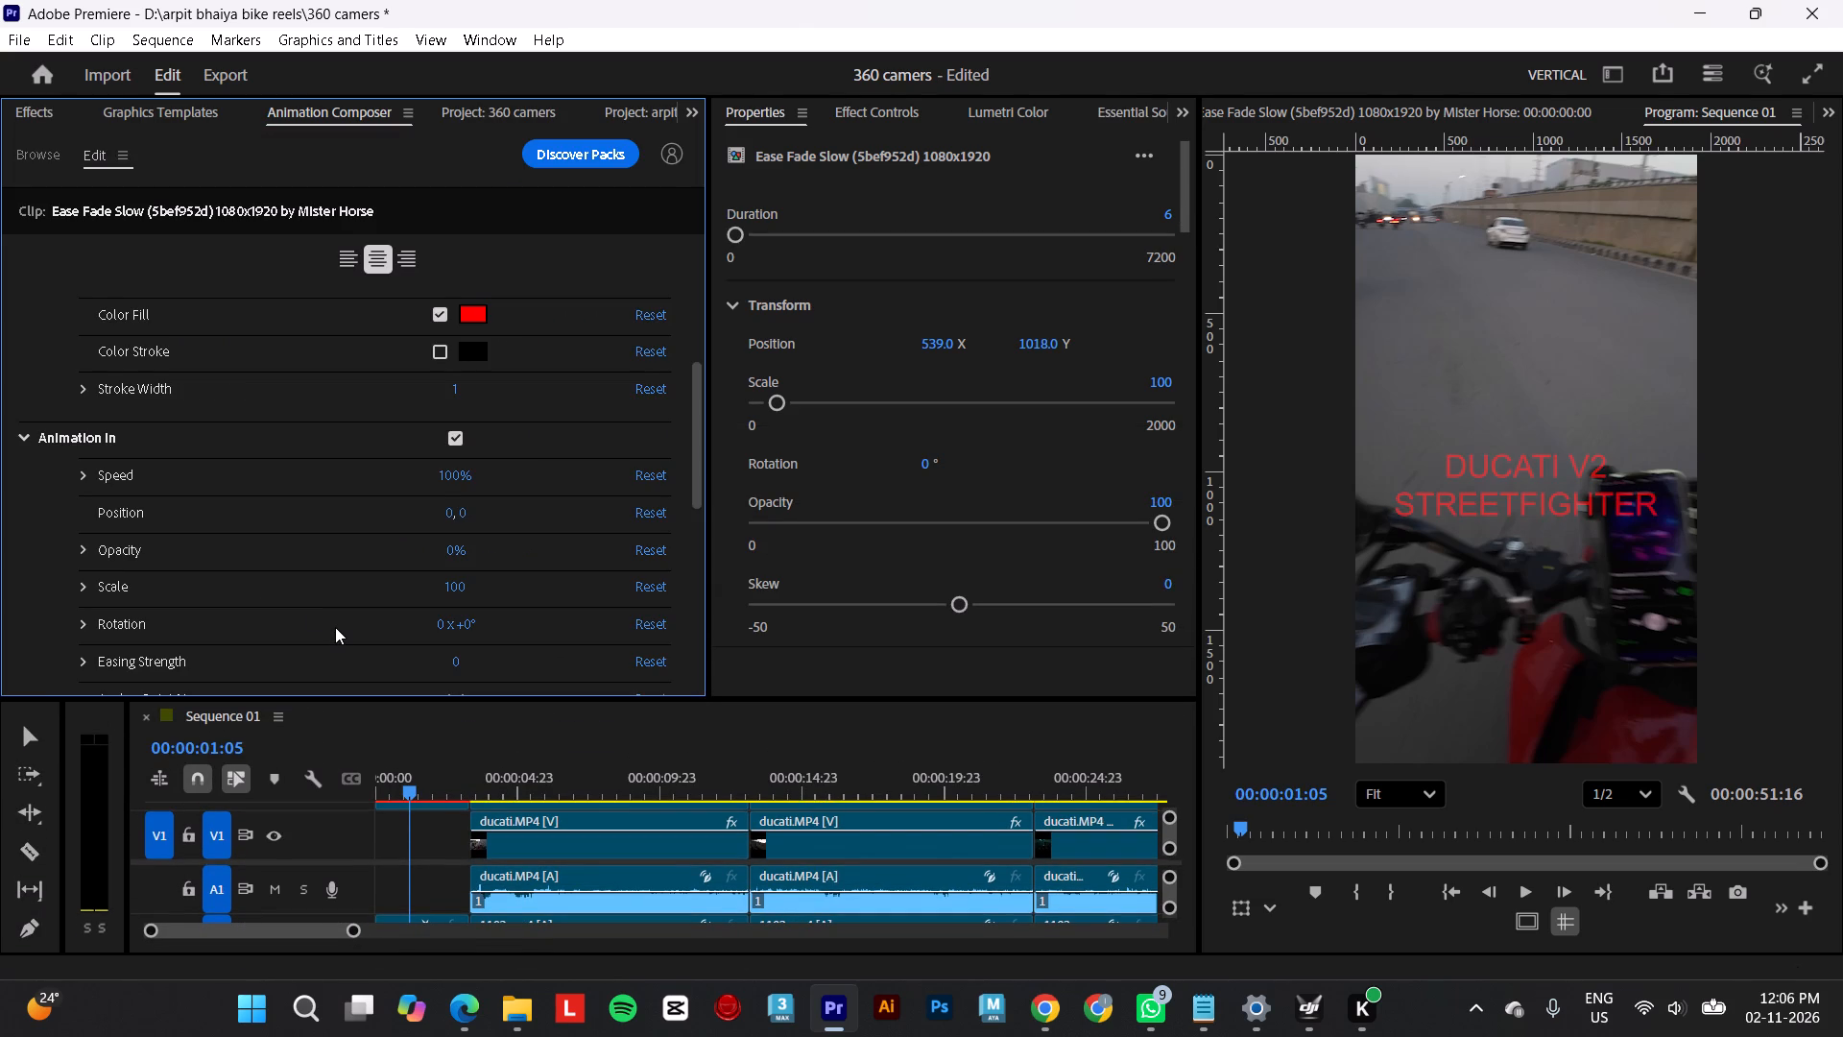
Undo the preset's recolouring and text edits, the title's deletion and the Ease Fade Slow insertion, back to the original title alone.
key(ctrl+z)
key(ctrl+z)
key(ctrl+z)
key(ctrl+z)
key(ctrl+z)
key(ctrl+z)
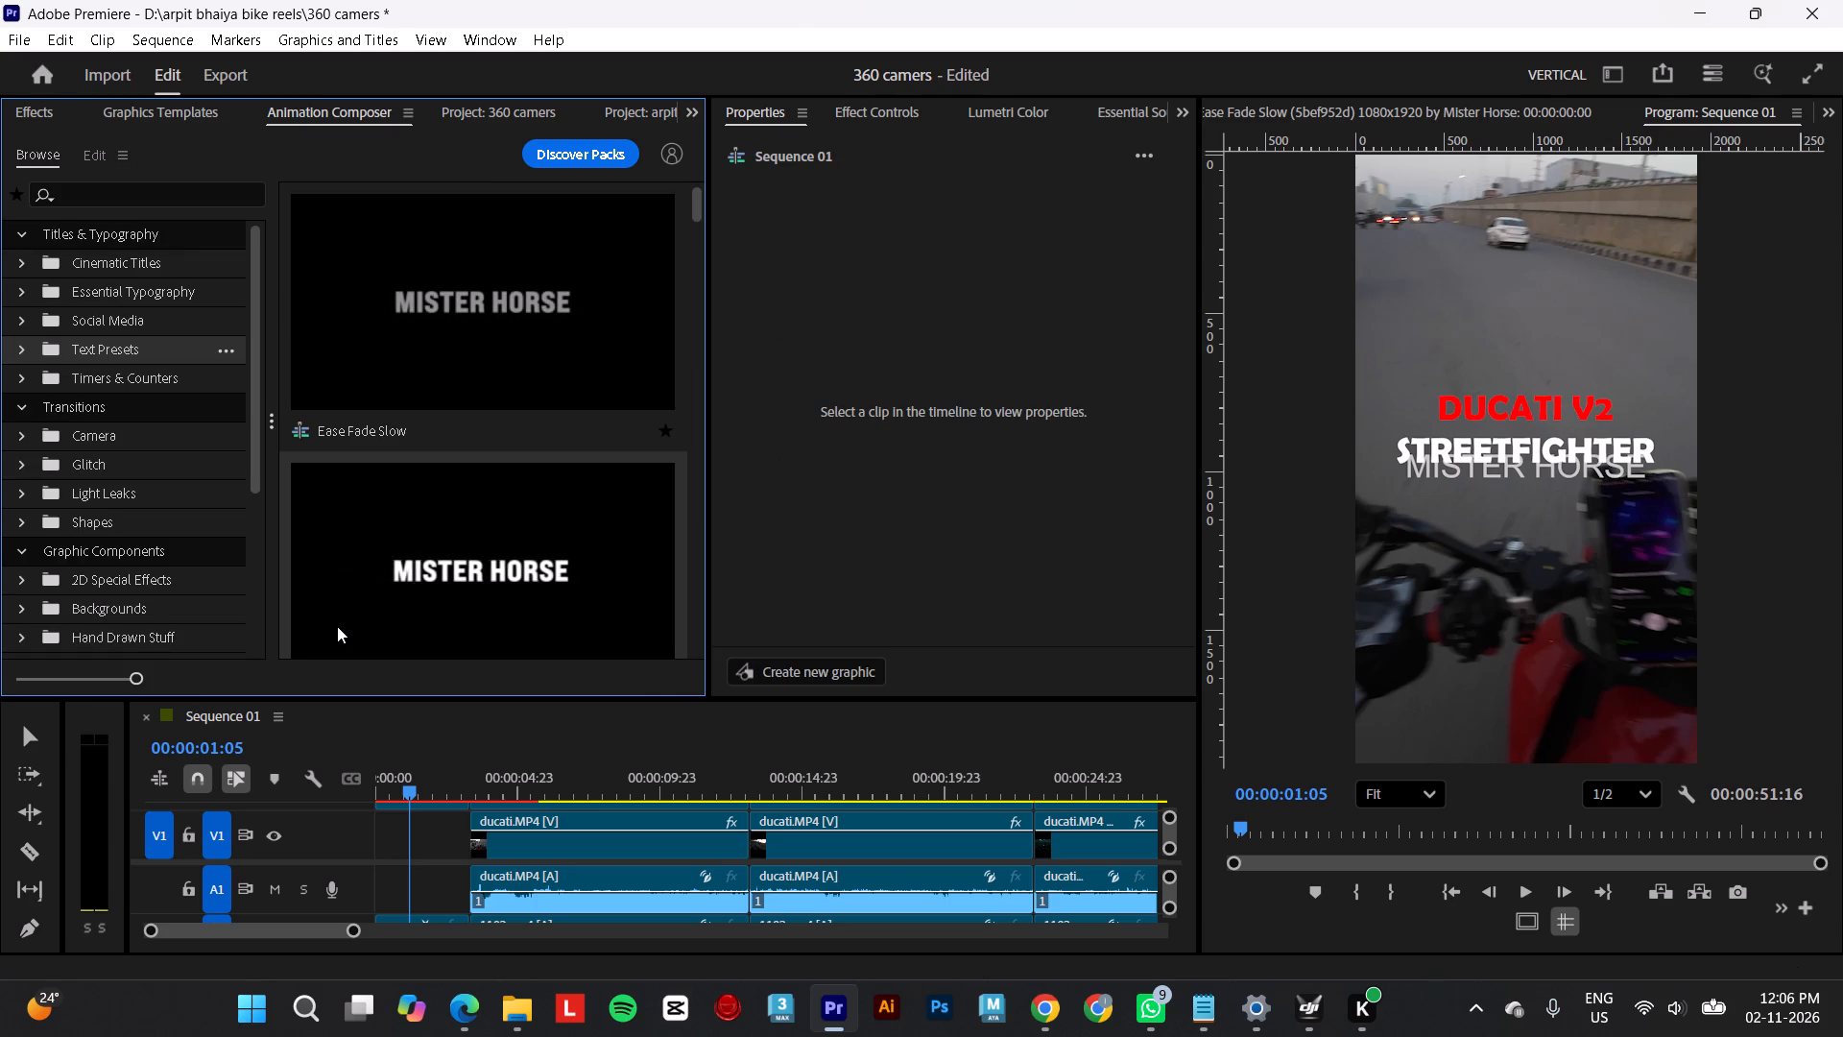
key(ctrl+z)
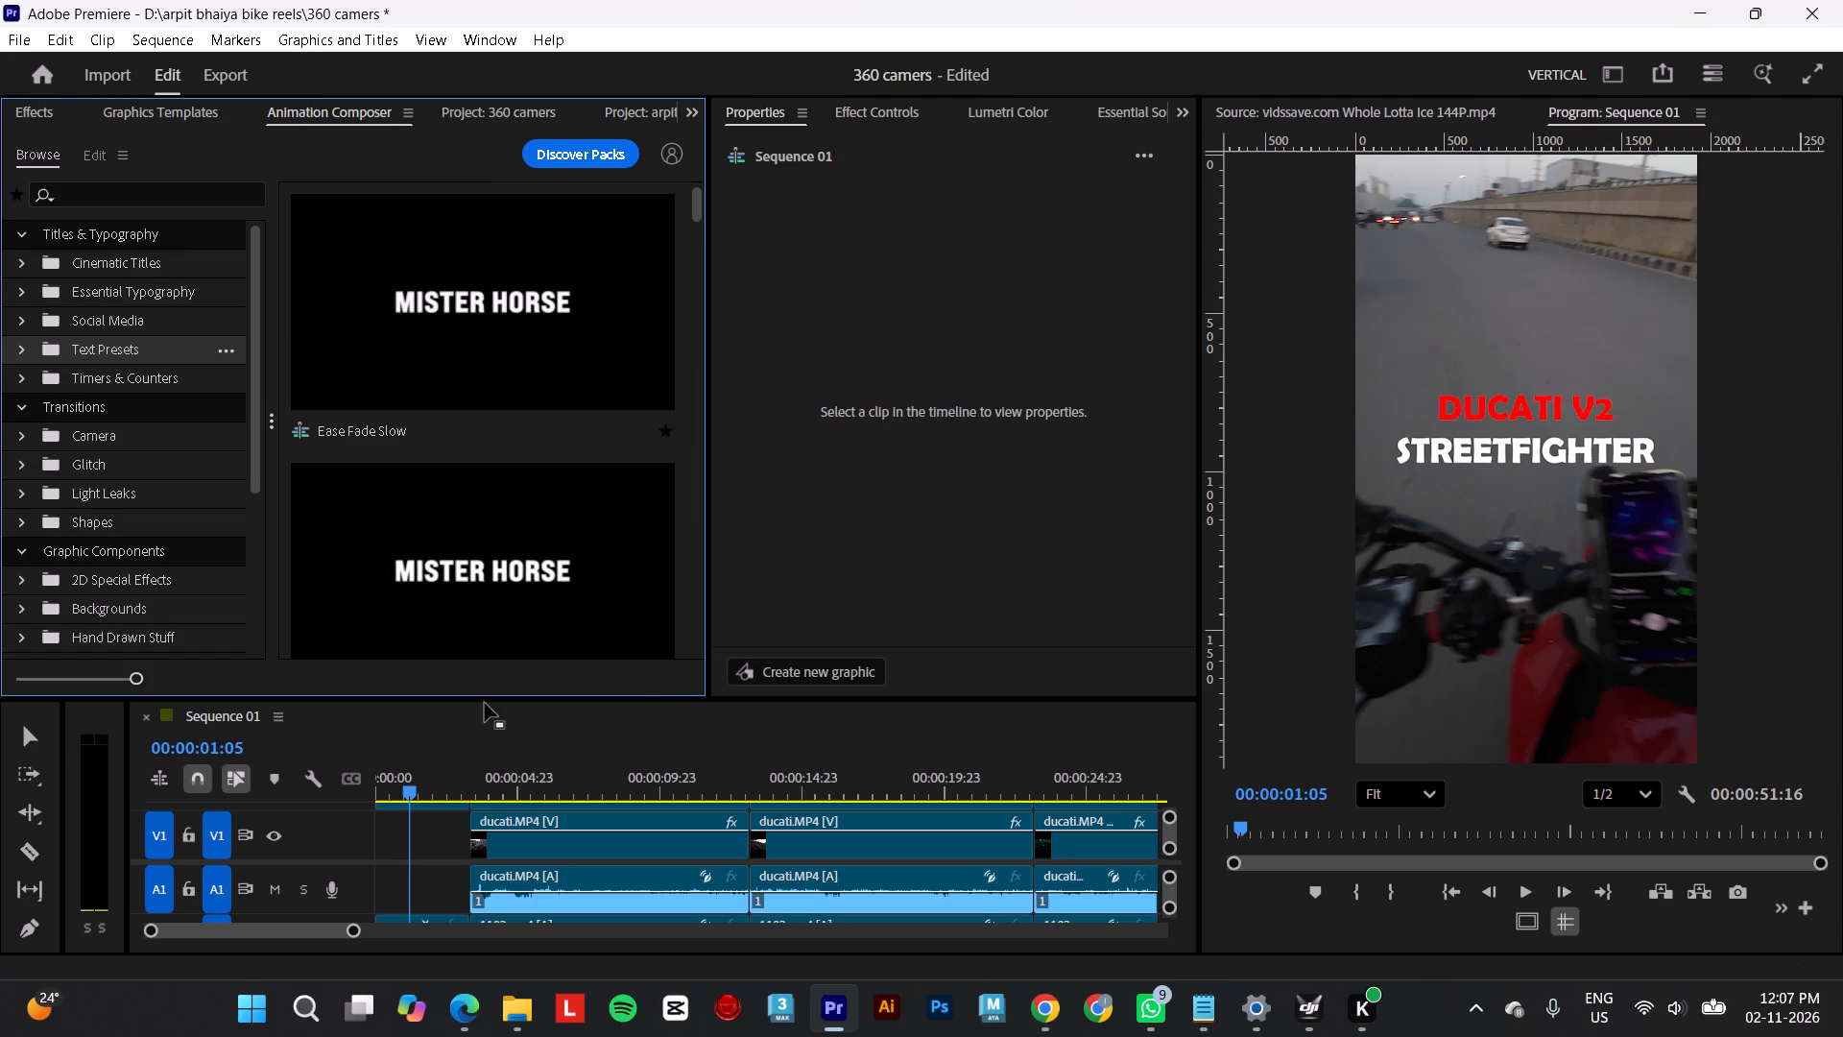
Give the timeline its height back and play the sequence from the start to check the original title.
drag(495, 697, 497, 599)
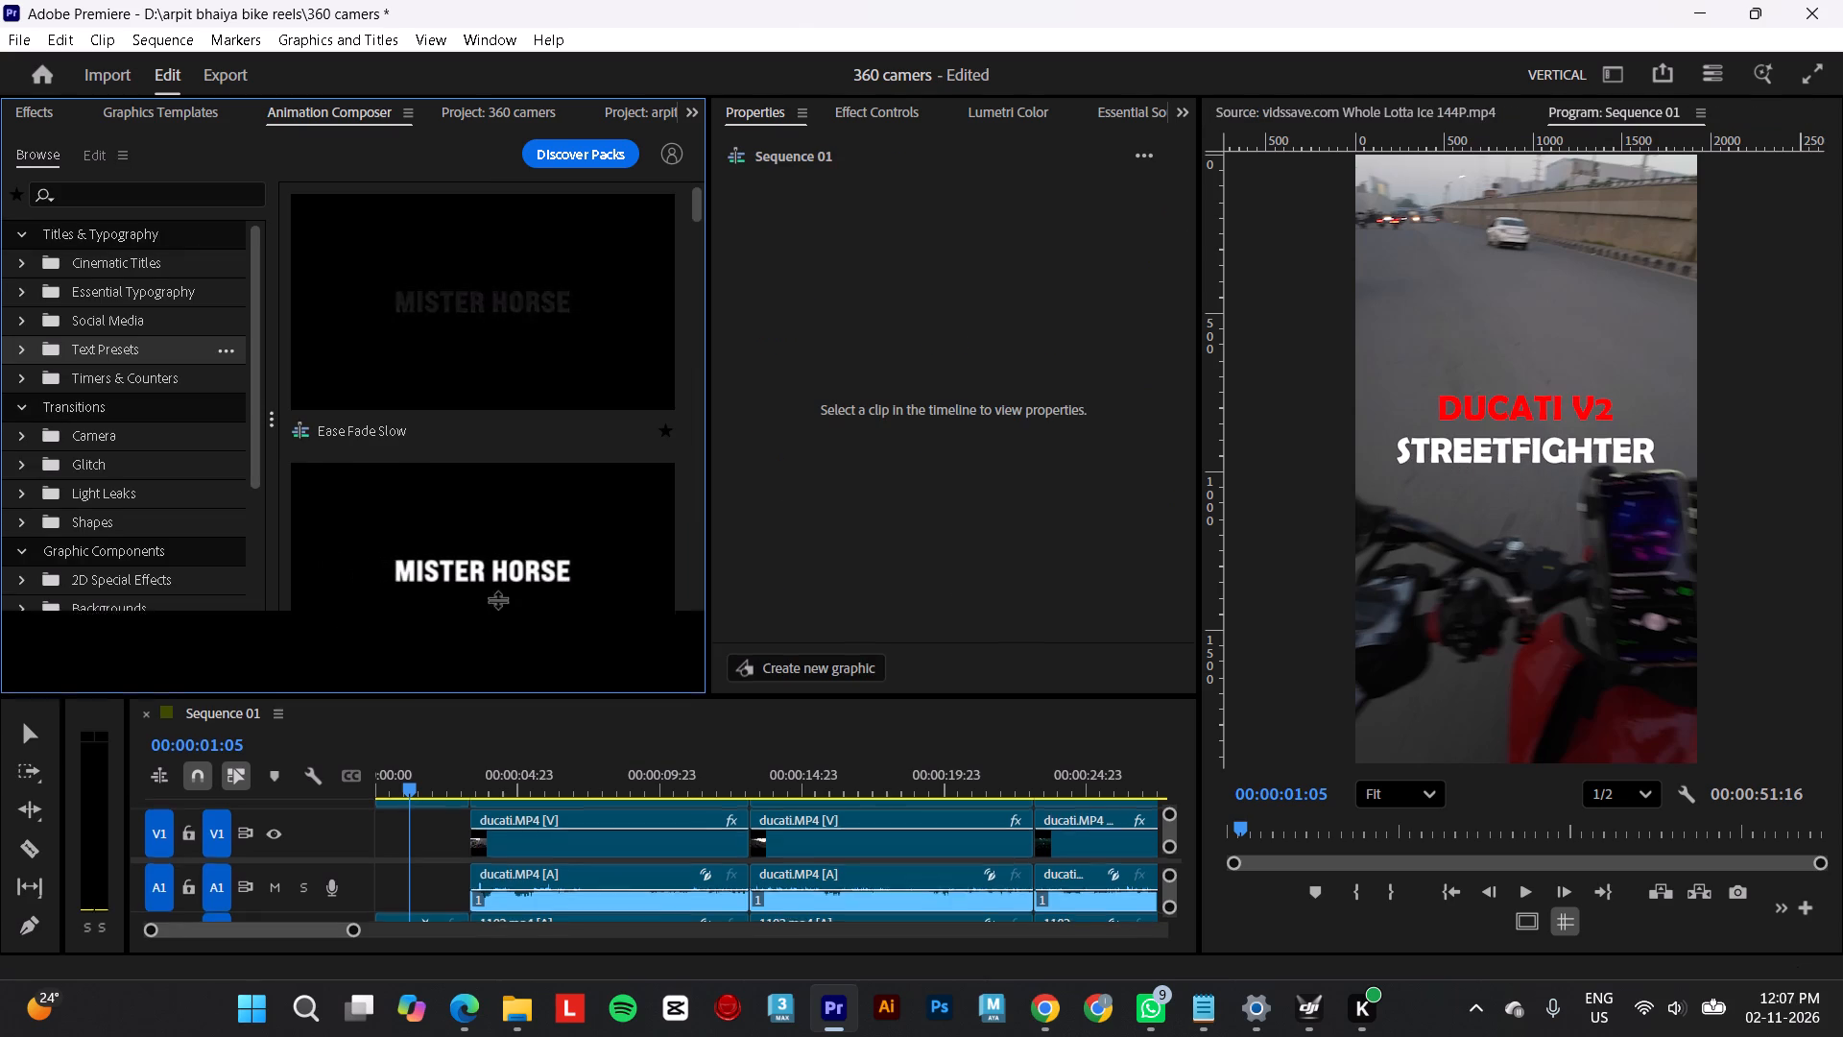
drag(497, 599, 502, 447)
drag(412, 532, 264, 531)
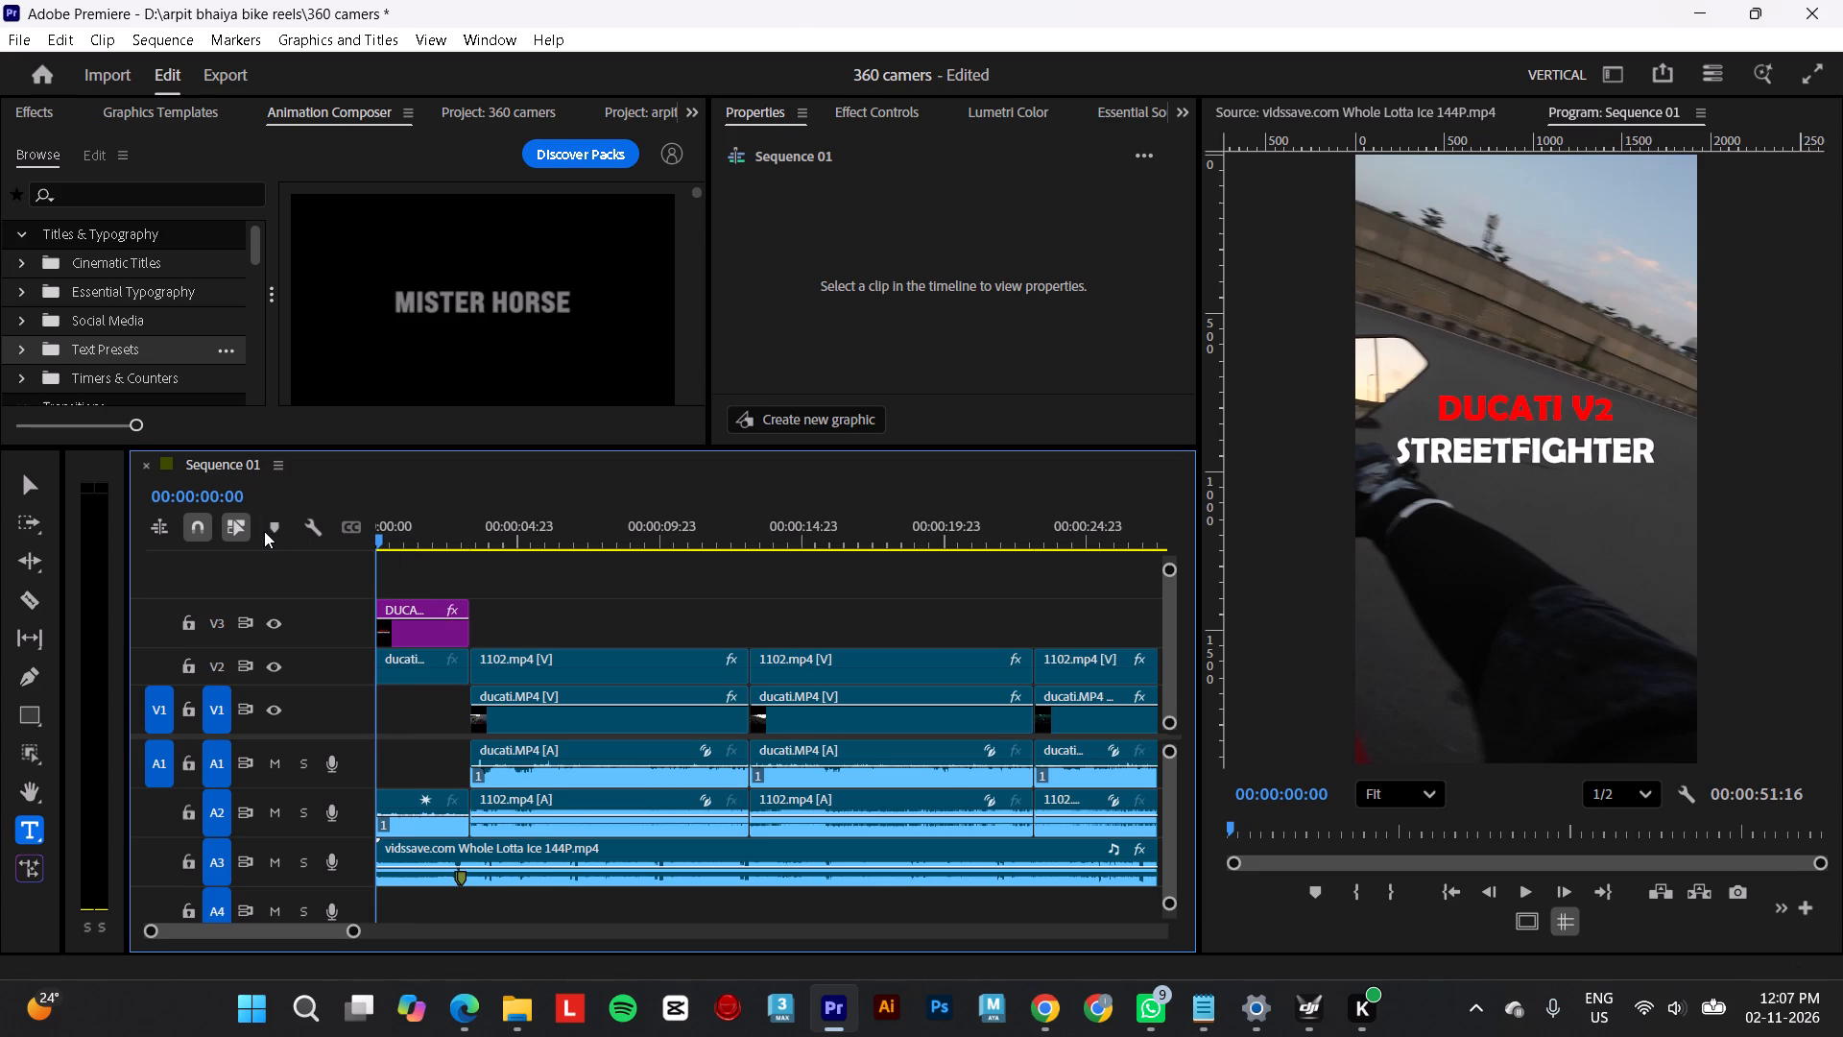
key(space)
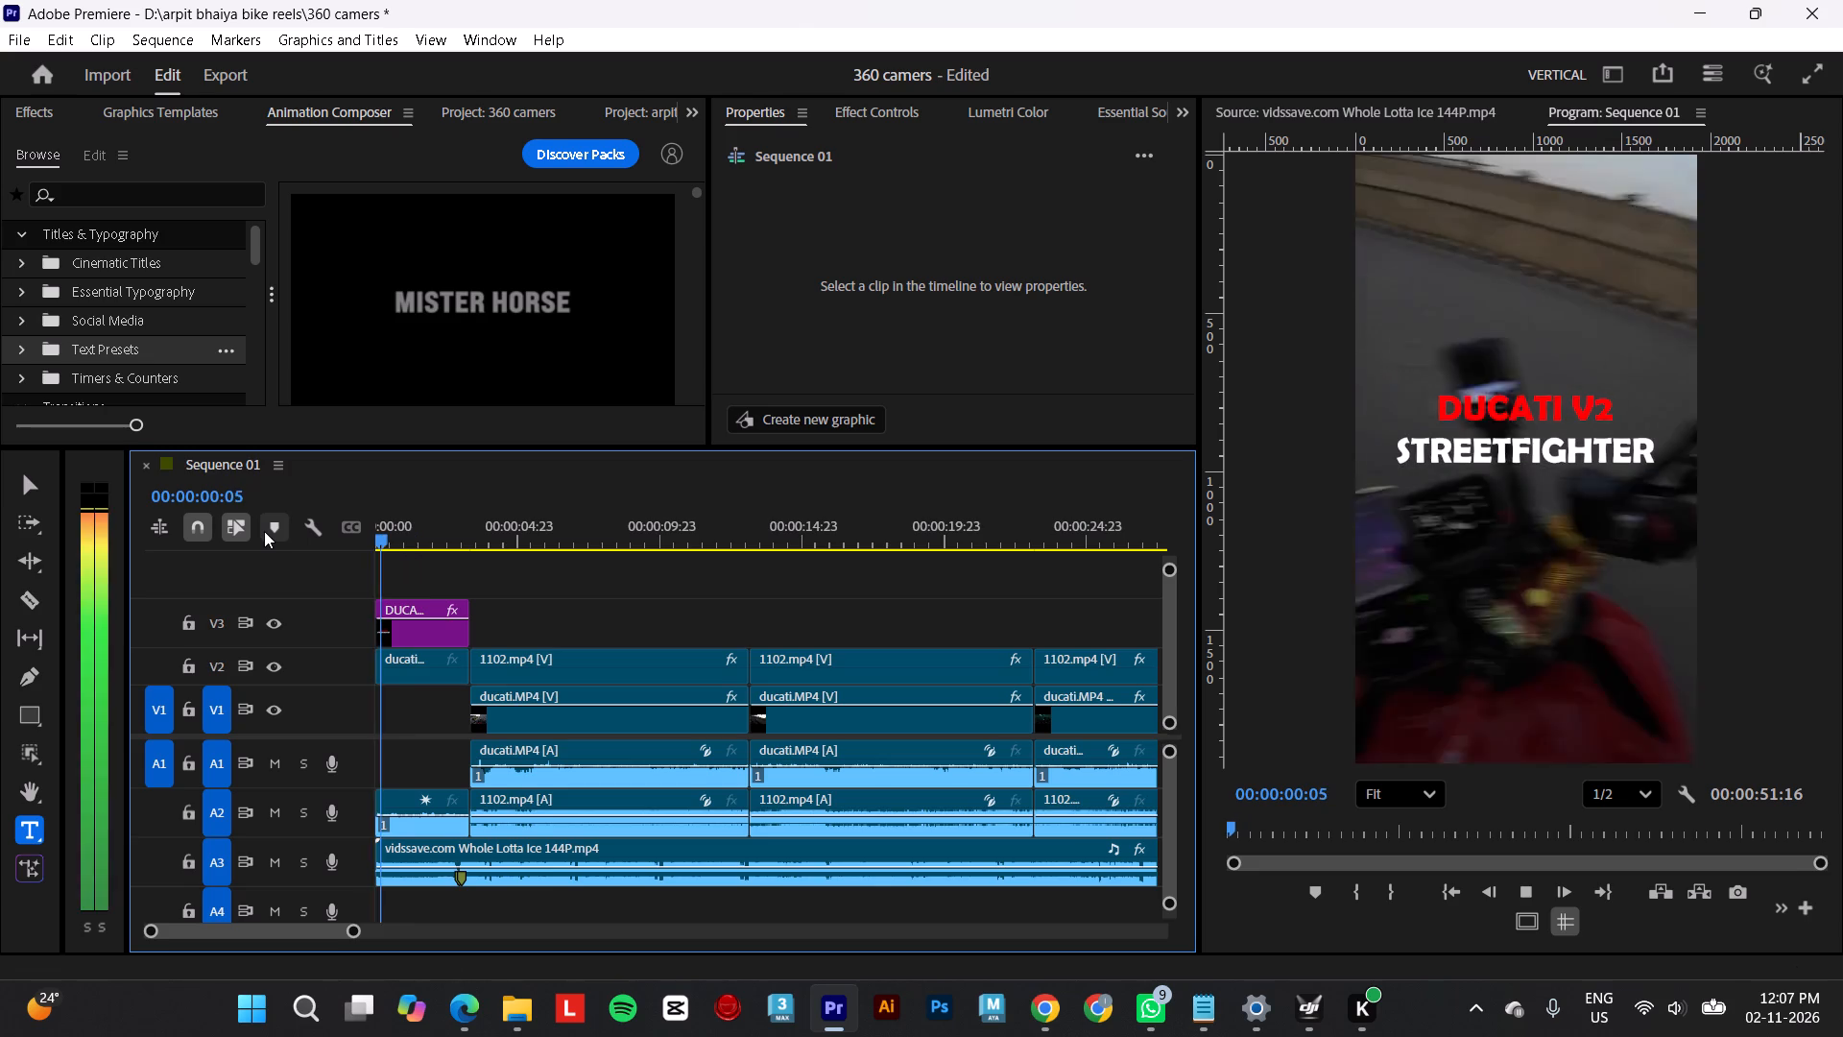
key(space)
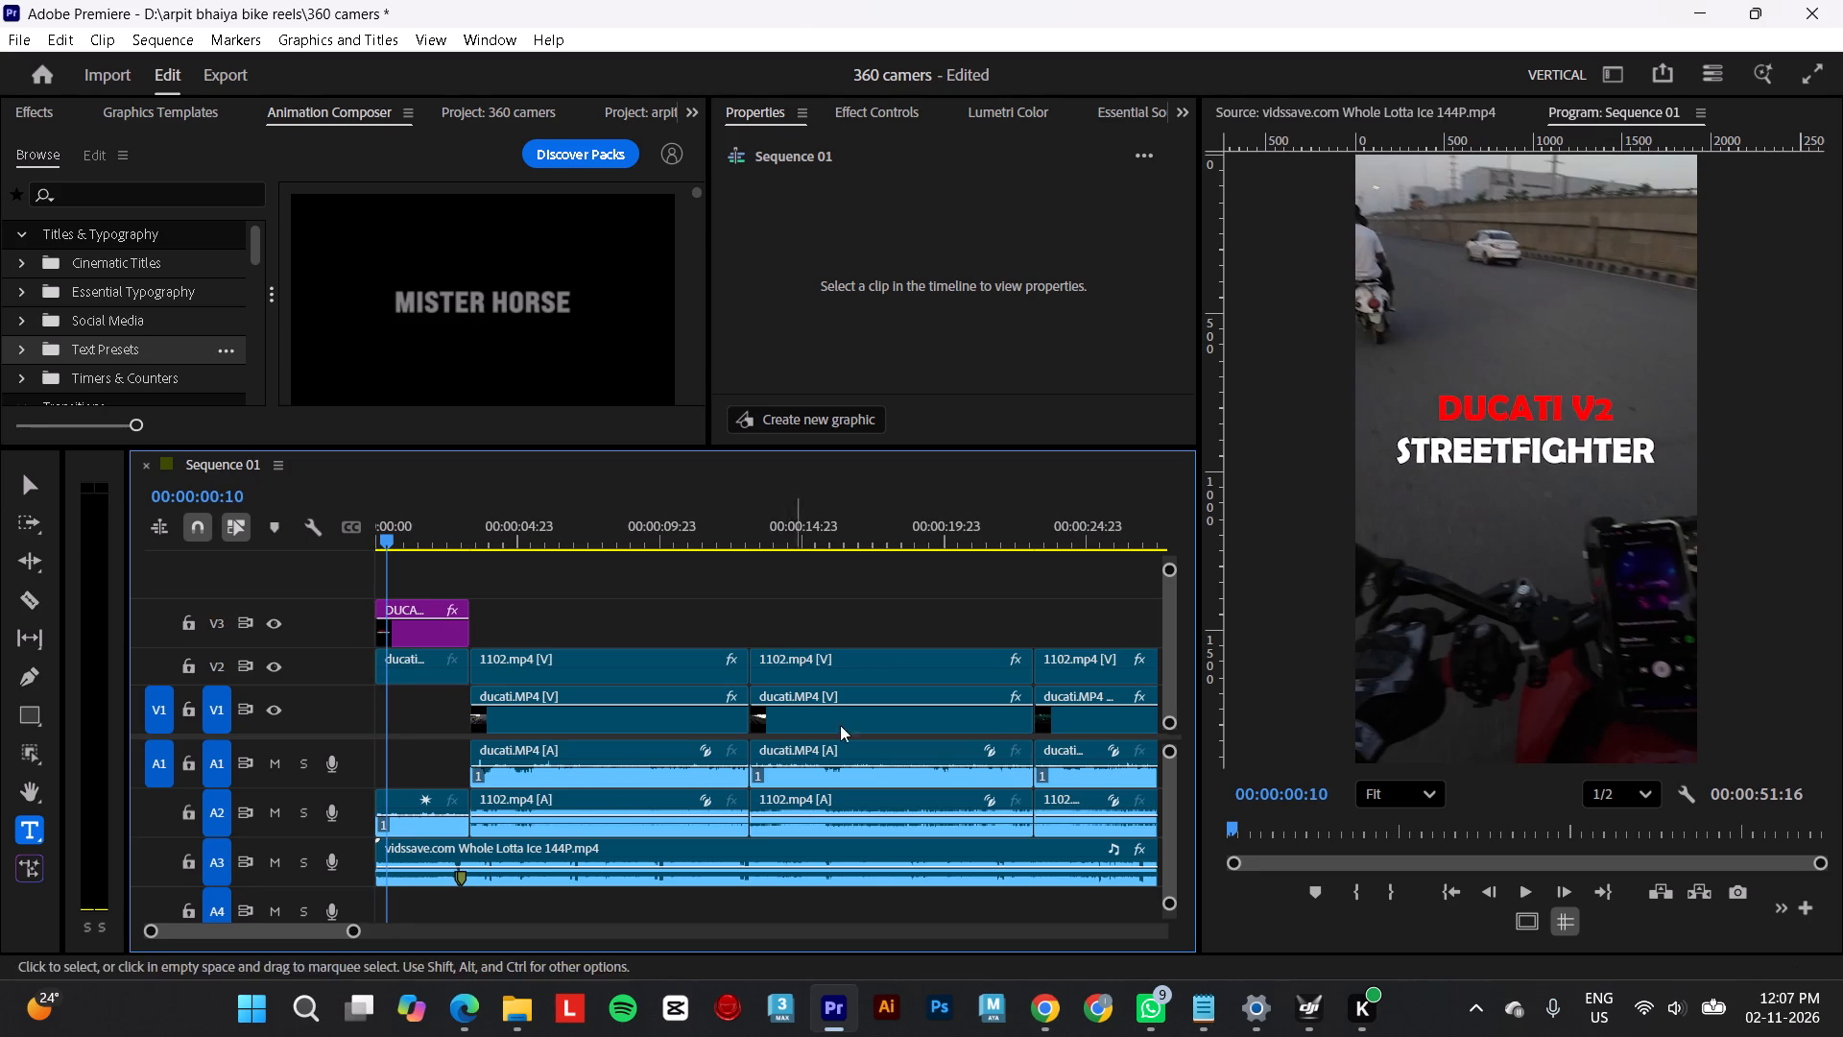
Switch to Chrome's Ducati image results and search Google Images for "ducati logo".
click(1049, 1020)
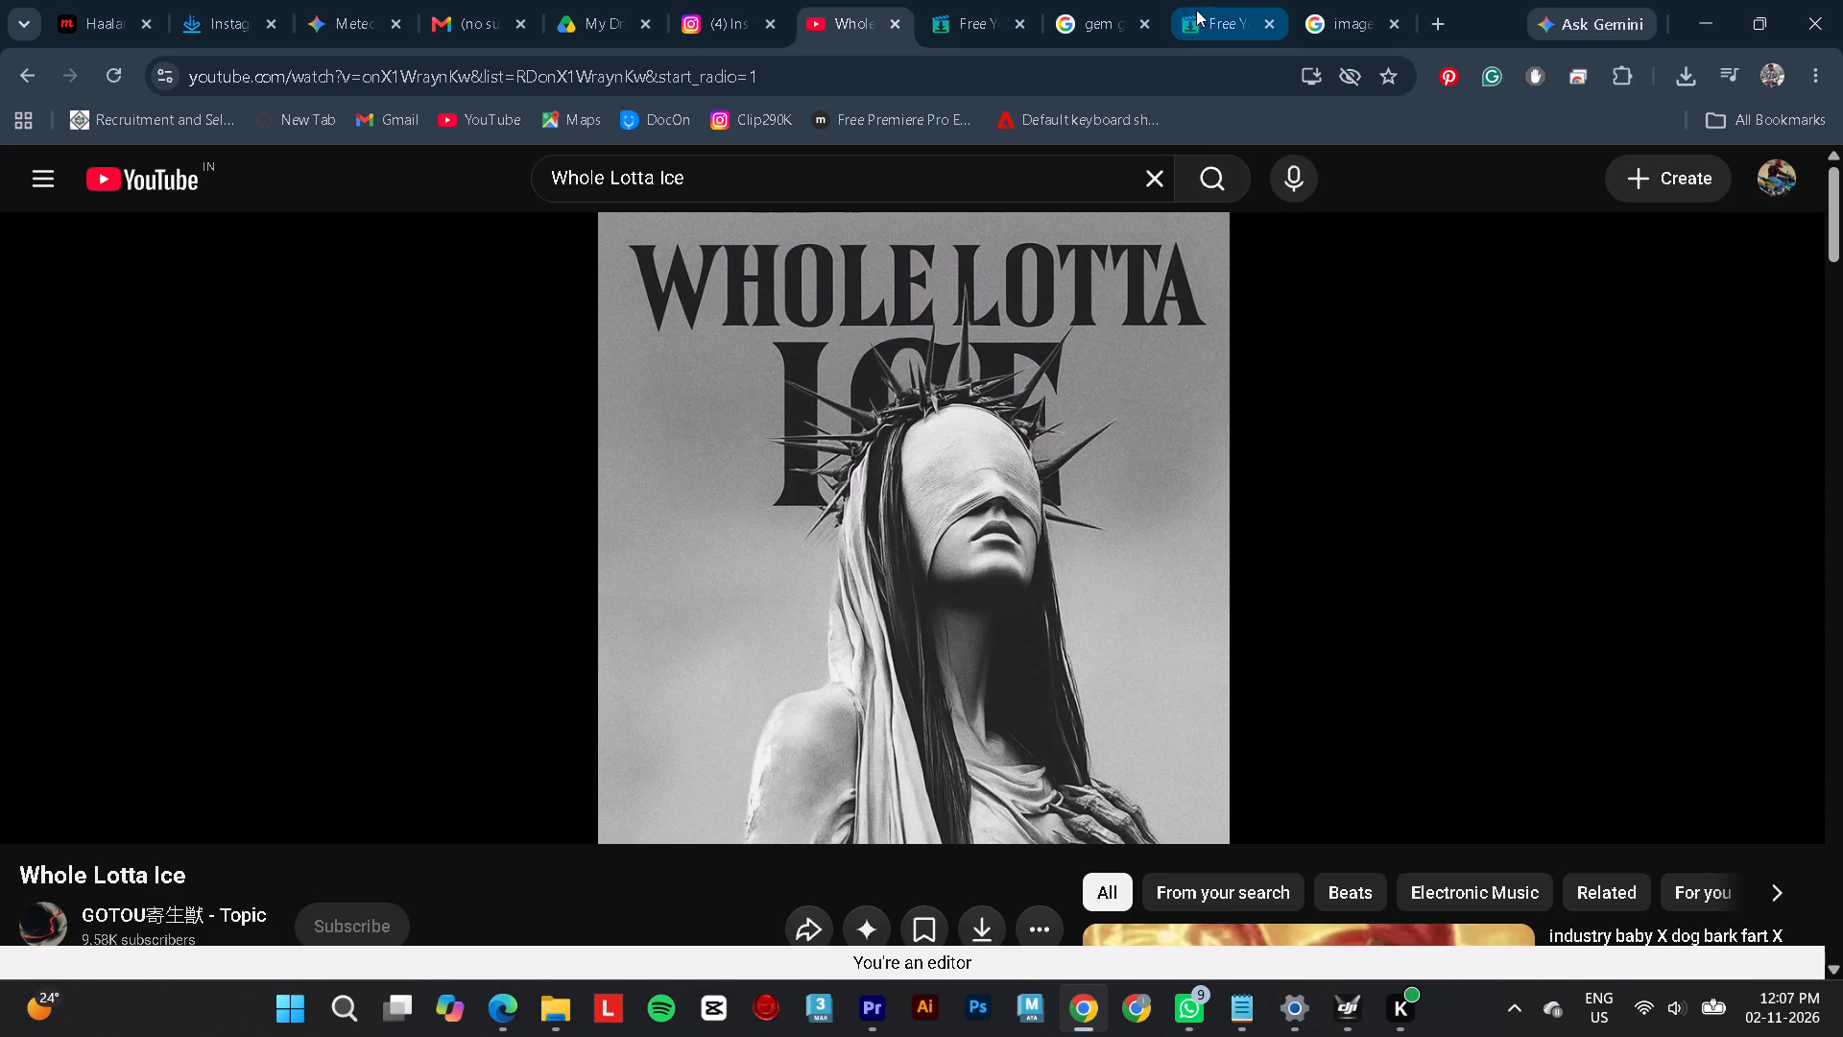
click(1358, 0)
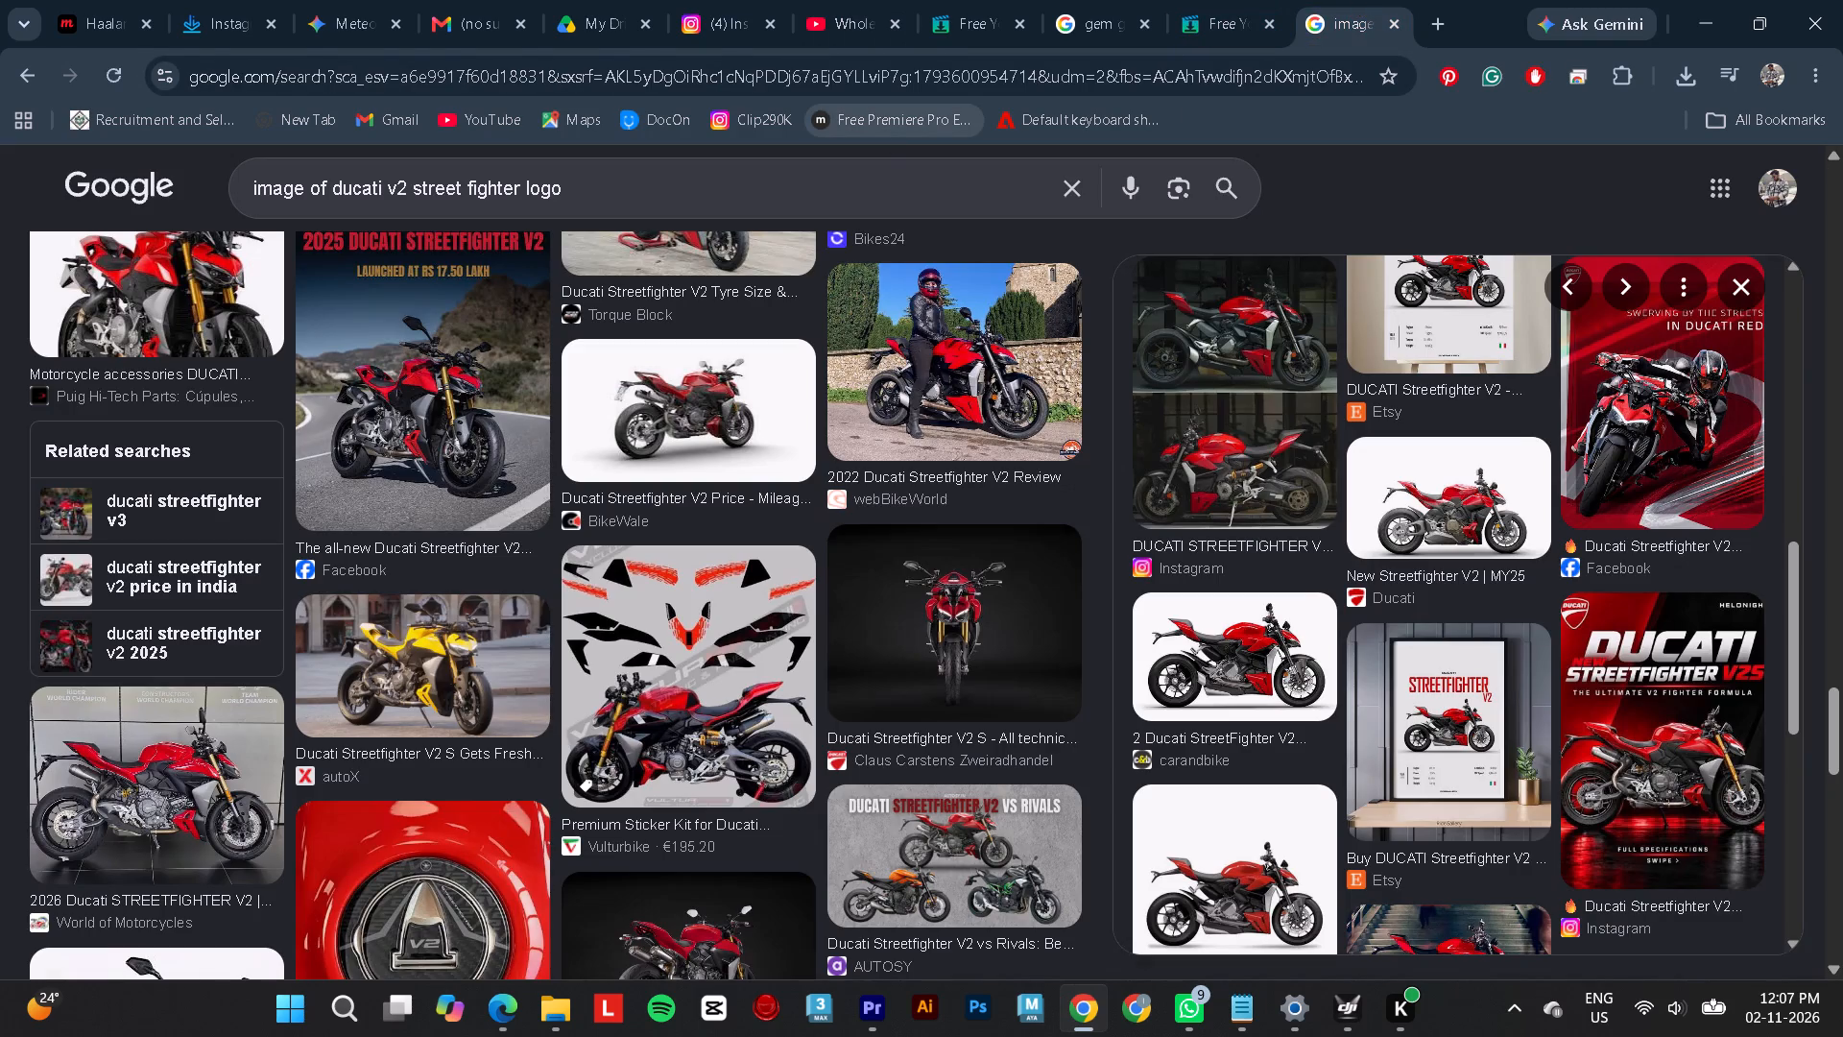
drag(671, 188, 0, 157)
text(ducati logo)
key(Return)
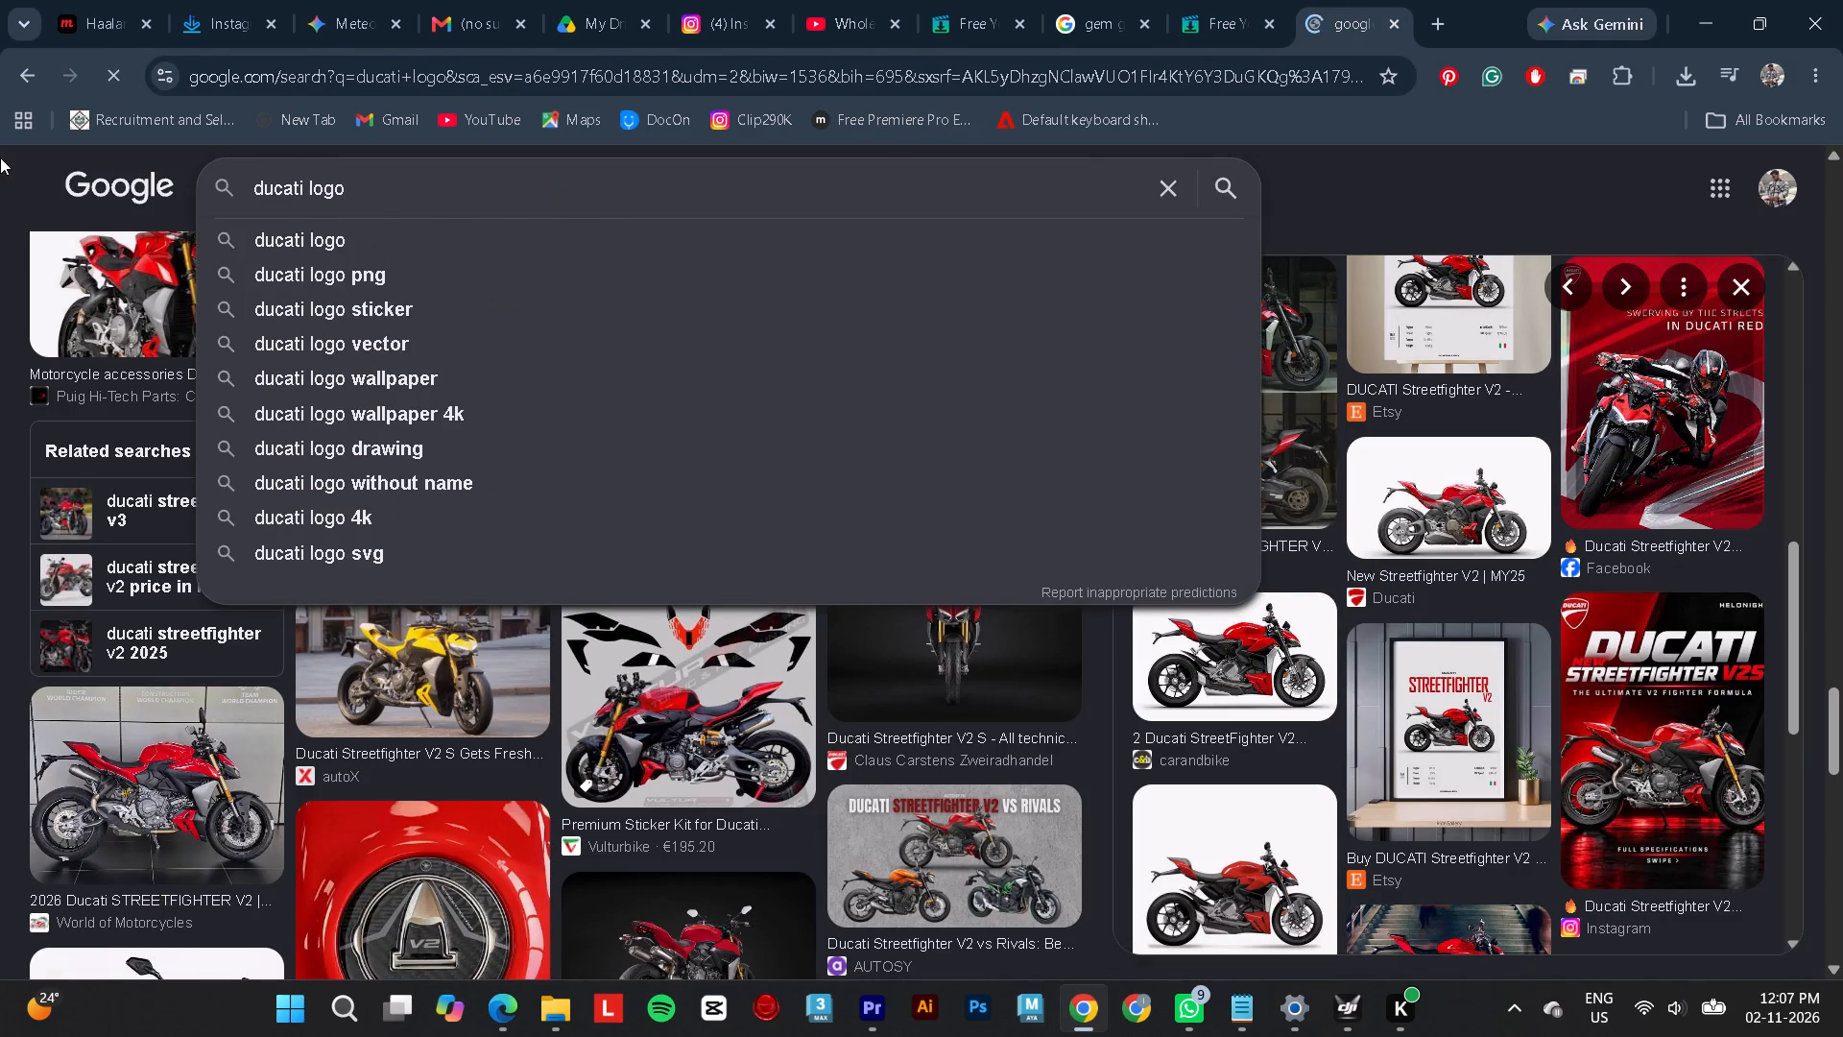
Refine the Google Images search to "ducati logo png".
click(377, 208)
key(space)
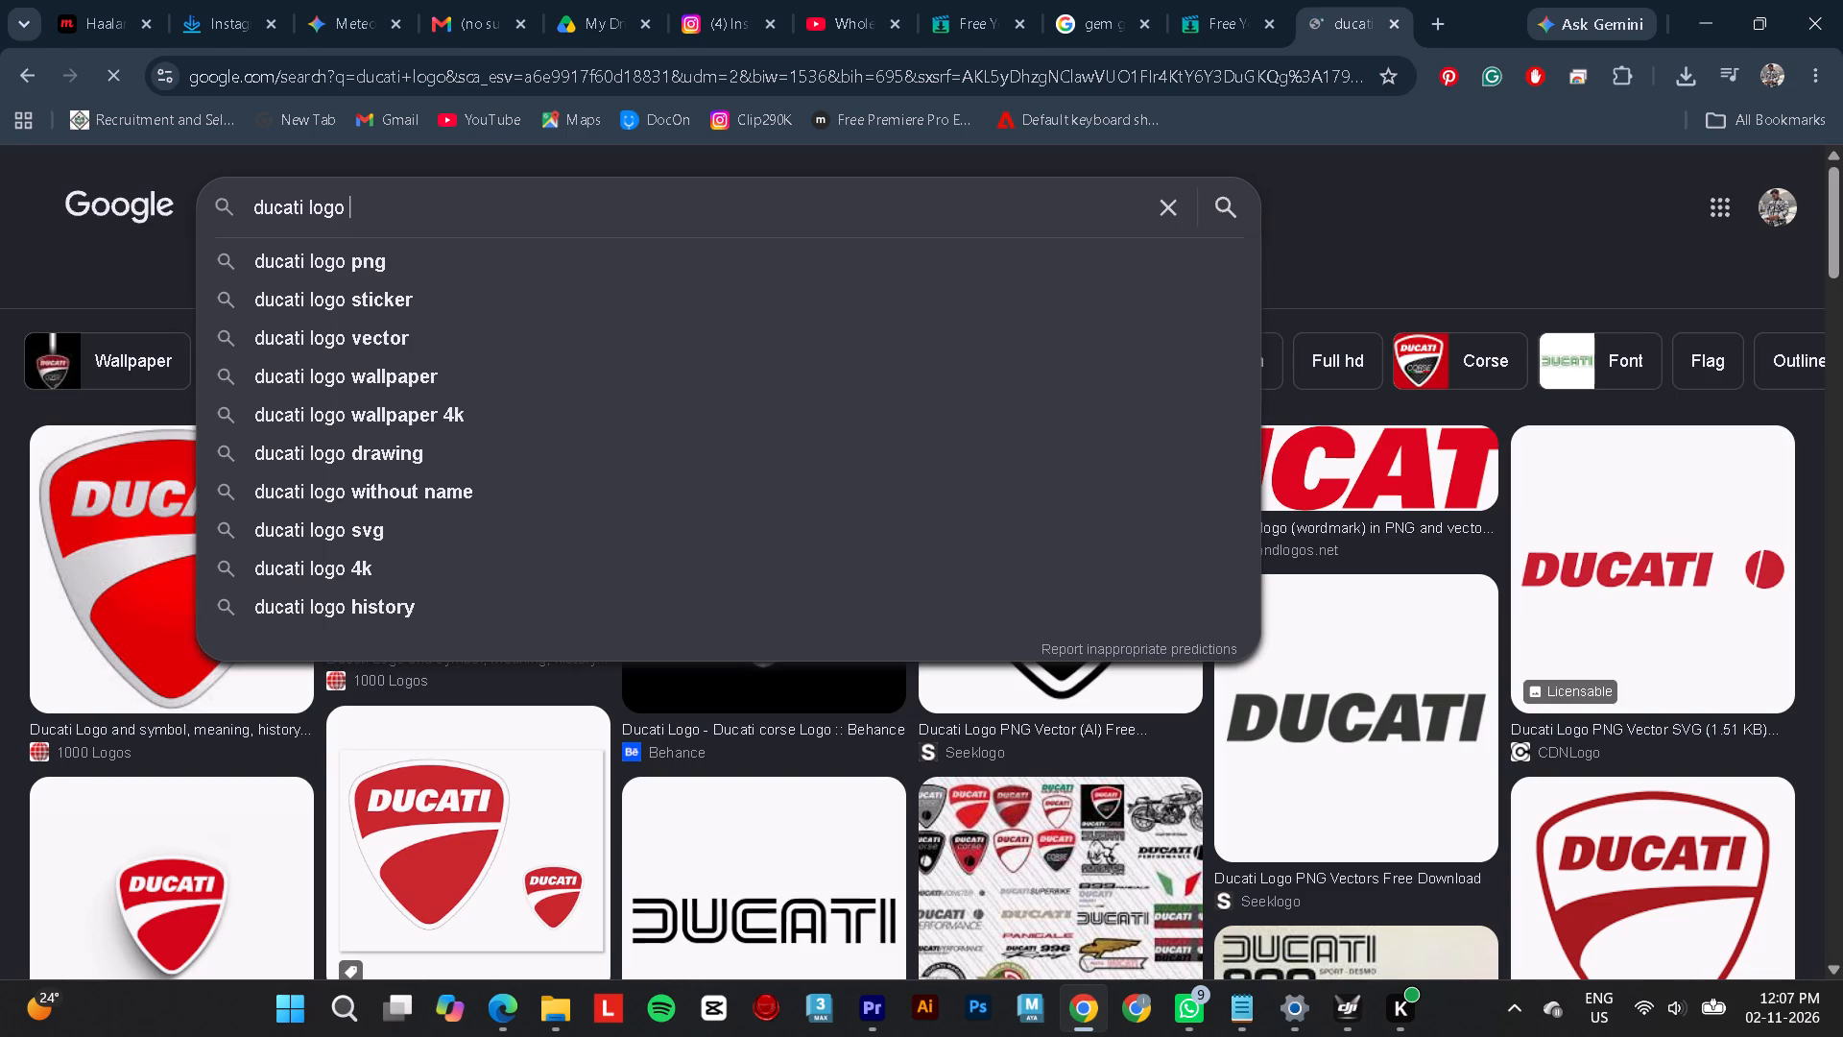
text(png)
key(Return)
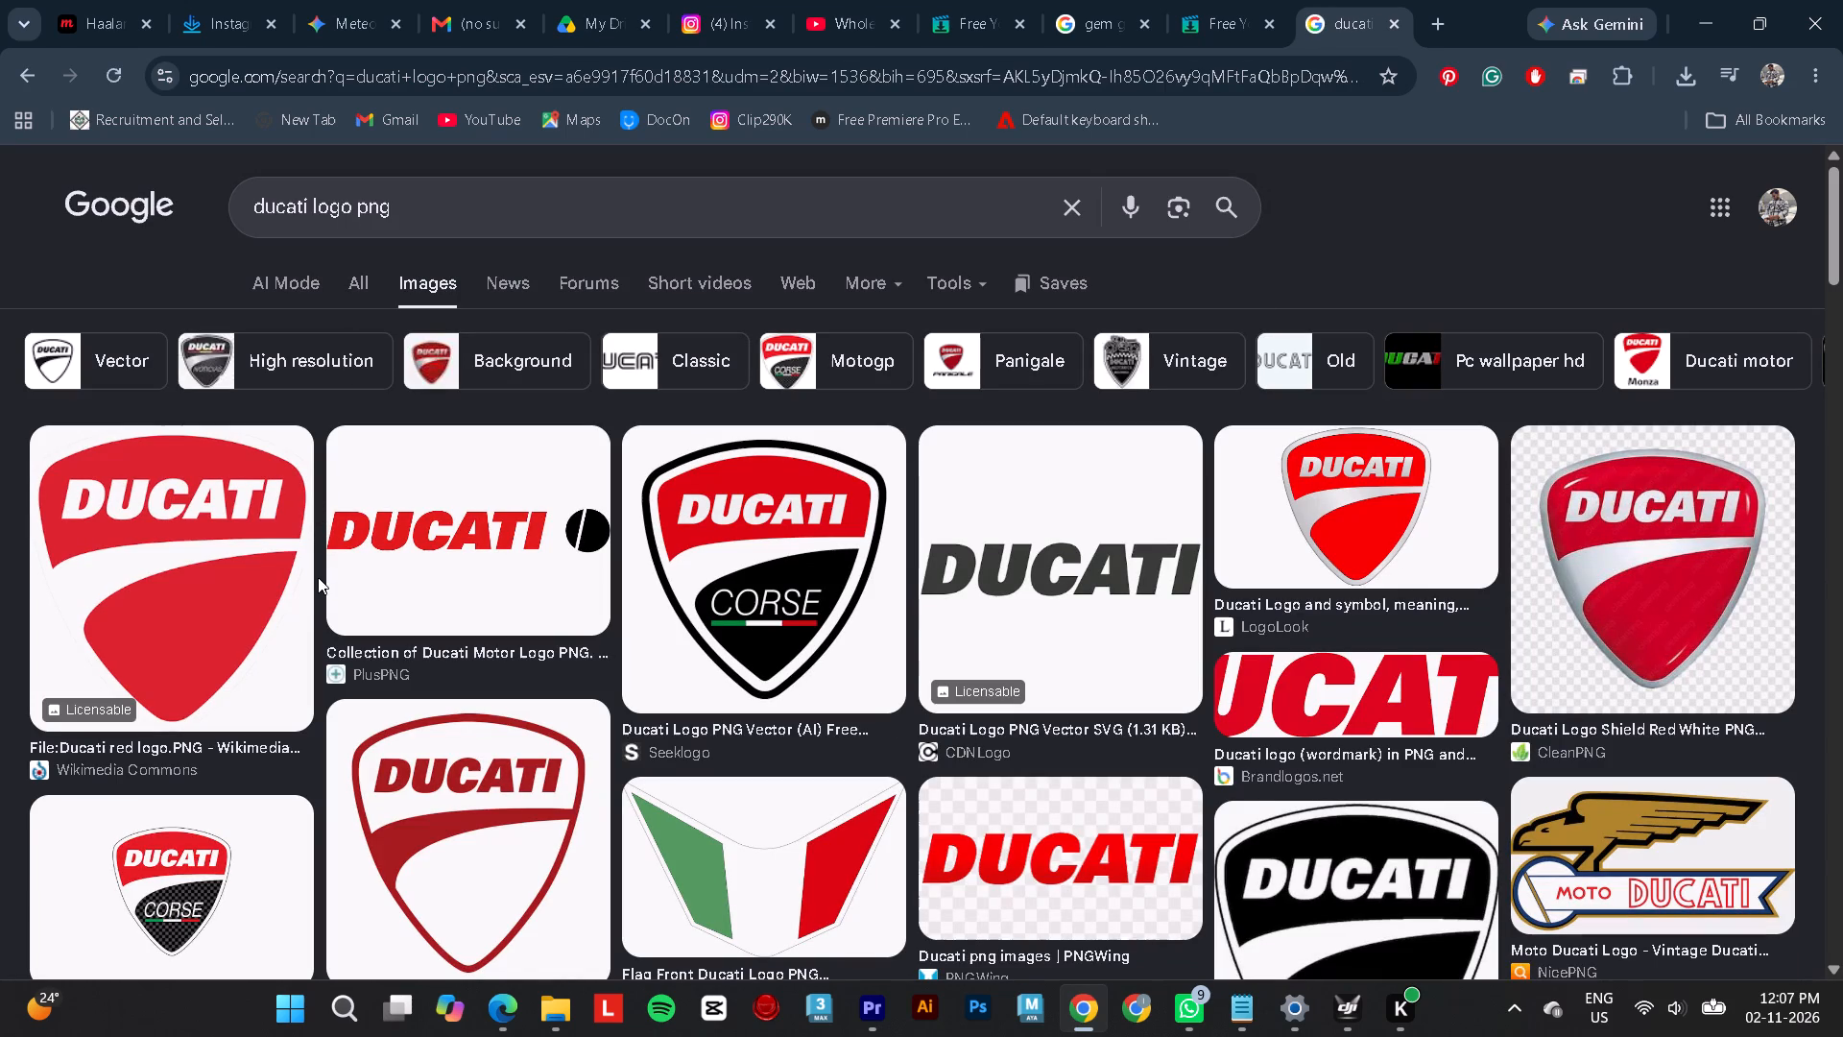
Preview CleanPNG's red and white Ducati shield logo, browse the other logo results, and open the shield's CleanPNG page.
click(1627, 639)
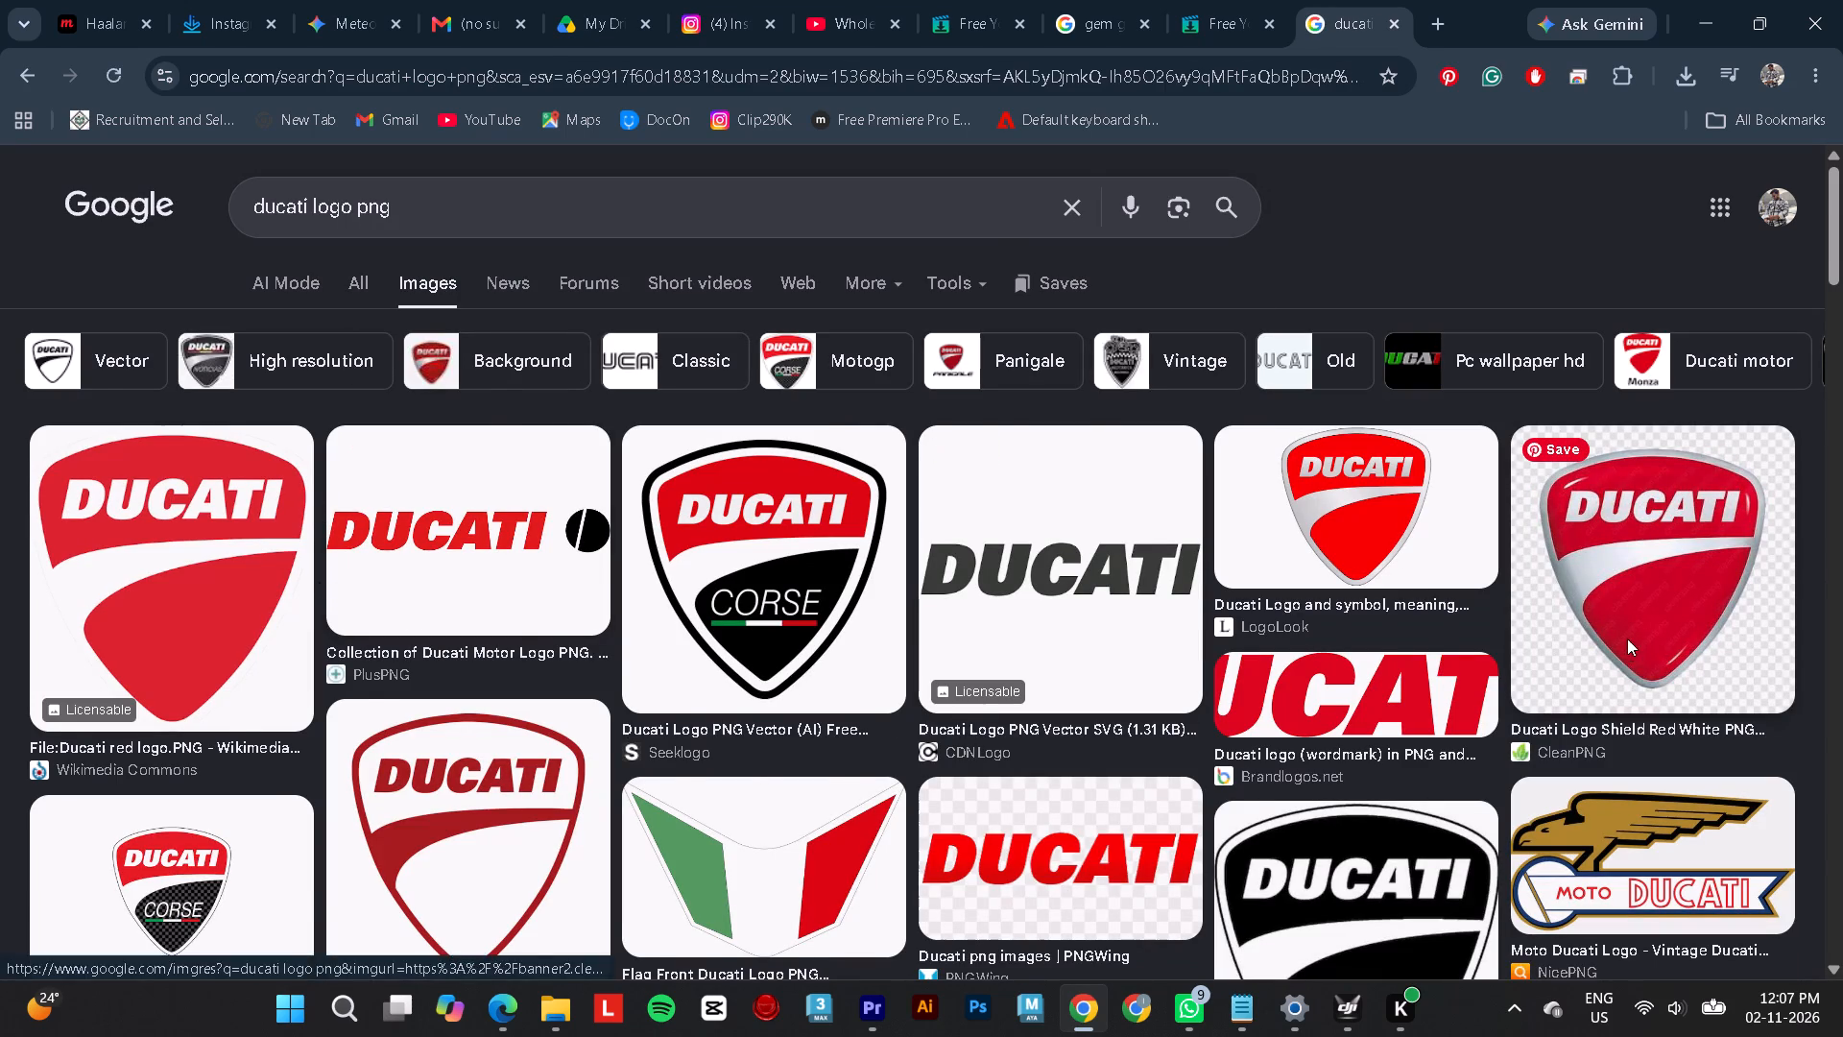
scroll(760, 738, down, 4)
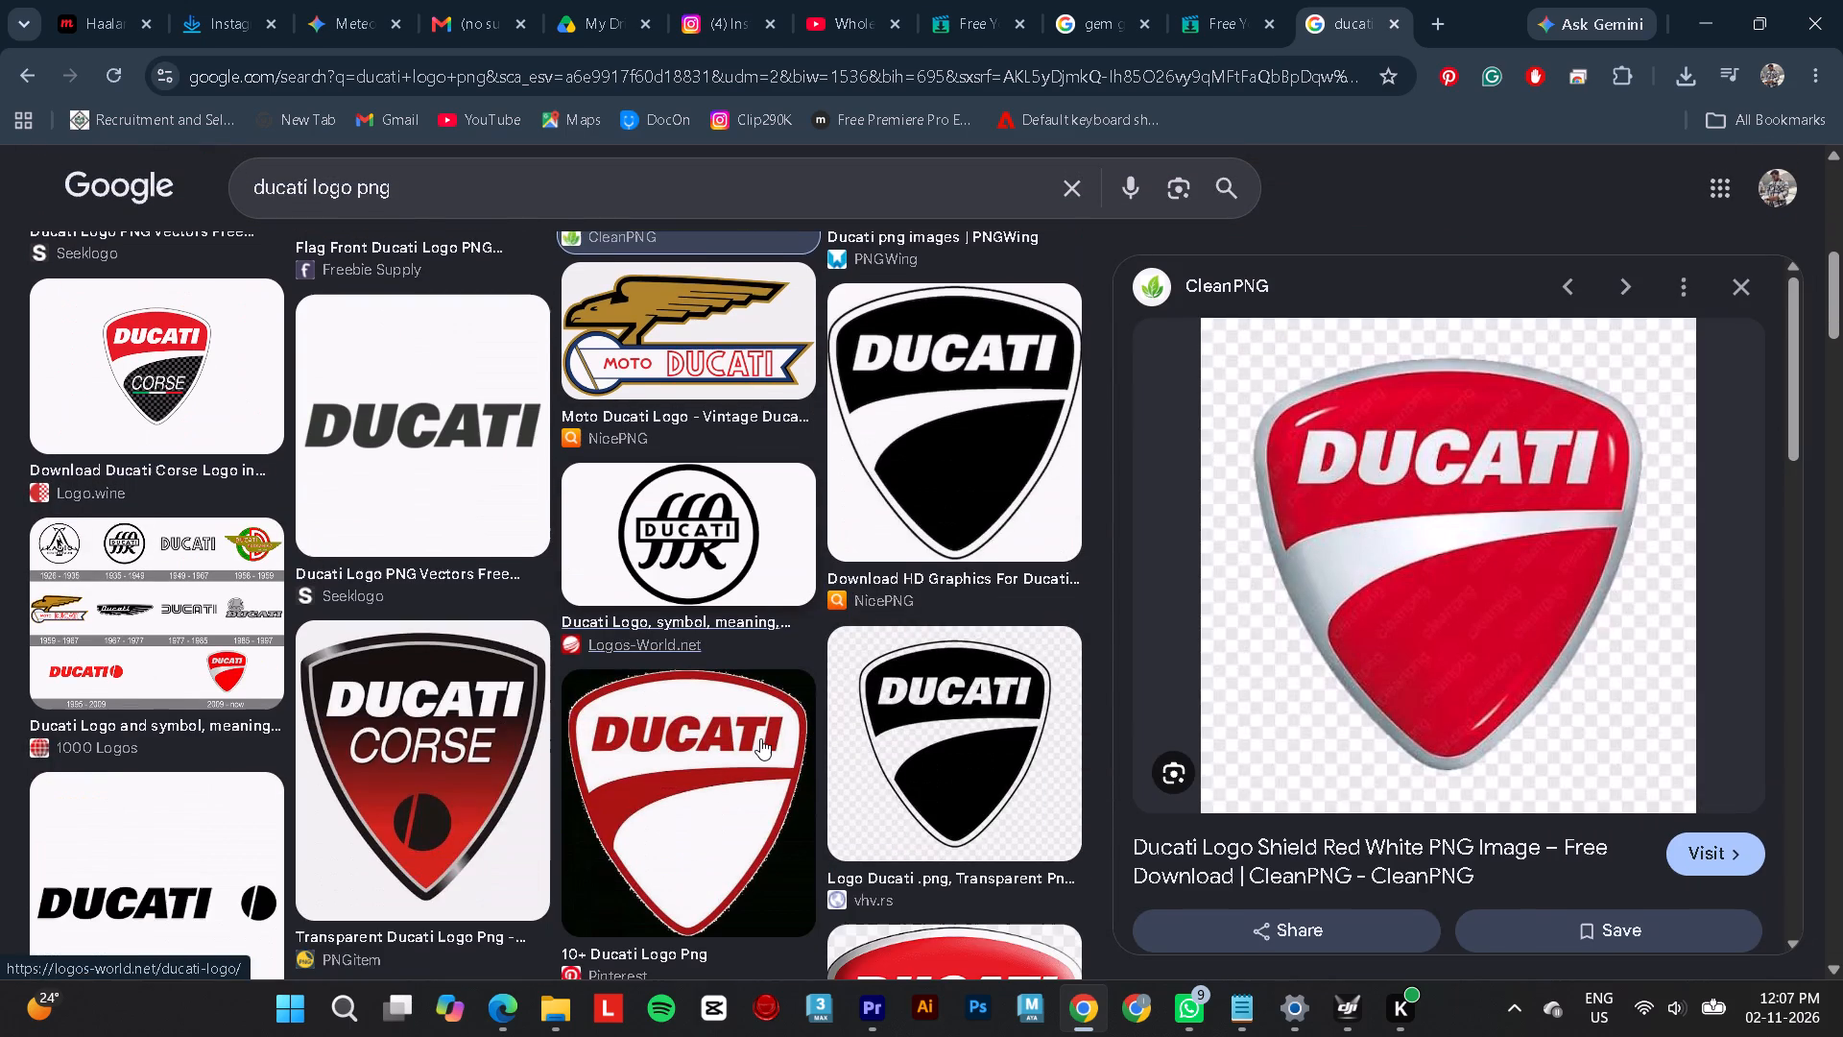
scroll(760, 738, down, 6)
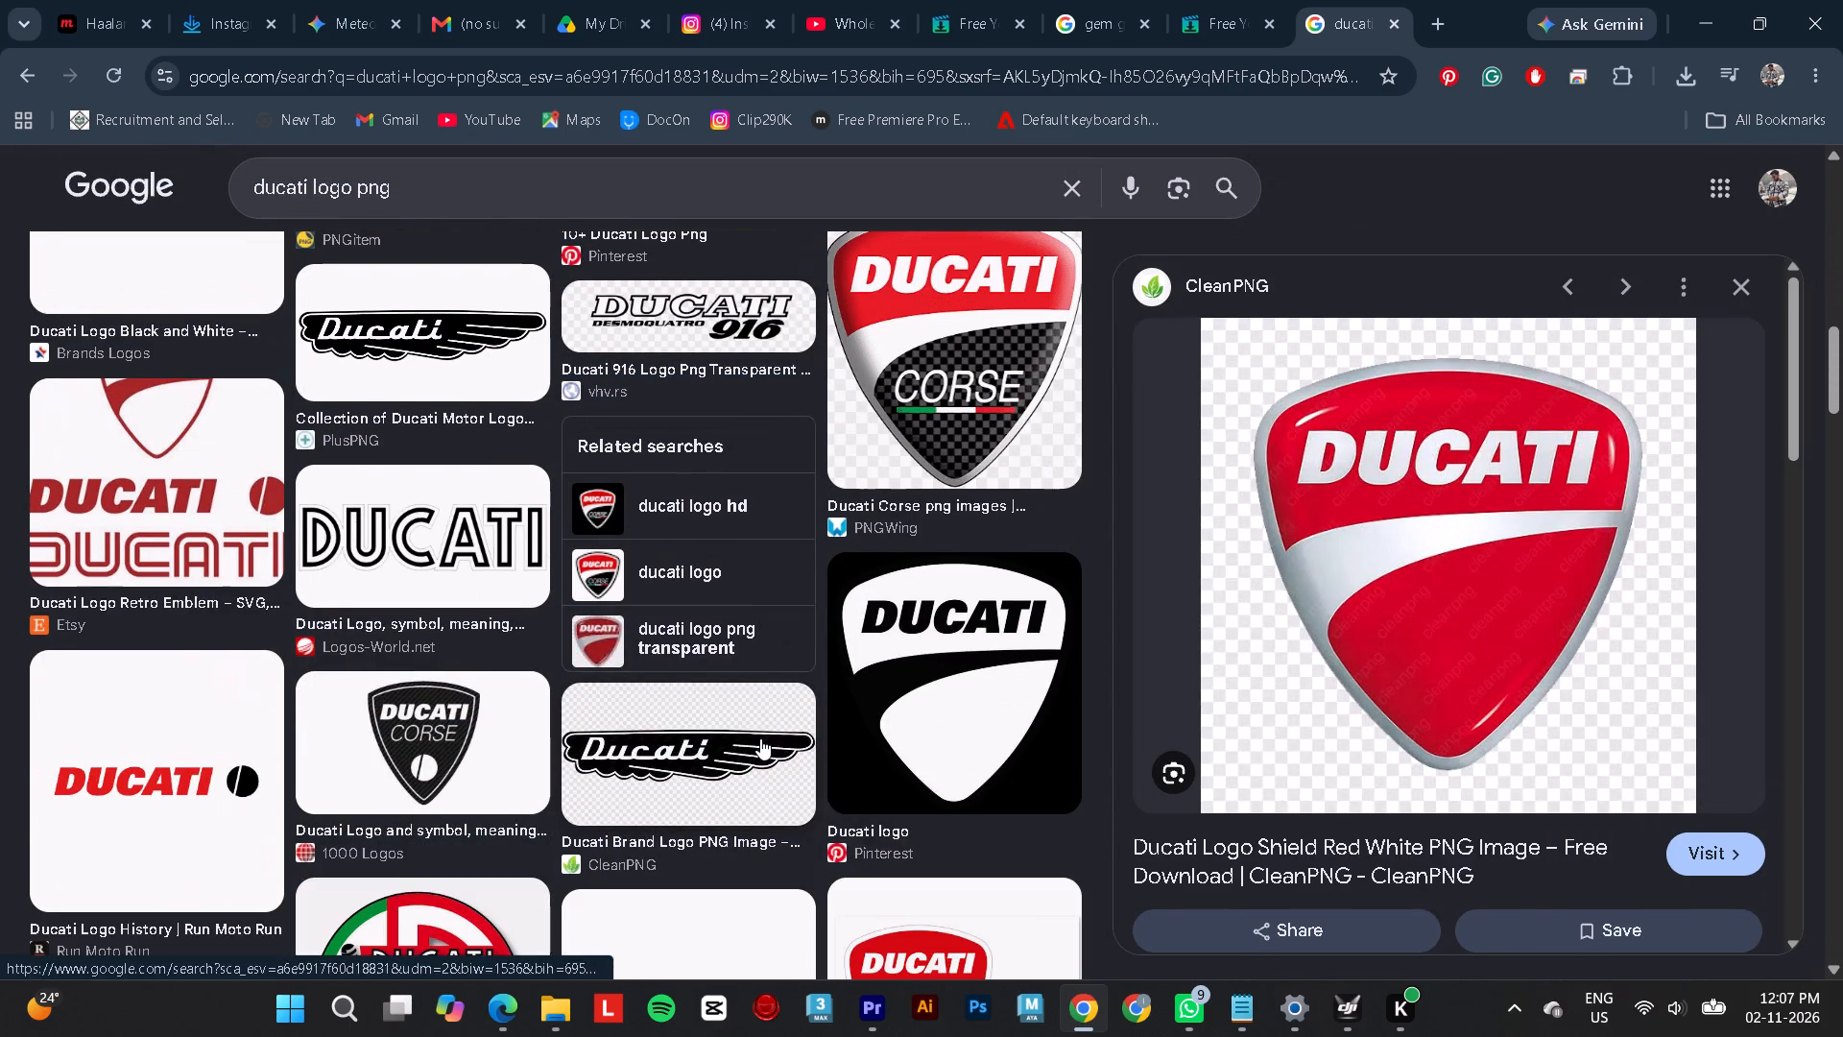
click(1731, 853)
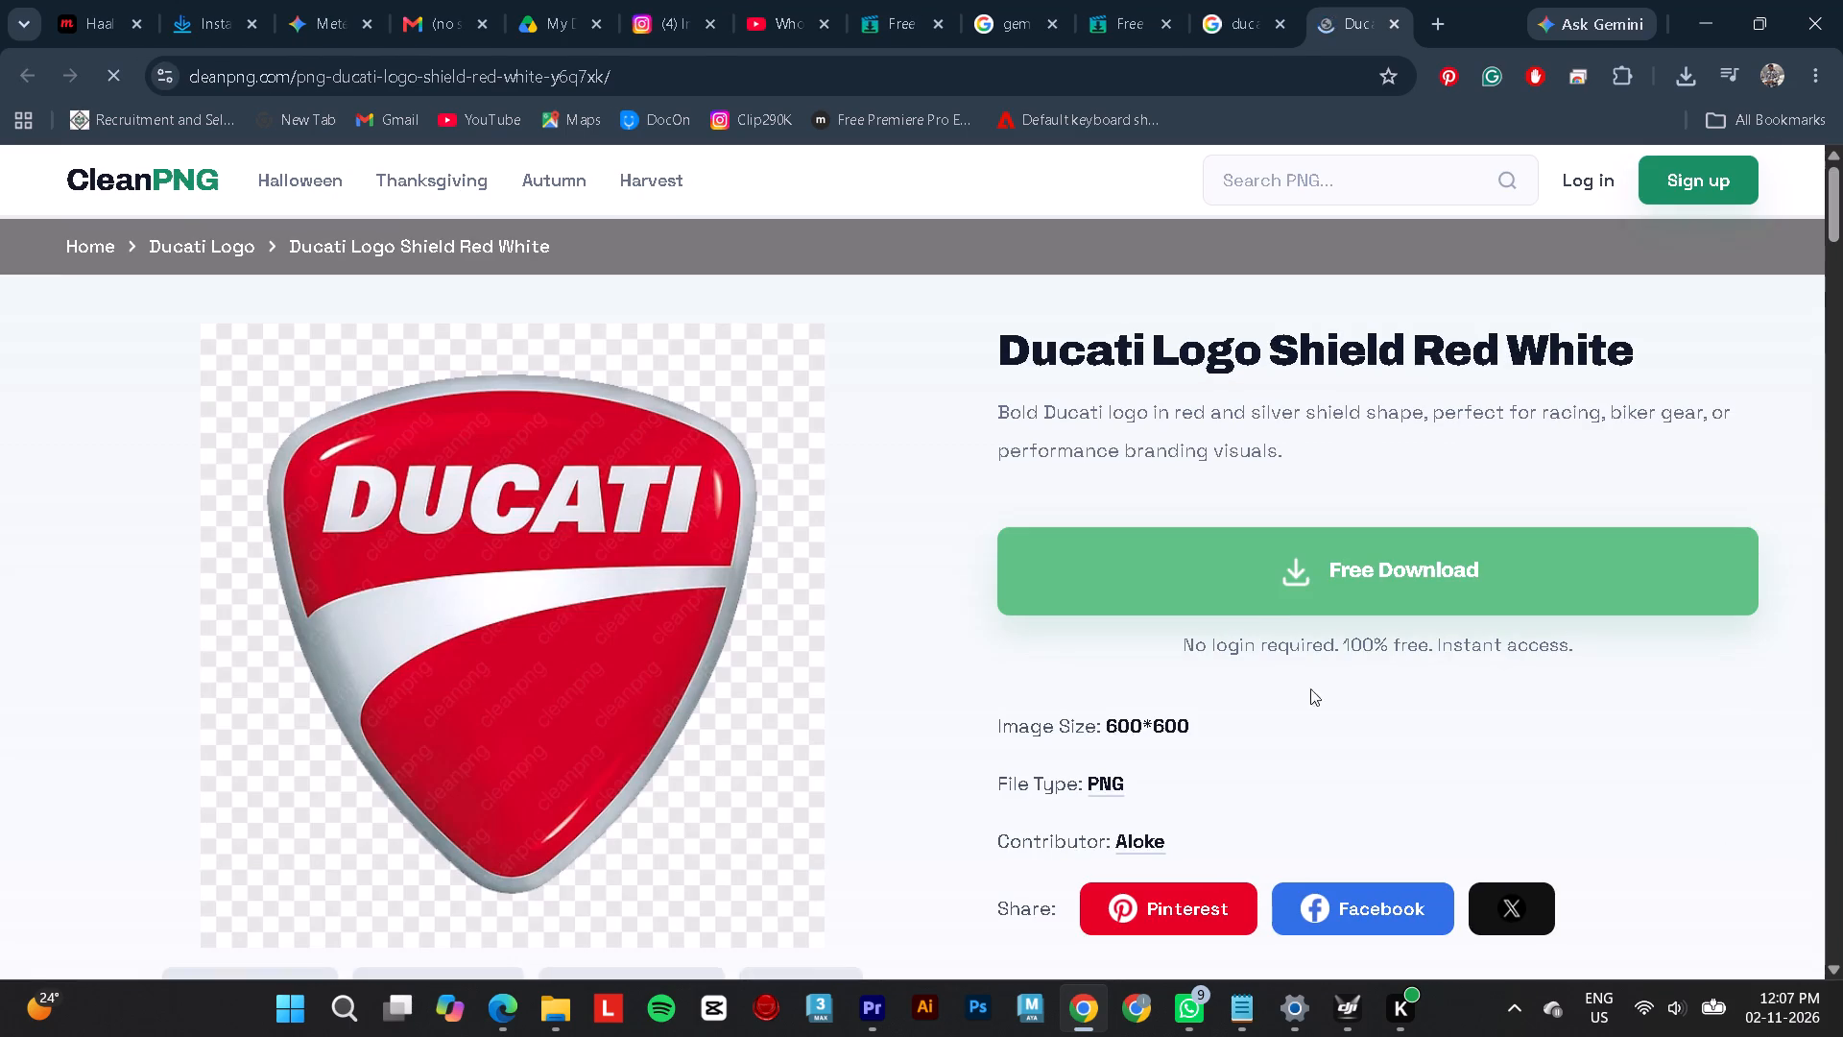
Request the free download of the Ducati Logo Shield Red White PNG, completing the site's security check and the matching-shape hCaptcha.
click(1286, 560)
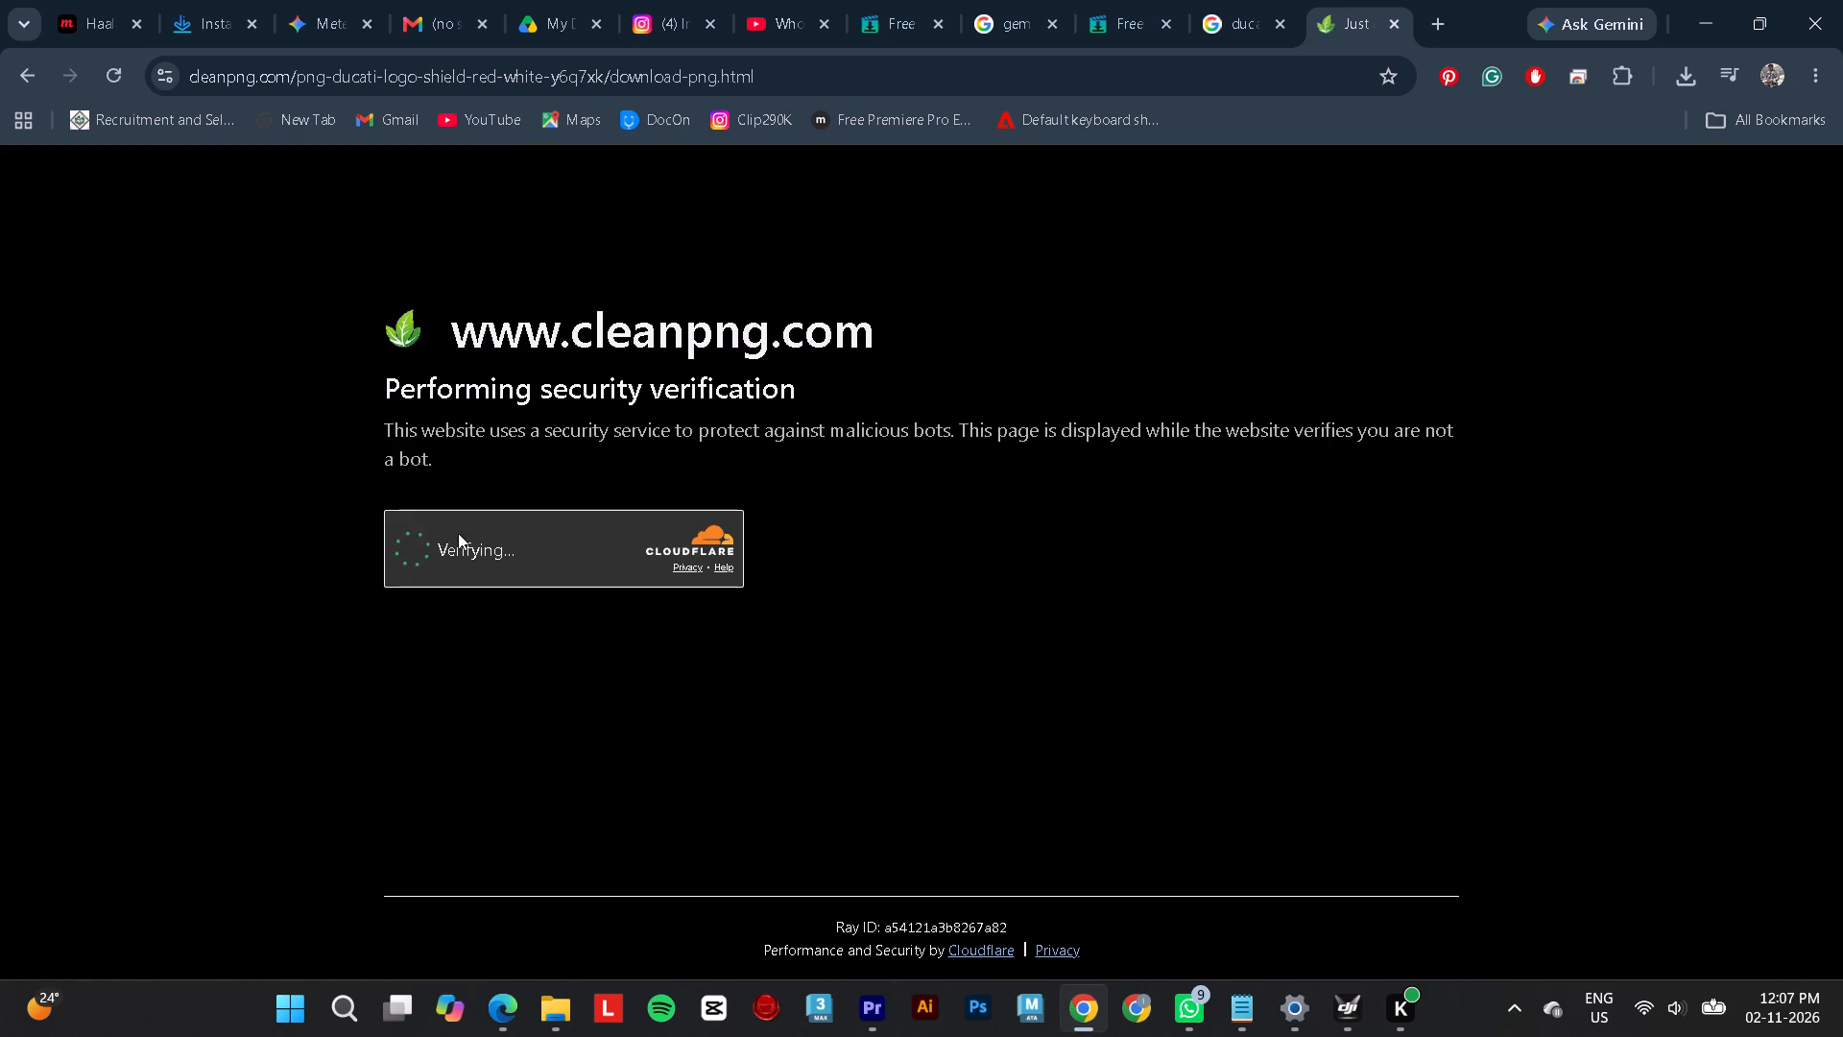
click(410, 551)
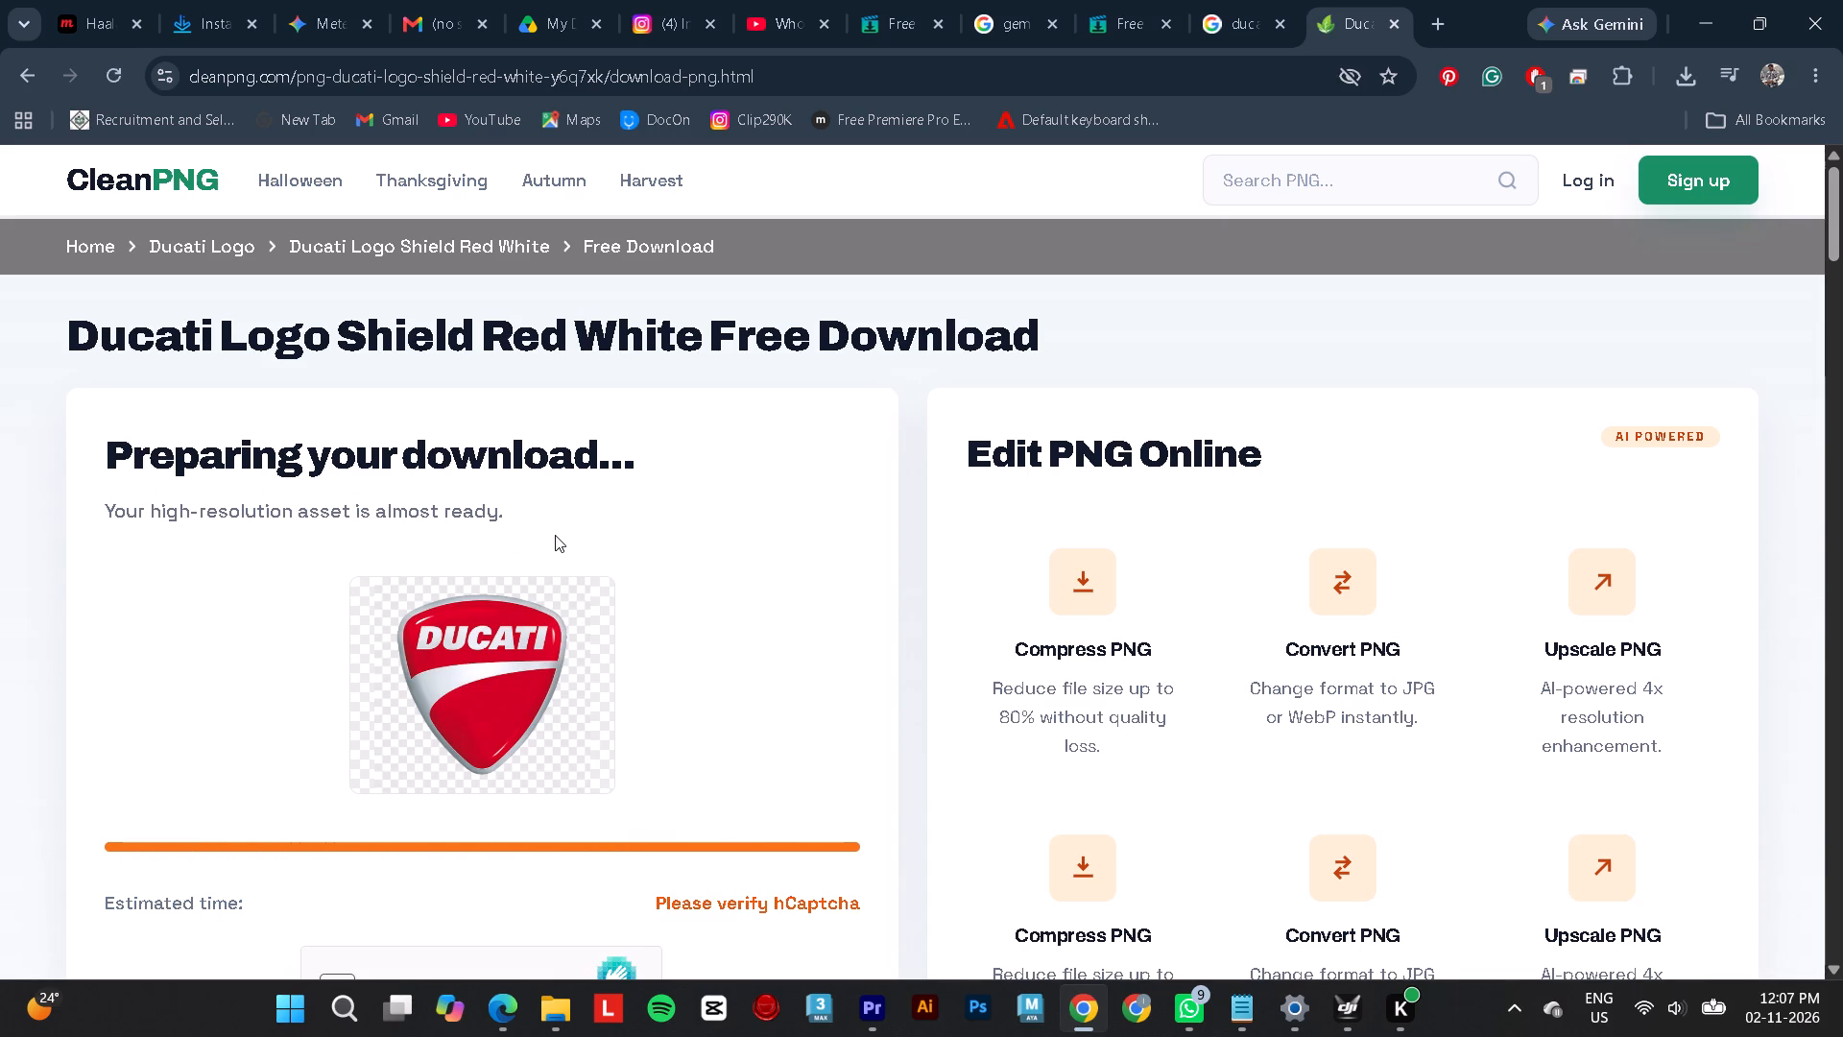
scroll(624, 756, down, 2)
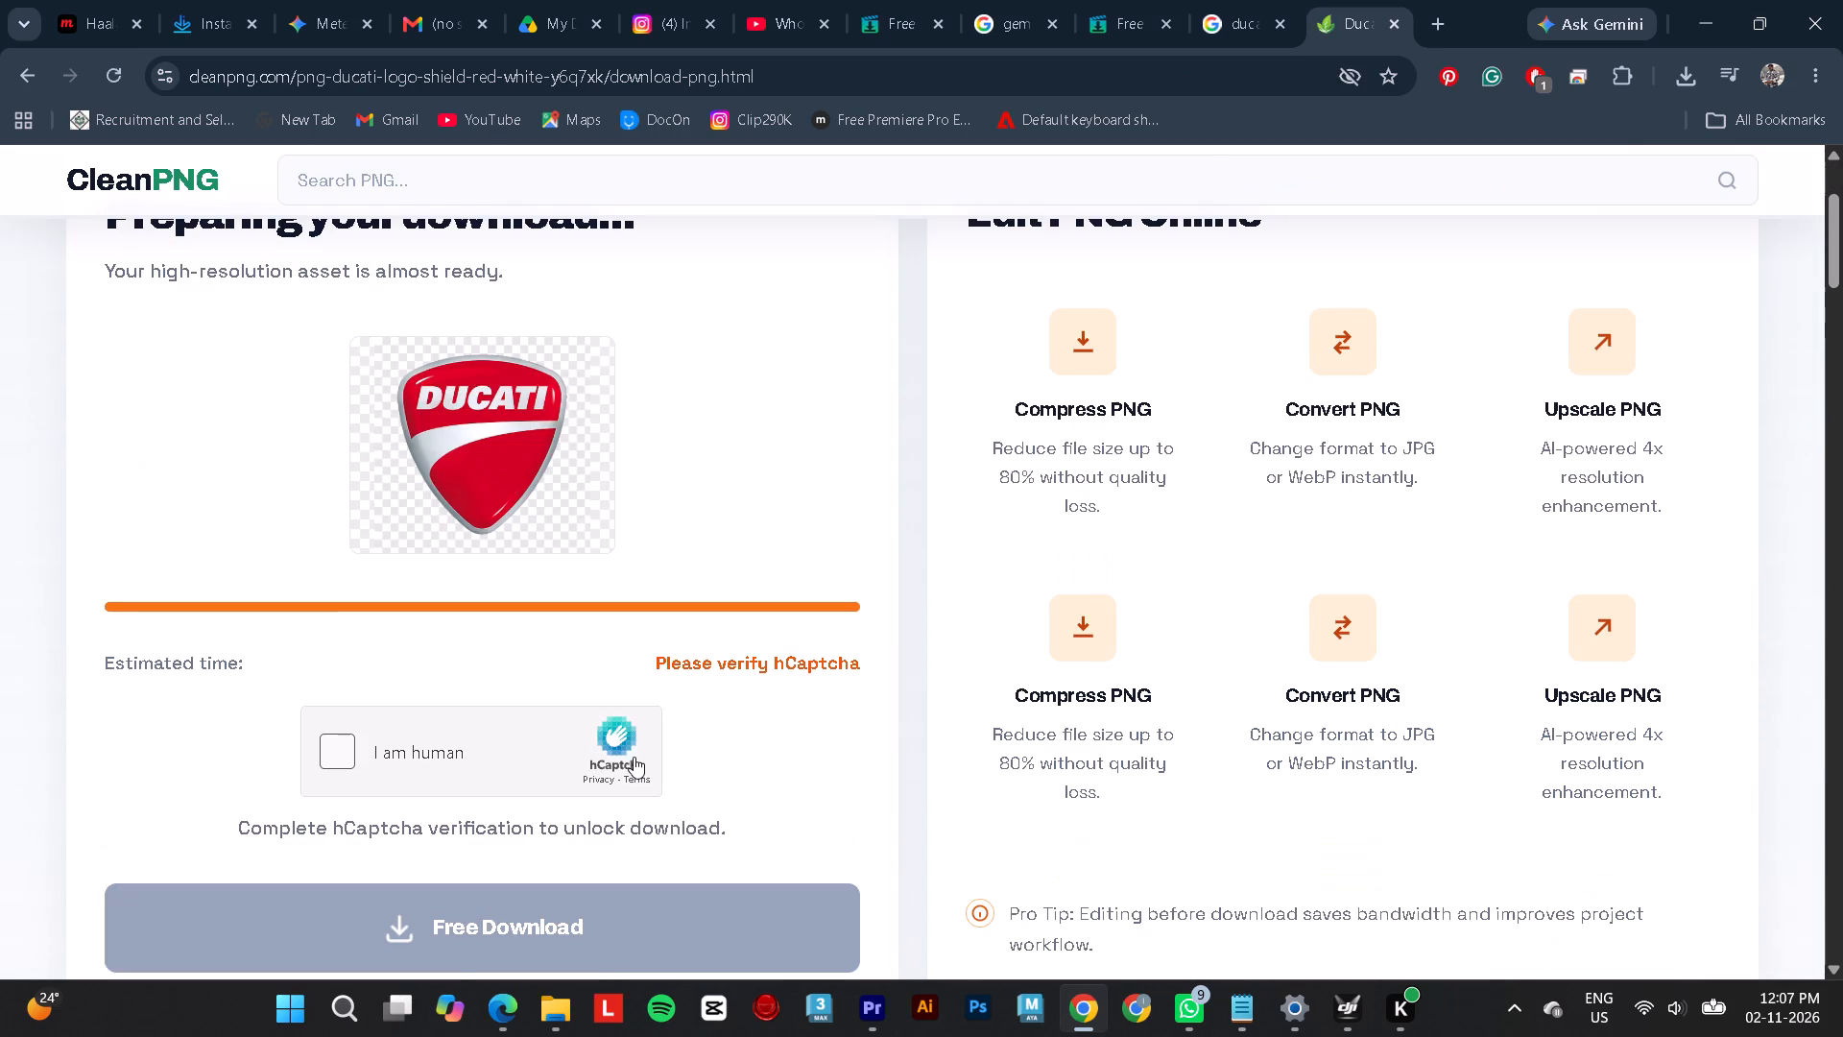
click(332, 743)
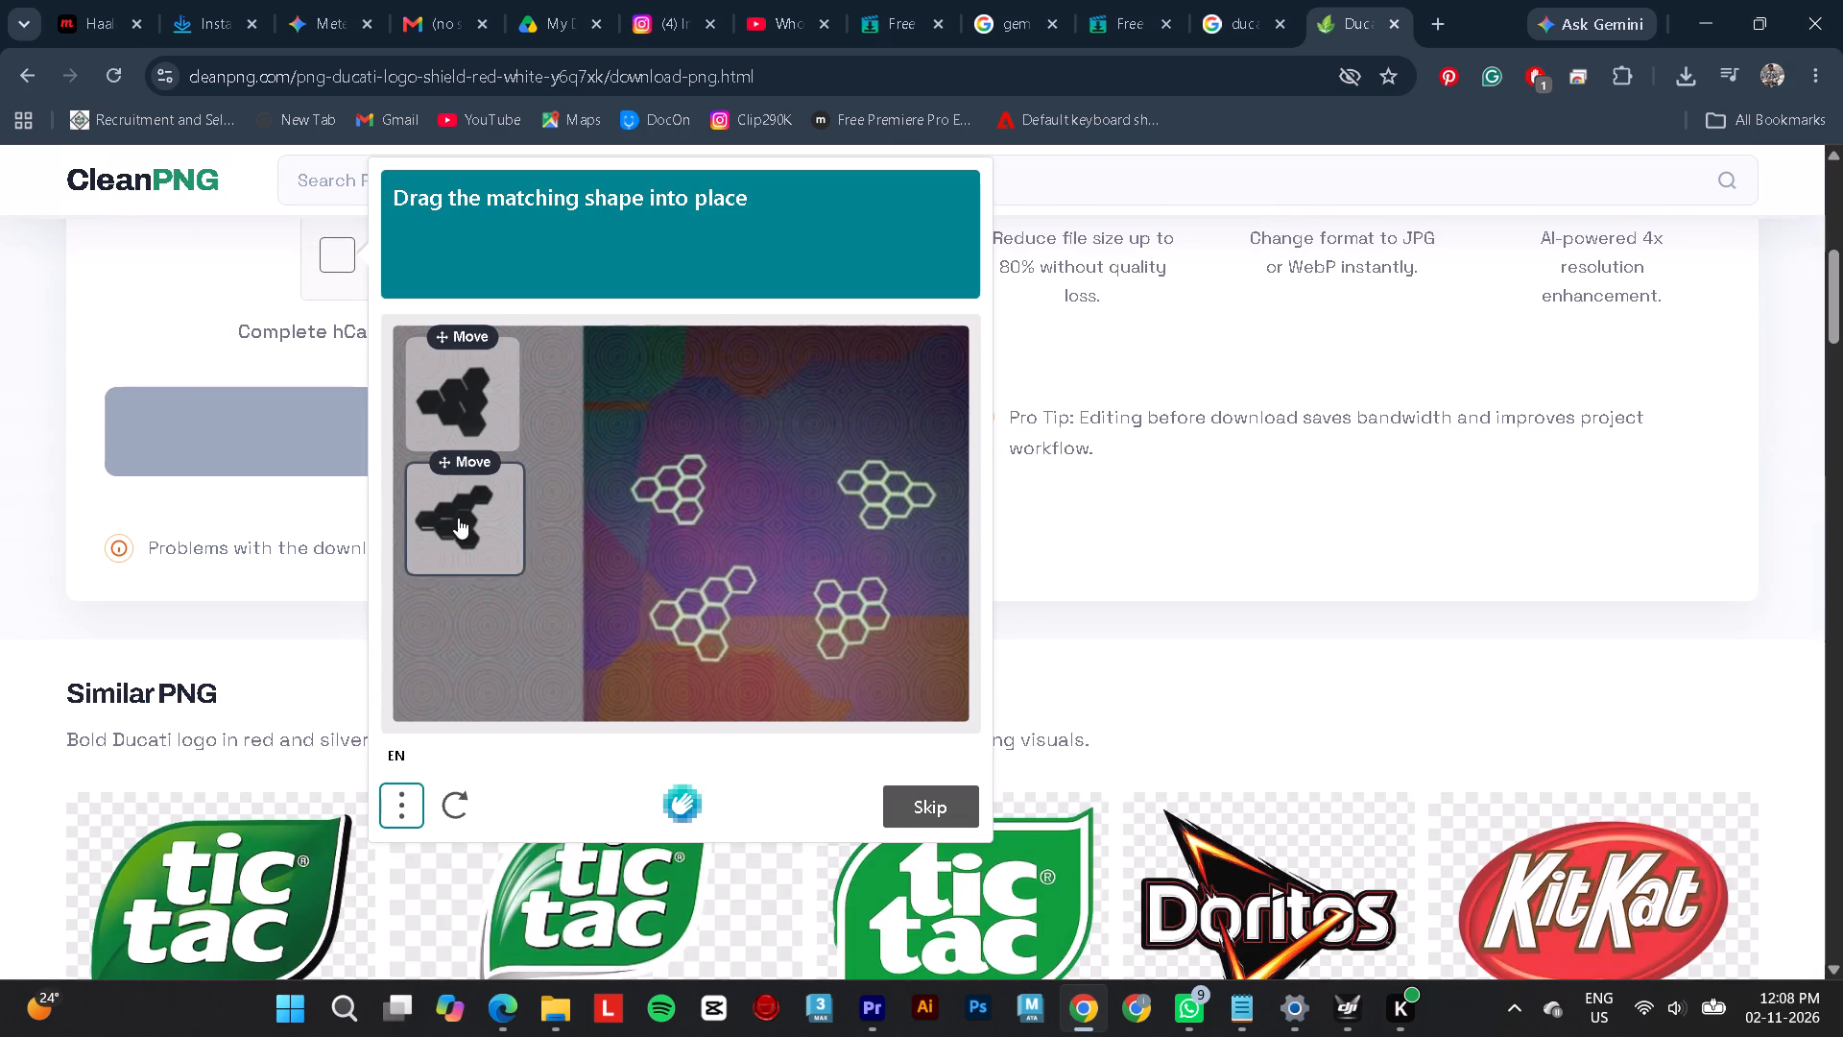
drag(458, 518, 696, 608)
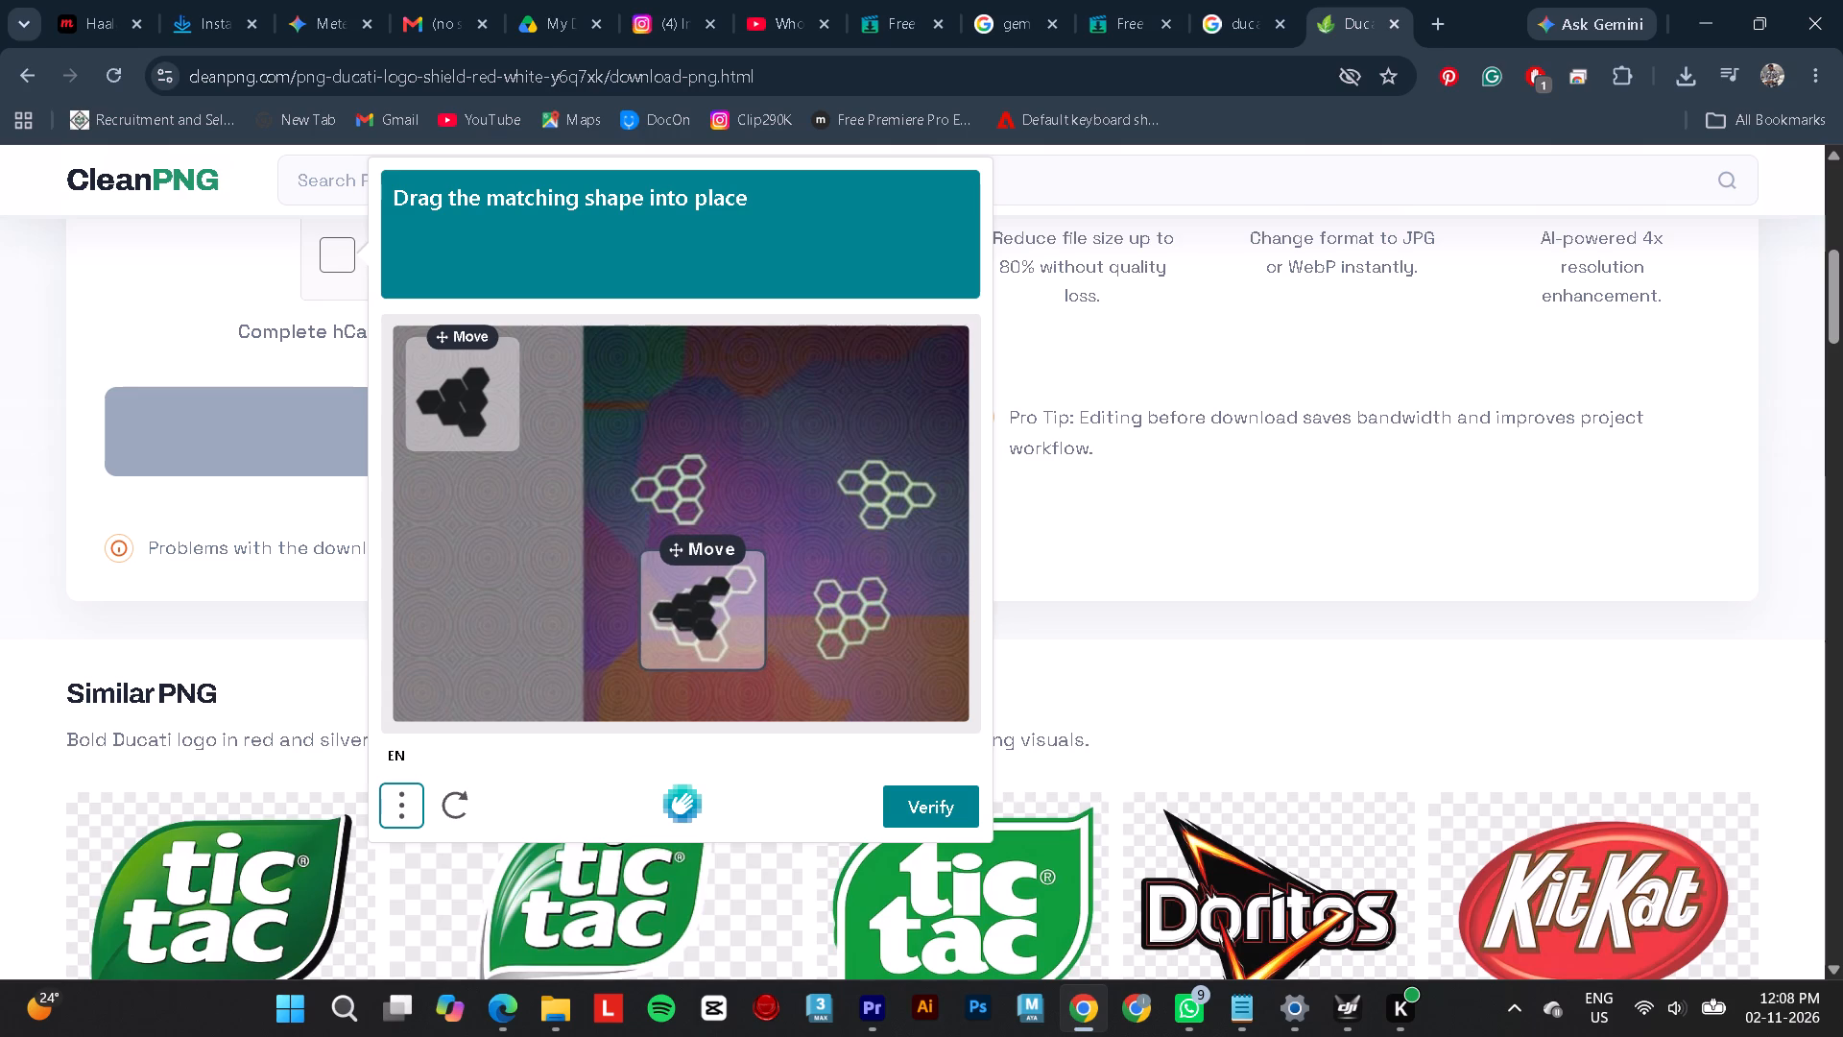
drag(696, 608, 697, 608)
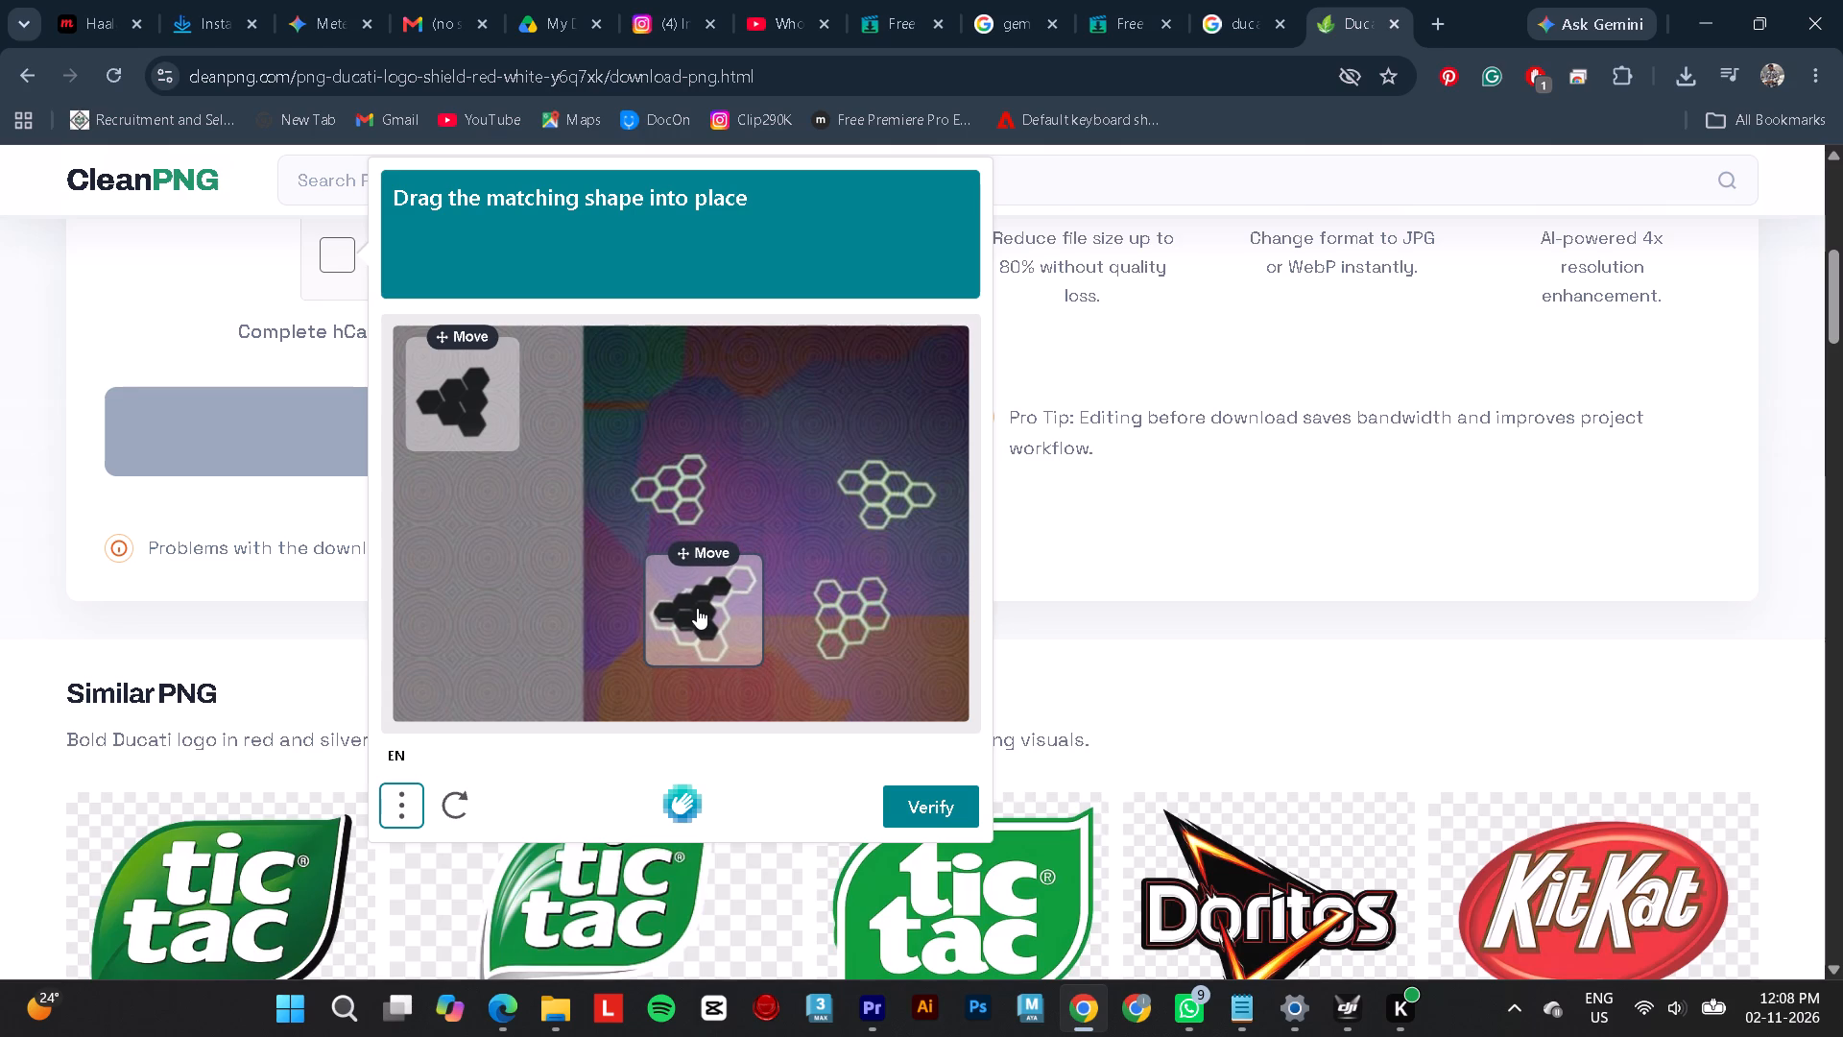
drag(697, 608, 462, 565)
drag(458, 402, 624, 492)
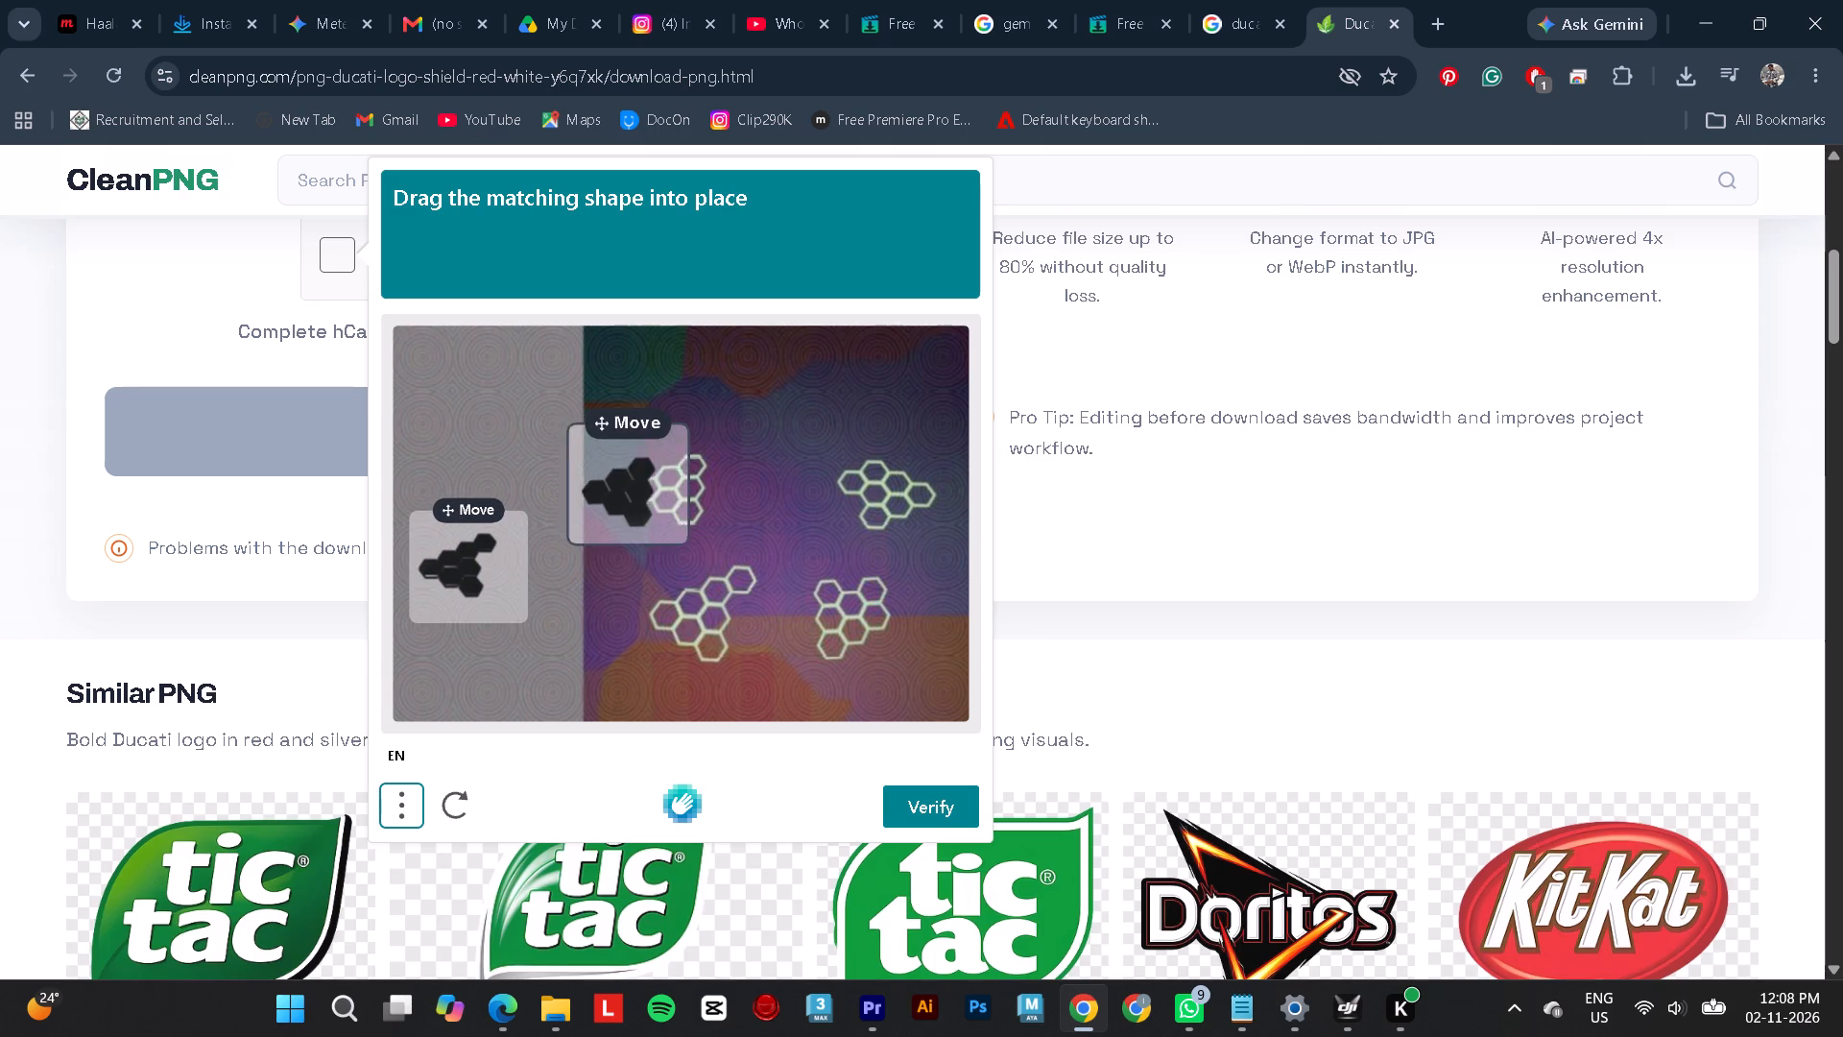
drag(624, 492, 670, 489)
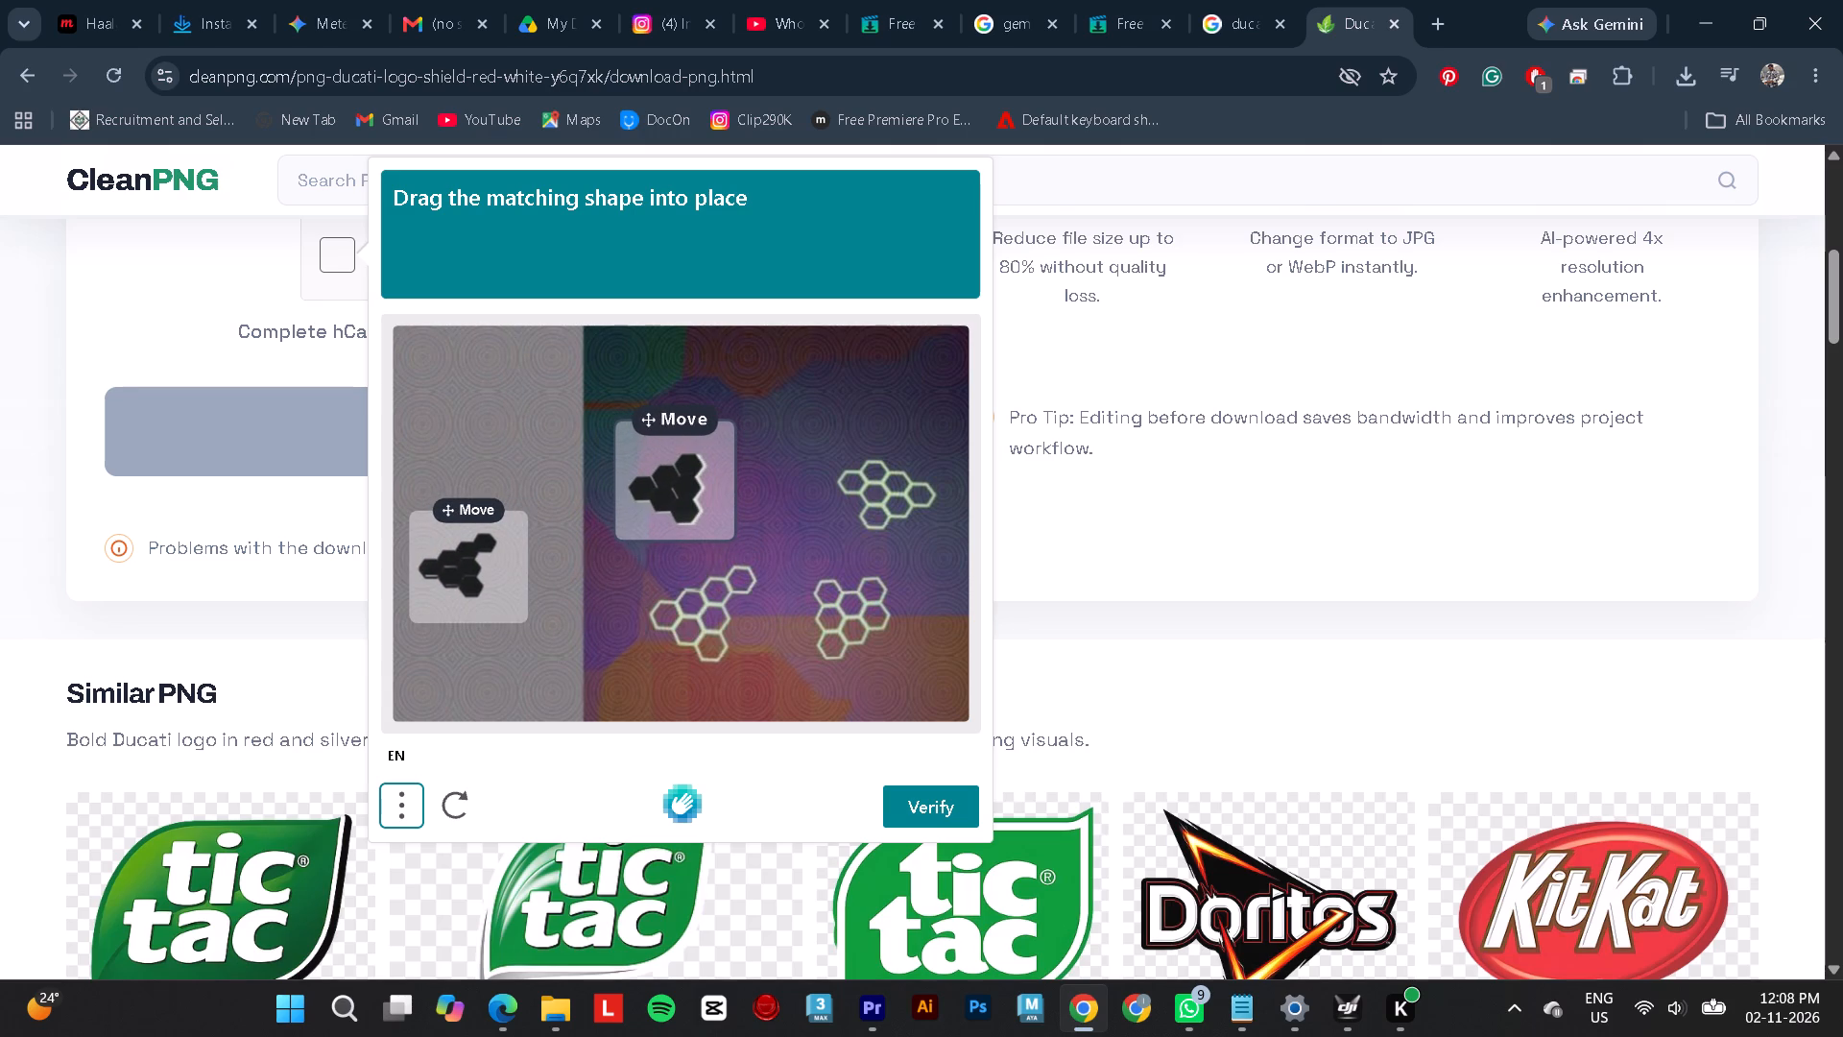
drag(670, 489, 672, 489)
click(951, 802)
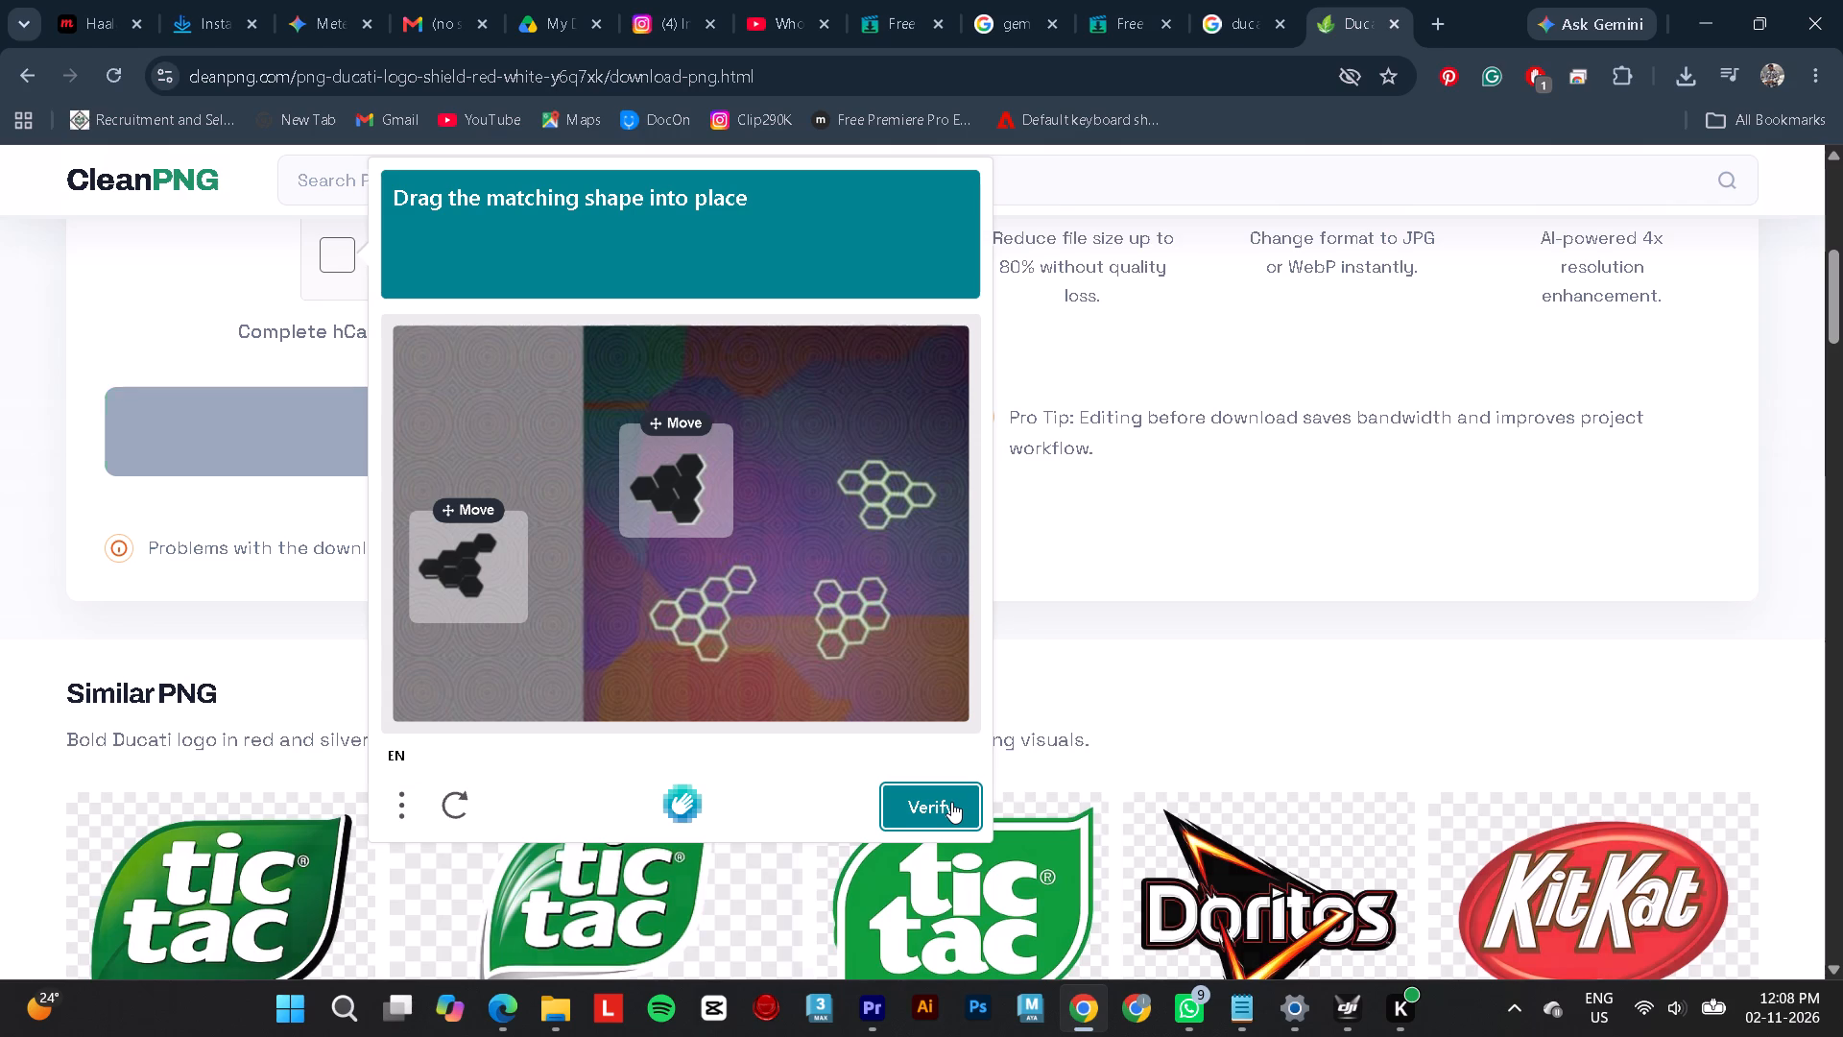
click(486, 396)
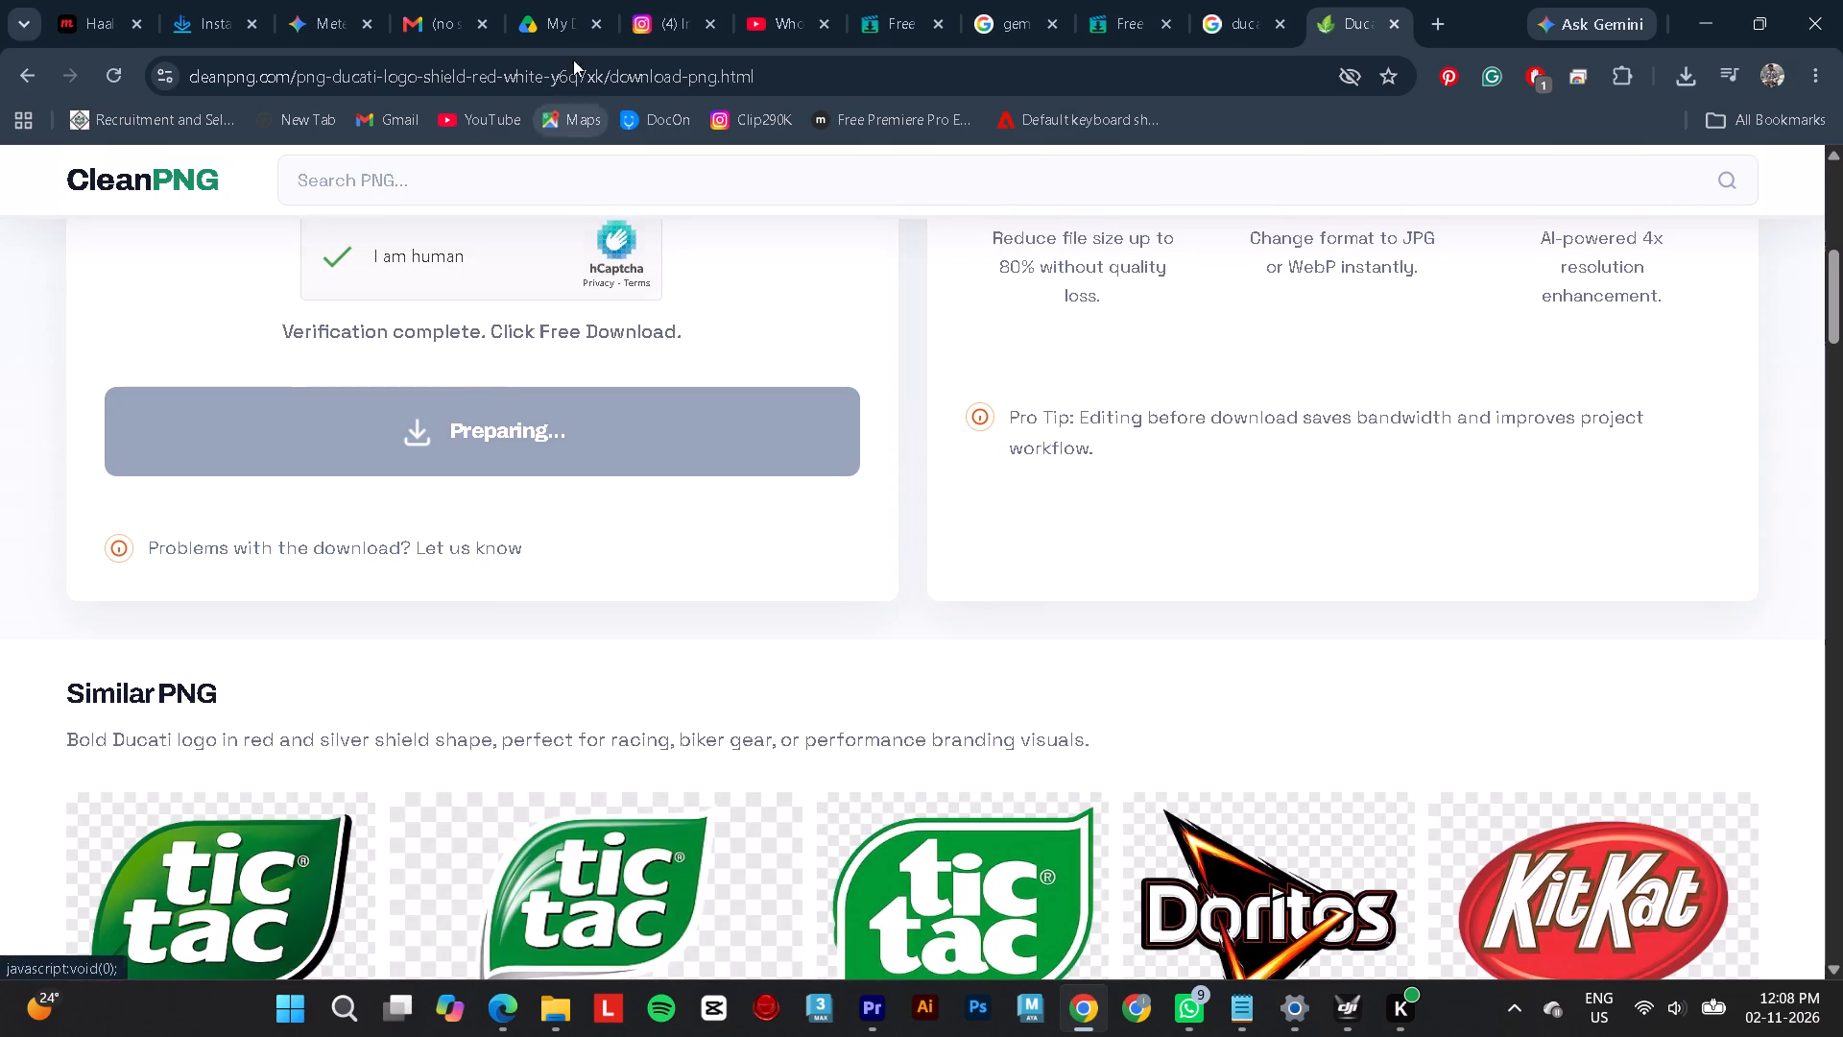
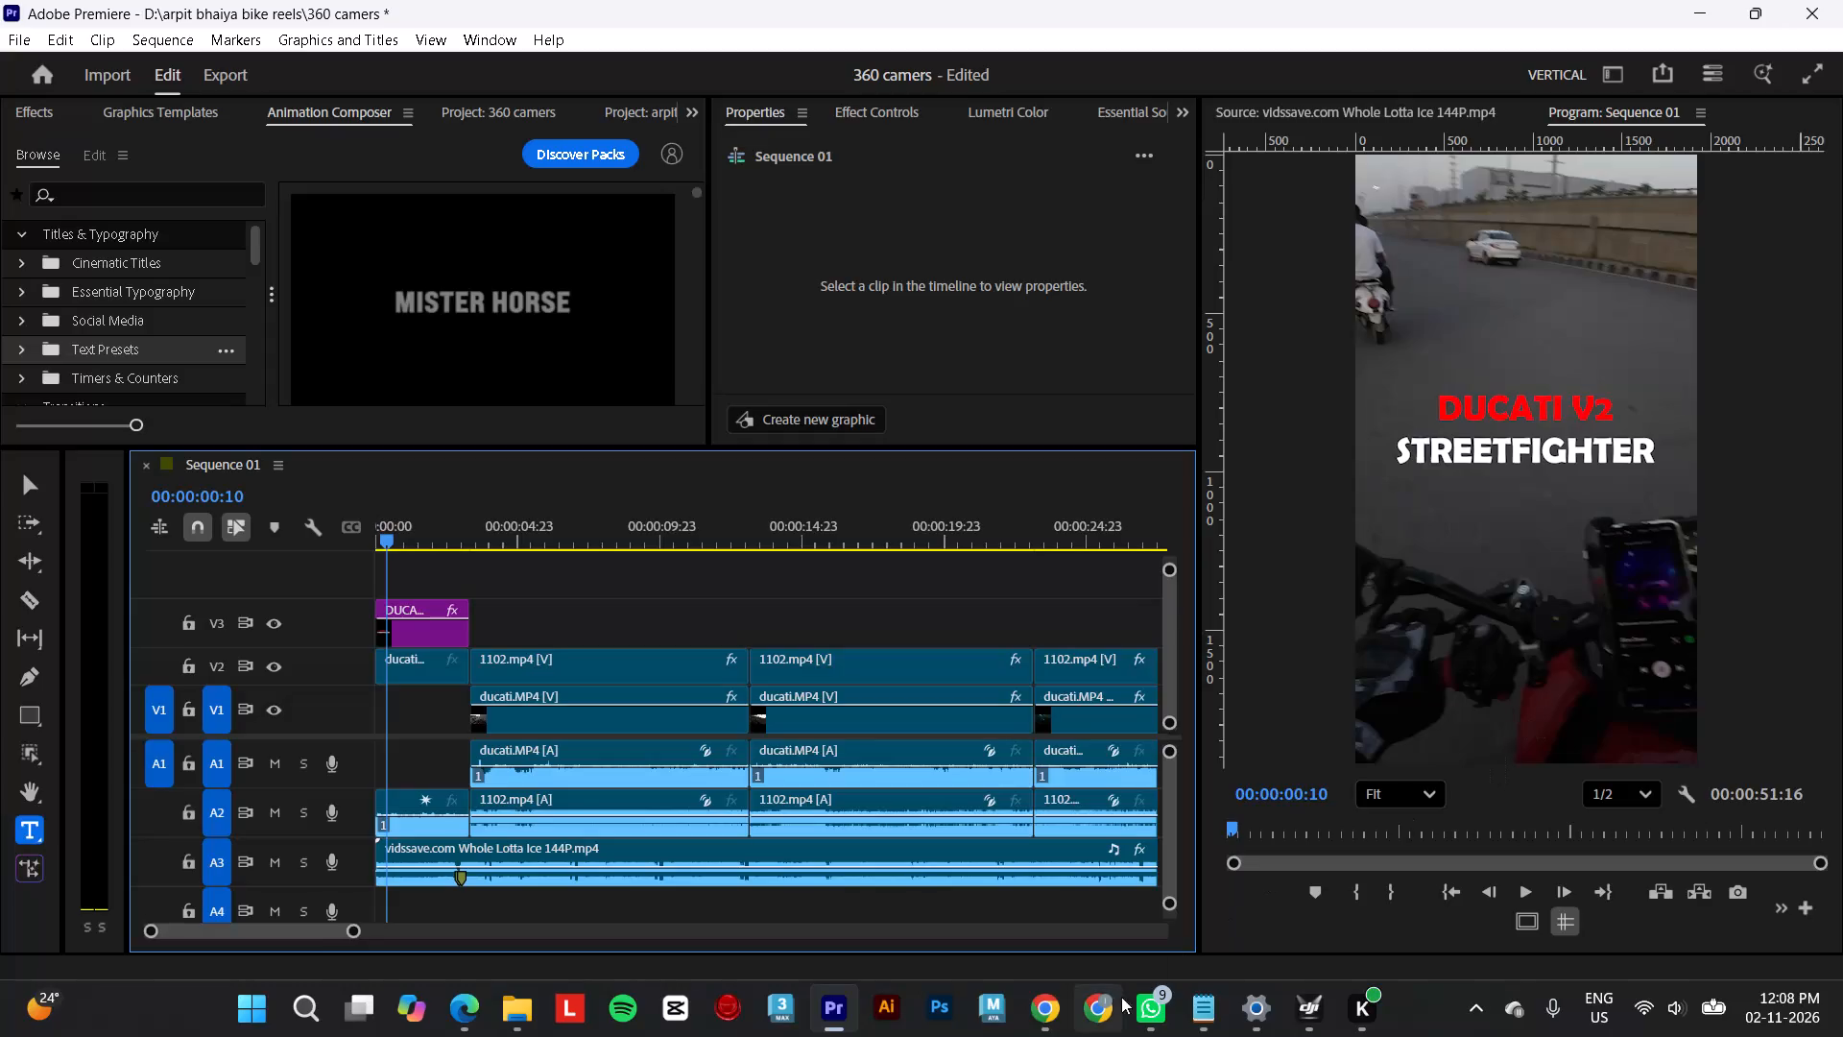
Bring the downloaded Ducati logo PNG from Chrome's recent downloads into Premiere, placing it on V4 at the start of Sequence 01.
click(1058, 1018)
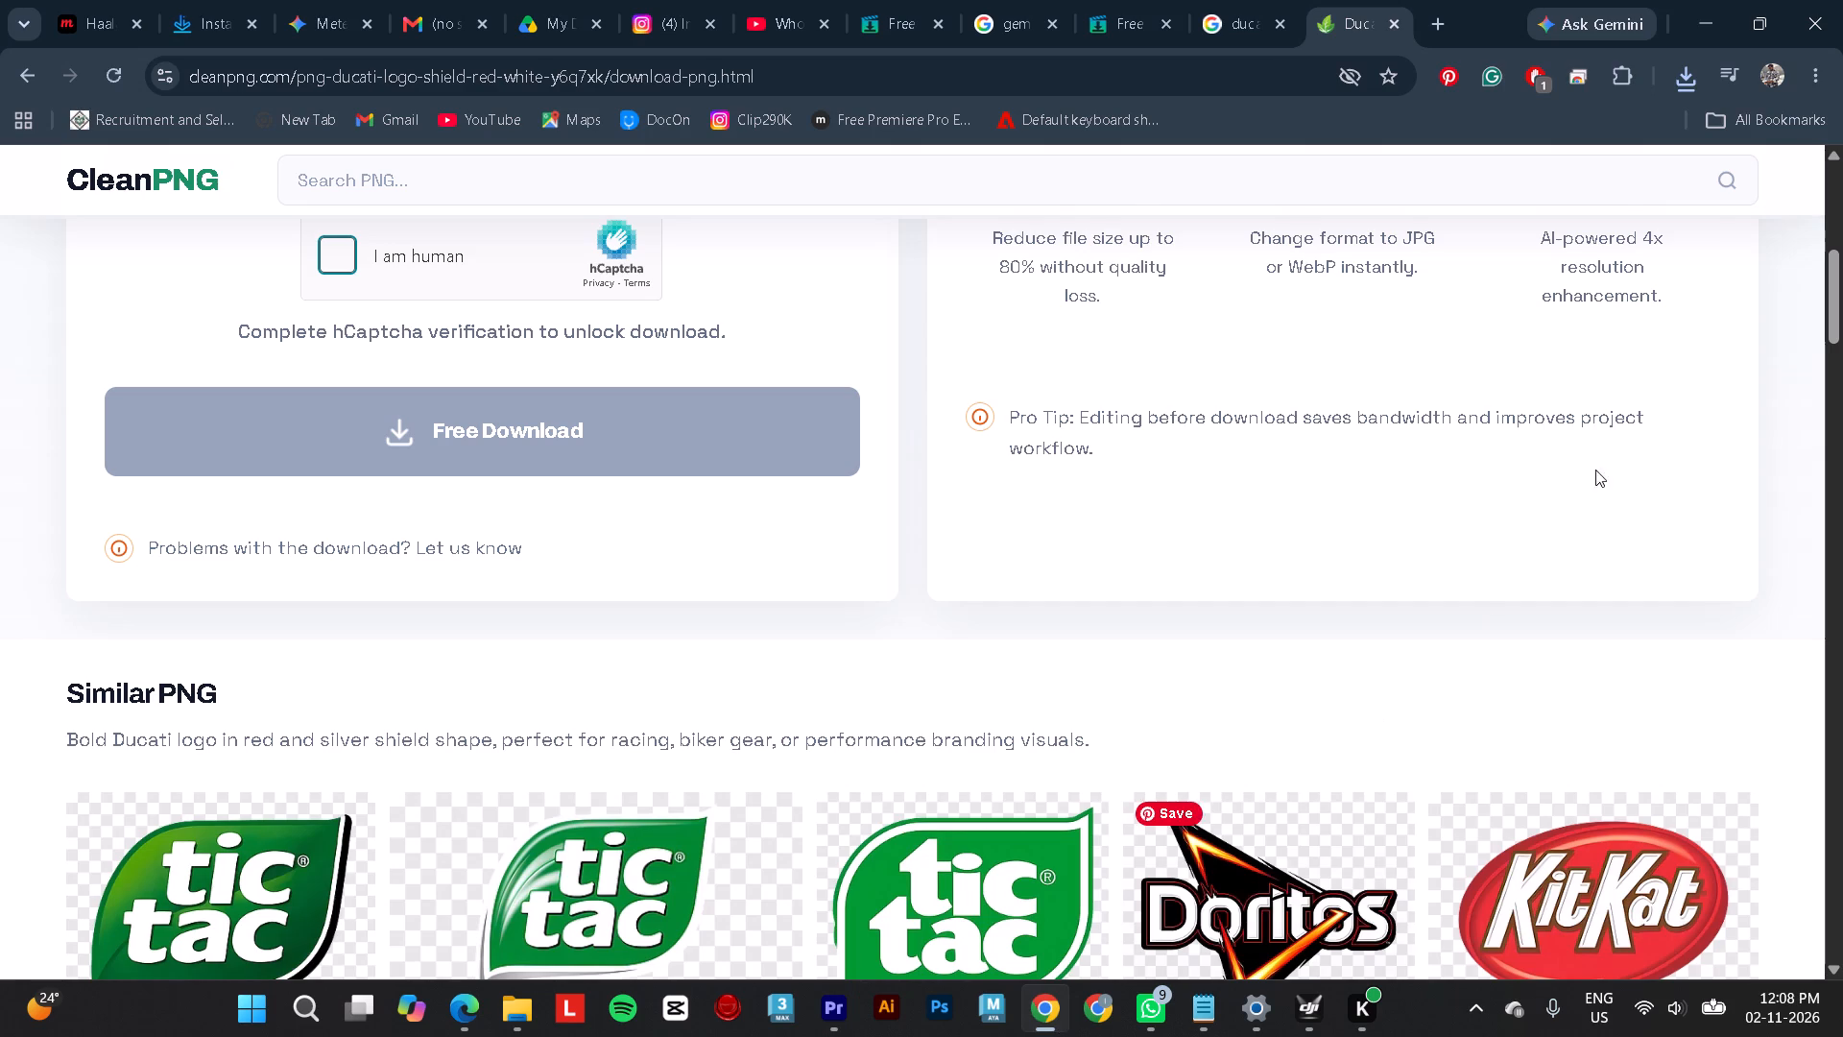
click(1701, 84)
drag(1525, 190, 1245, 888)
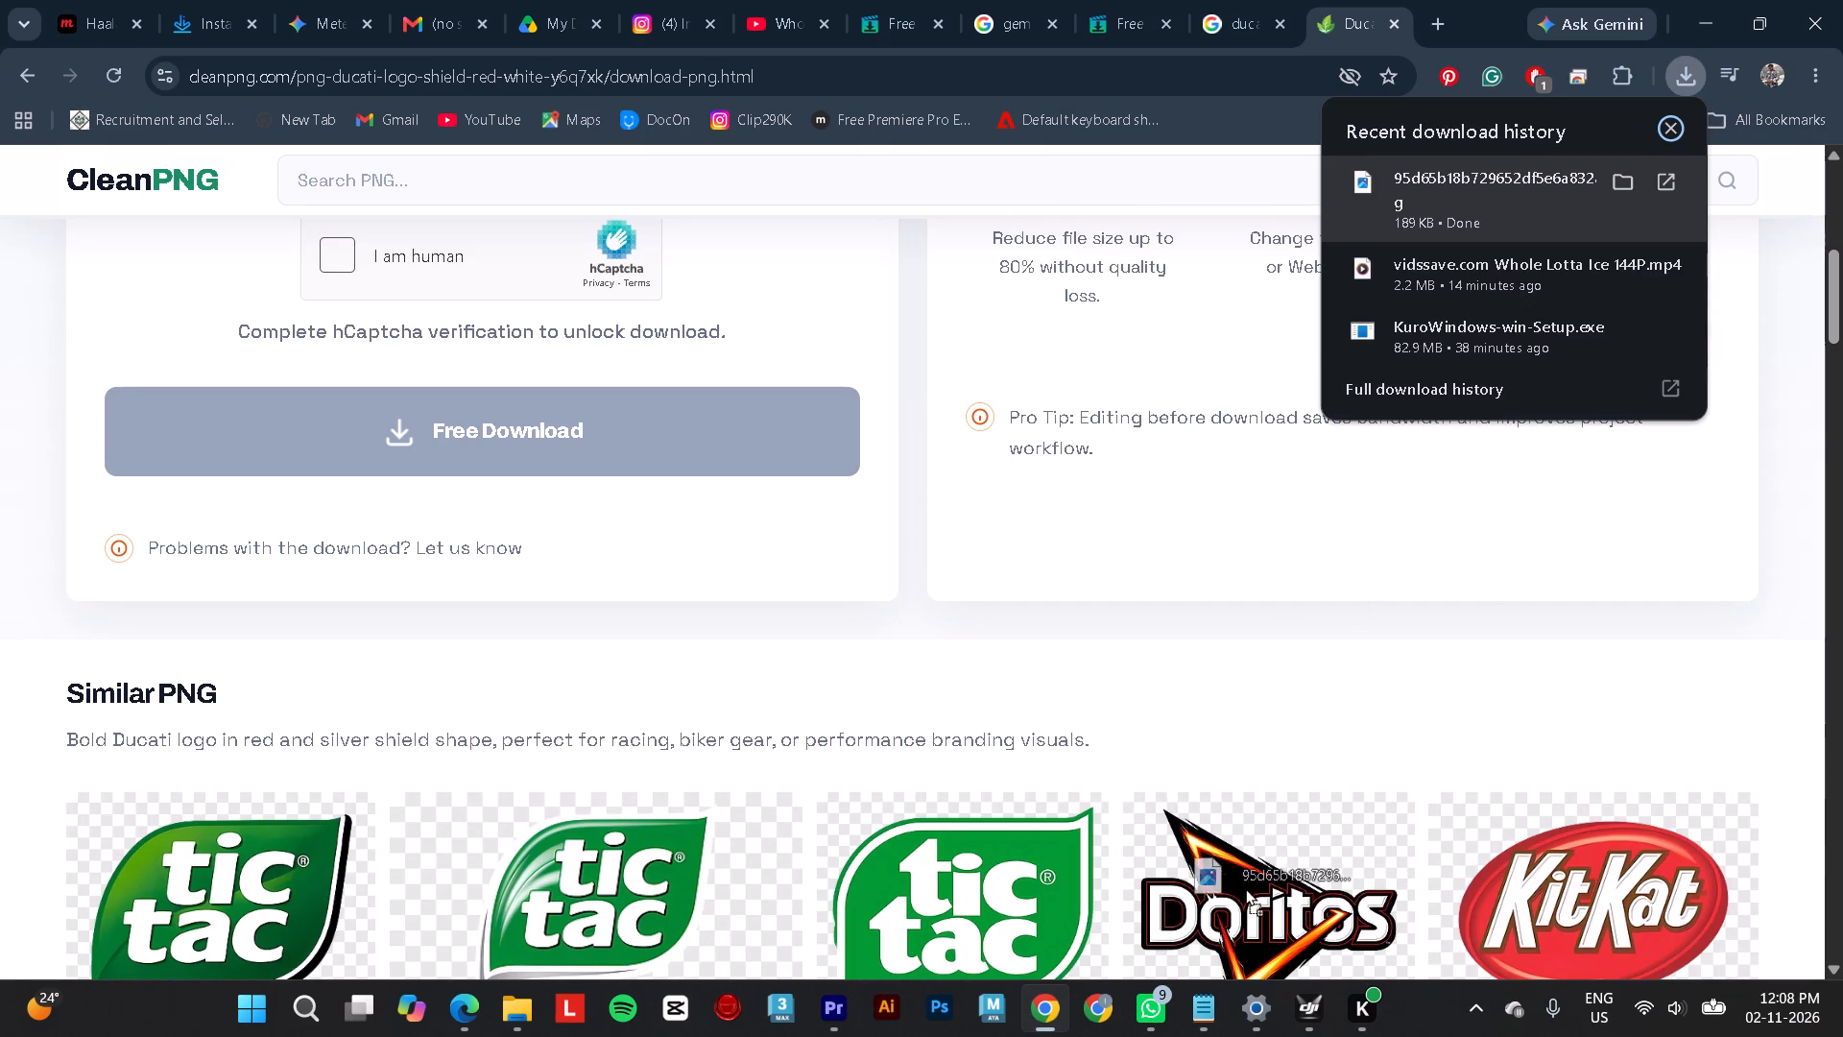
drag(1245, 888, 586, 767)
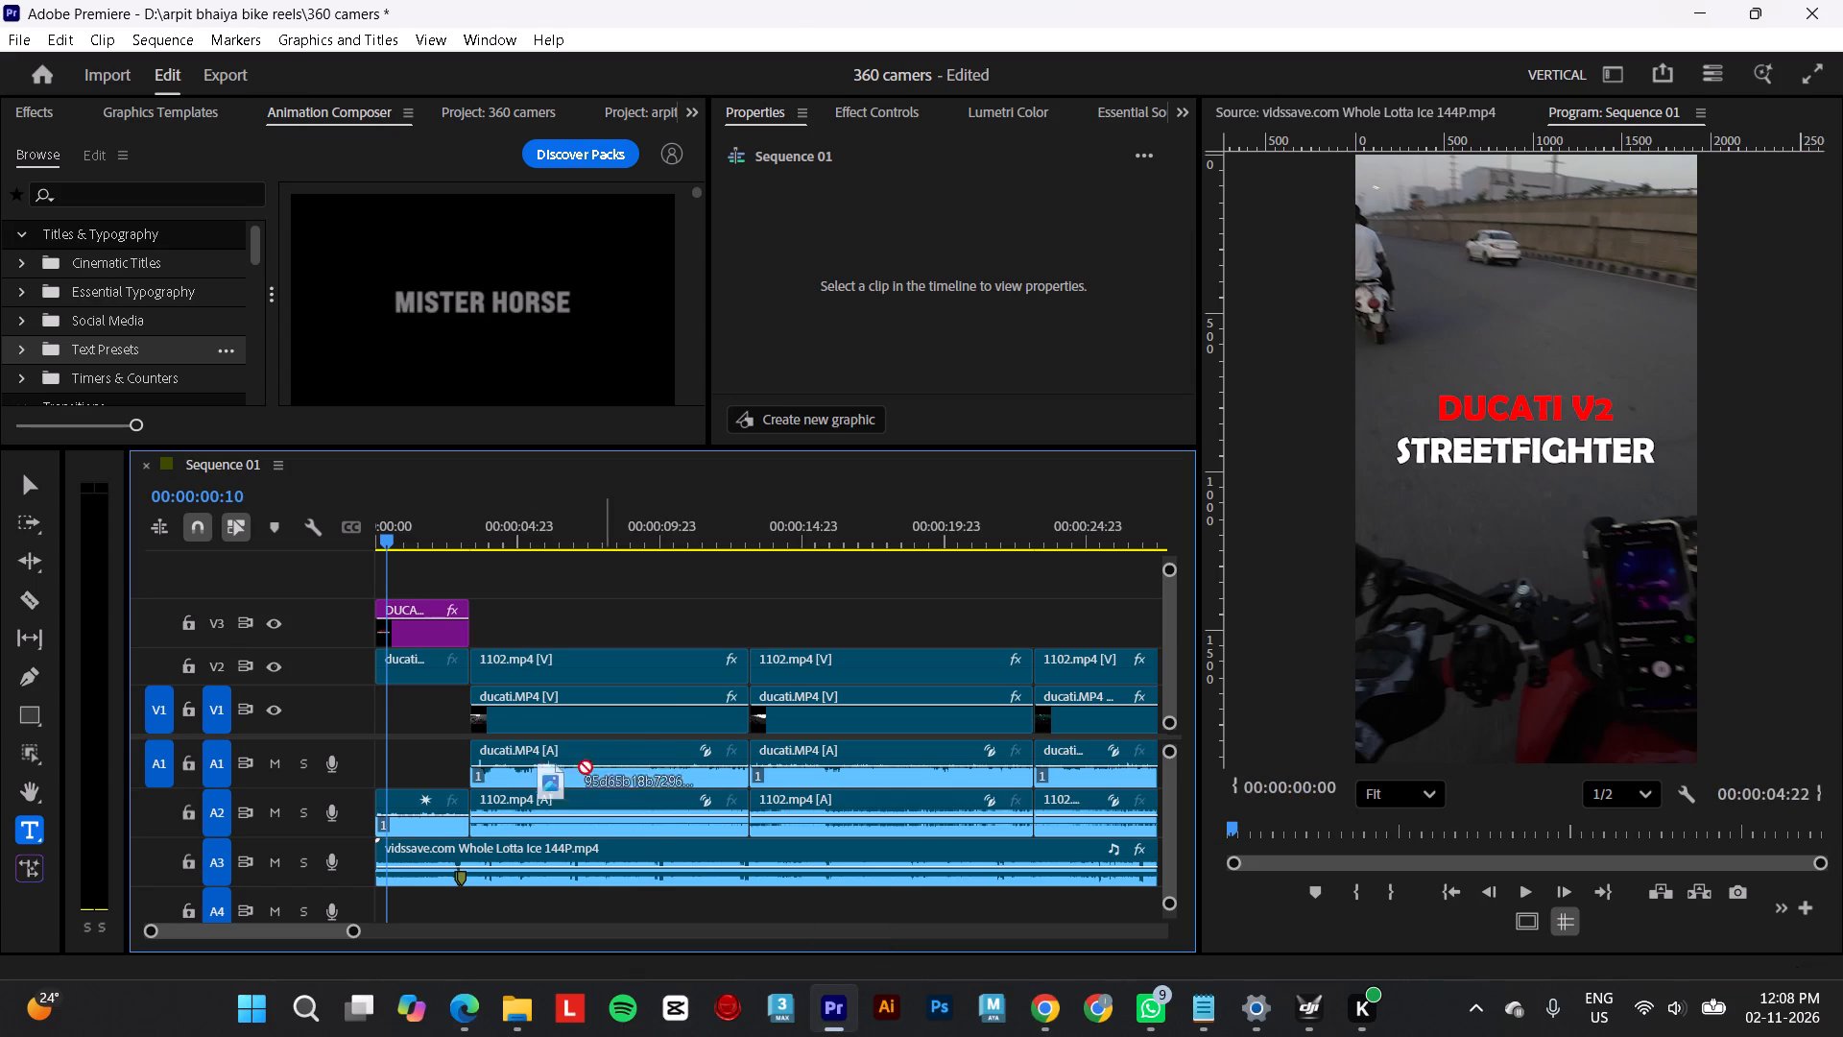
drag(586, 767, 351, 570)
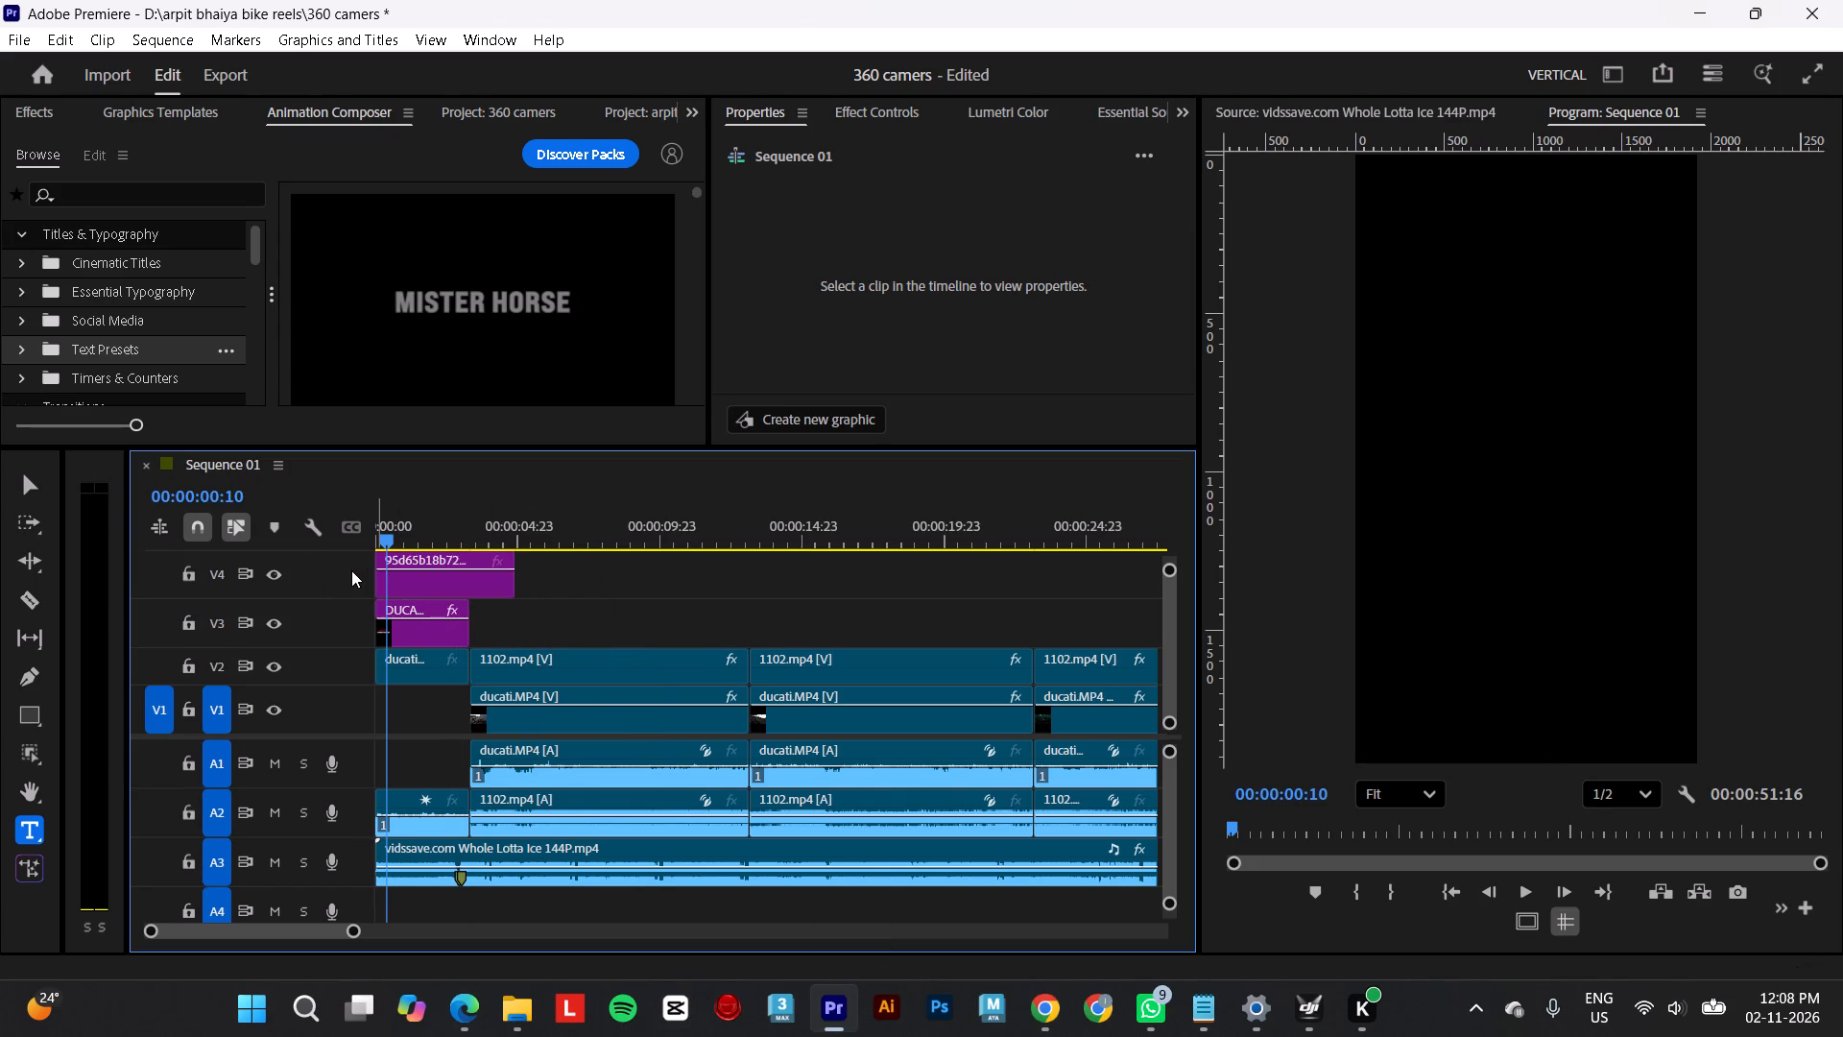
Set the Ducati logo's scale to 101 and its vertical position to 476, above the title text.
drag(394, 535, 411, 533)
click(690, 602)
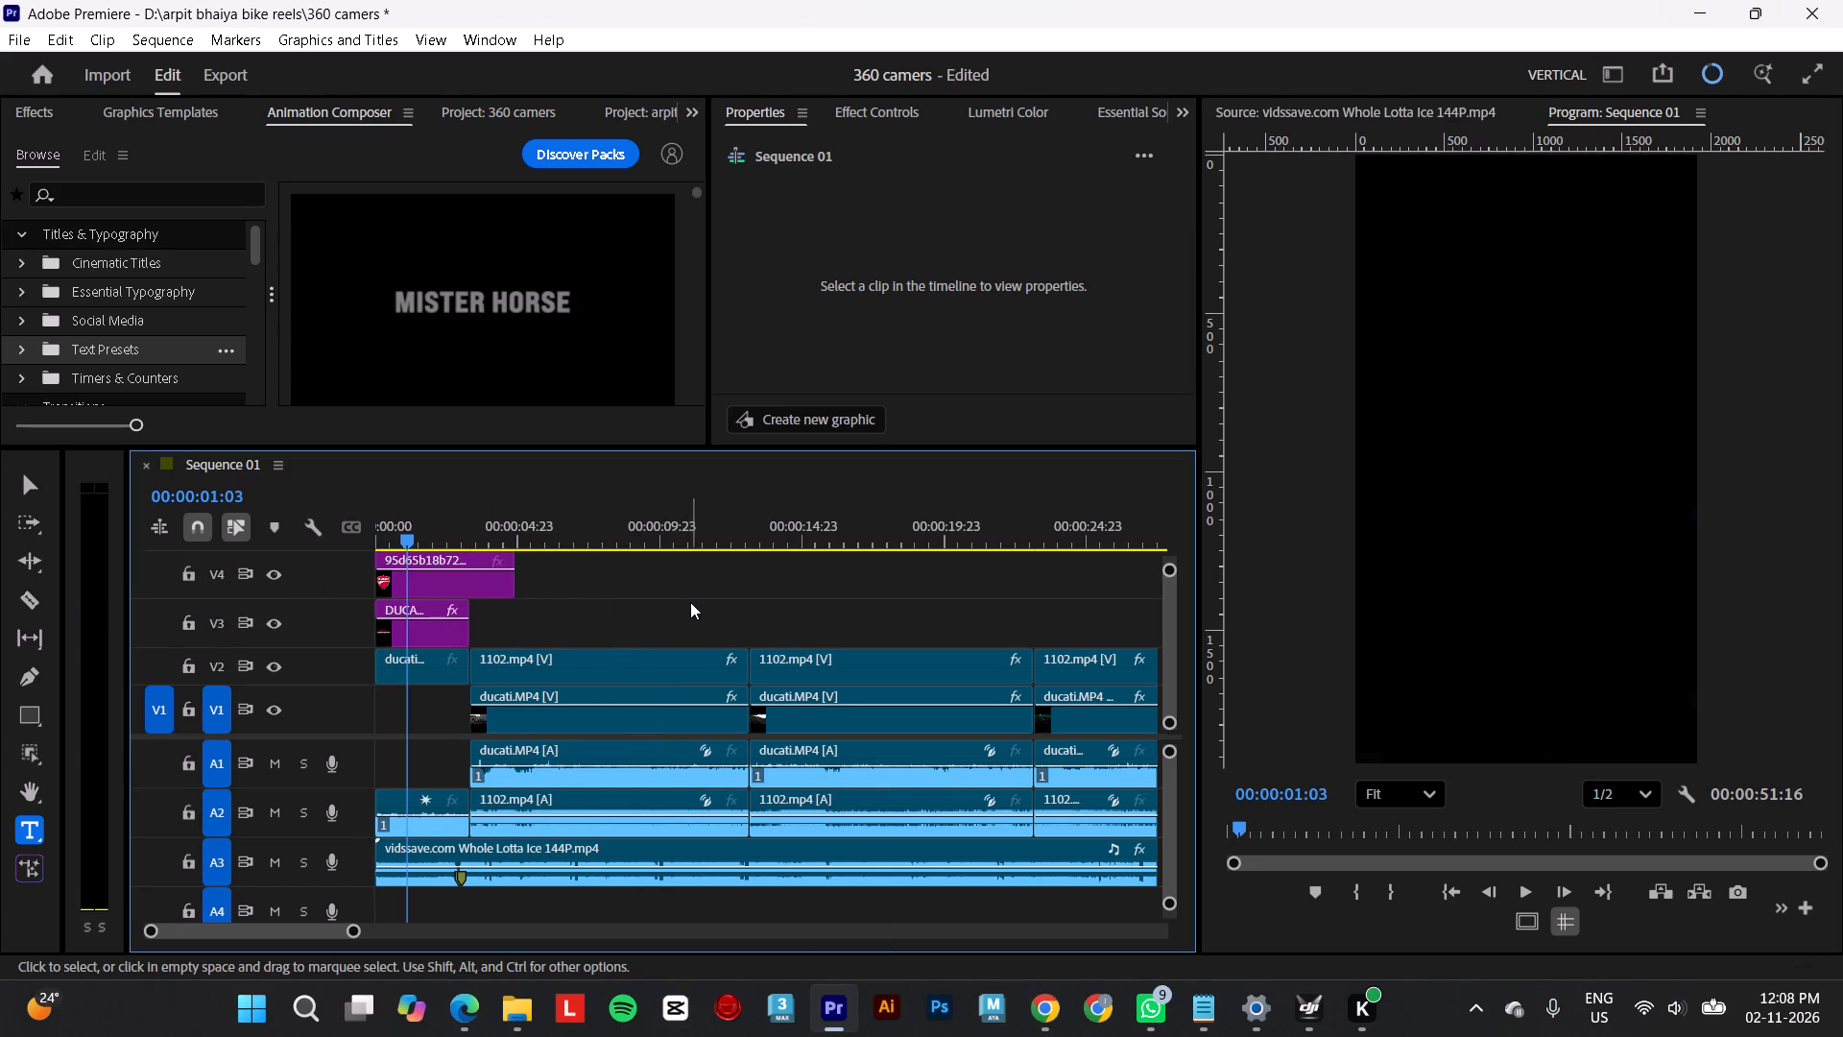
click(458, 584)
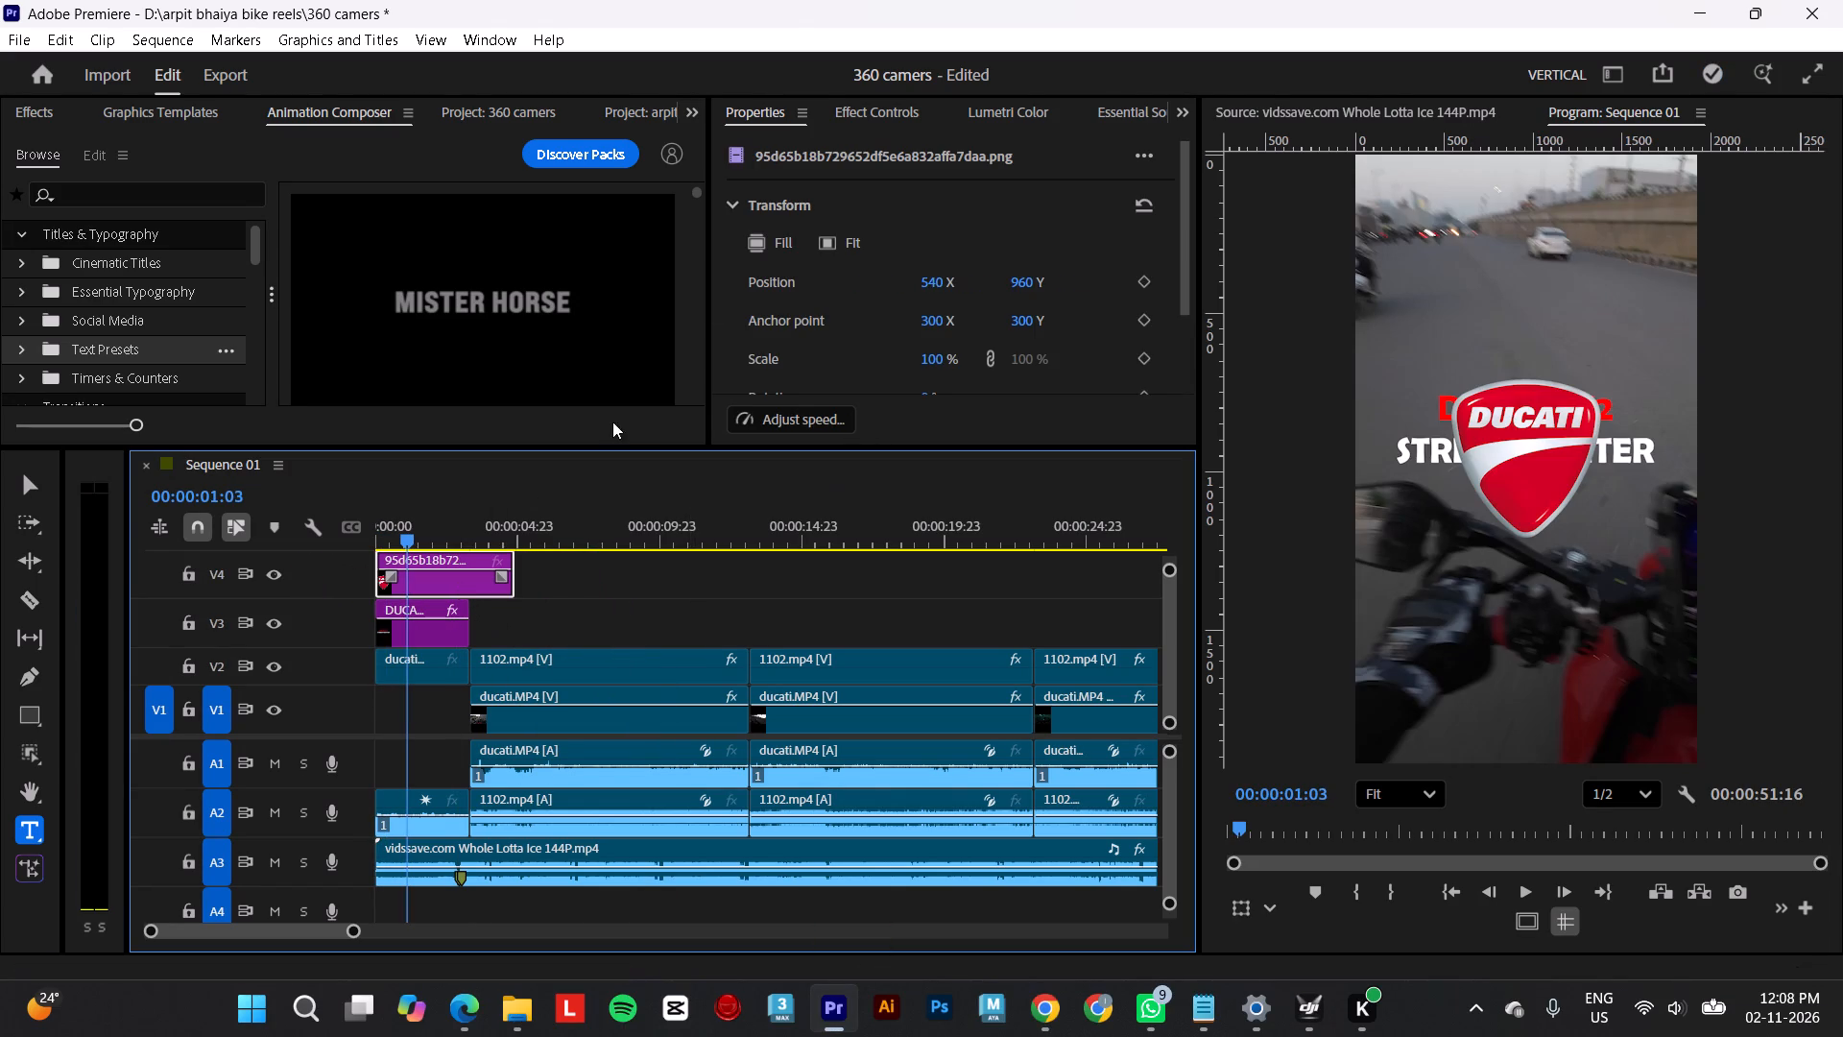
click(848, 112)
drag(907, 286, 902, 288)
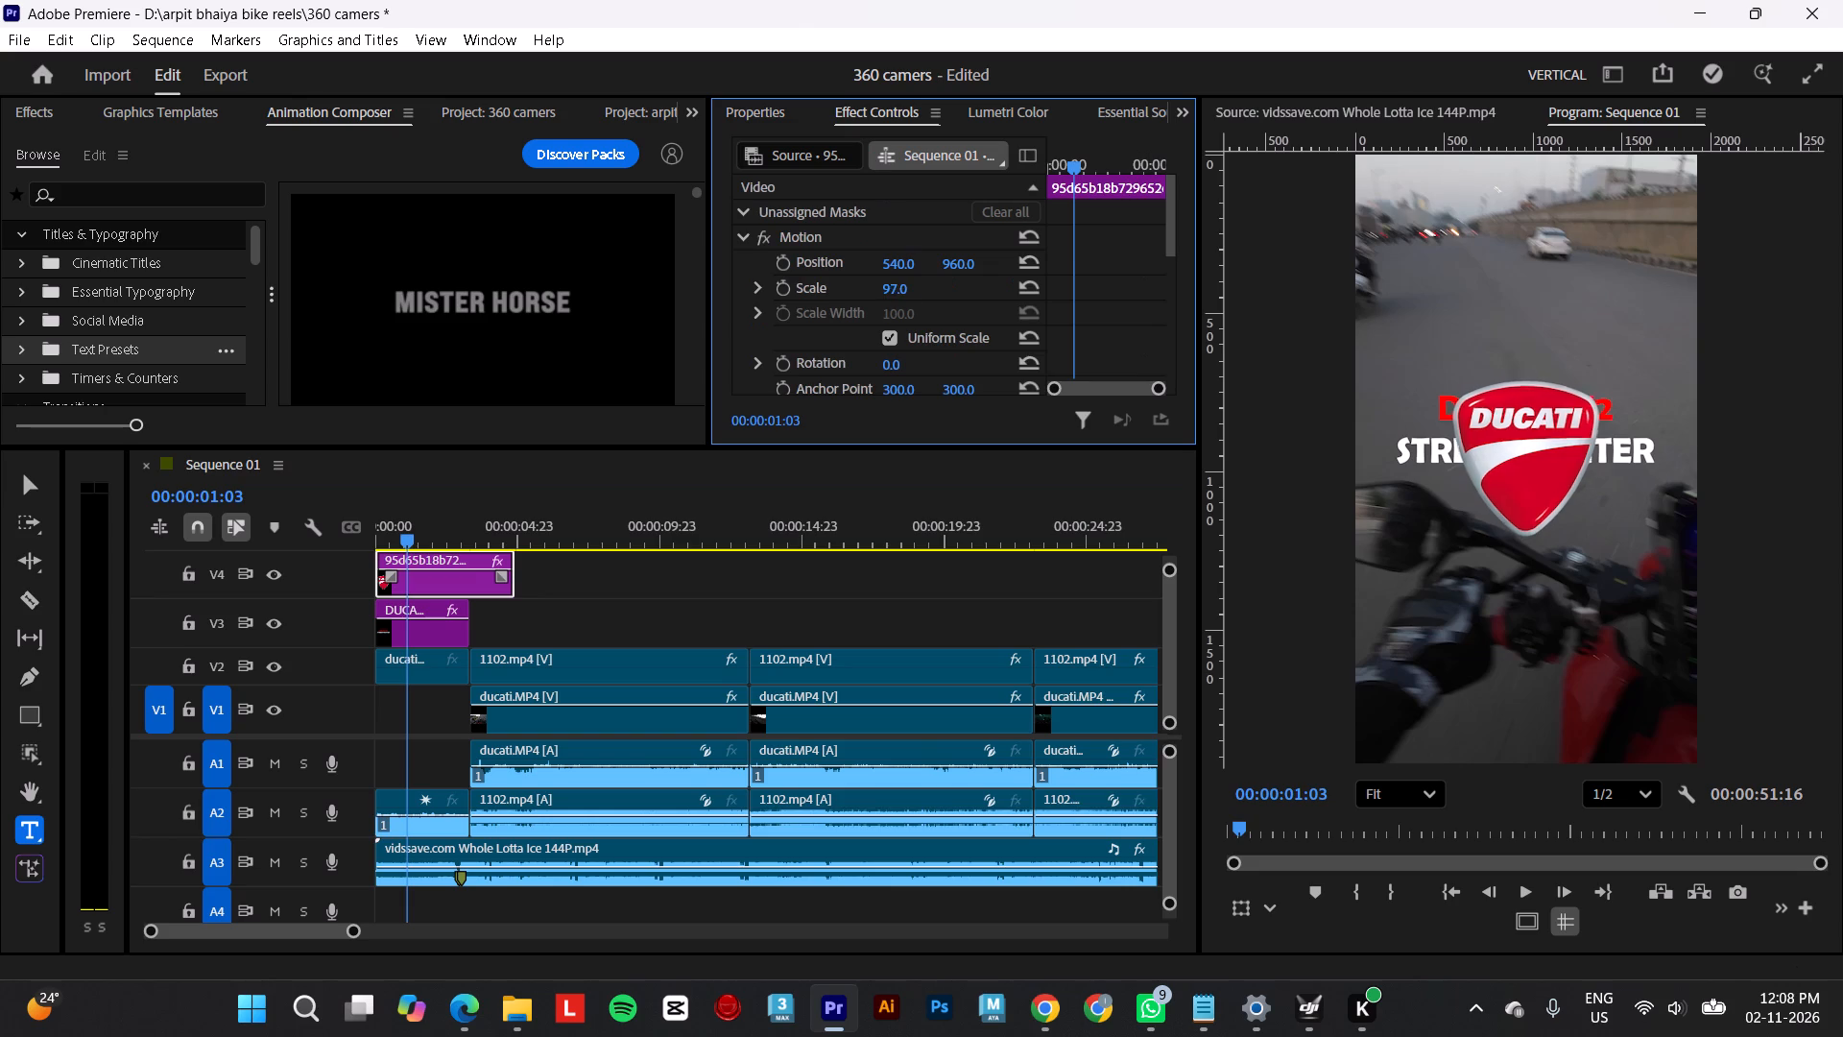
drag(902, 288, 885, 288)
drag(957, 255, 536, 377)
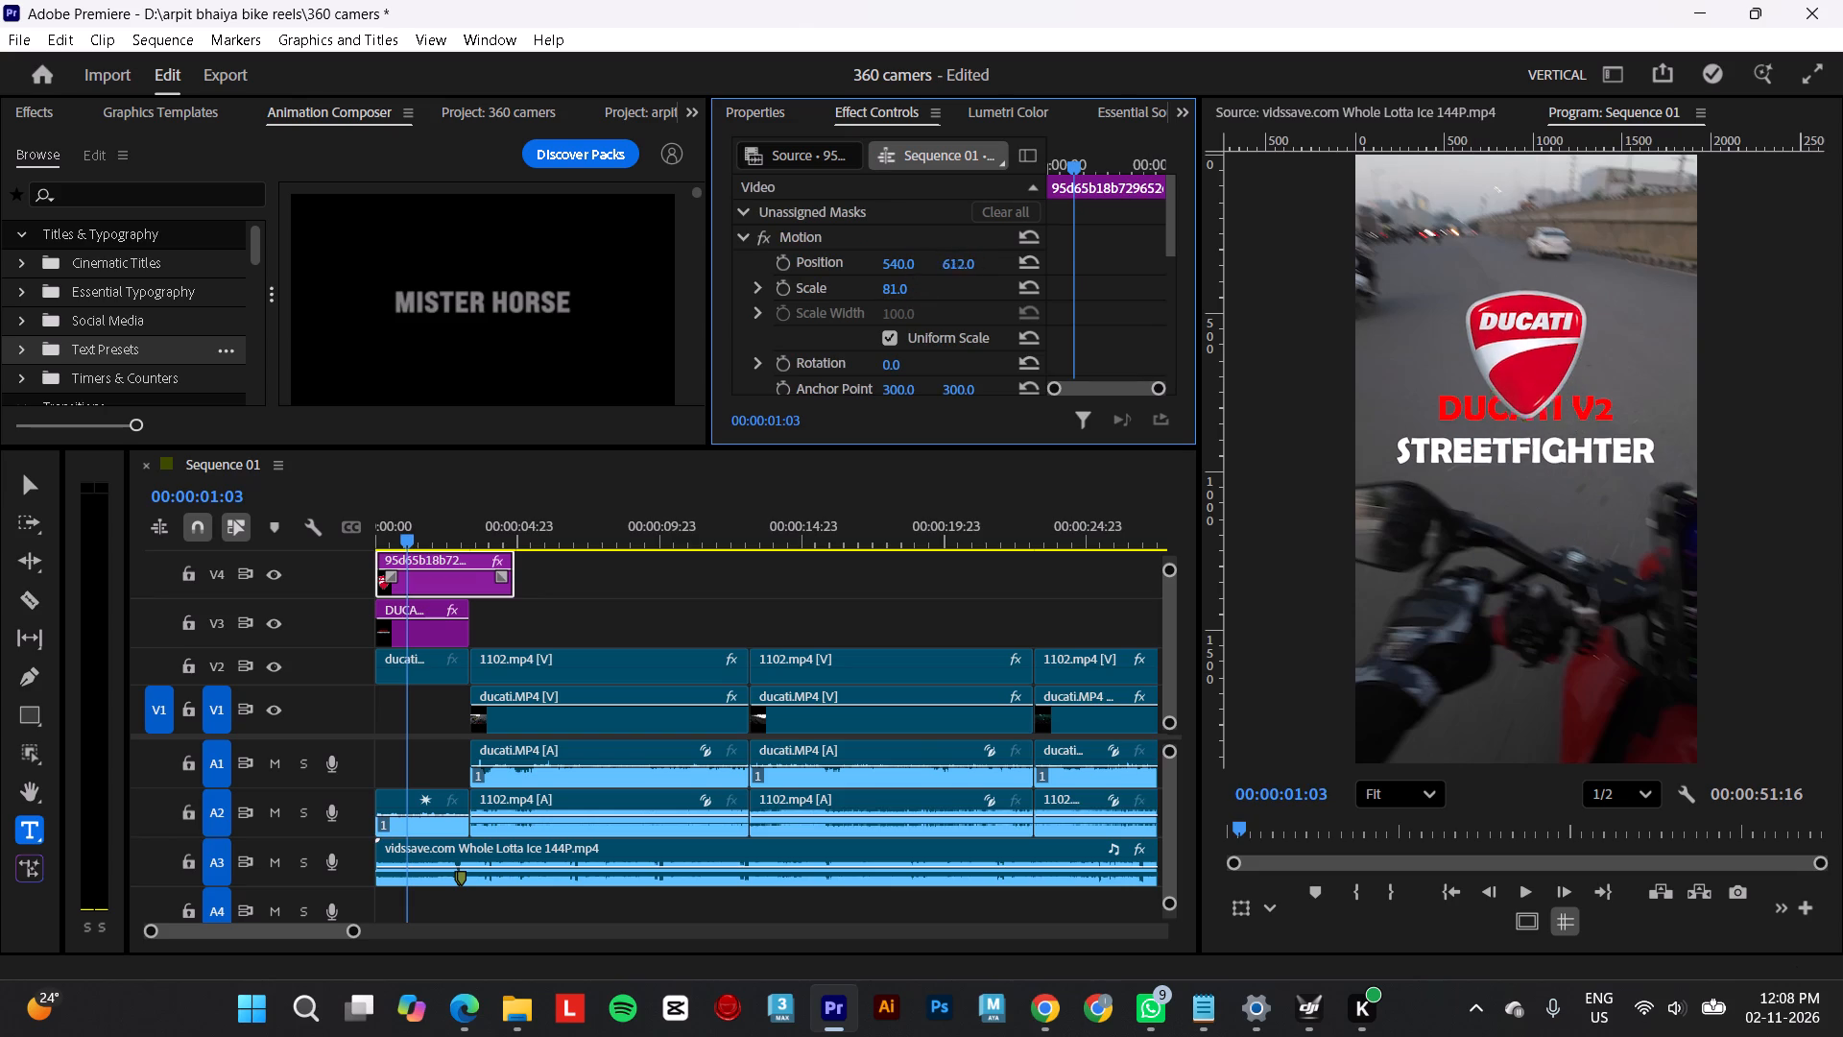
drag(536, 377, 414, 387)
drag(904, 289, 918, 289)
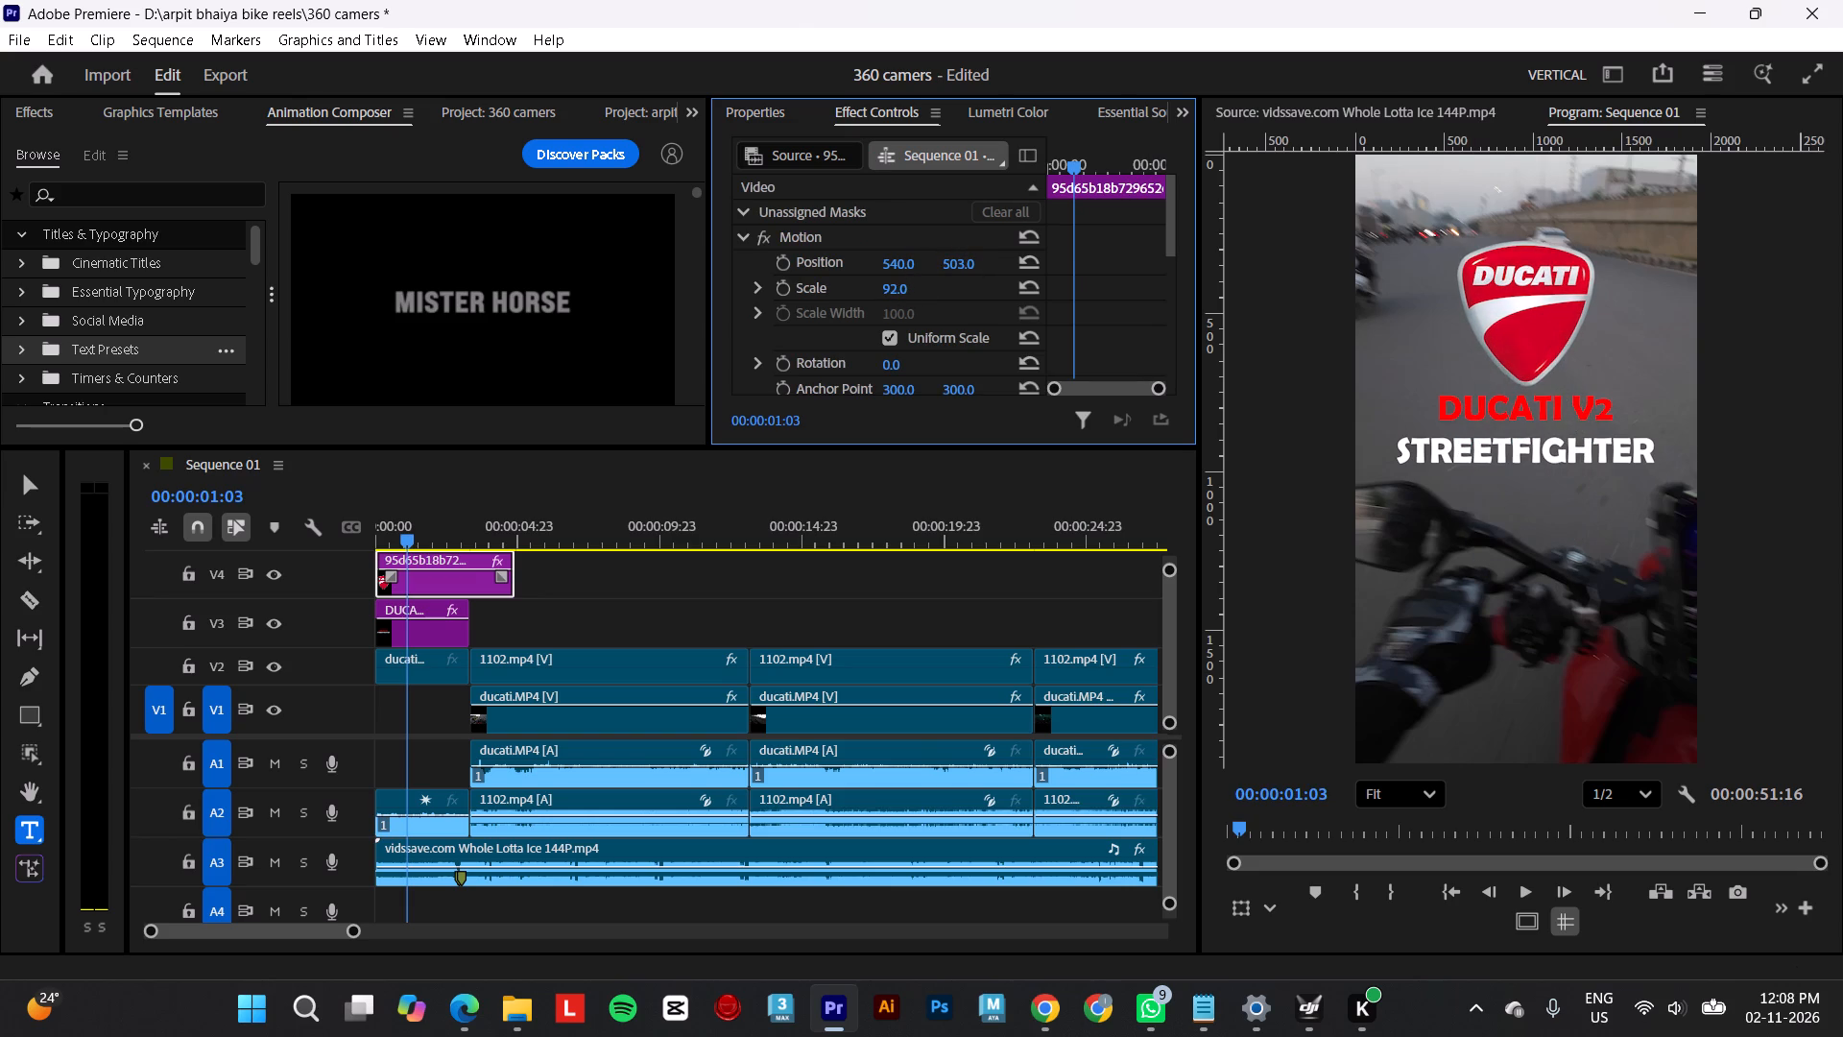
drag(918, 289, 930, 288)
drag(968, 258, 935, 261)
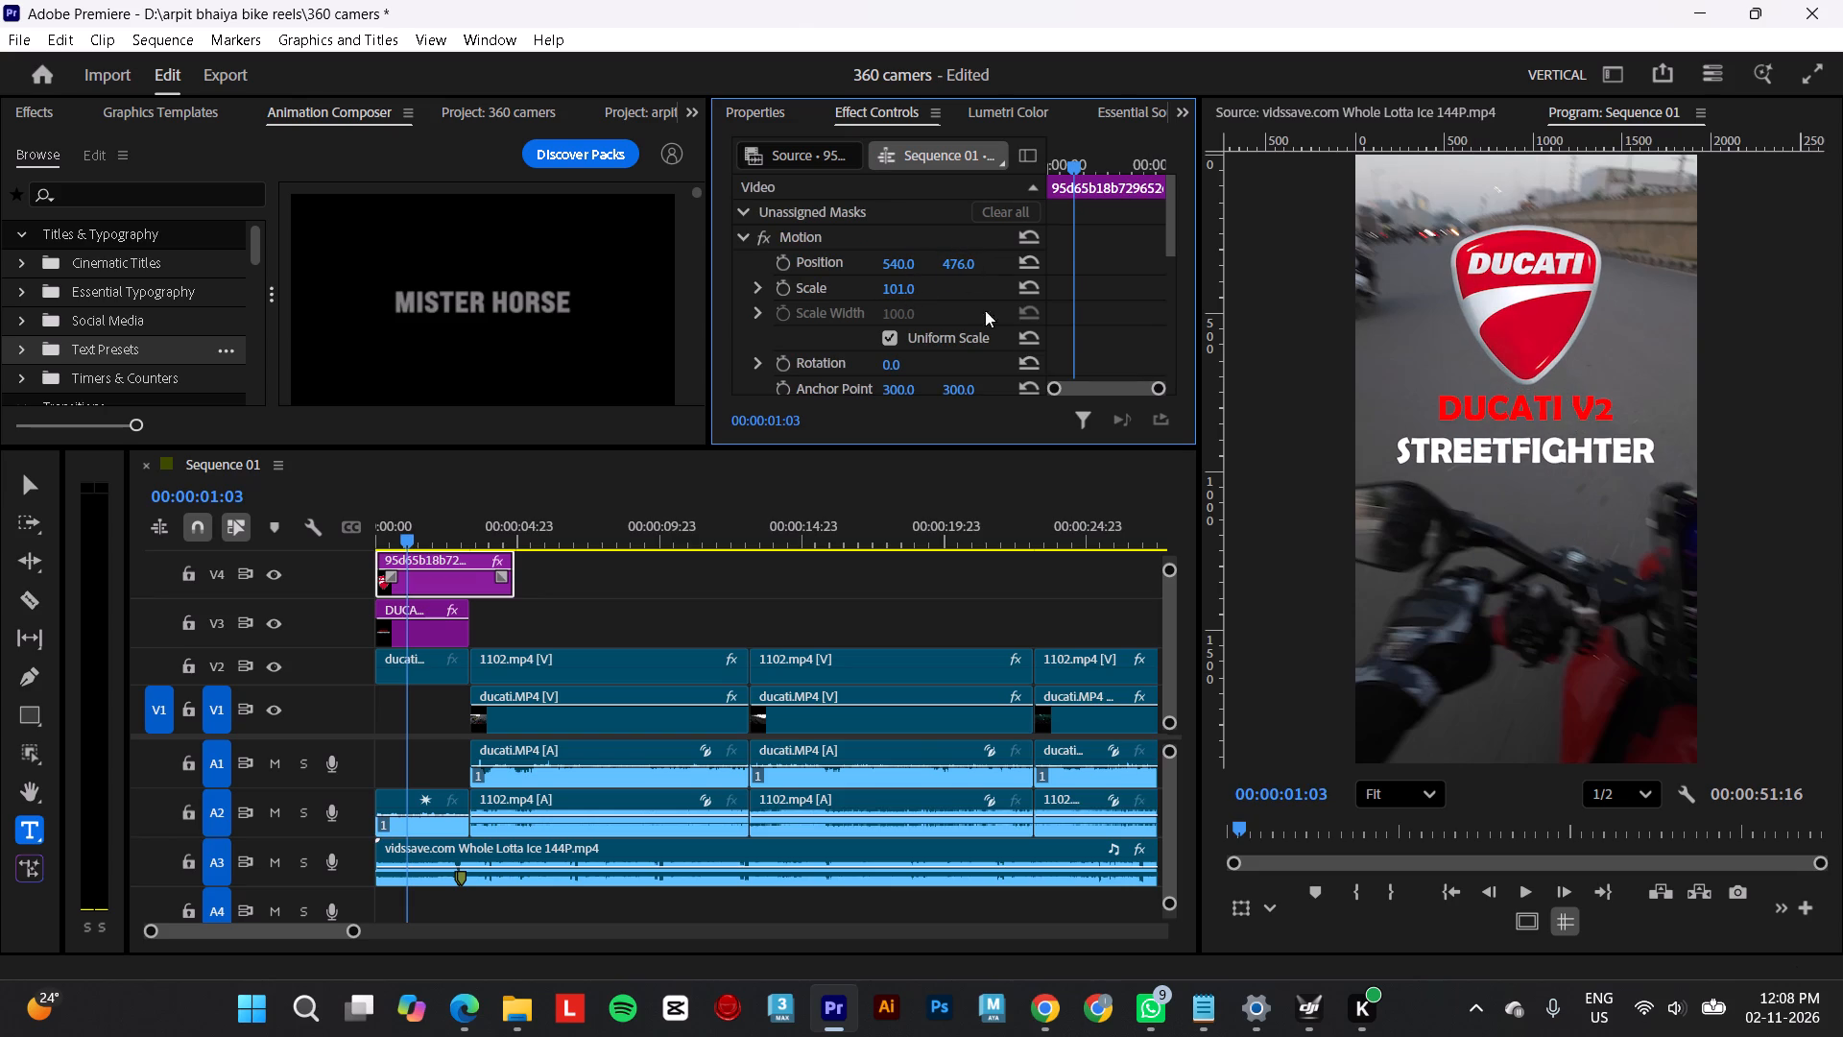
Move the DUCATI V2 STREETFIGHTER title down to vertical position 1374 and enlarge it to nearly the frame's full width.
click(442, 636)
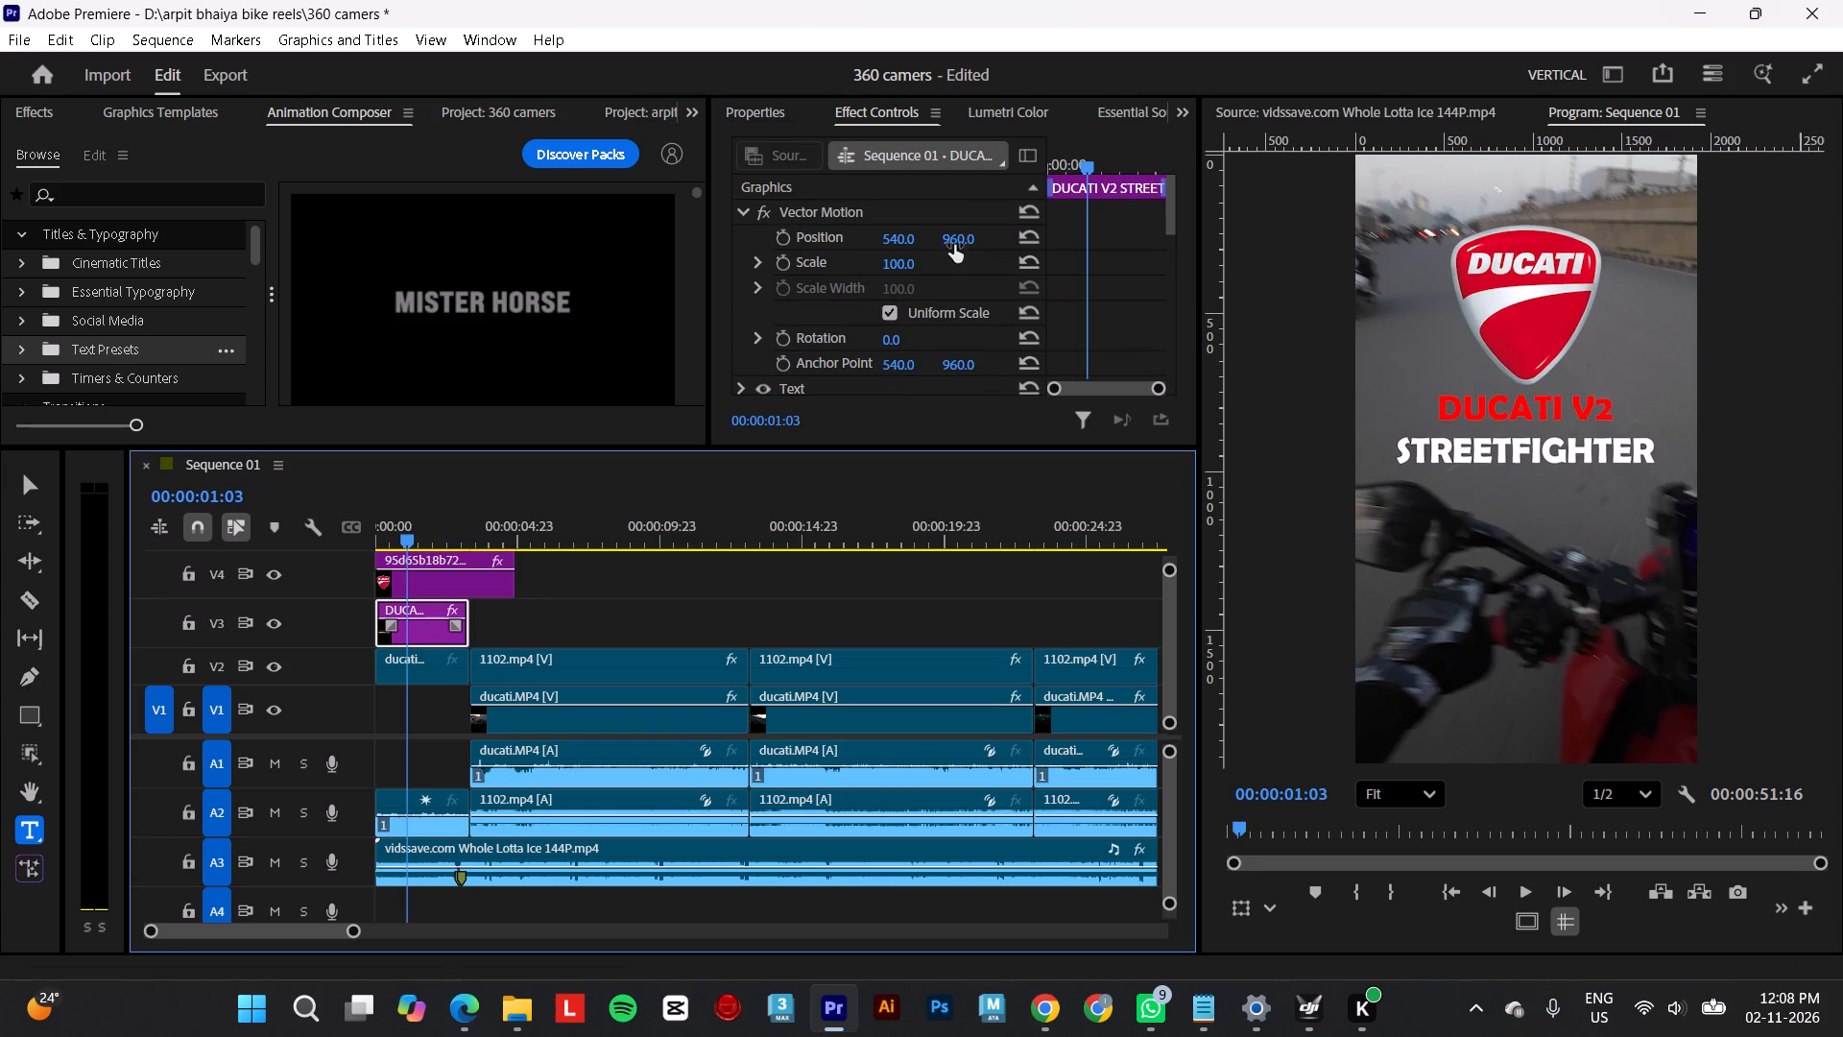
drag(954, 245, 1451, 221)
drag(898, 264, 910, 264)
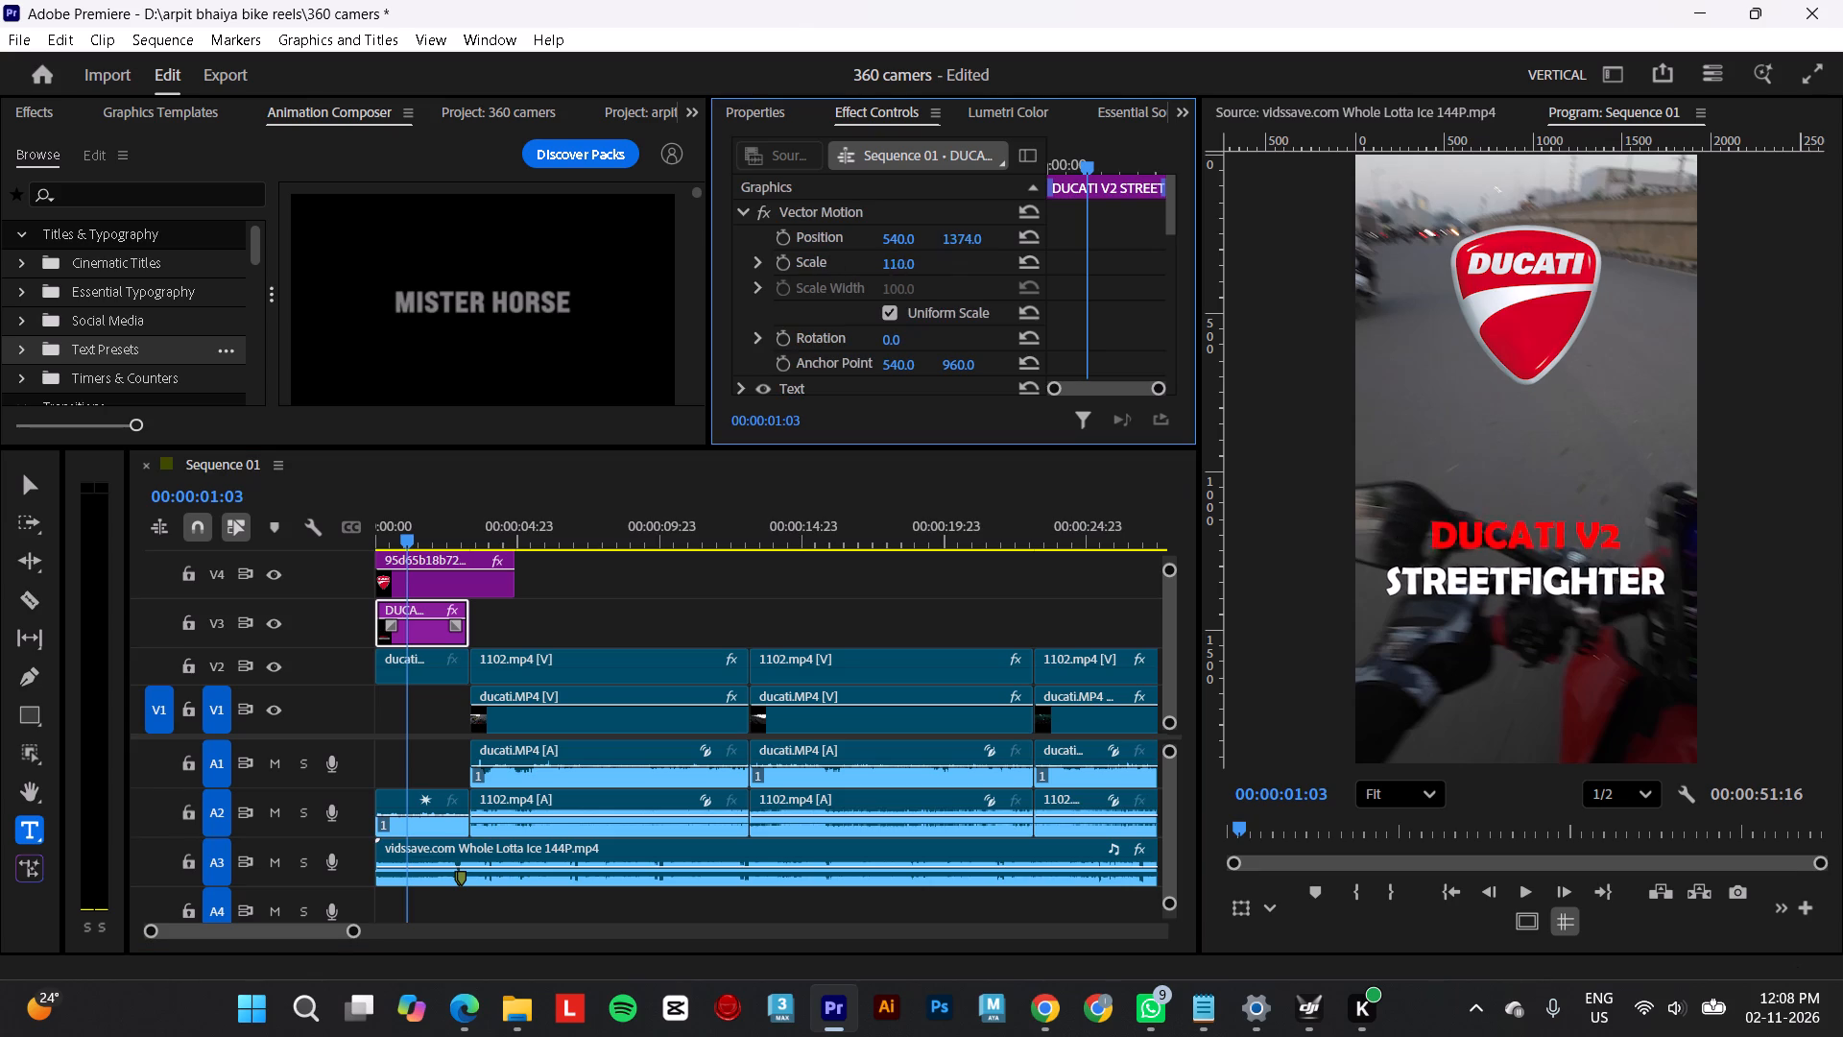
drag(910, 264, 928, 264)
Lower the Ducati logo to vertical position 726 and set its scale to 125, just above the title.
click(481, 581)
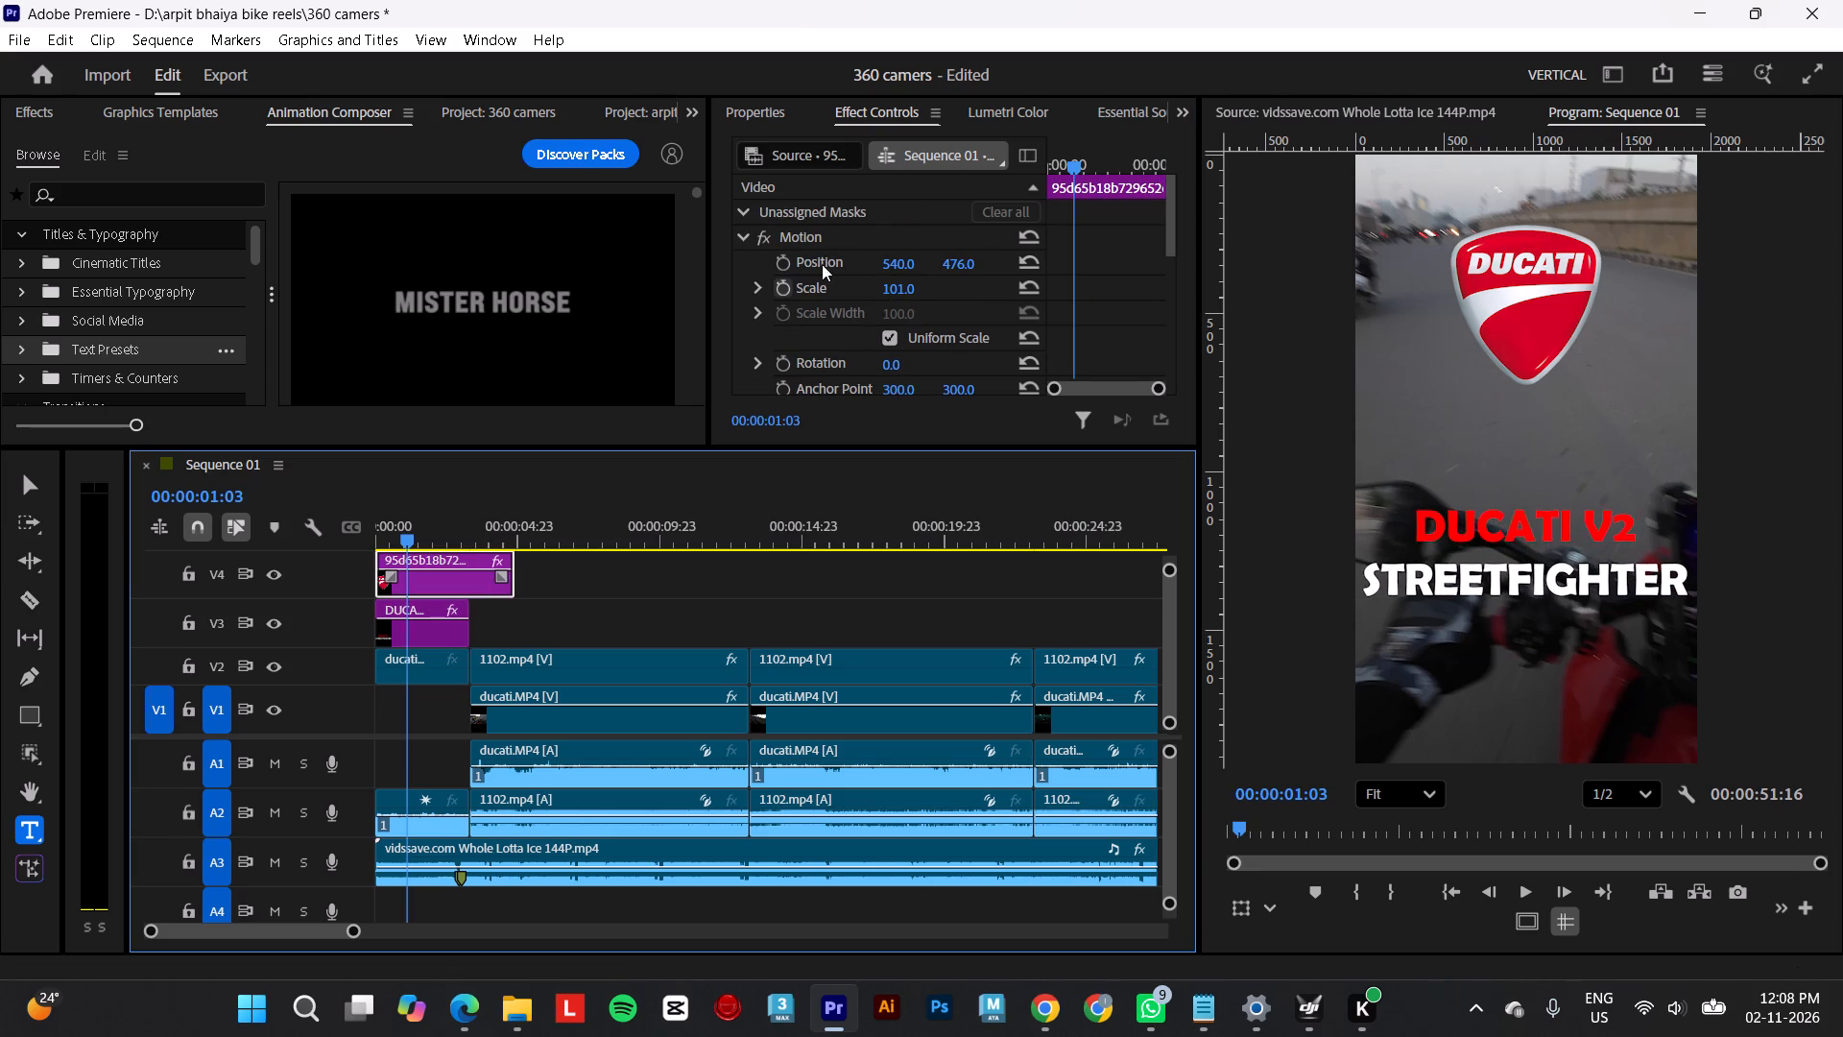
drag(965, 261, 1264, 240)
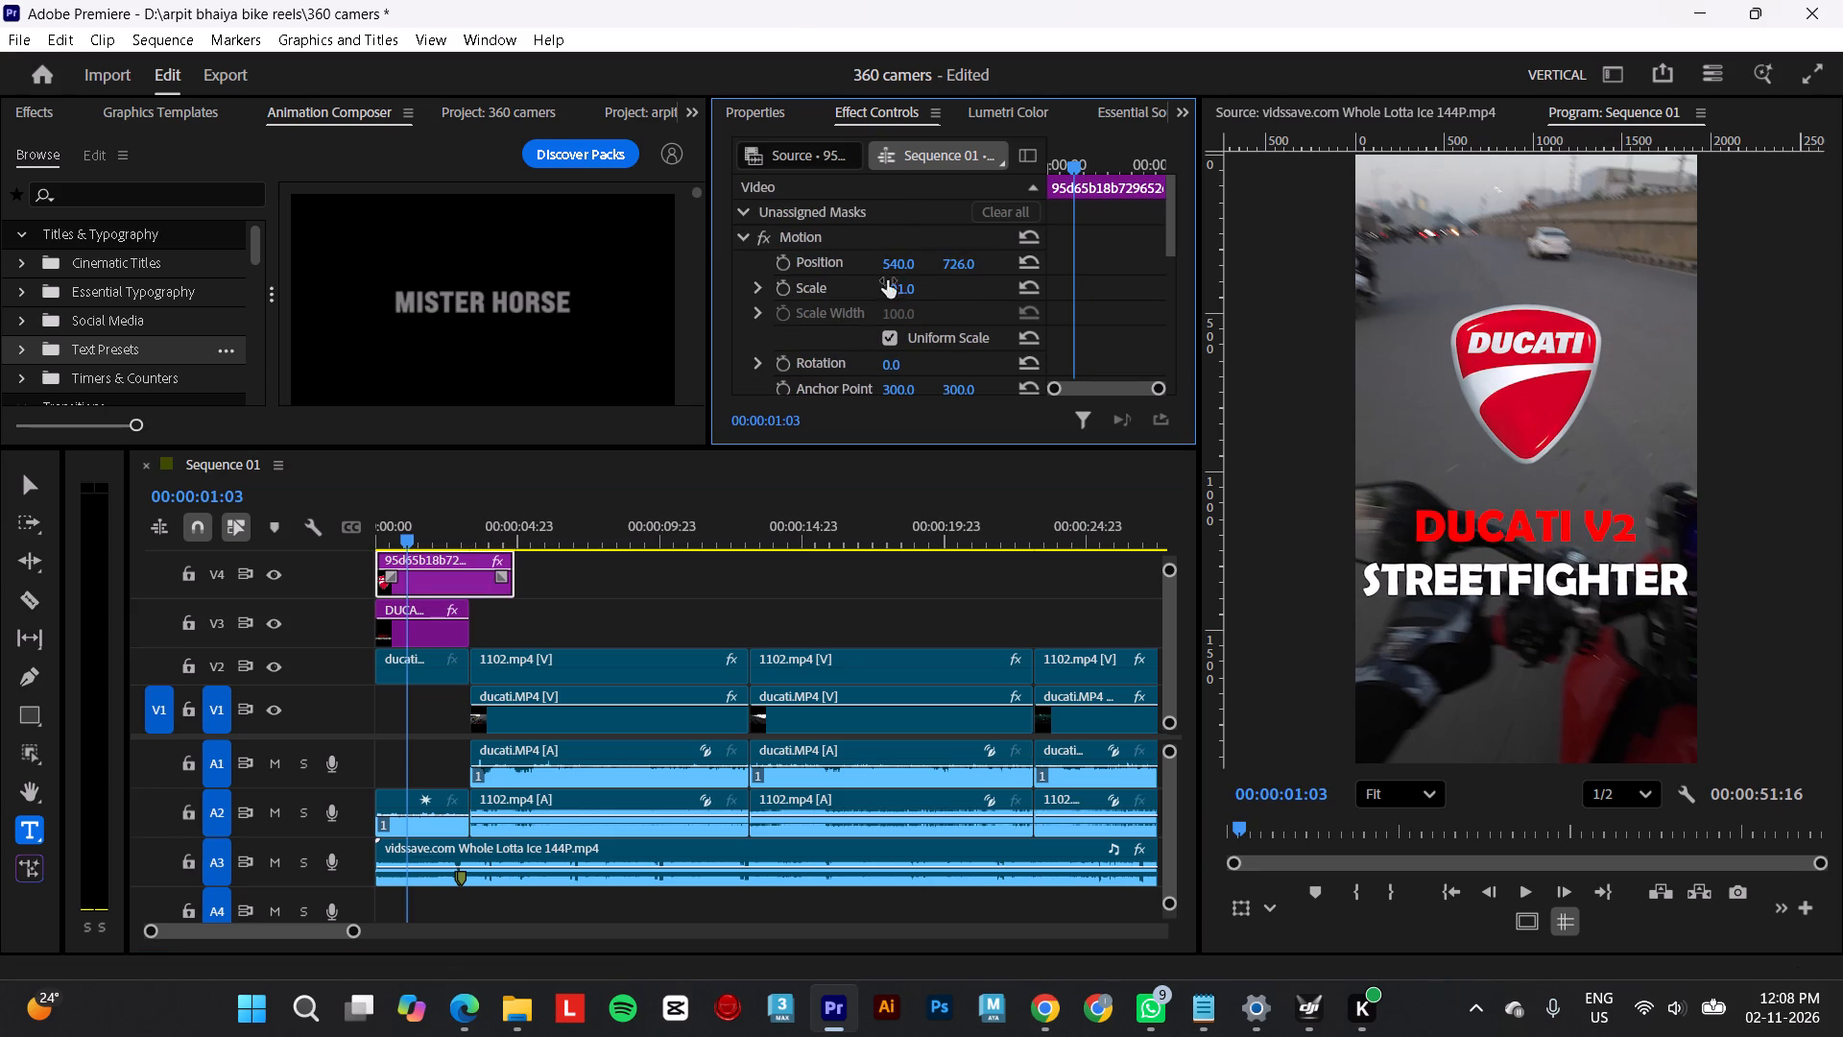
drag(895, 291, 923, 290)
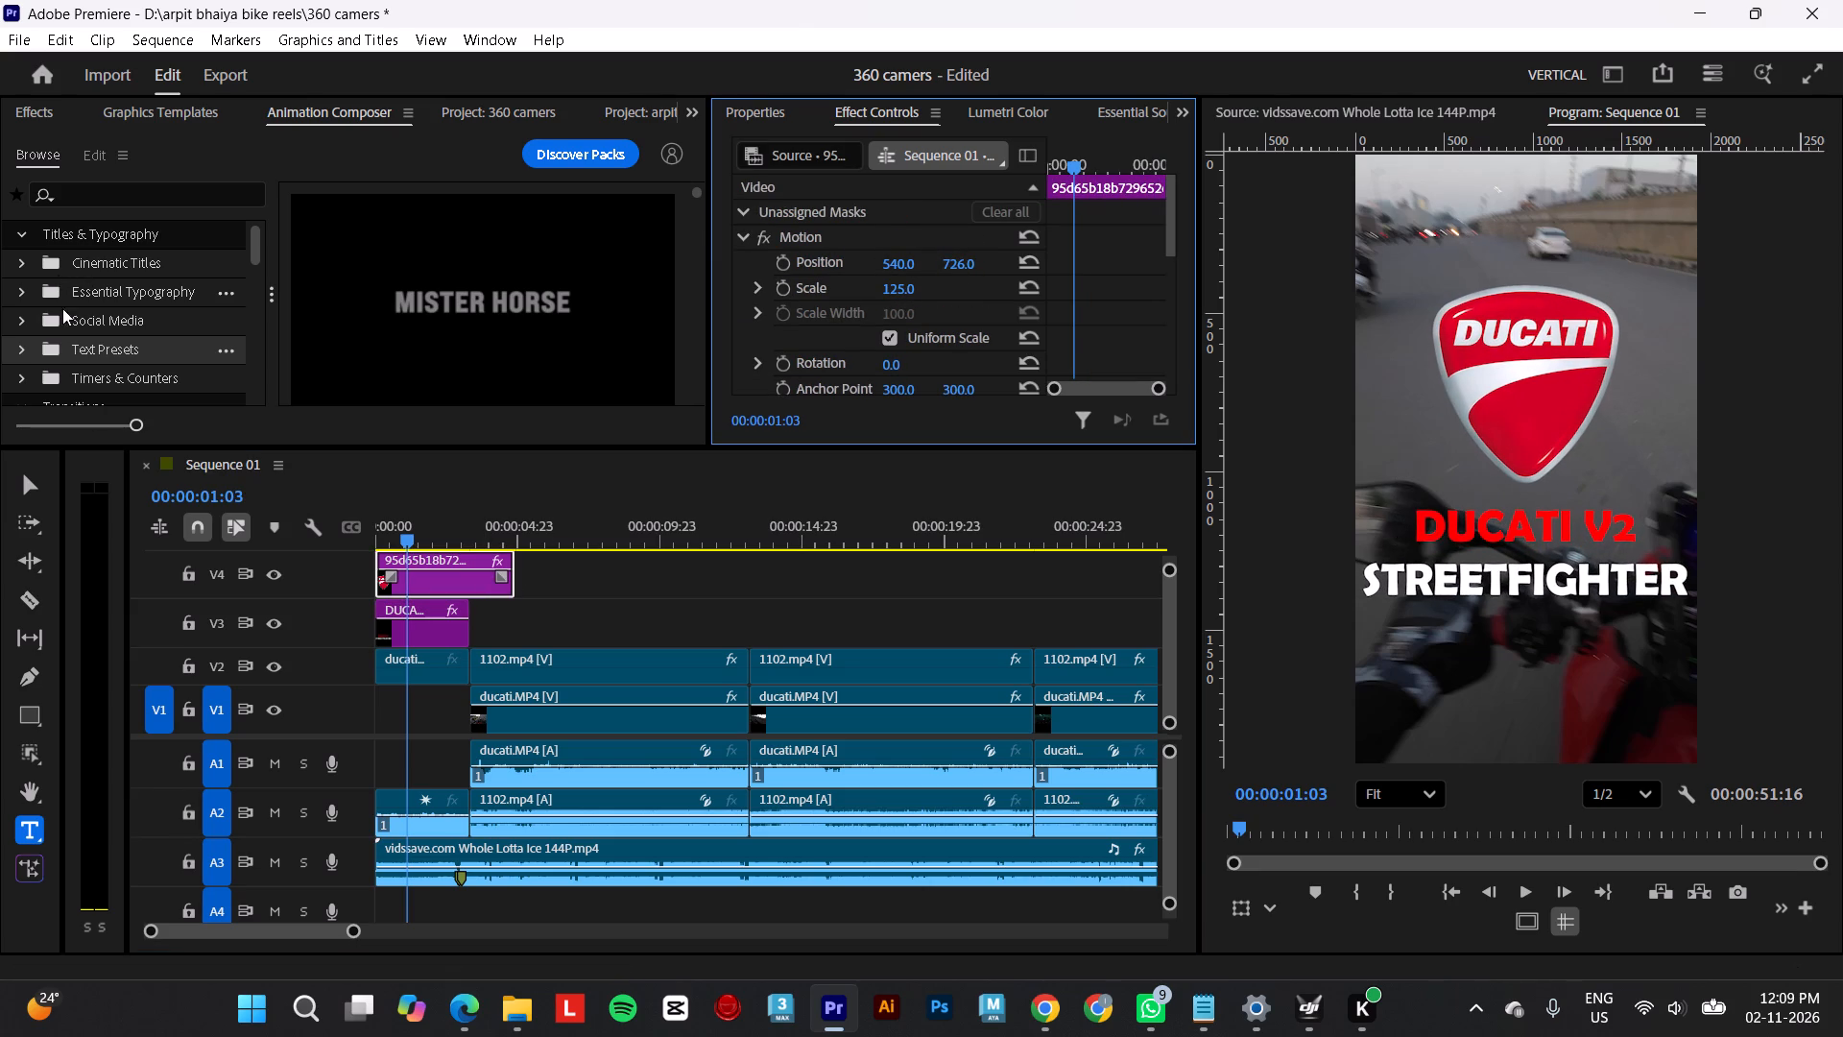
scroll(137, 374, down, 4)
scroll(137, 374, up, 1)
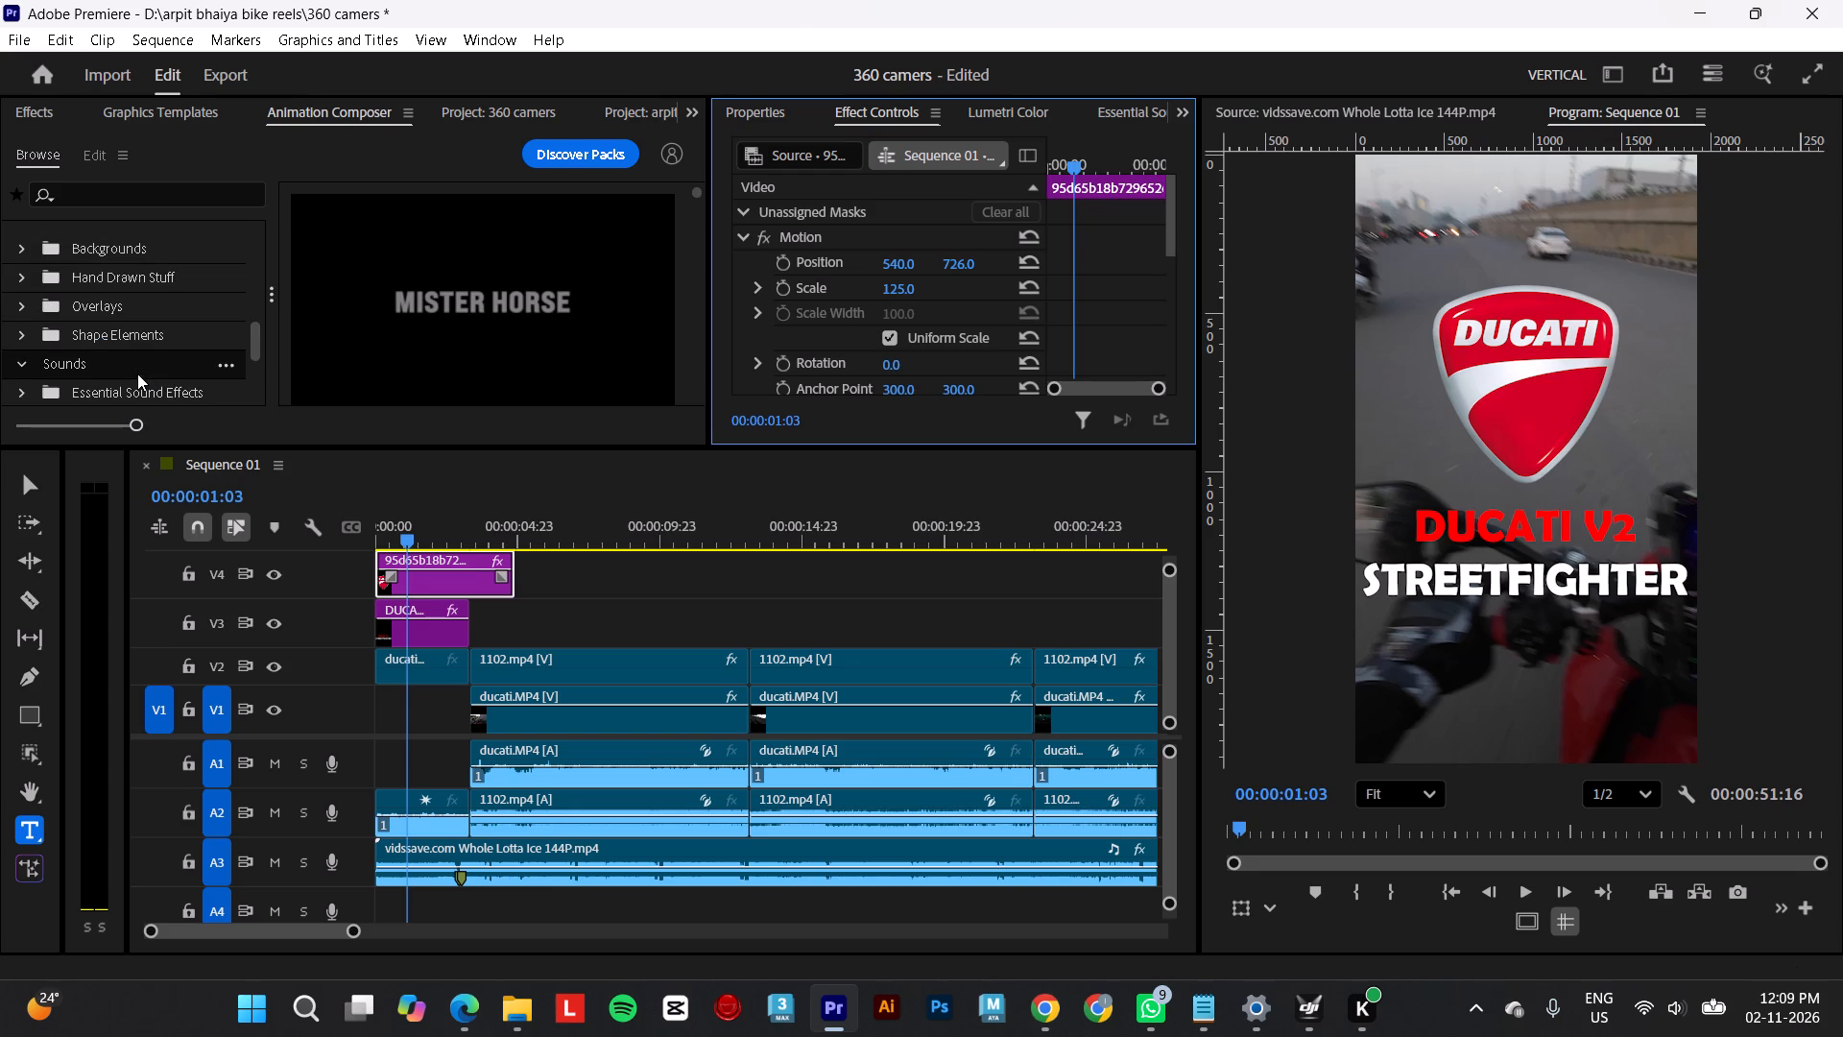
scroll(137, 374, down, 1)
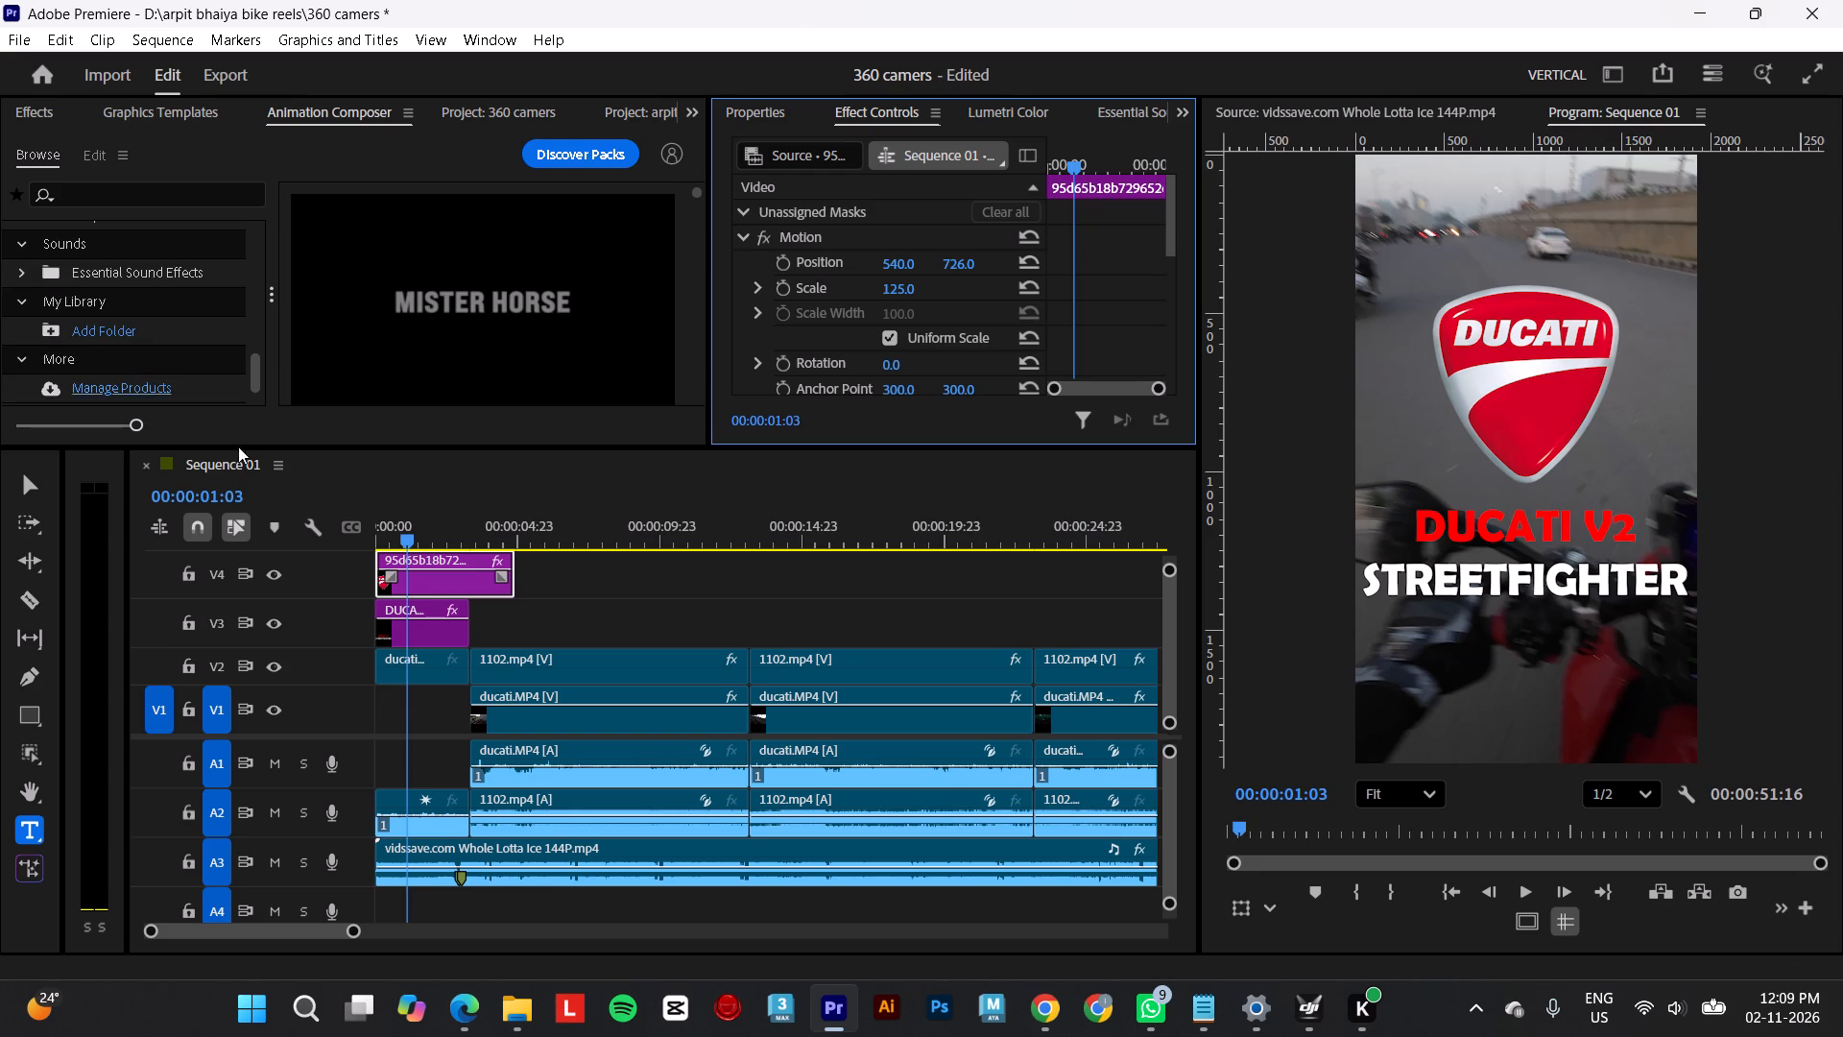
Trim the end of the logo clip on V4 to match the end of the title clip.
drag(519, 580, 476, 585)
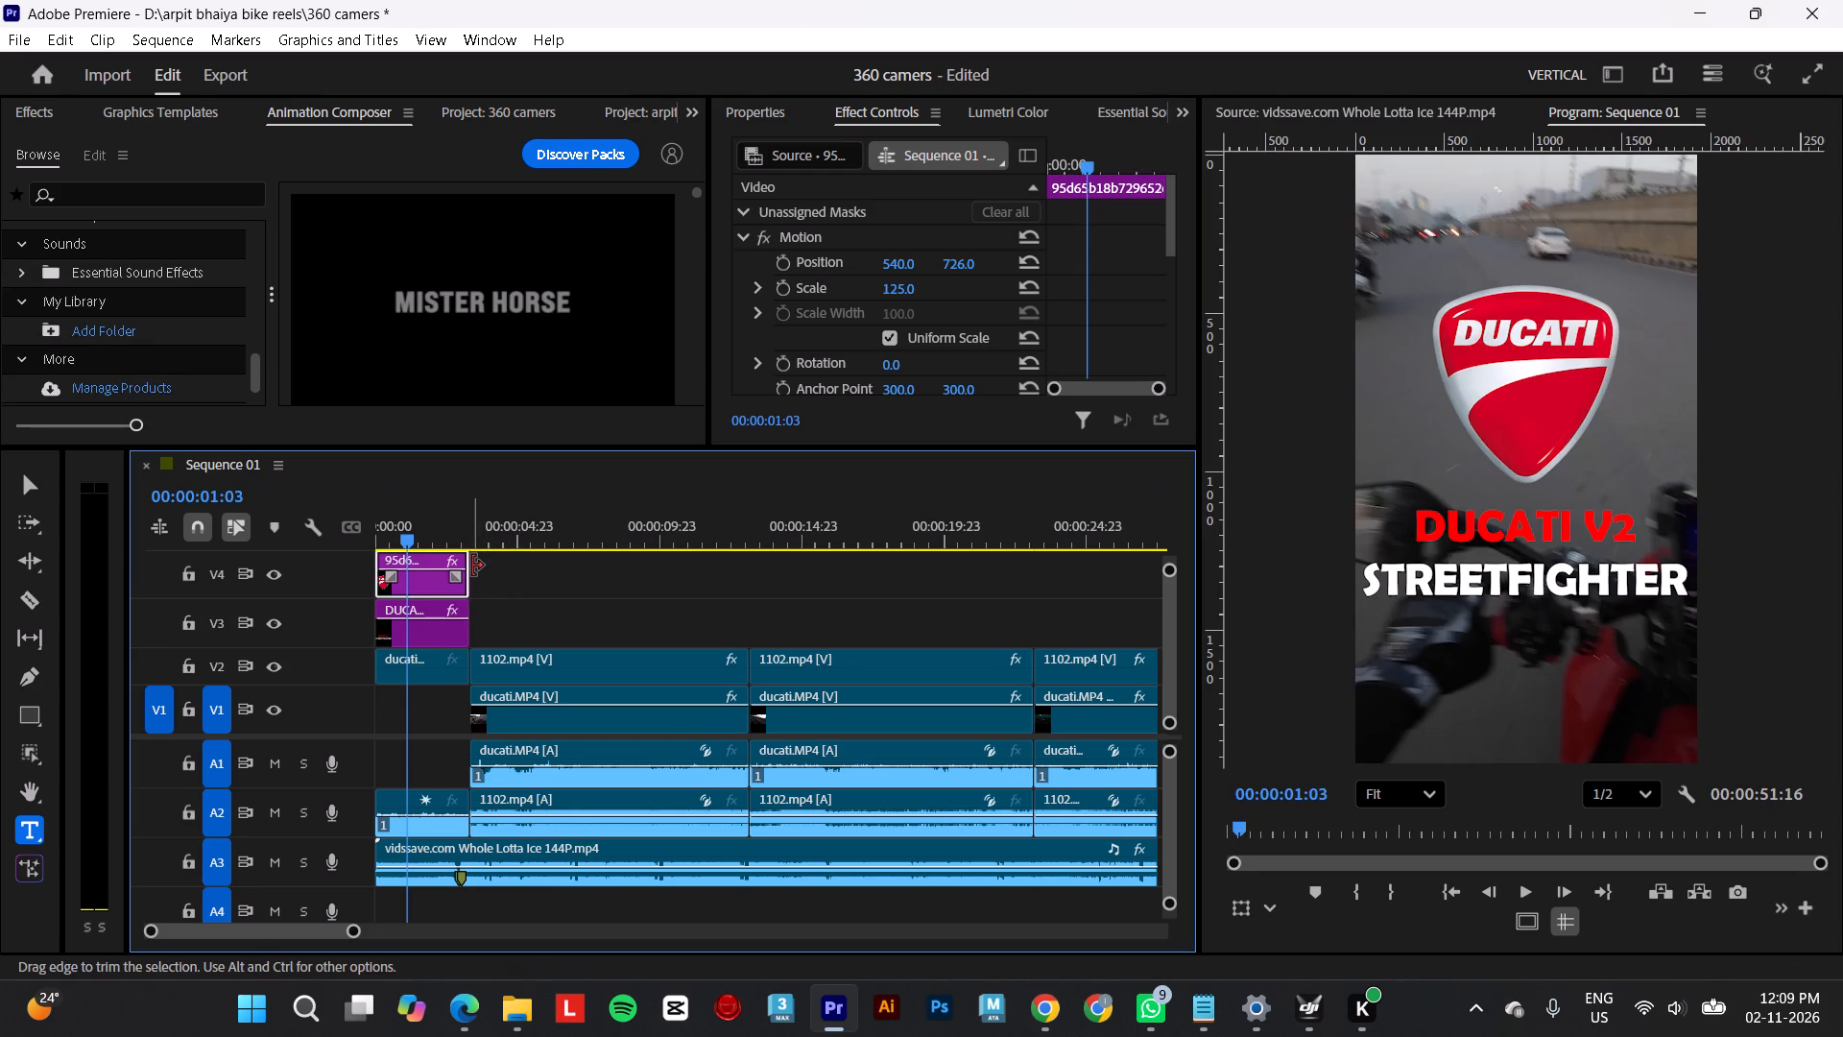
Apply the default transition to the end and start of the V4 logo clip, and play back the opening.
right_click(472, 566)
click(521, 711)
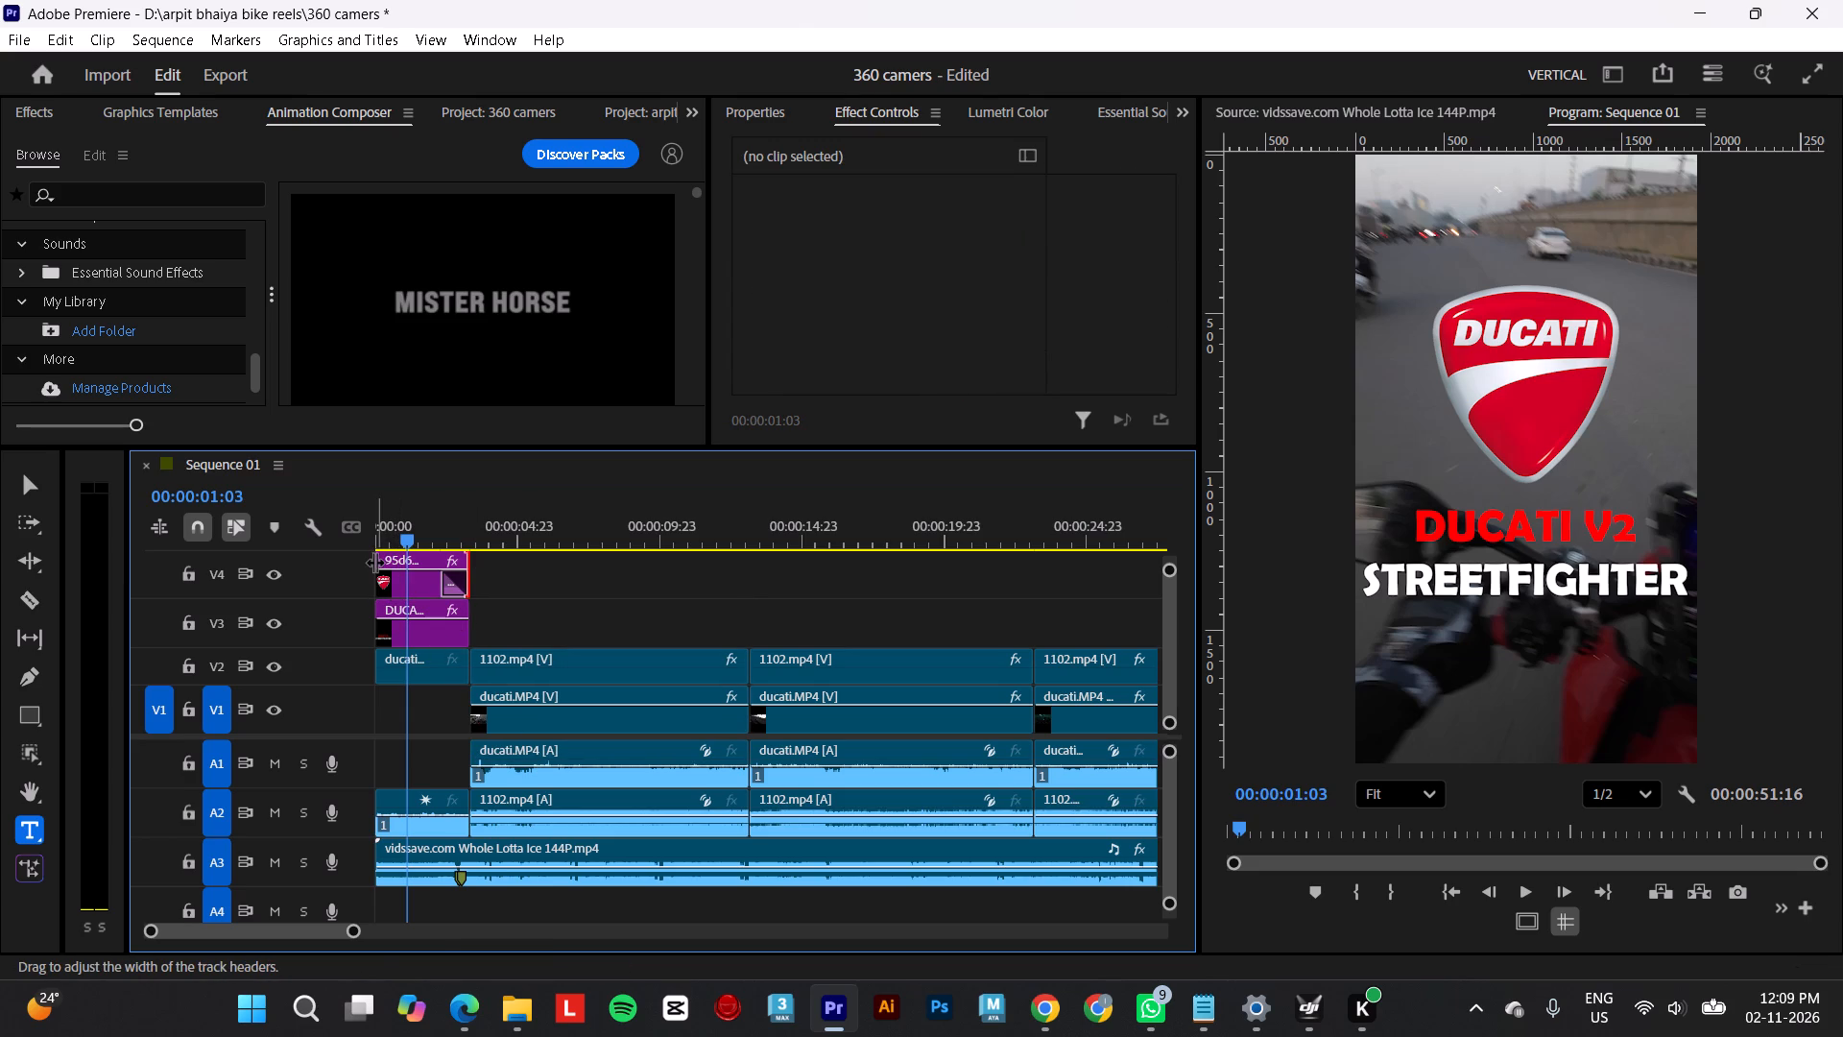
scroll(375, 634, up, 3)
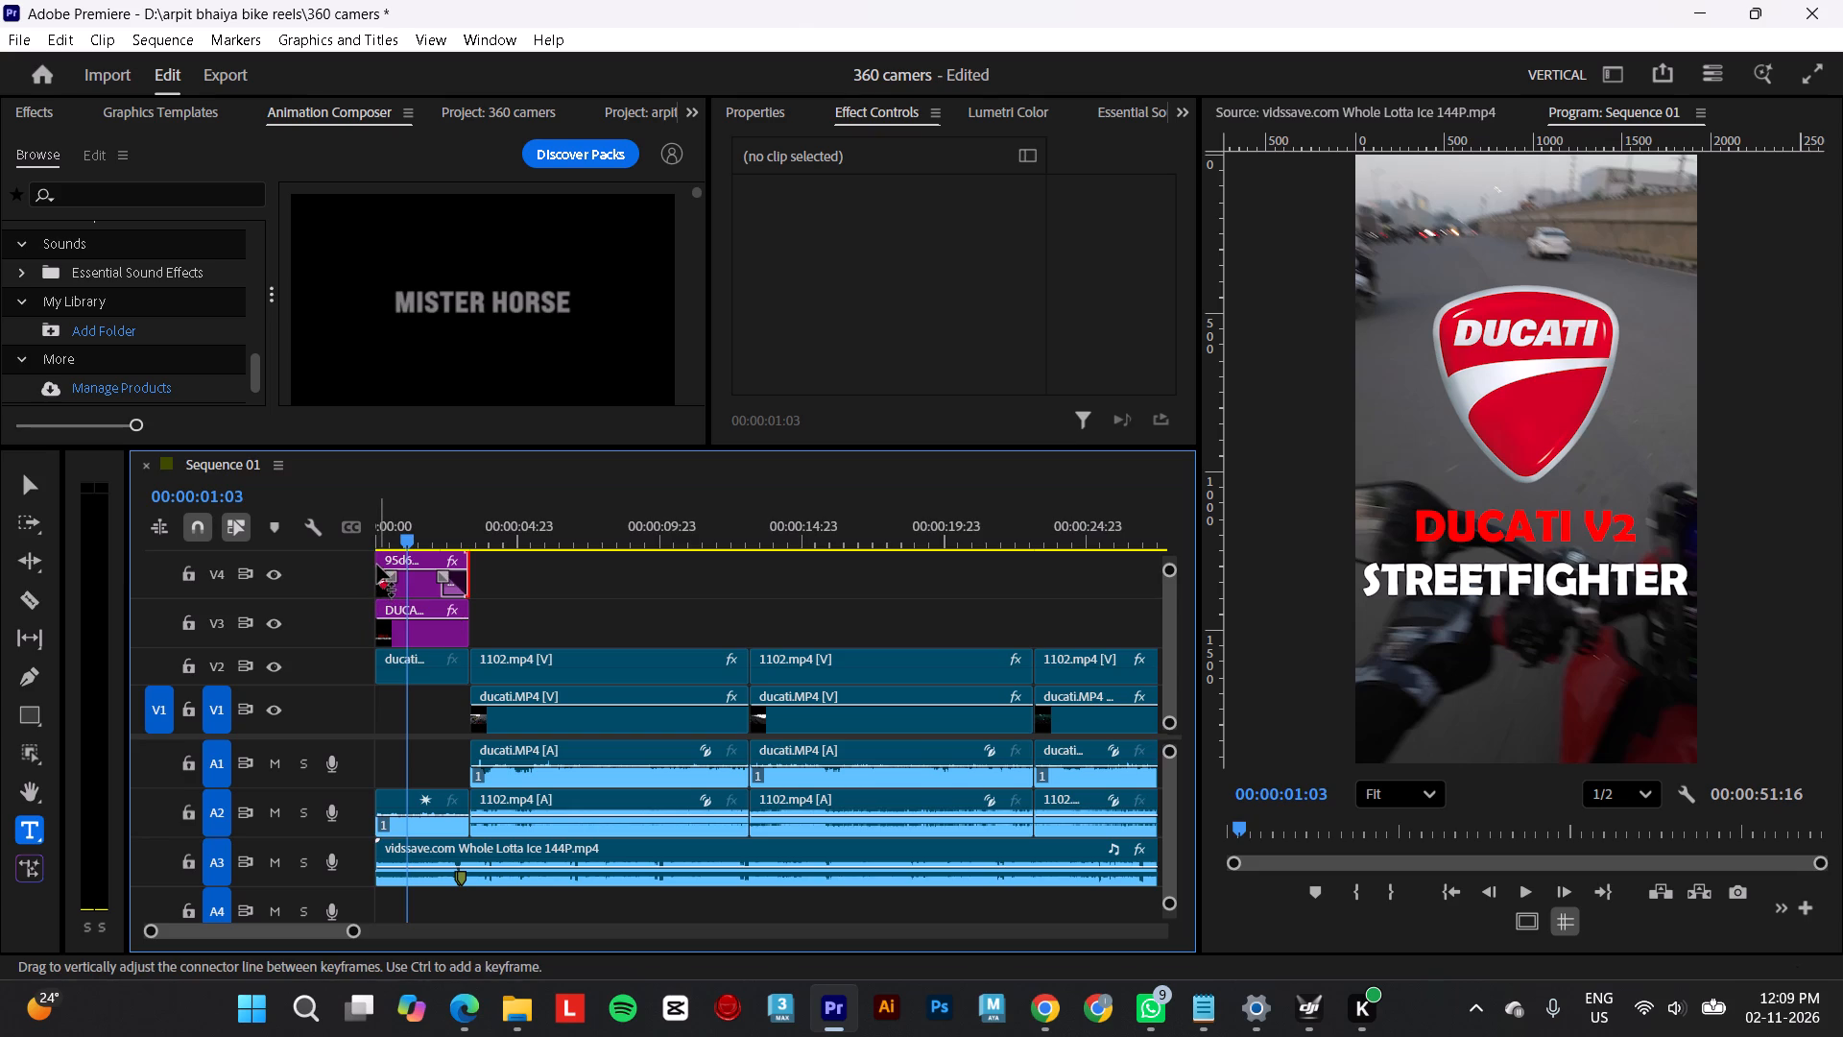
right_click(376, 561)
click(416, 706)
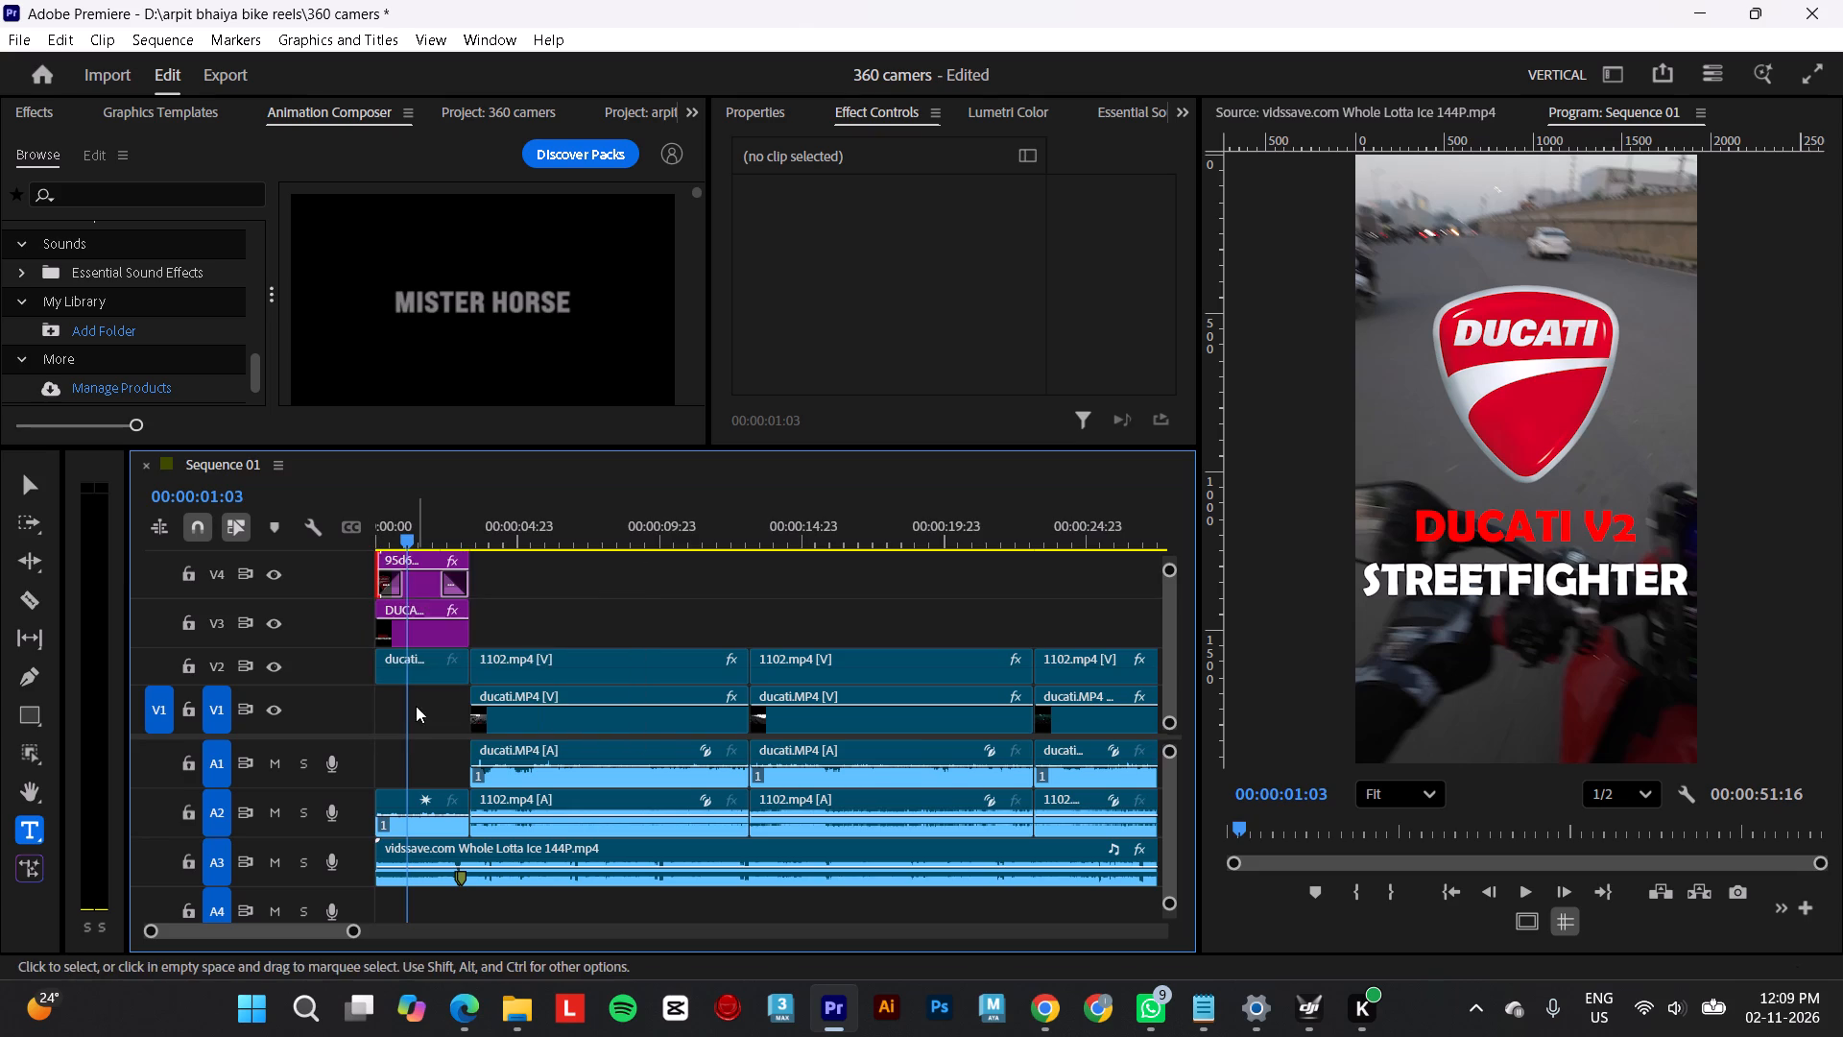
drag(409, 537, 277, 545)
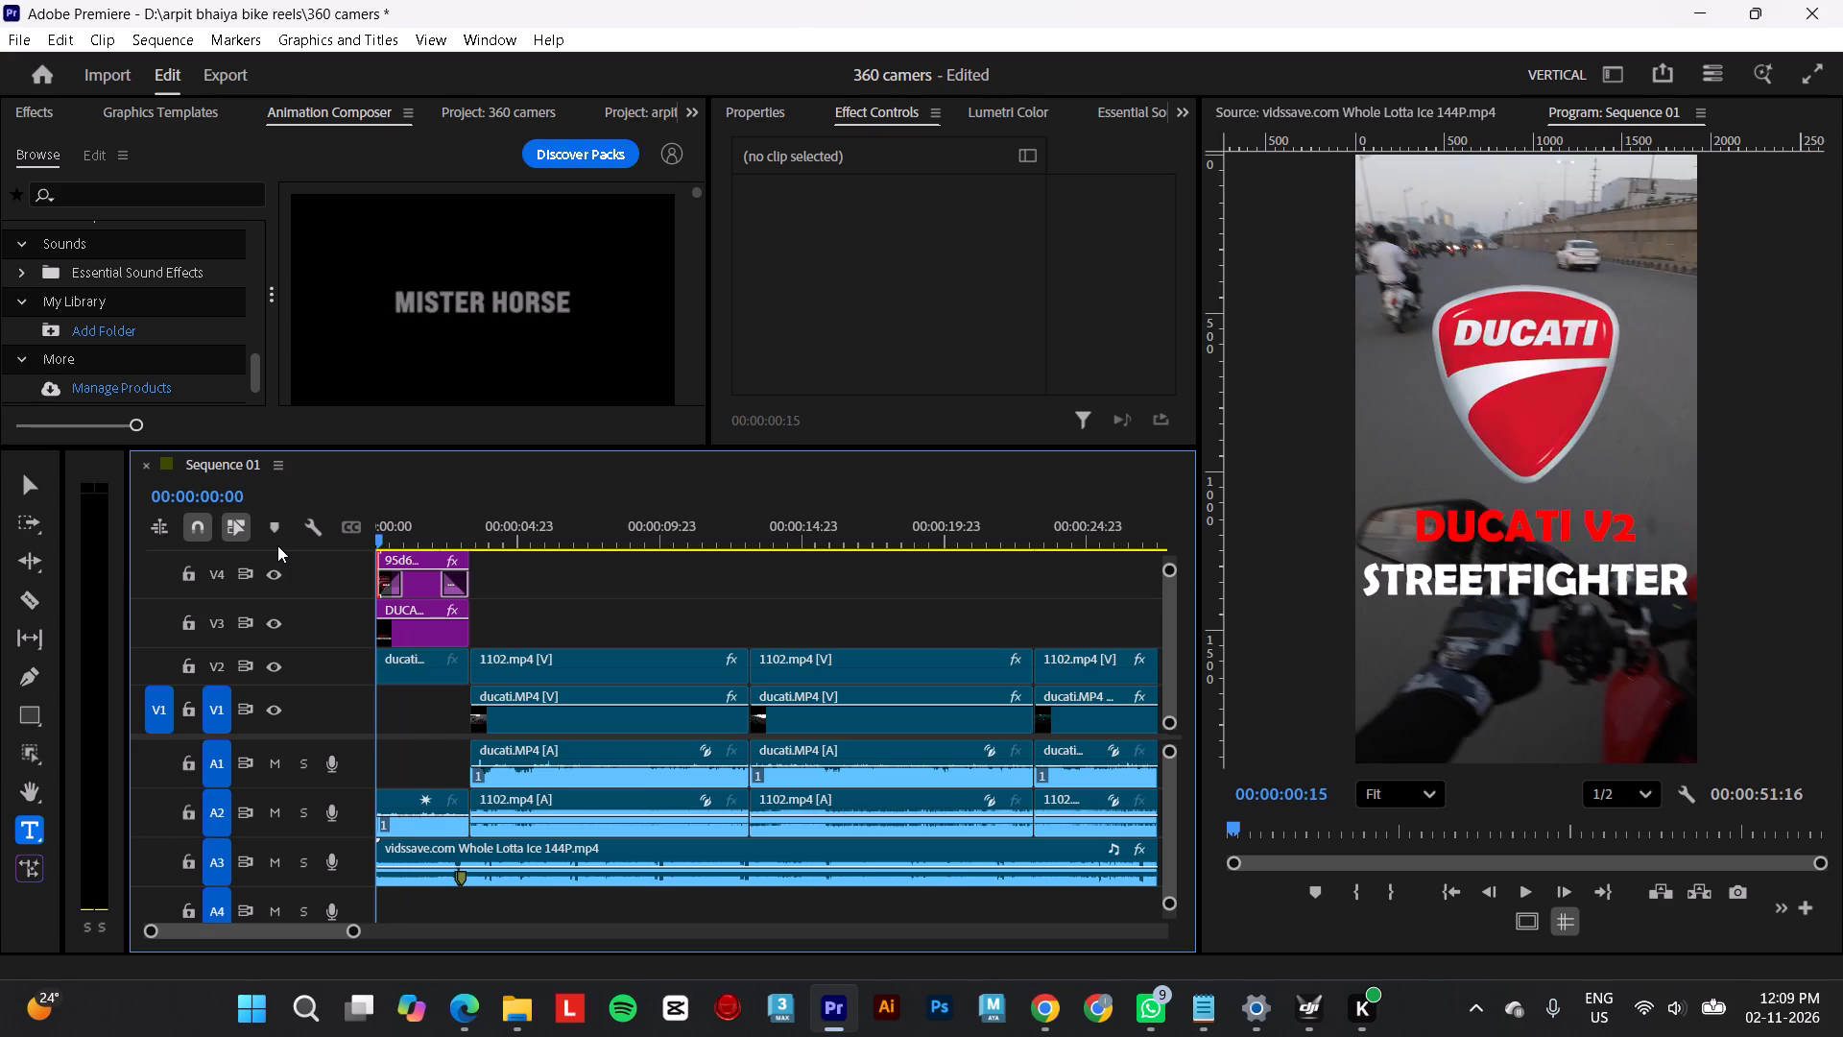
key(space)
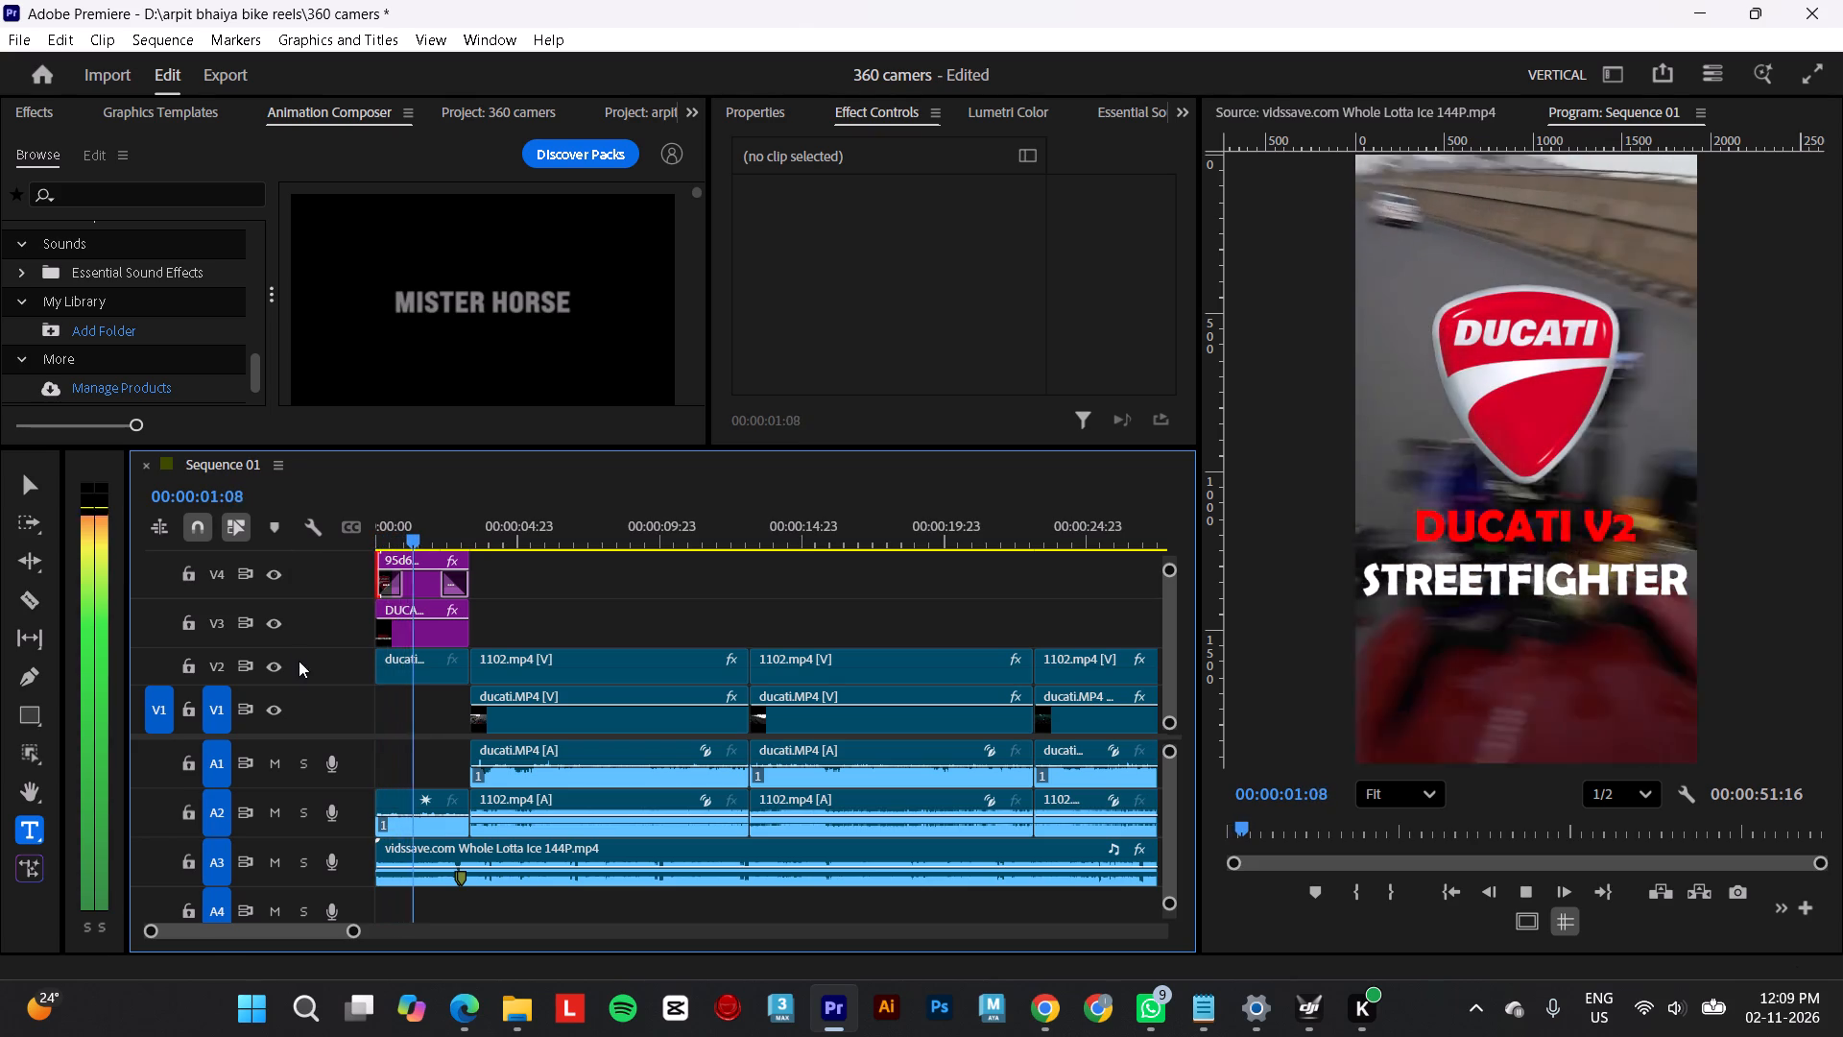
key(space)
Apply the default transition to the start and end of the V3 title clip.
right_click(378, 627)
click(449, 769)
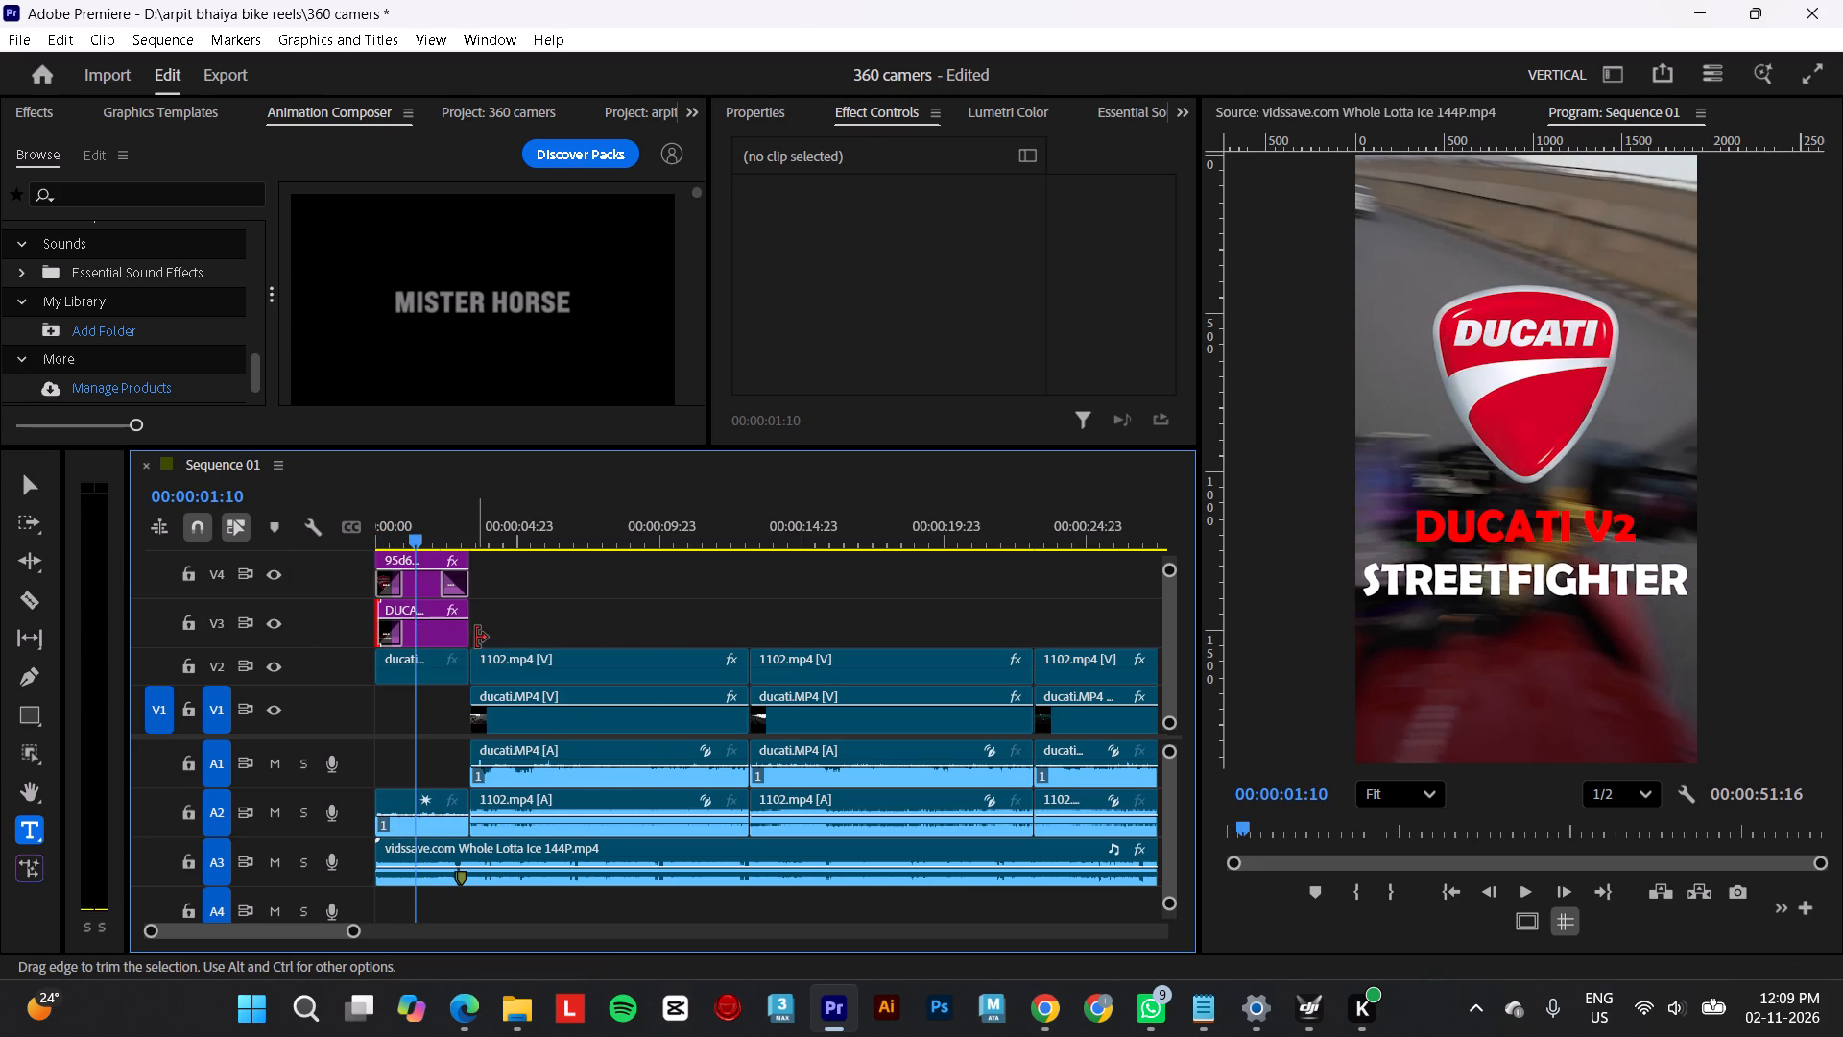
right_click(472, 629)
click(503, 773)
Play the sequence from the start to review the opening title's transitions, the split-screen clips and the whole timeline.
drag(415, 531, 291, 546)
key(space)
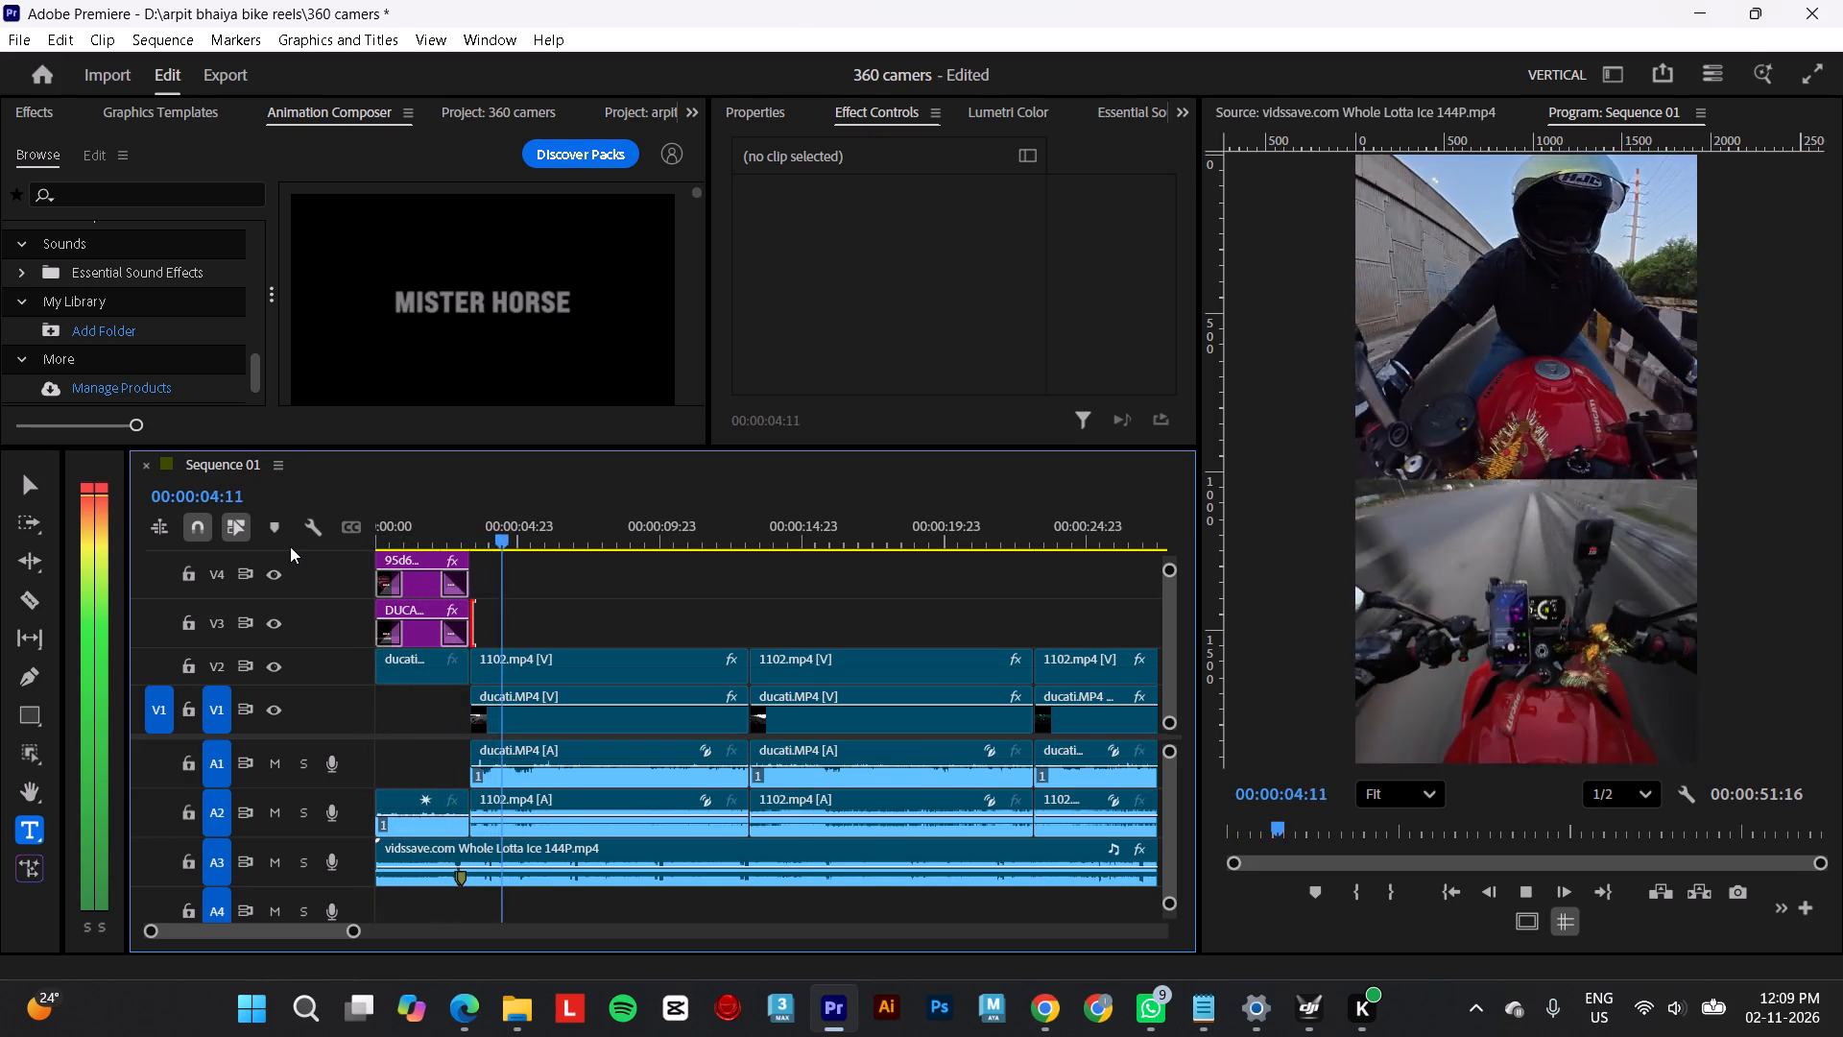
key(space)
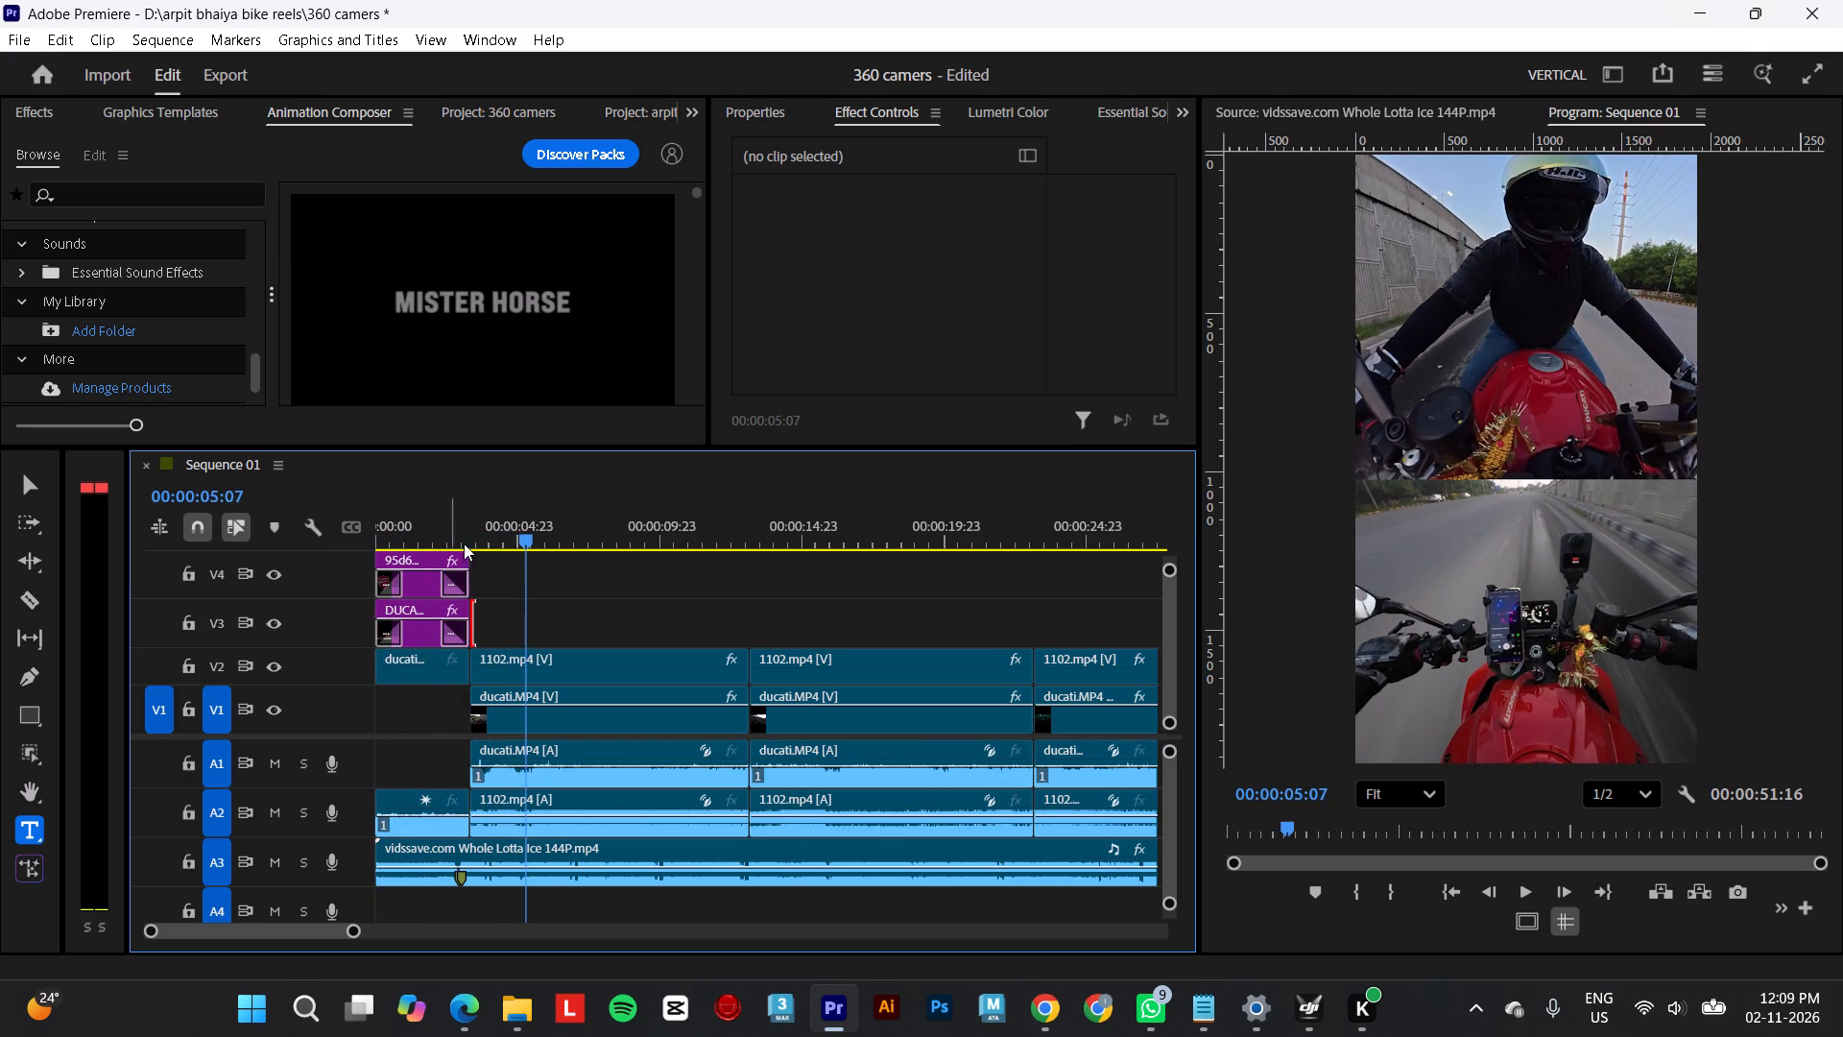
drag(530, 537, 179, 528)
key(space)
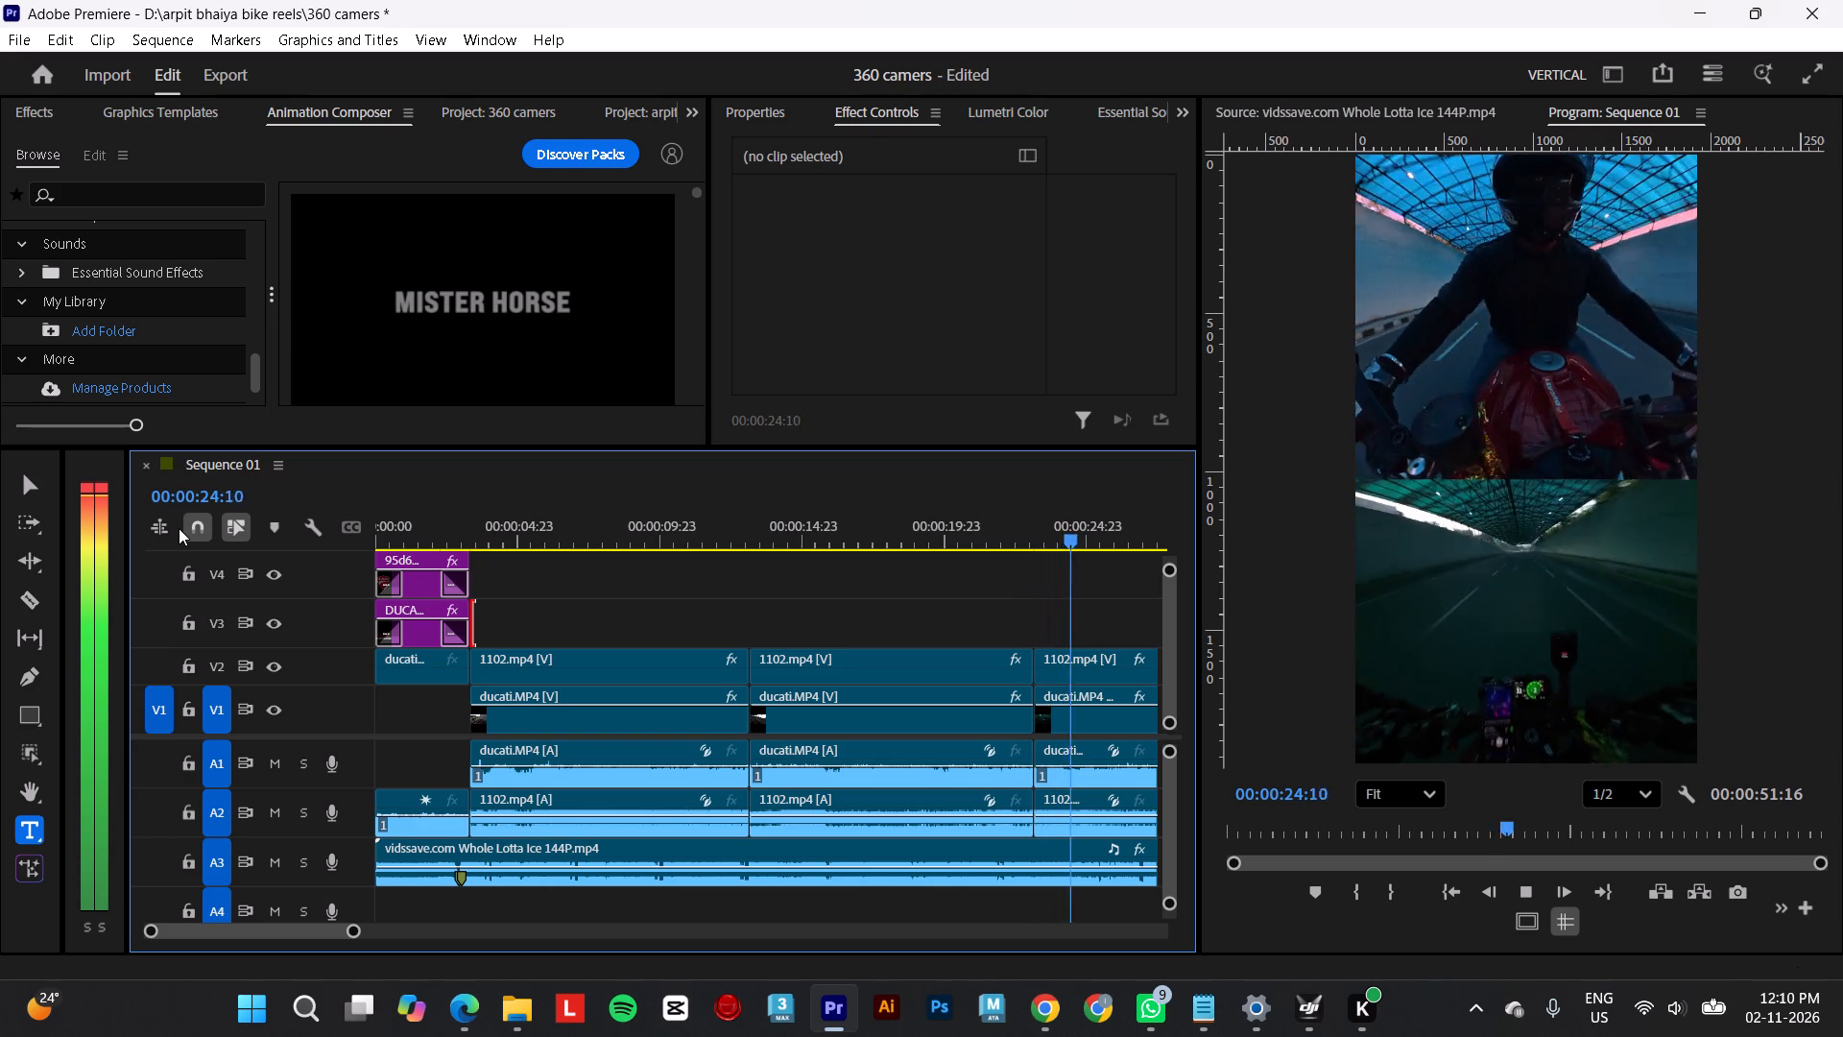
scroll(665, 782, down, 3)
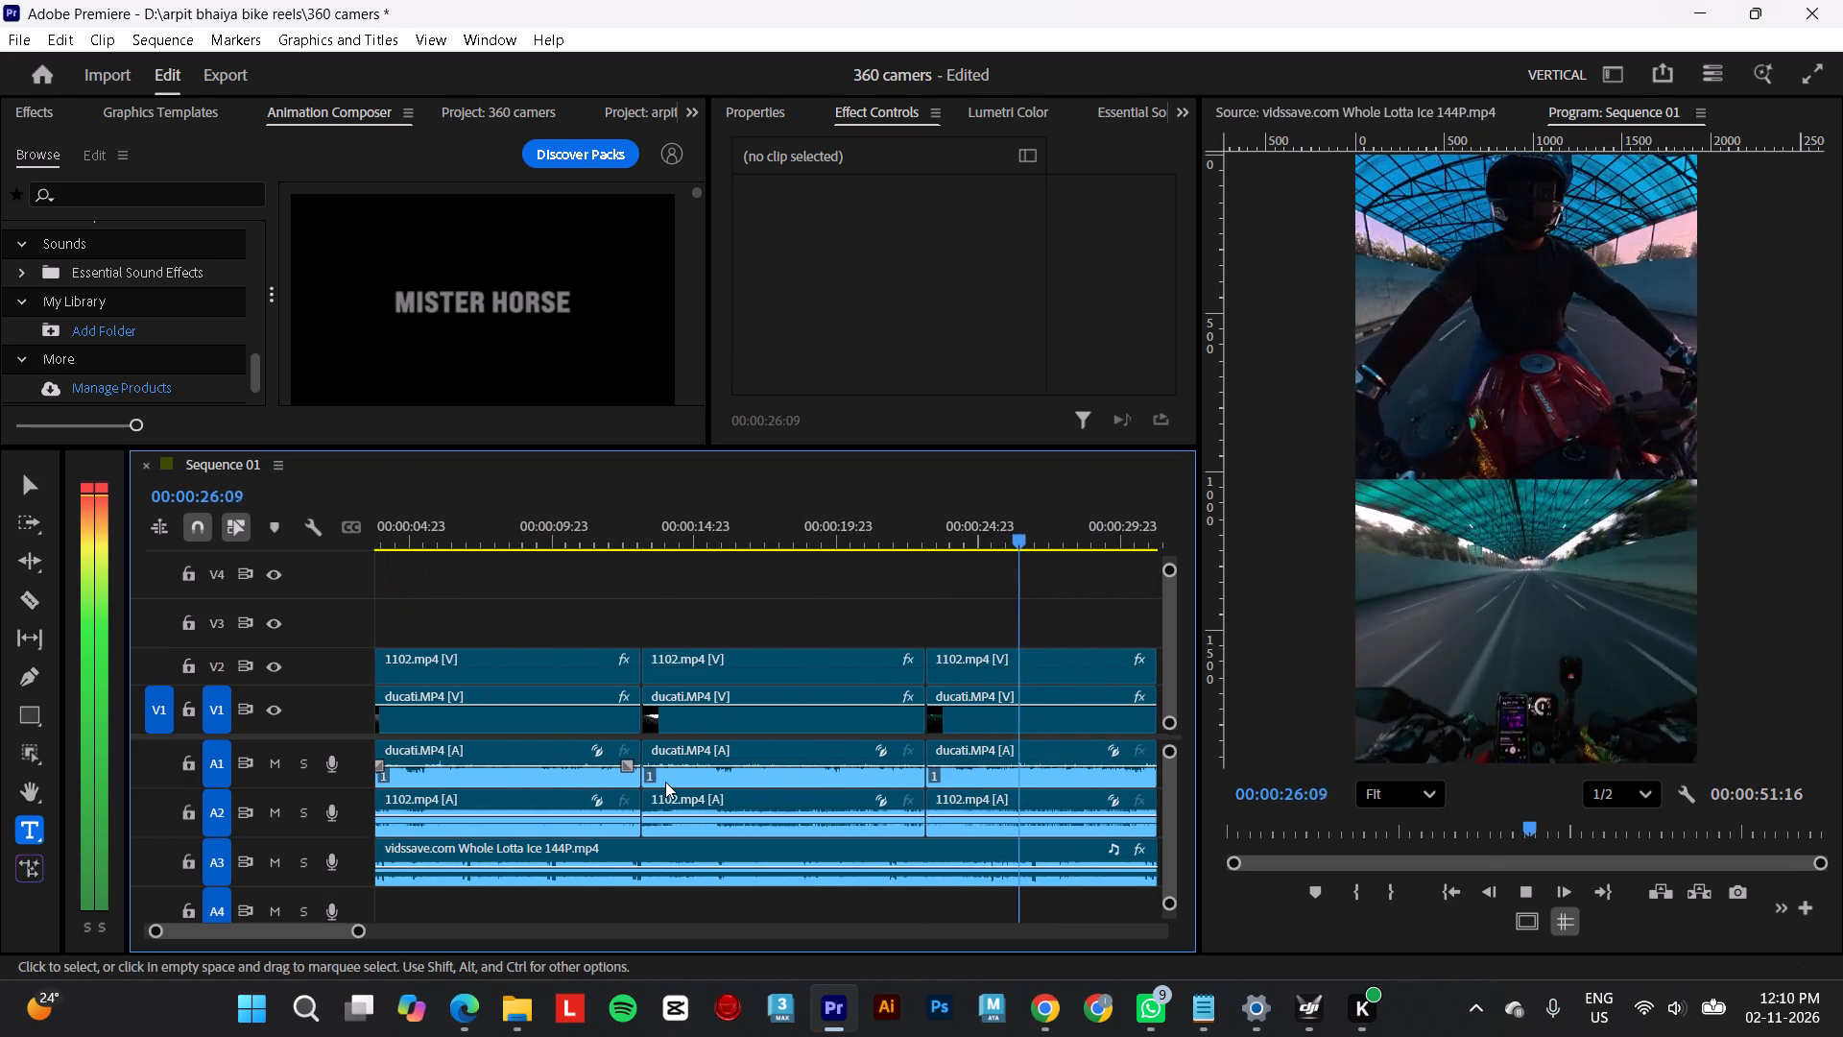
scroll(665, 782, down, 2)
alt+scroll(665, 782, down, 5)
alt+scroll(665, 782, up, 1)
alt+scroll(665, 782, down, 1)
alt+scroll(665, 782, up, 1)
alt+scroll(665, 782, down, 2)
alt+scroll(665, 782, up, 1)
alt+scroll(665, 782, down, 5)
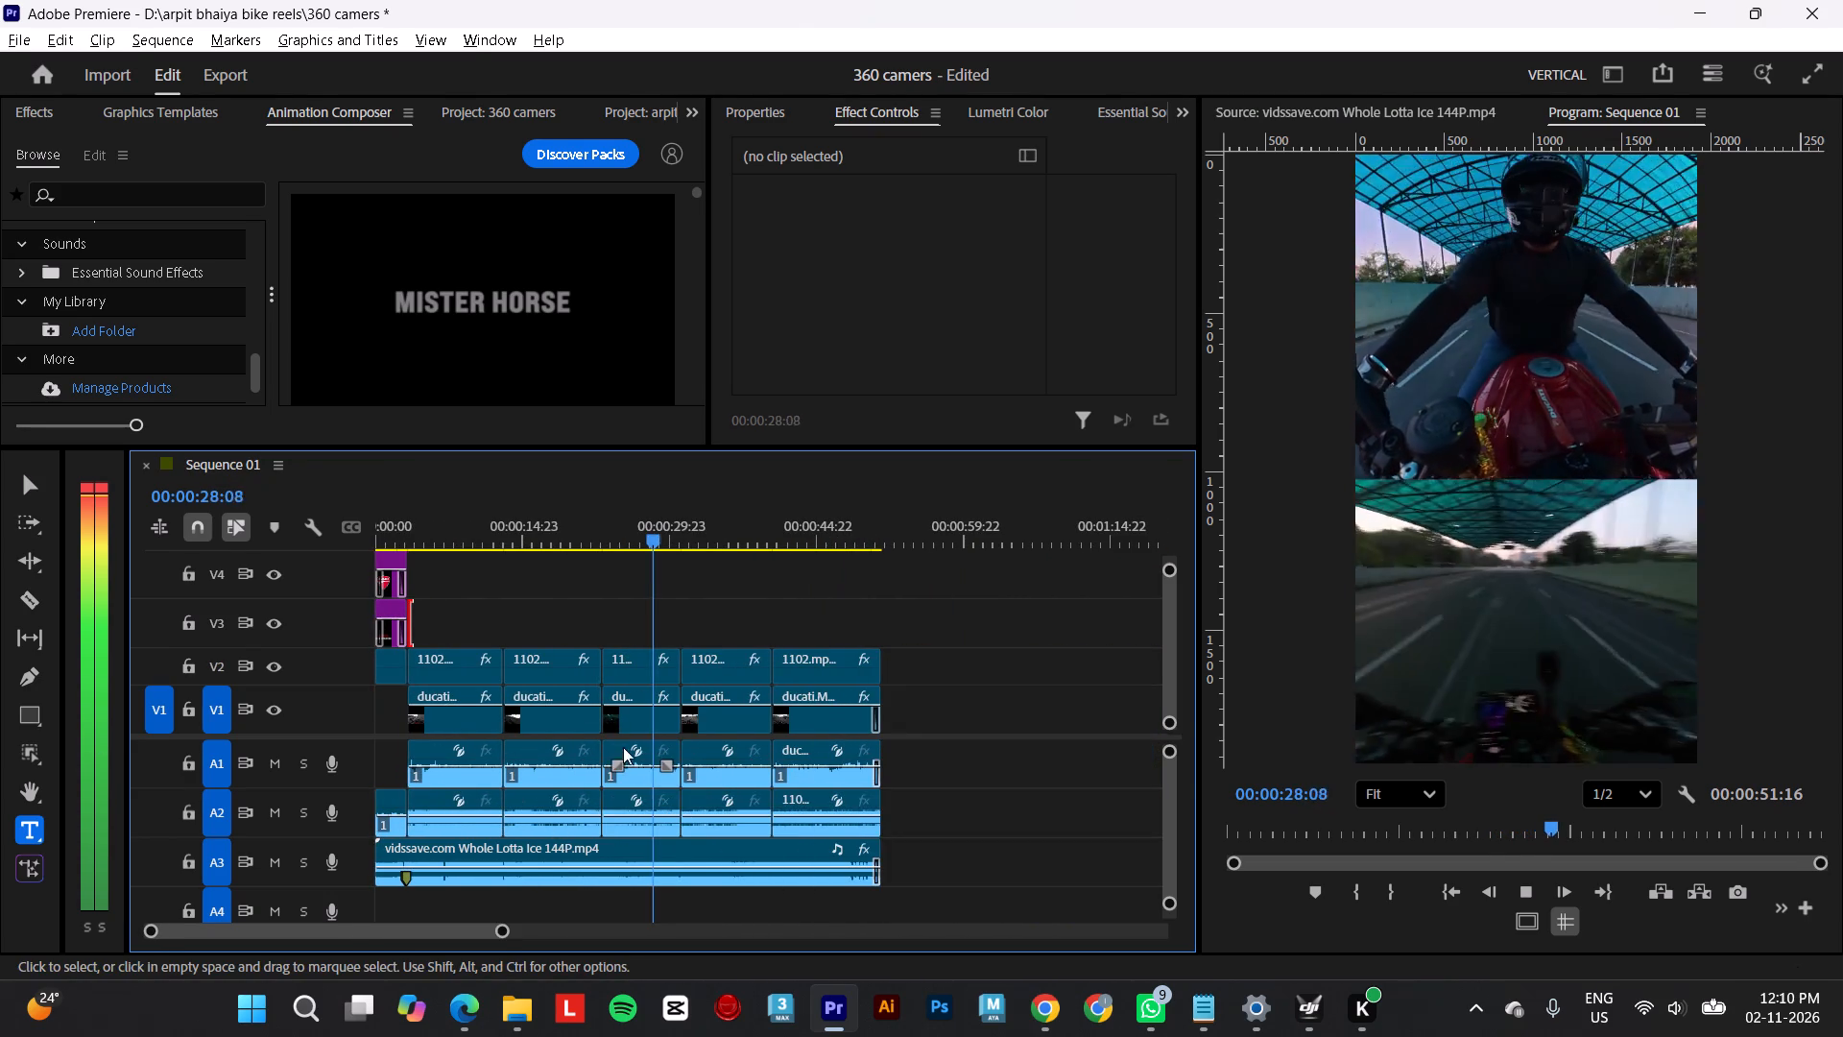
click(563, 616)
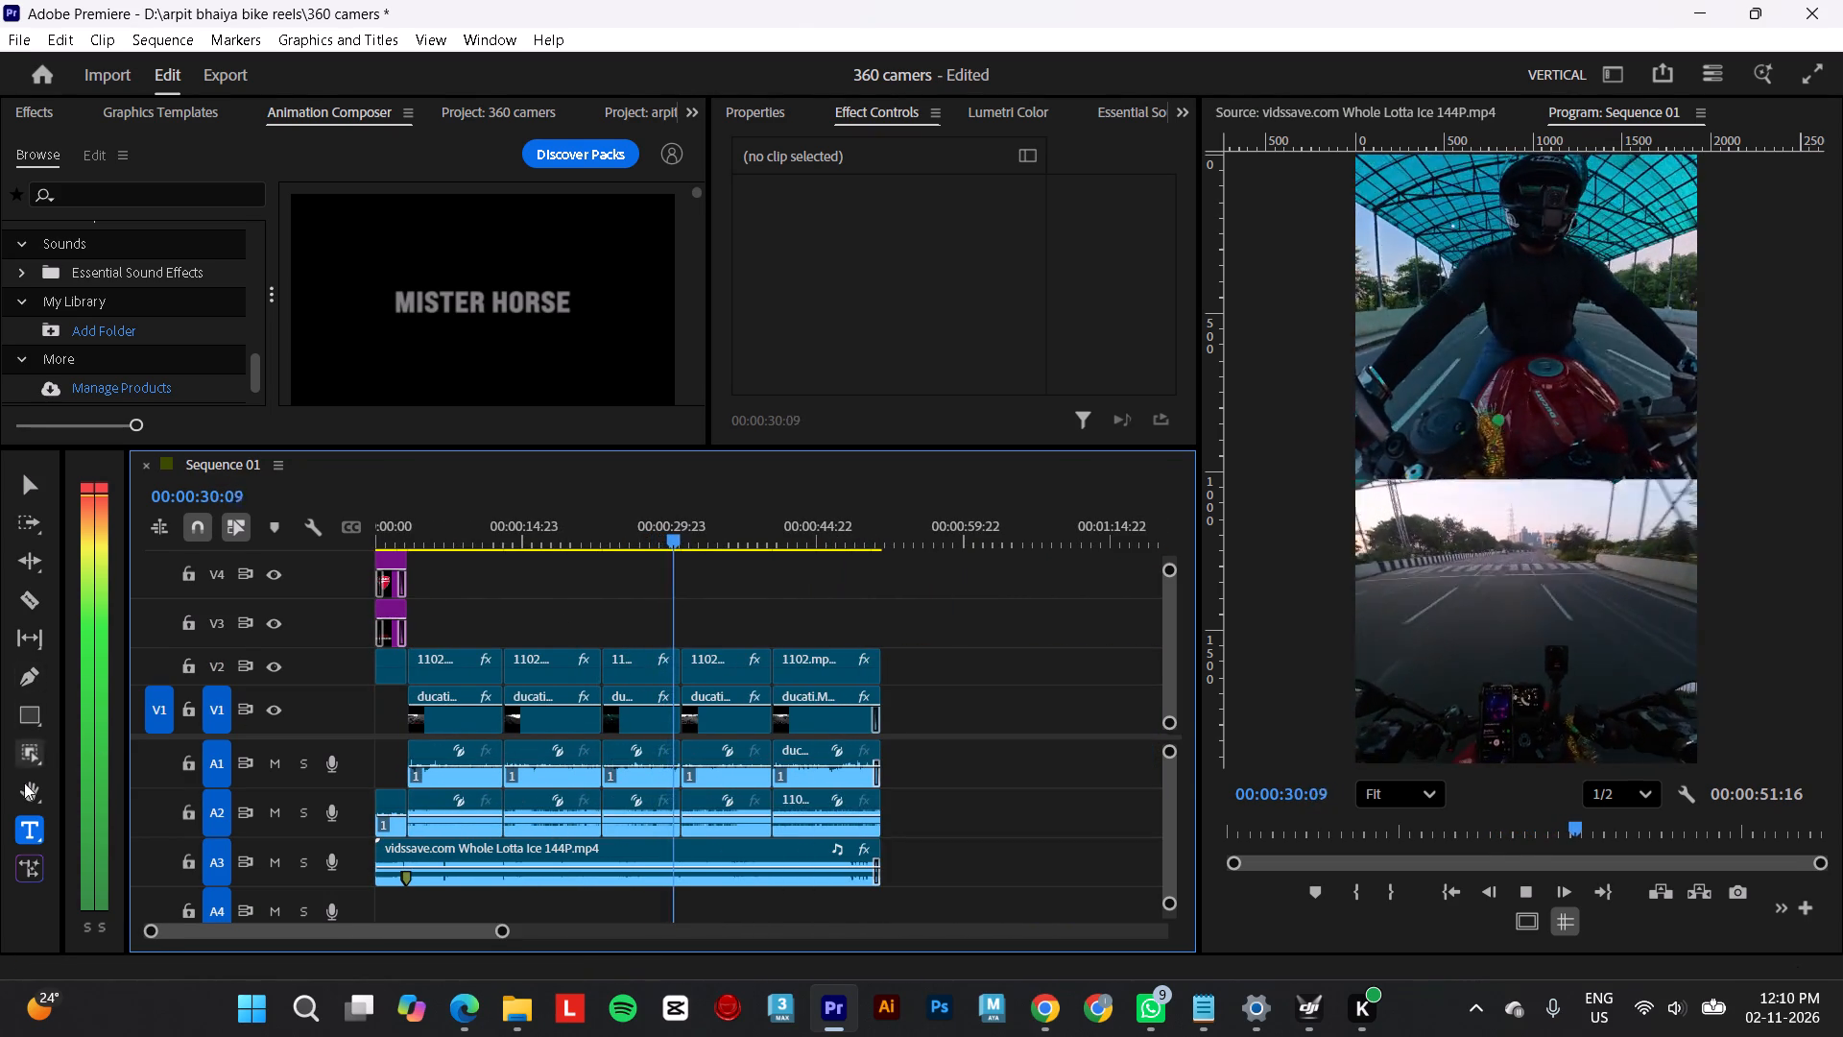
Stop at 00:00:34:12 and add the text "wear headphones for better experience" just above the split between the two clips.
click(1468, 472)
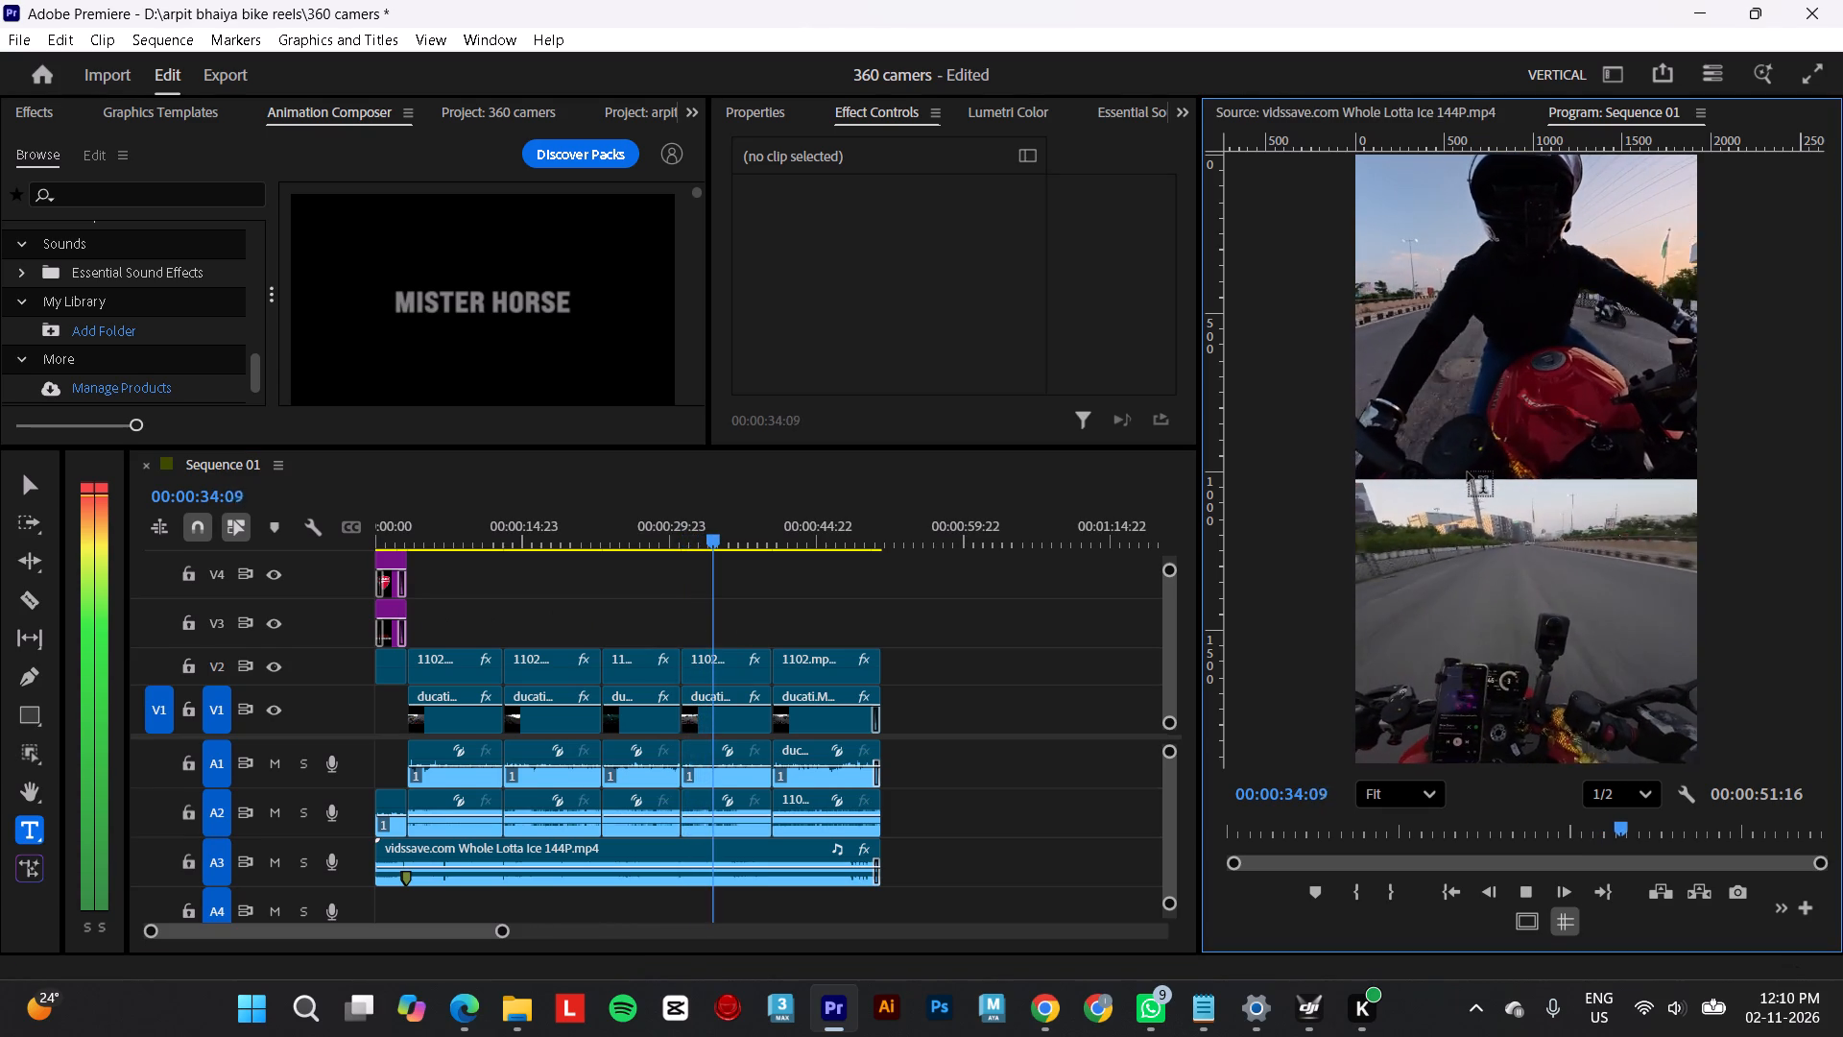
key(space)
click(1468, 472)
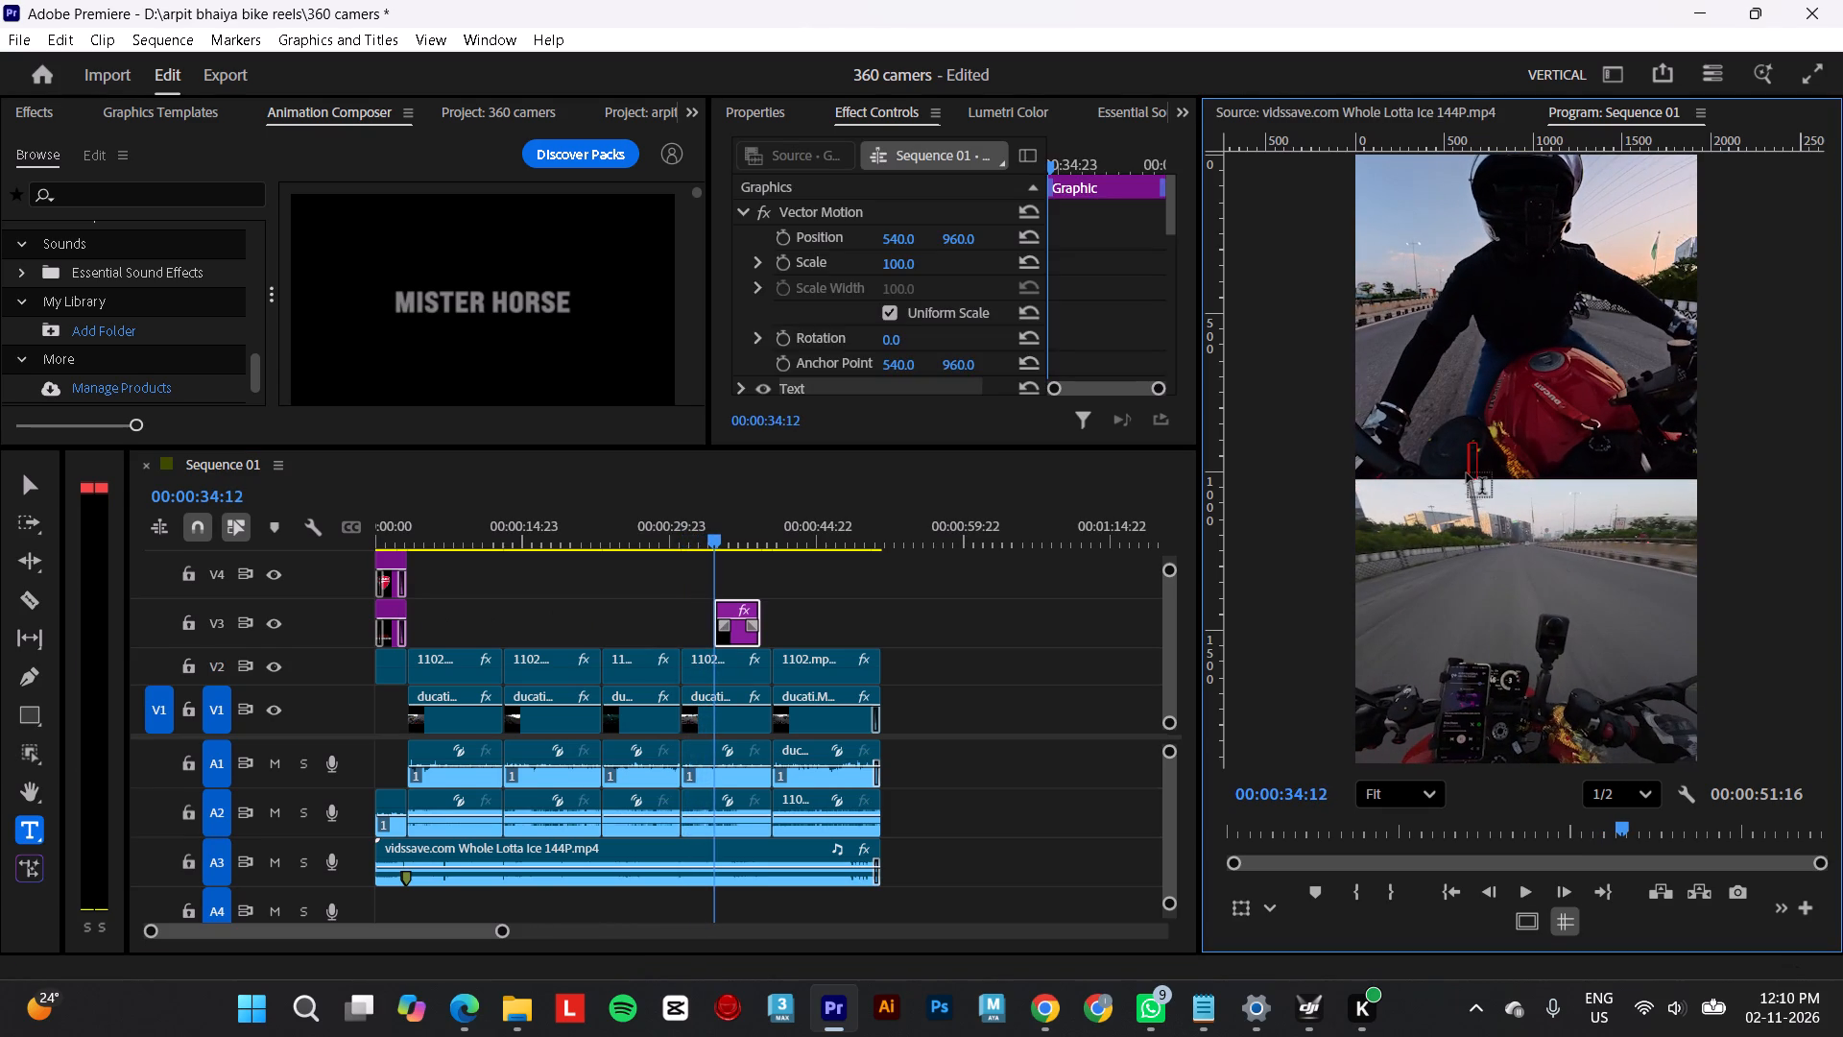
text(wear hea)
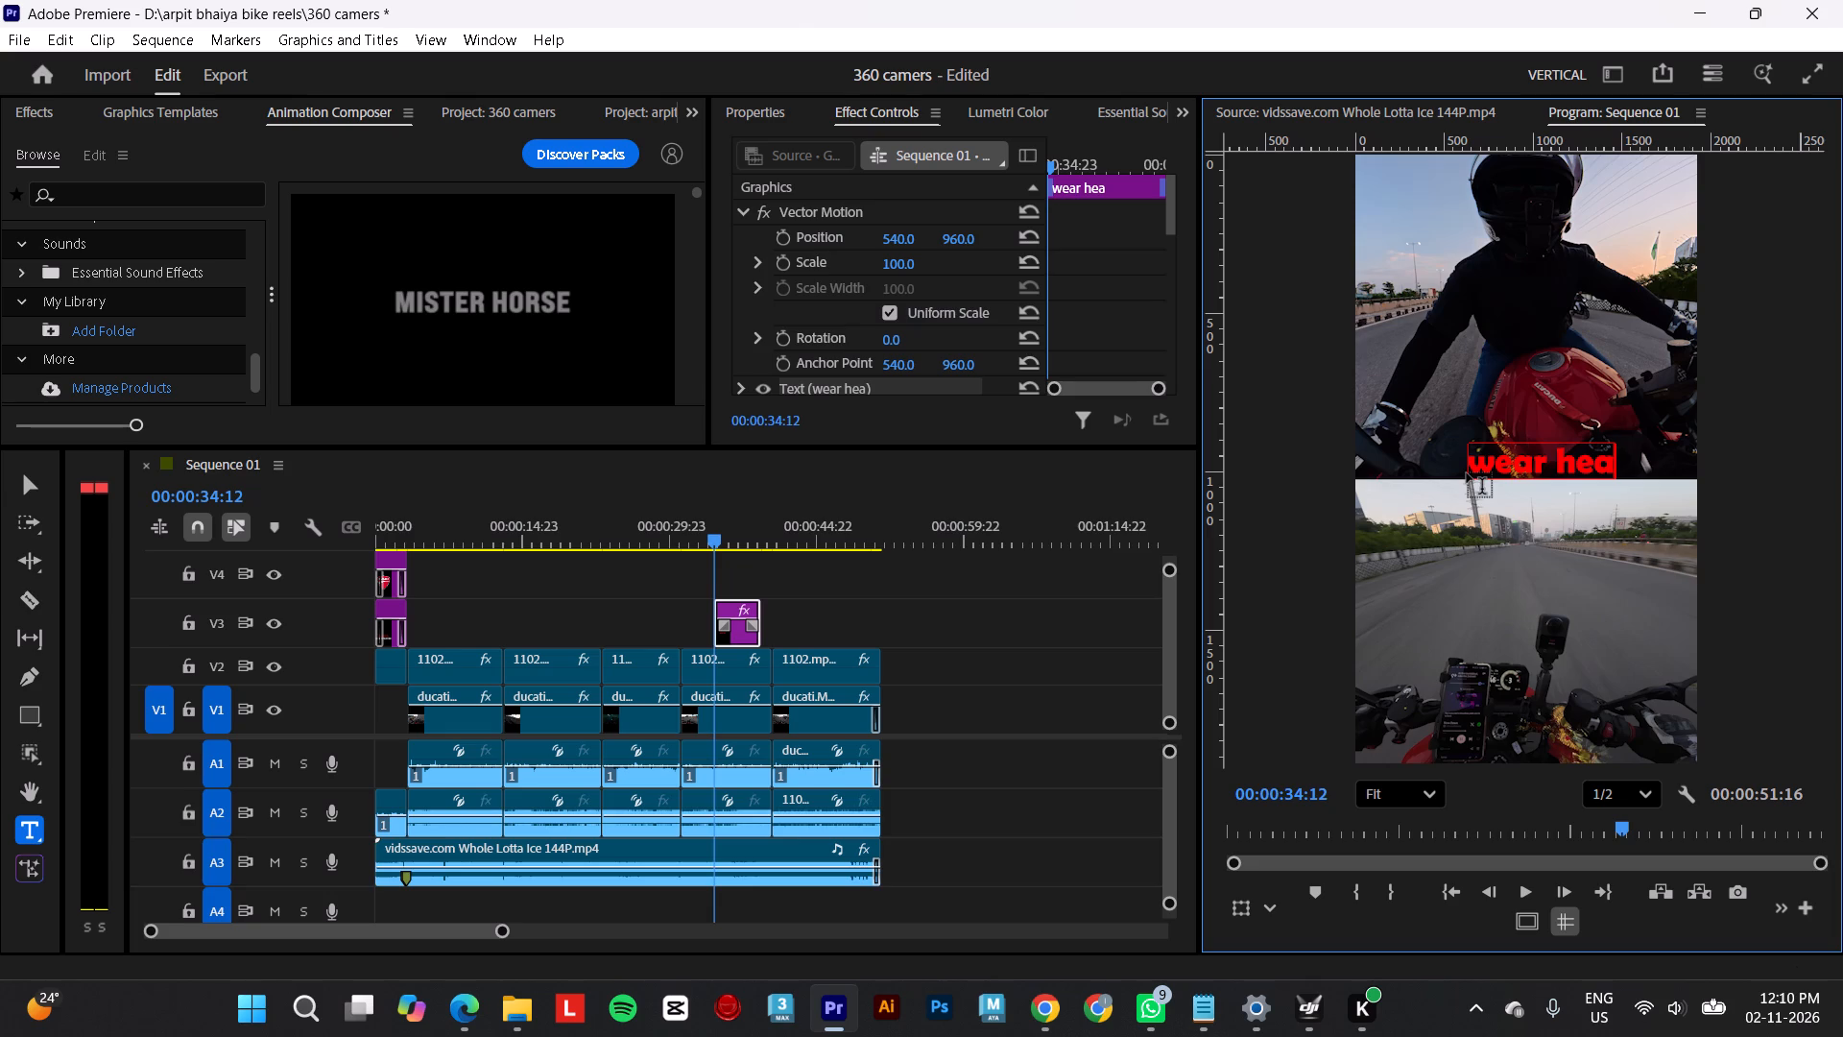
text(dphones for better experience)
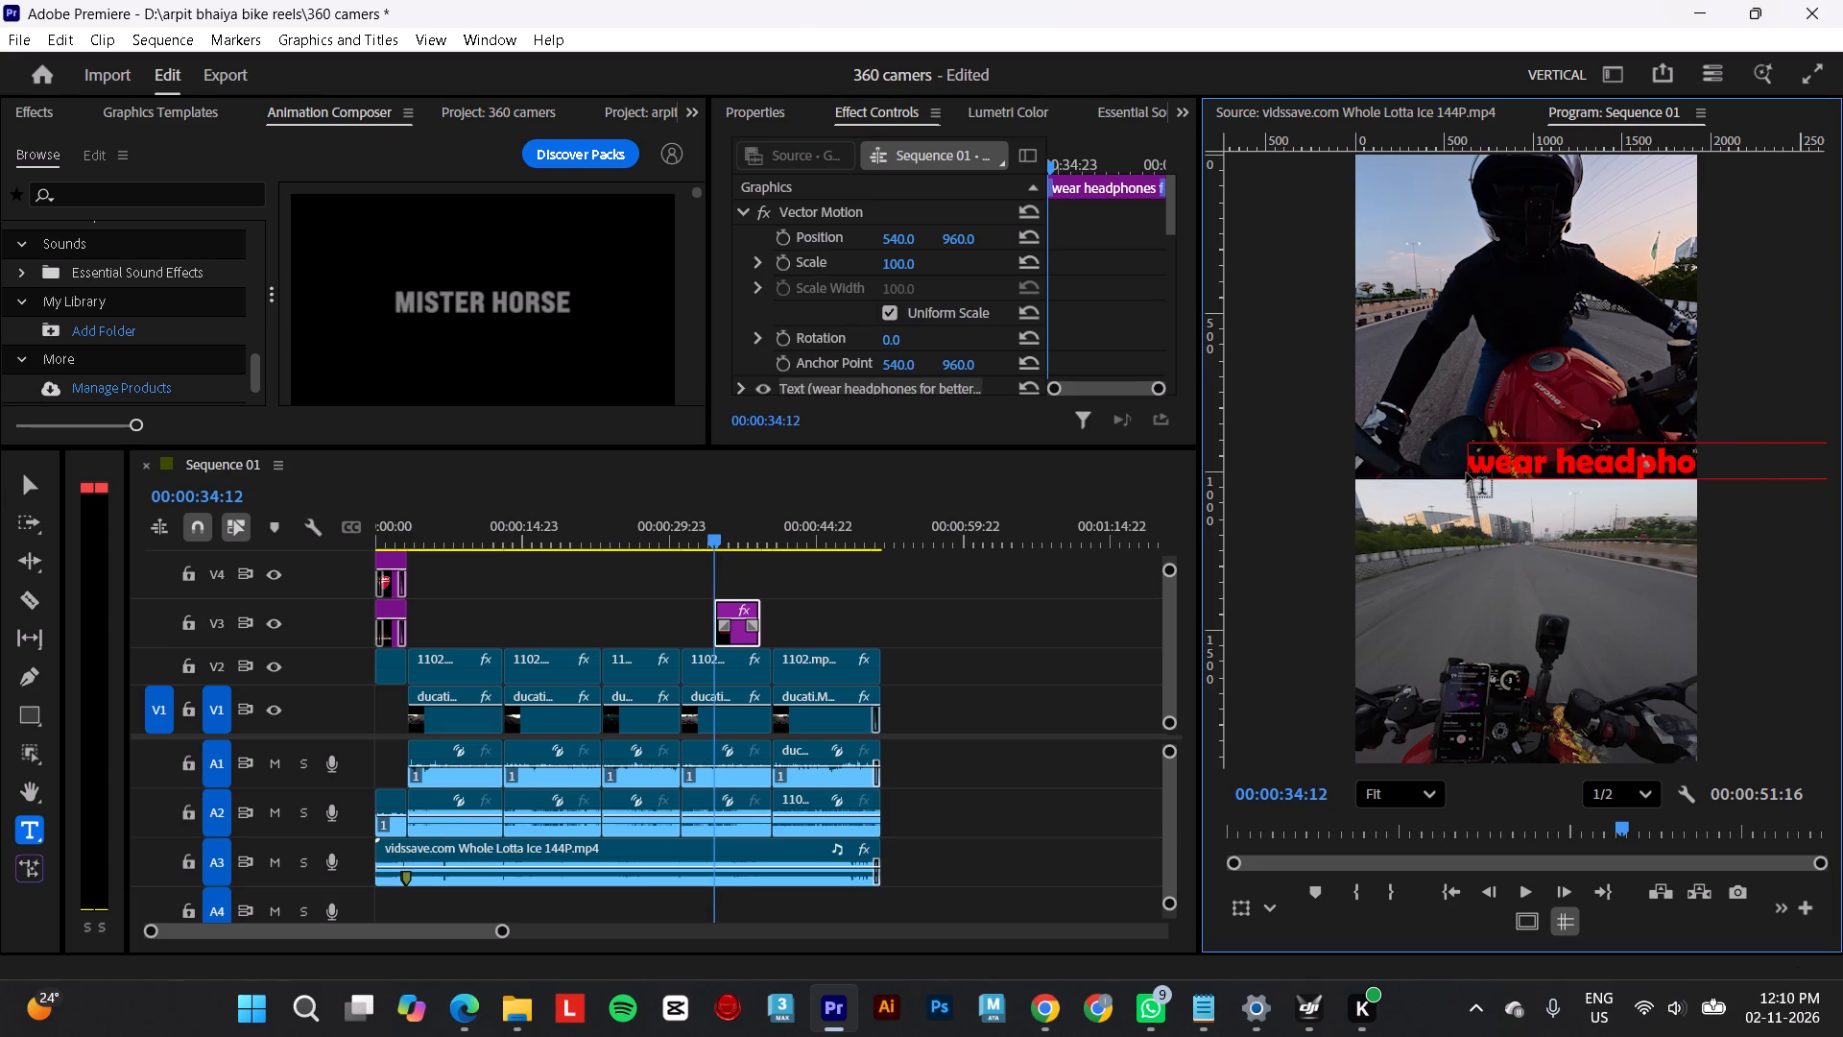
Reduce the font size of the whole "wear headphones for better experience" text to 57.
key(ctrl+a)
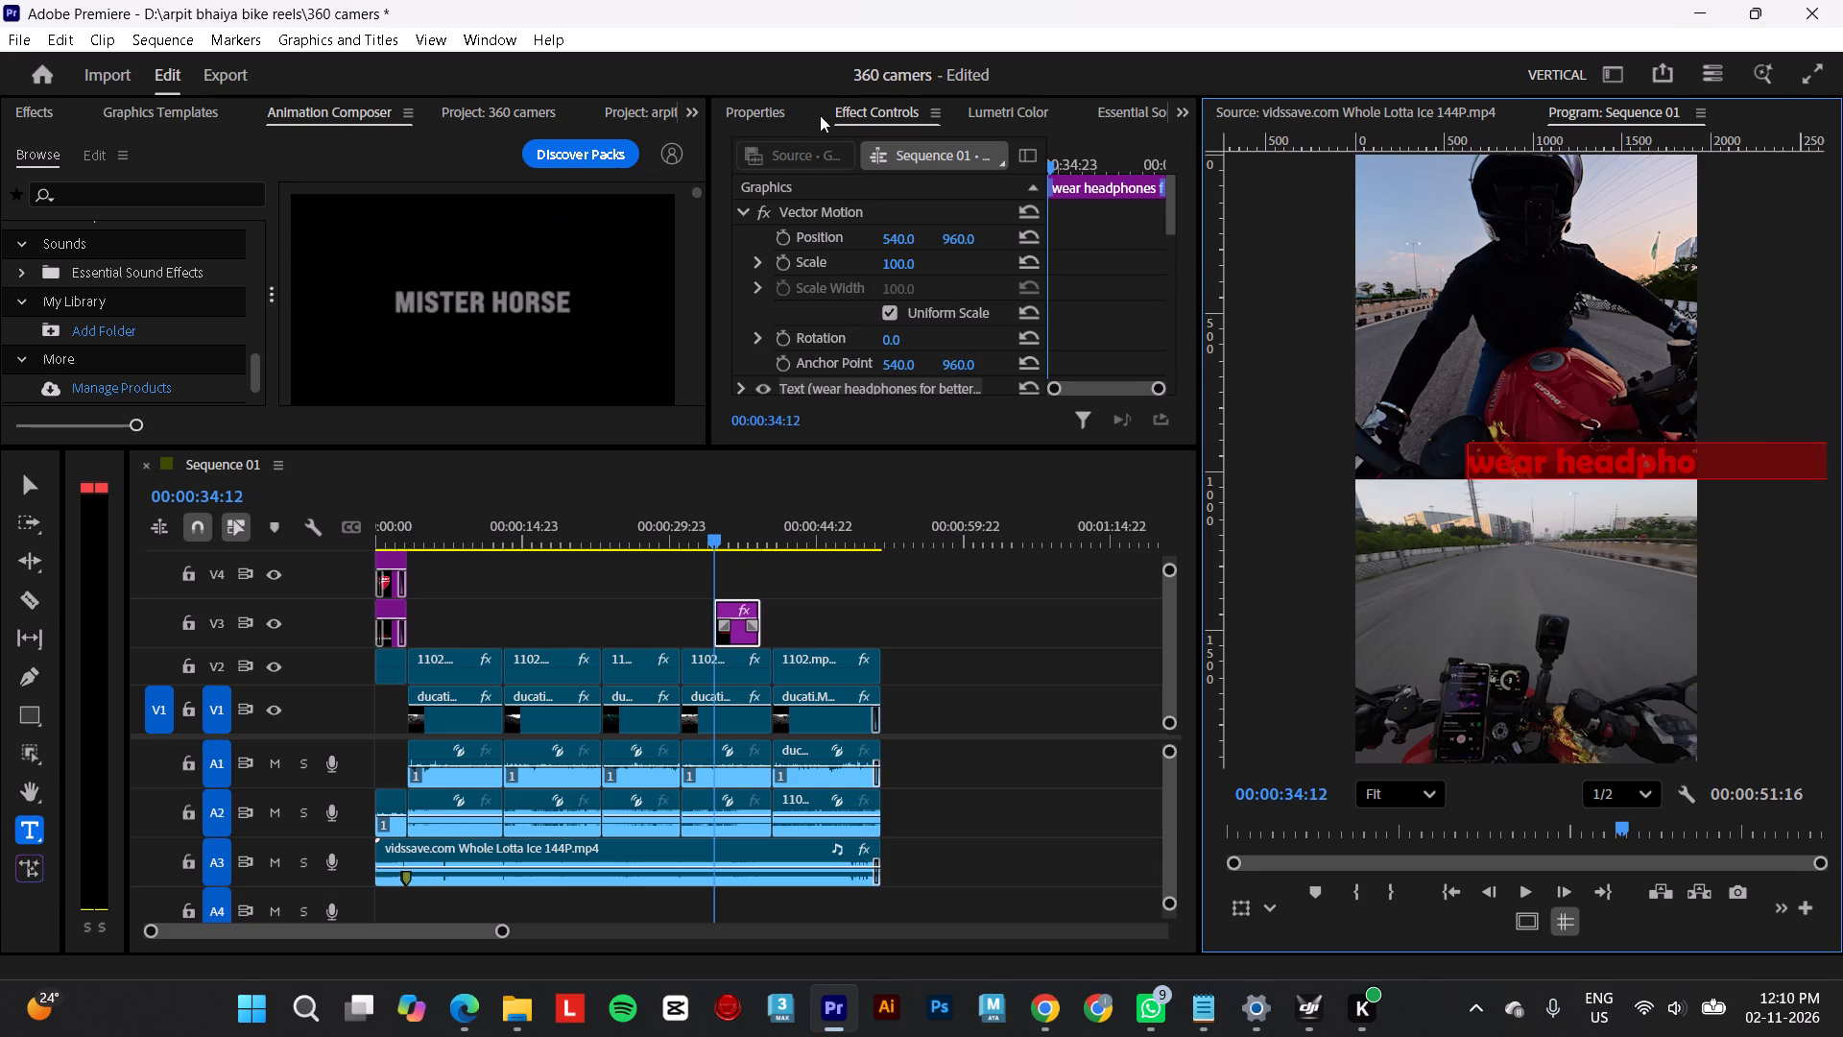
click(743, 110)
scroll(896, 324, down, 4)
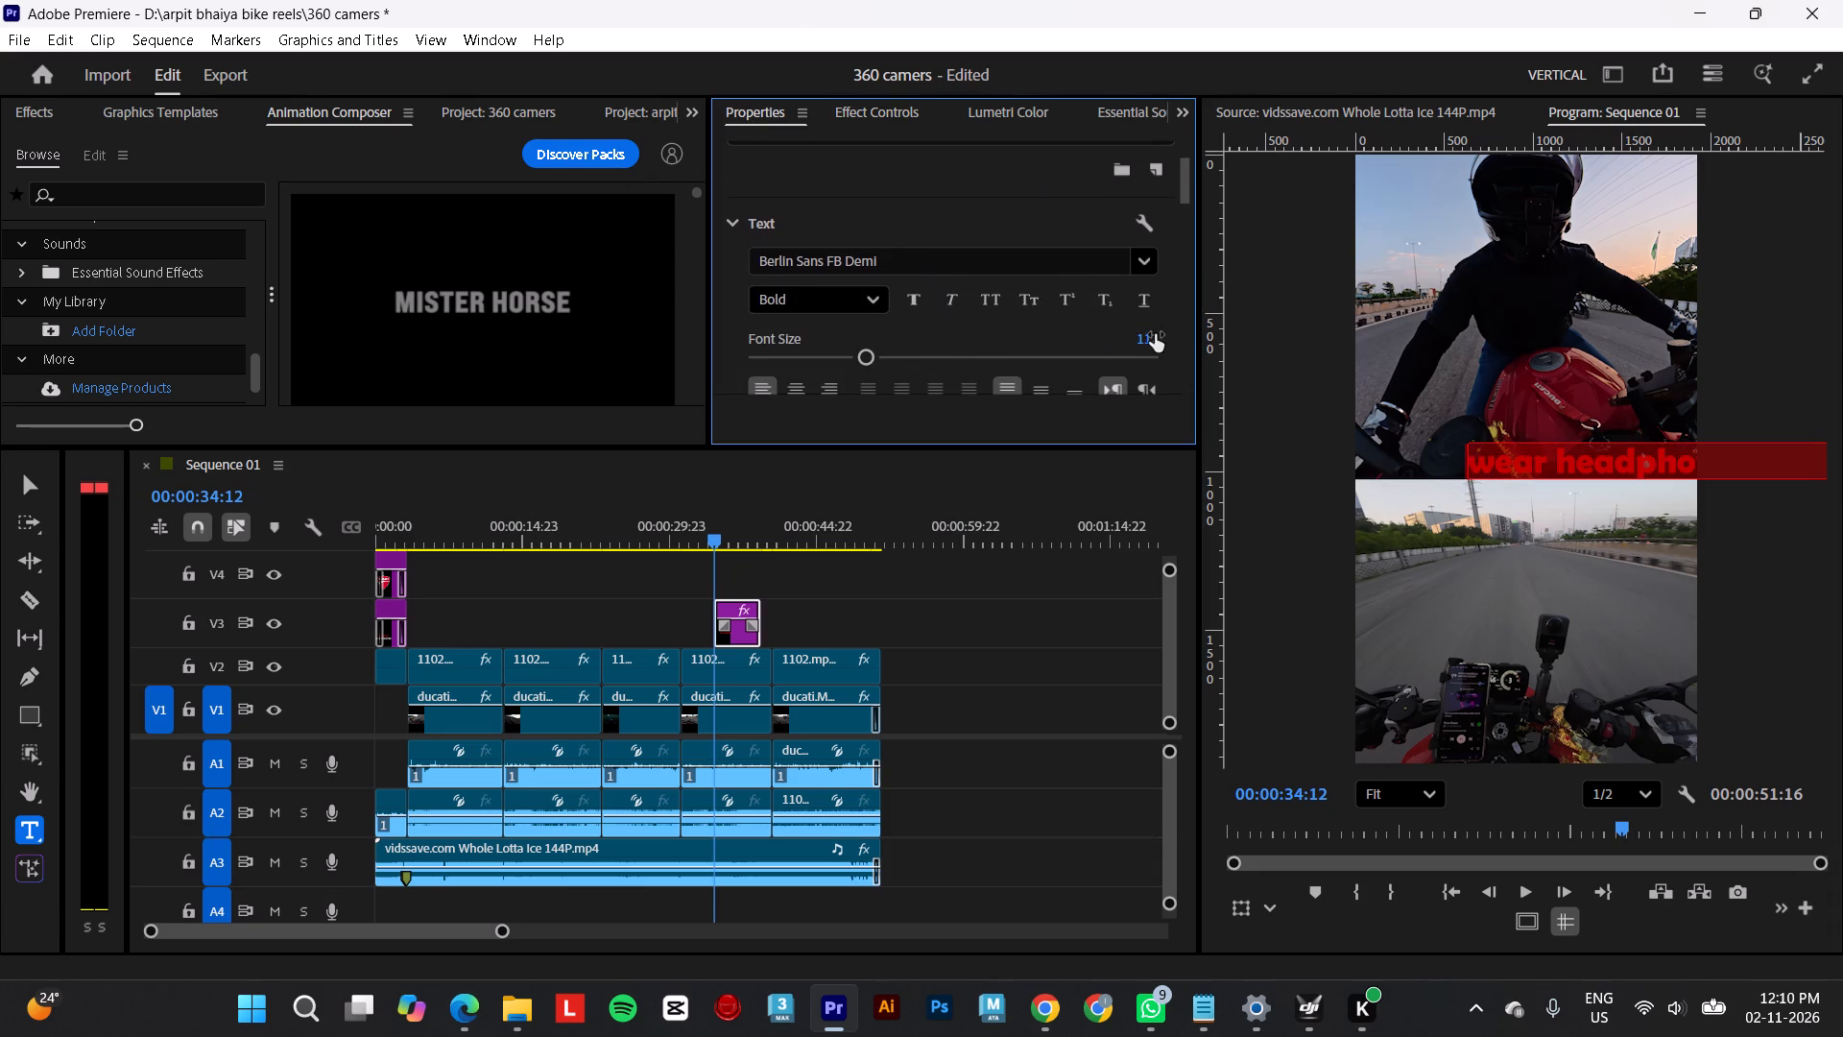
drag(1155, 334, 1089, 339)
Move the headphones text onto the split between the two clips at position X 60, Y 1034.
scroll(961, 424, down, 5)
scroll(961, 422, up, 1)
scroll(961, 422, down, 7)
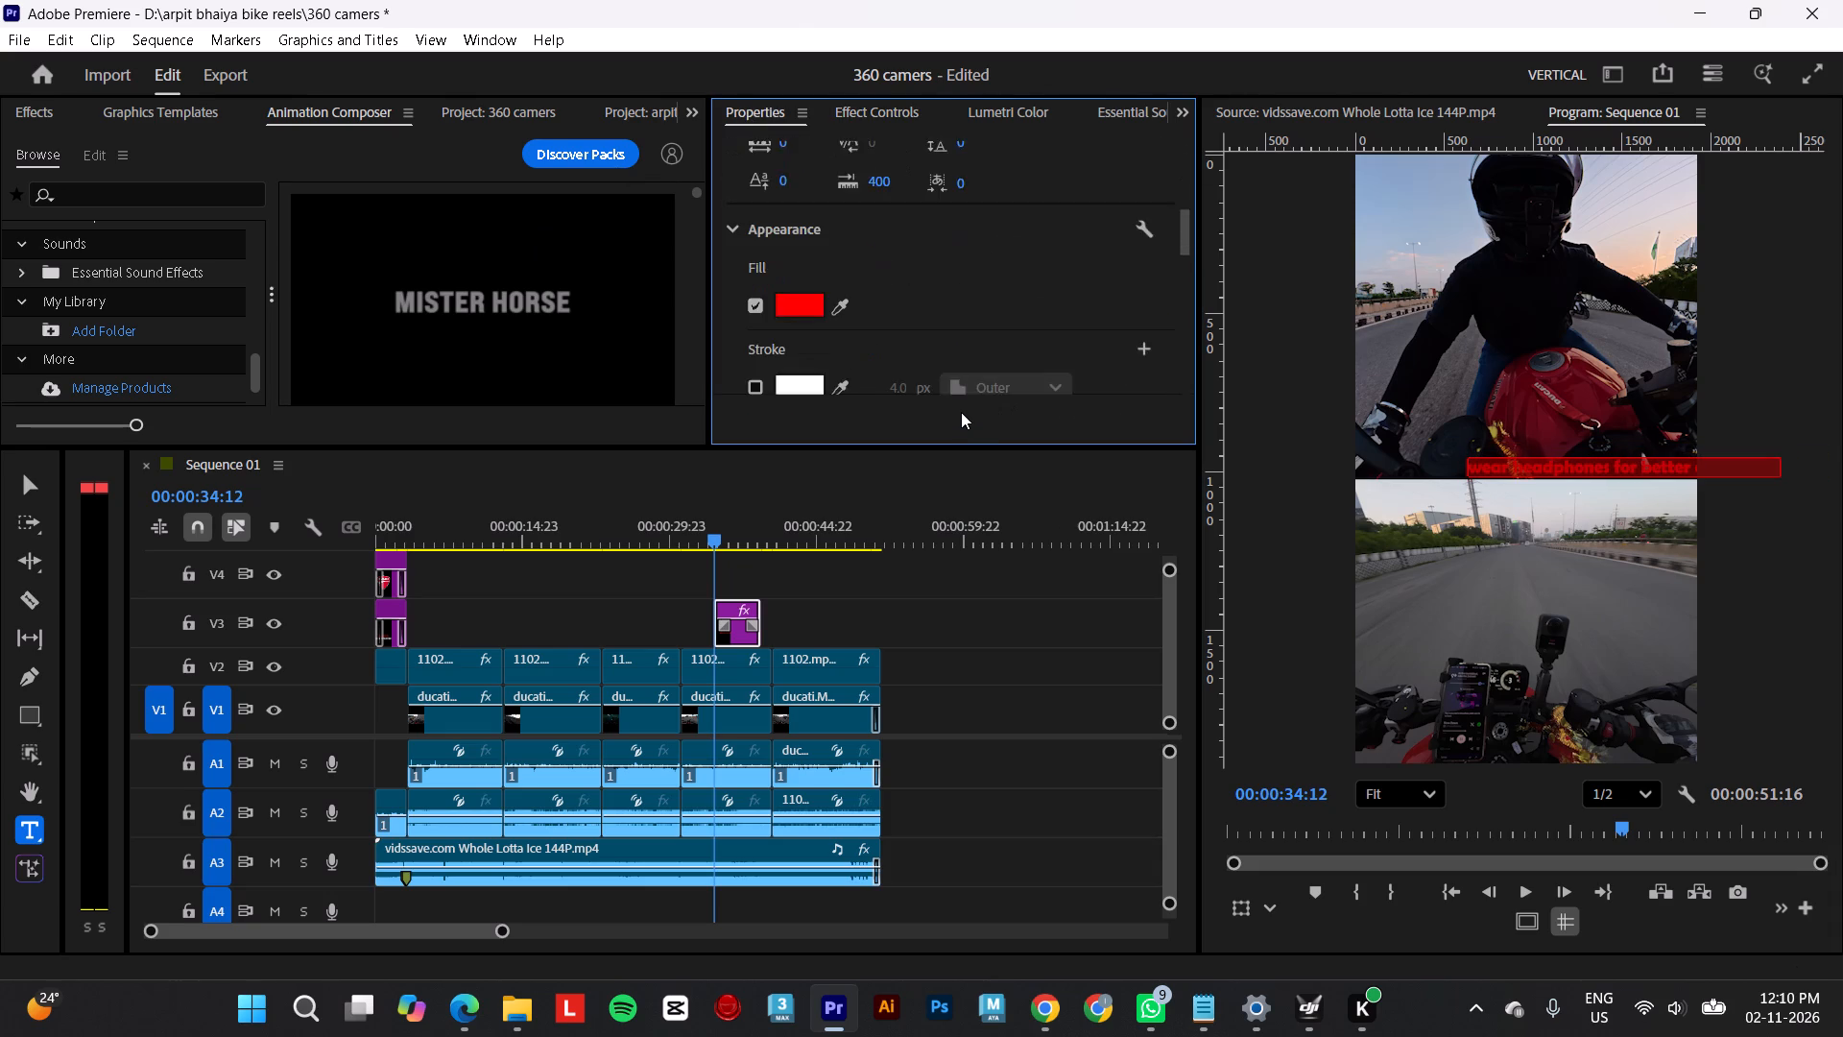
scroll(961, 412, down, 2)
scroll(961, 412, up, 1)
scroll(961, 412, down, 12)
scroll(961, 412, up, 1)
scroll(961, 412, down, 7)
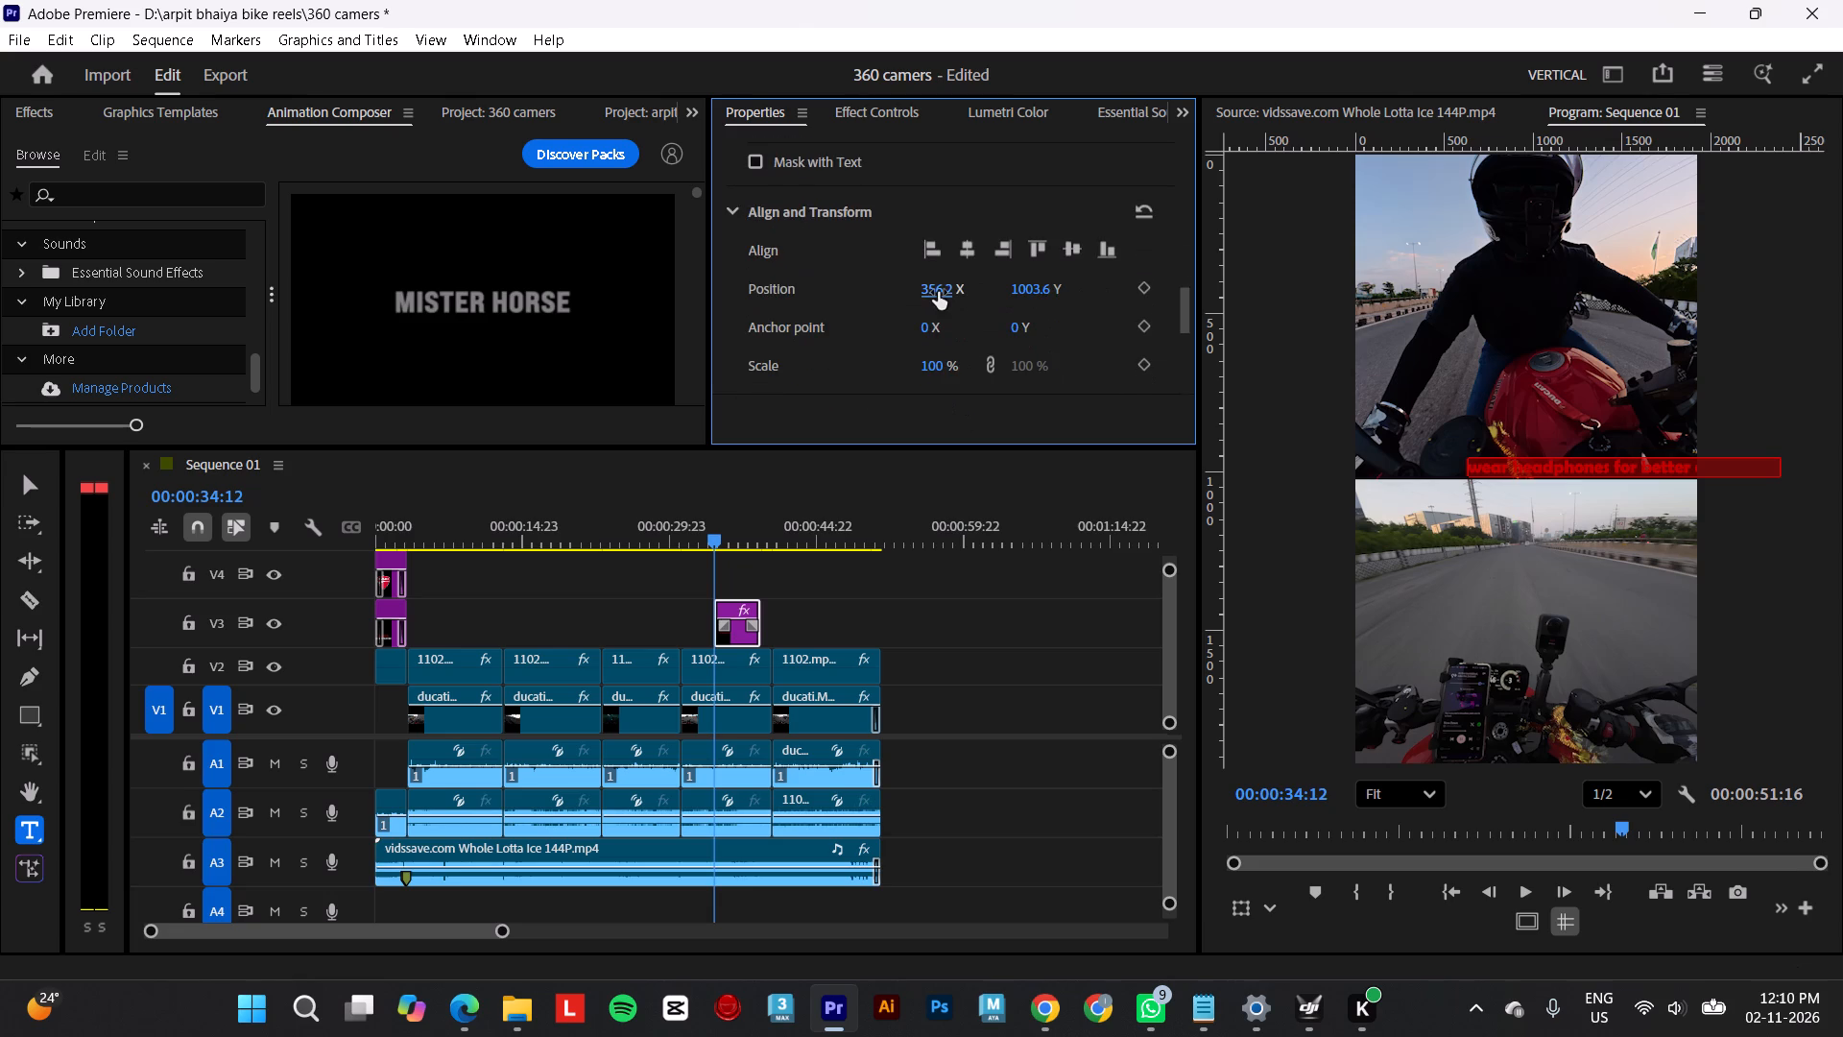
drag(943, 286, 601, 304)
drag(1031, 289, 1068, 284)
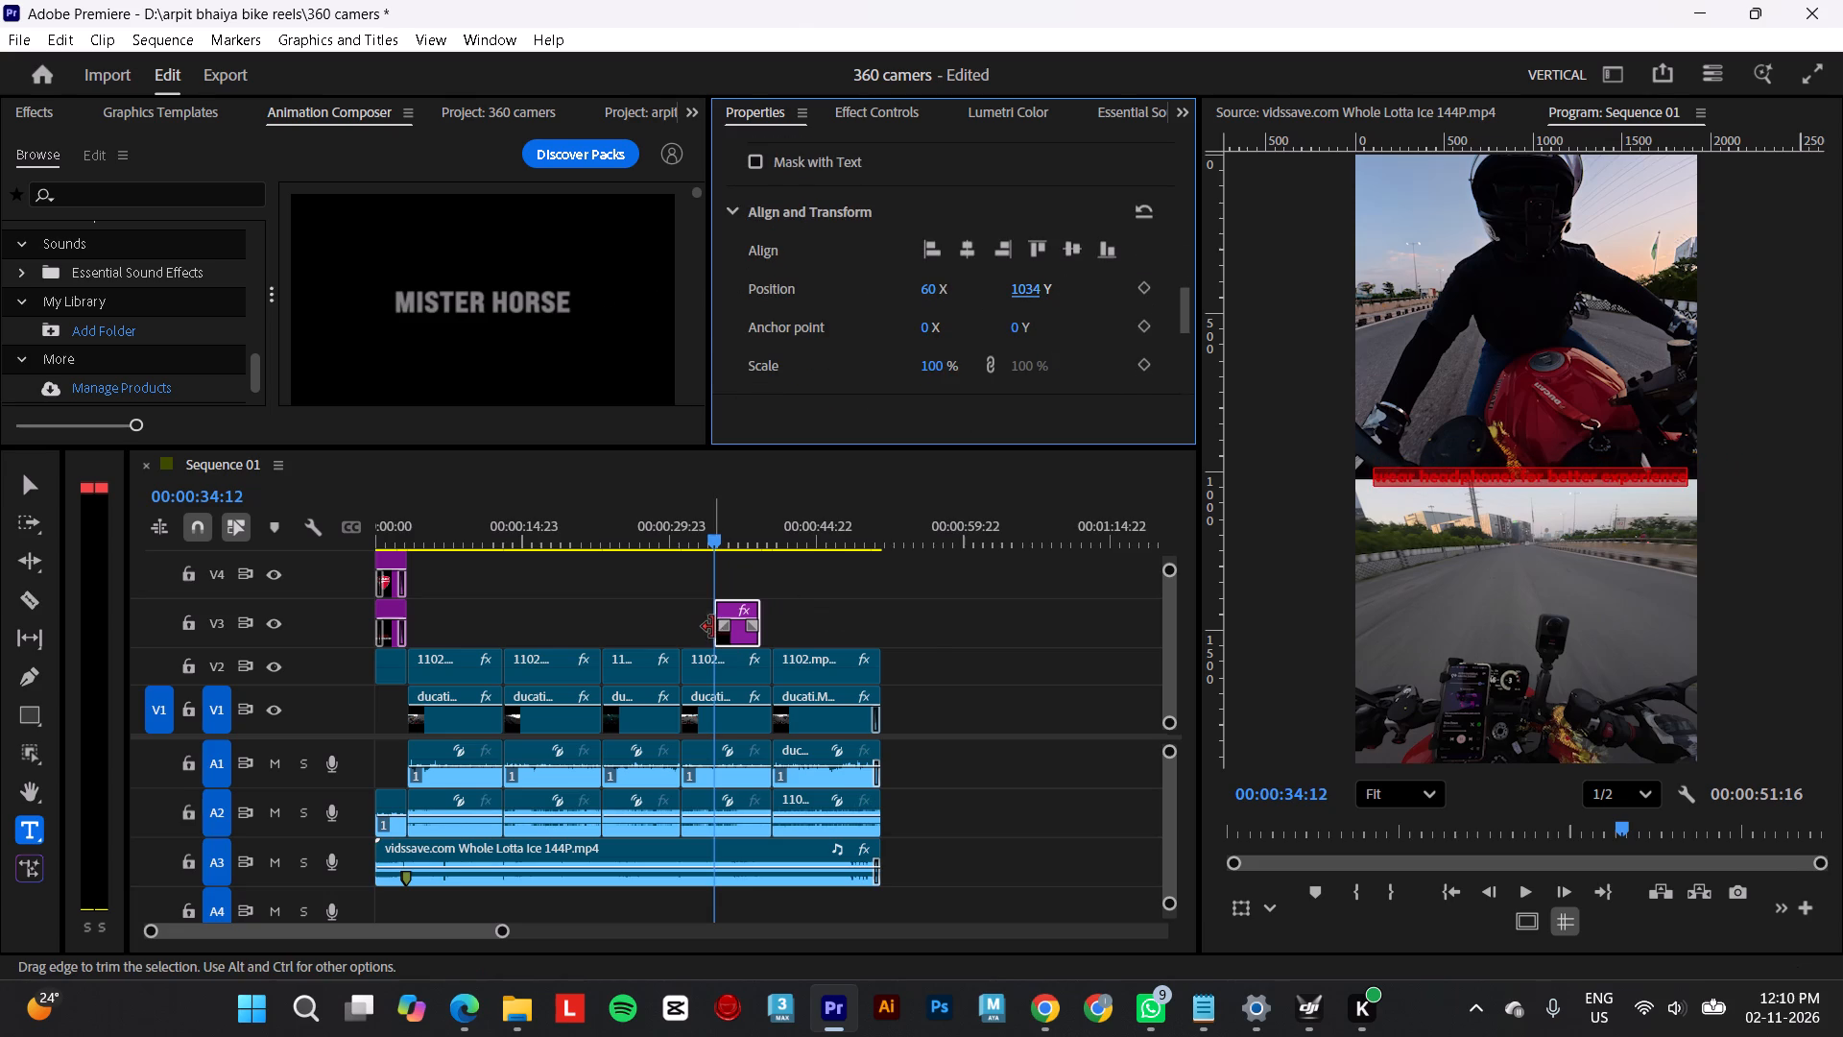
Extend the V3 headphones text clip from the opening title's end to the sequence's end and play it from about 00:00:05:06.
drag(712, 627, 402, 623)
drag(771, 624, 855, 620)
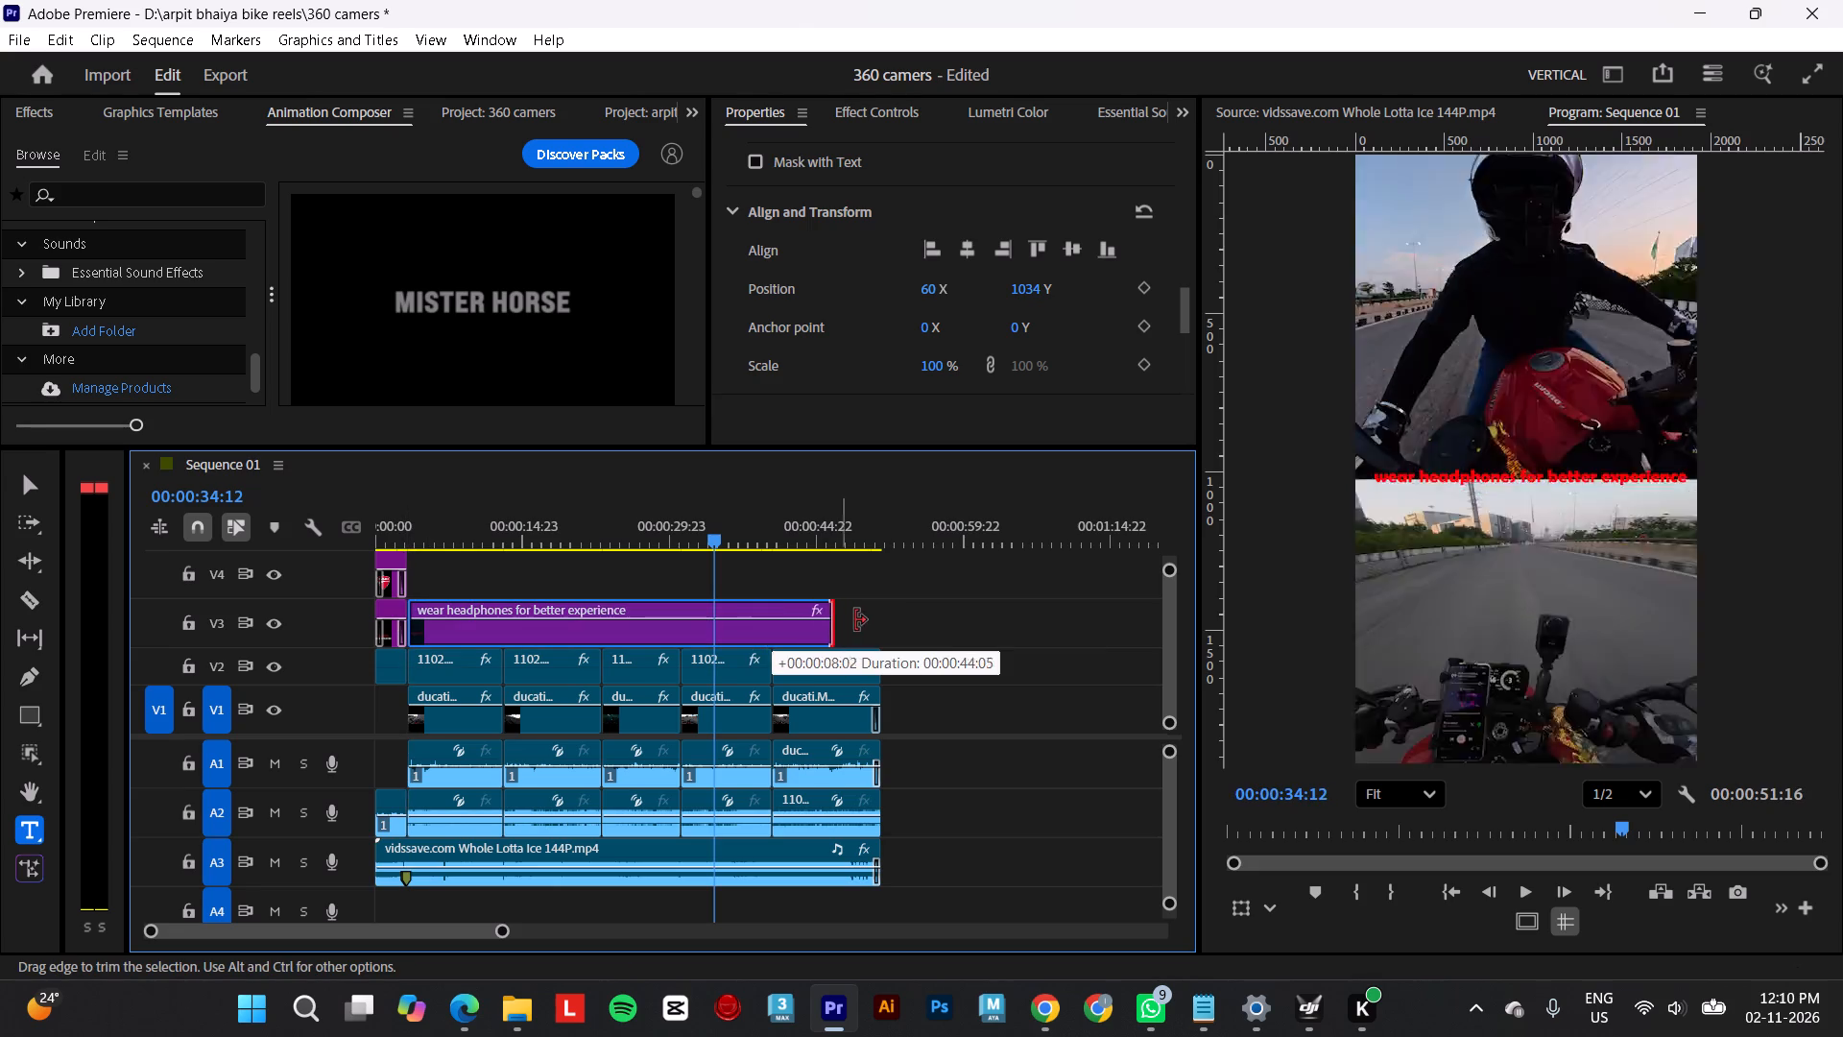
drag(855, 620, 890, 620)
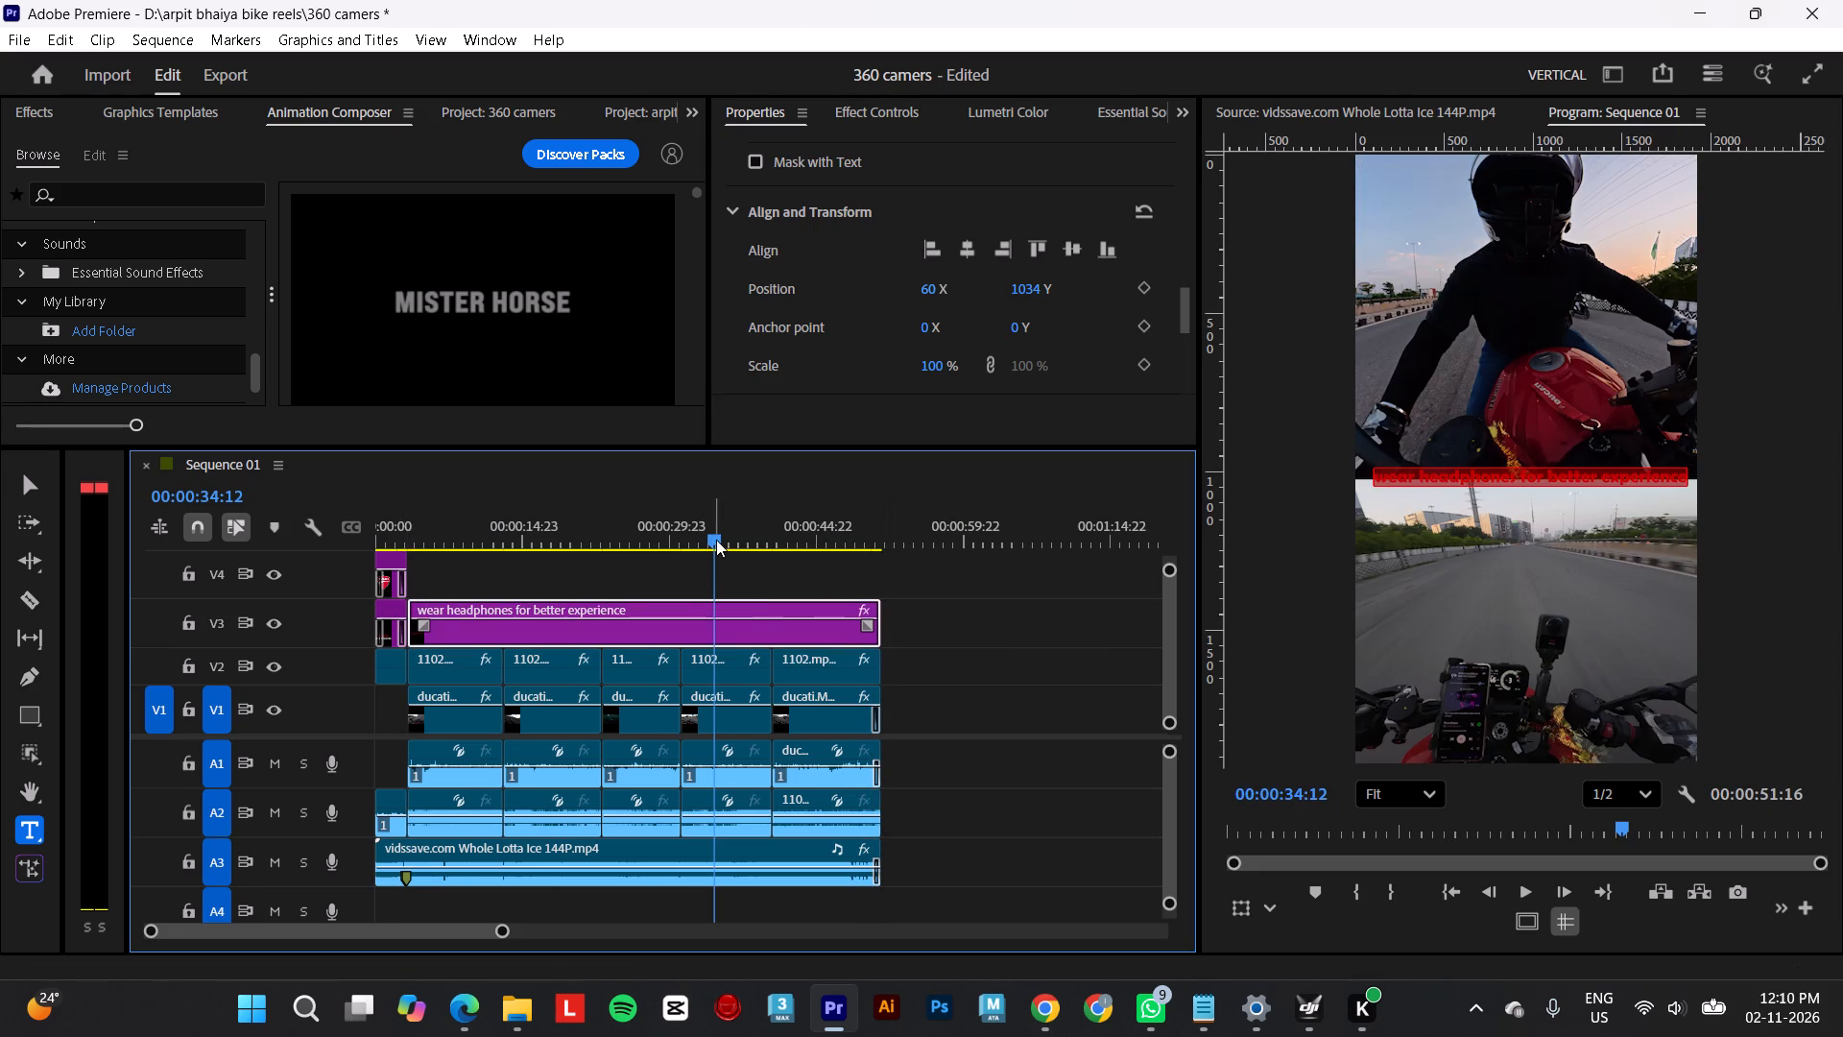
drag(716, 540, 253, 528)
click(427, 537)
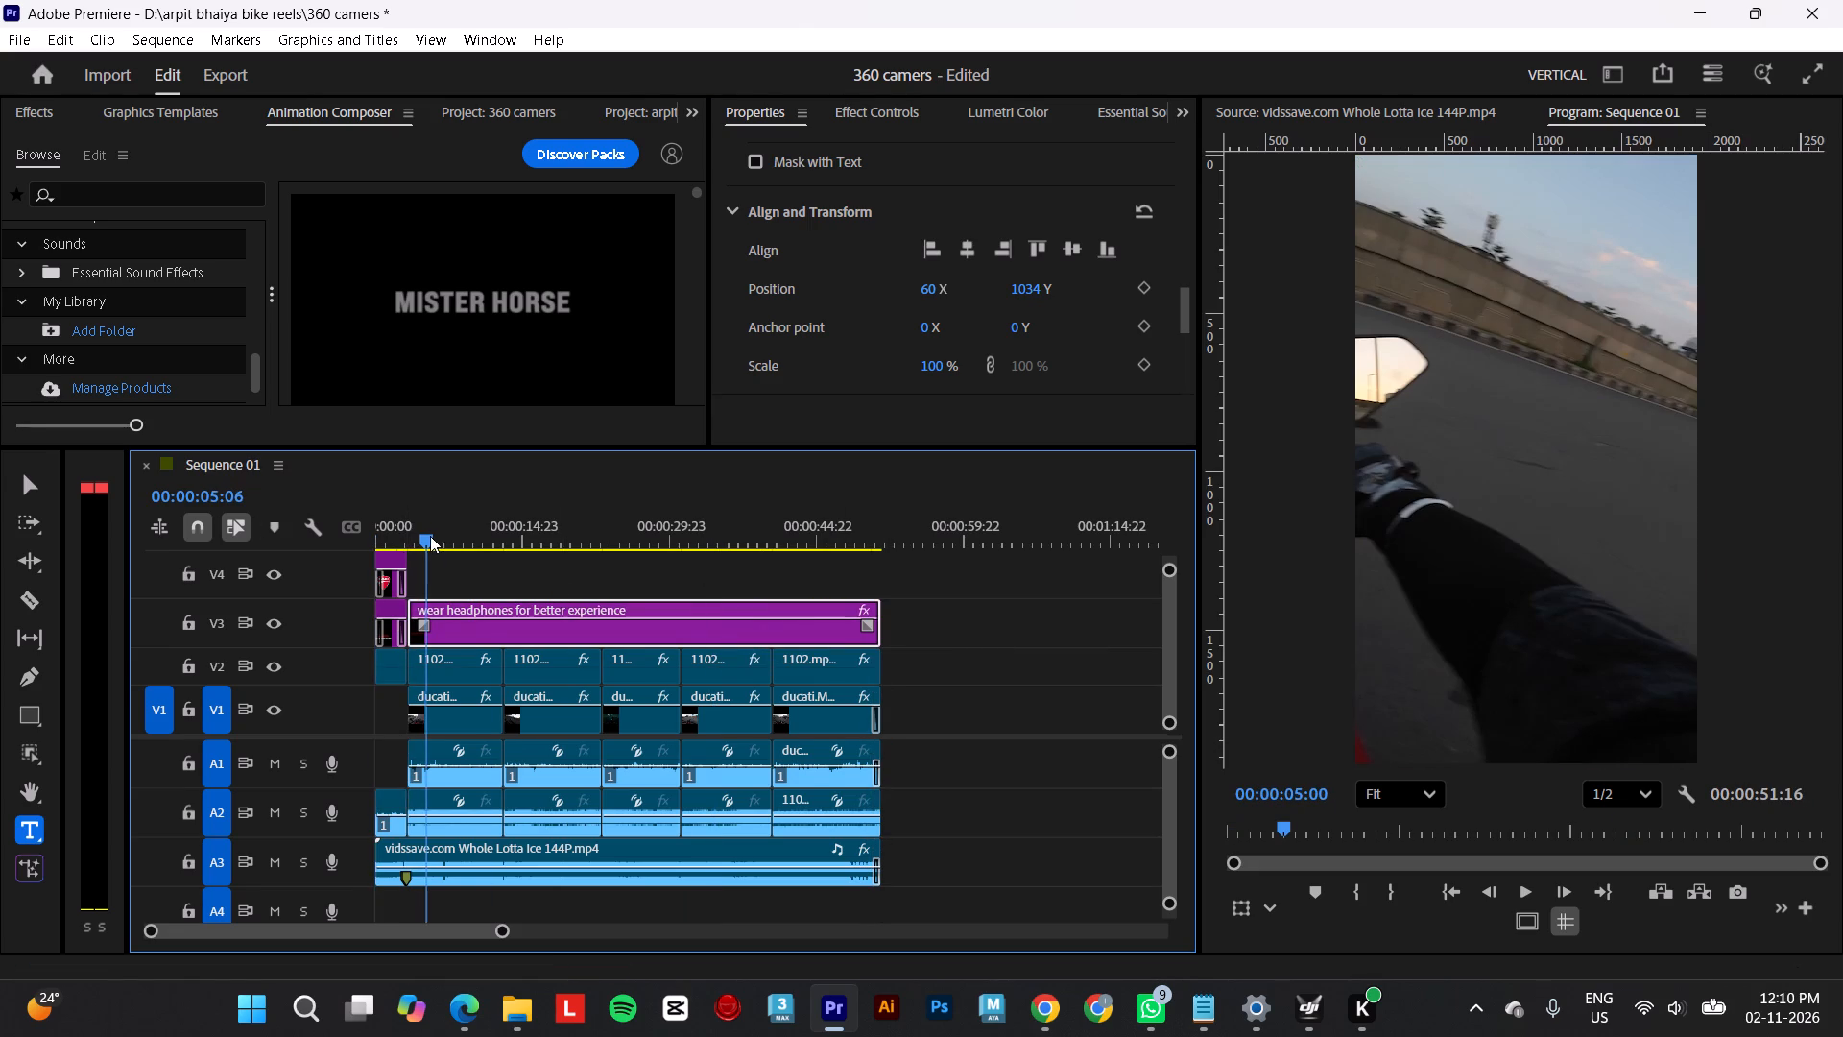
key(space)
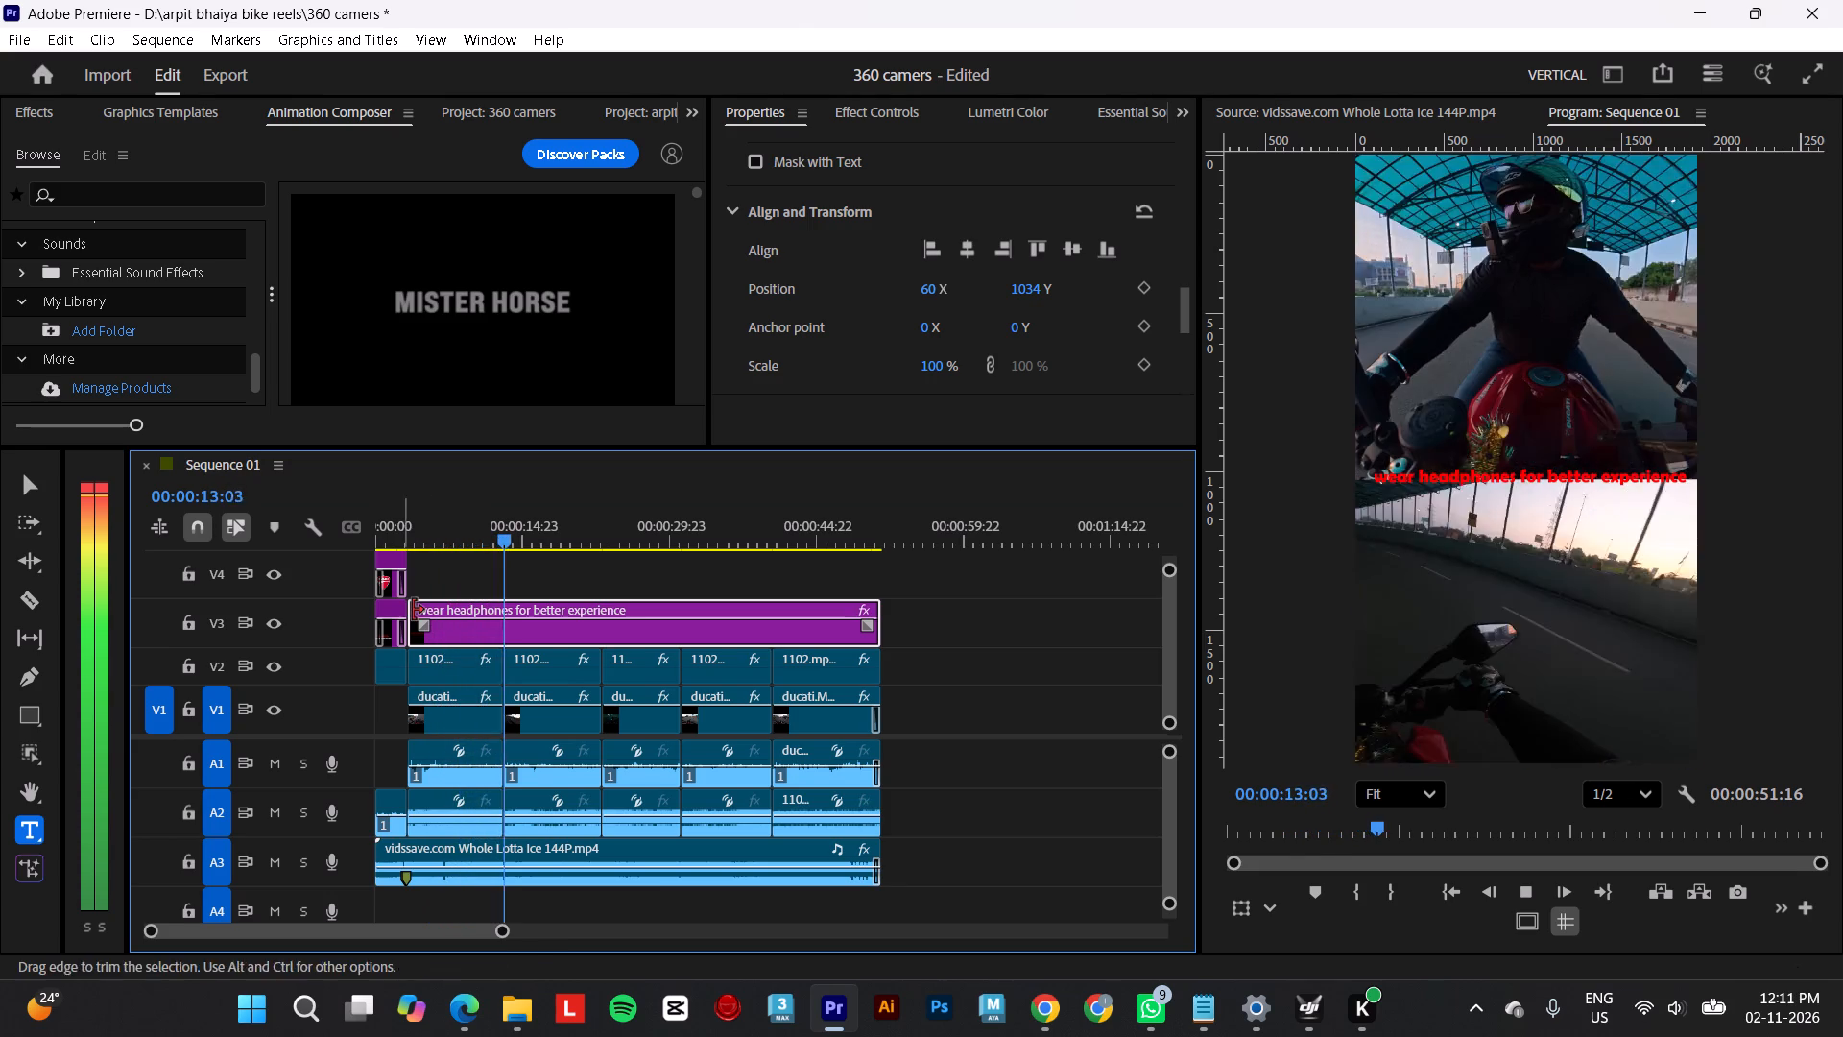
key(space)
Add a white outer stroke of 1.0 px to the headphones text.
click(467, 625)
scroll(806, 388, down, 2)
scroll(806, 388, up, 1)
scroll(806, 388, down, 2)
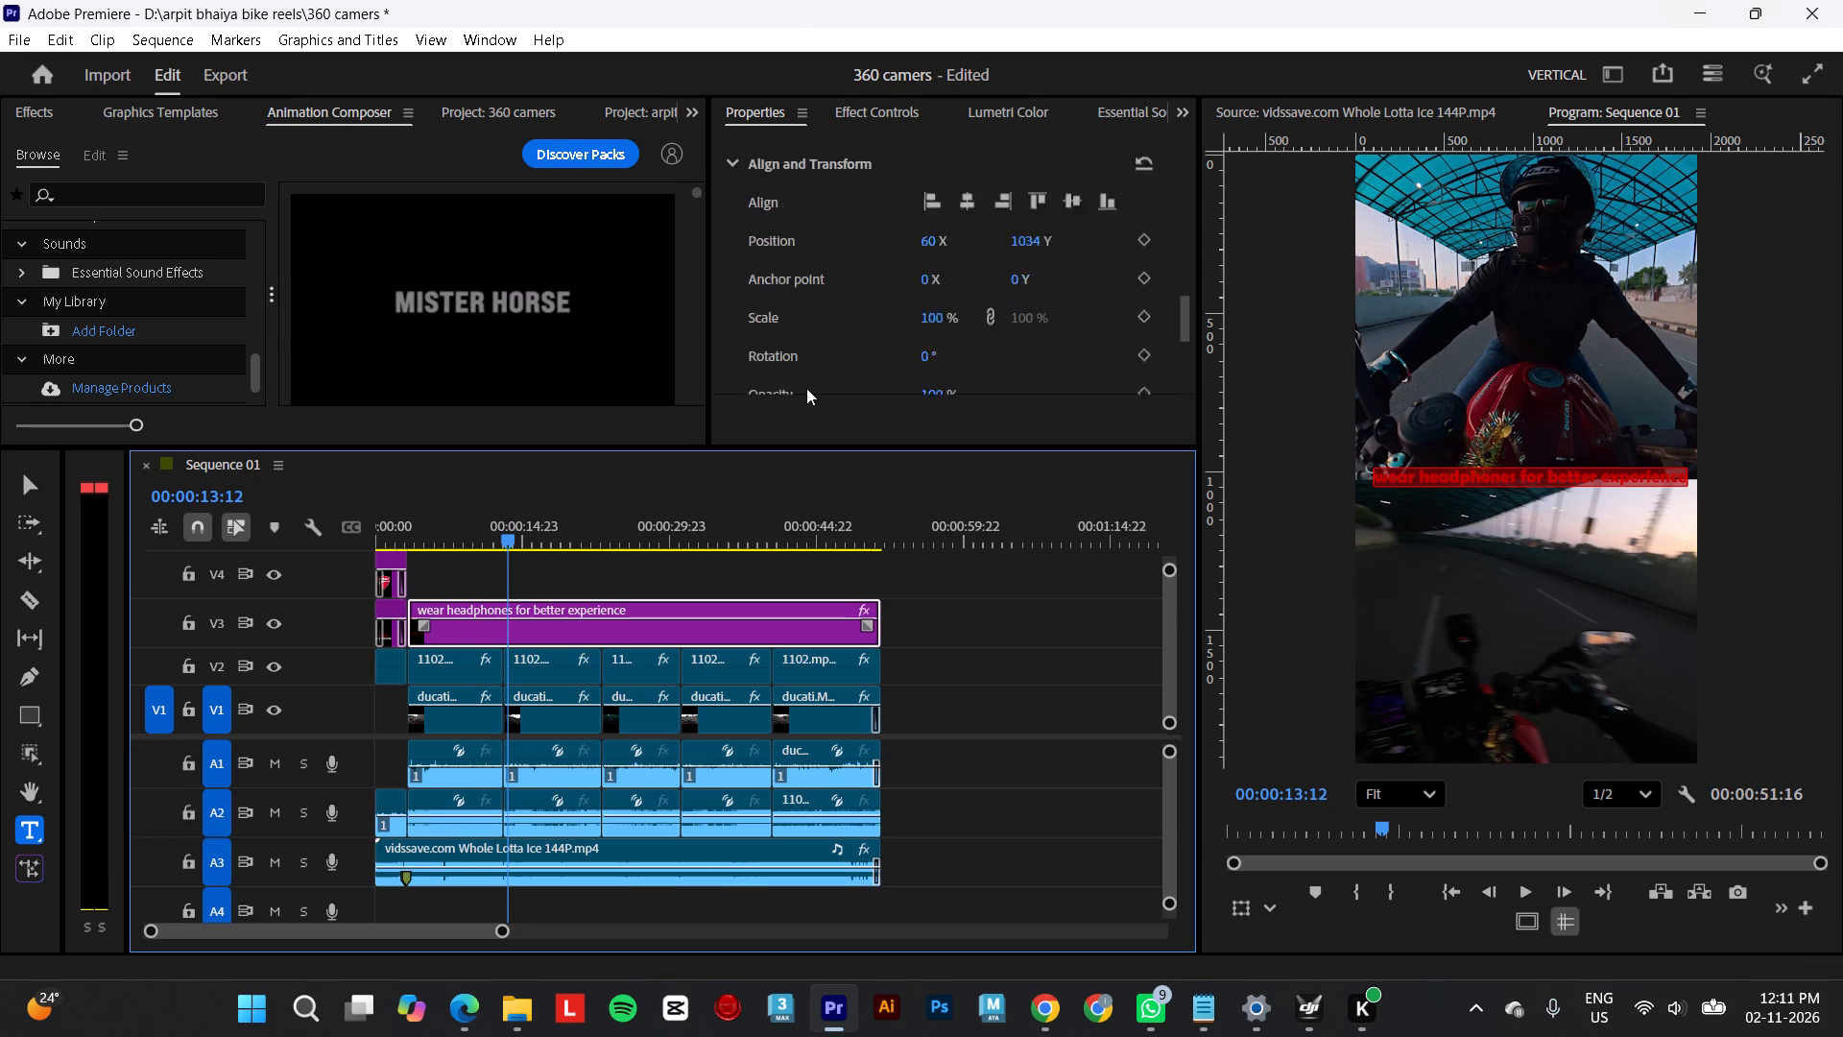
scroll(806, 388, down, 15)
scroll(806, 388, up, 1)
scroll(806, 388, down, 1)
scroll(806, 388, up, 4)
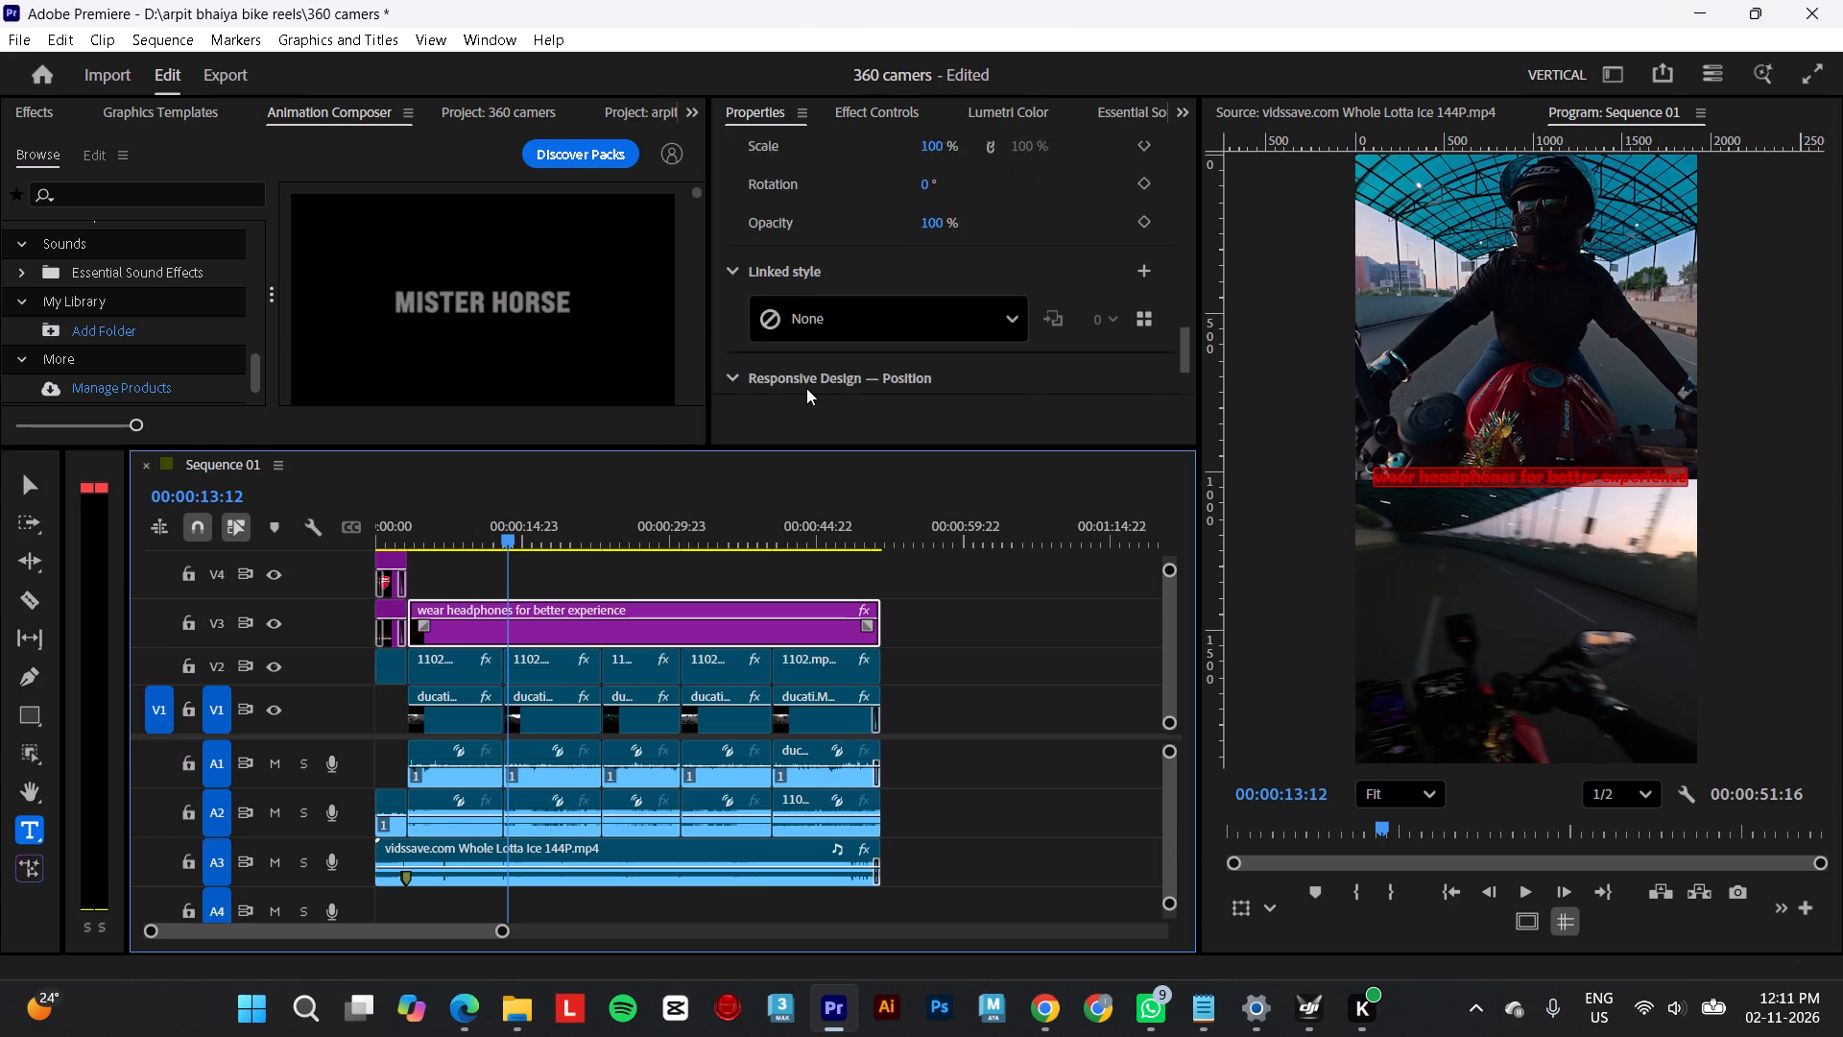
scroll(806, 388, up, 5)
scroll(807, 388, down, 1)
scroll(807, 388, up, 16)
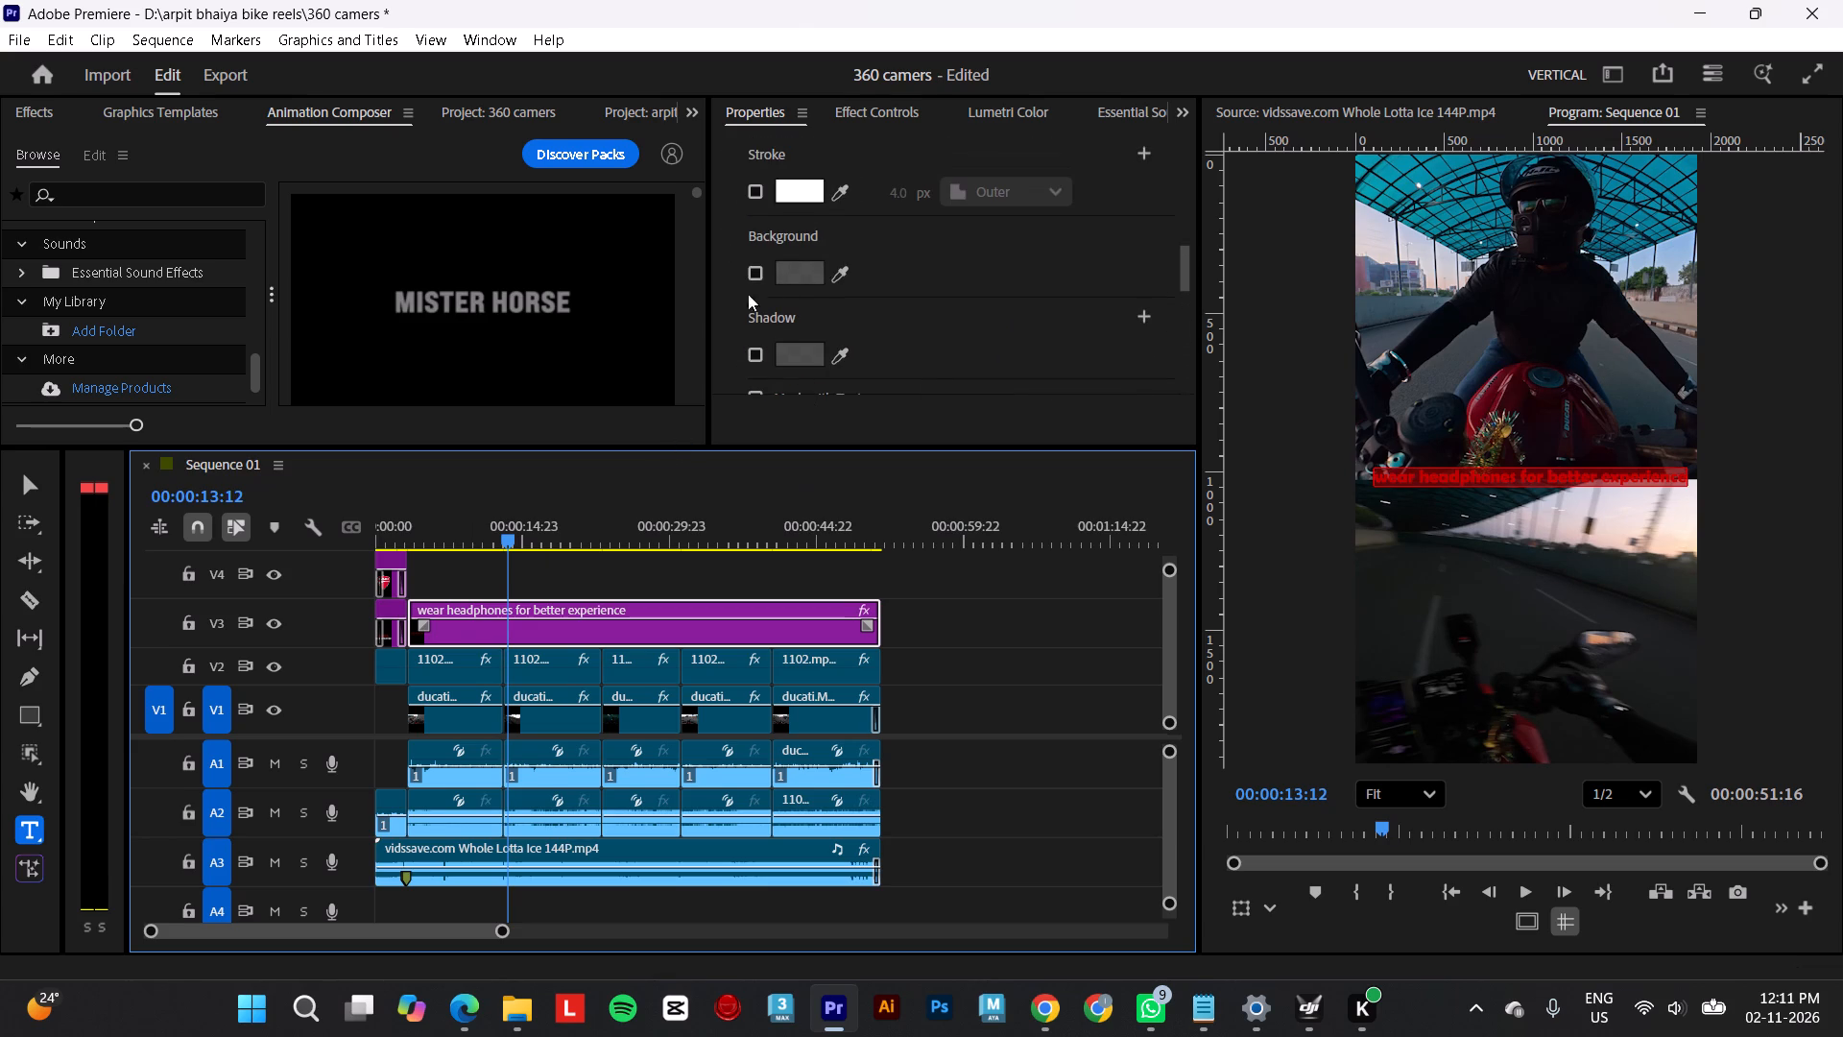
scroll(766, 341, up, 3)
click(750, 260)
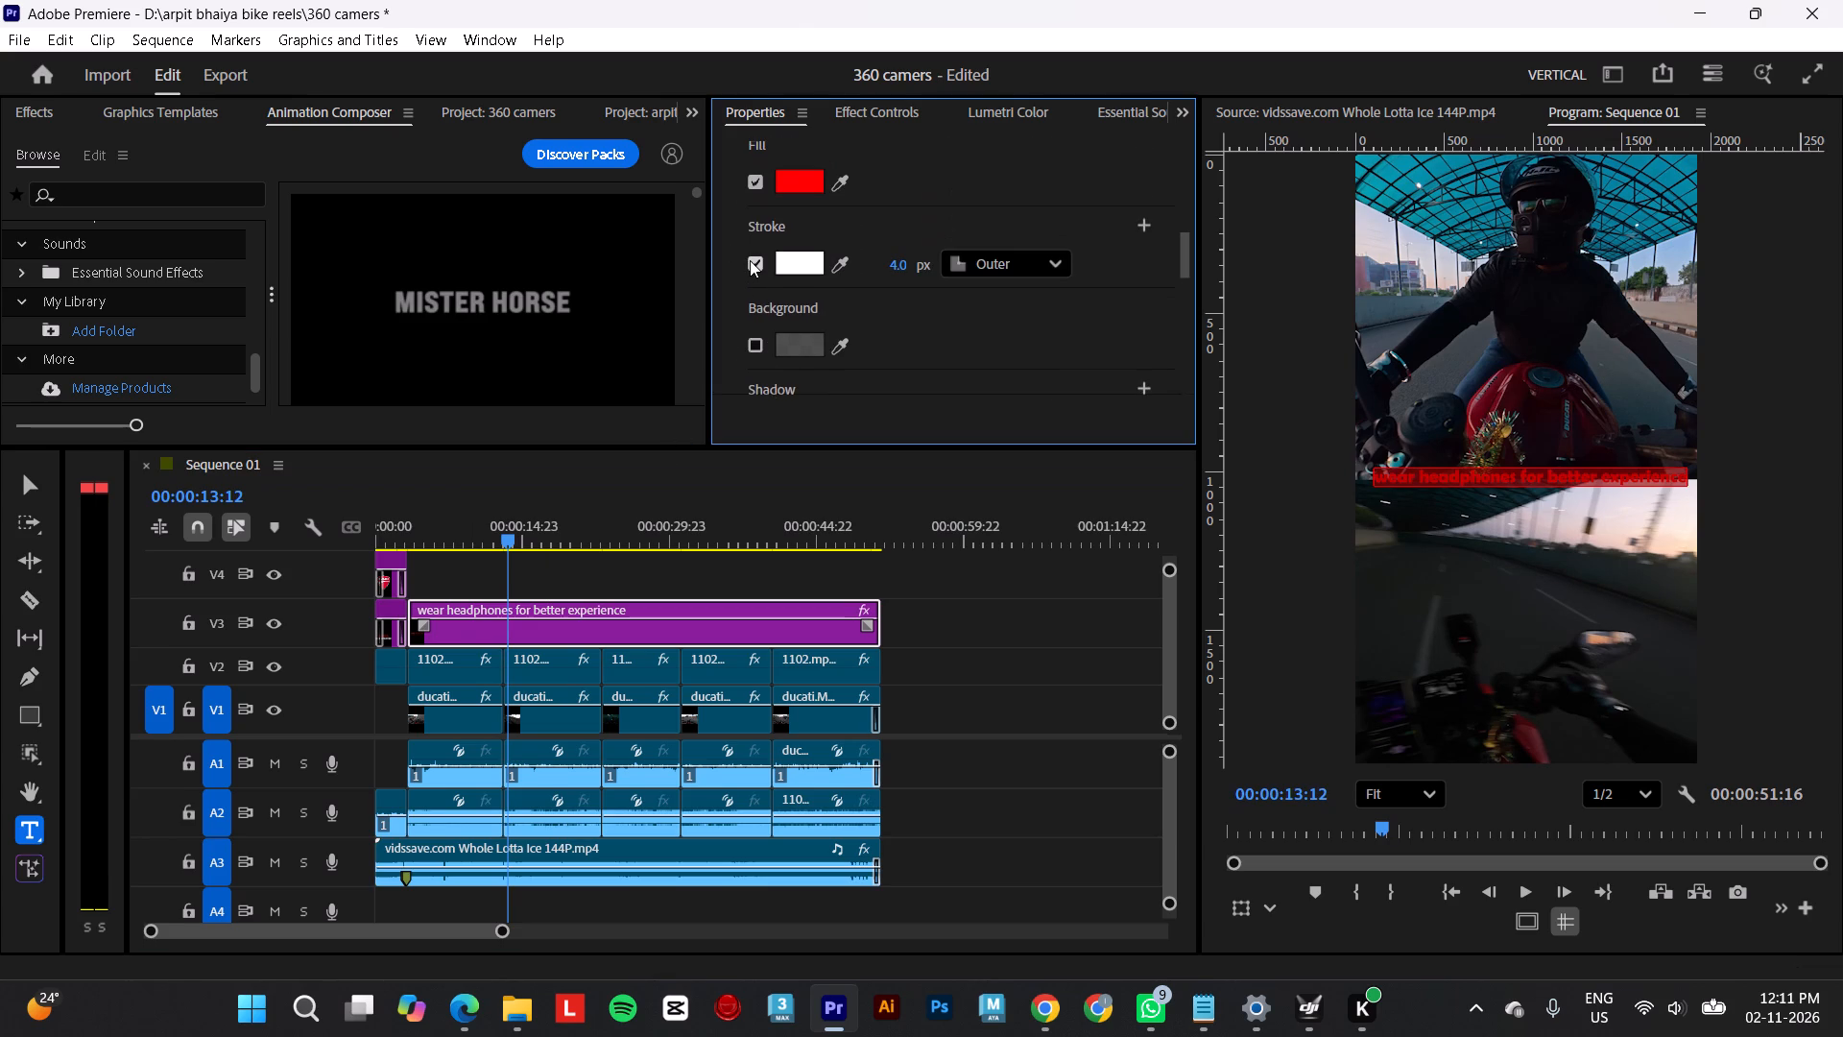
drag(903, 271, 899, 271)
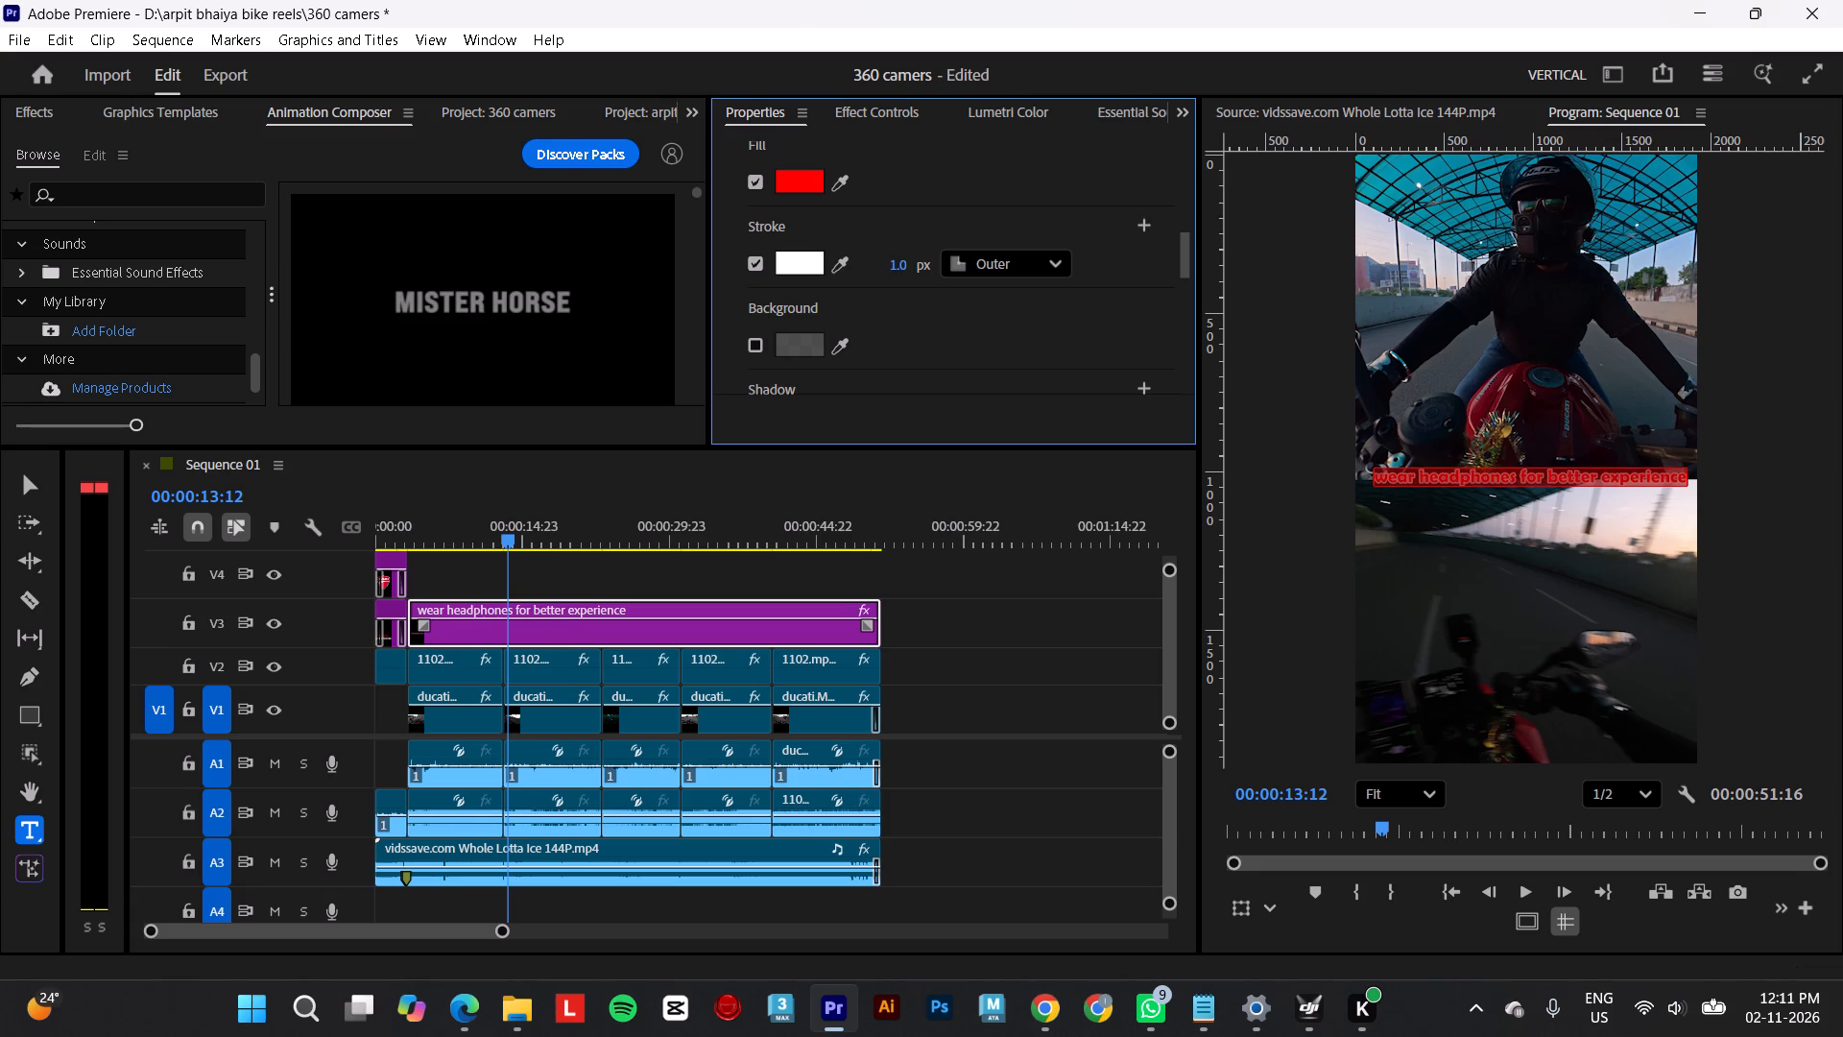
drag(899, 271, 892, 271)
Deselect the text clip and play the sequence from 00:00:14:16 to check the stroked text over the split screen.
click(882, 385)
click(907, 518)
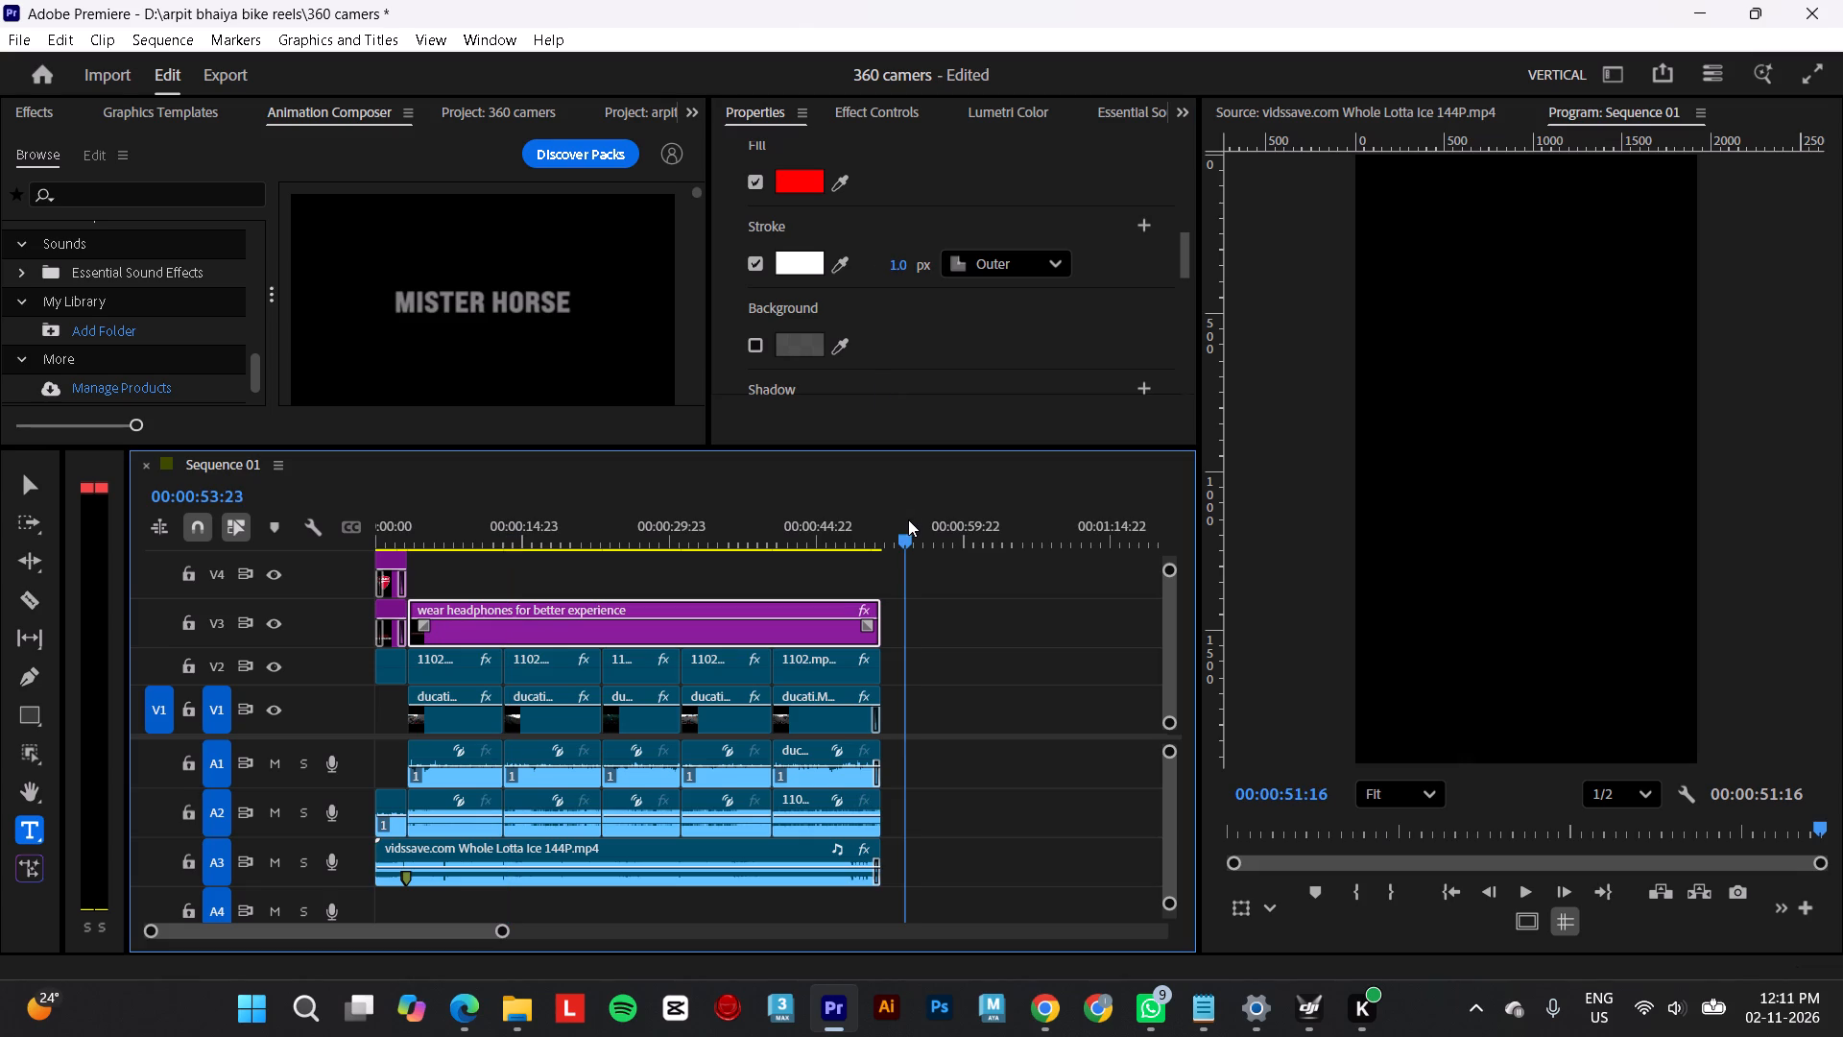
click(683, 584)
drag(610, 536, 522, 532)
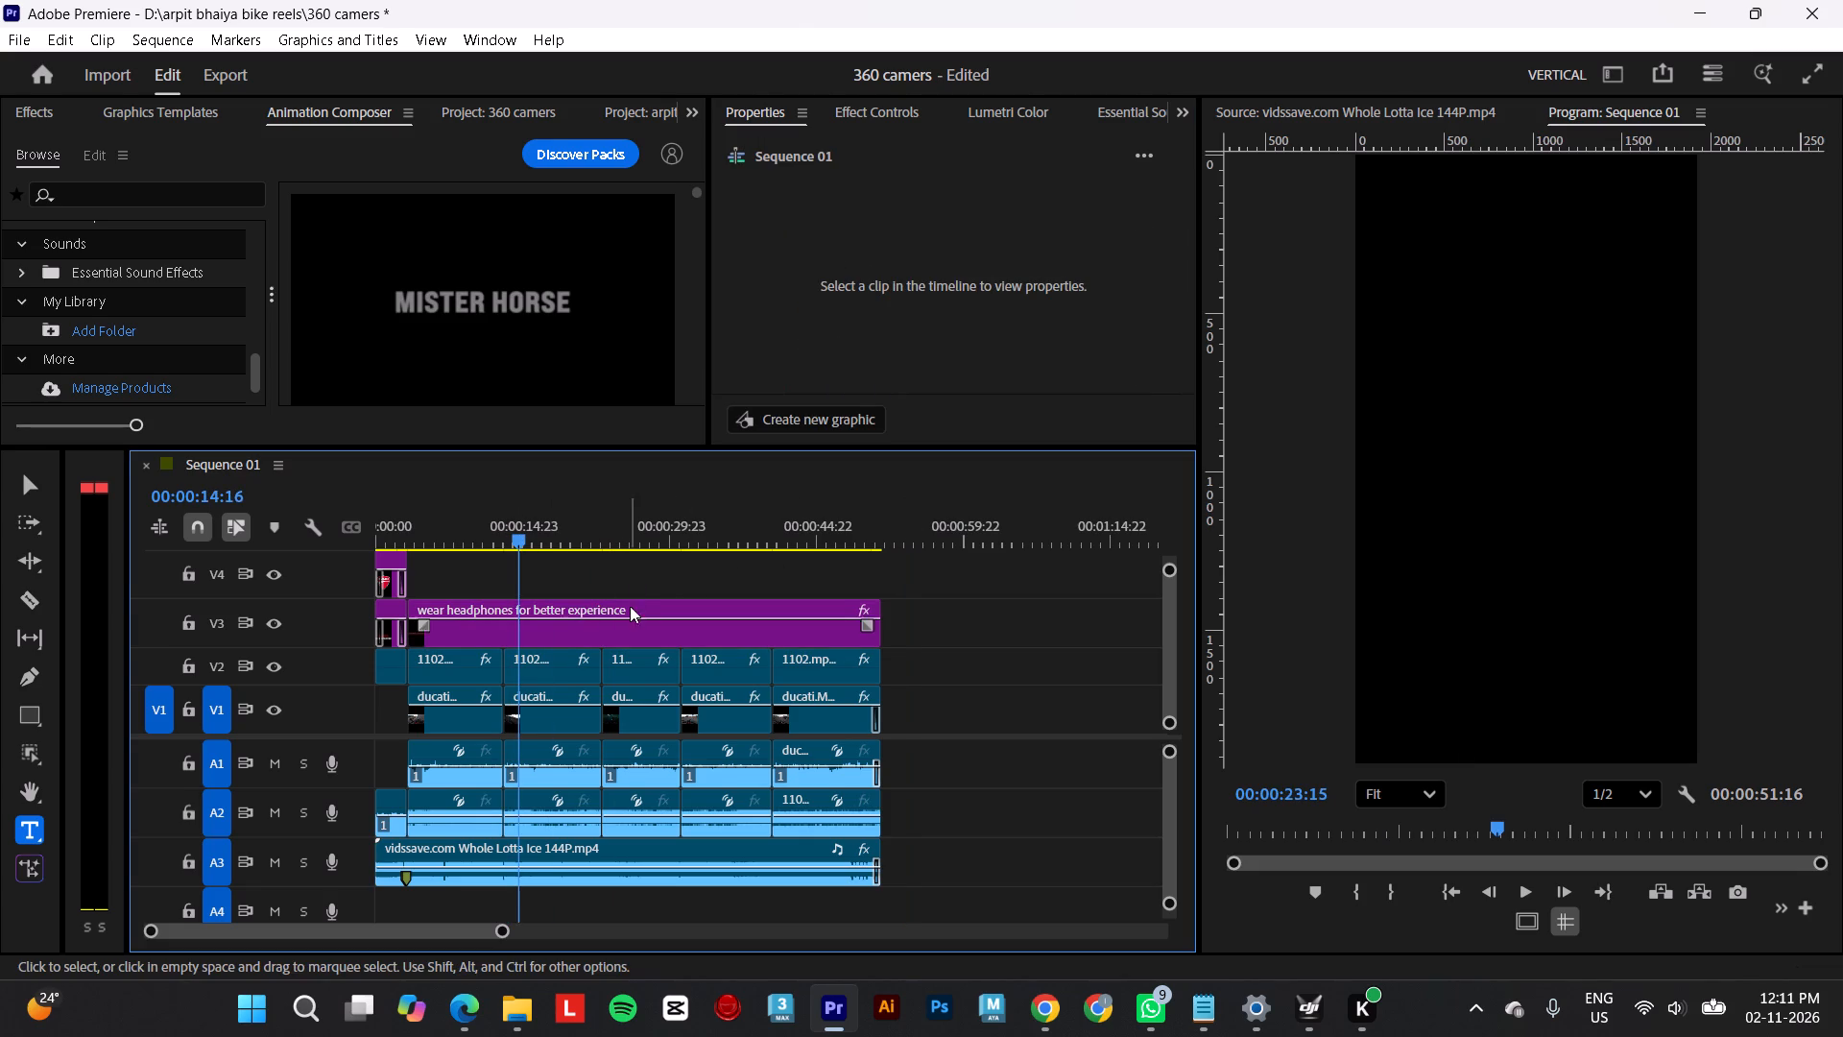
click(634, 582)
key(space)
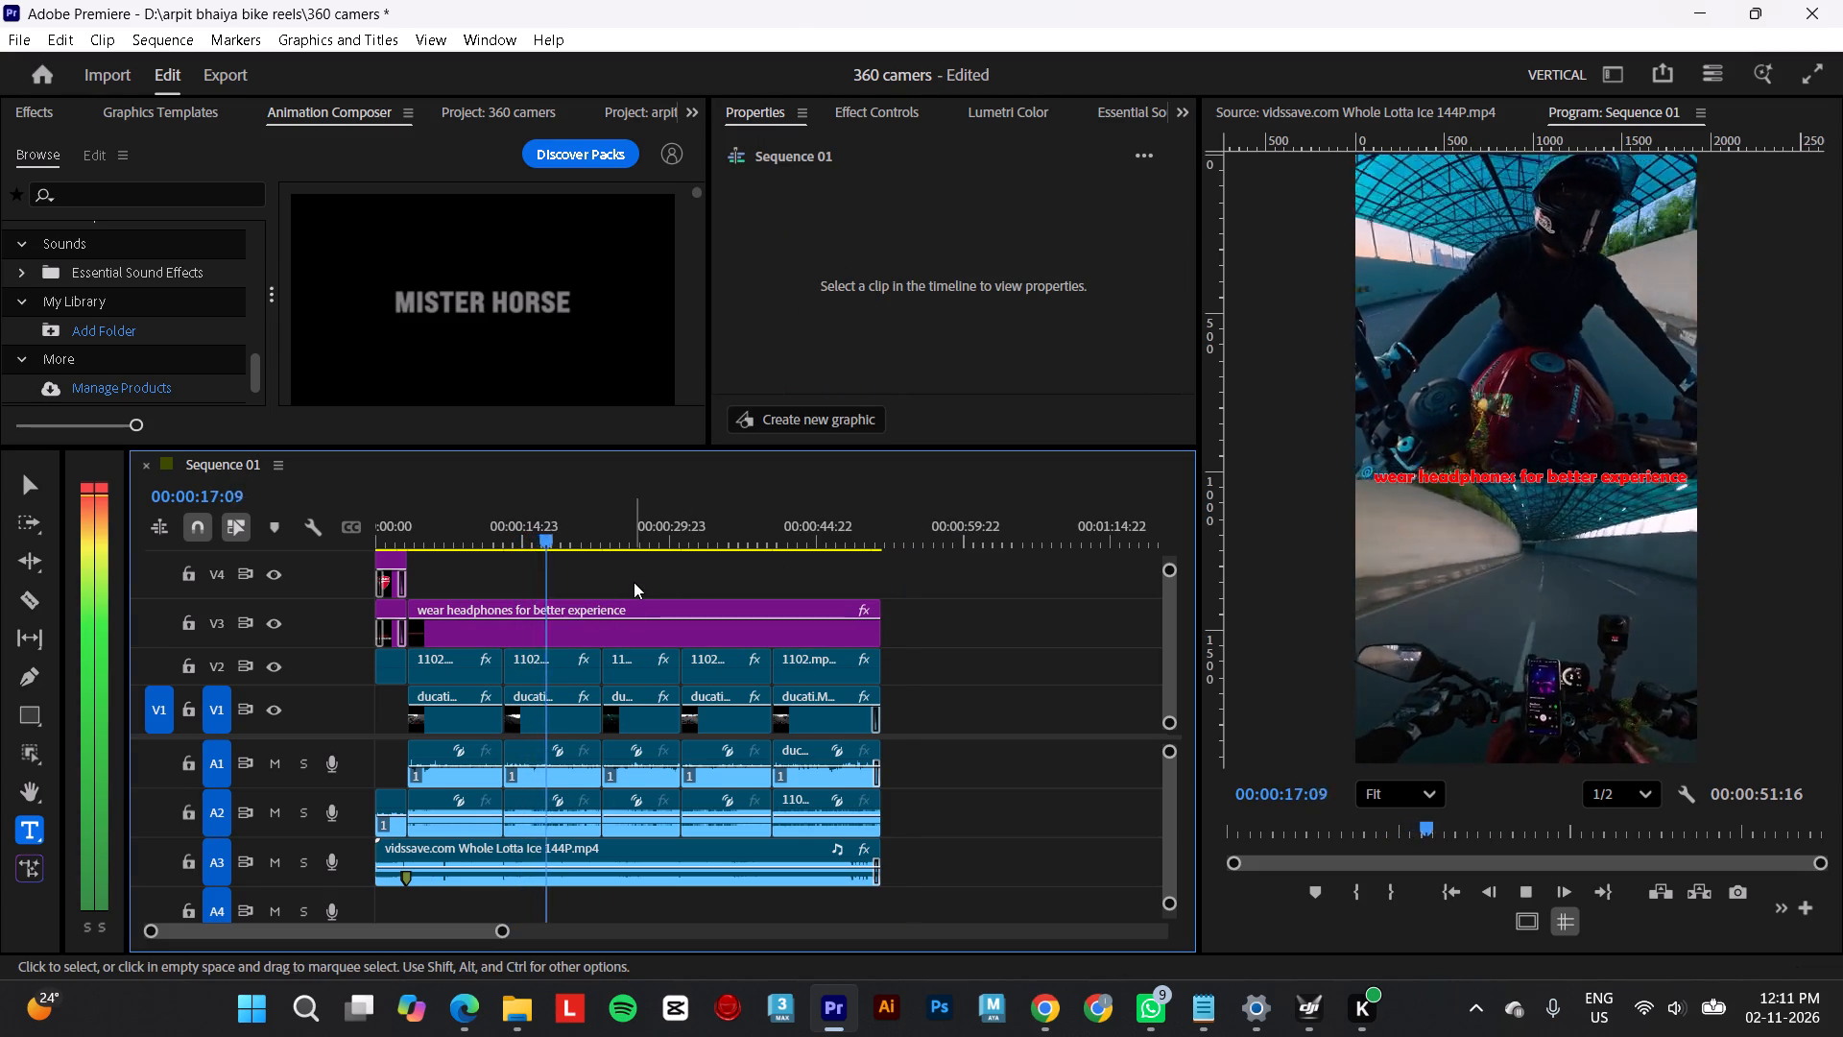
key(space)
Enable a shadow on the headphones text, keeping its distance at 7.0.
click(575, 628)
scroll(755, 388, down, 2)
scroll(755, 388, up, 1)
scroll(755, 388, down, 2)
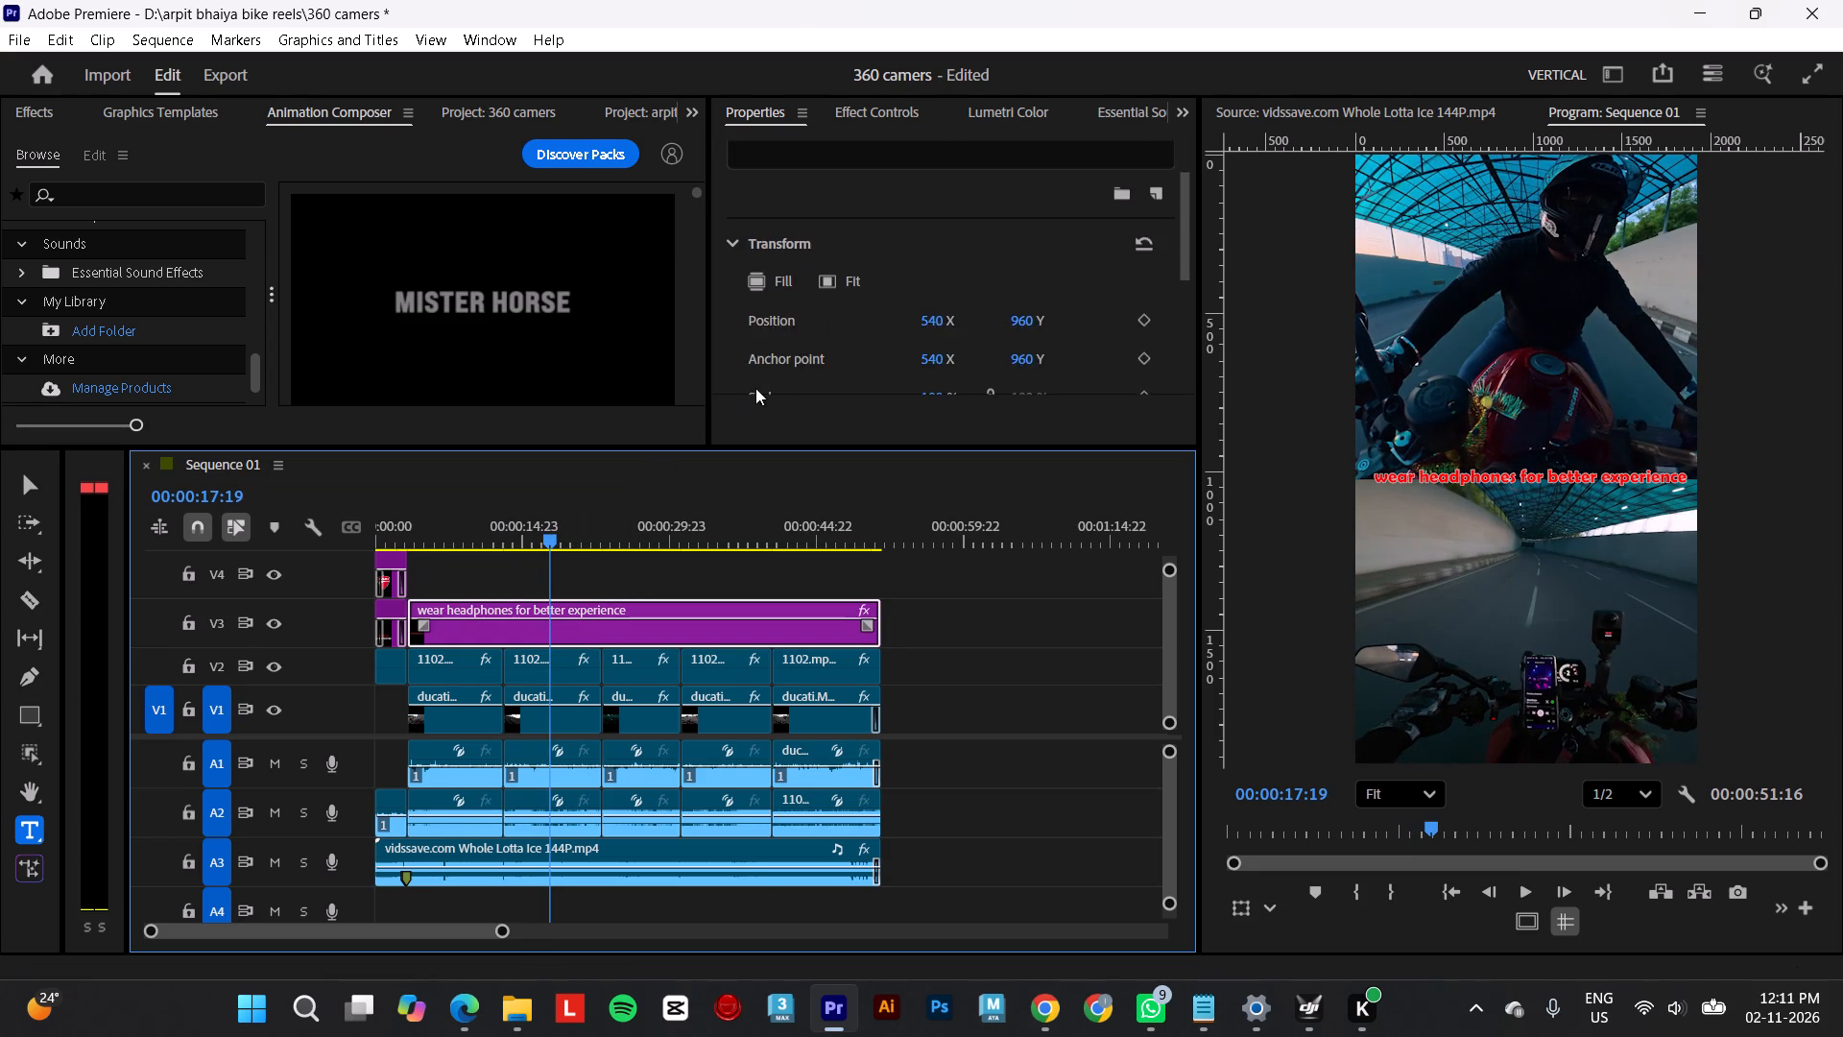
scroll(755, 388, down, 5)
scroll(795, 369, up, 1)
scroll(795, 369, down, 4)
scroll(795, 369, up, 1)
scroll(795, 369, down, 3)
scroll(795, 369, up, 1)
click(504, 616)
click(504, 616)
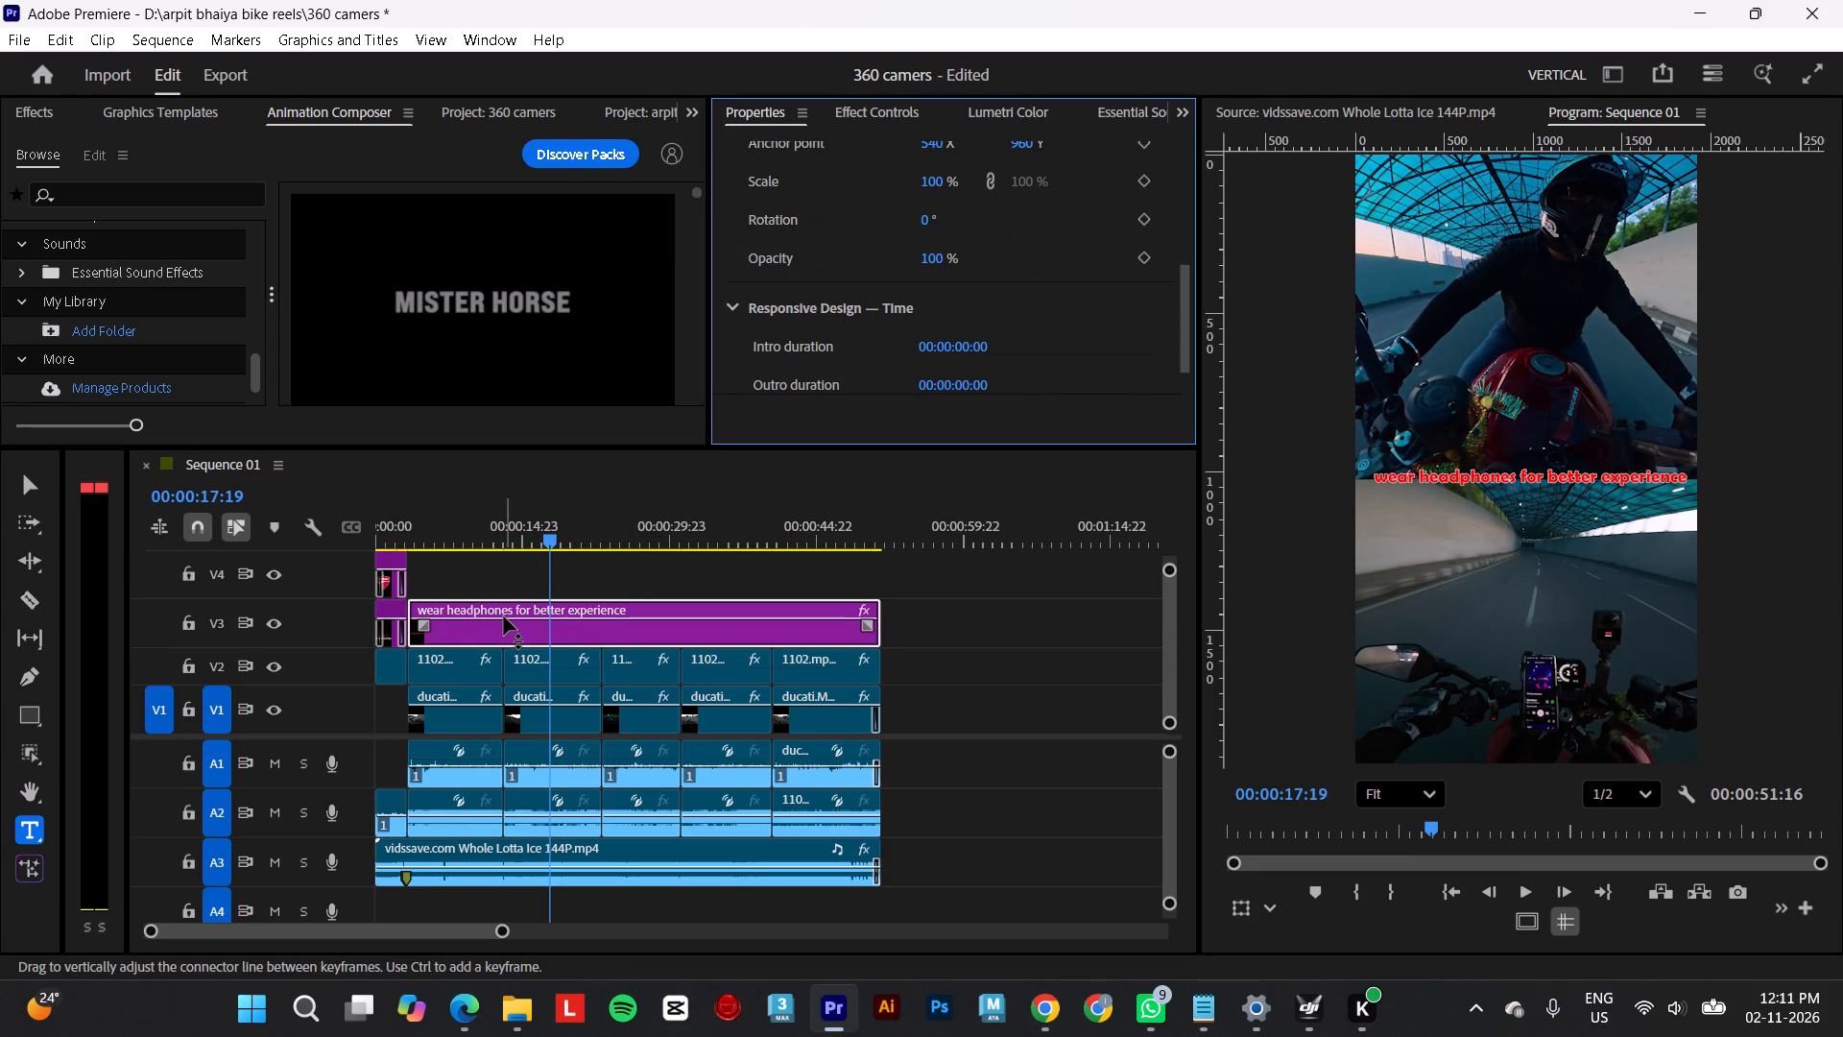
double_click(504, 616)
scroll(786, 305, down, 4)
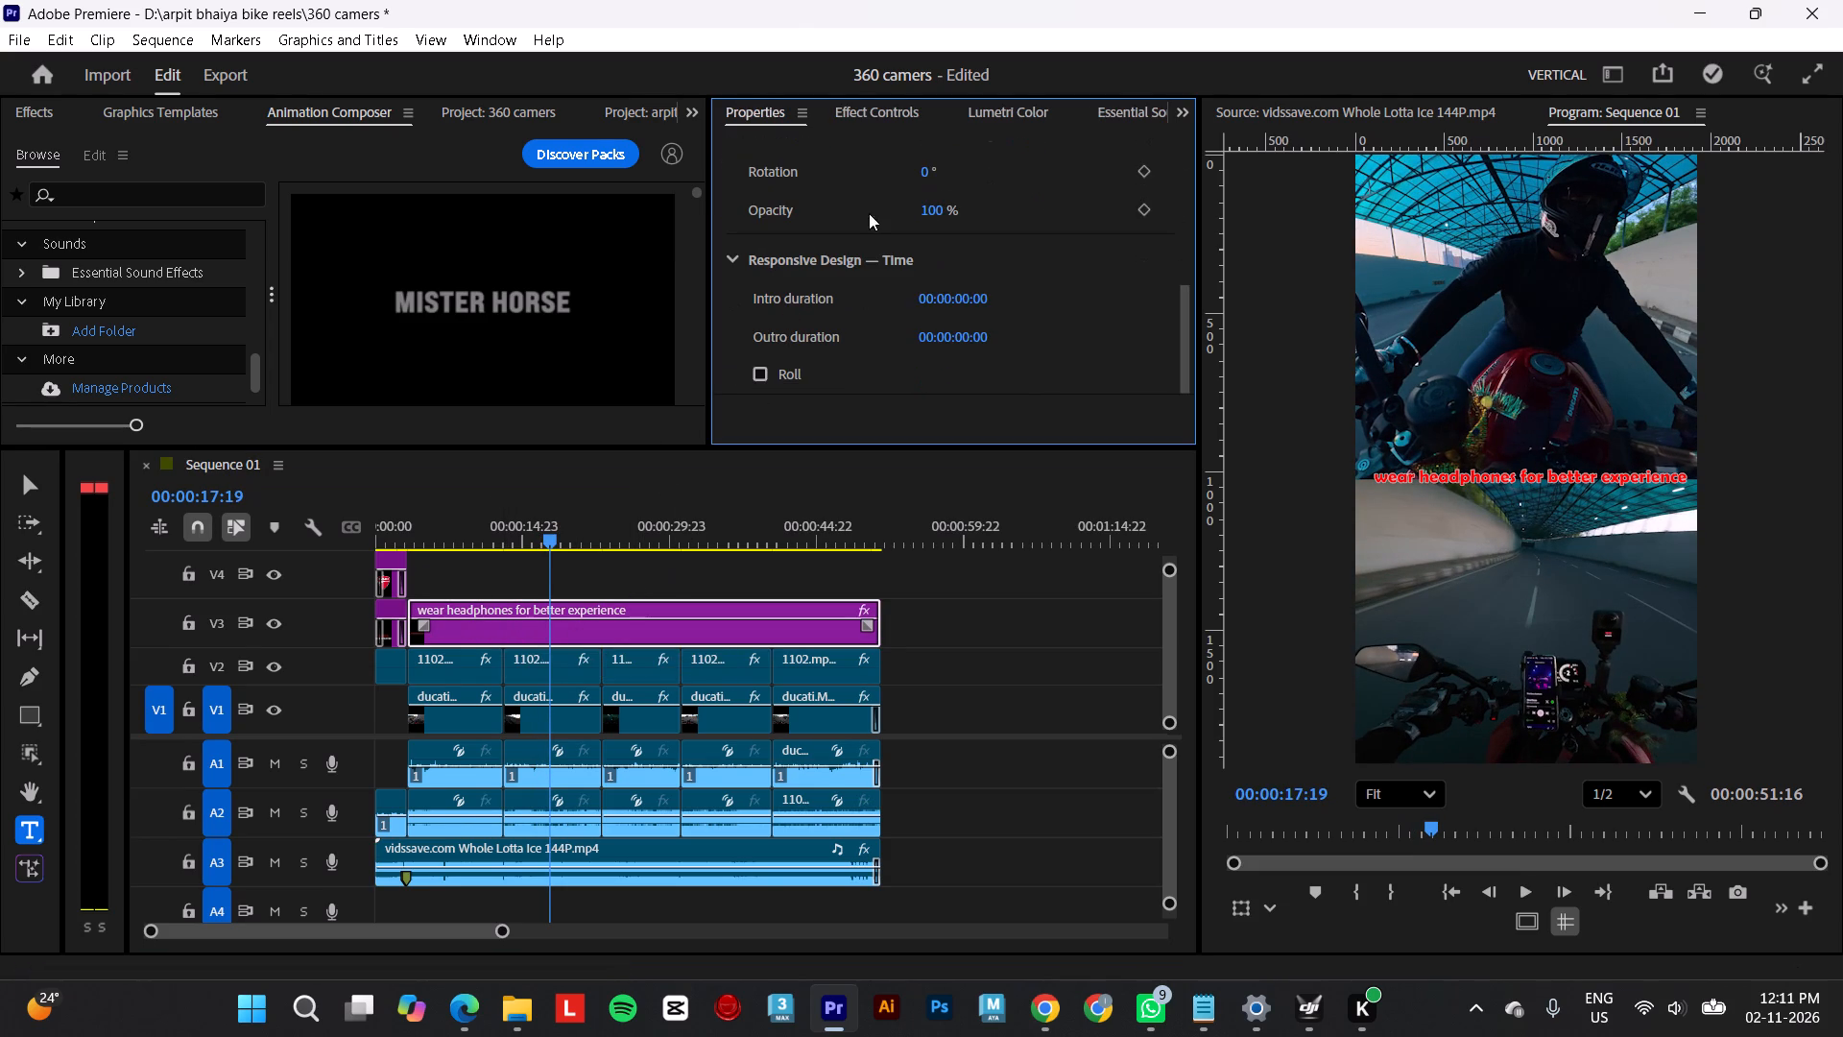
scroll(868, 238, down, 5)
scroll(863, 299, up, 12)
scroll(863, 302, down, 1)
scroll(863, 302, up, 8)
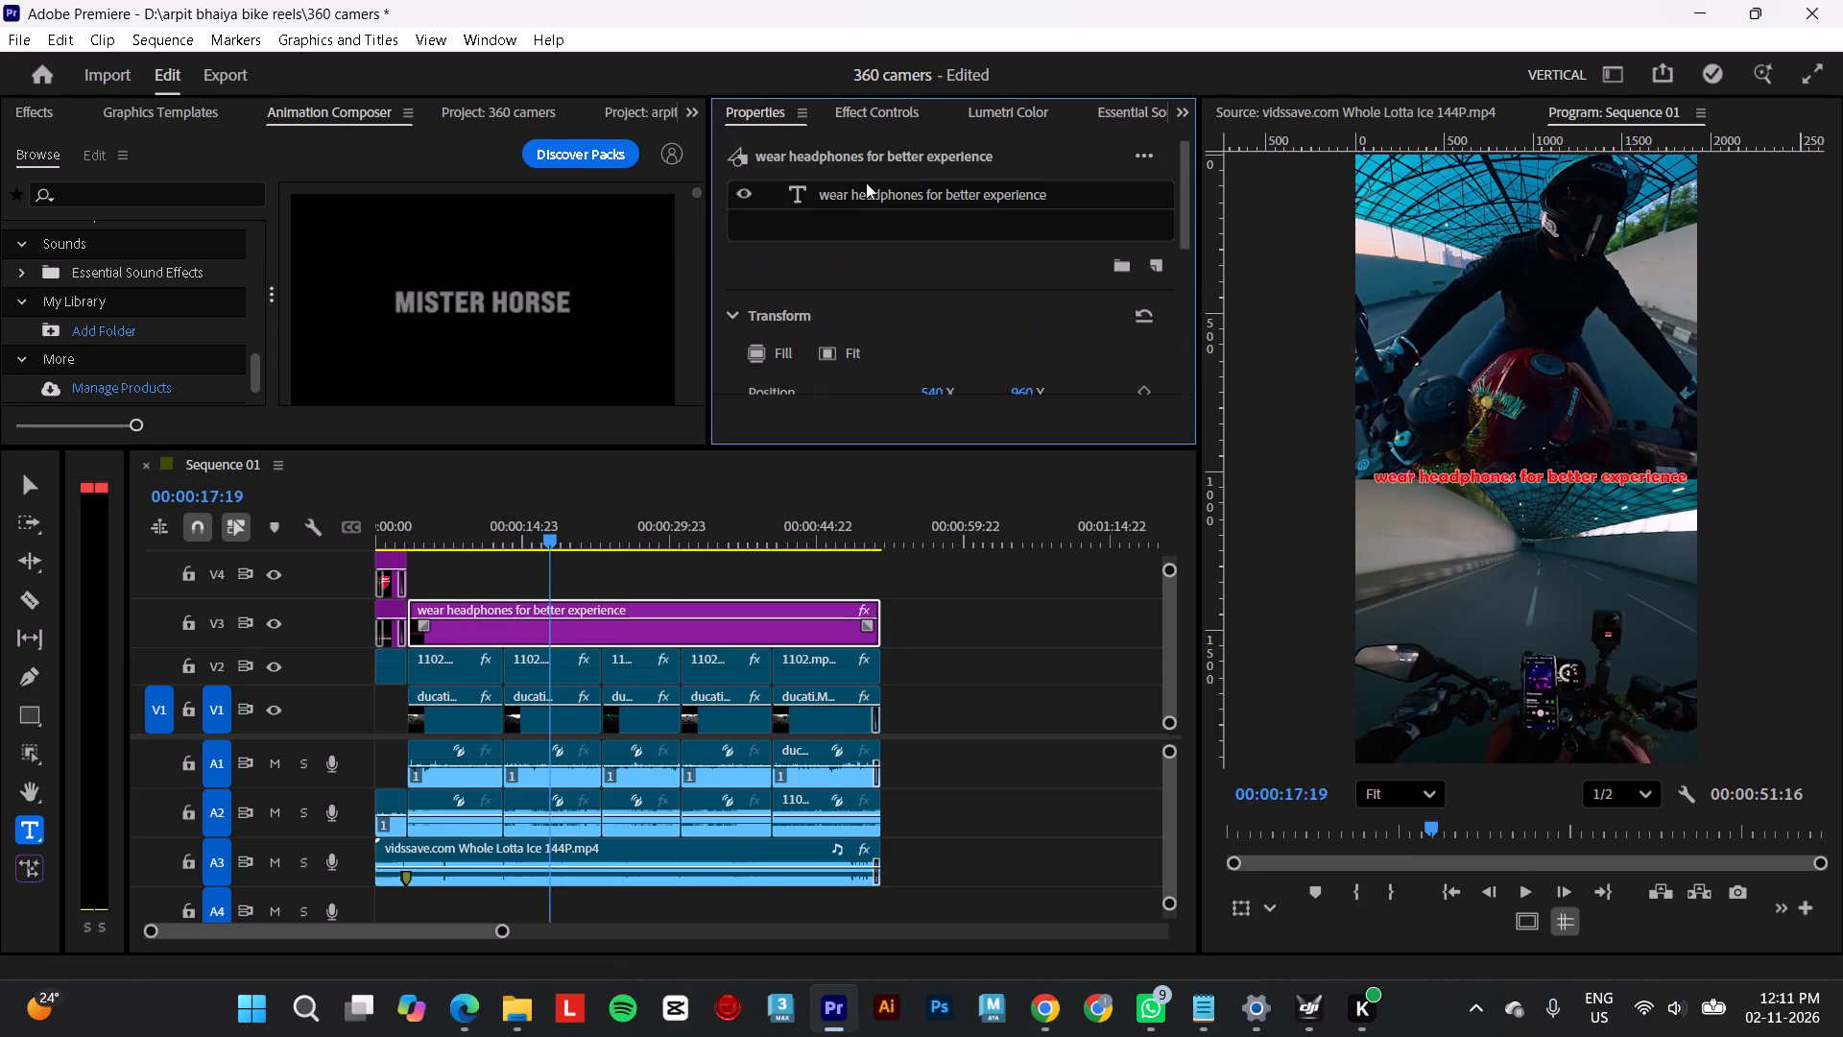
double_click(866, 191)
scroll(714, 364, down, 2)
scroll(714, 364, up, 1)
scroll(714, 364, down, 1)
scroll(714, 364, up, 1)
scroll(714, 364, down, 11)
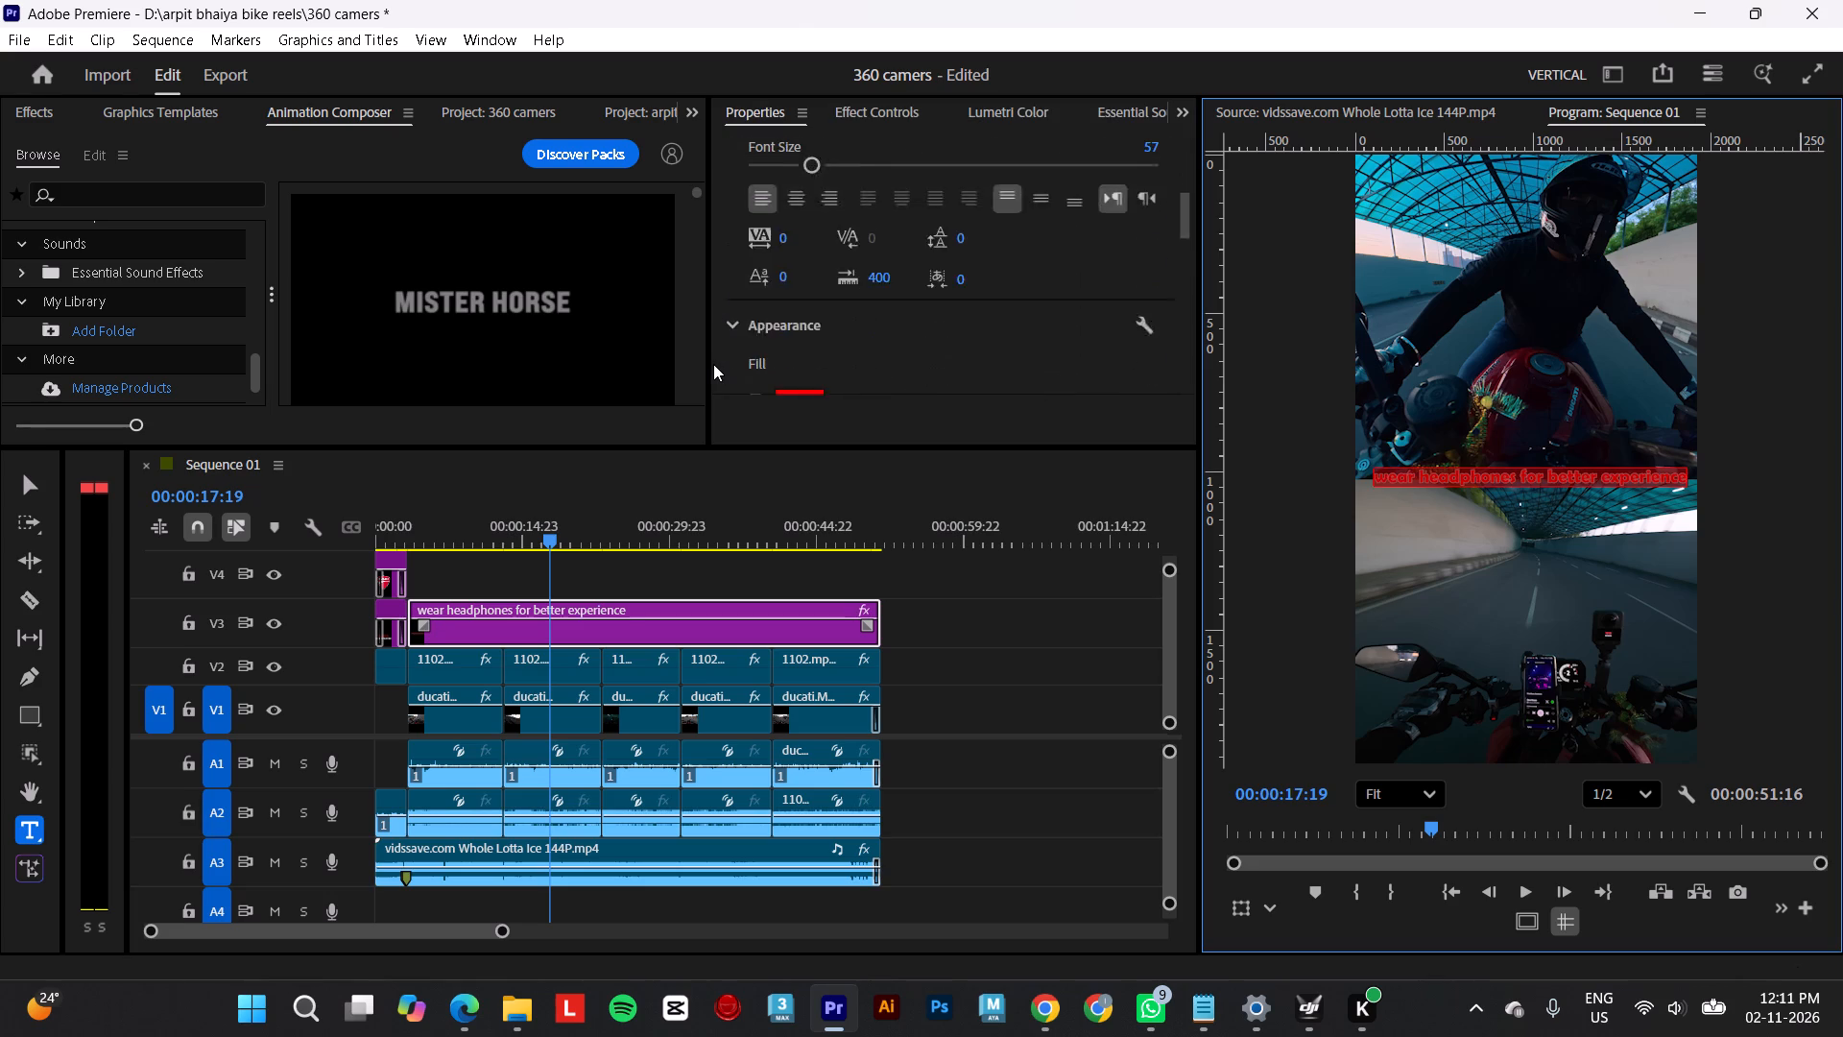
scroll(713, 364, down, 2)
scroll(713, 364, up, 1)
scroll(713, 364, down, 11)
click(758, 355)
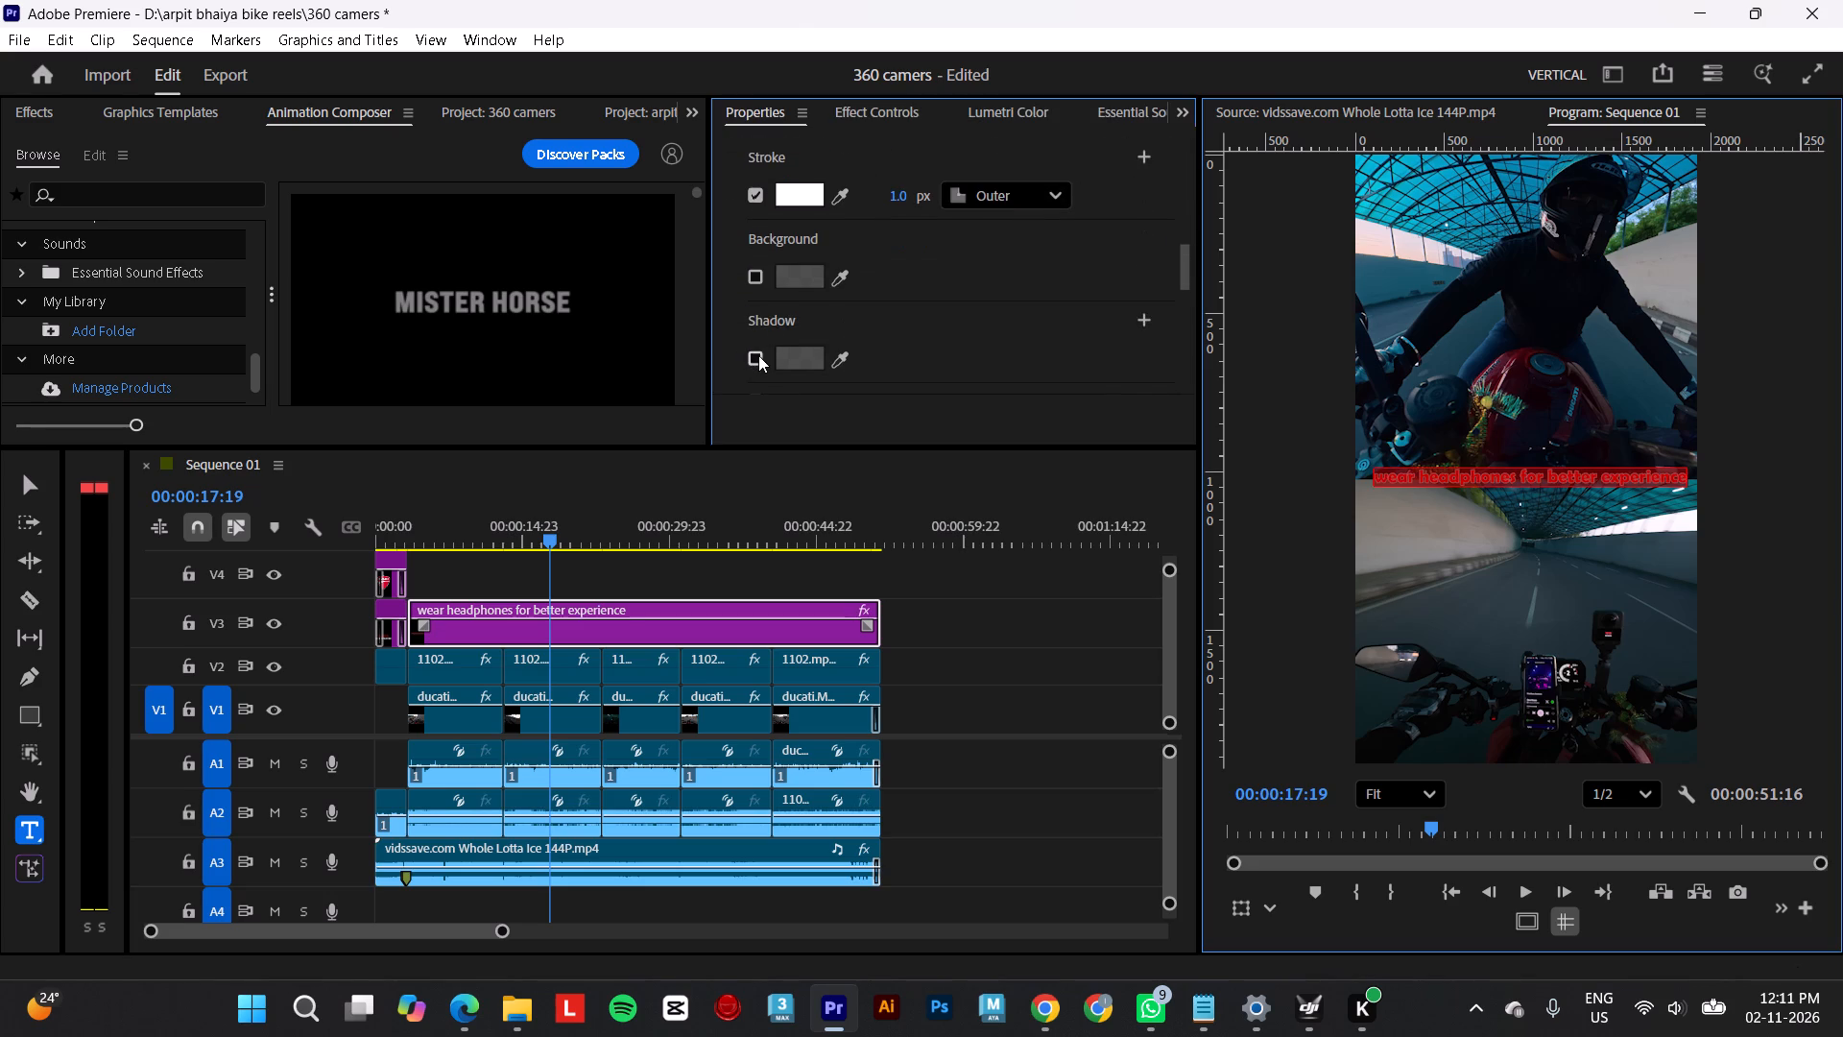
scroll(759, 359, down, 4)
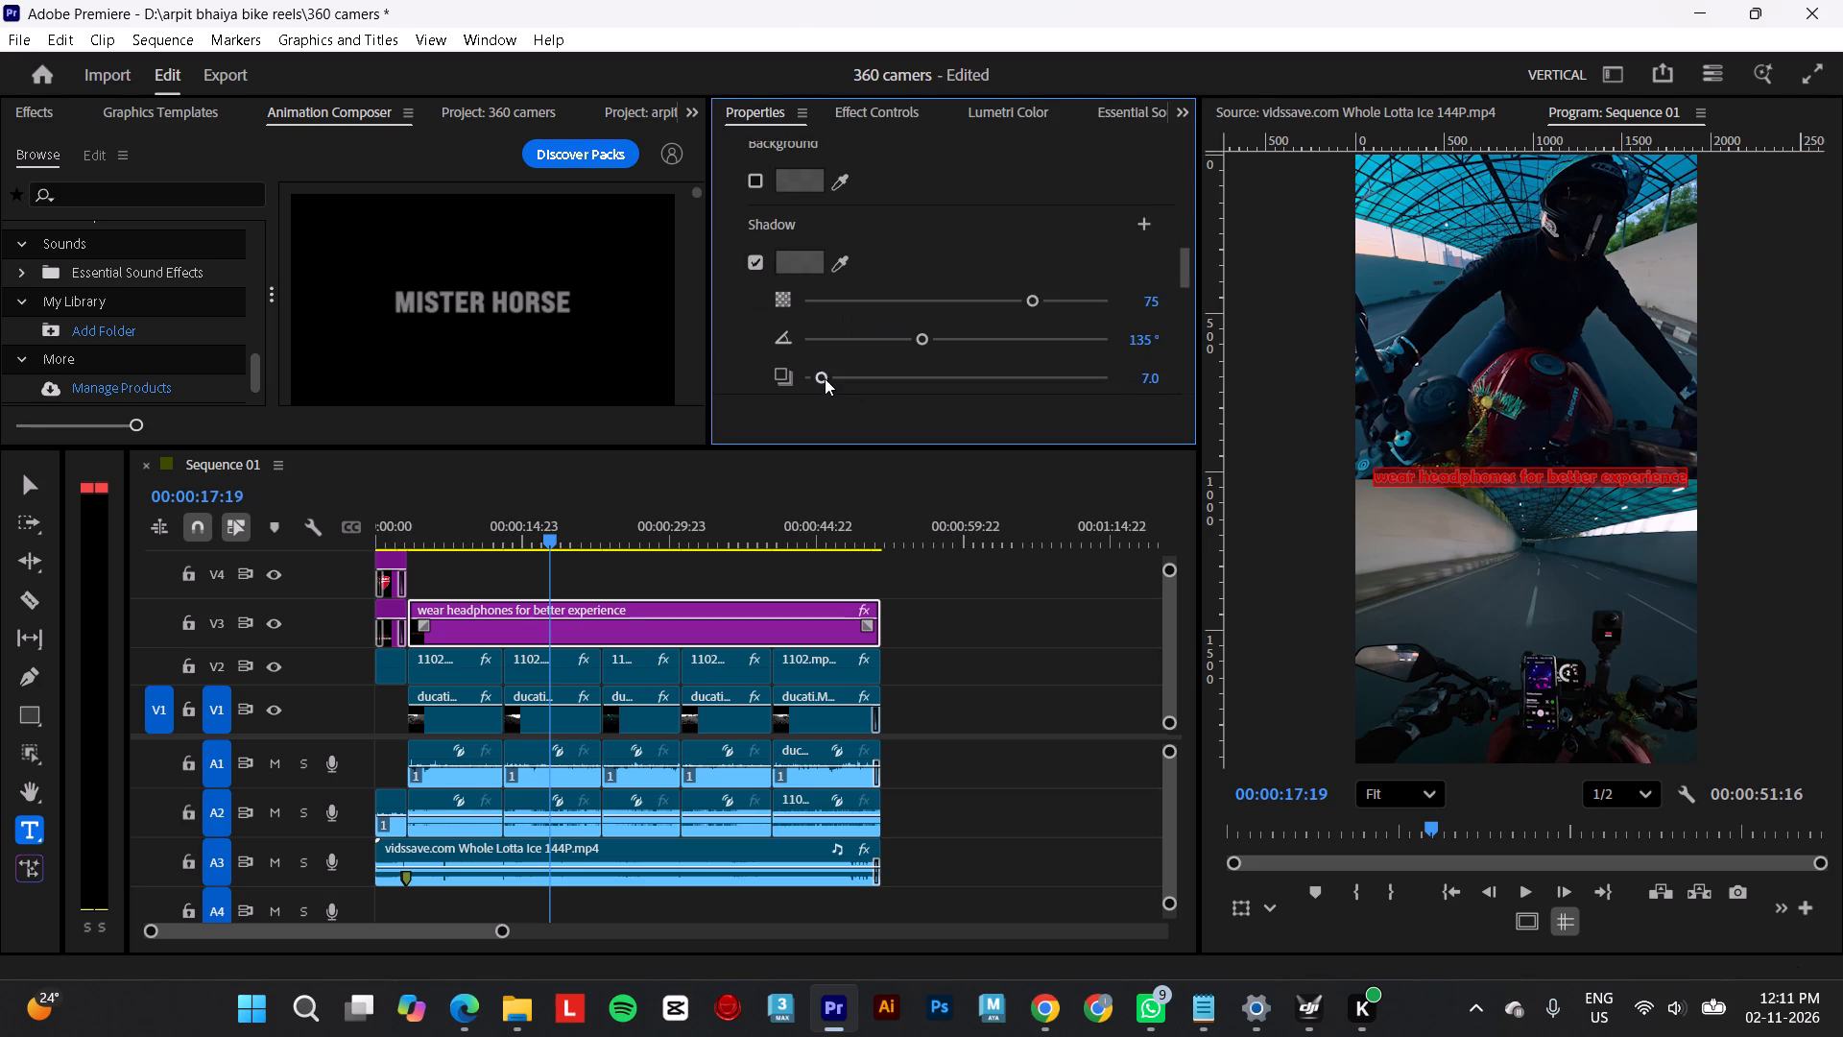
scroll(825, 373, down, 1)
drag(825, 373, 1101, 361)
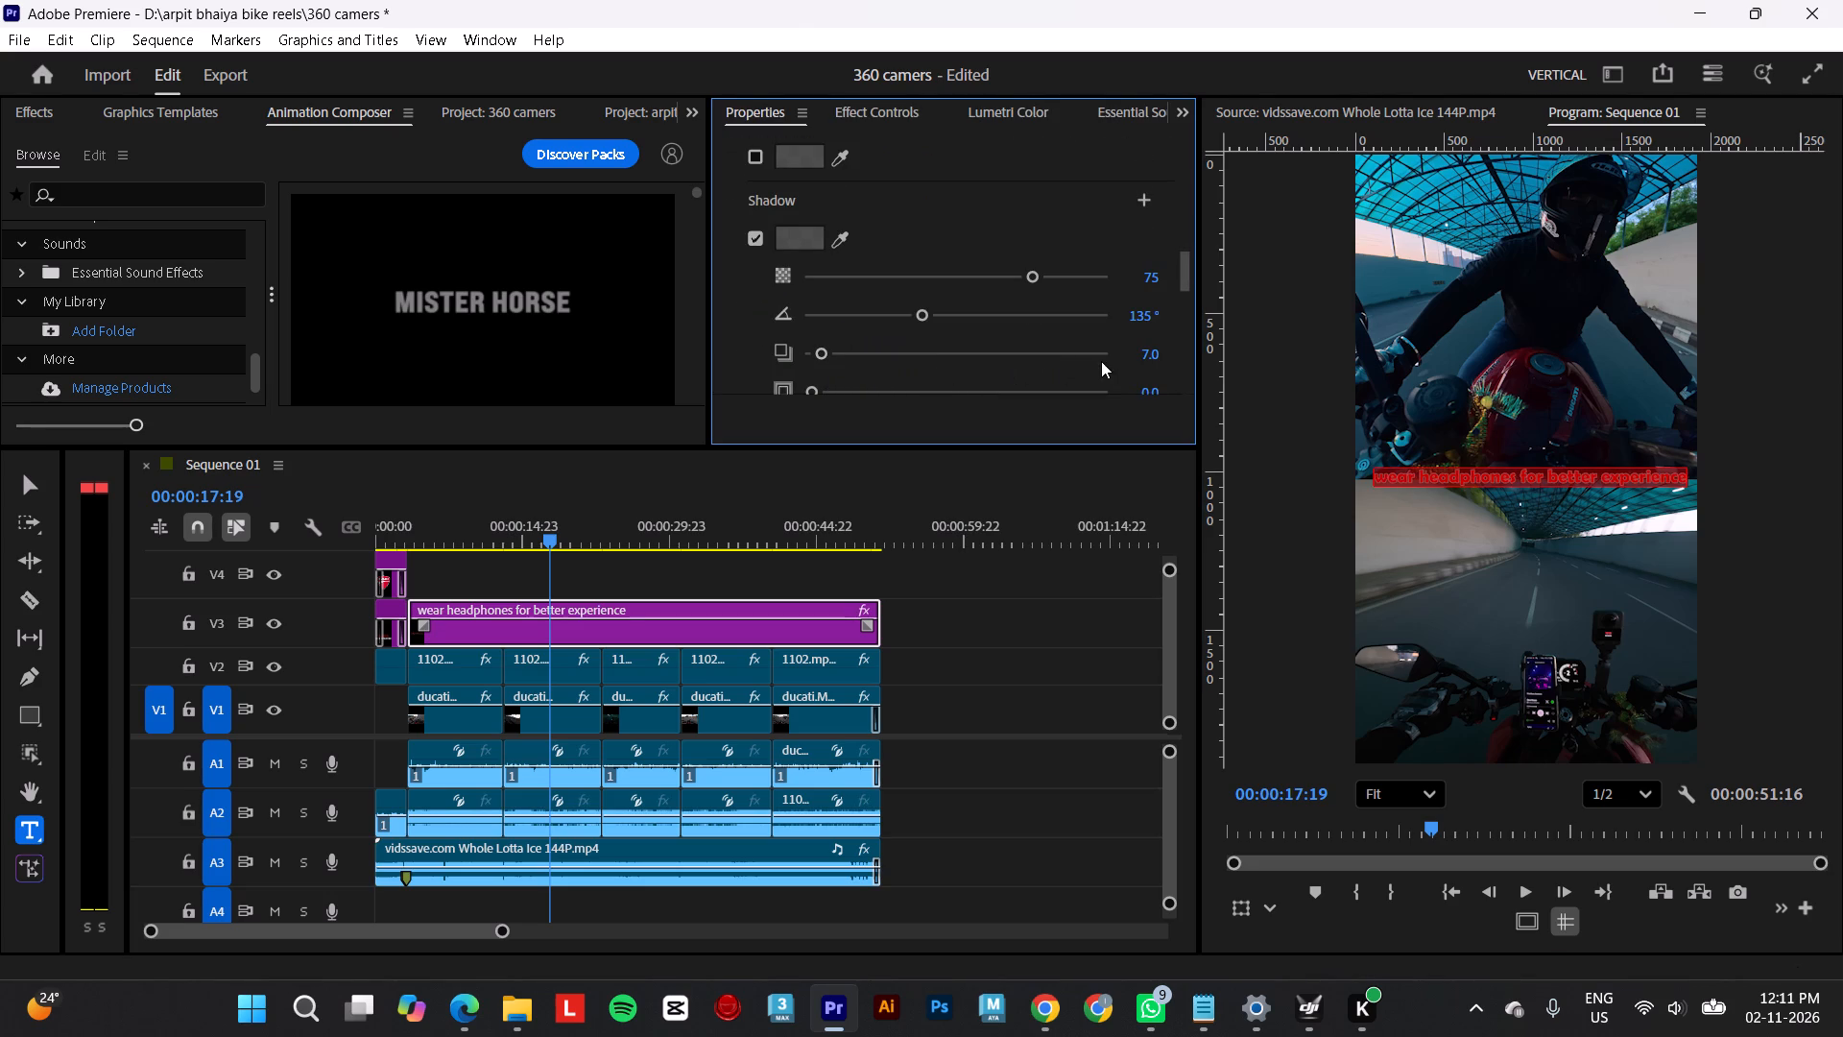
drag(1101, 361, 757, 412)
Go to 00:00:09:22 and examine the headphones text's stroke and shadow up close in the preview.
drag(545, 535, 469, 546)
click(488, 578)
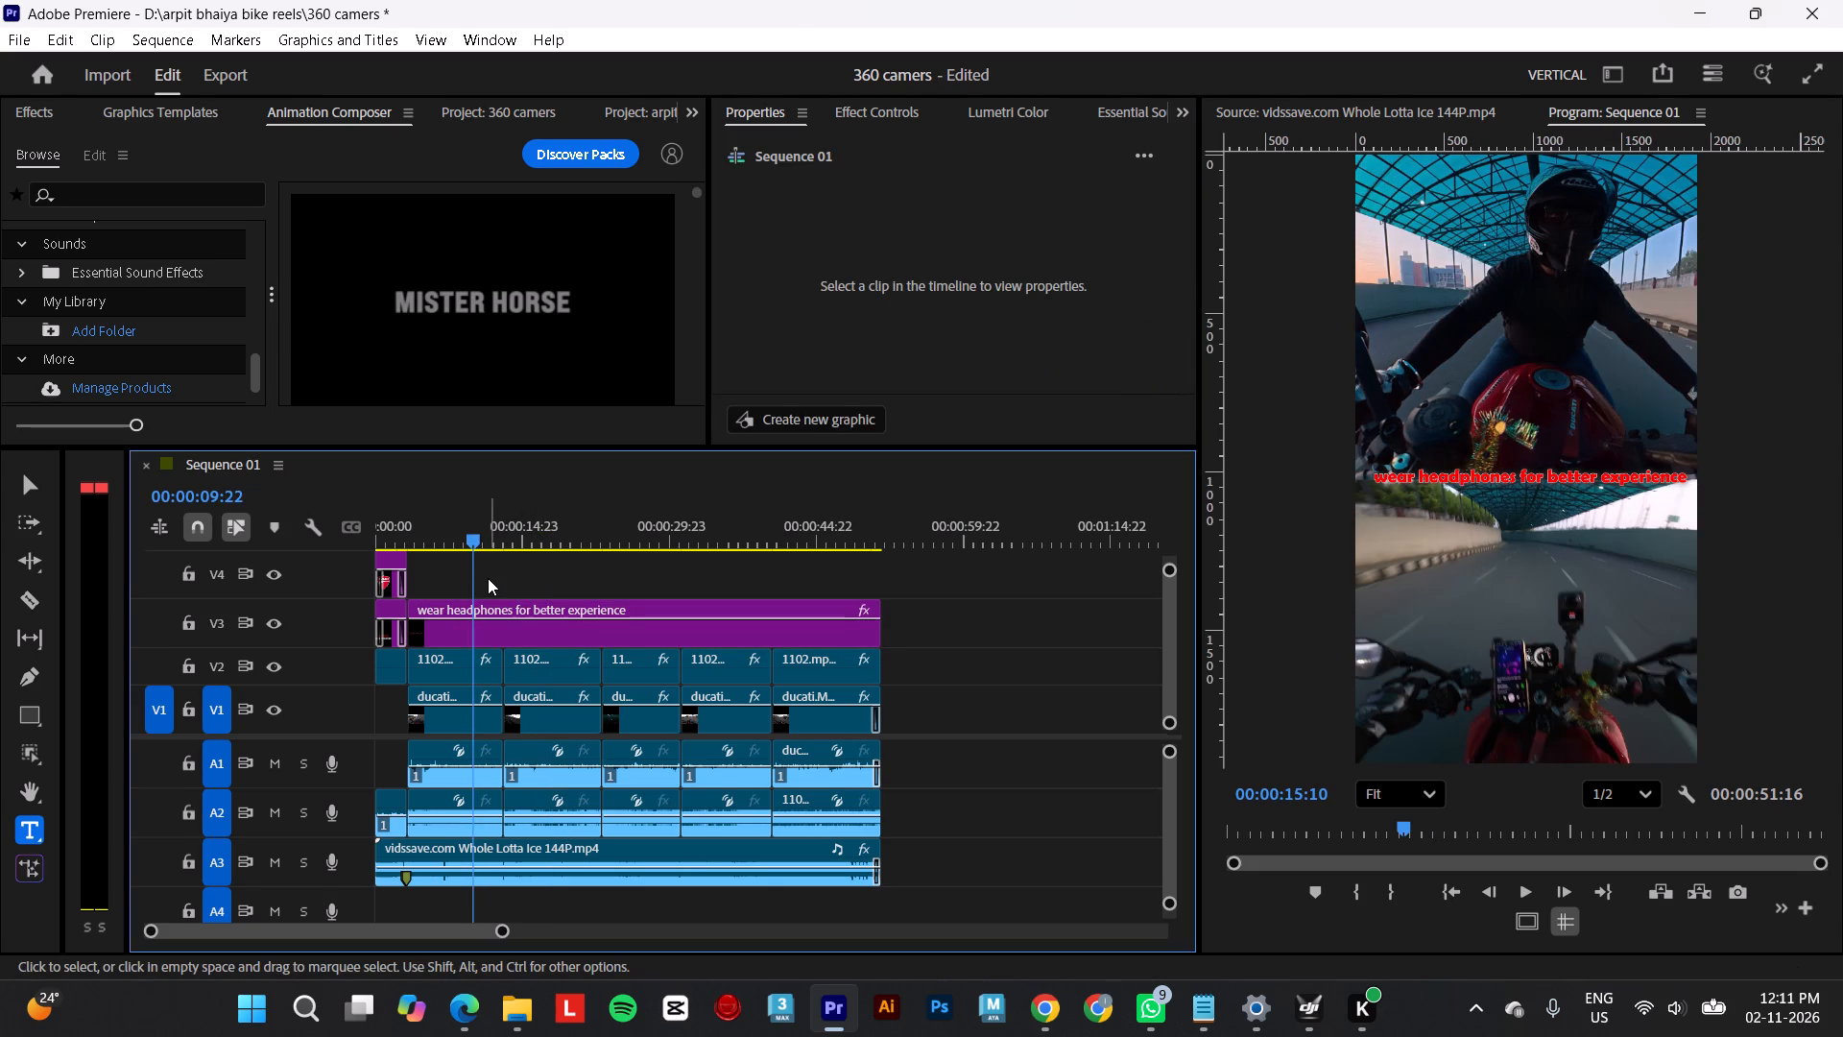
scroll(1398, 514, up, 5)
scroll(1398, 514, down, 1)
scroll(1398, 514, up, 8)
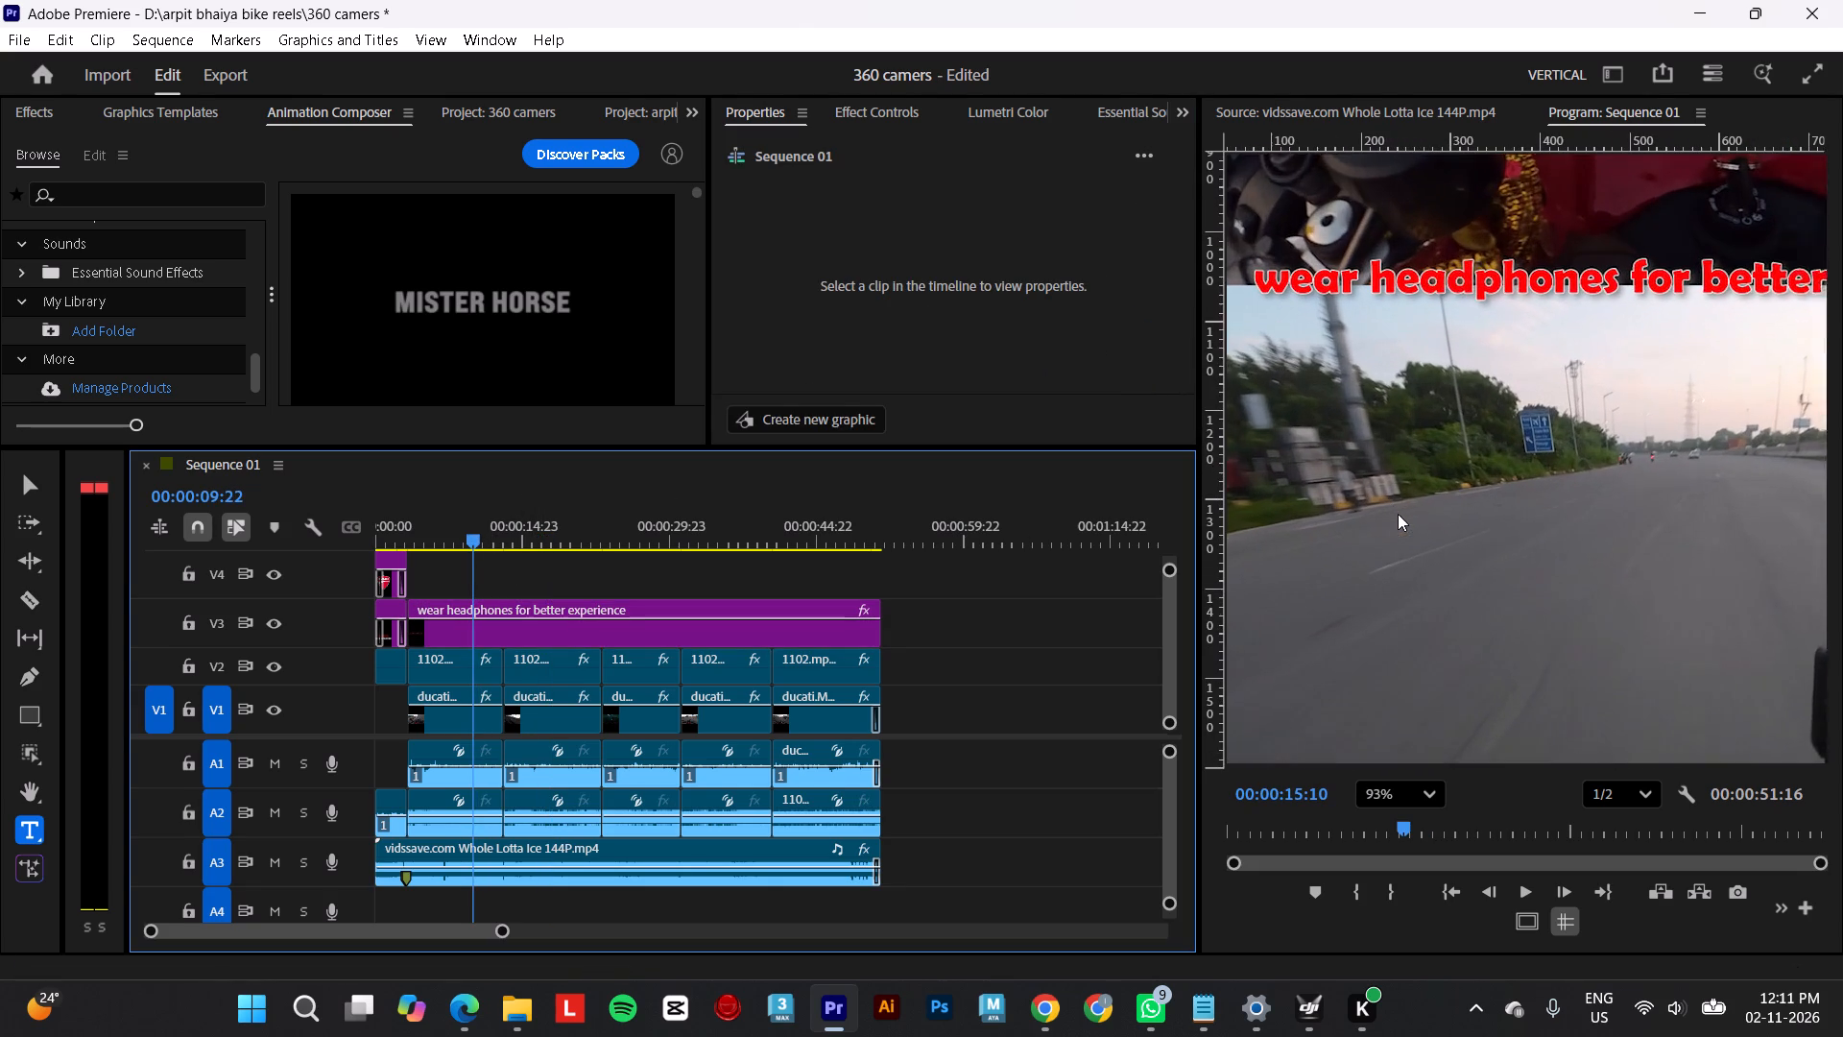
Set the headphones text's shadow opacity to 100 and its angle to 121°.
click(604, 650)
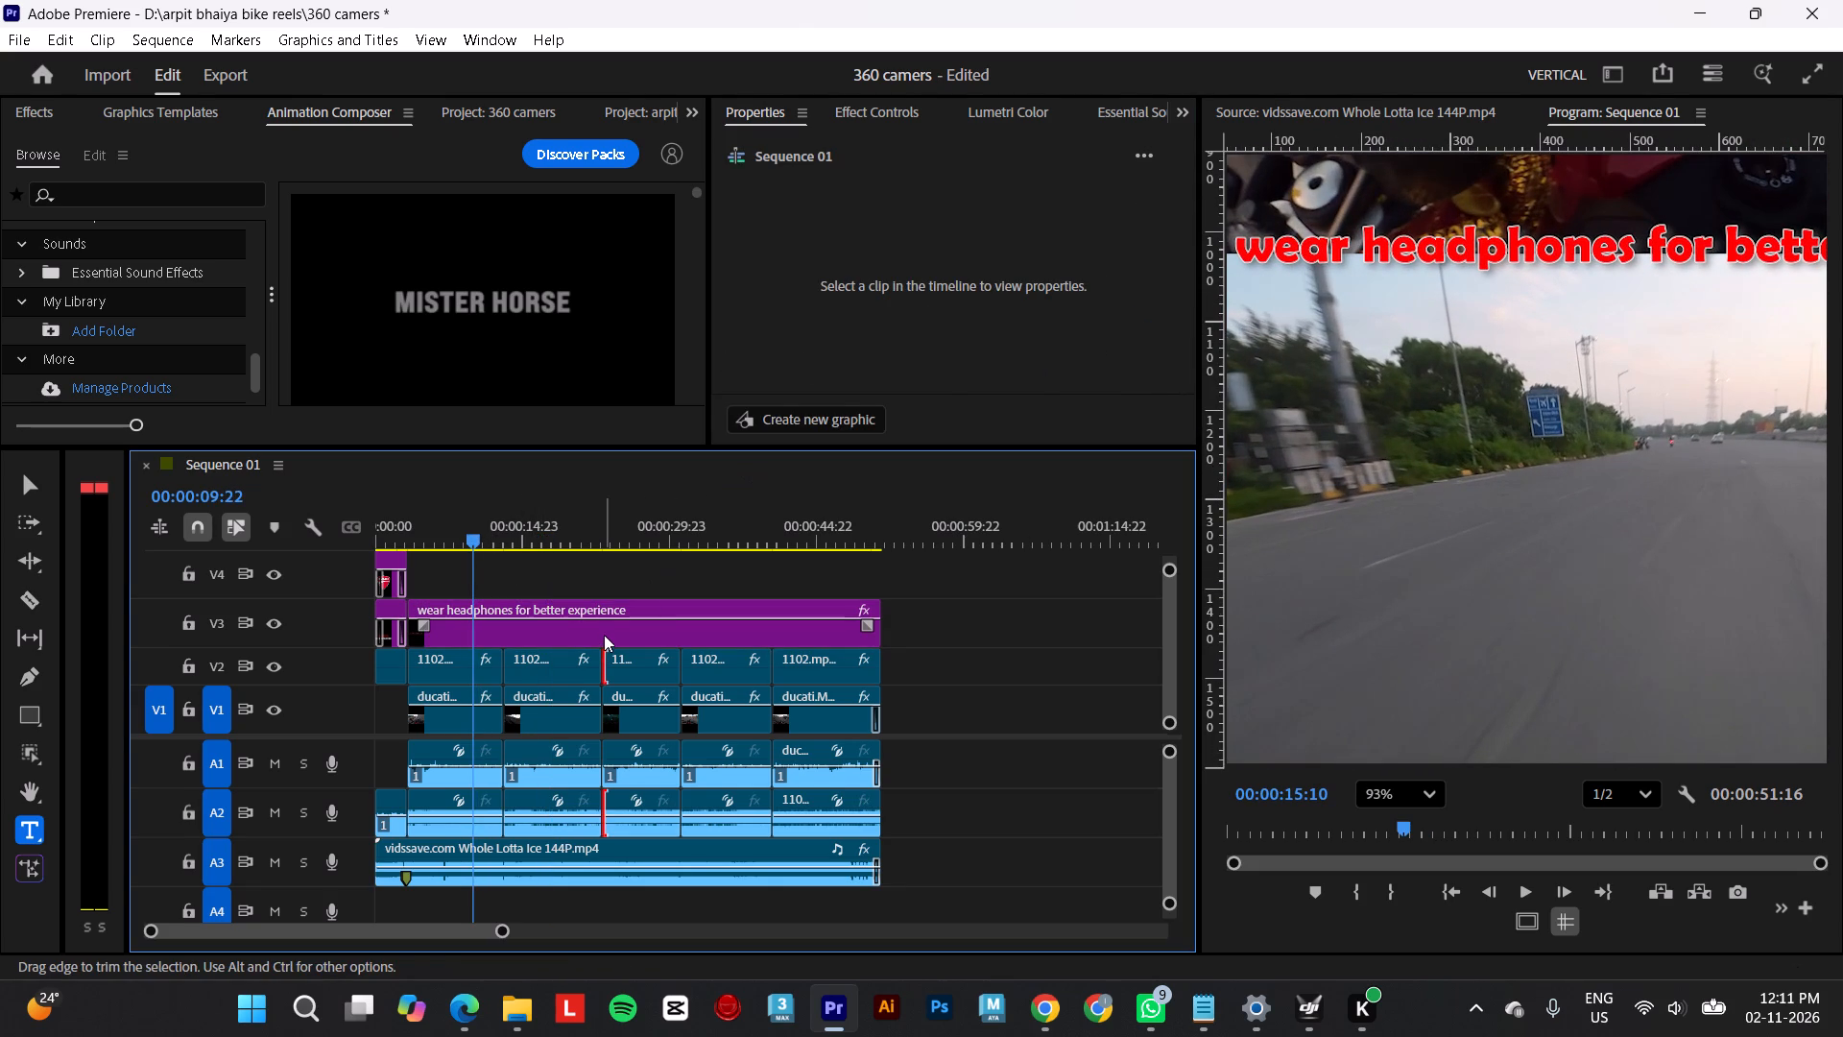
double_click(604, 635)
double_click(873, 191)
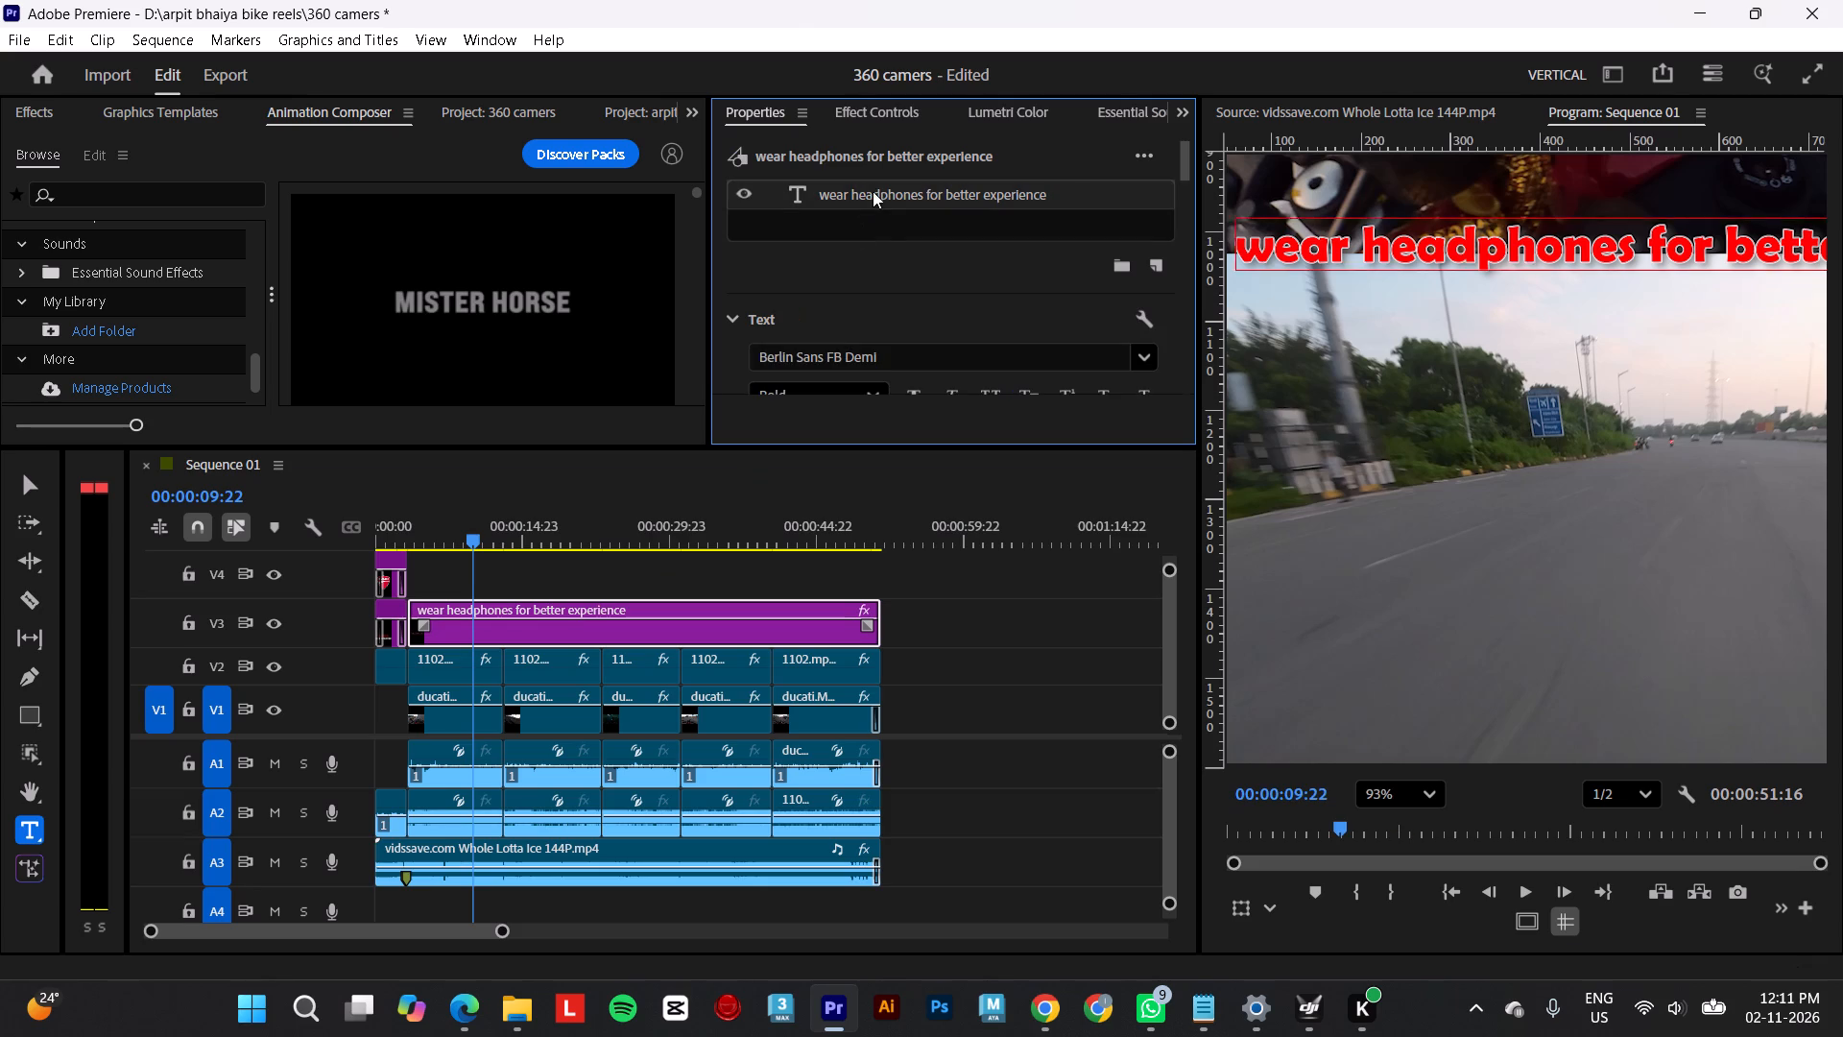
scroll(714, 365, down, 3)
scroll(714, 365, up, 1)
scroll(714, 365, down, 3)
scroll(714, 365, up, 1)
scroll(714, 365, down, 5)
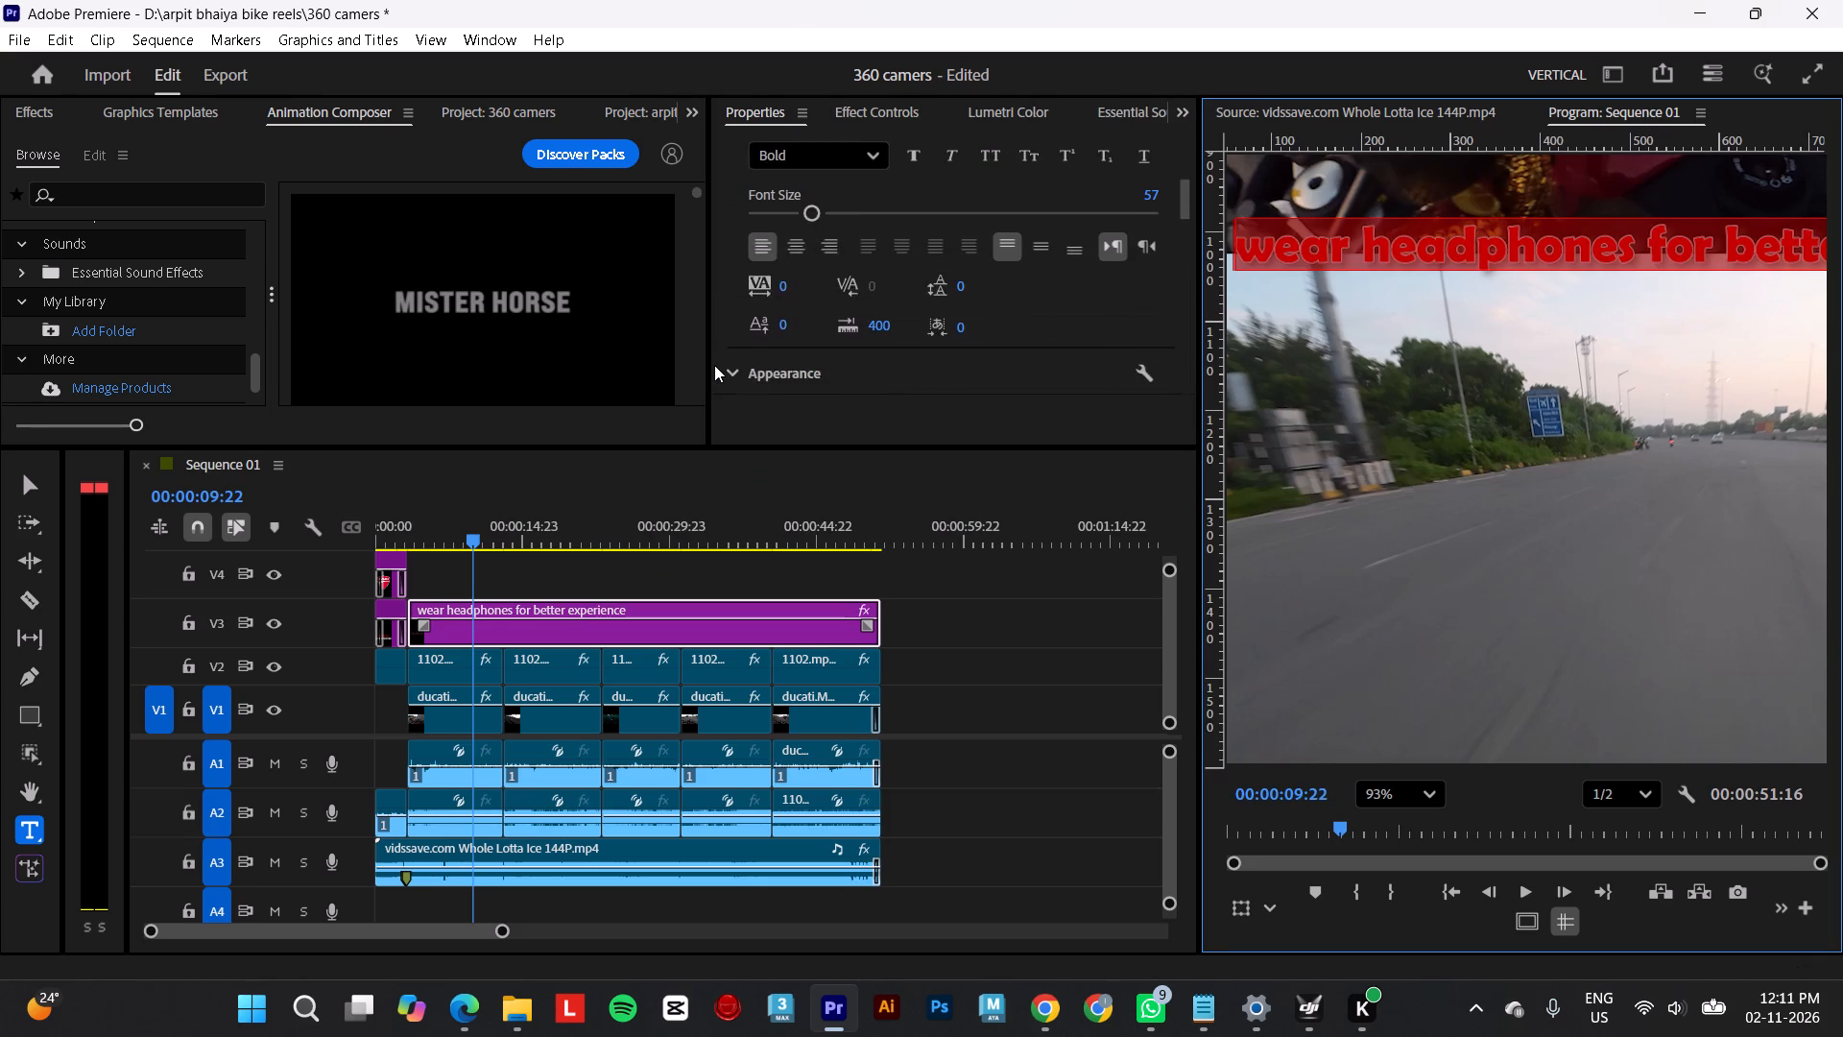
scroll(714, 365, down, 3)
scroll(714, 365, up, 1)
scroll(714, 365, down, 4)
scroll(714, 365, up, 2)
scroll(714, 365, down, 2)
scroll(714, 365, up, 2)
scroll(714, 365, down, 2)
scroll(714, 365, up, 1)
scroll(714, 365, down, 11)
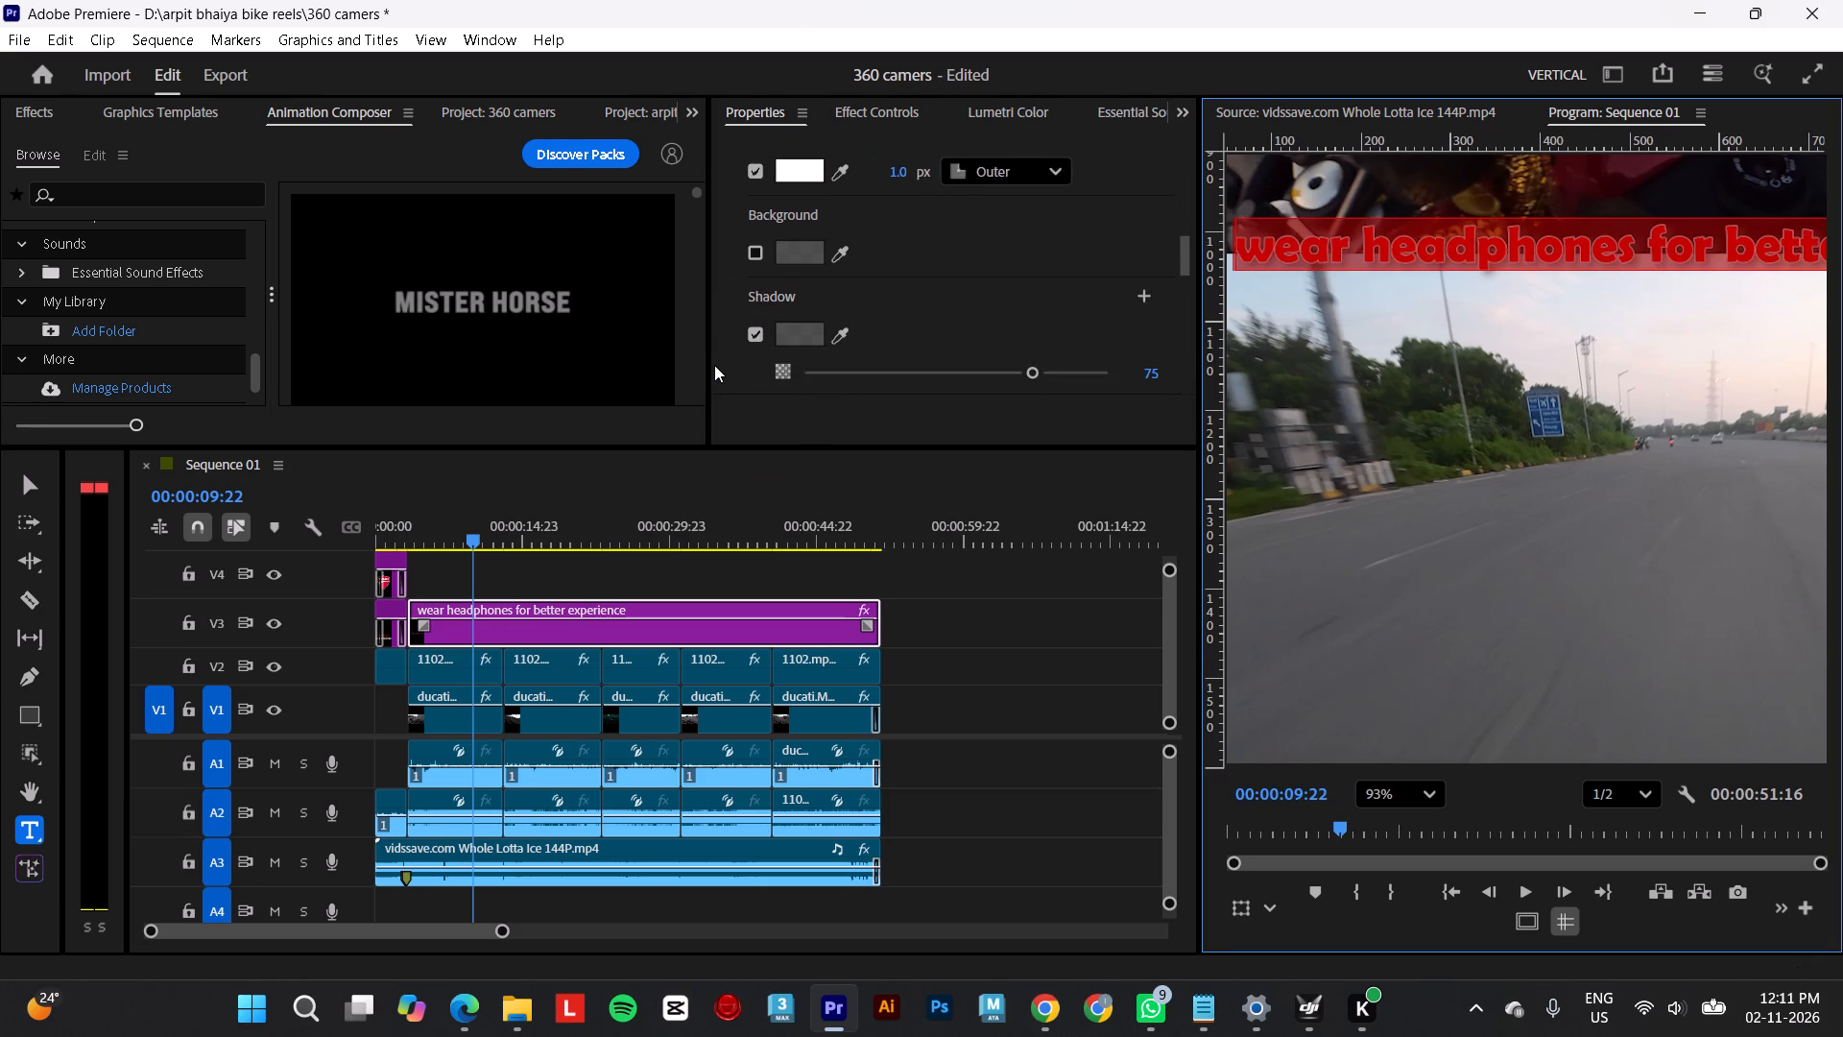
scroll(714, 365, down, 7)
drag(1029, 201, 1091, 199)
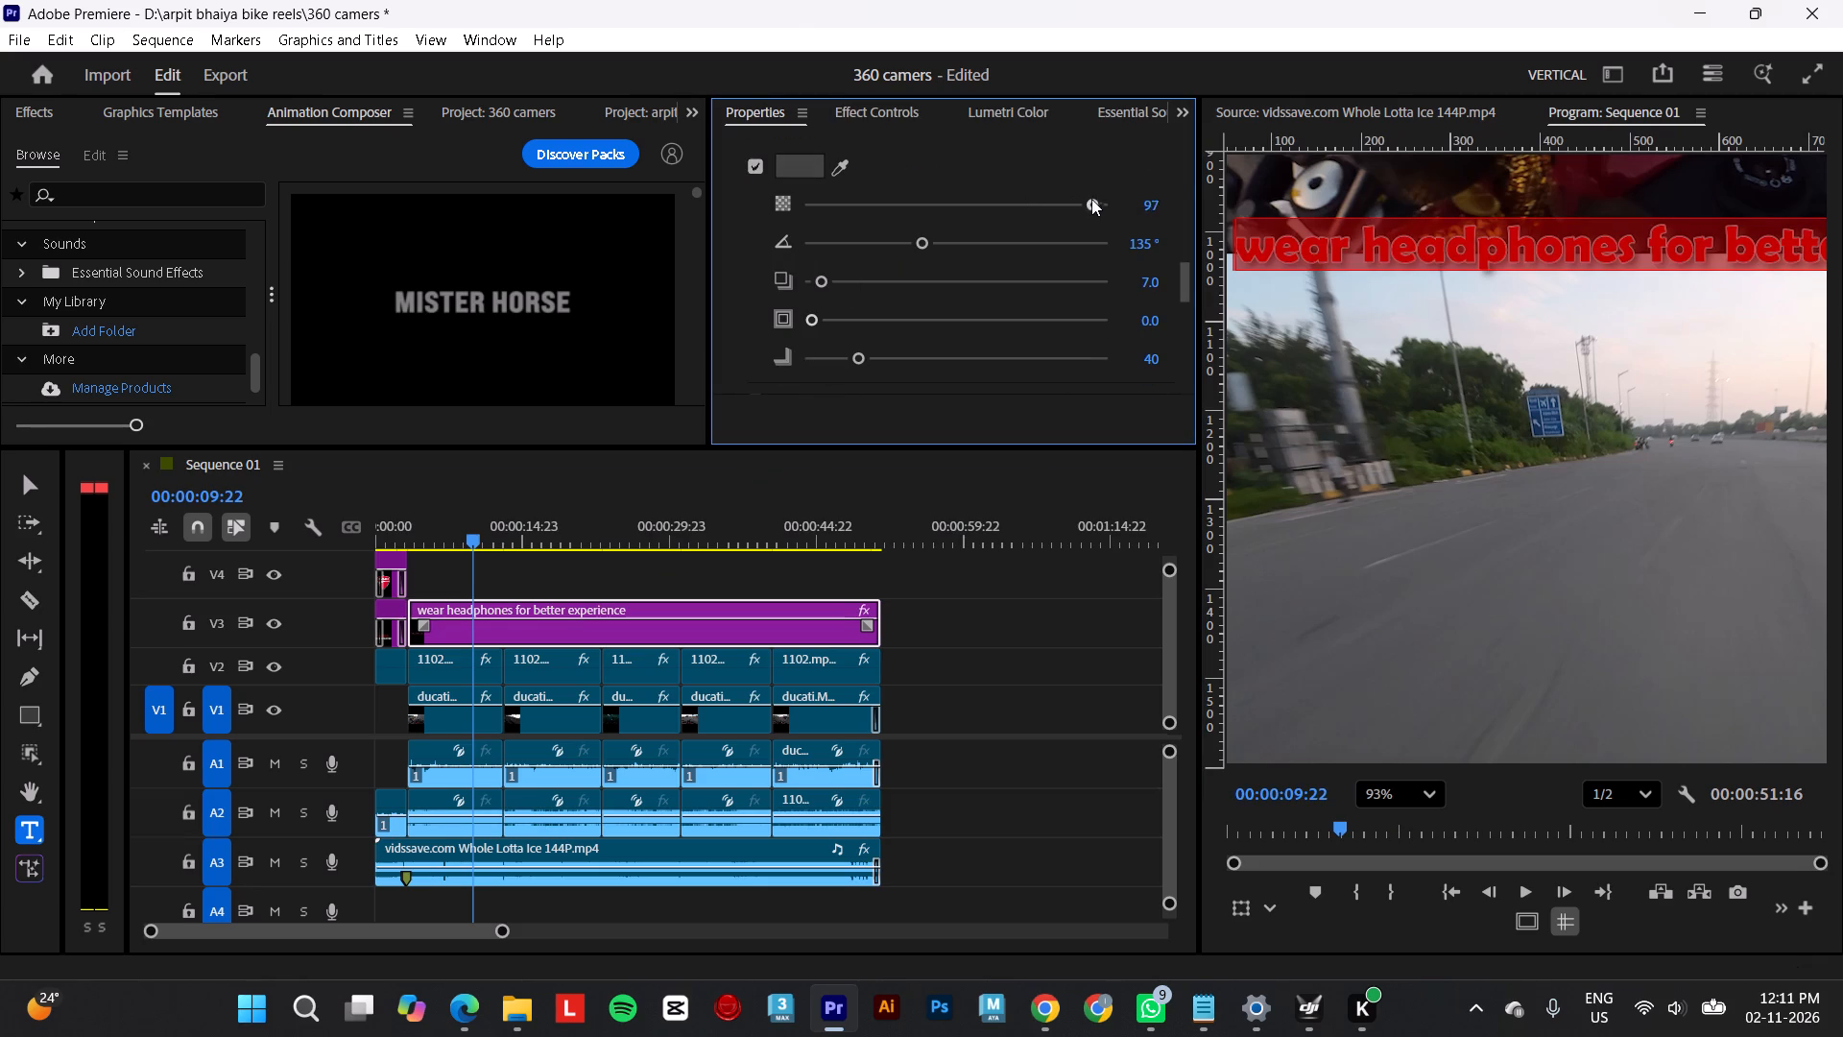
drag(1091, 199, 1179, 199)
drag(927, 241, 962, 241)
drag(962, 241, 906, 247)
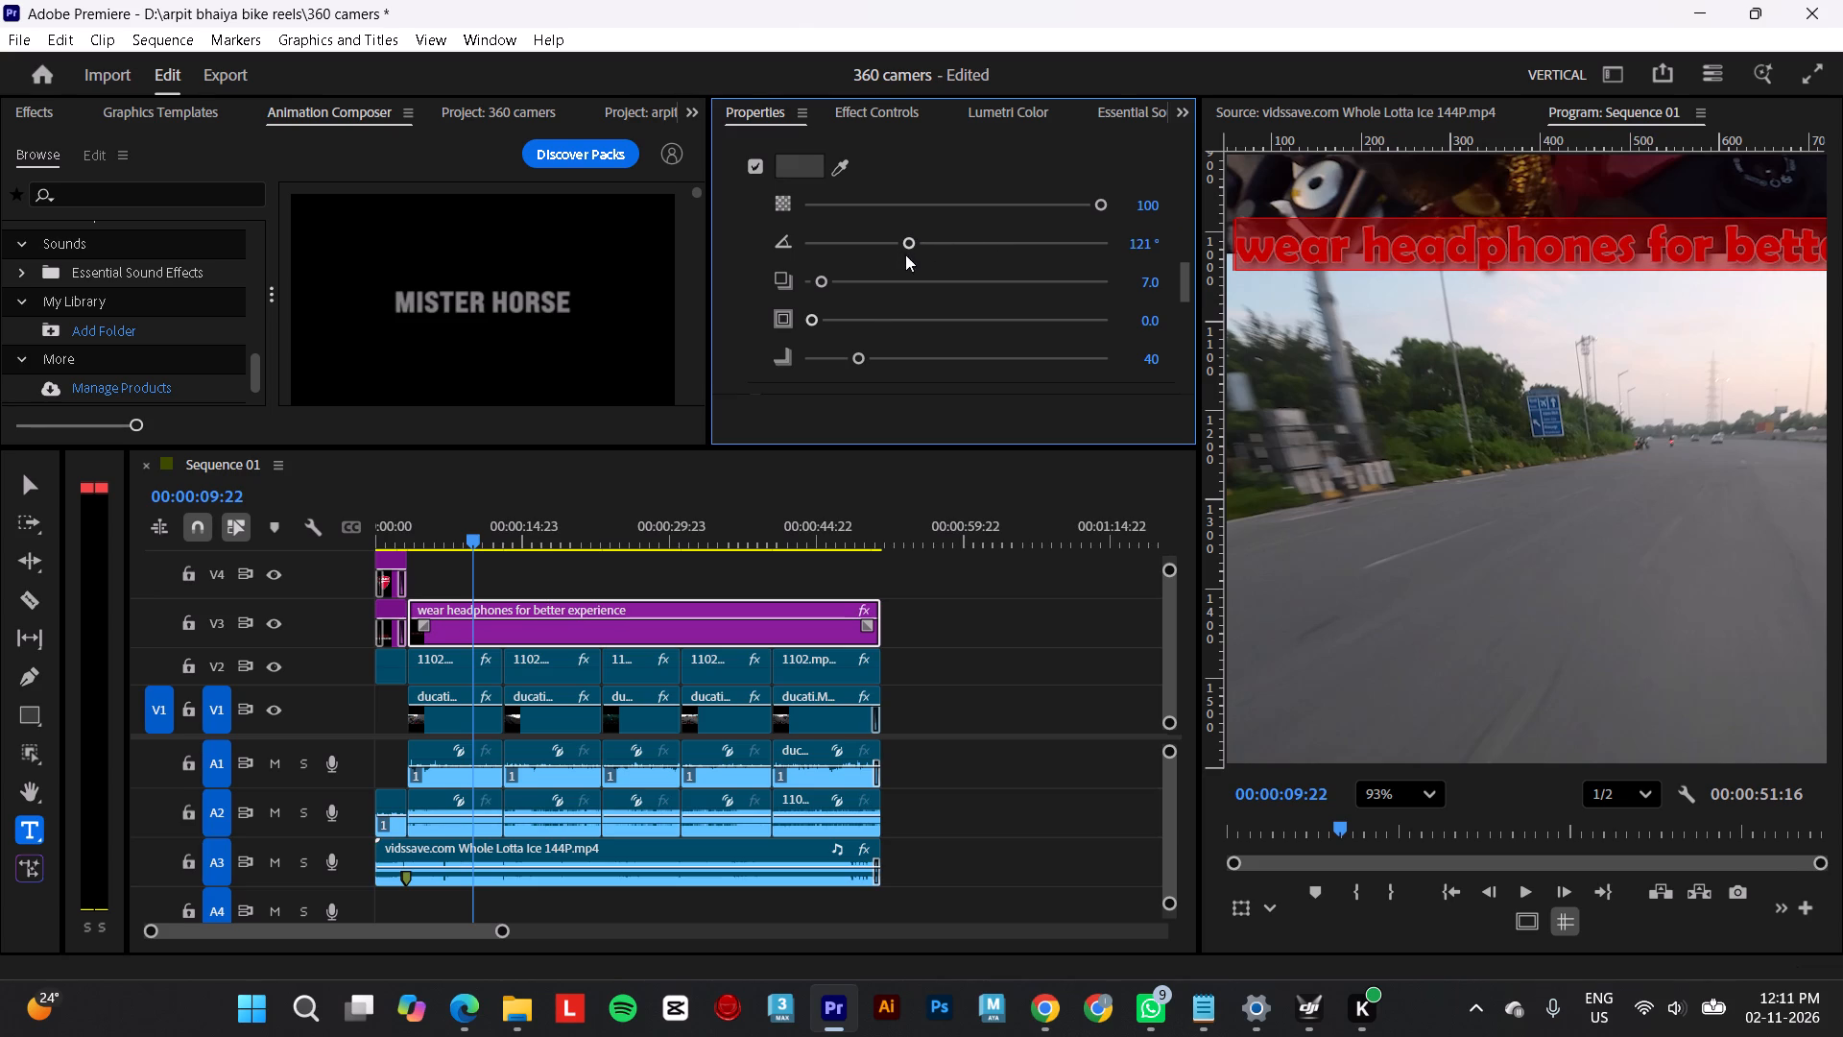
Set the headphones text's shadow distance to 14.1, its size to 7.1 and its blur to 38.
click(822, 281)
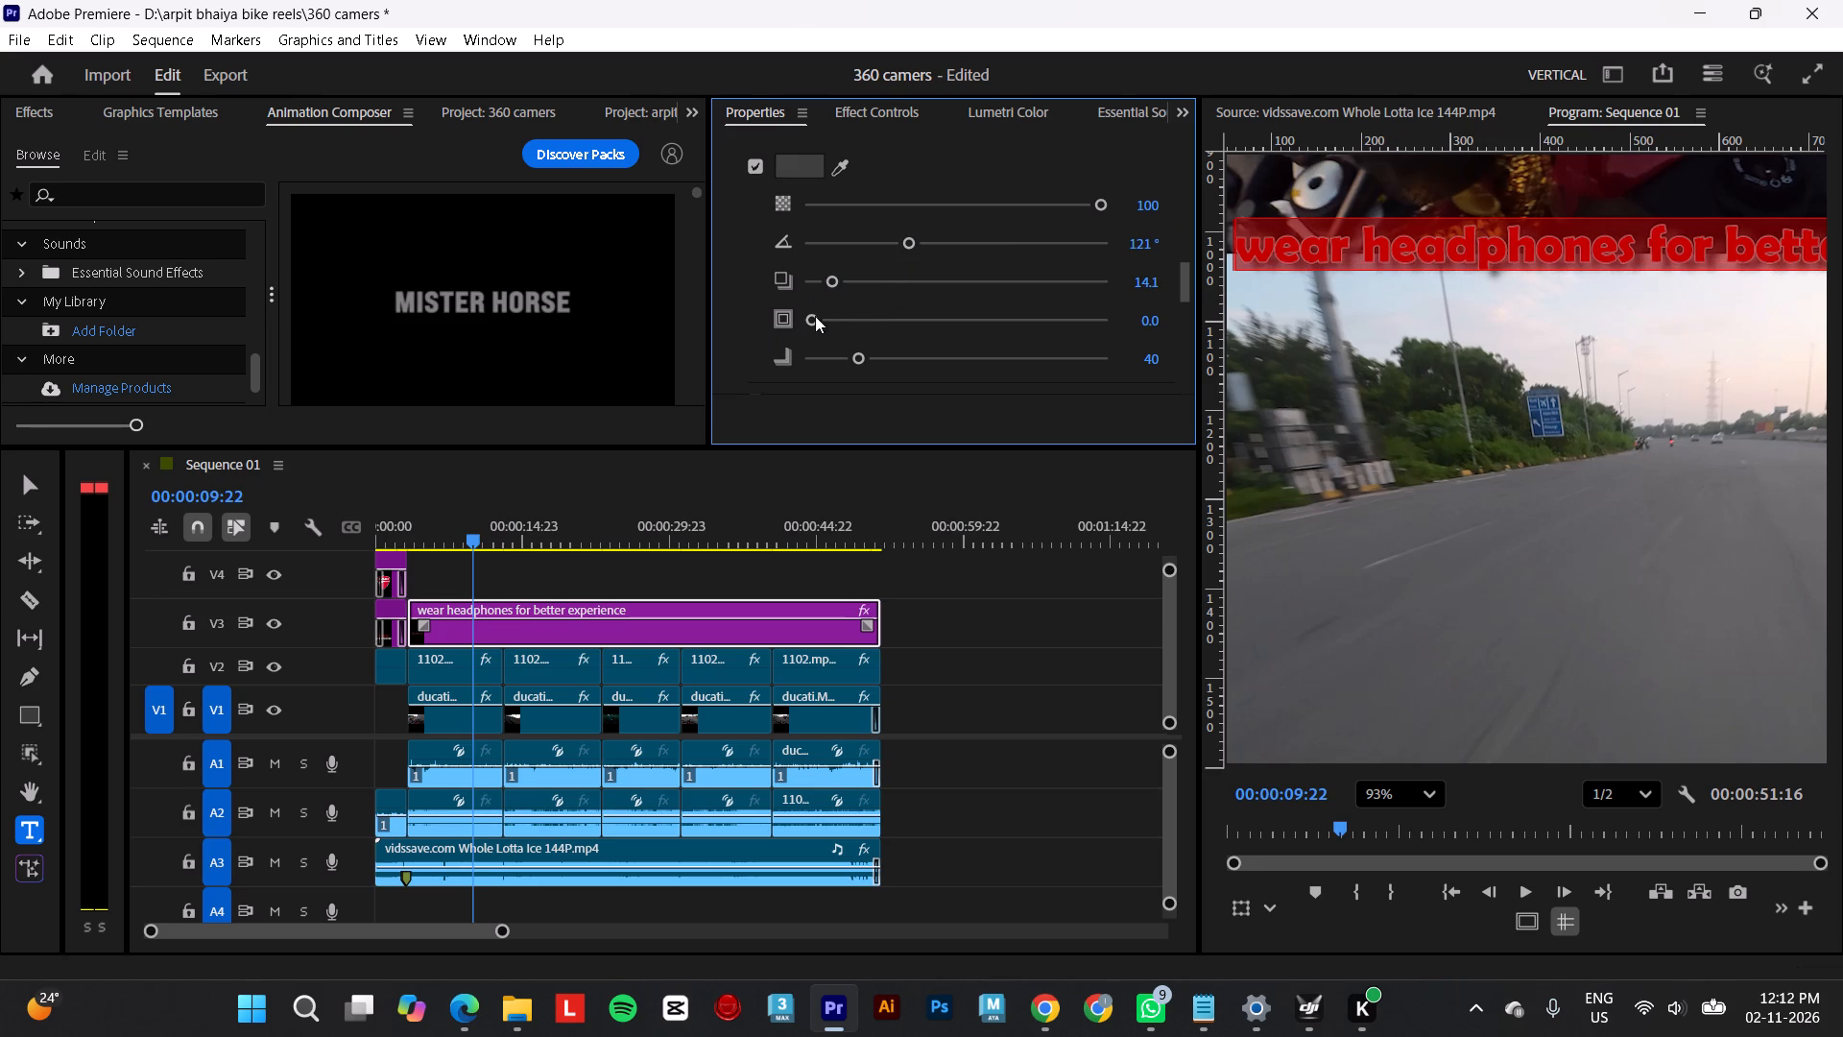
drag(815, 316, 829, 315)
click(856, 350)
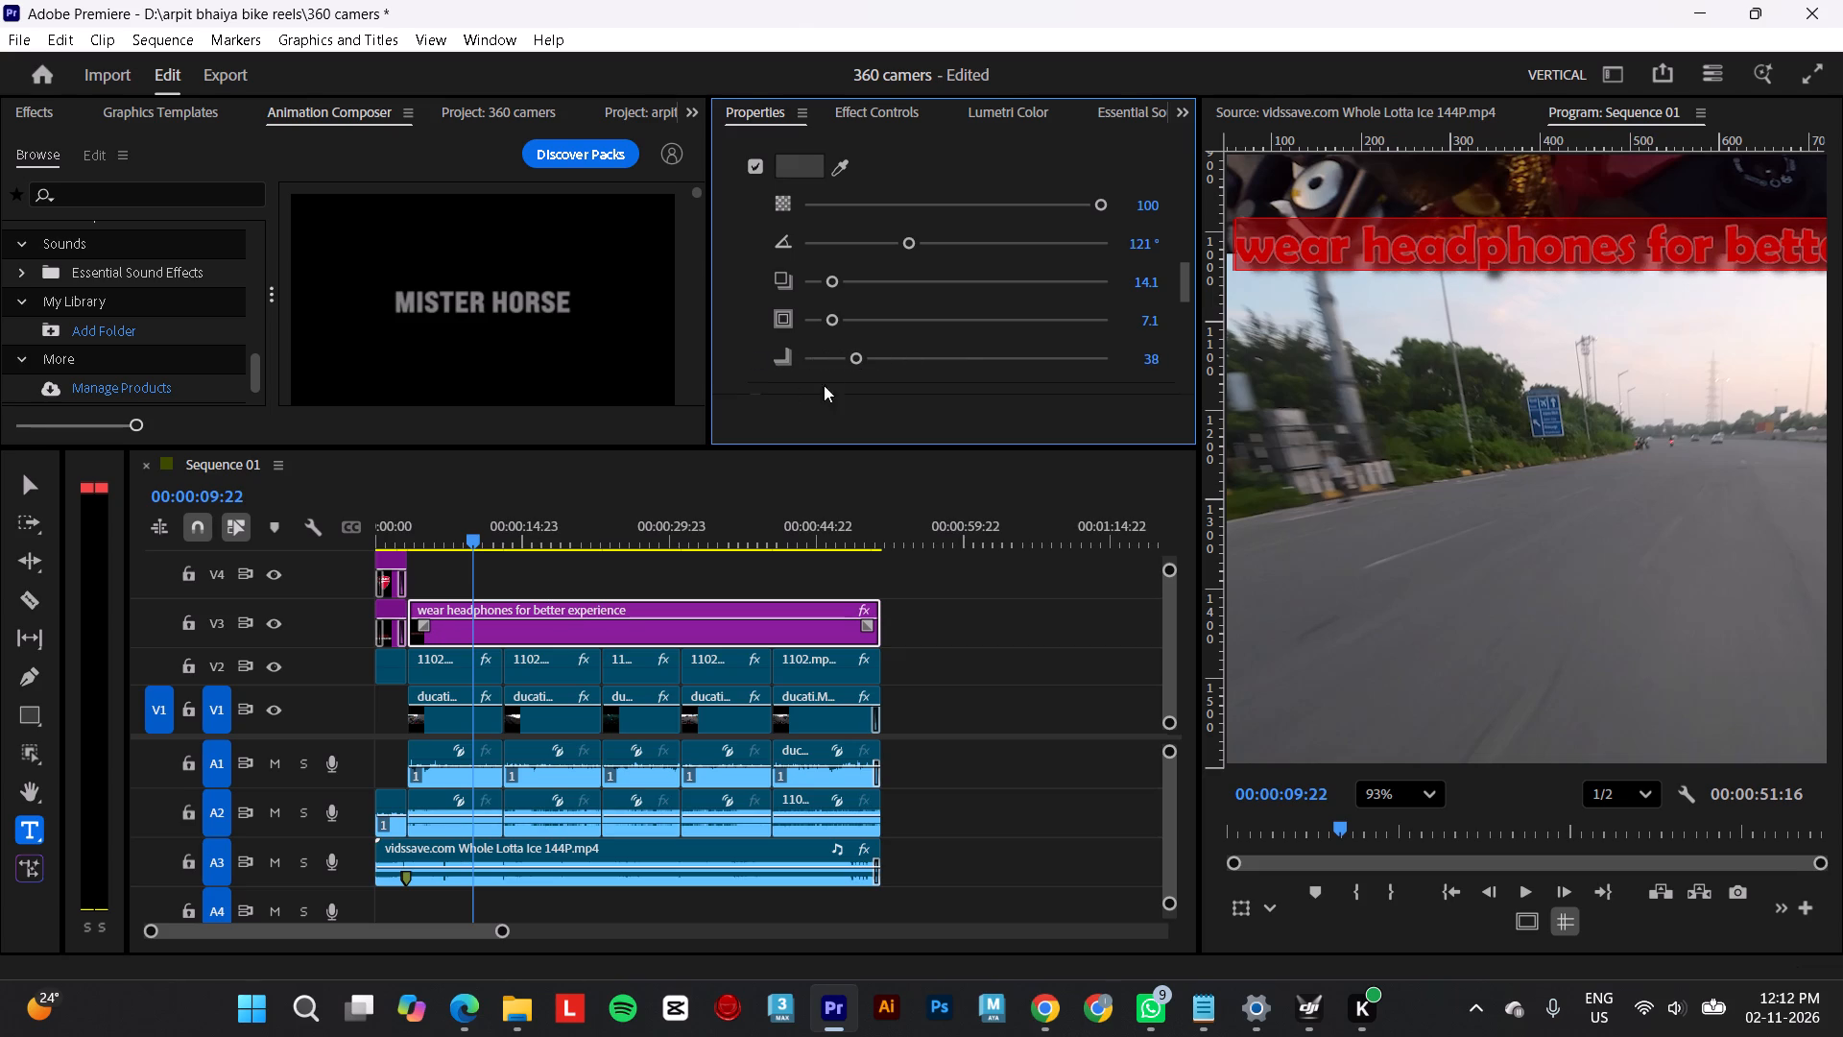
Deselect the text clip and briefly play from 00:00:09:22 to check the shadowed headphones text over the full frame.
click(1405, 806)
click(1414, 474)
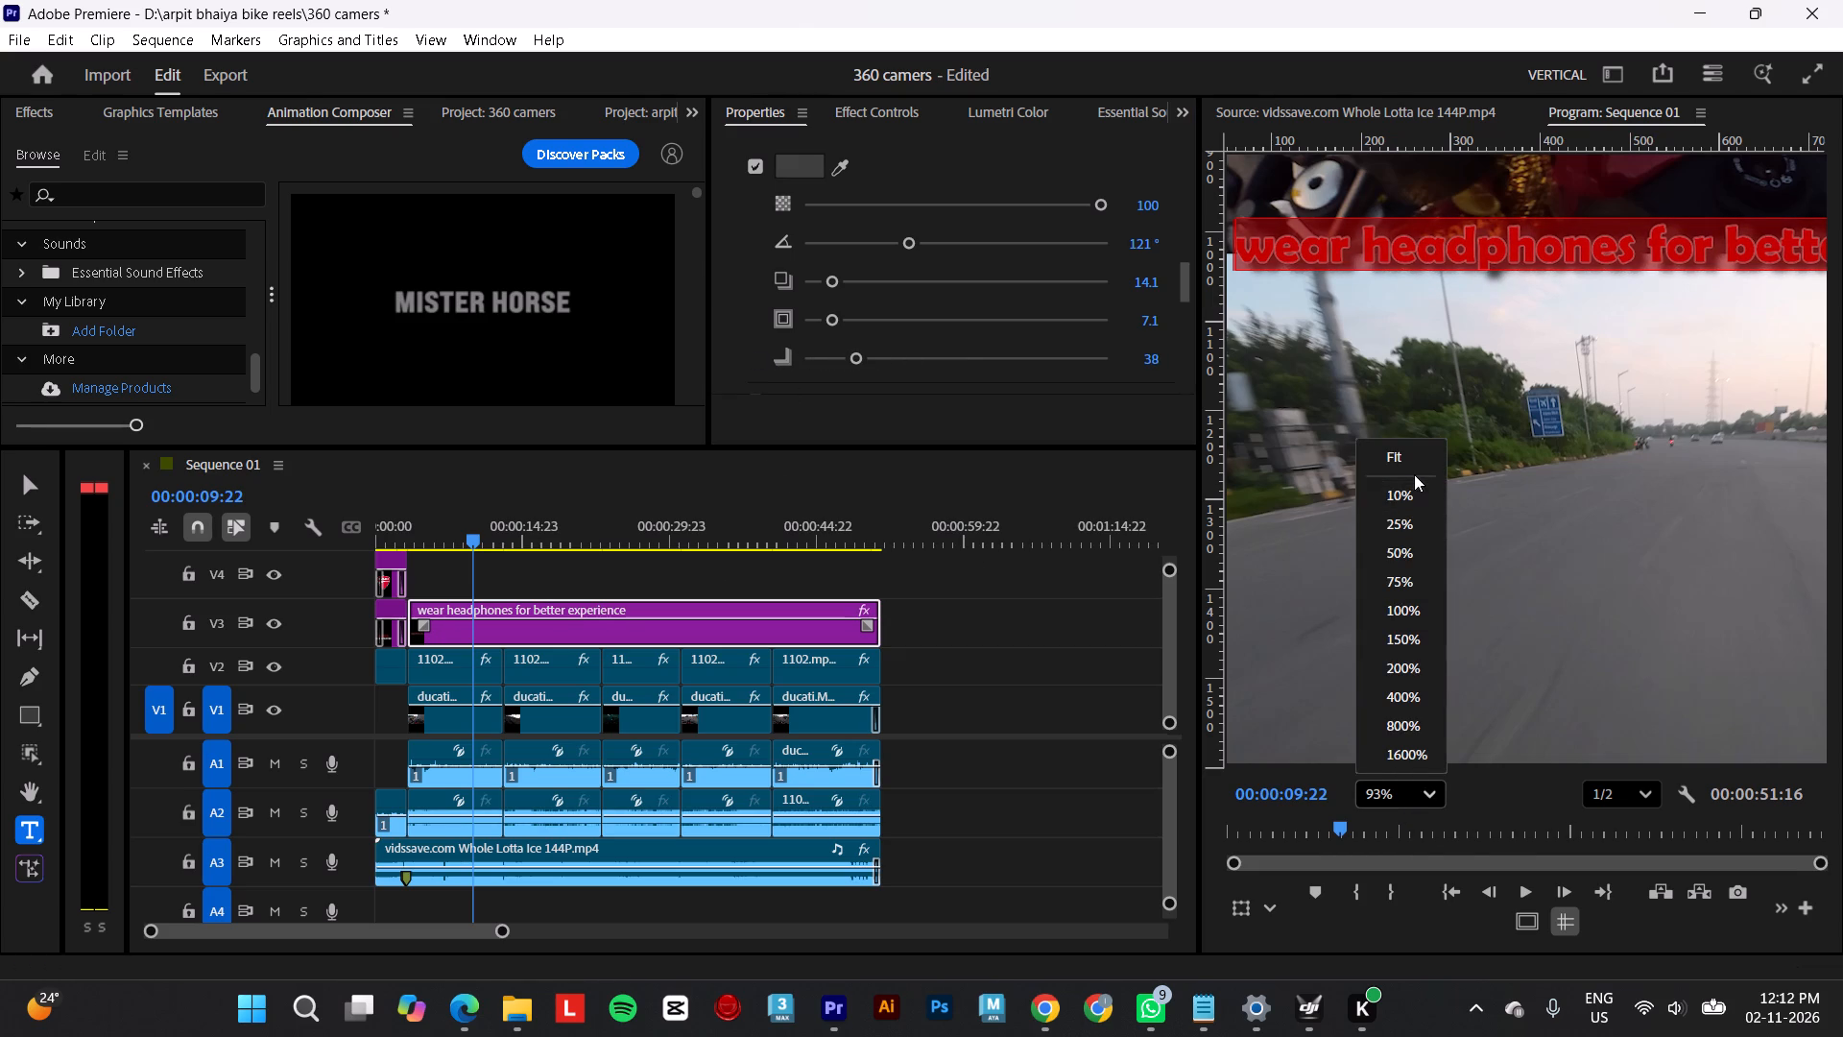
click(1415, 452)
click(670, 567)
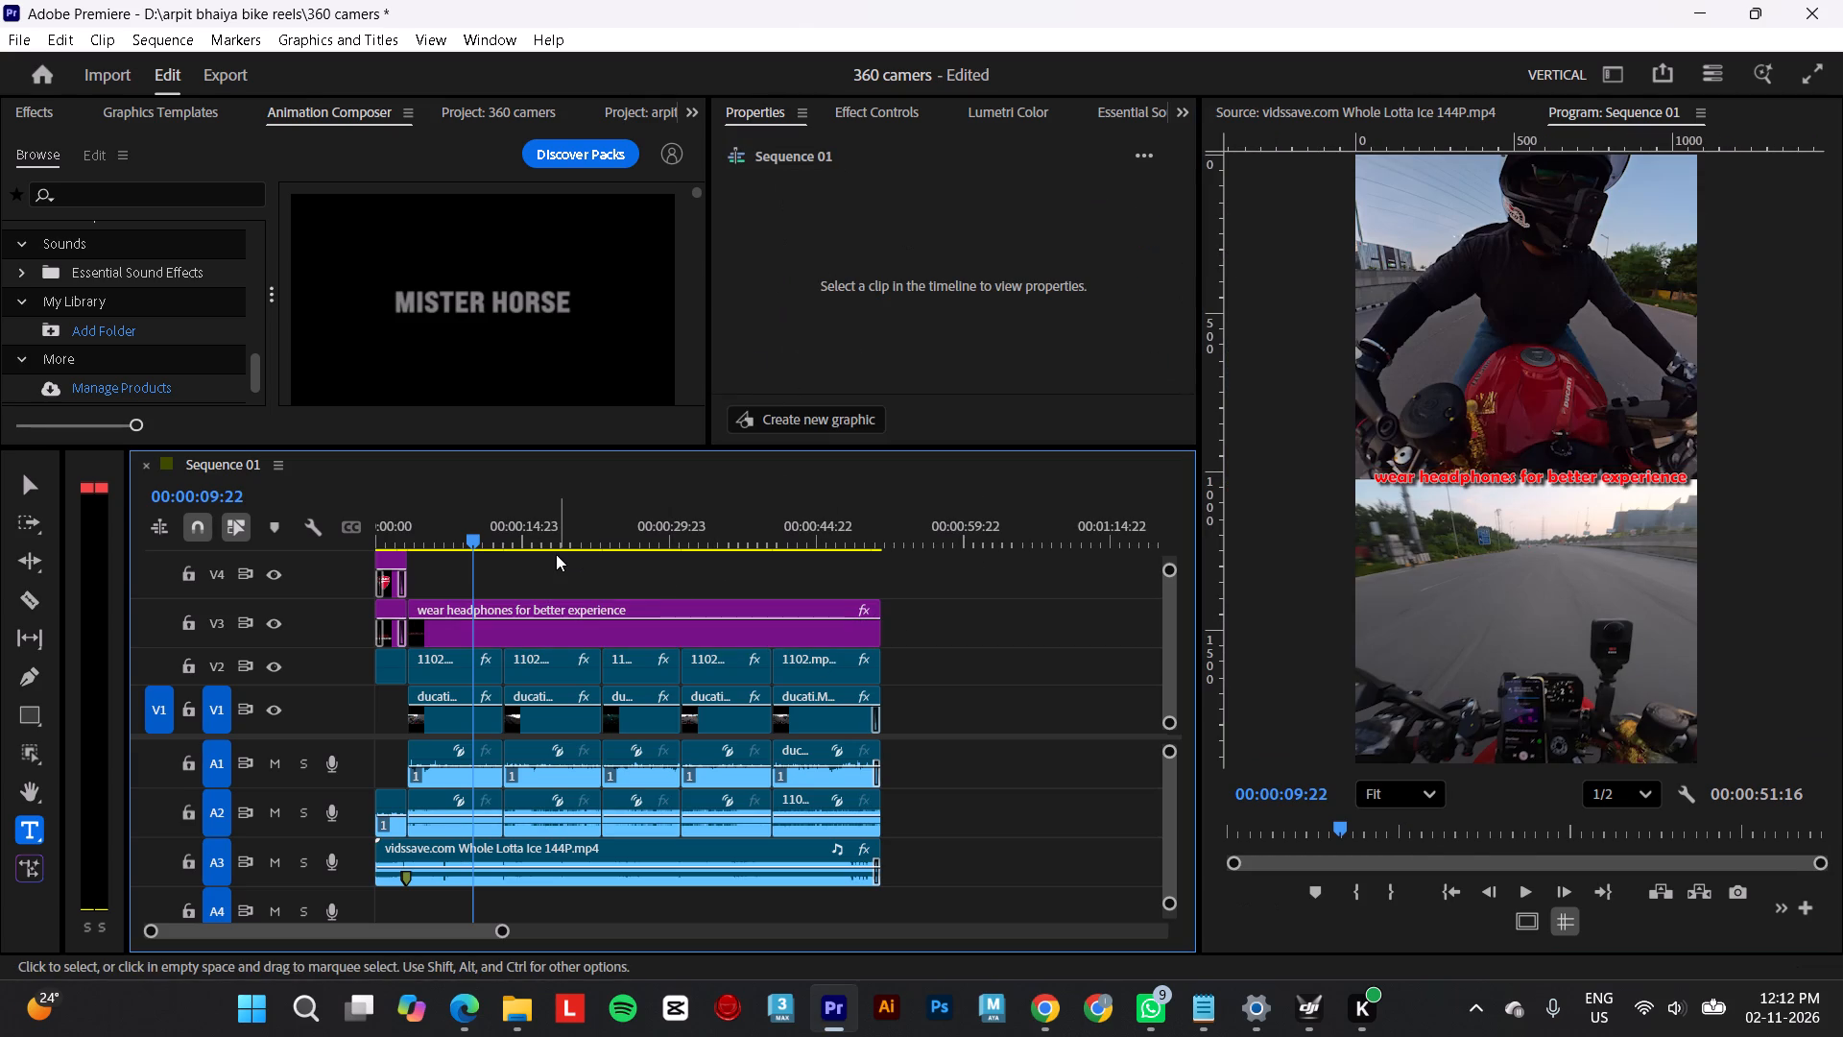
key(space)
key(space)
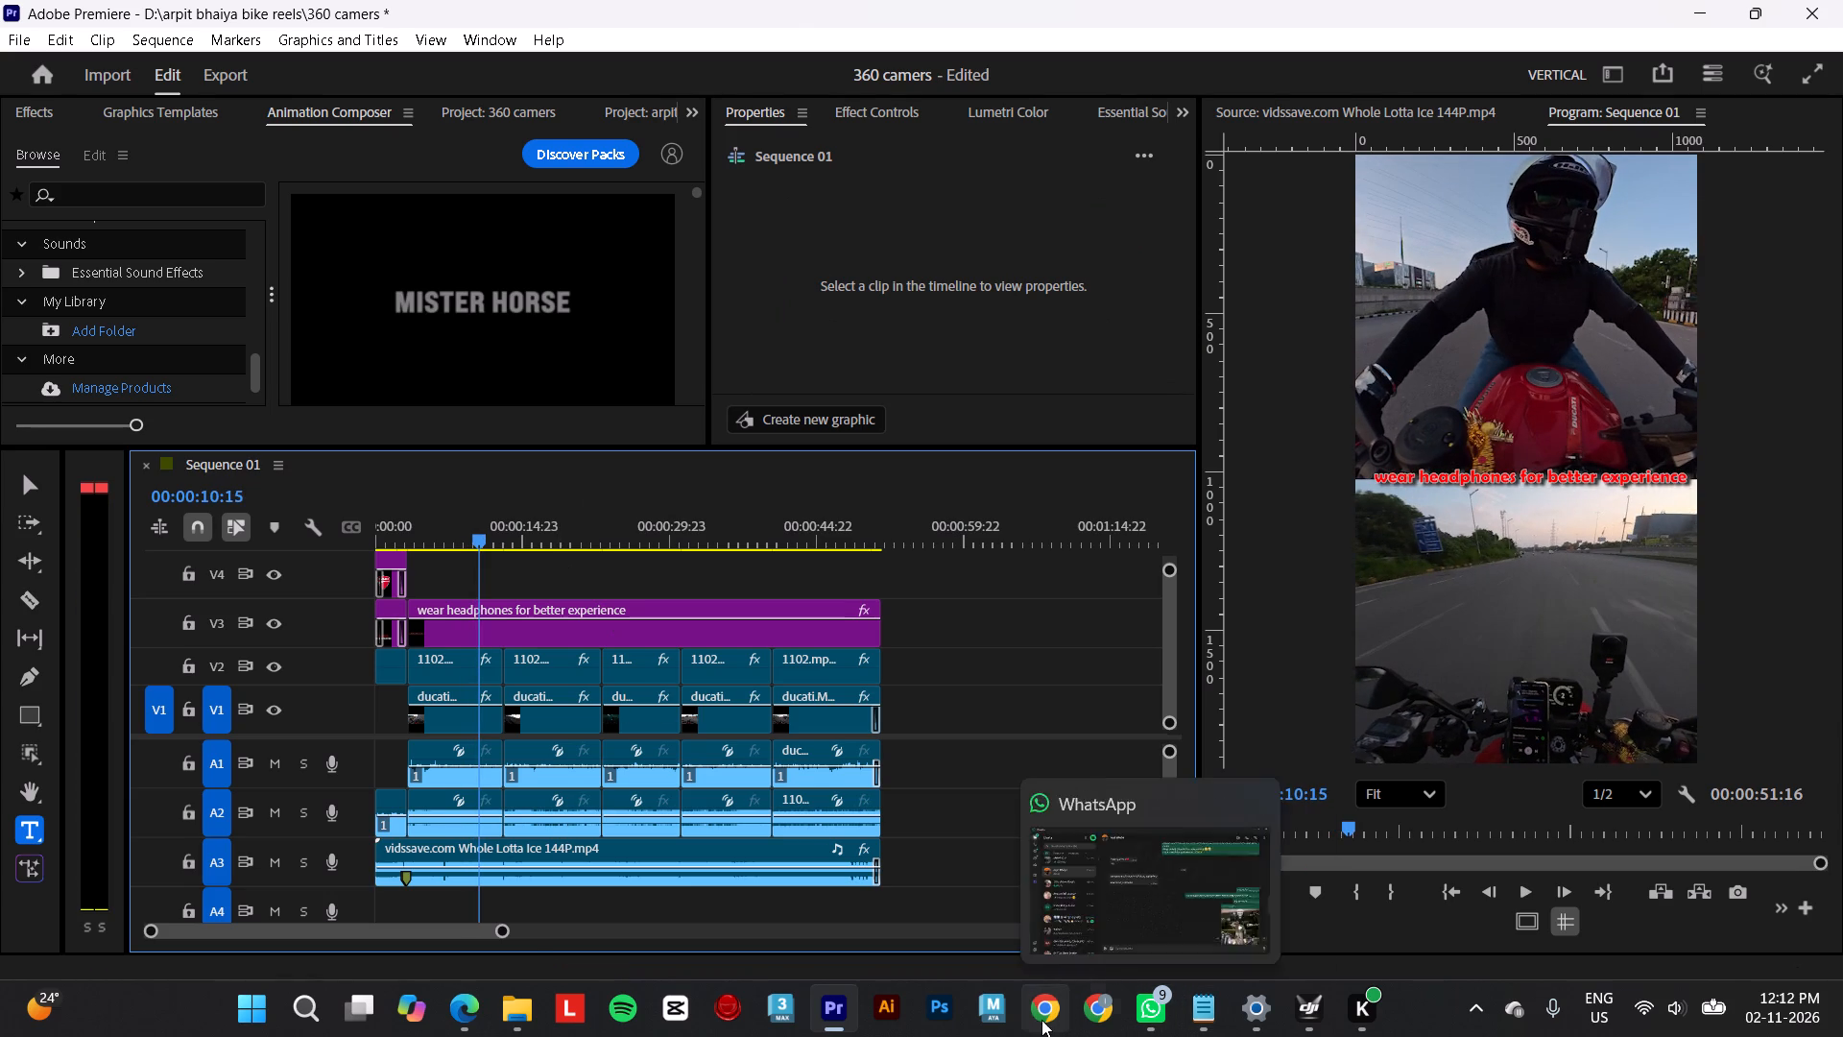
Switch to the Chrome browser.
click(1041, 1020)
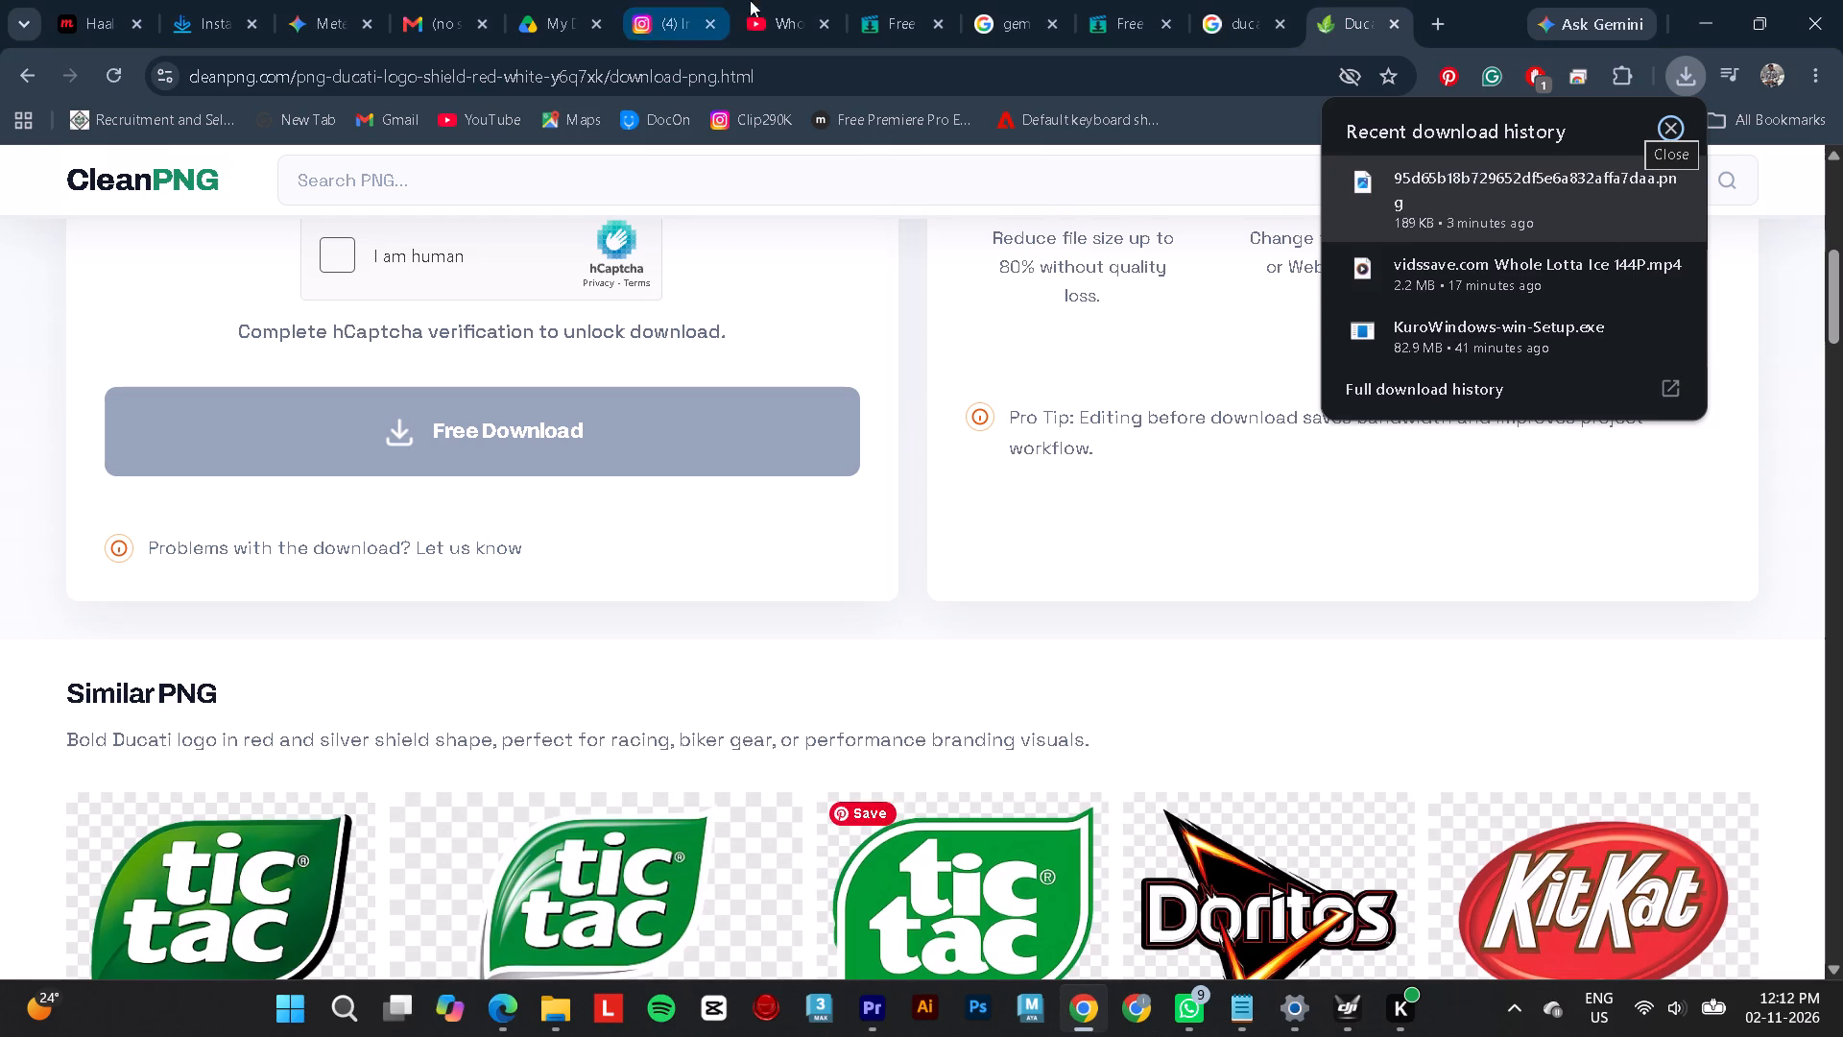
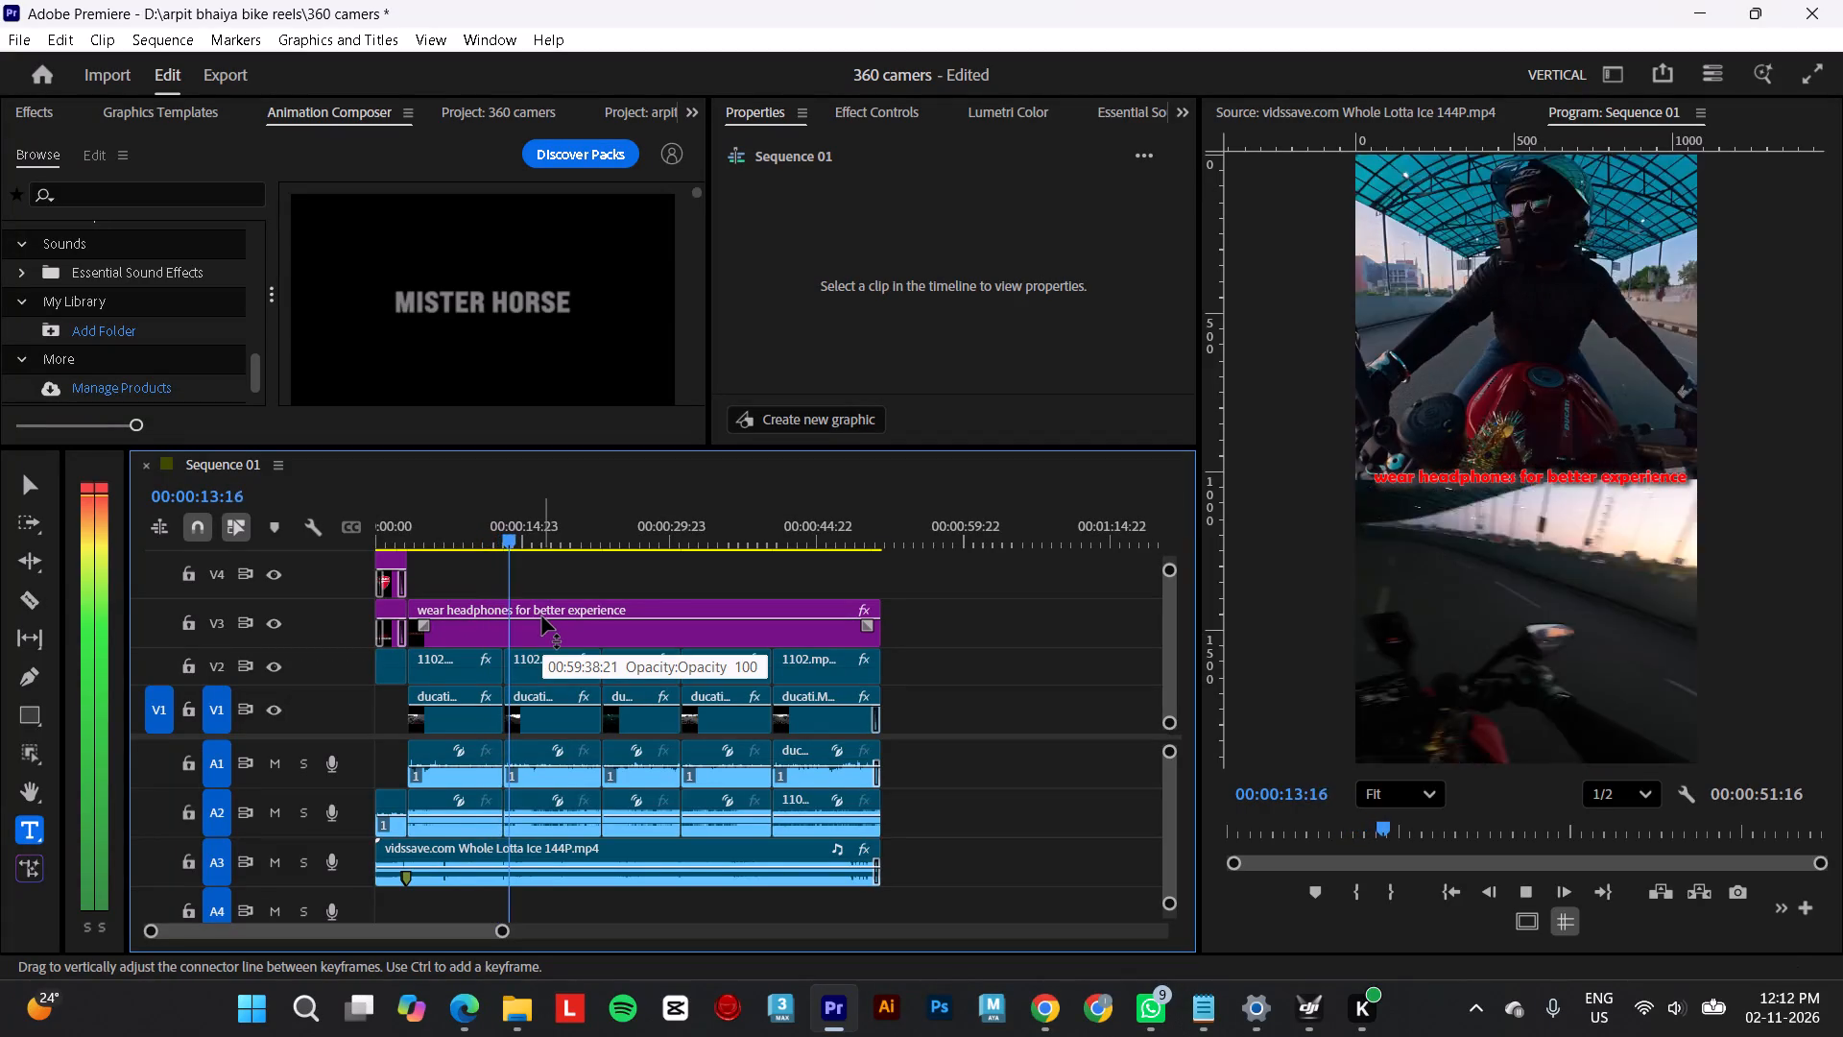
Play the sequence in Premiere from about 00:00:13:16 through to its end to review the headphones text over the split-screen footage.
key(space)
key(space)
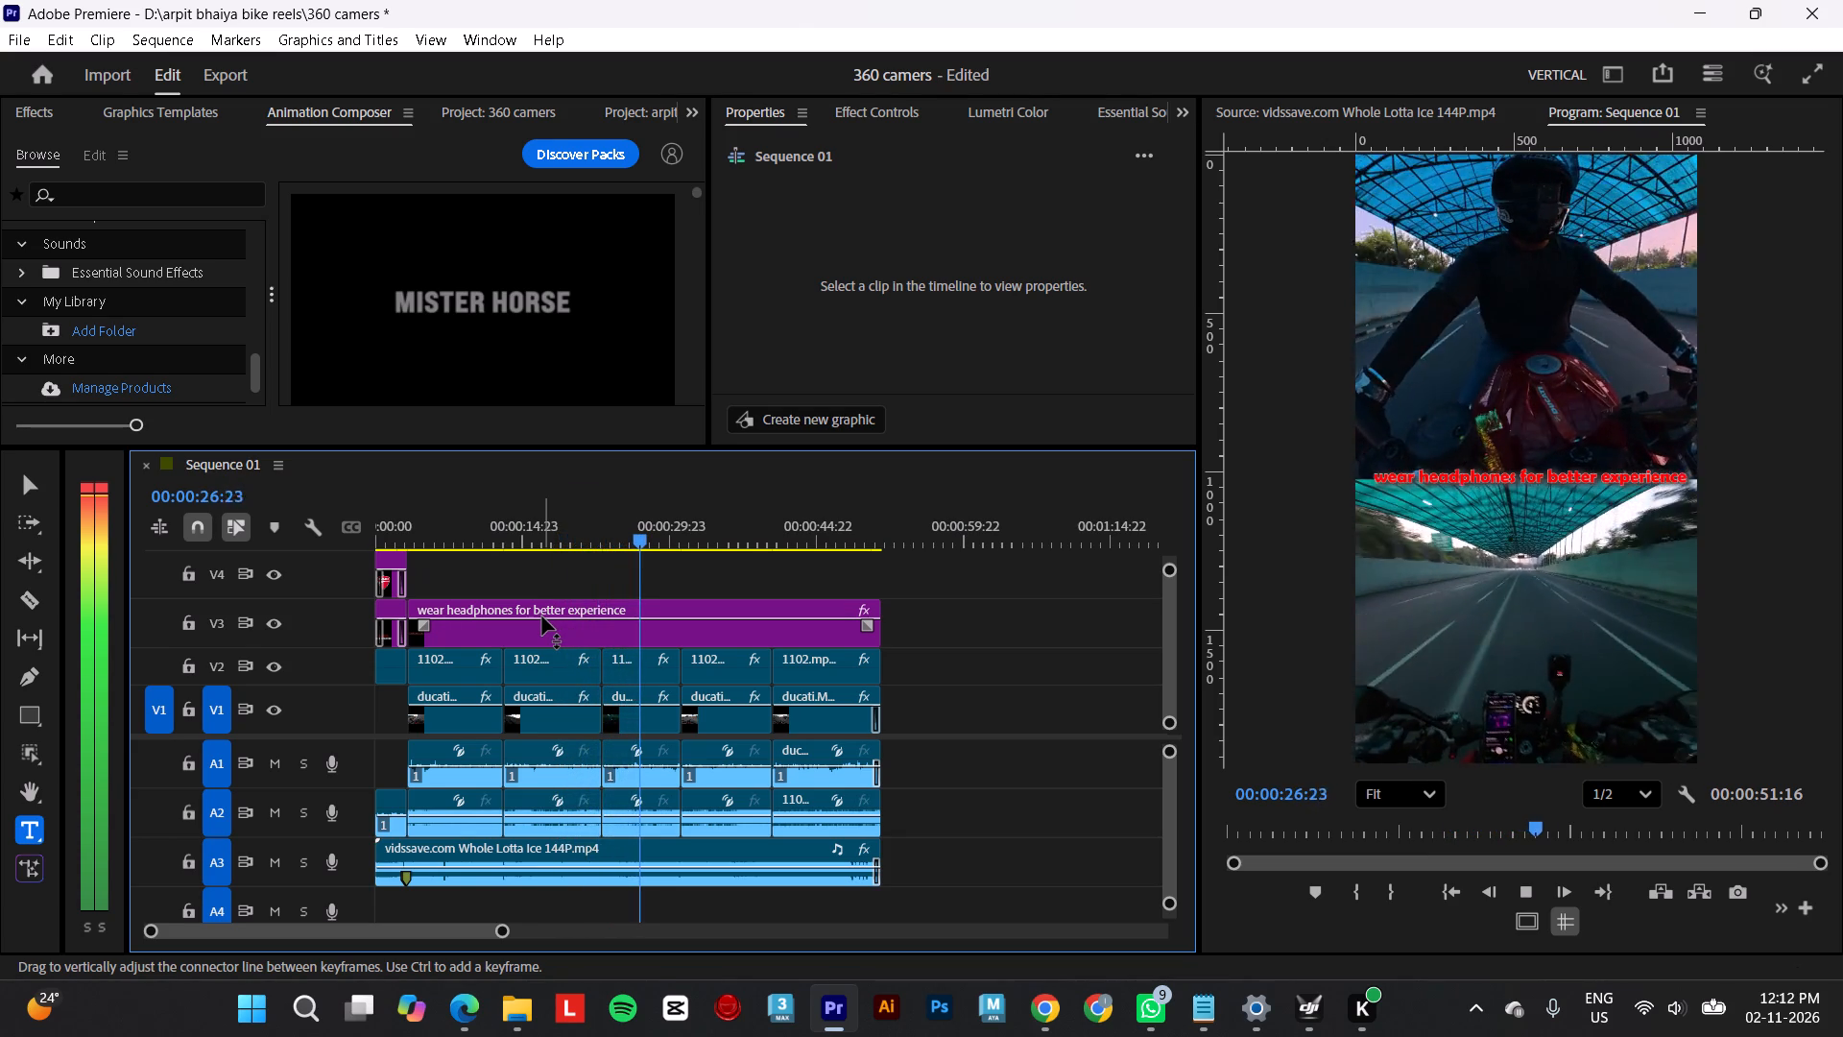
key(space)
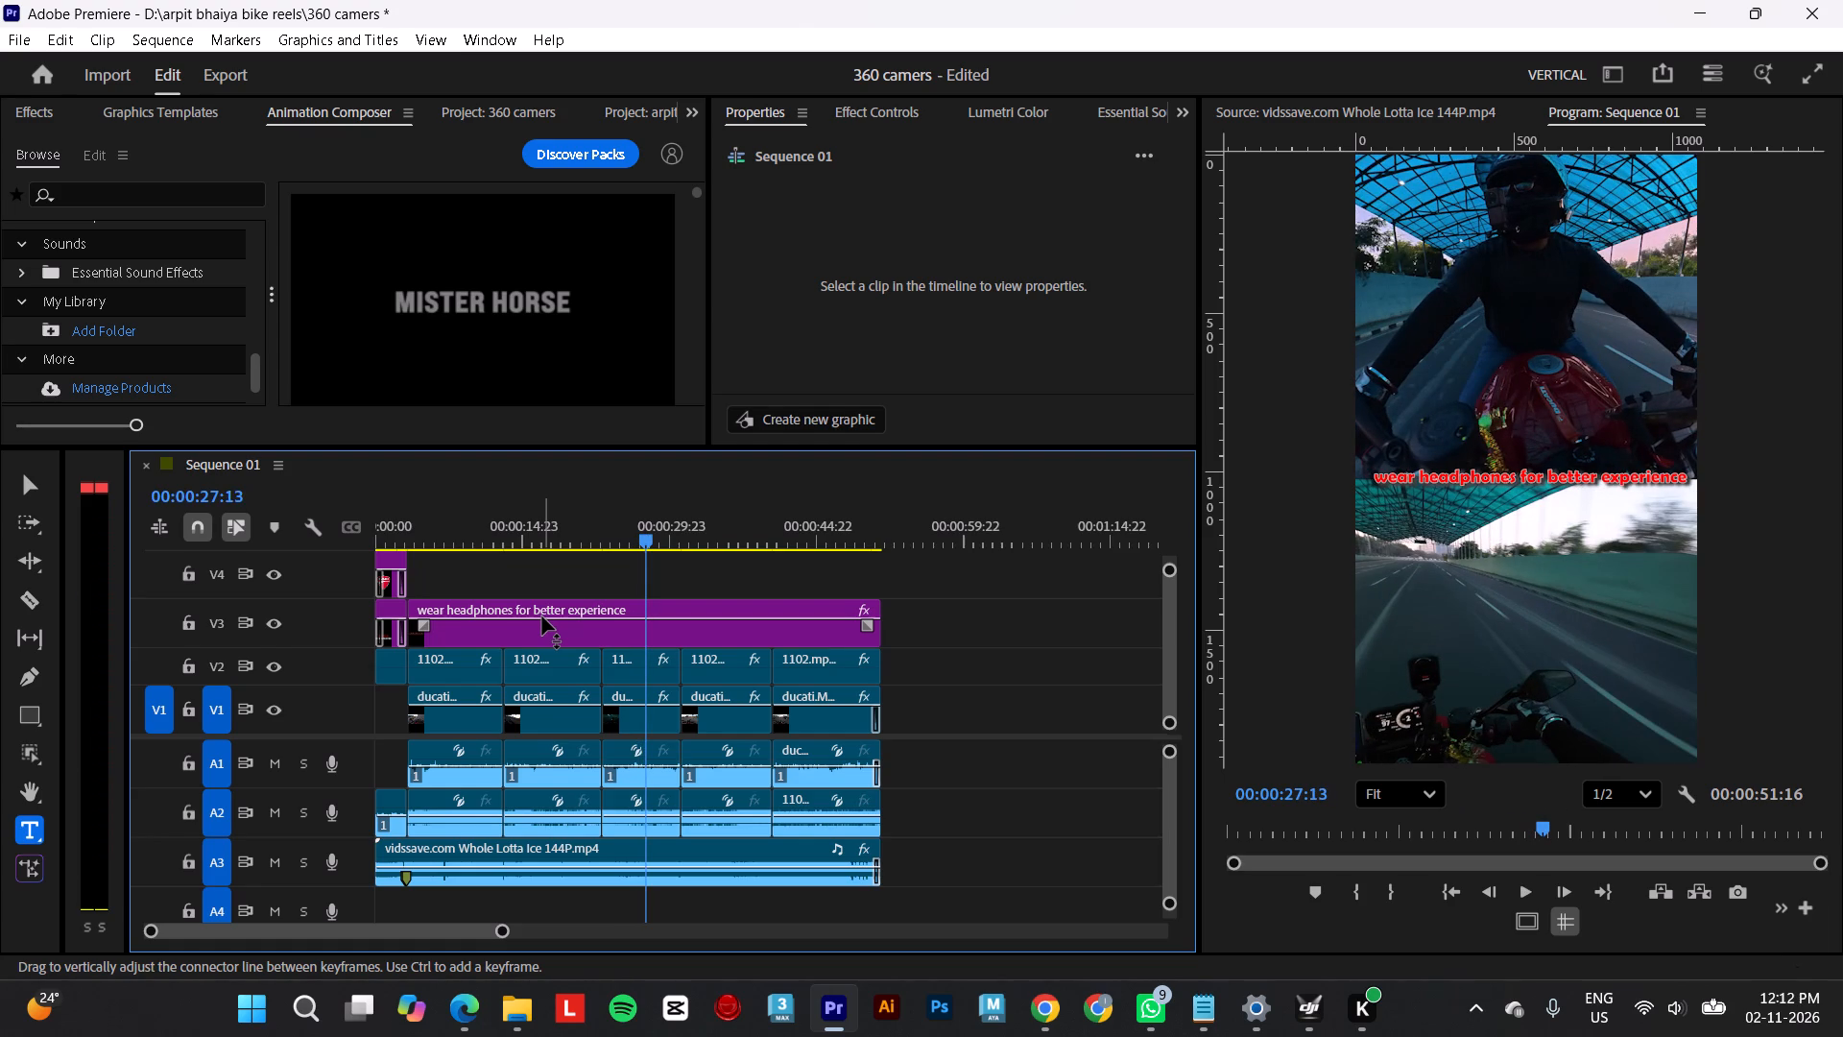
key(space)
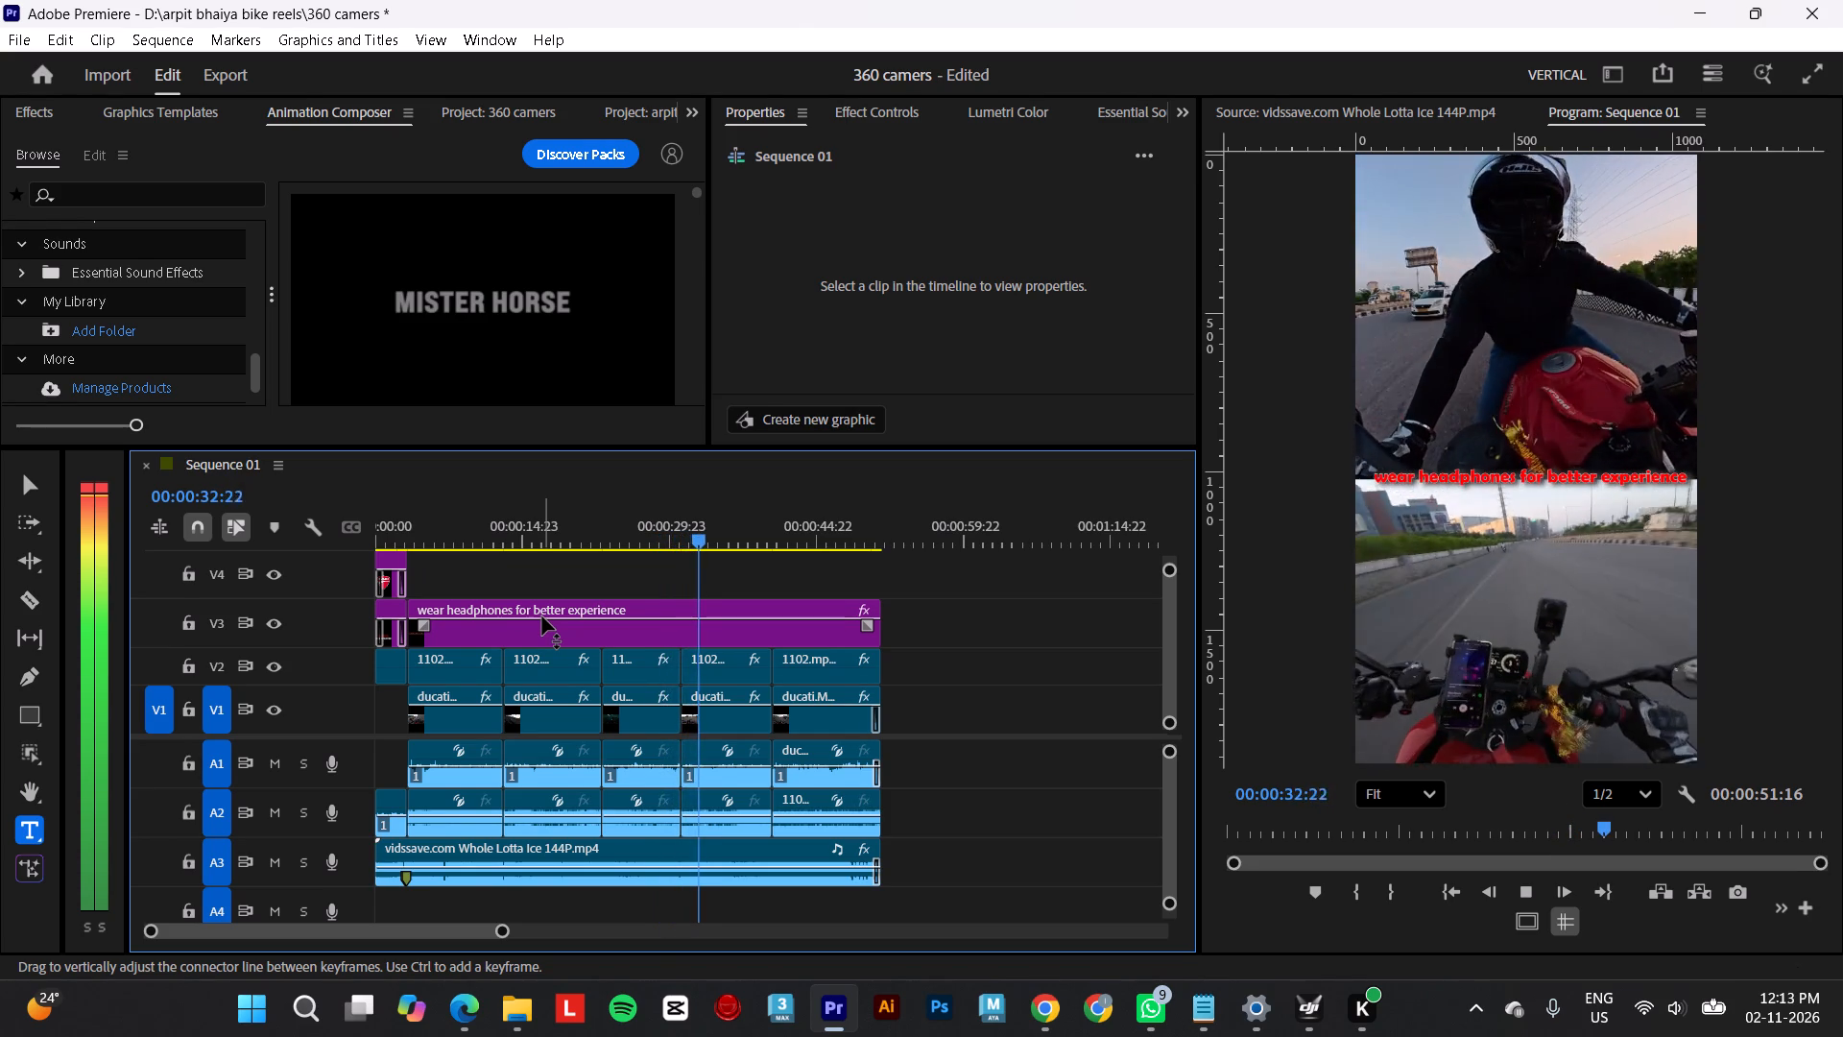
key(space)
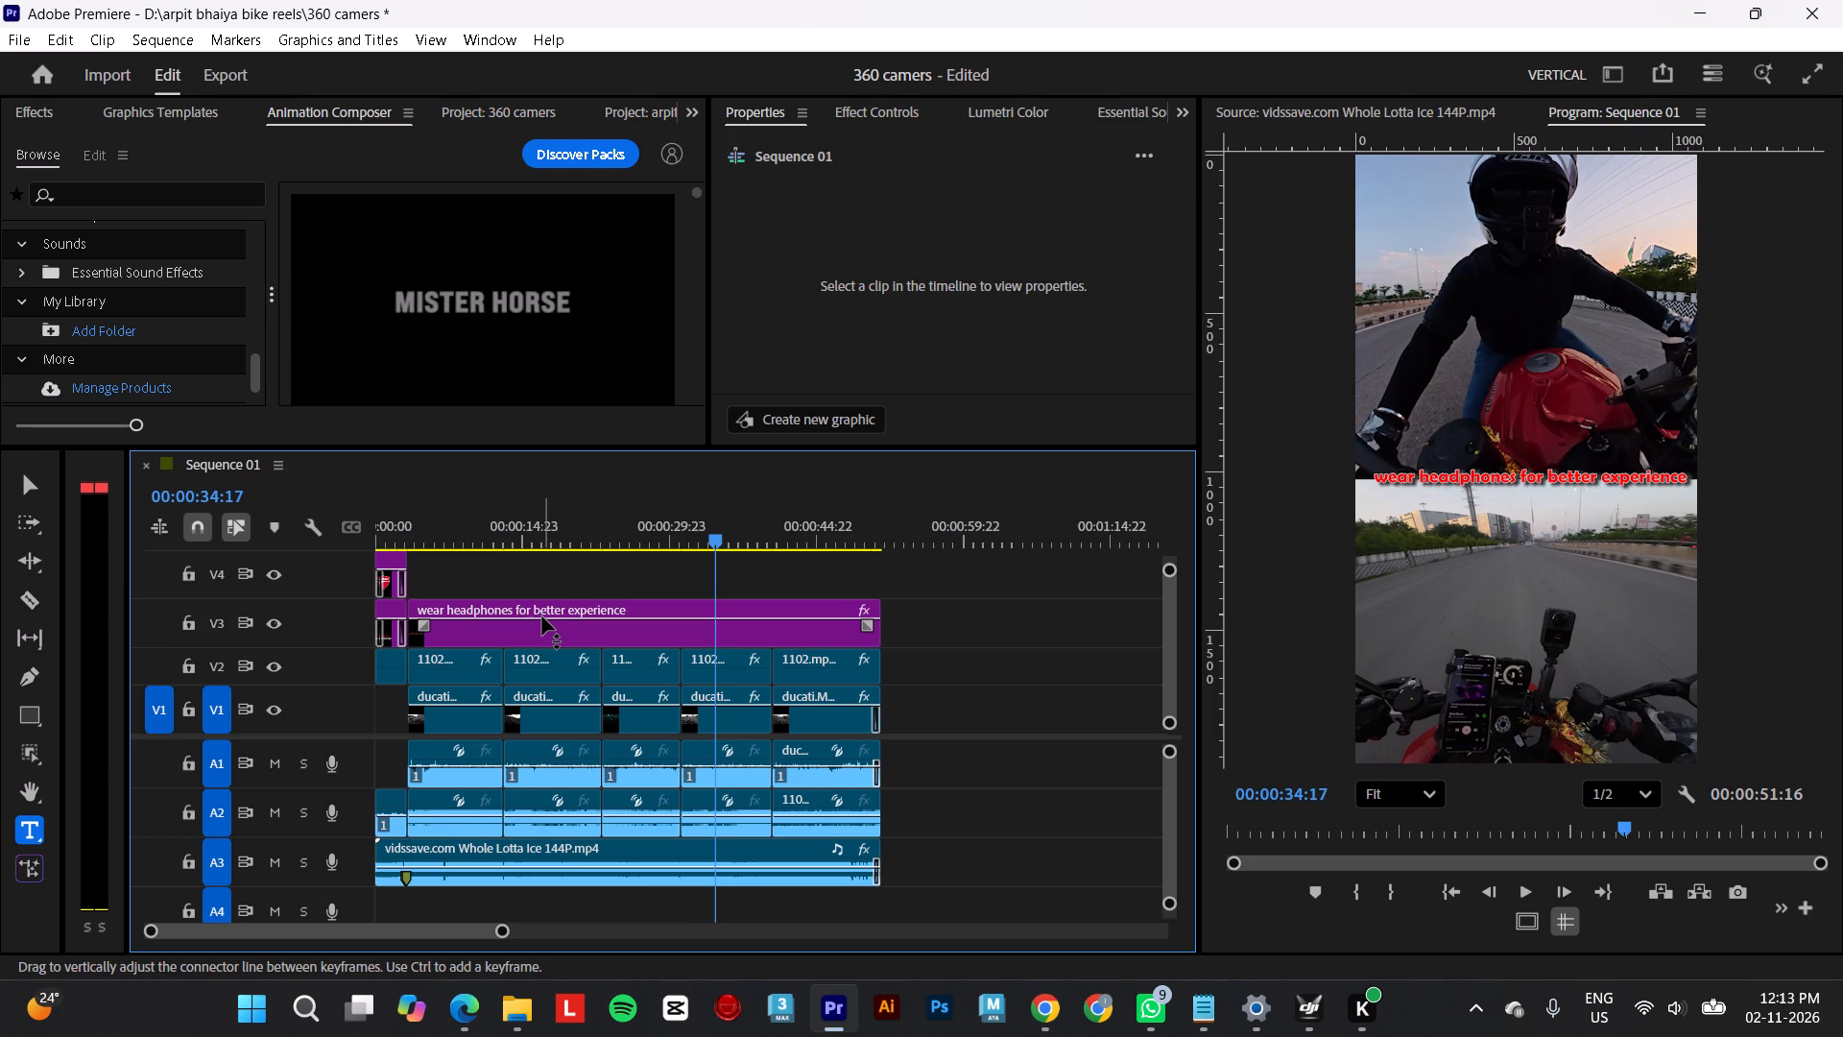
key(space)
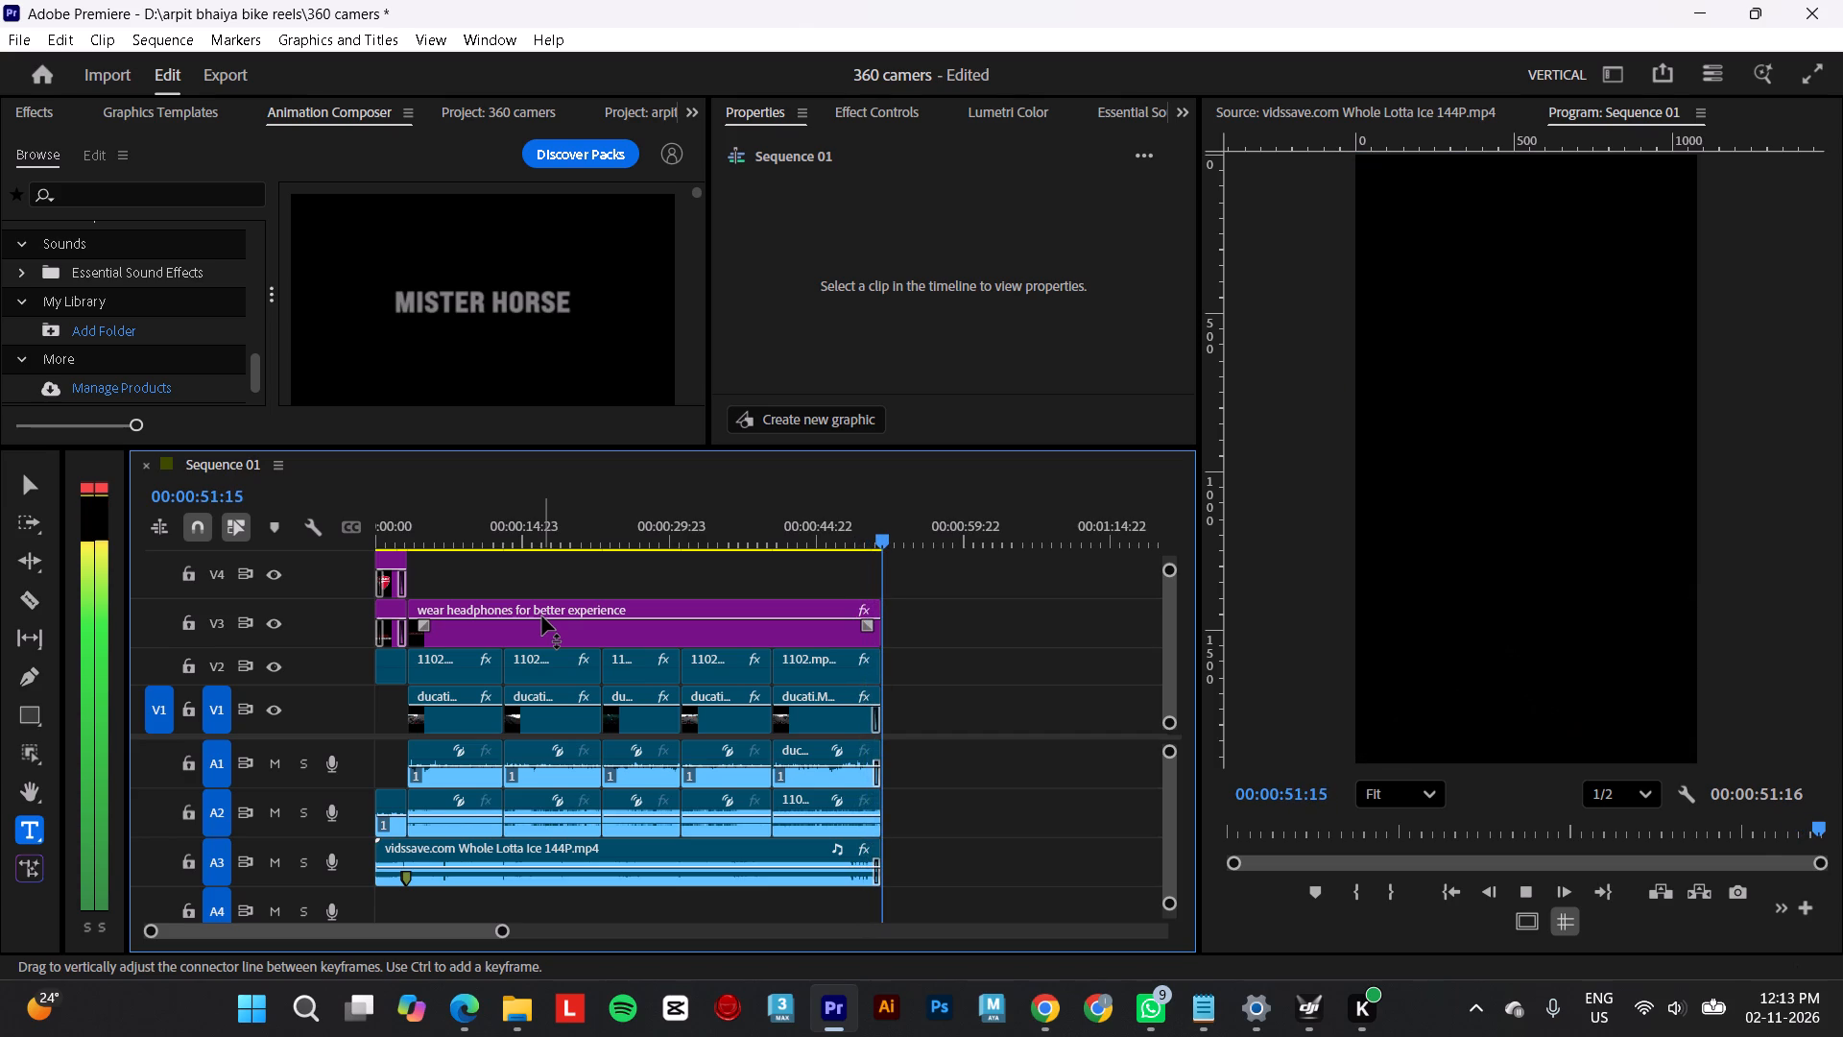
Mark the sequence's Out point at the end of the footage.
key(o)
Open the export settings for Sequence 01 and name the output file "pure symphoney".
key(ctrl+m)
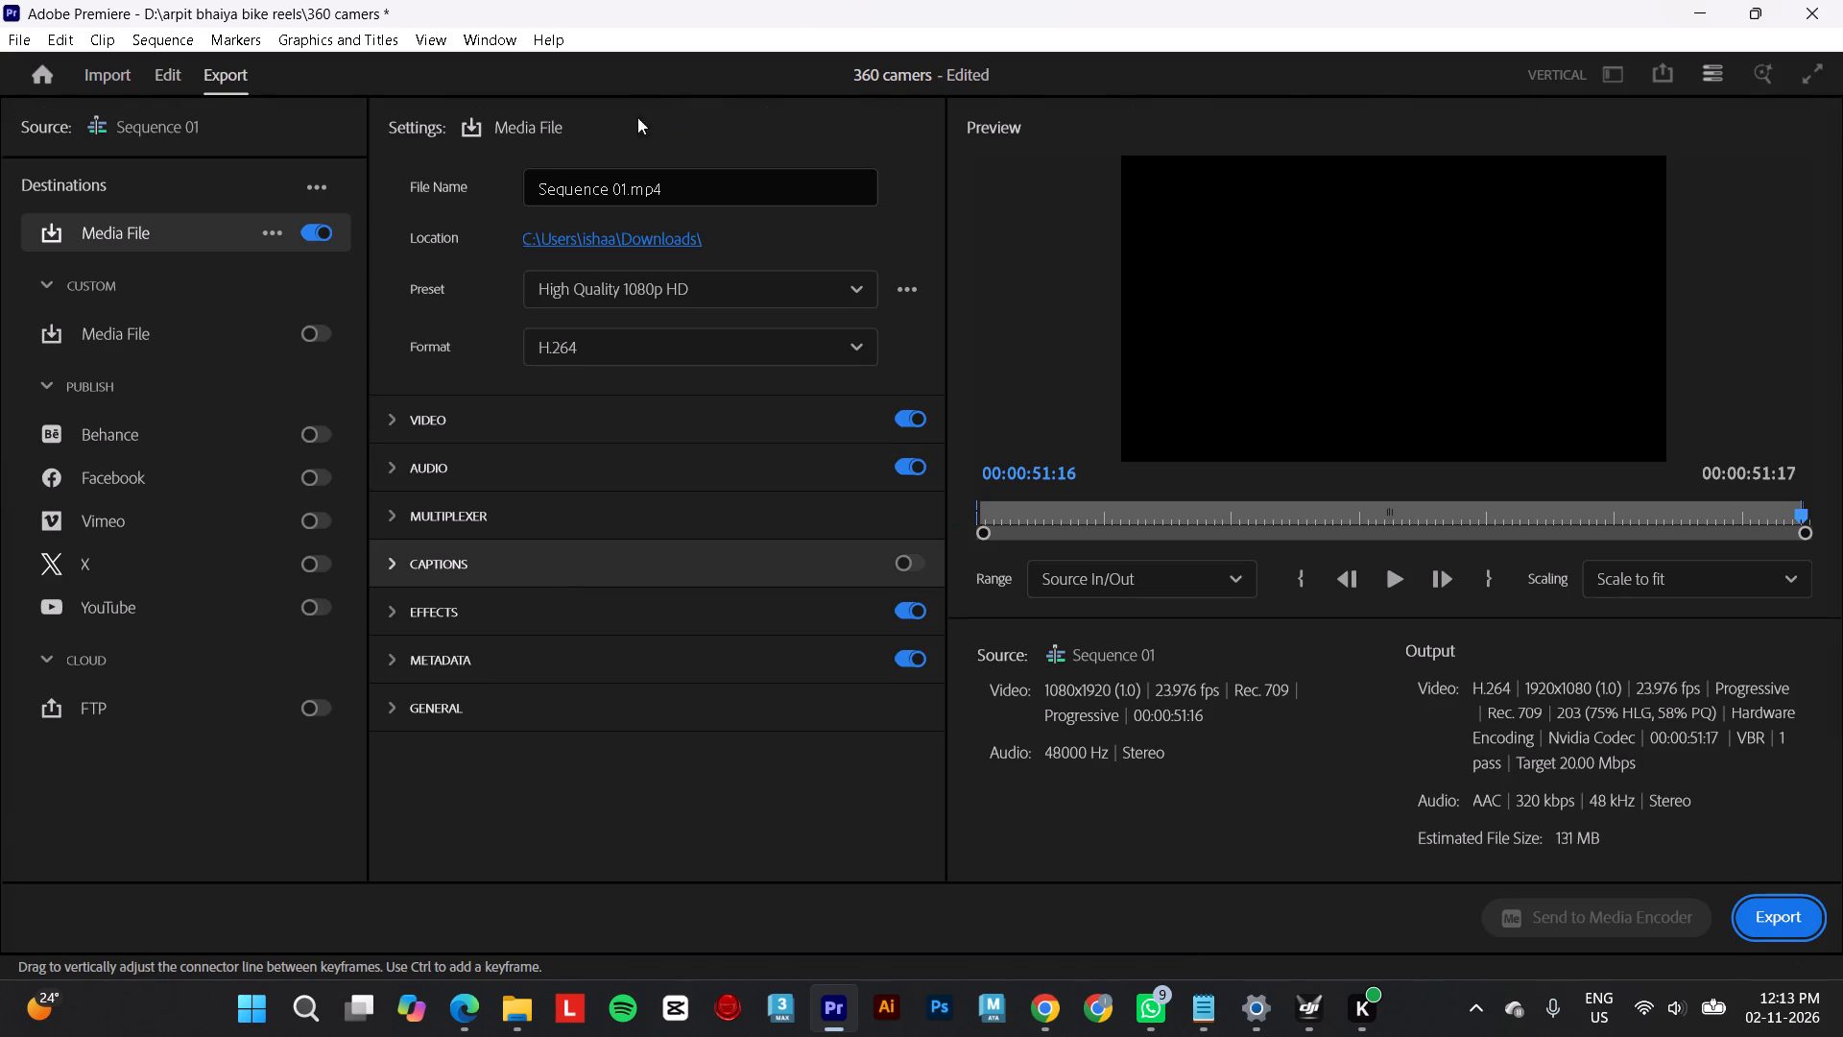
click(623, 195)
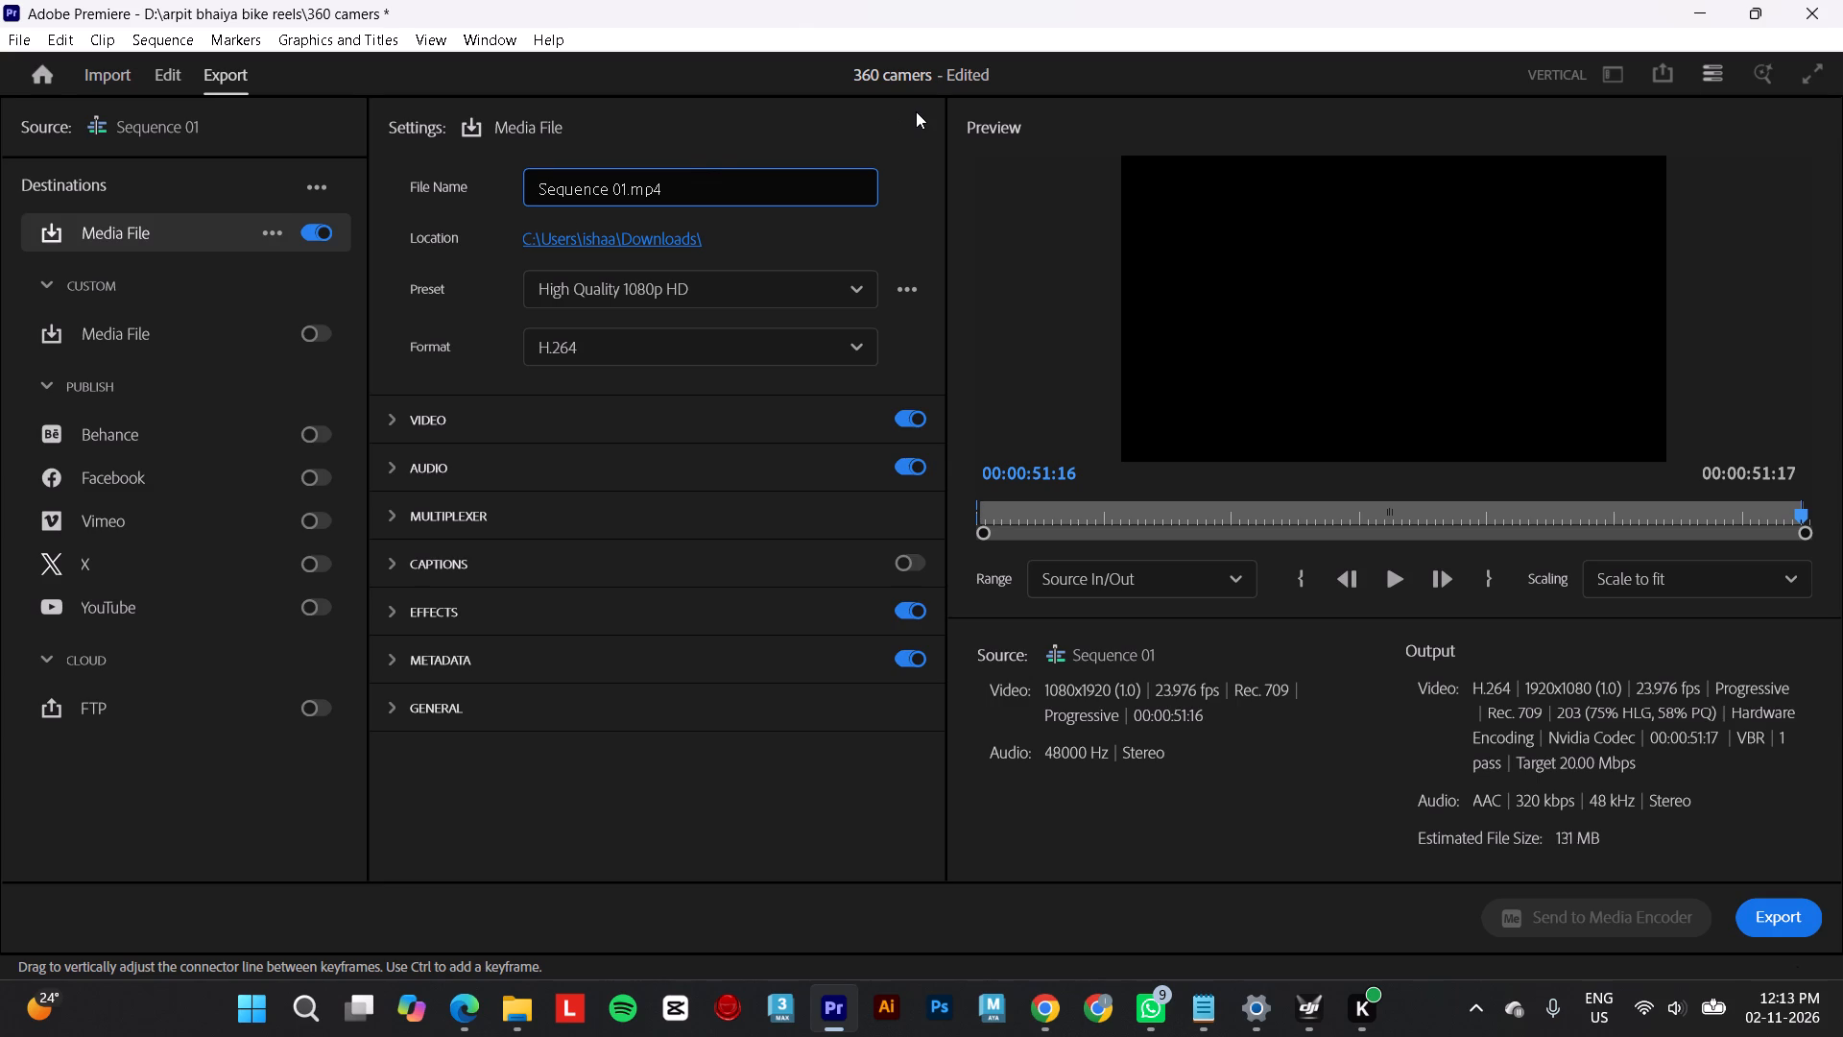
key(Right)
key(shift+Left)
key(shift+Left)
key(shift+Left)
key(shift+Left)
key(shift+Left)
key(shift+Left)
key(shift+Left)
key(shift+Left)
key(shift+Left)
key(shift+Left)
key(shift+Left)
key(shift+Left)
key(shift+Left)
key(shift+Left)
key(shift+Left)
key(shift+Left)
key(shift+Left)
key(shift+Left)
key(shift+Left)
key(shift+Left)
text(pure symphoney)
key(space)
Set the export location to the arpit bhaiya folder on the One Touch (D:) drive.
click(620, 234)
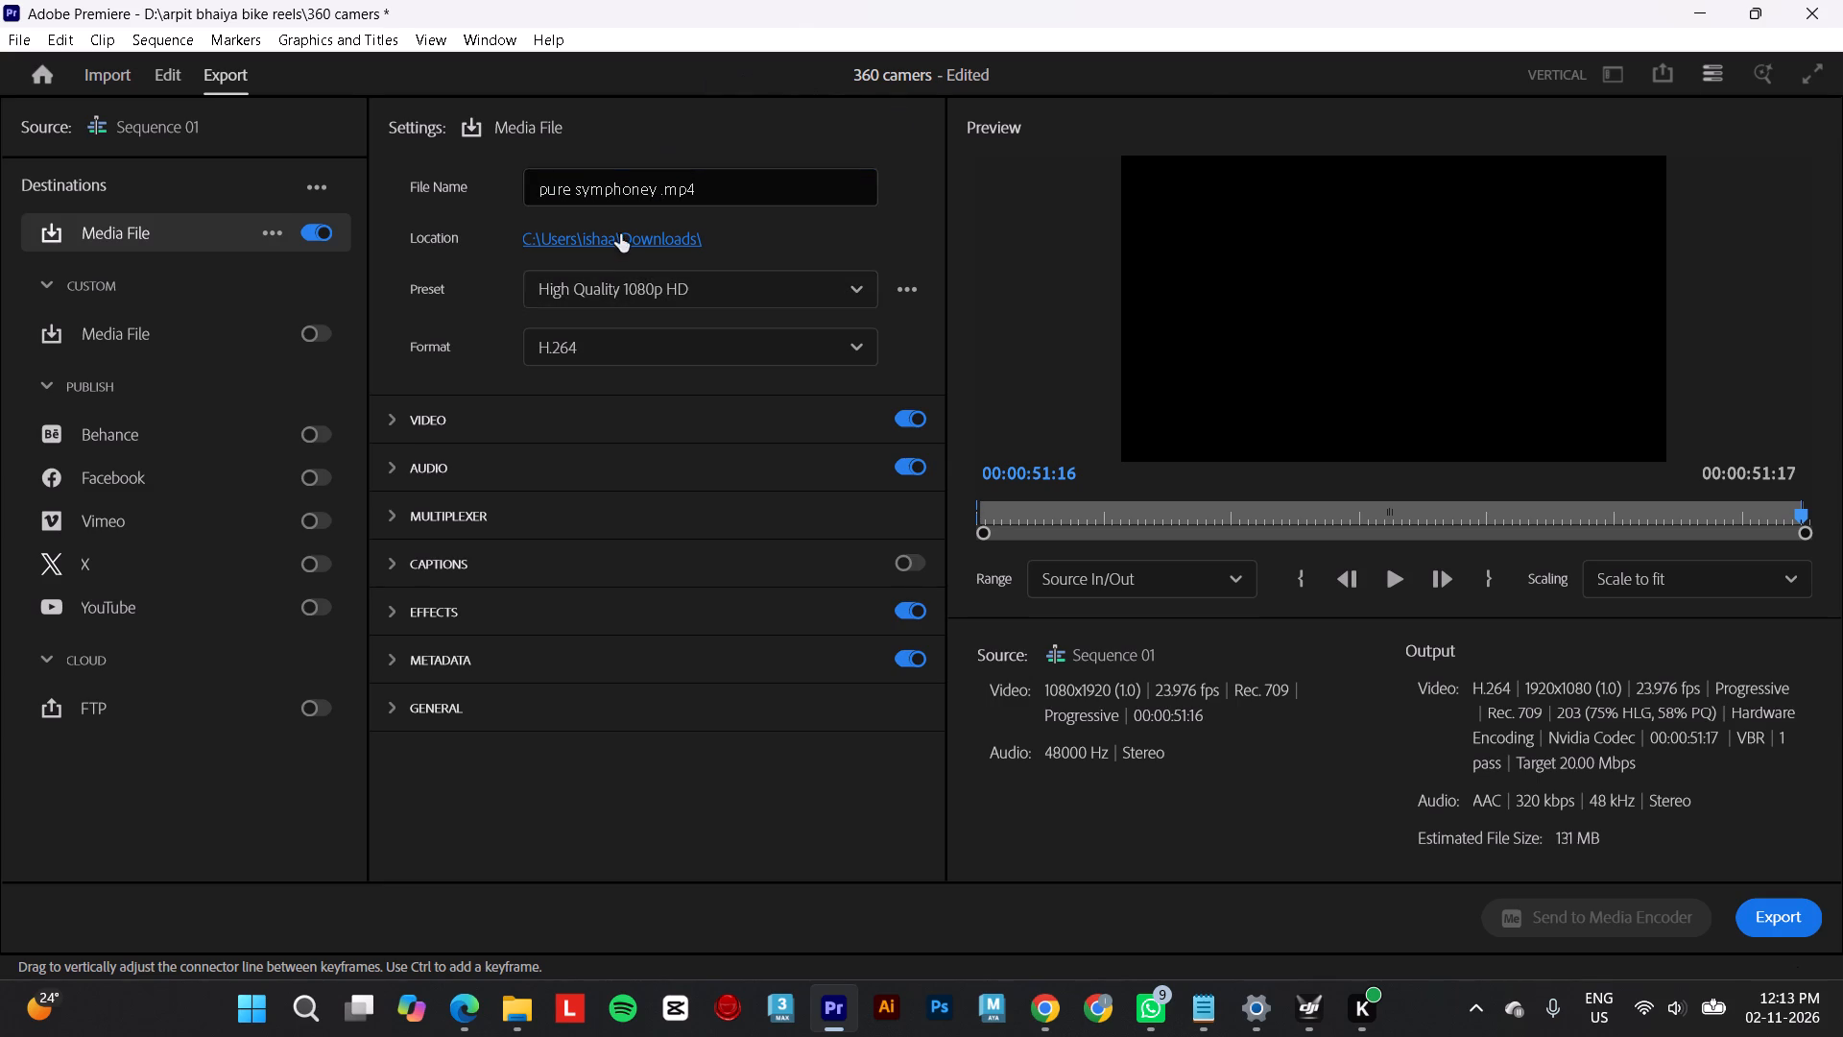
scroll(118, 551, down, 3)
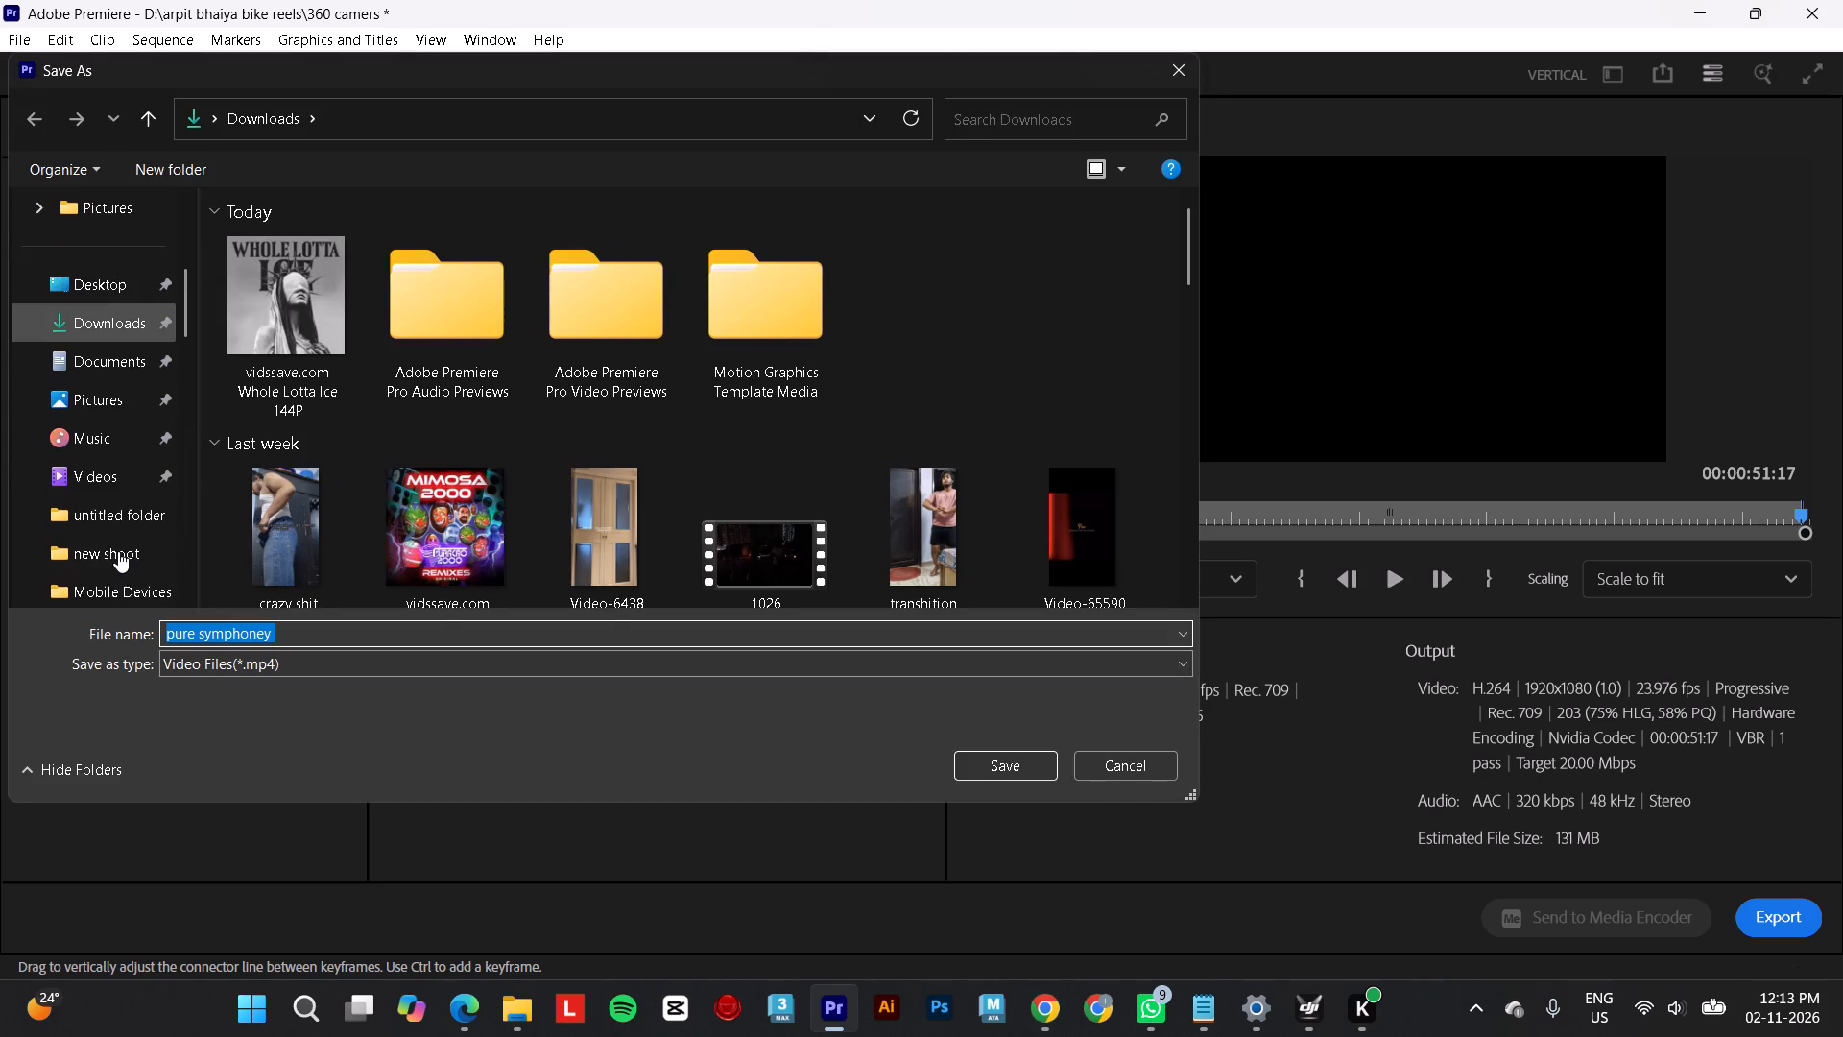
scroll(118, 551, down, 2)
click(118, 549)
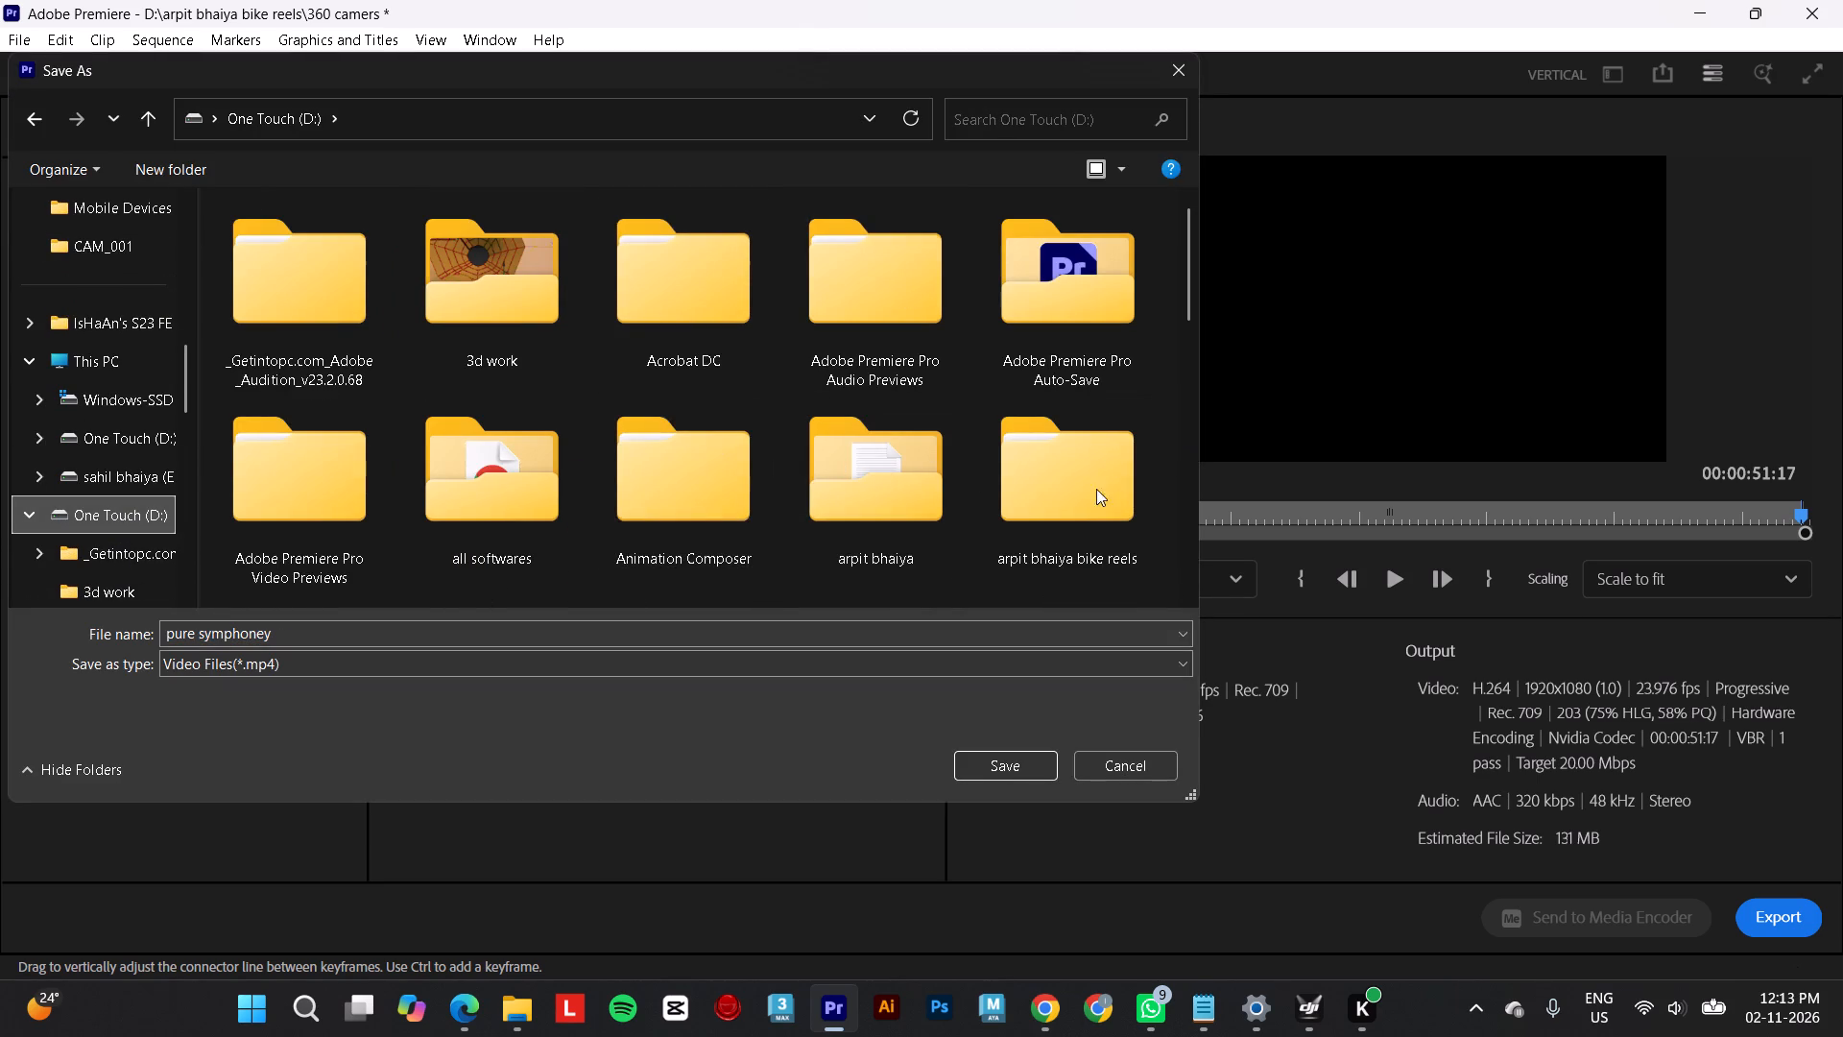
double_click(896, 507)
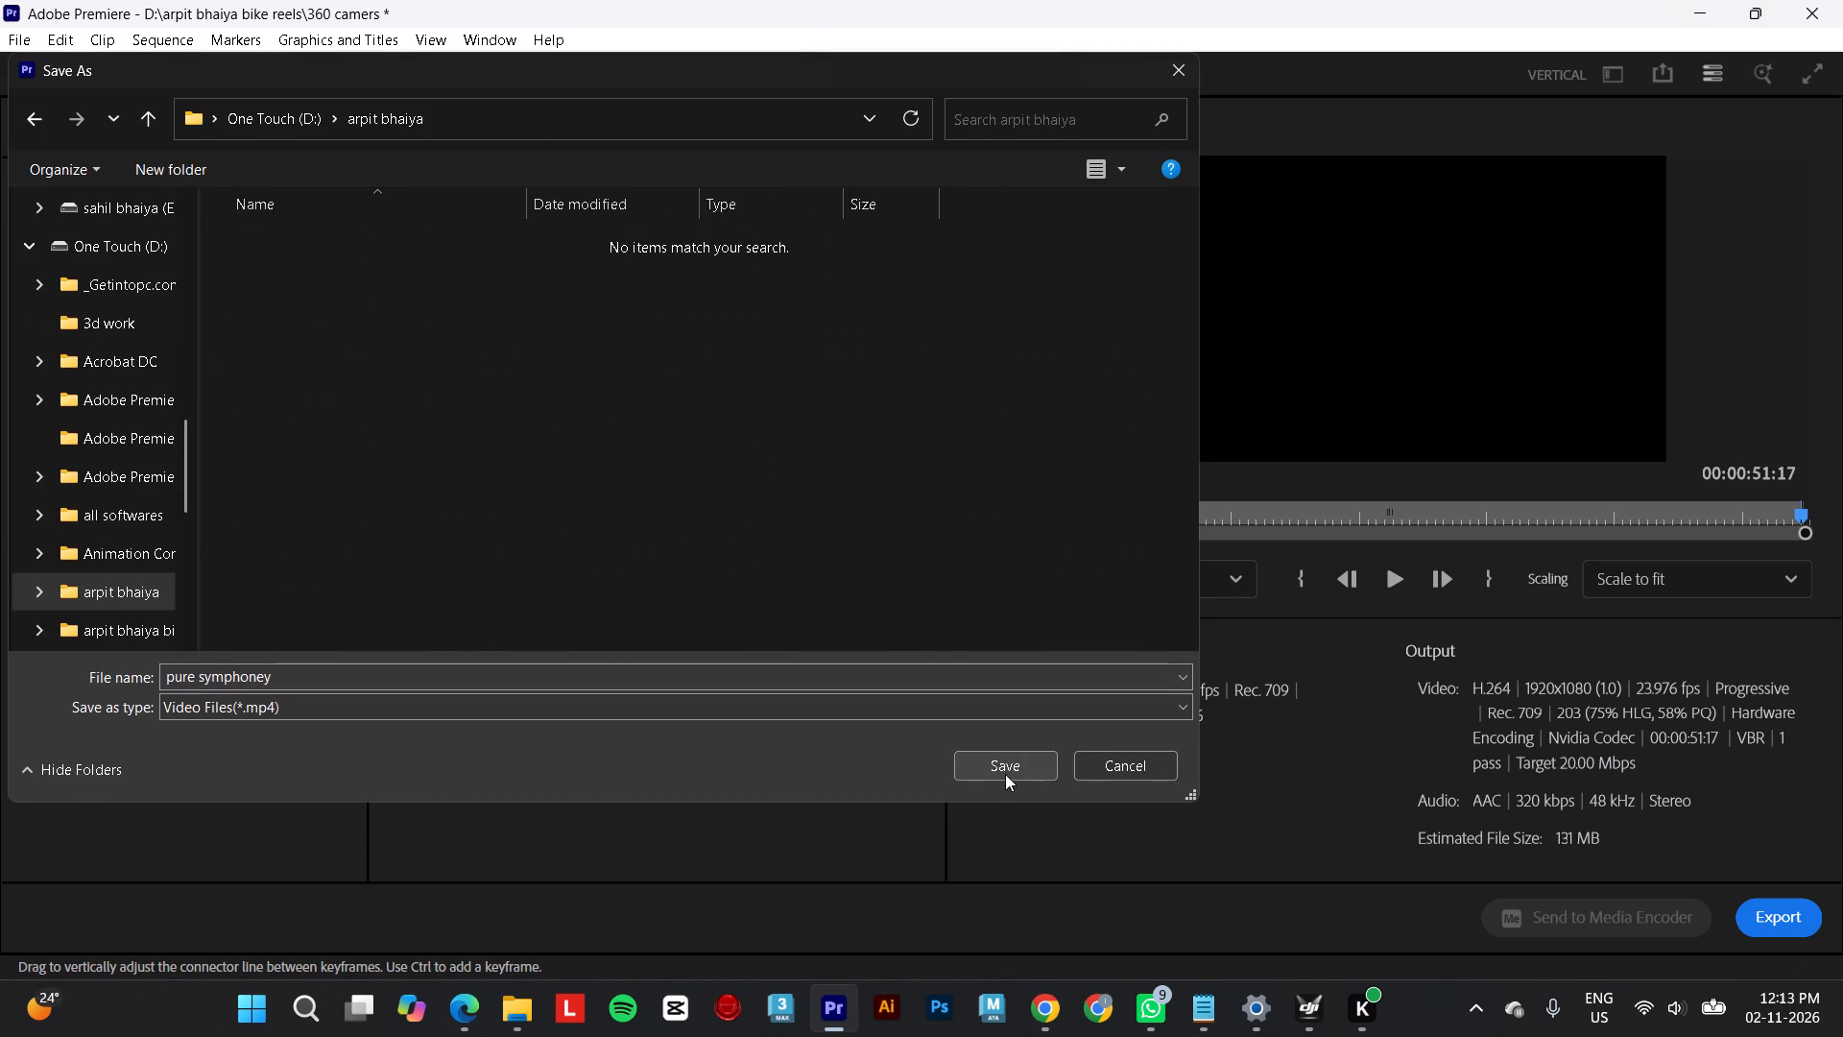
click(1005, 773)
Apply the Match Source - Adaptive High Bitrate preset and start the export.
click(709, 290)
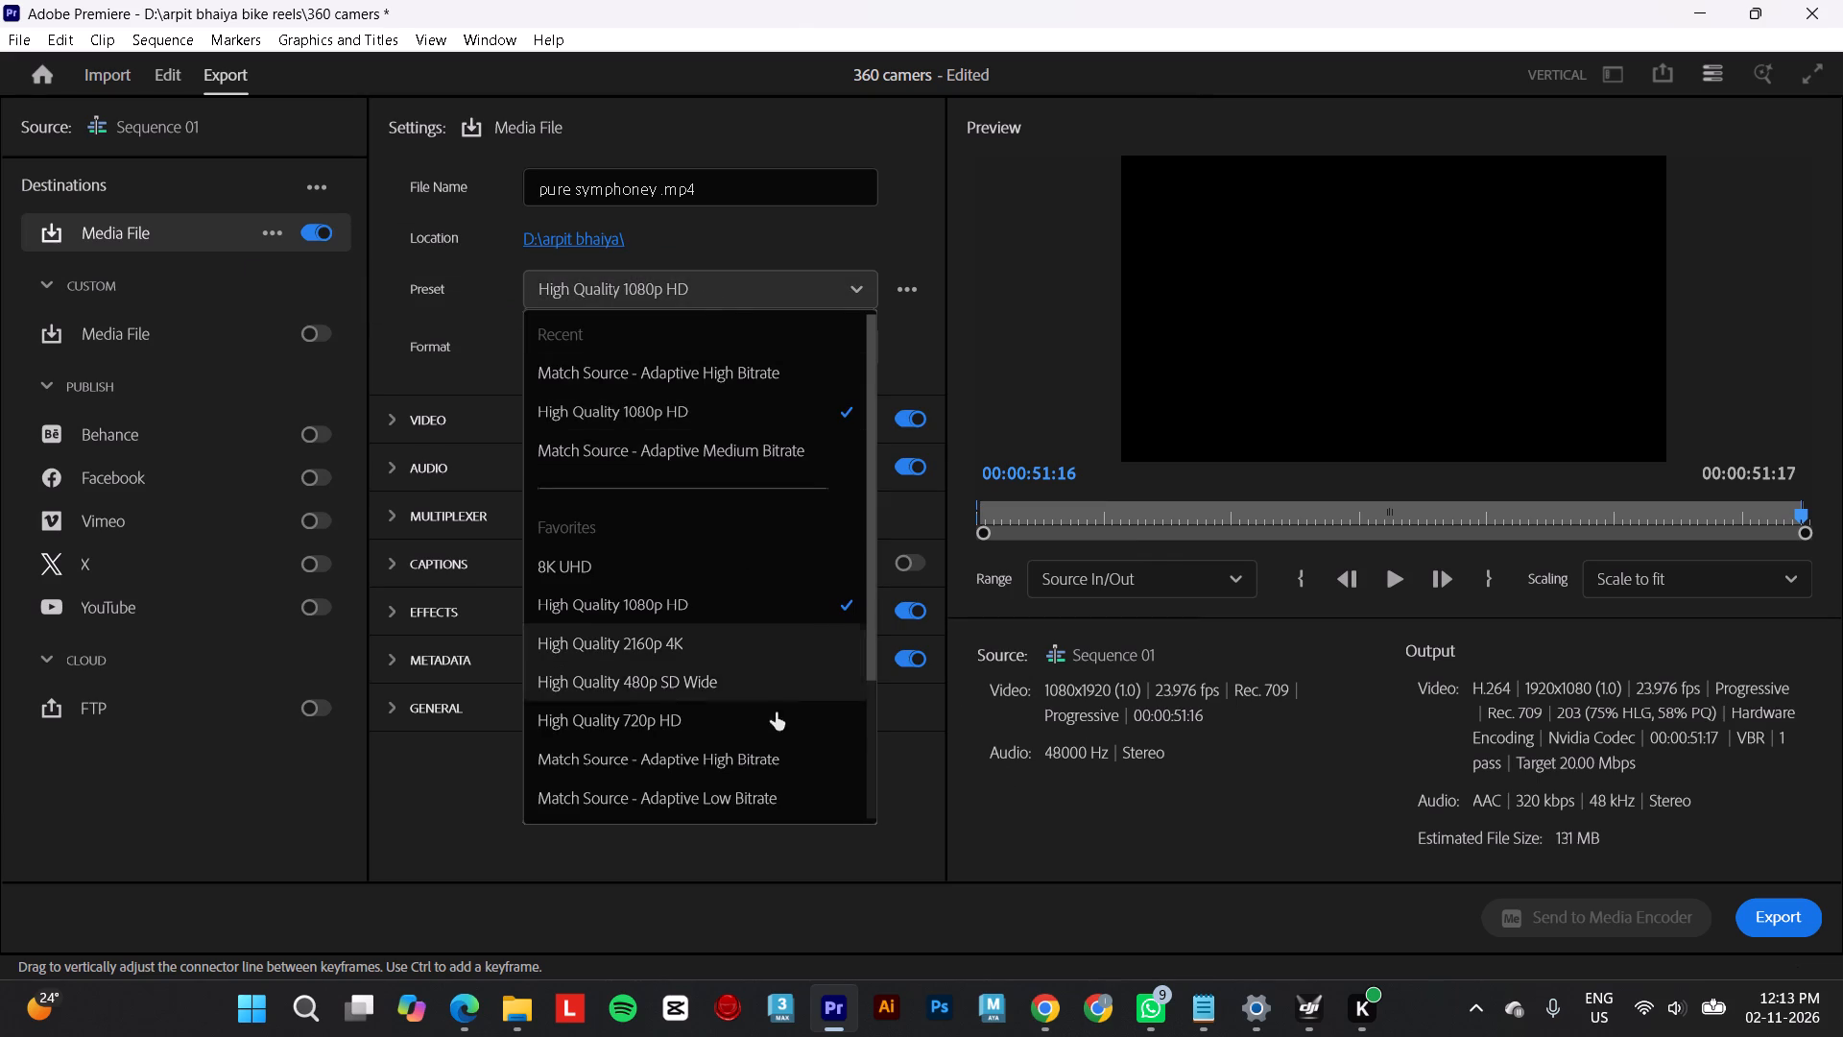
click(764, 752)
click(1782, 917)
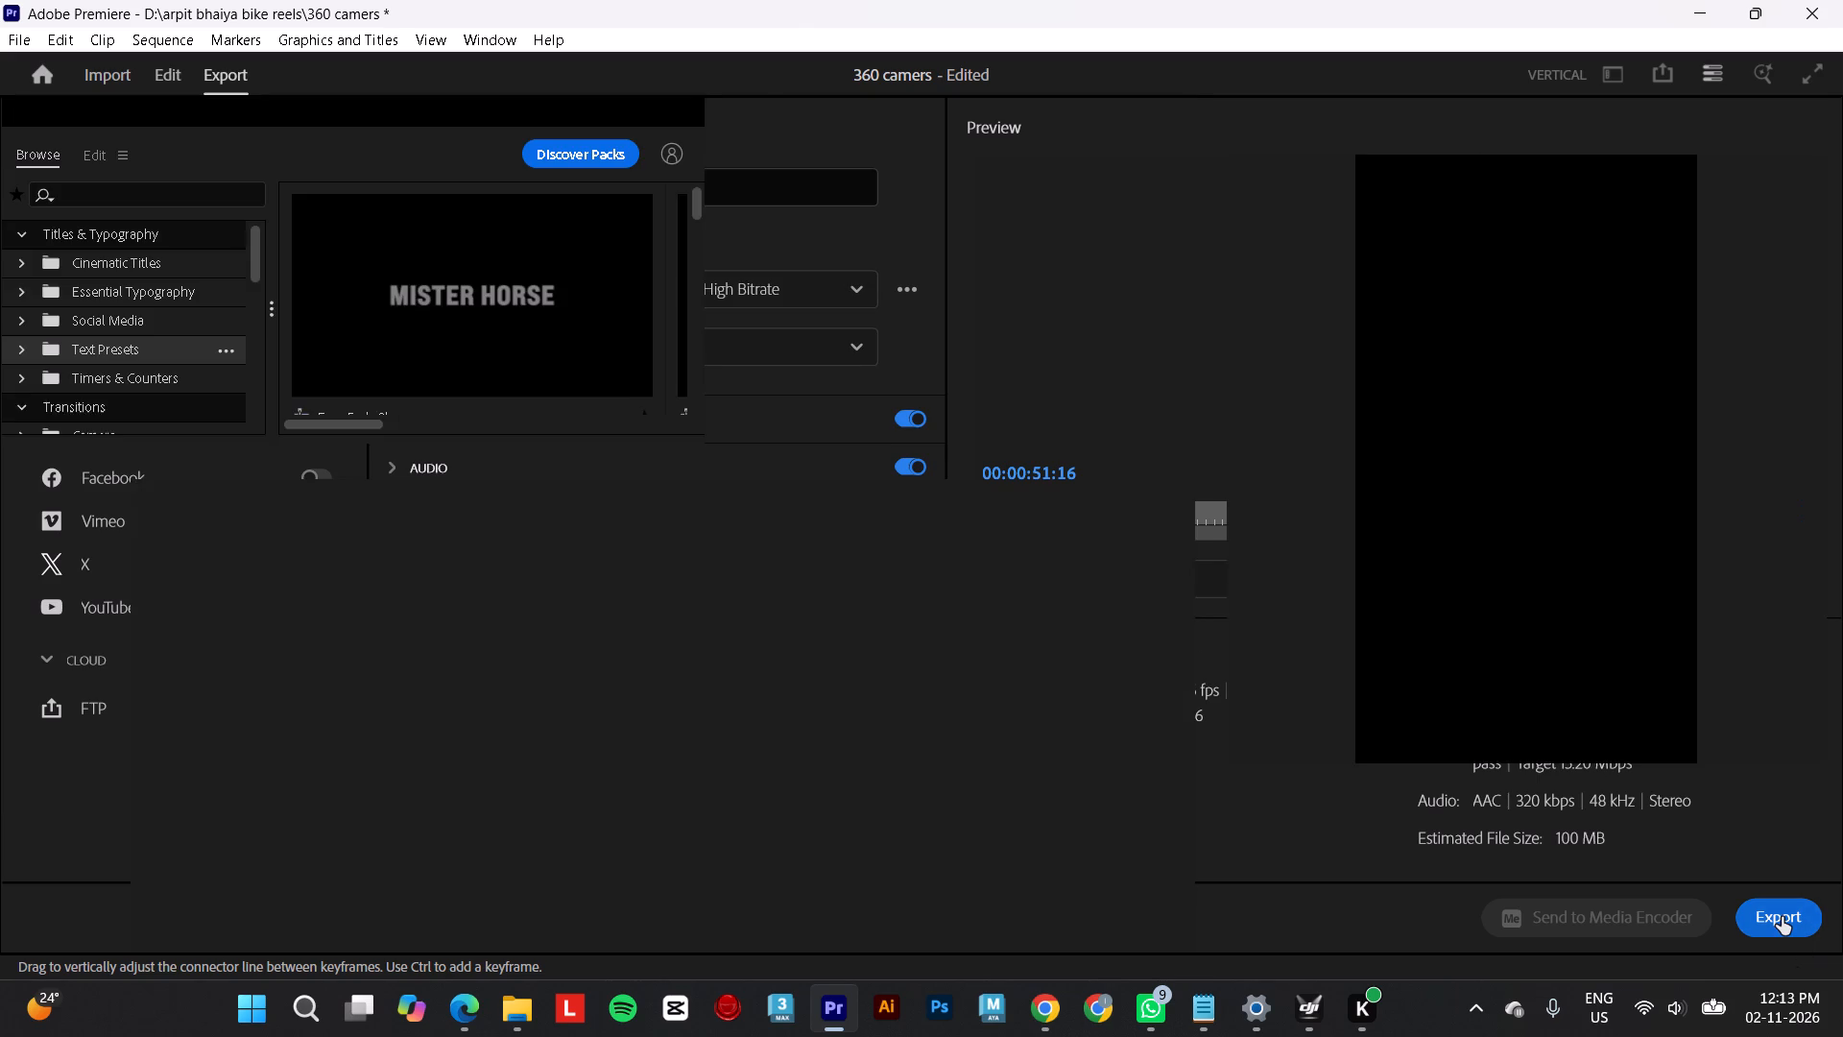
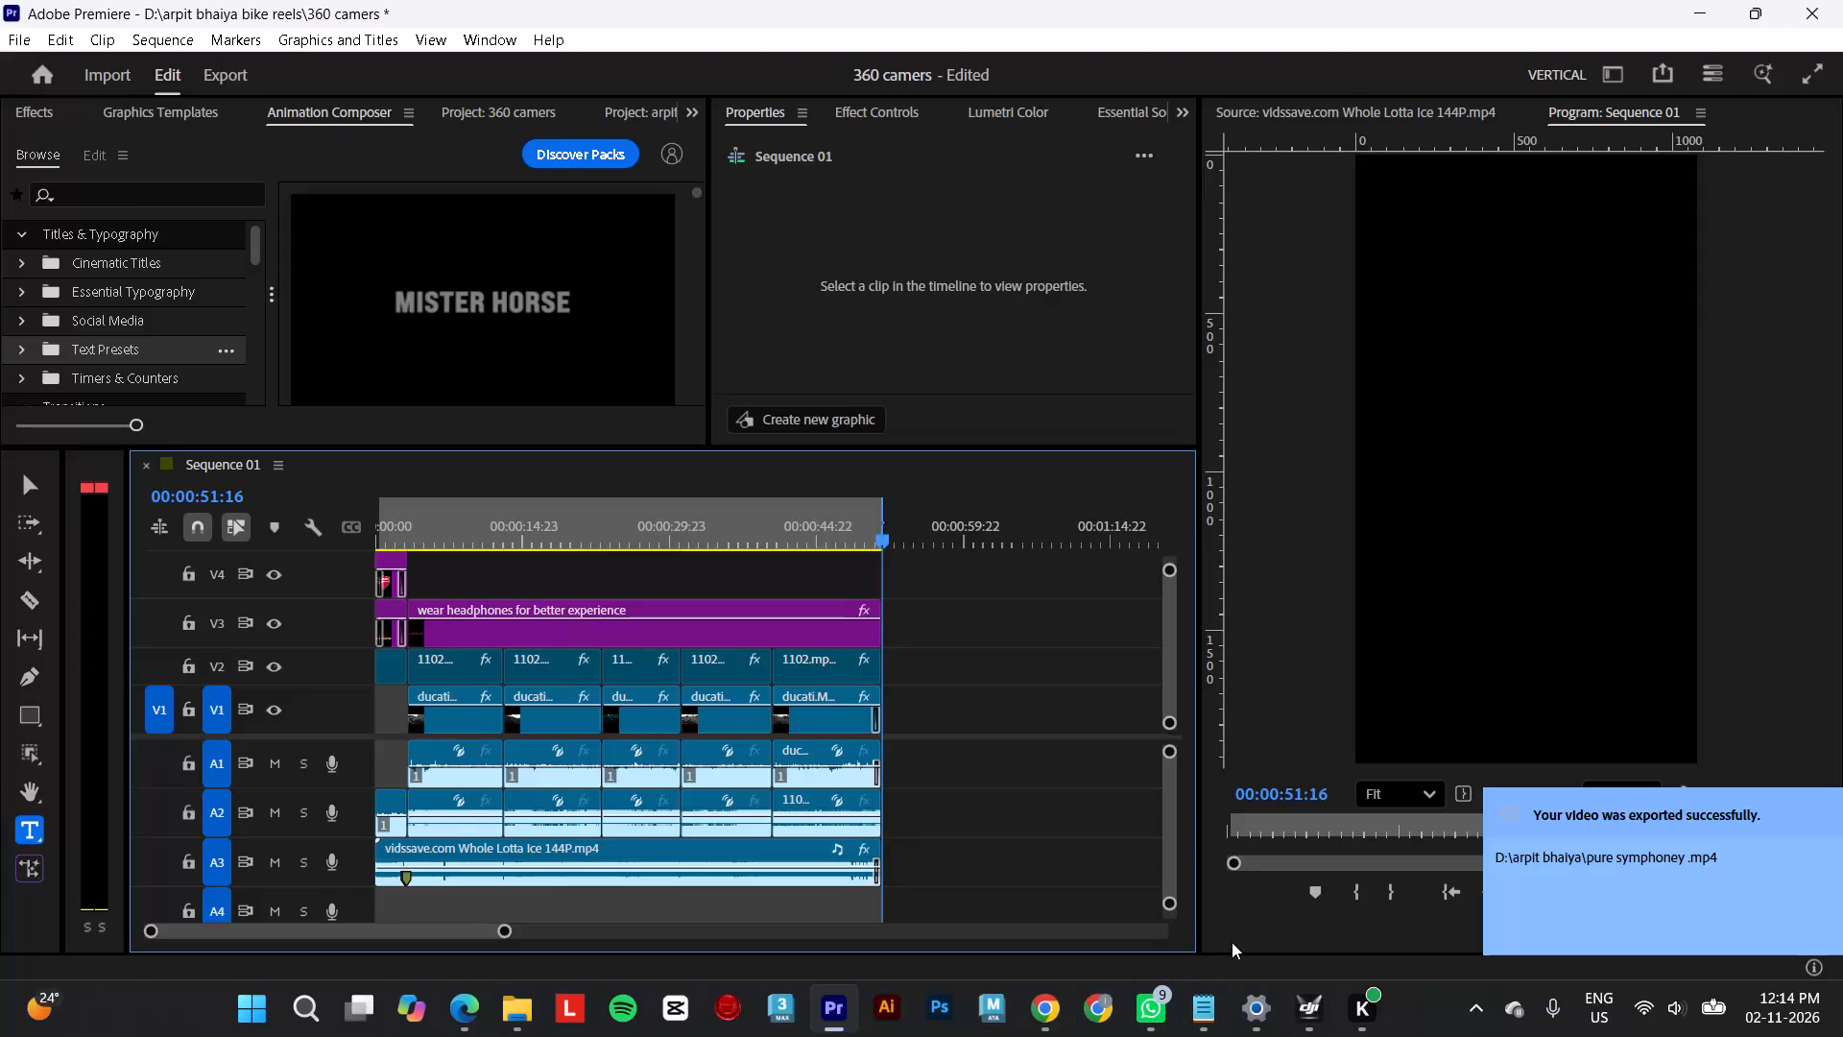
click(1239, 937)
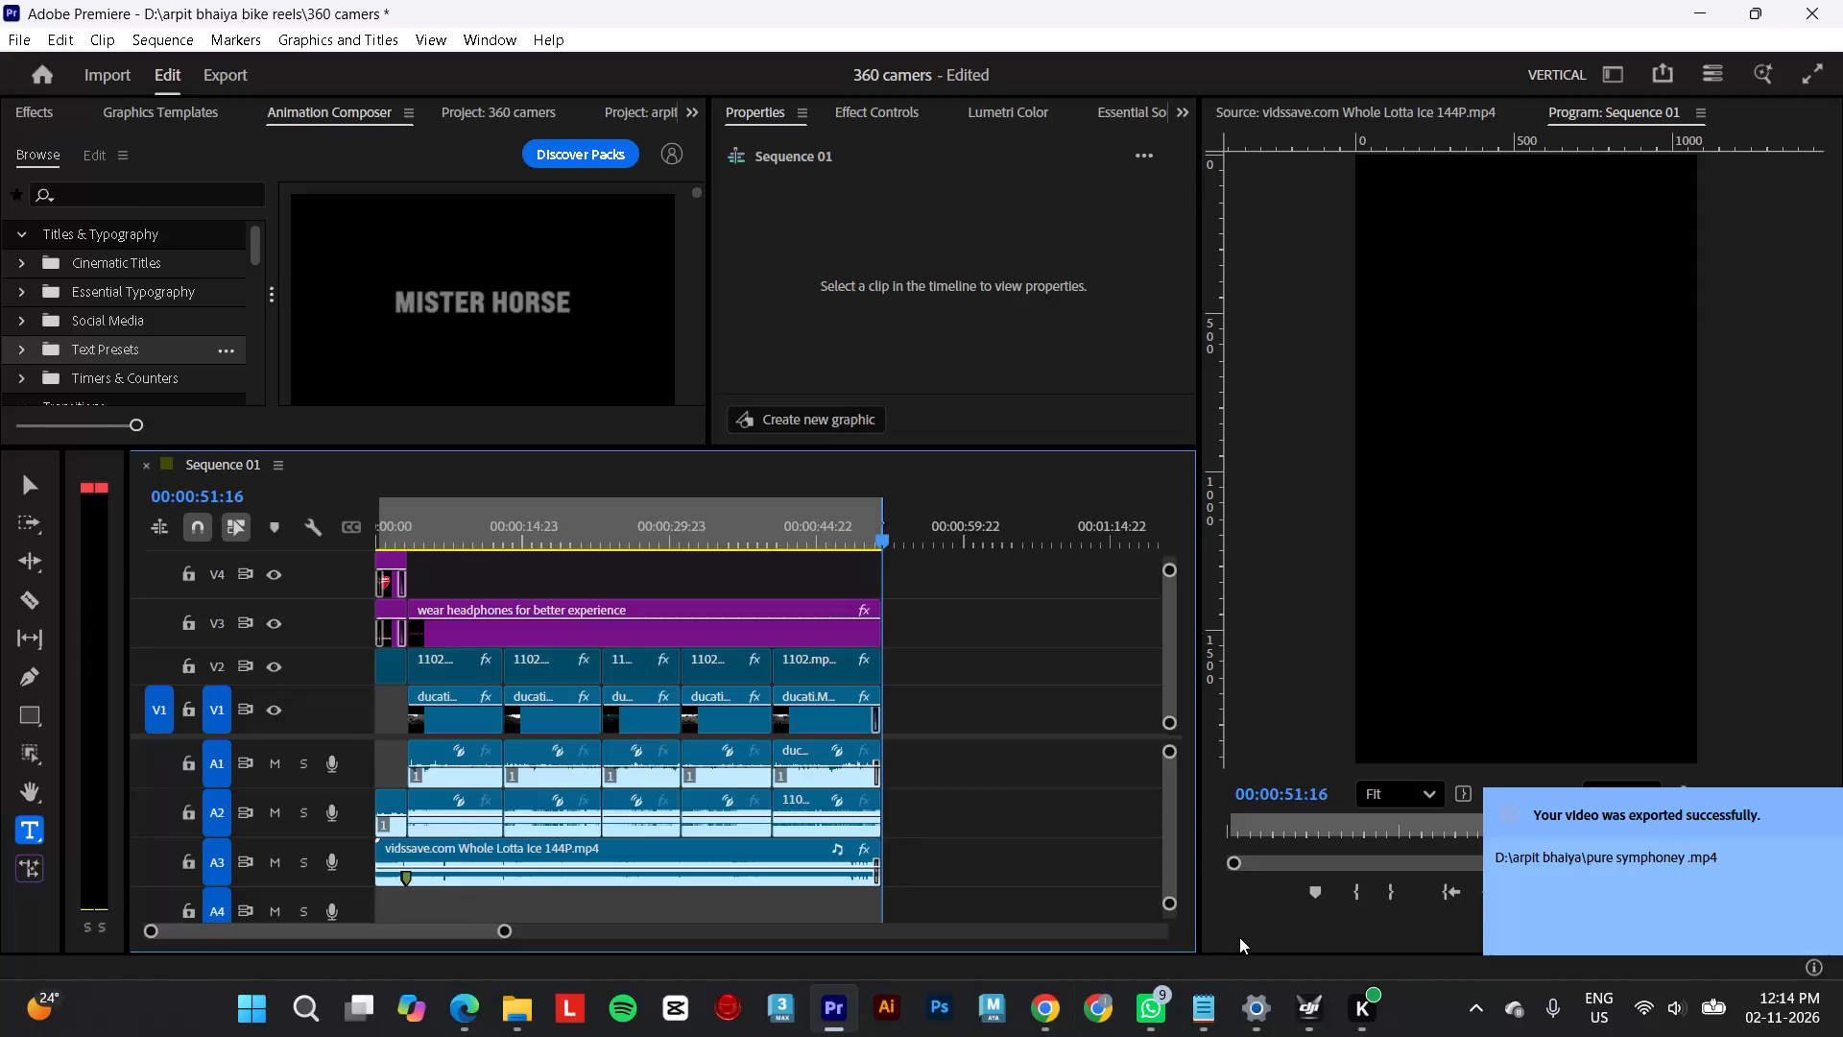
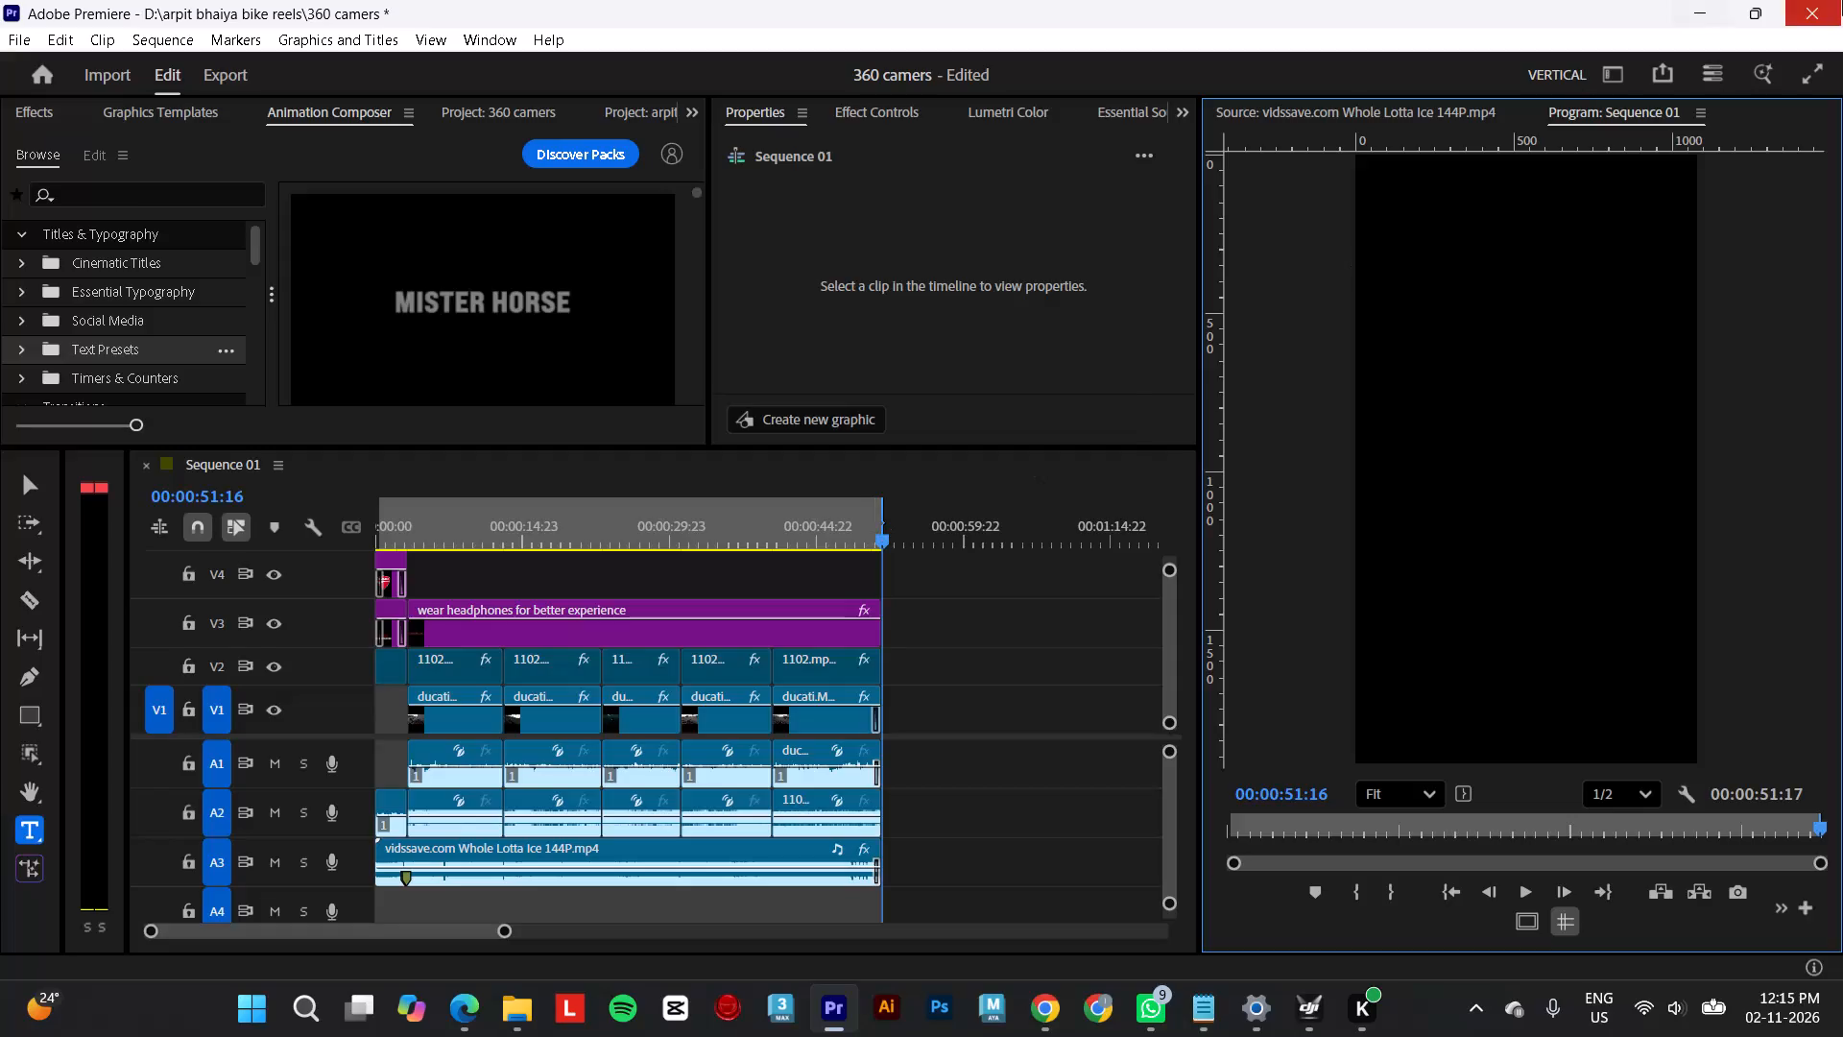
Close Adobe Premiere, saving the changes to the 360 camers project.
click(1842, 0)
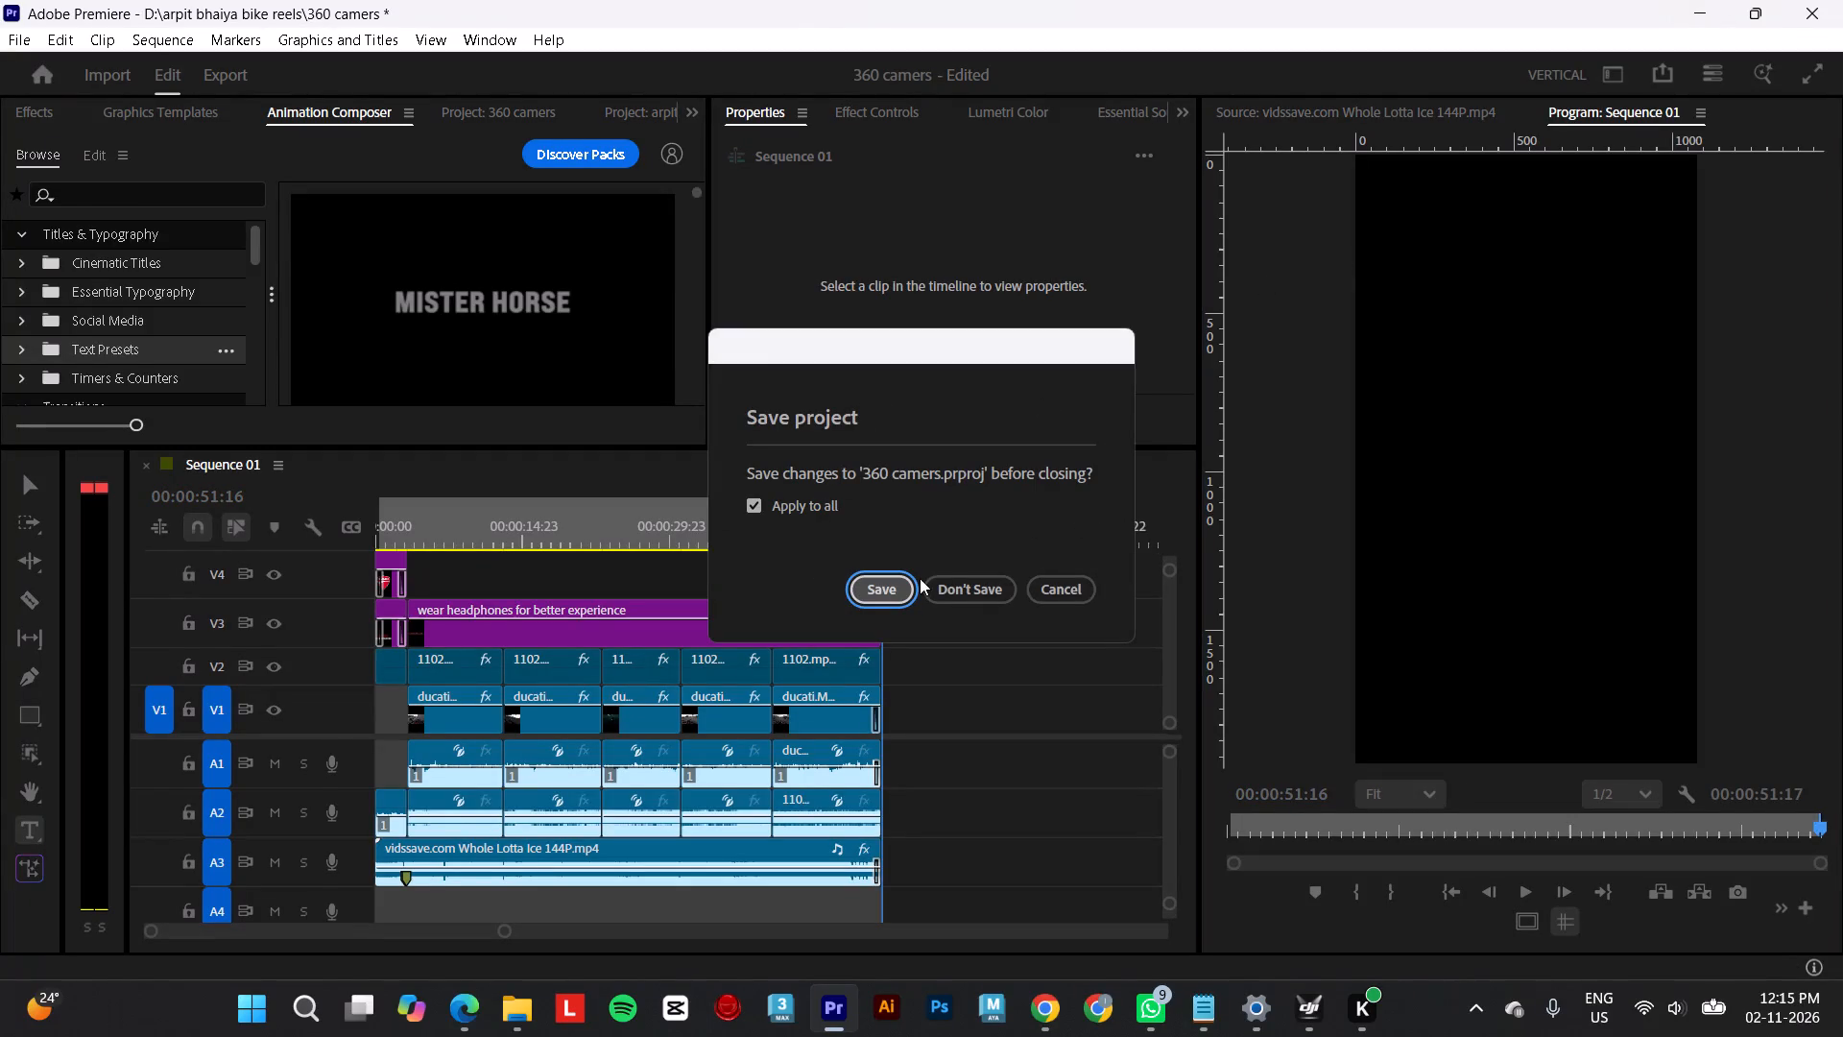
click(887, 586)
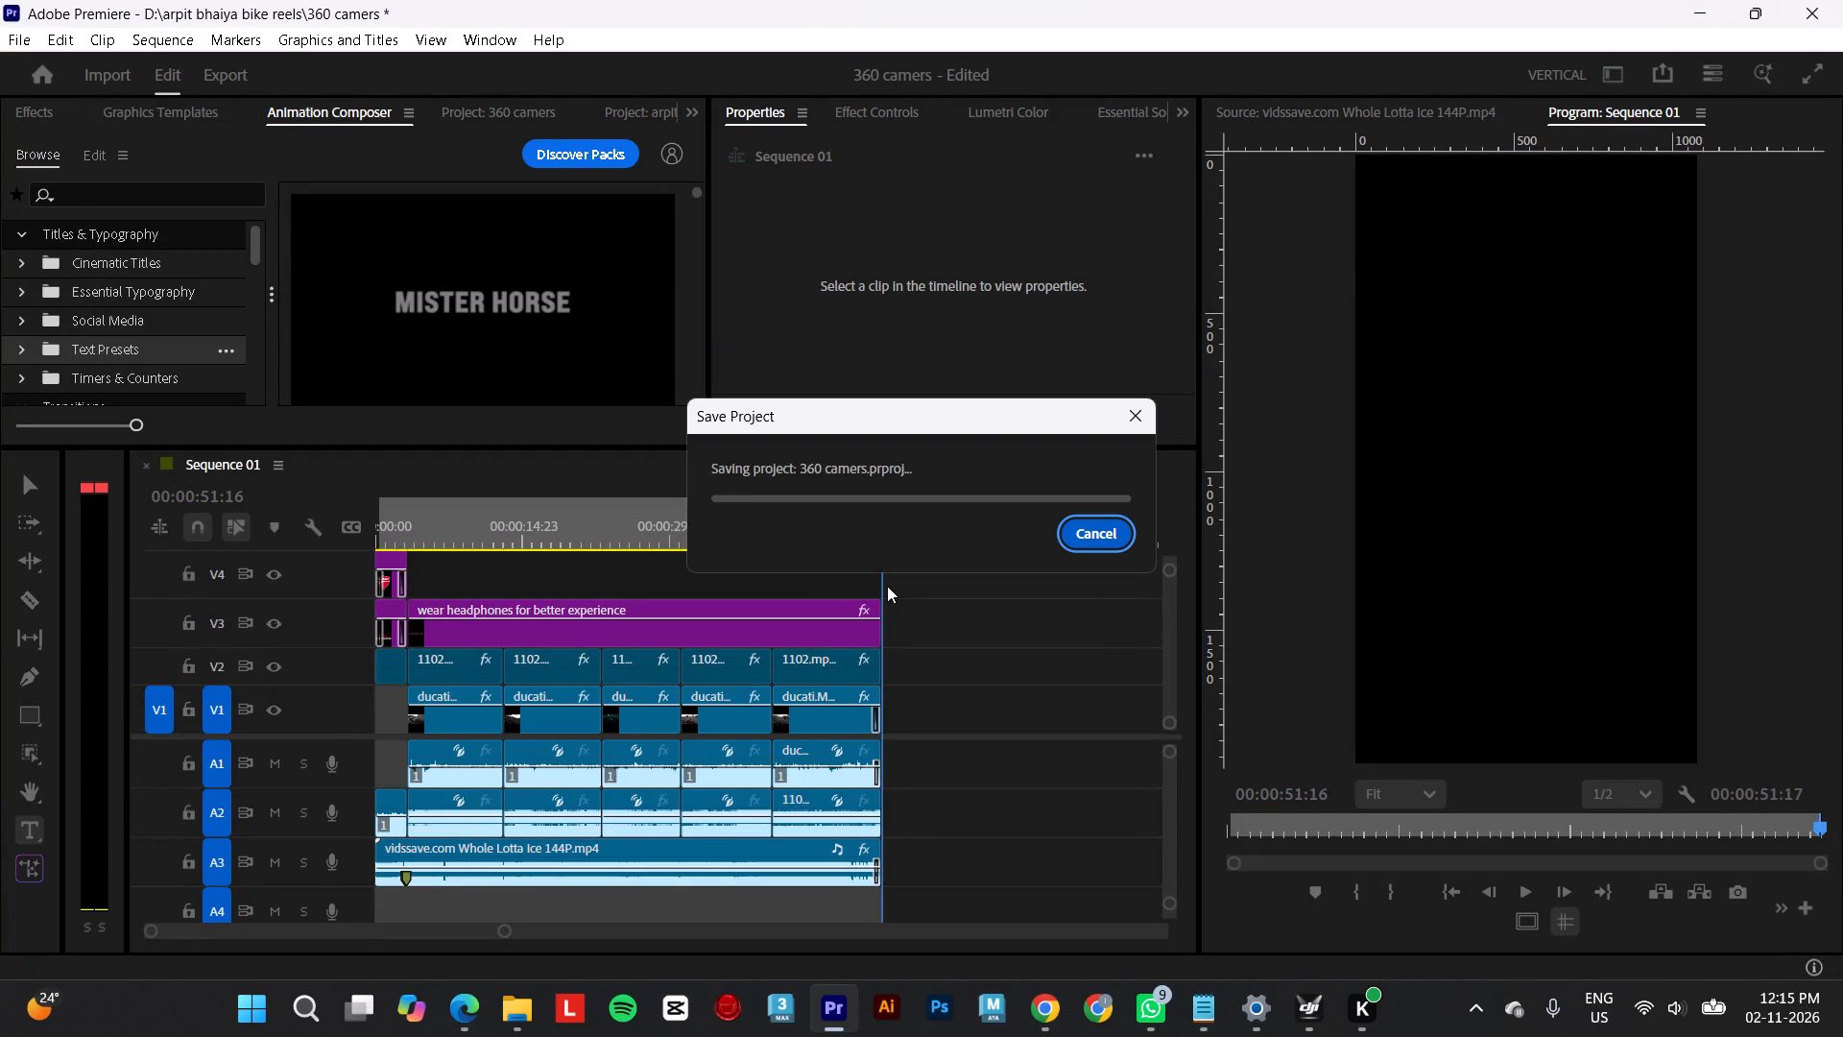
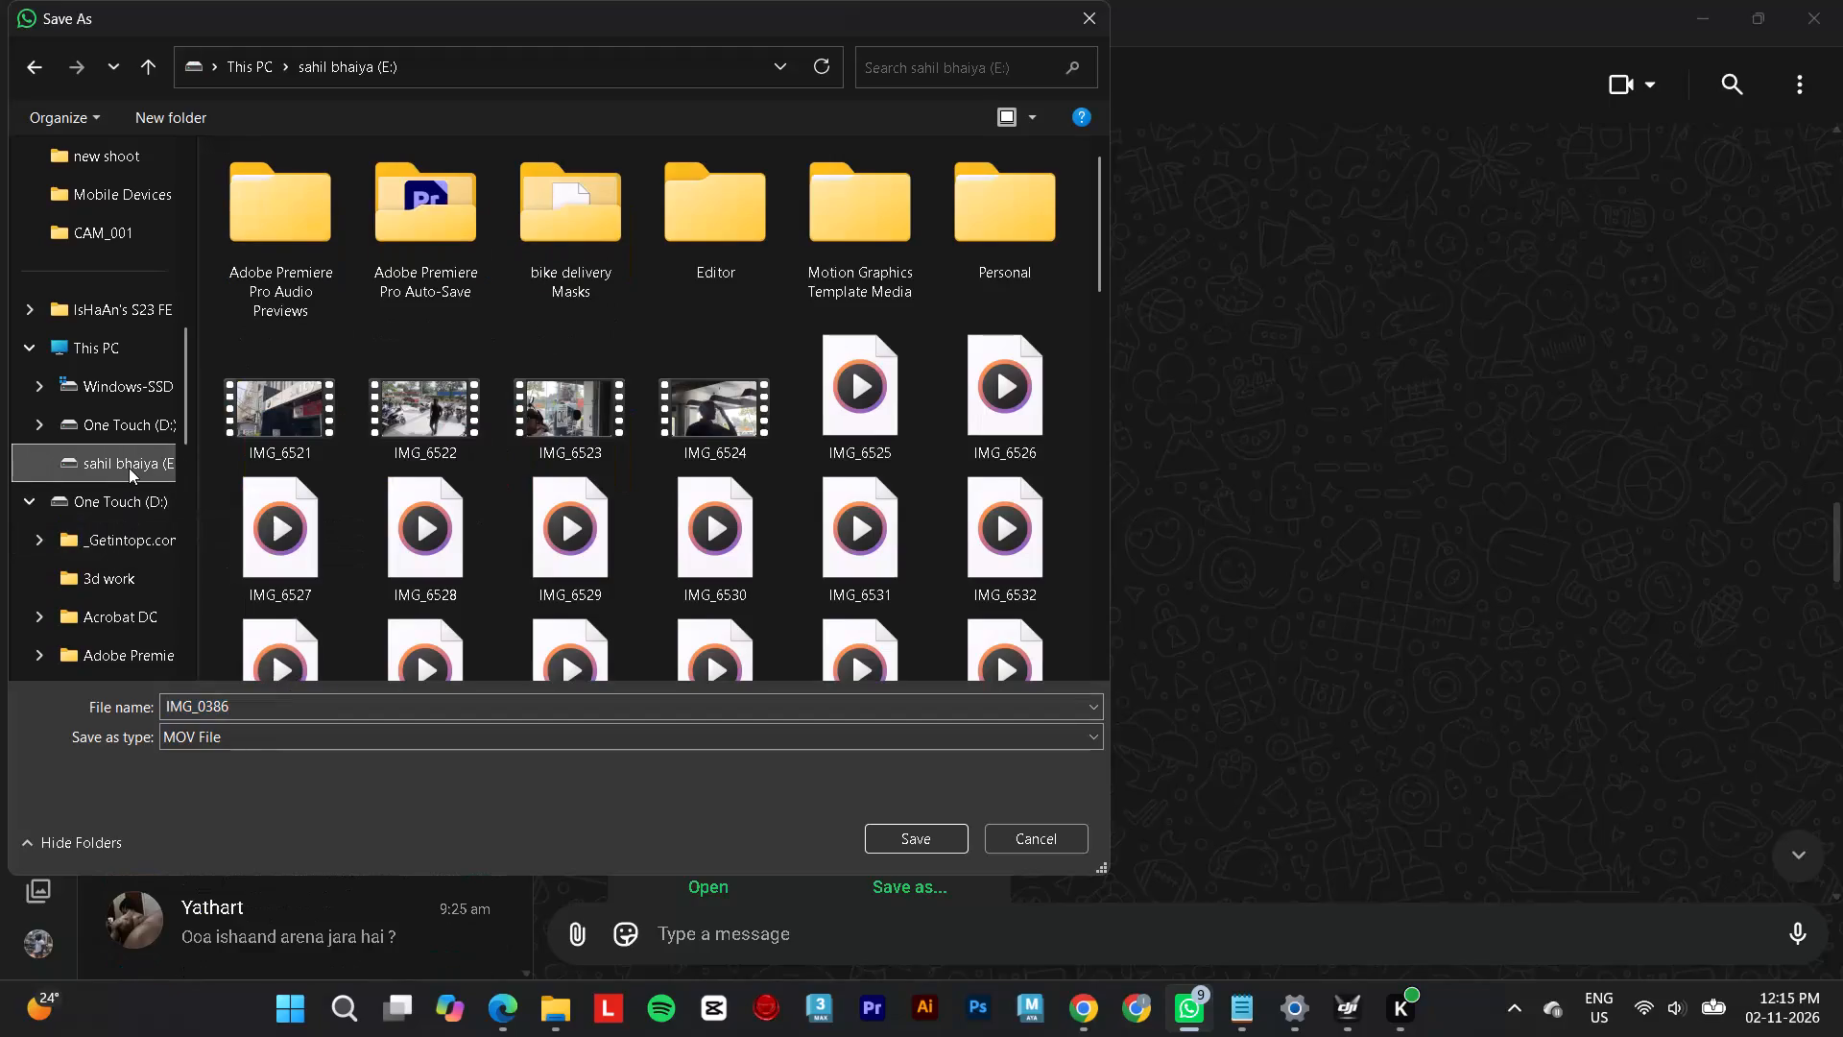
Save the received video IMG_0386 as a MOV file to the sahil bhaiya (E:) drive.
click(887, 819)
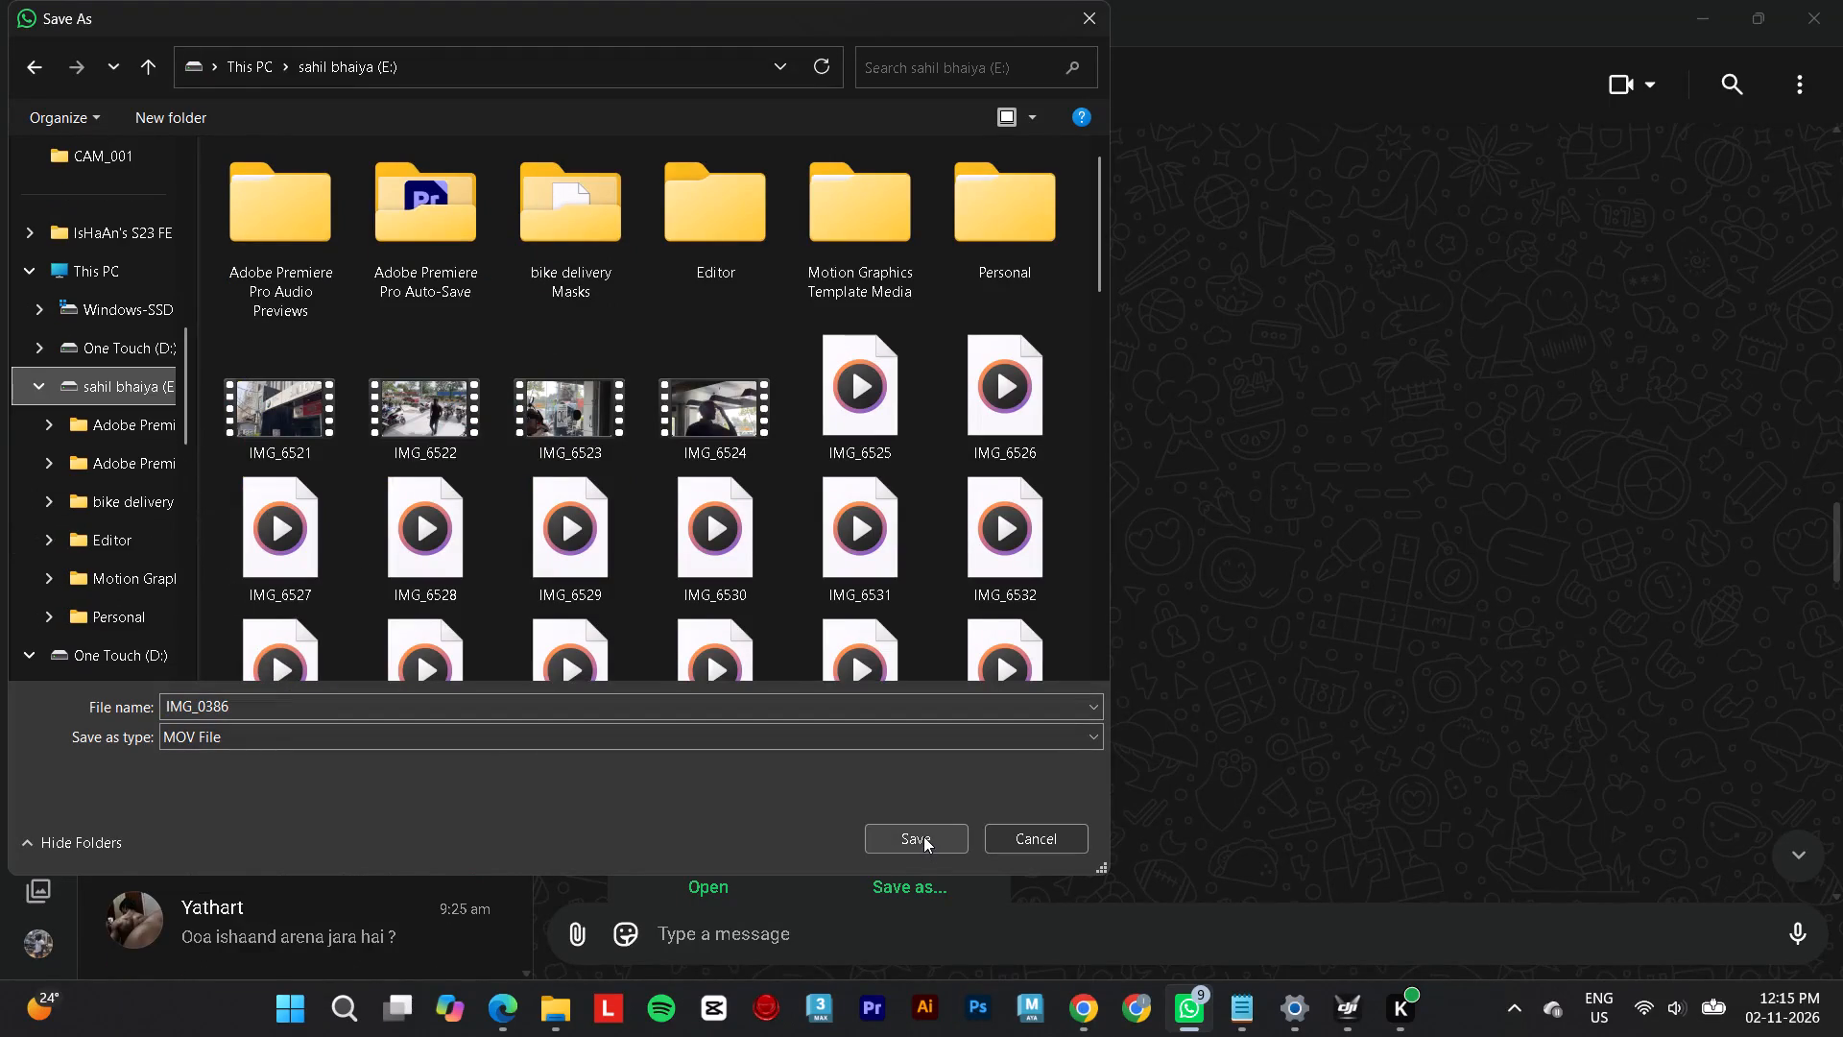
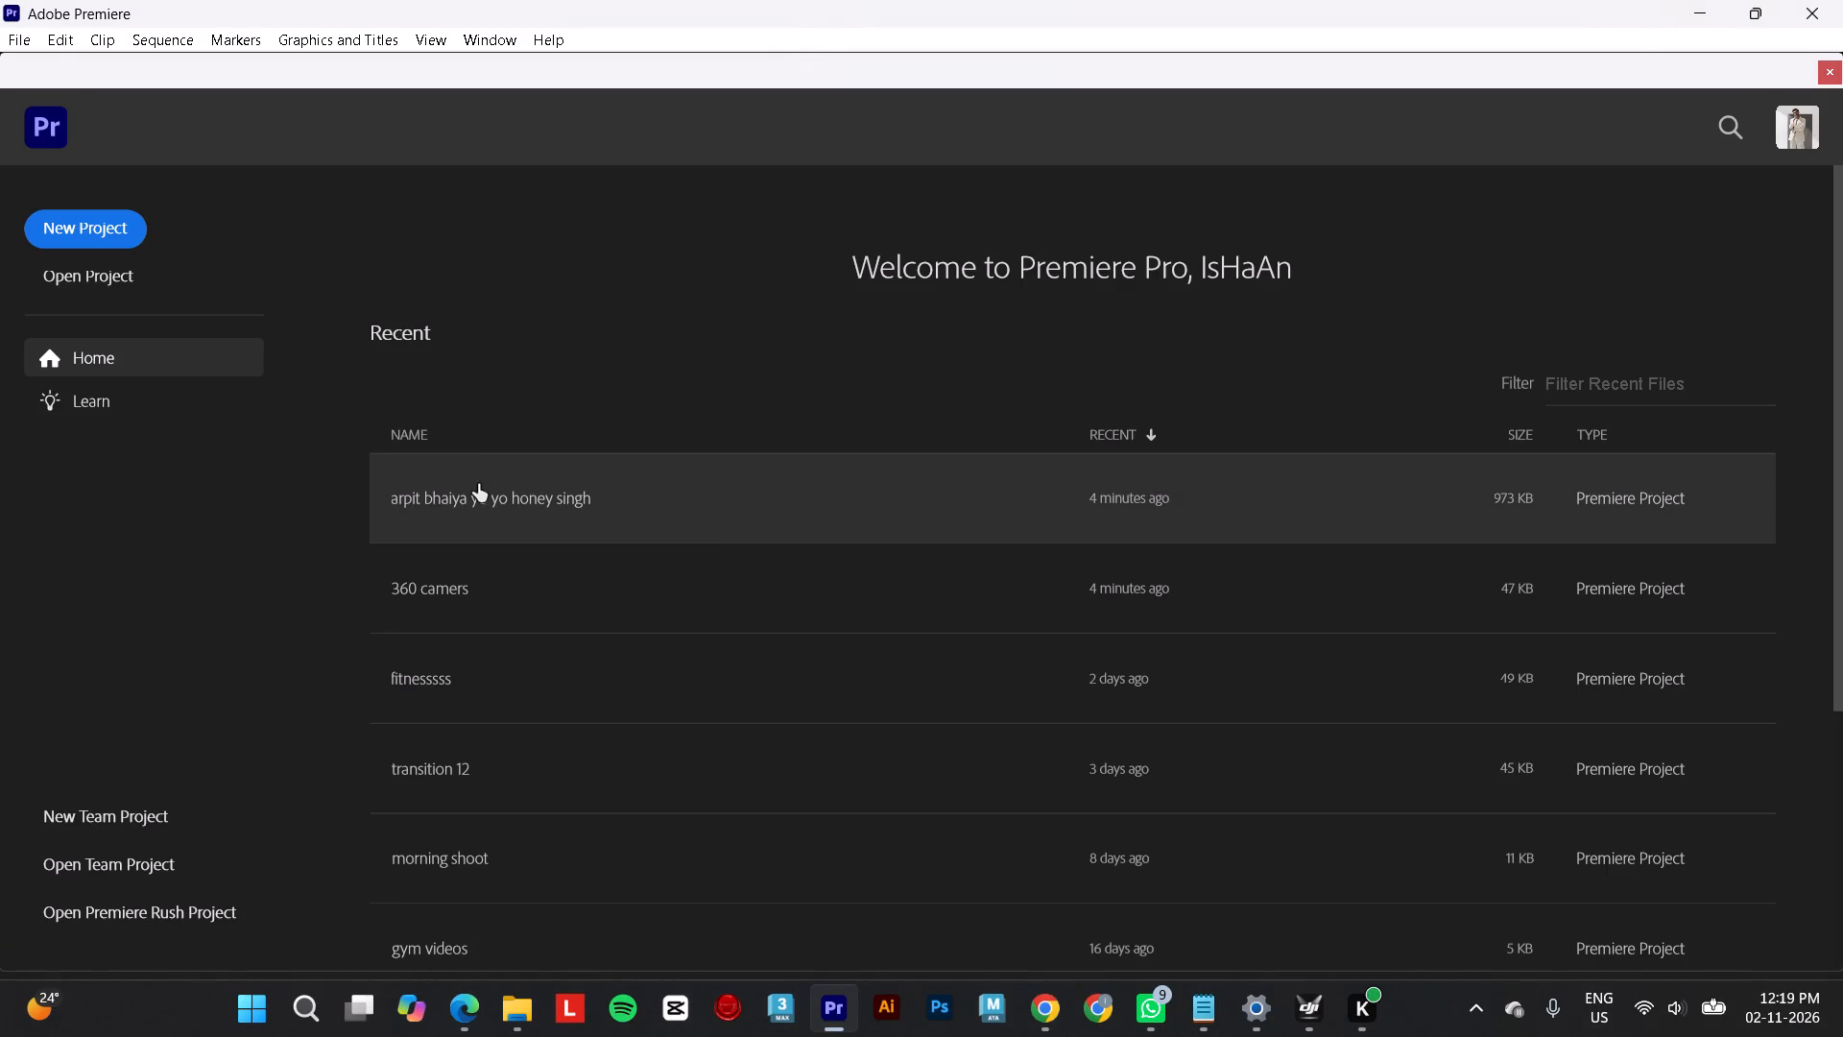
Open the recent project "360 camers".
click(450, 579)
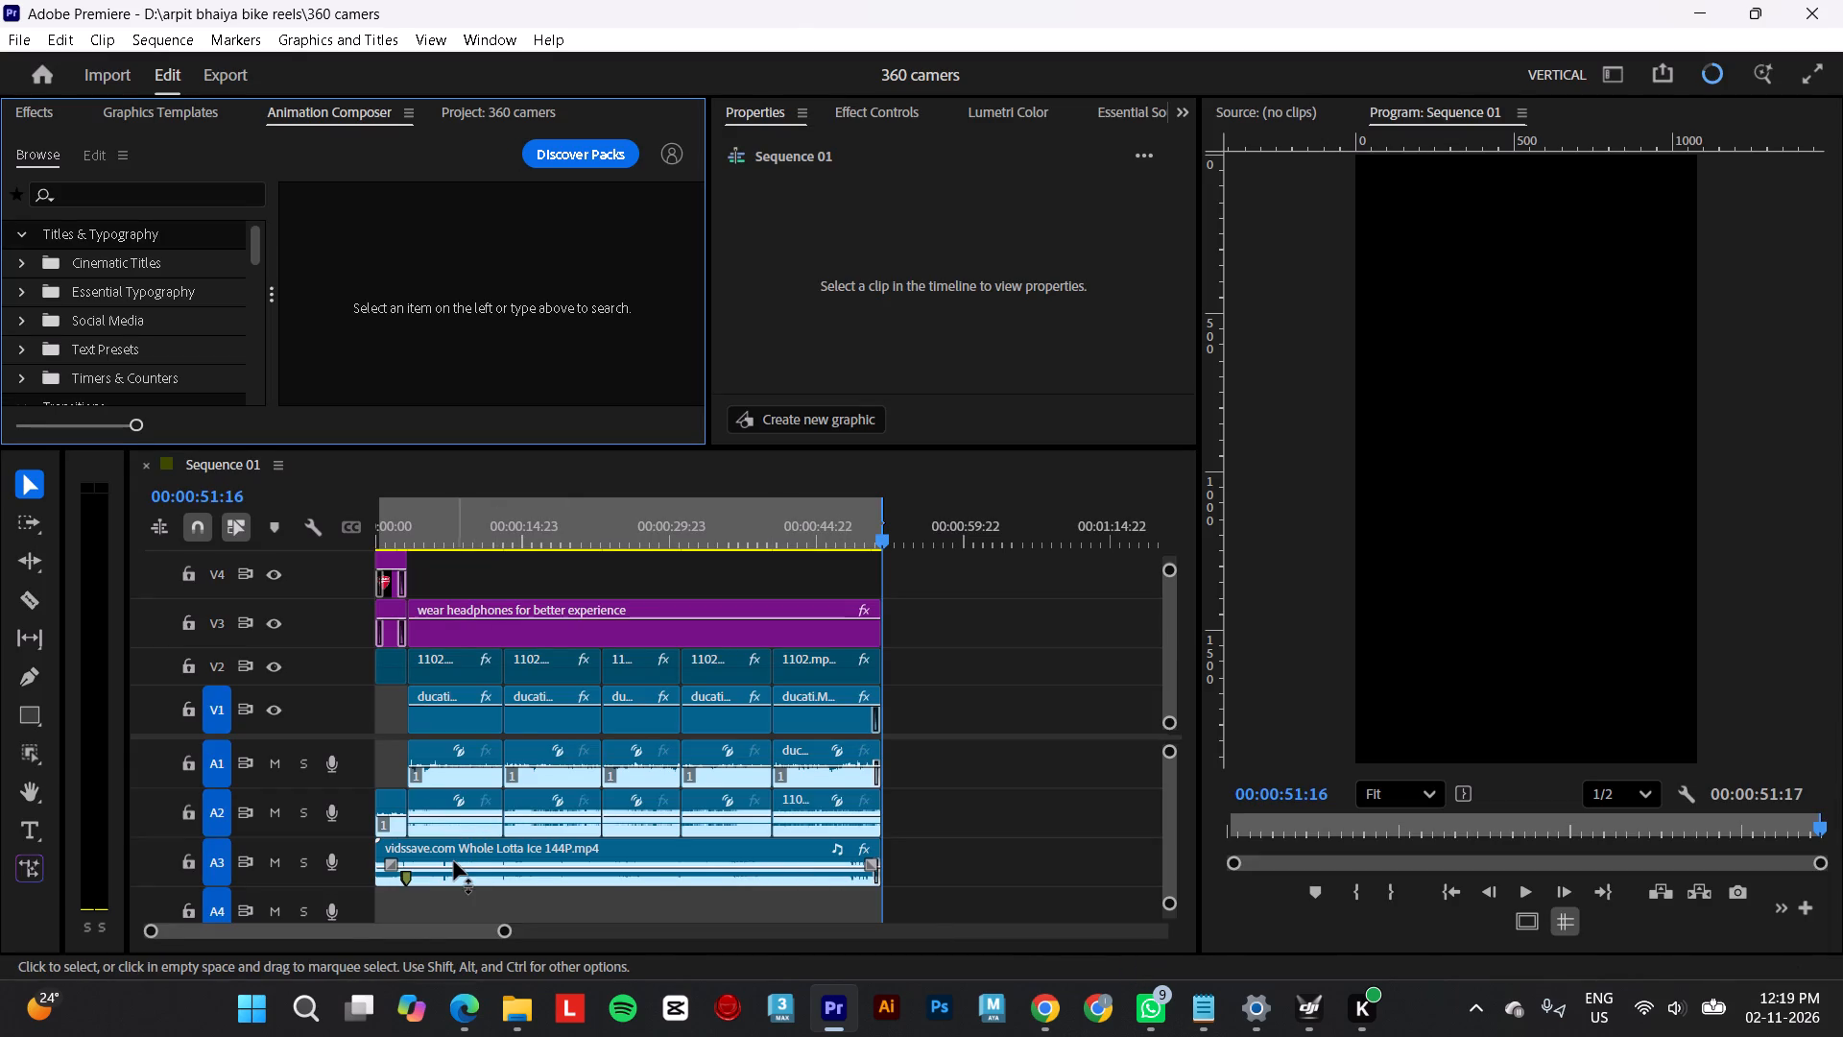
Play the sequence from the start and set the Whole Lotta Ice music clip's volume to -10 dB.
drag(436, 538, 324, 536)
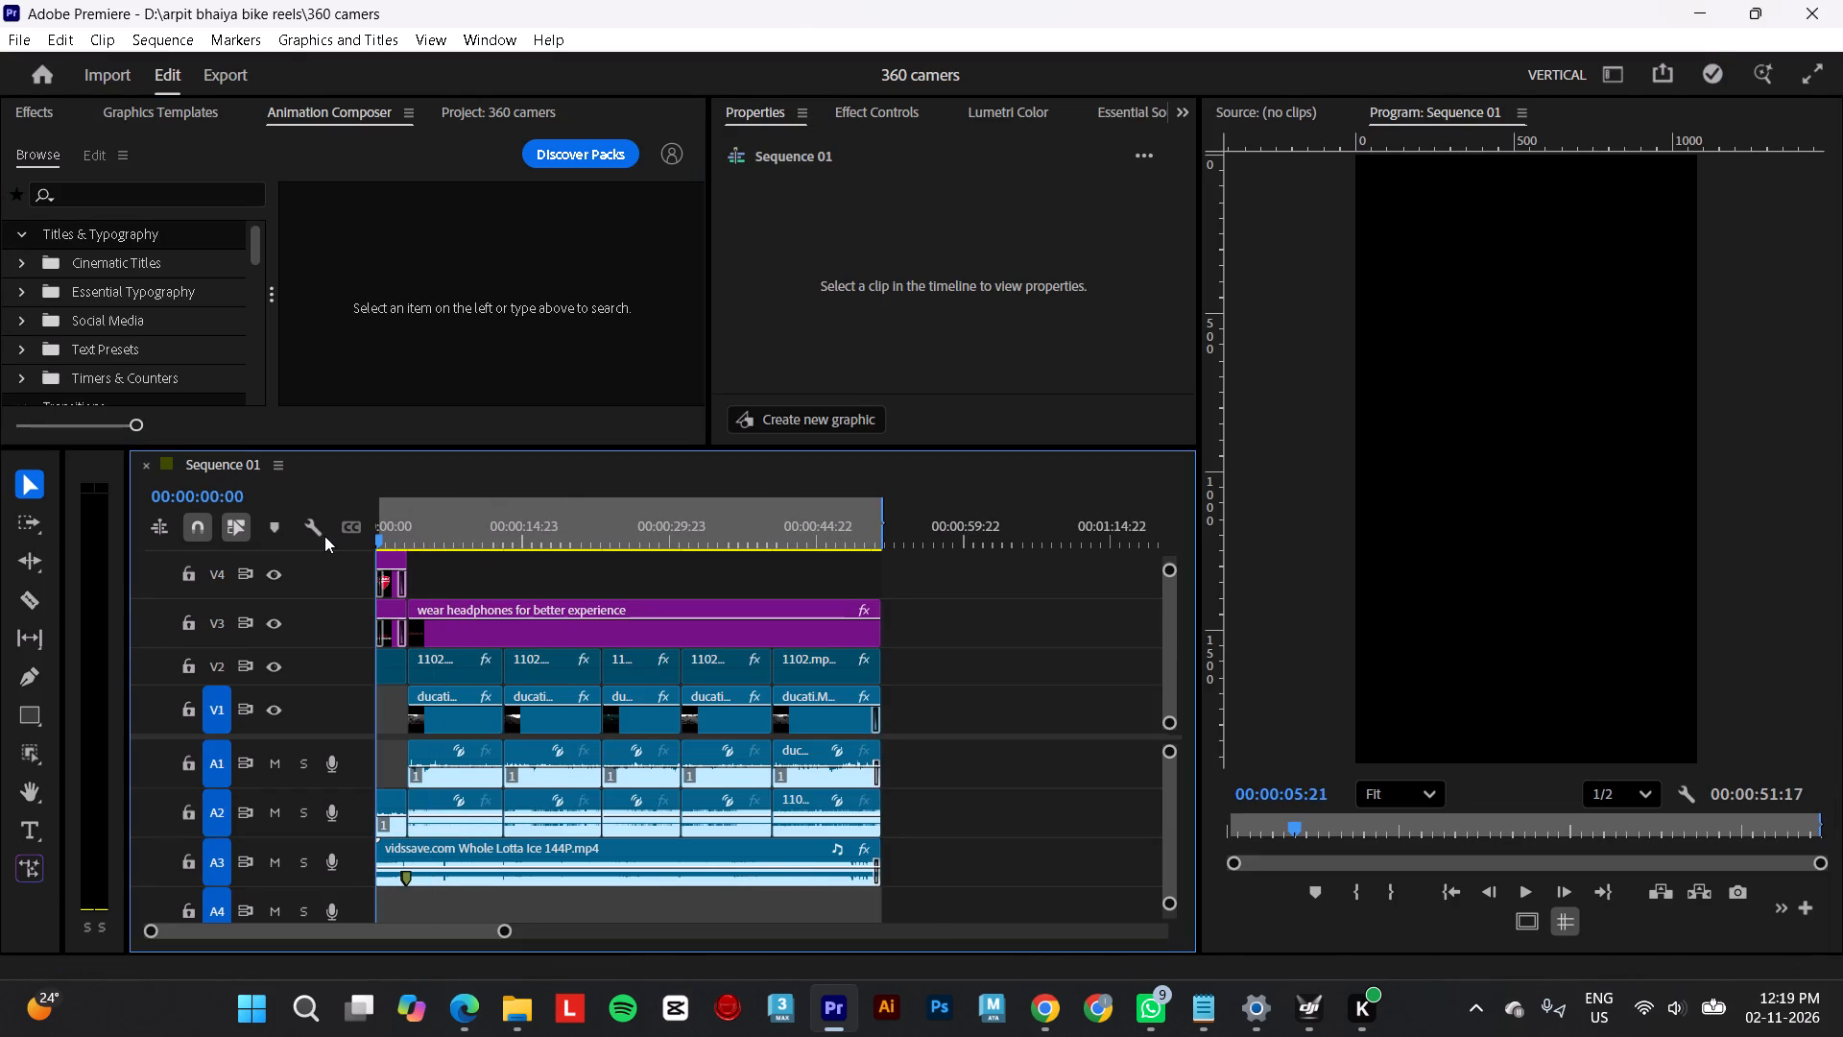
key(space)
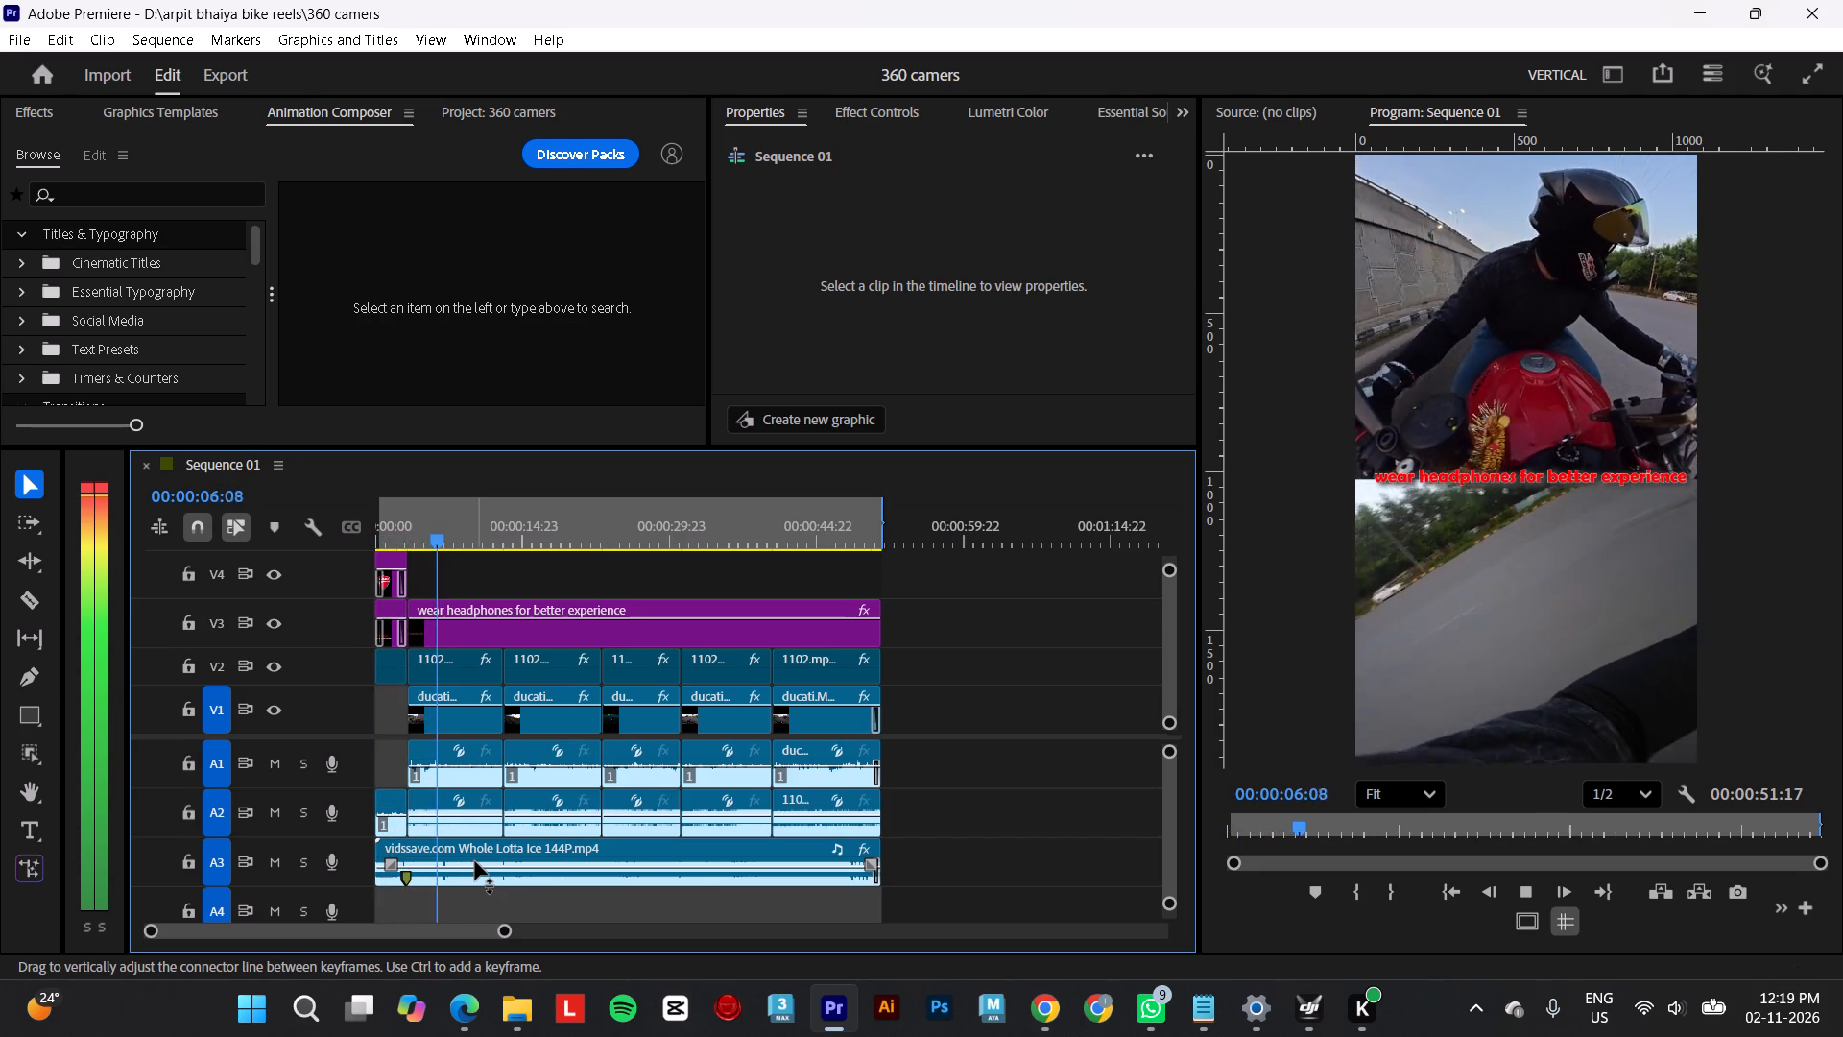
click(498, 873)
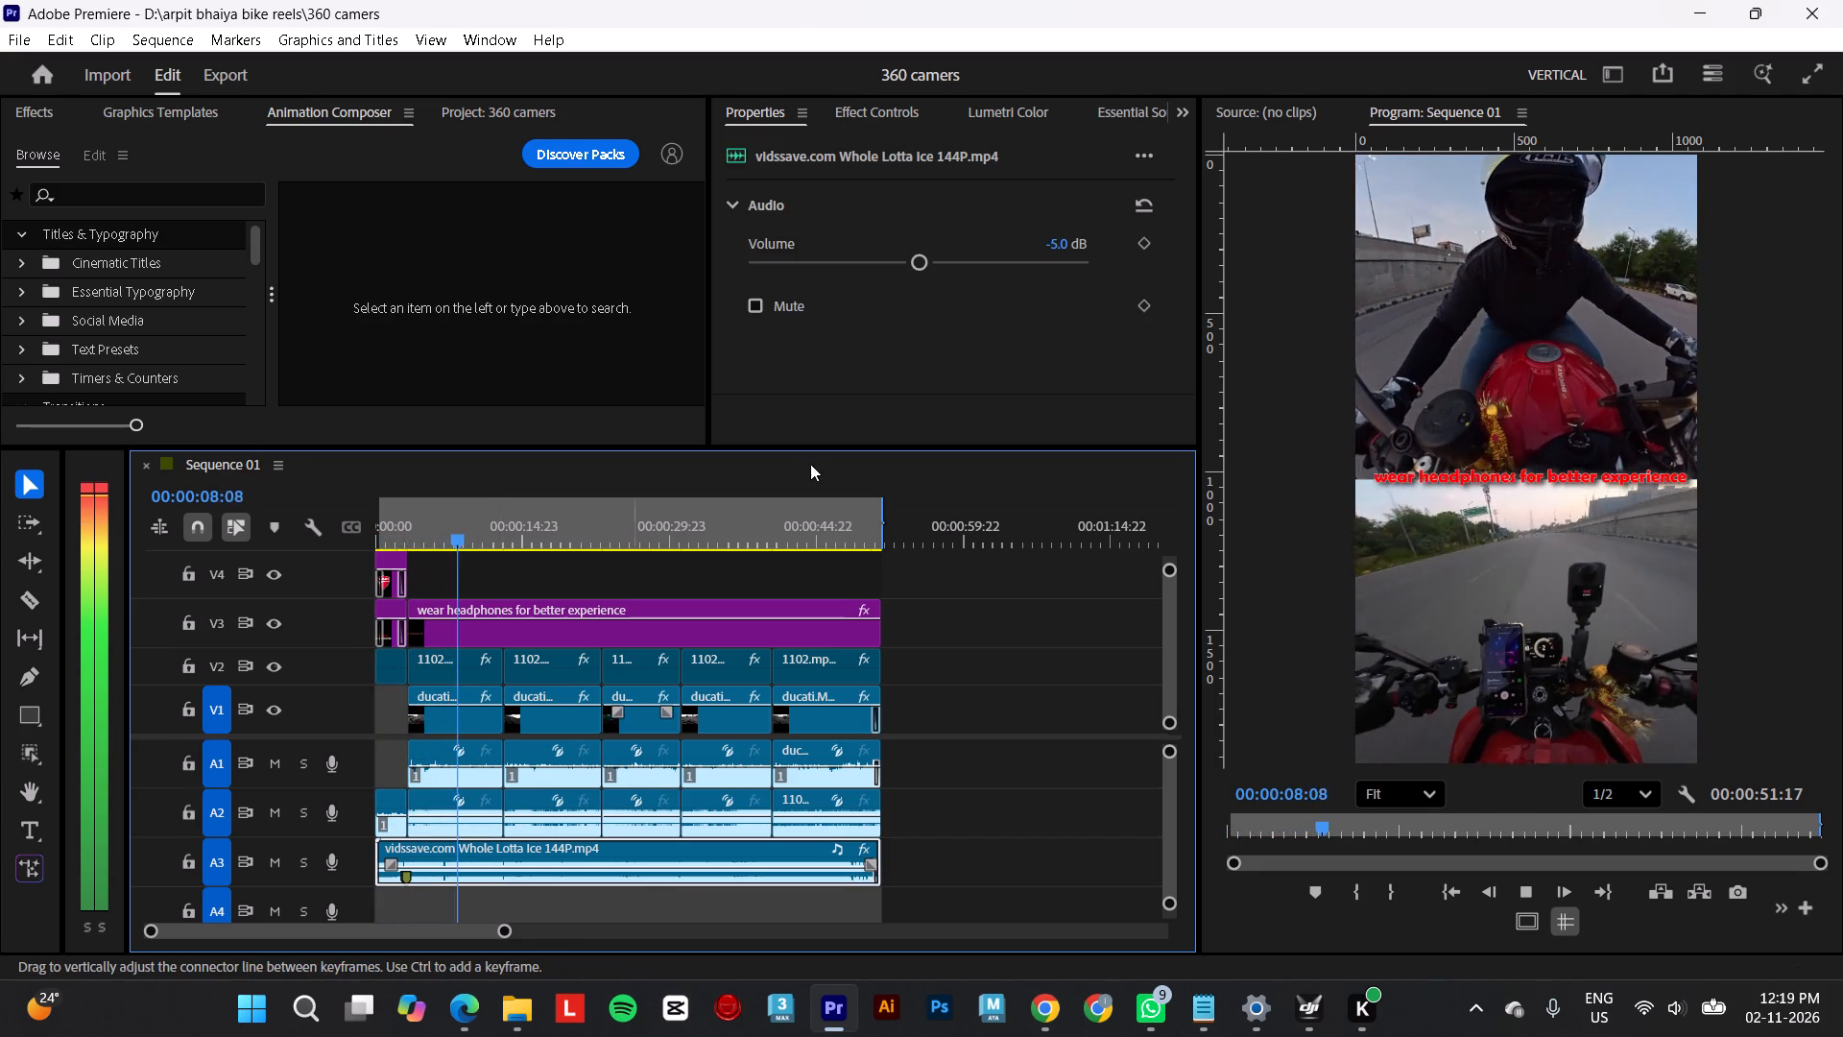
click(1059, 246)
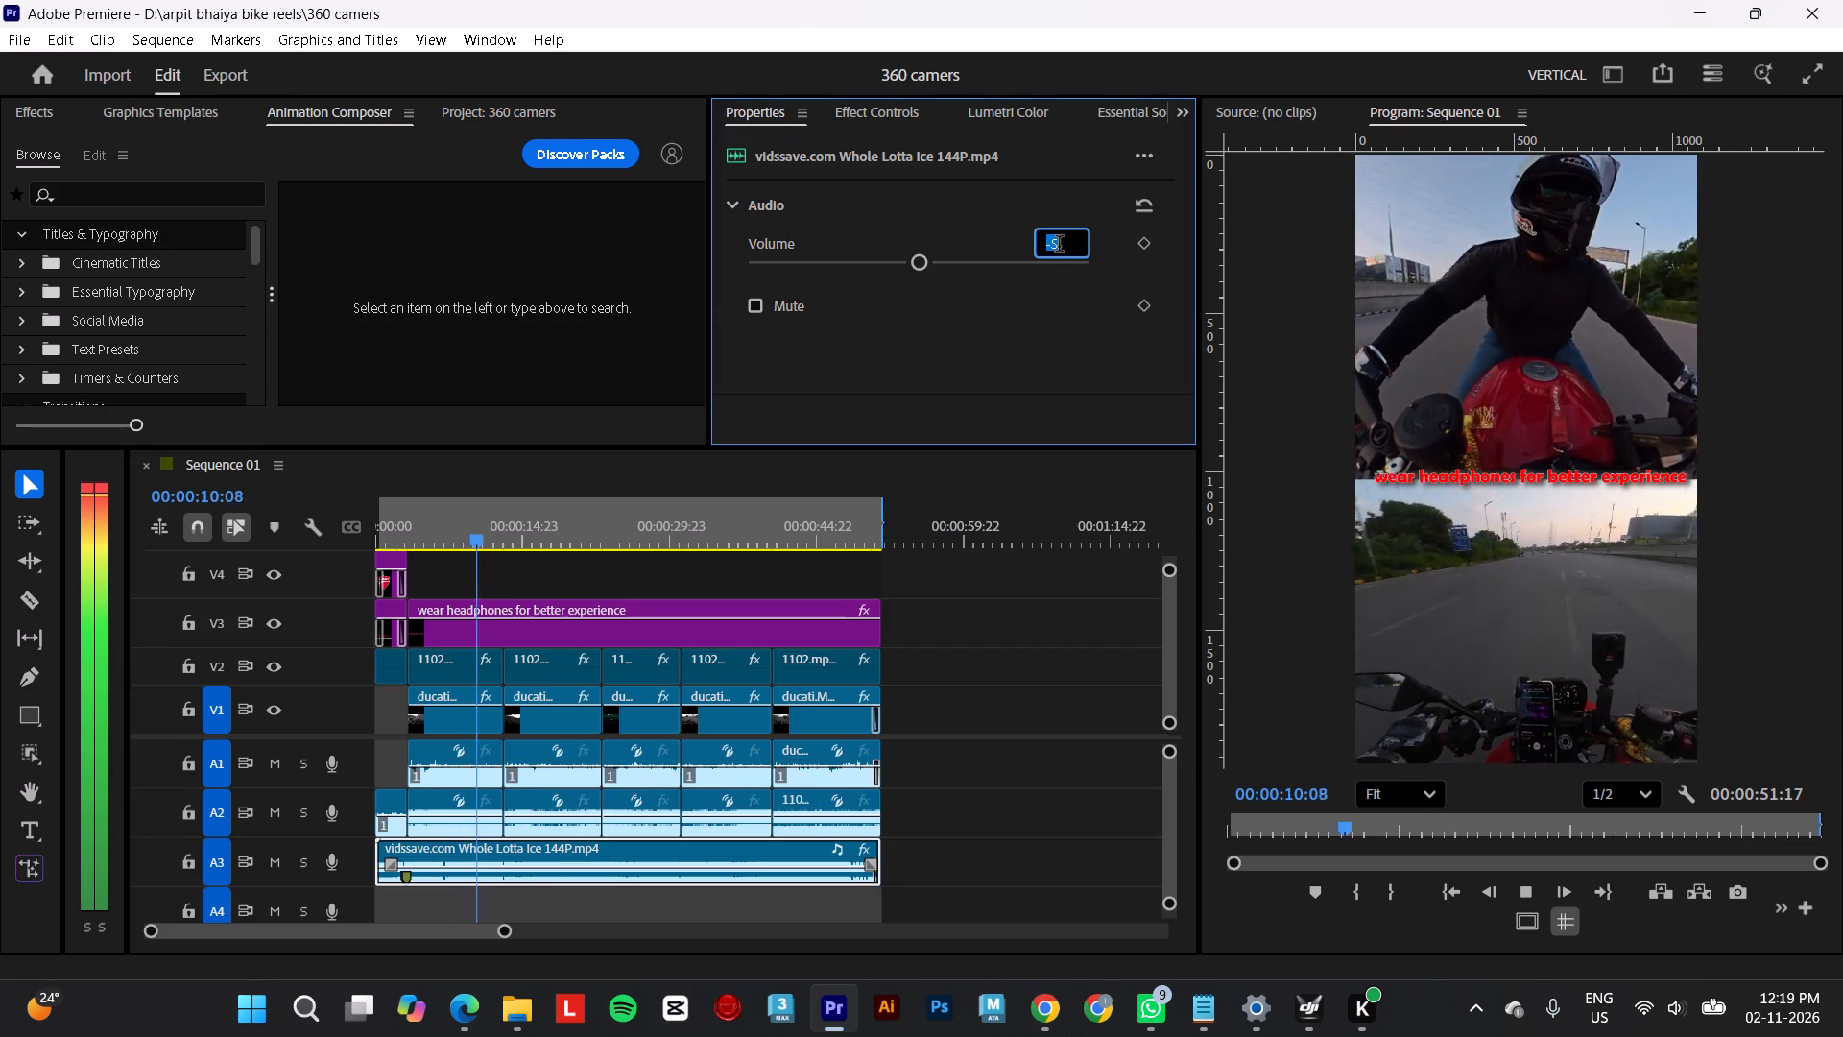
text(-10)
key(Return)
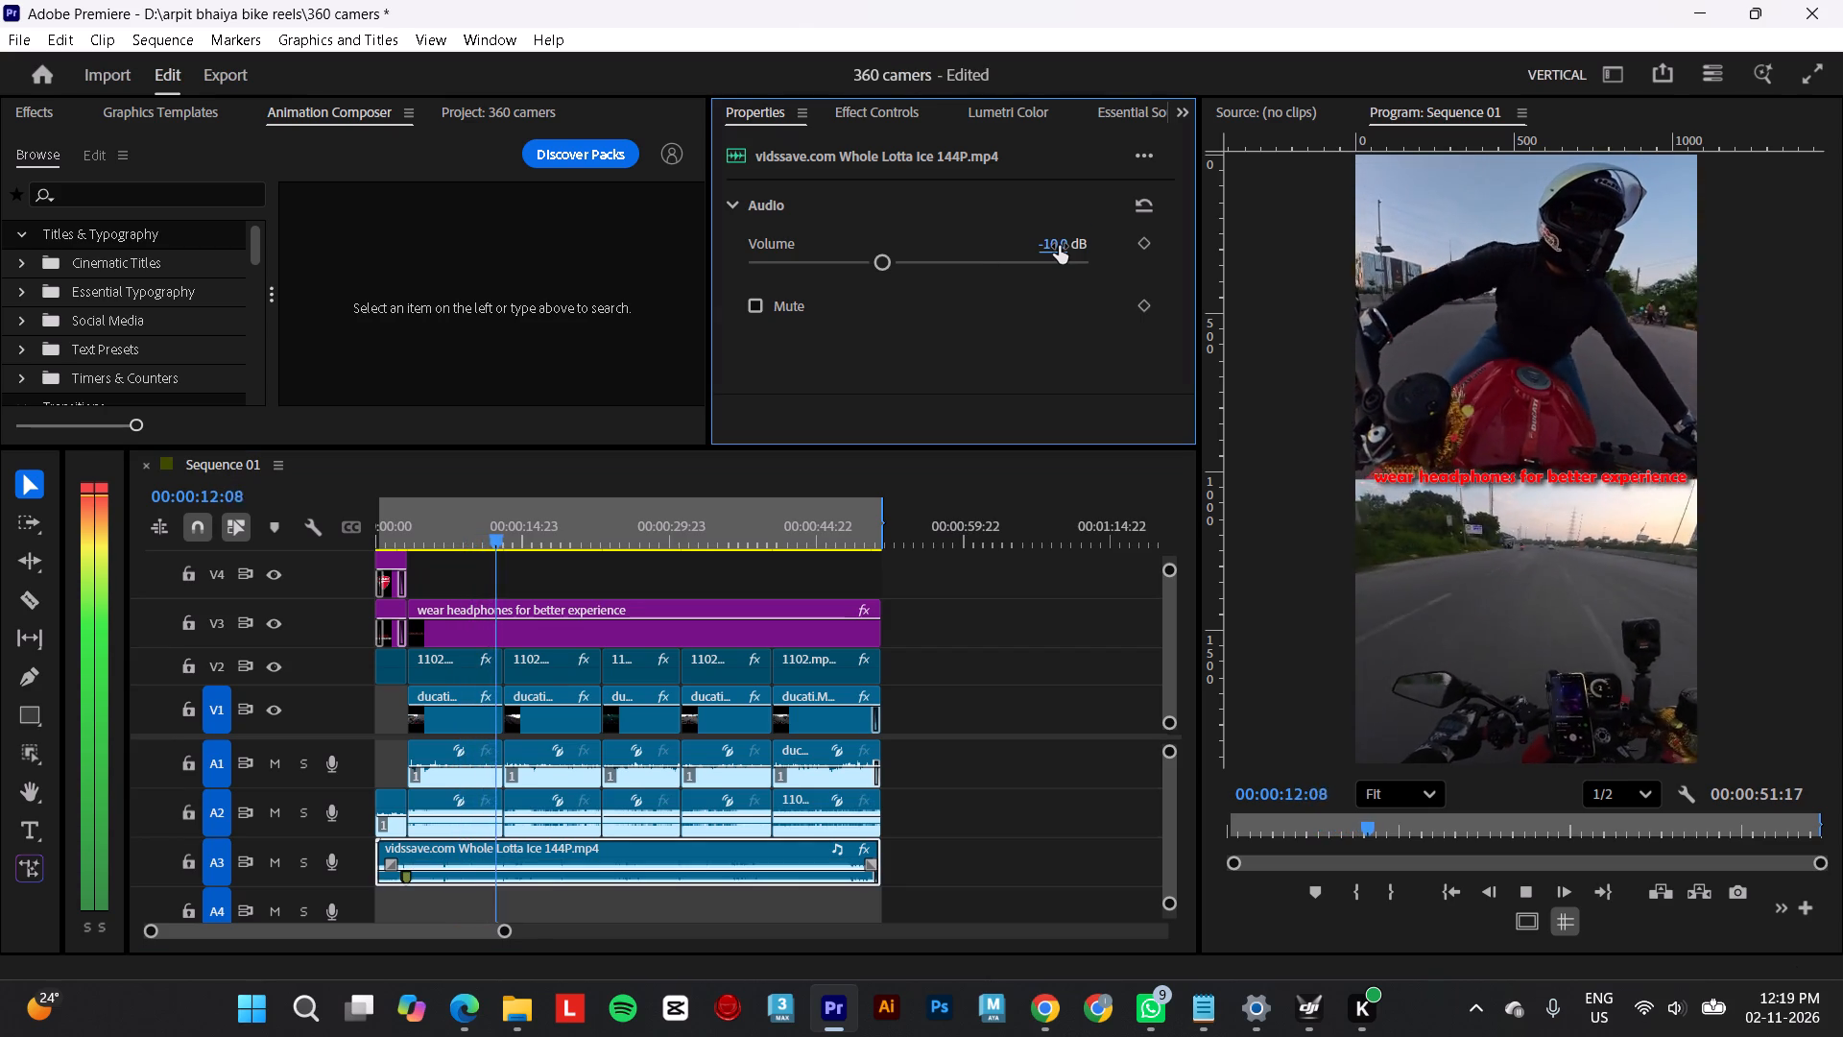
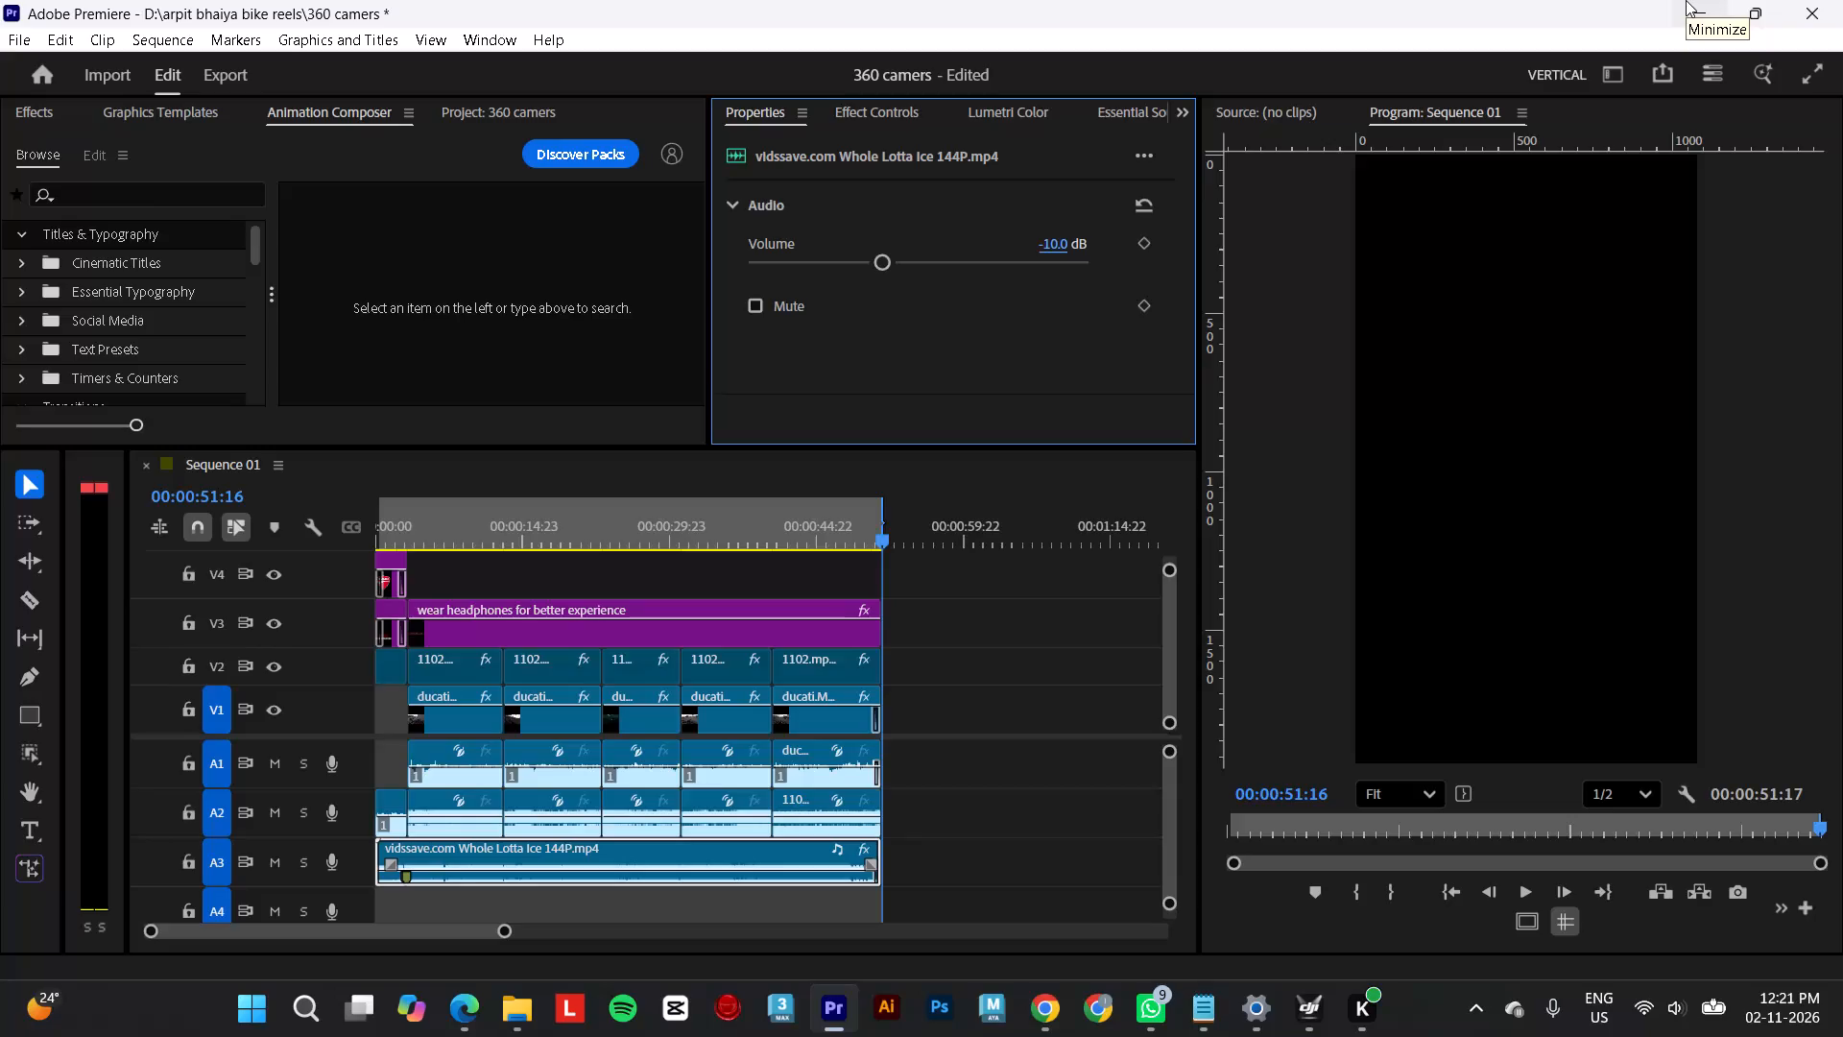
Open the media export settings for Sequence 01.
key(ctrl+m)
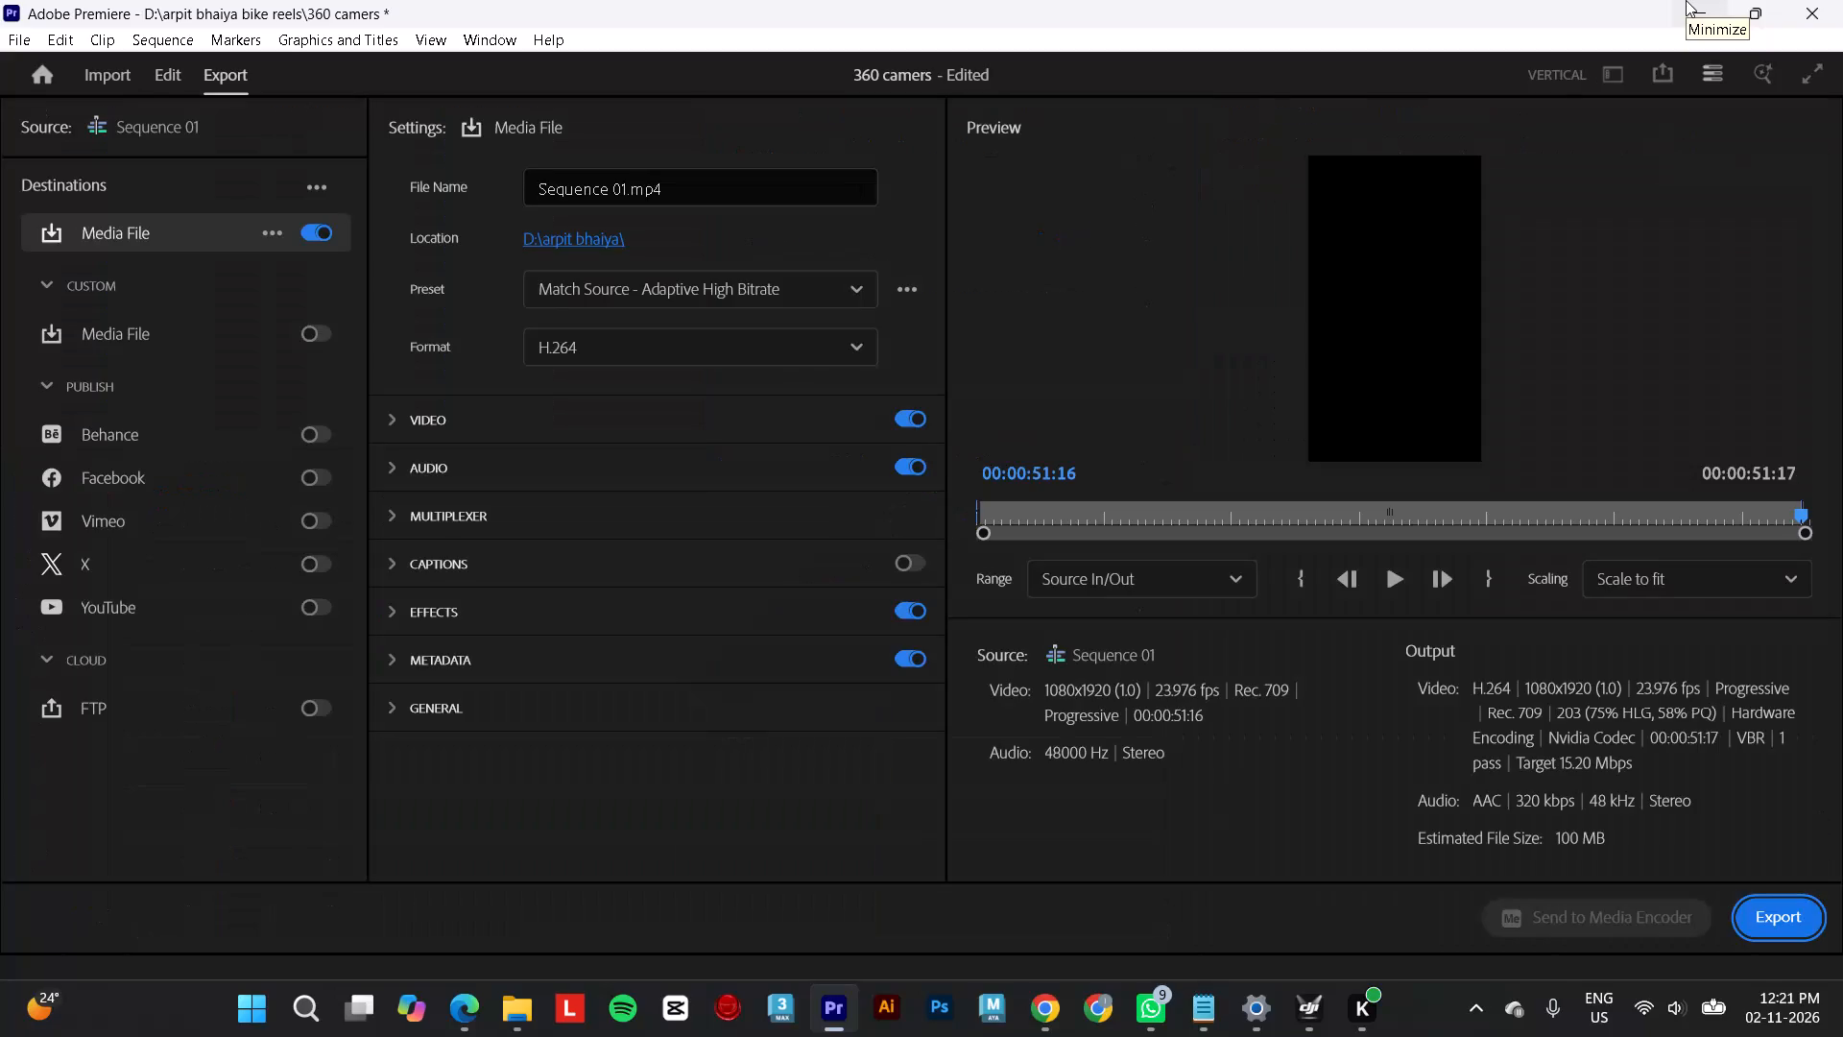
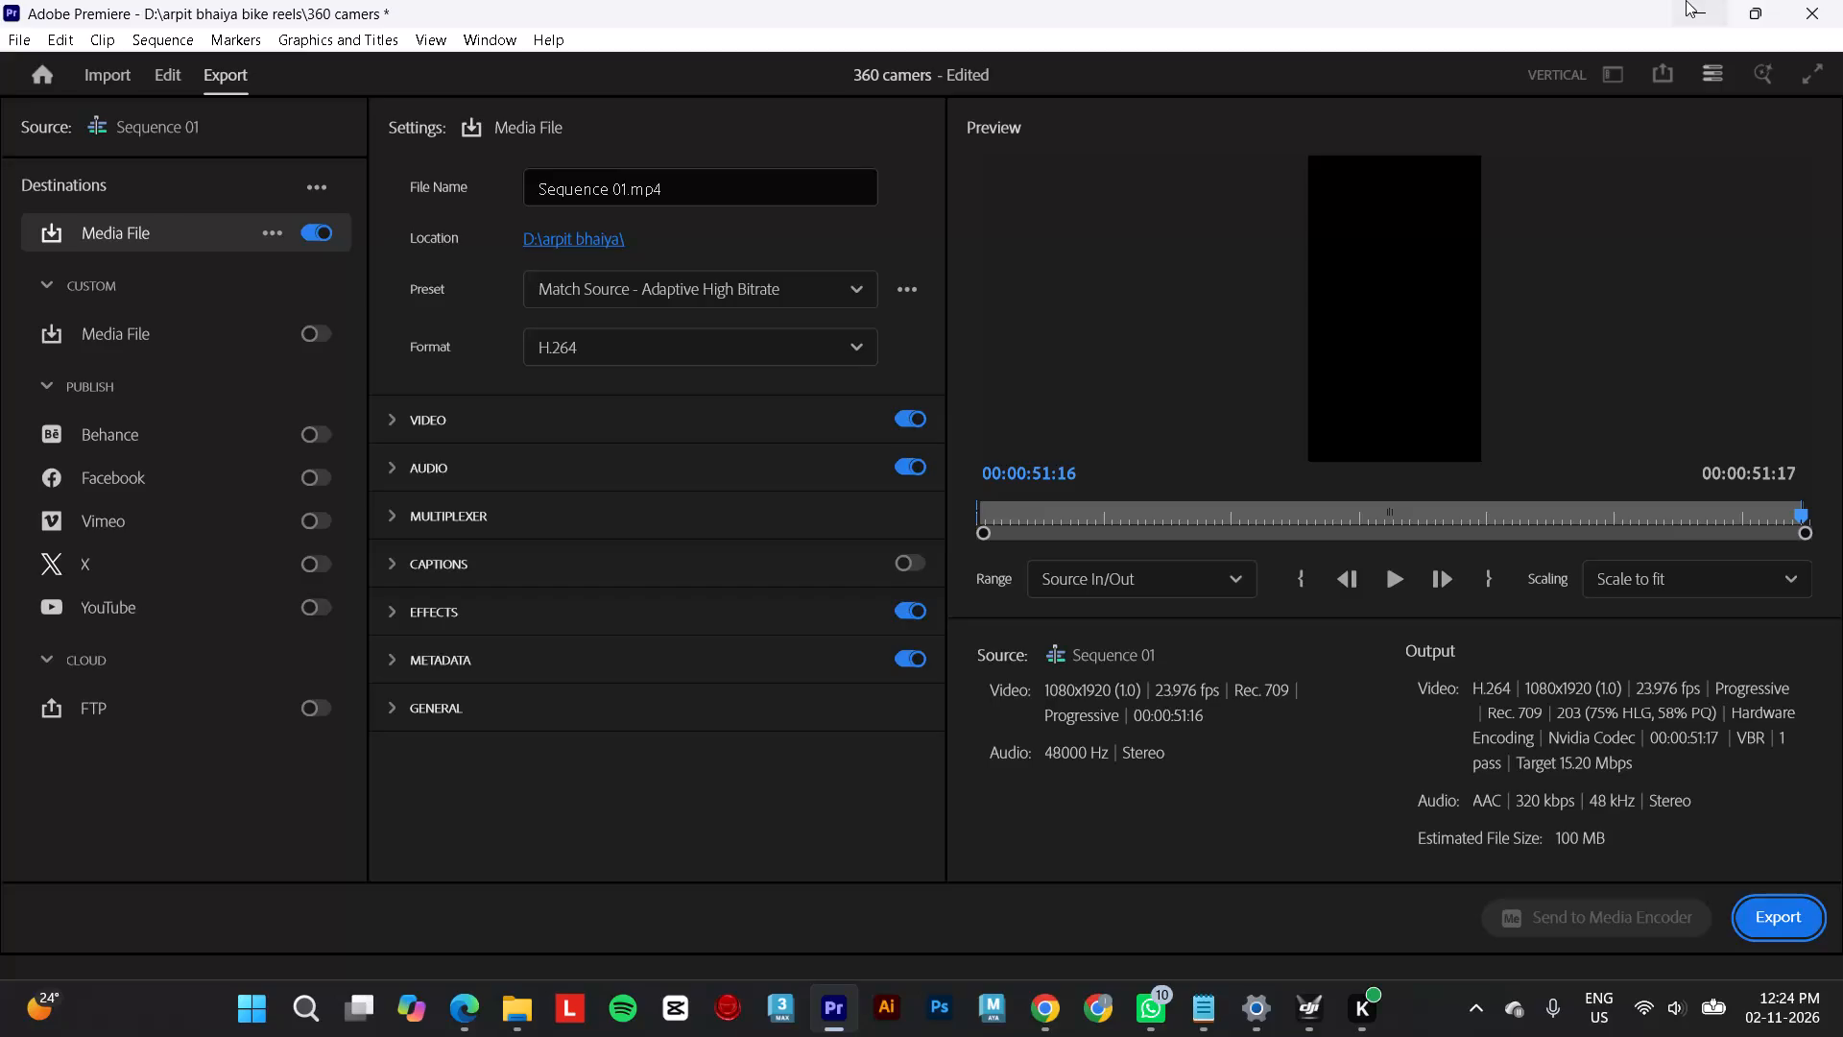
Switch to File Explorer and open the One Touch (D:) drive to view its folders.
click(510, 1019)
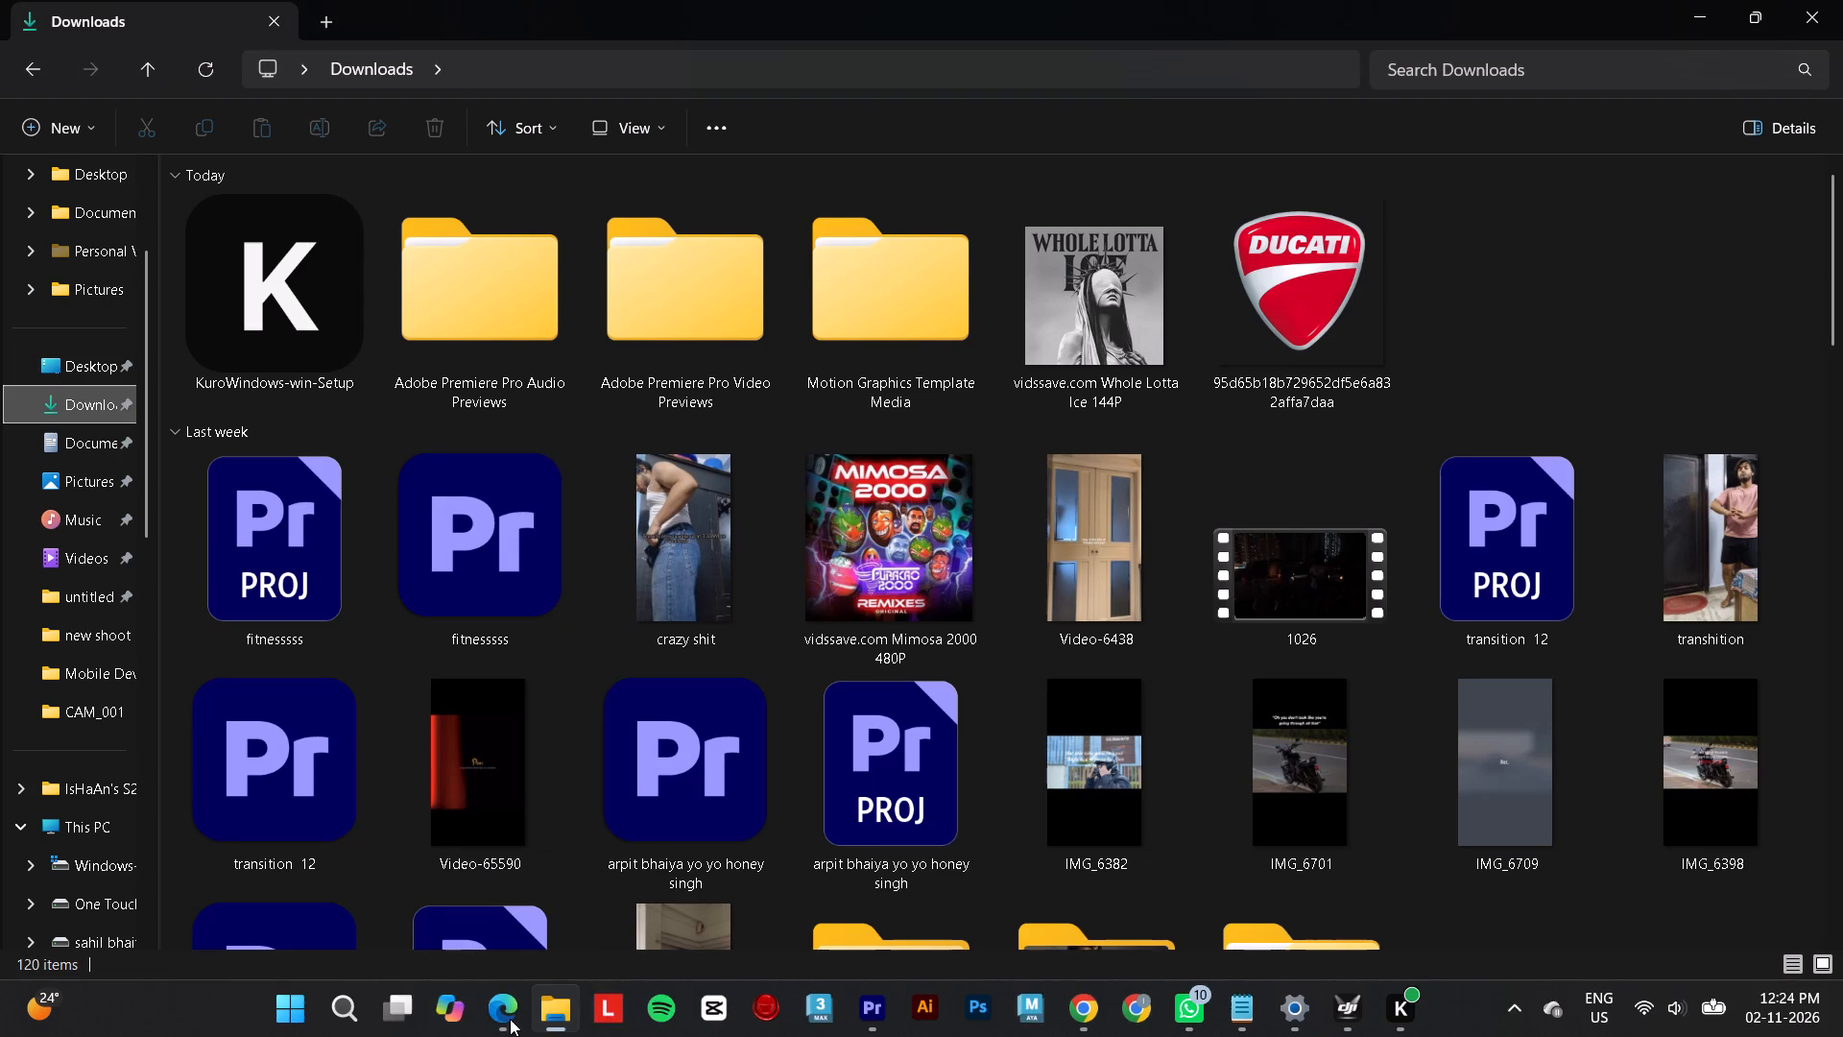
scroll(60, 630, down, 2)
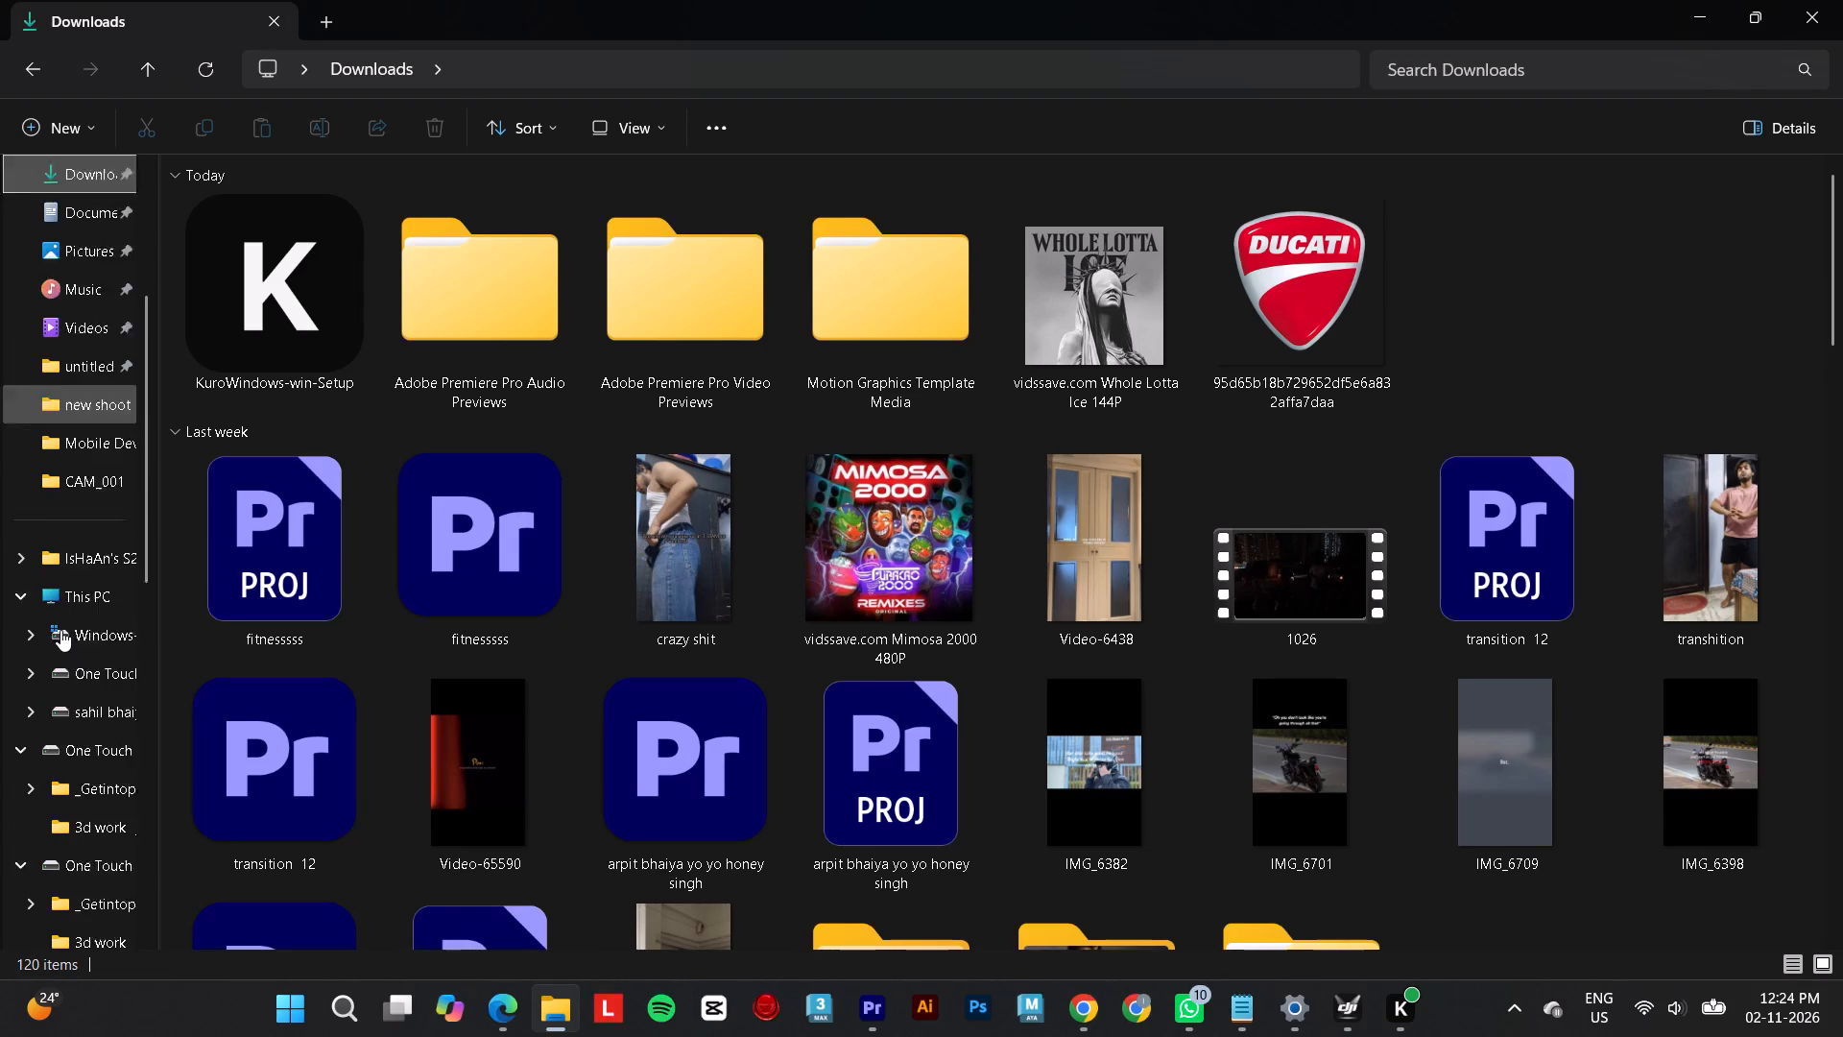
scroll(60, 630, down, 3)
click(82, 407)
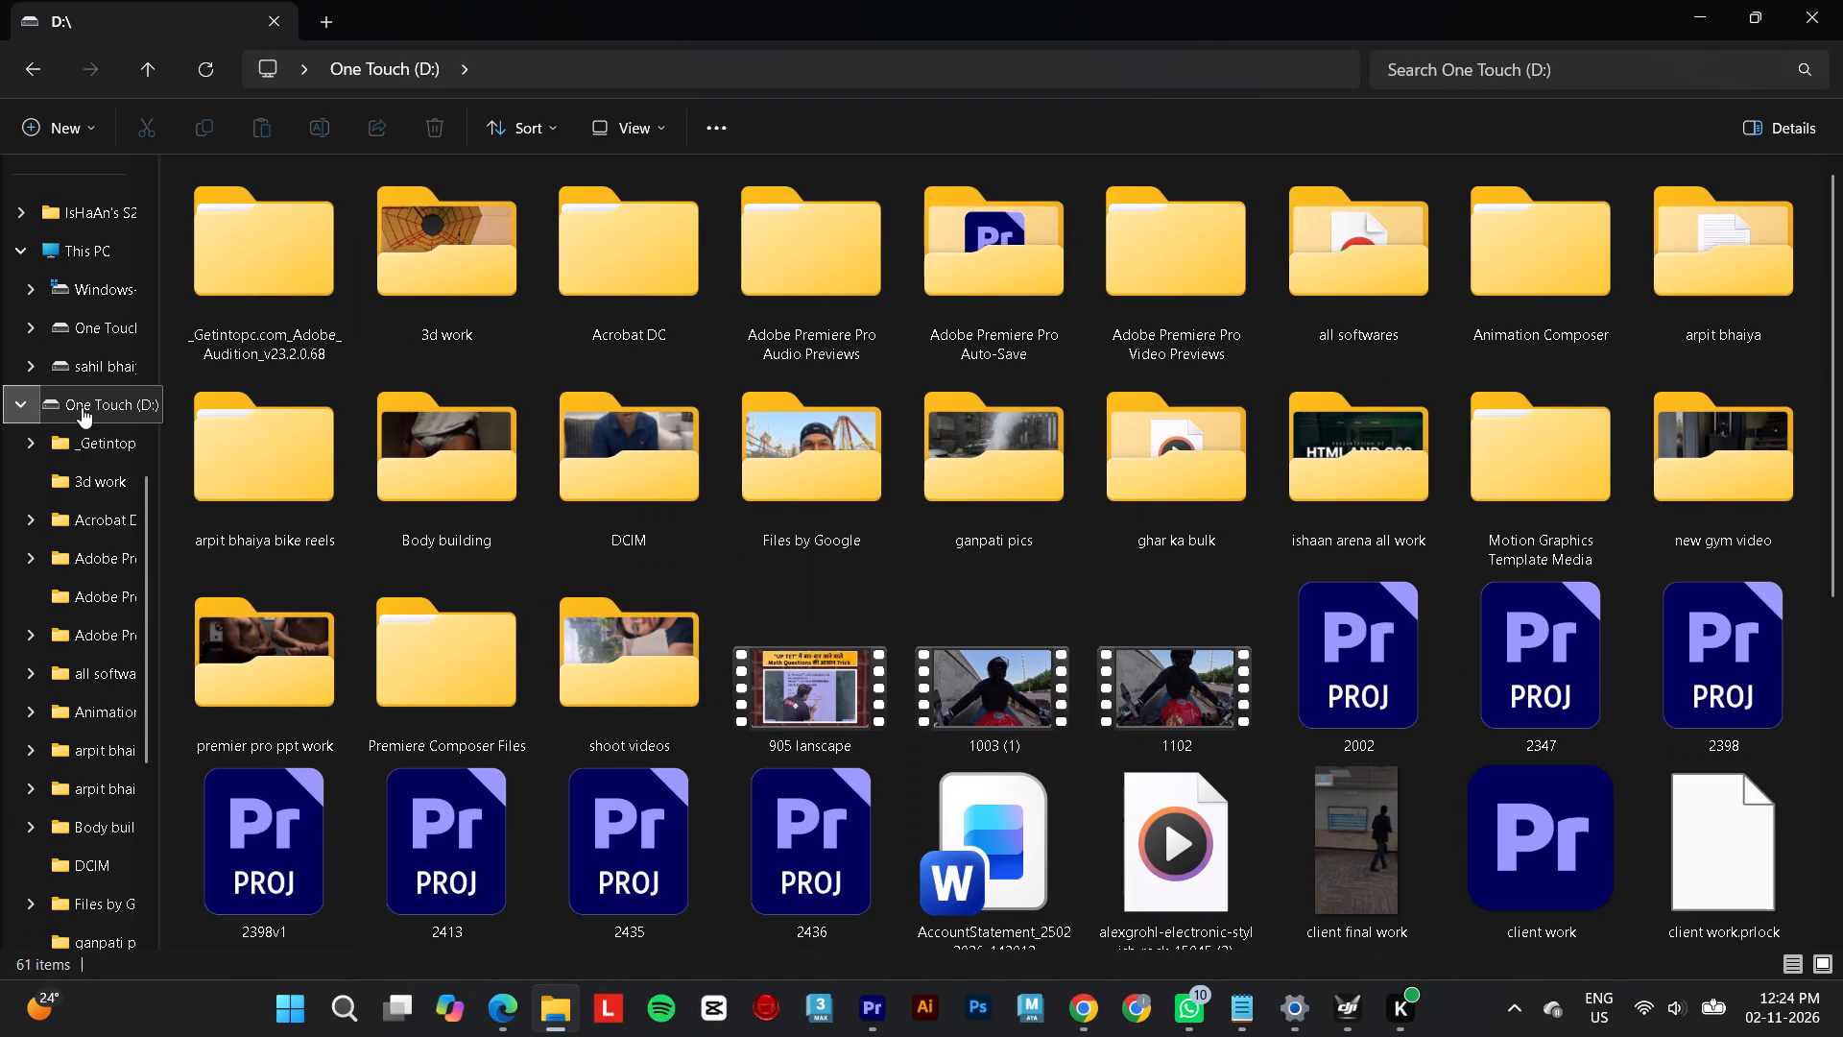
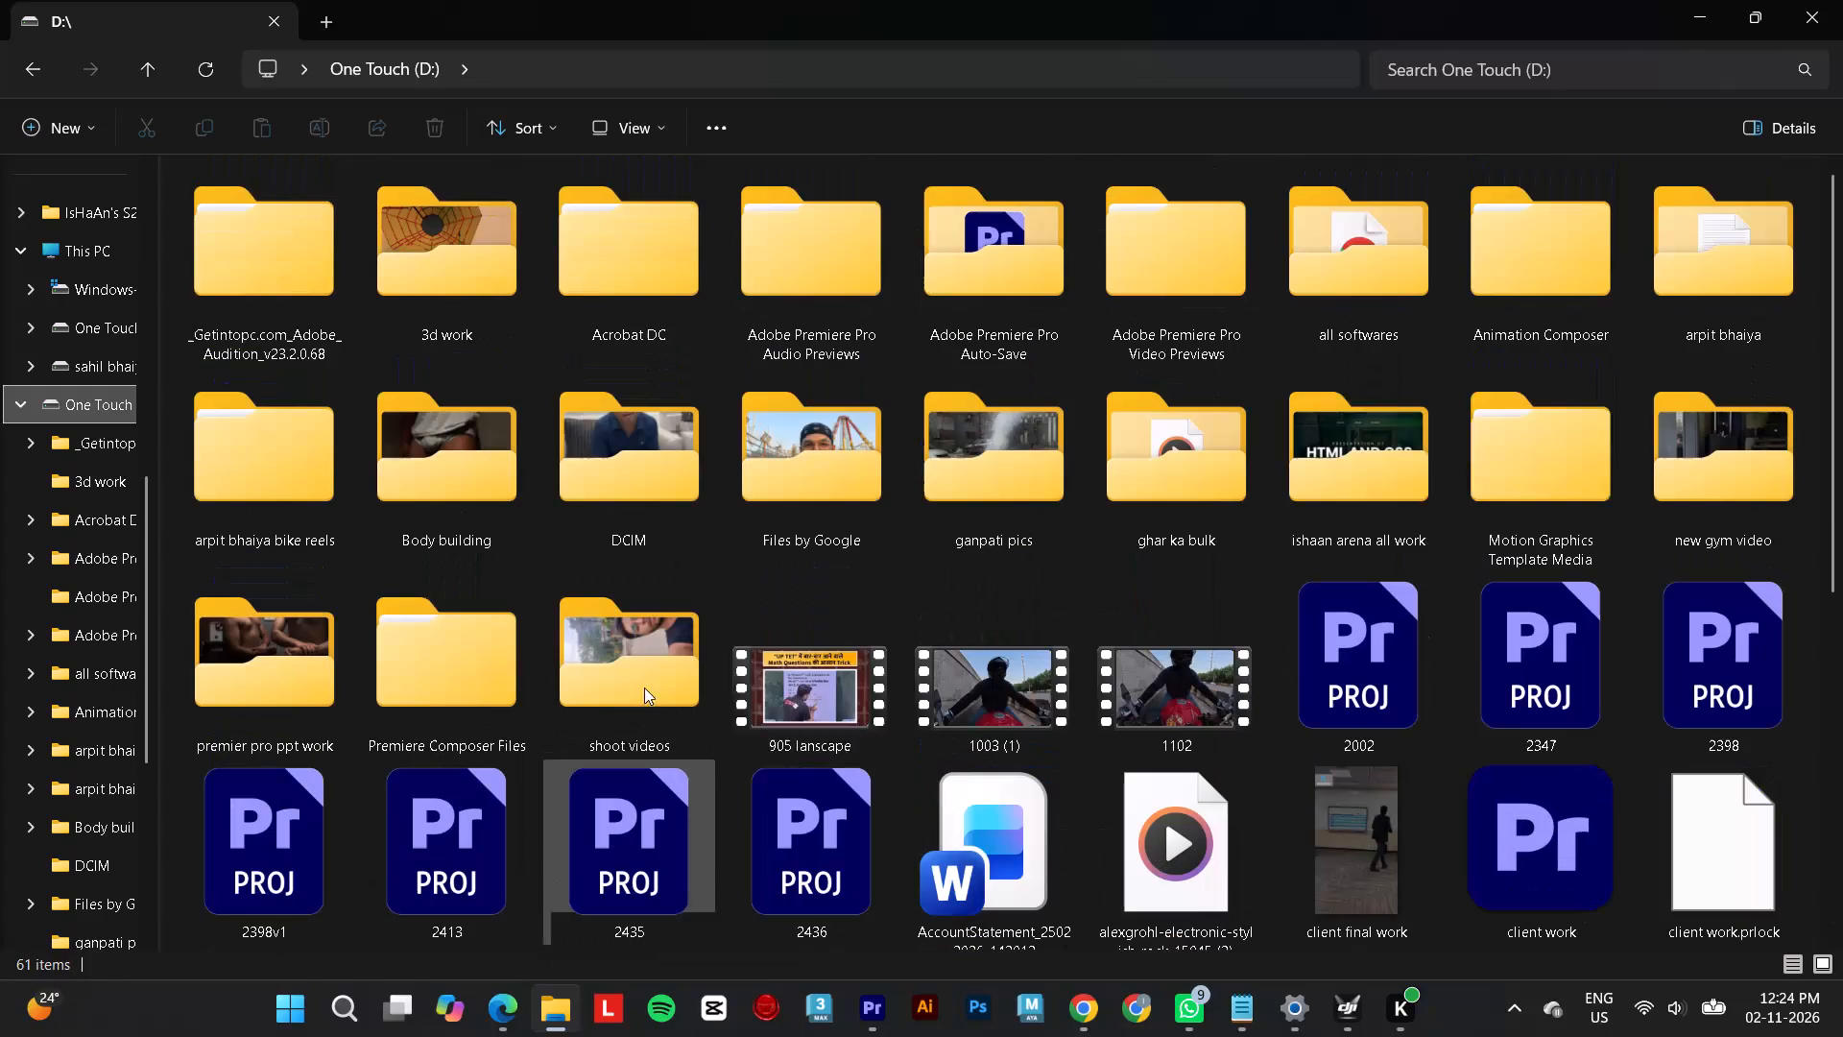
Open the arpit bhaiya folder and copy the name text of the pure symphoney video file.
double_click(1703, 234)
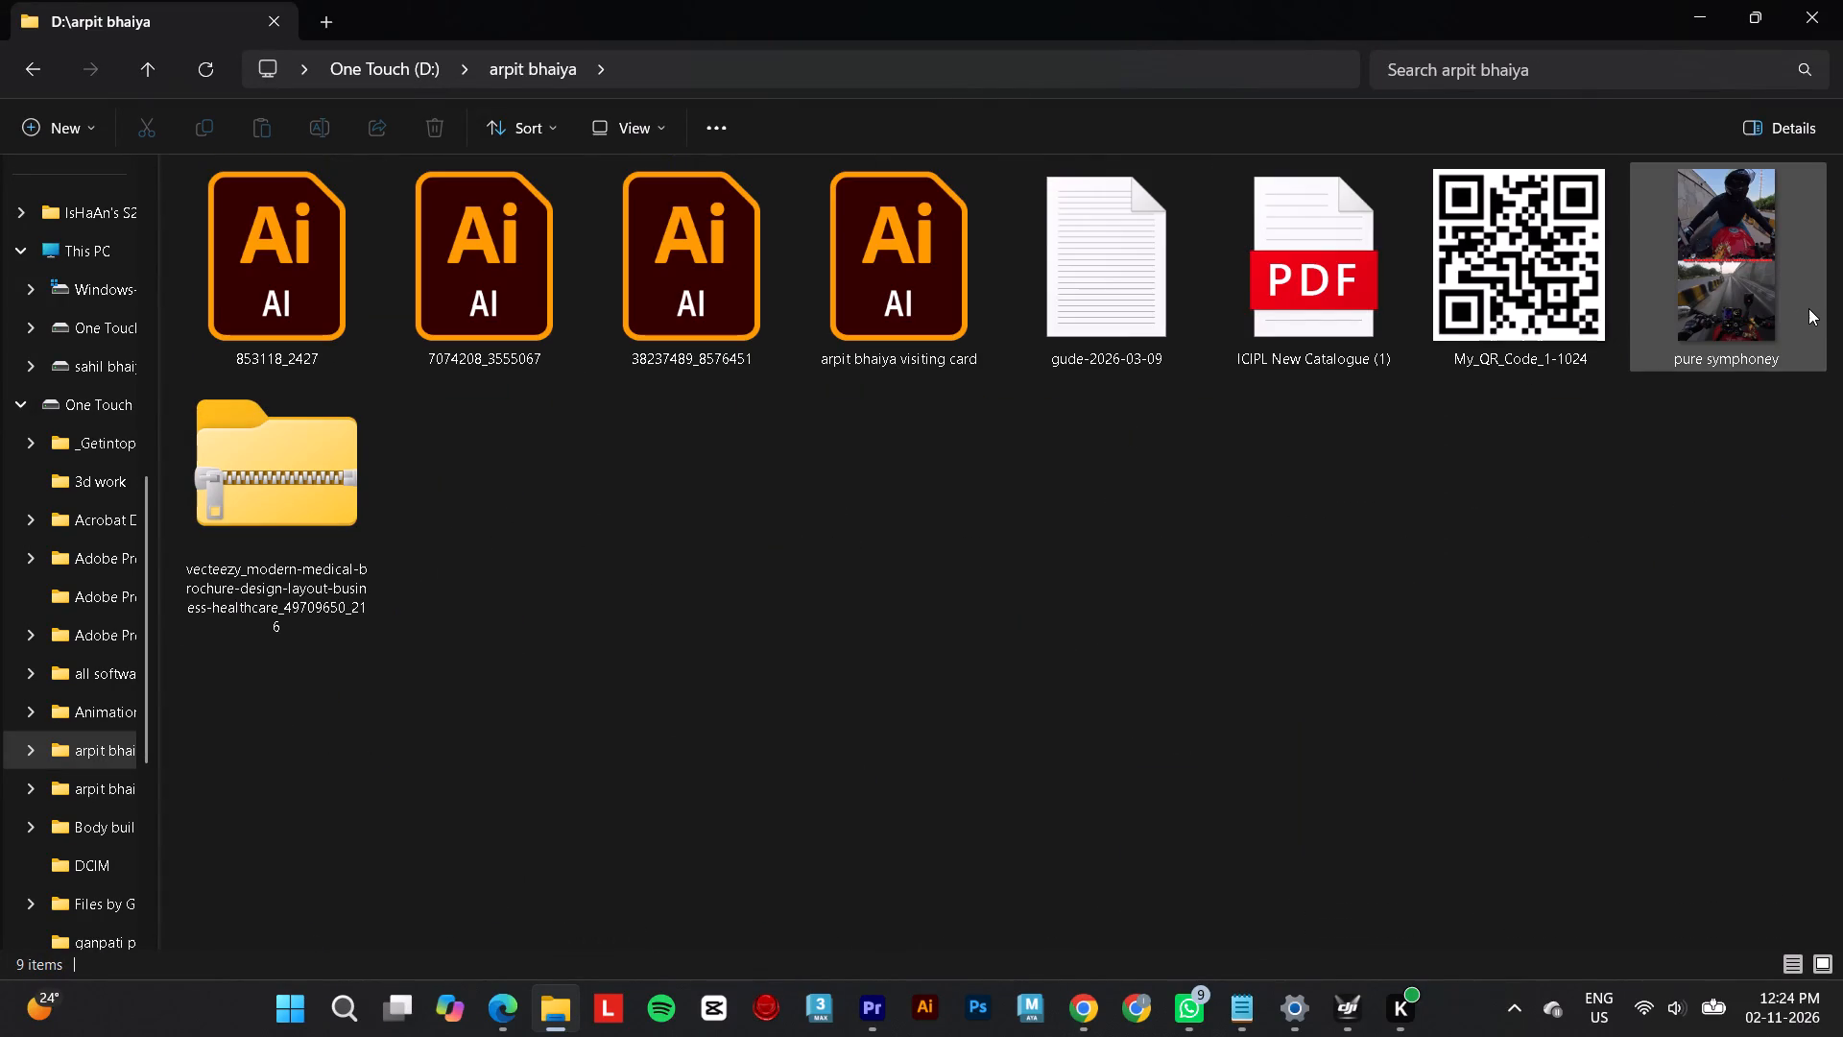
click(1808, 308)
key(F2)
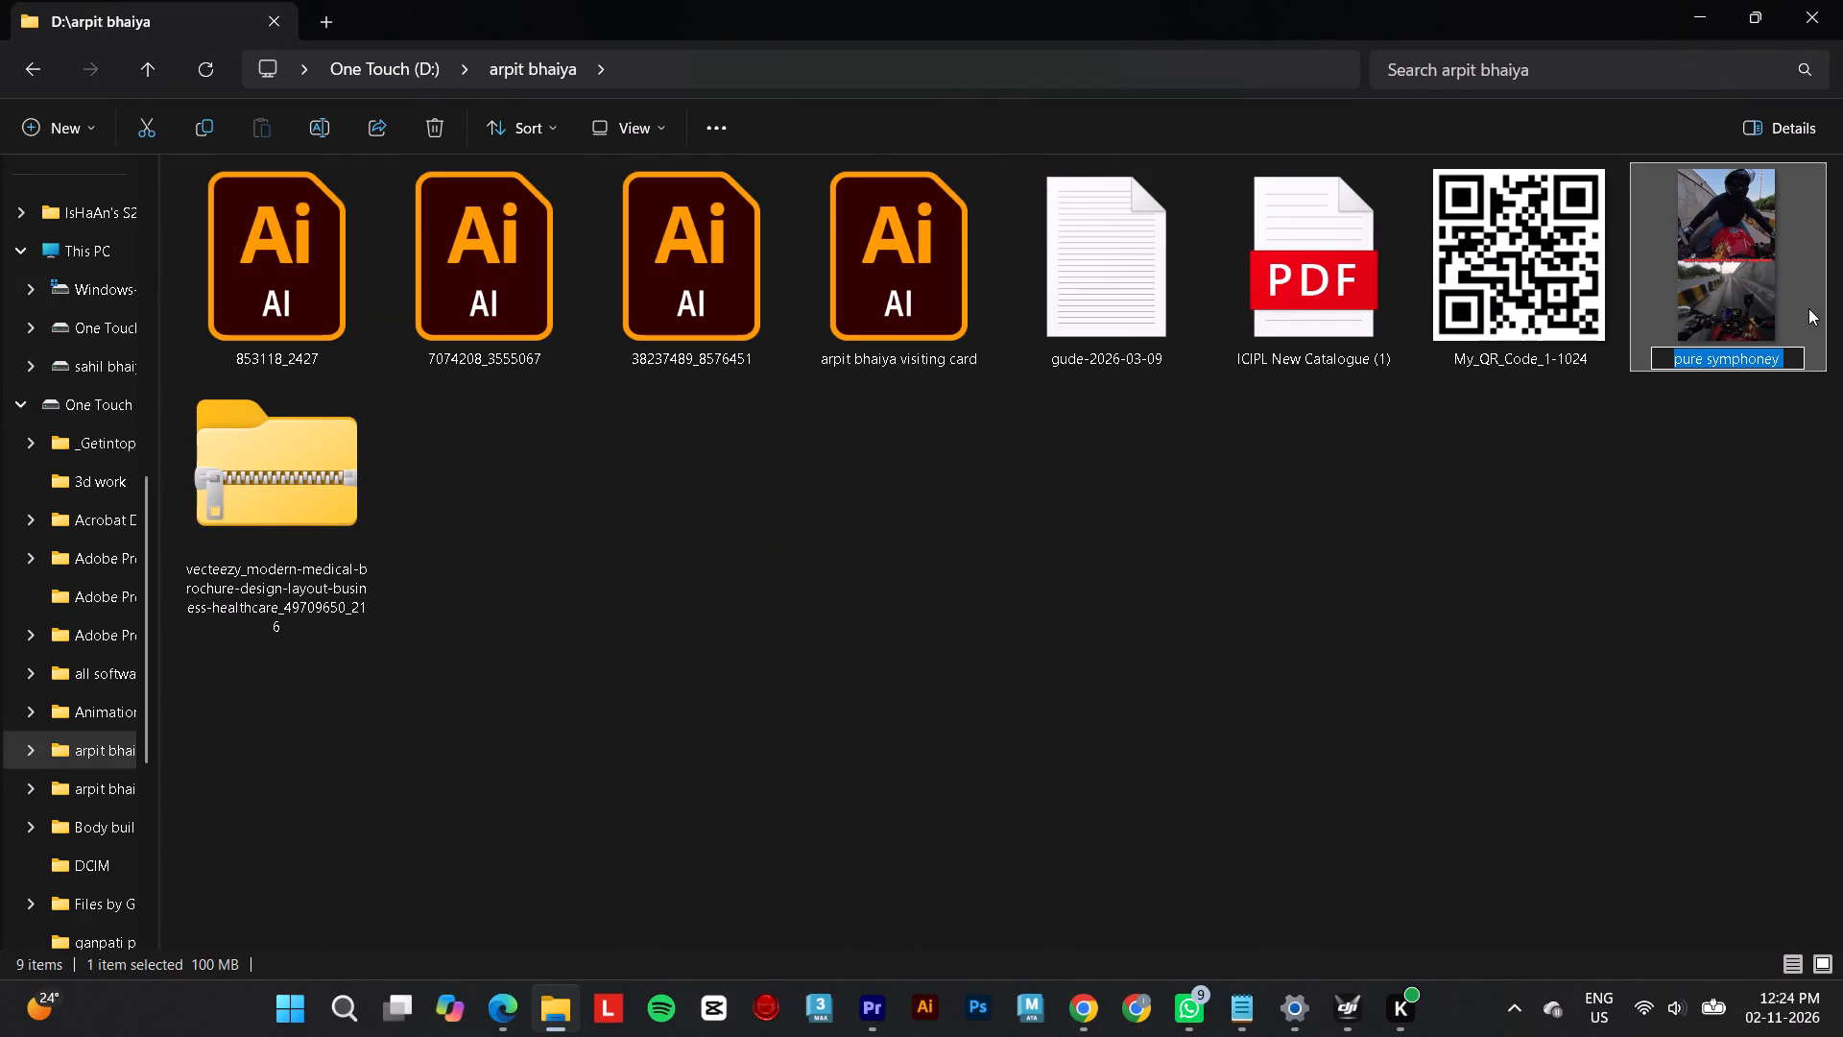
key(ctrl+c)
key(ctrl+c)
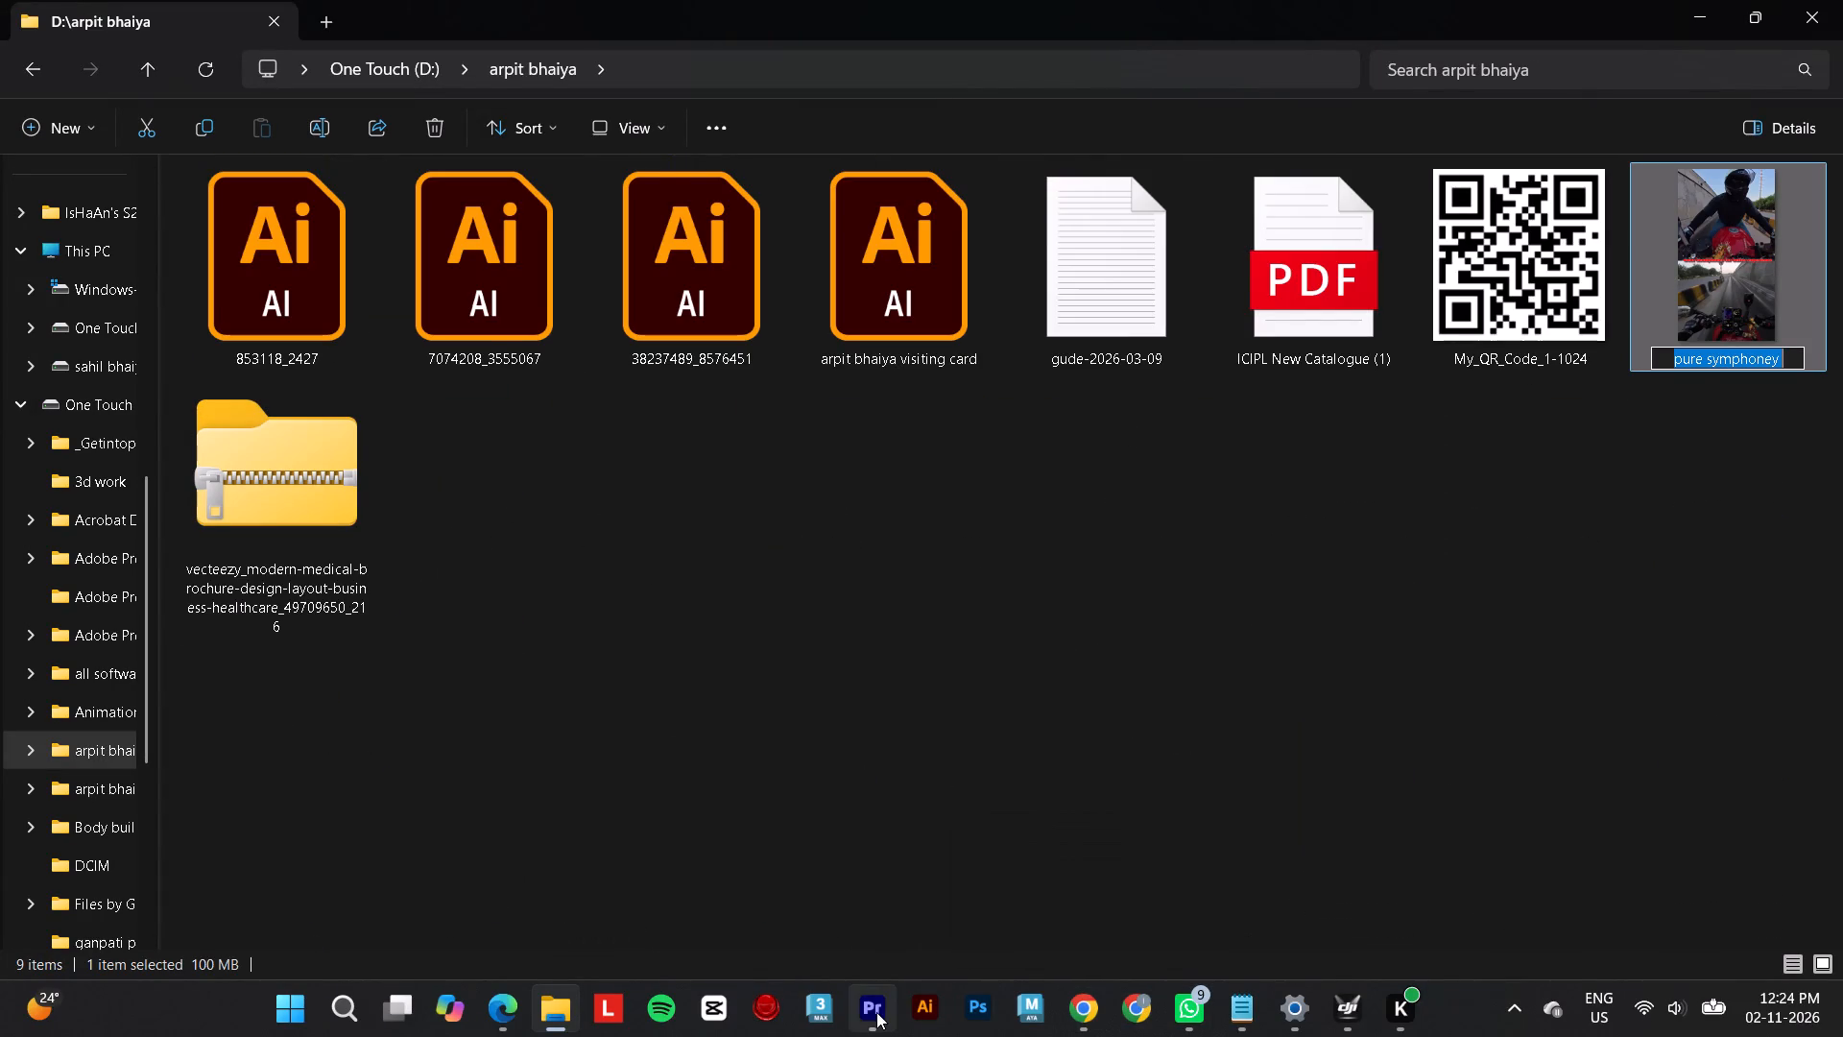
Return to Adobe Premiere and replace the export file name Sequence 01 with the copied name pure symphoney, keeping the .mp4 extension.
click(876, 1012)
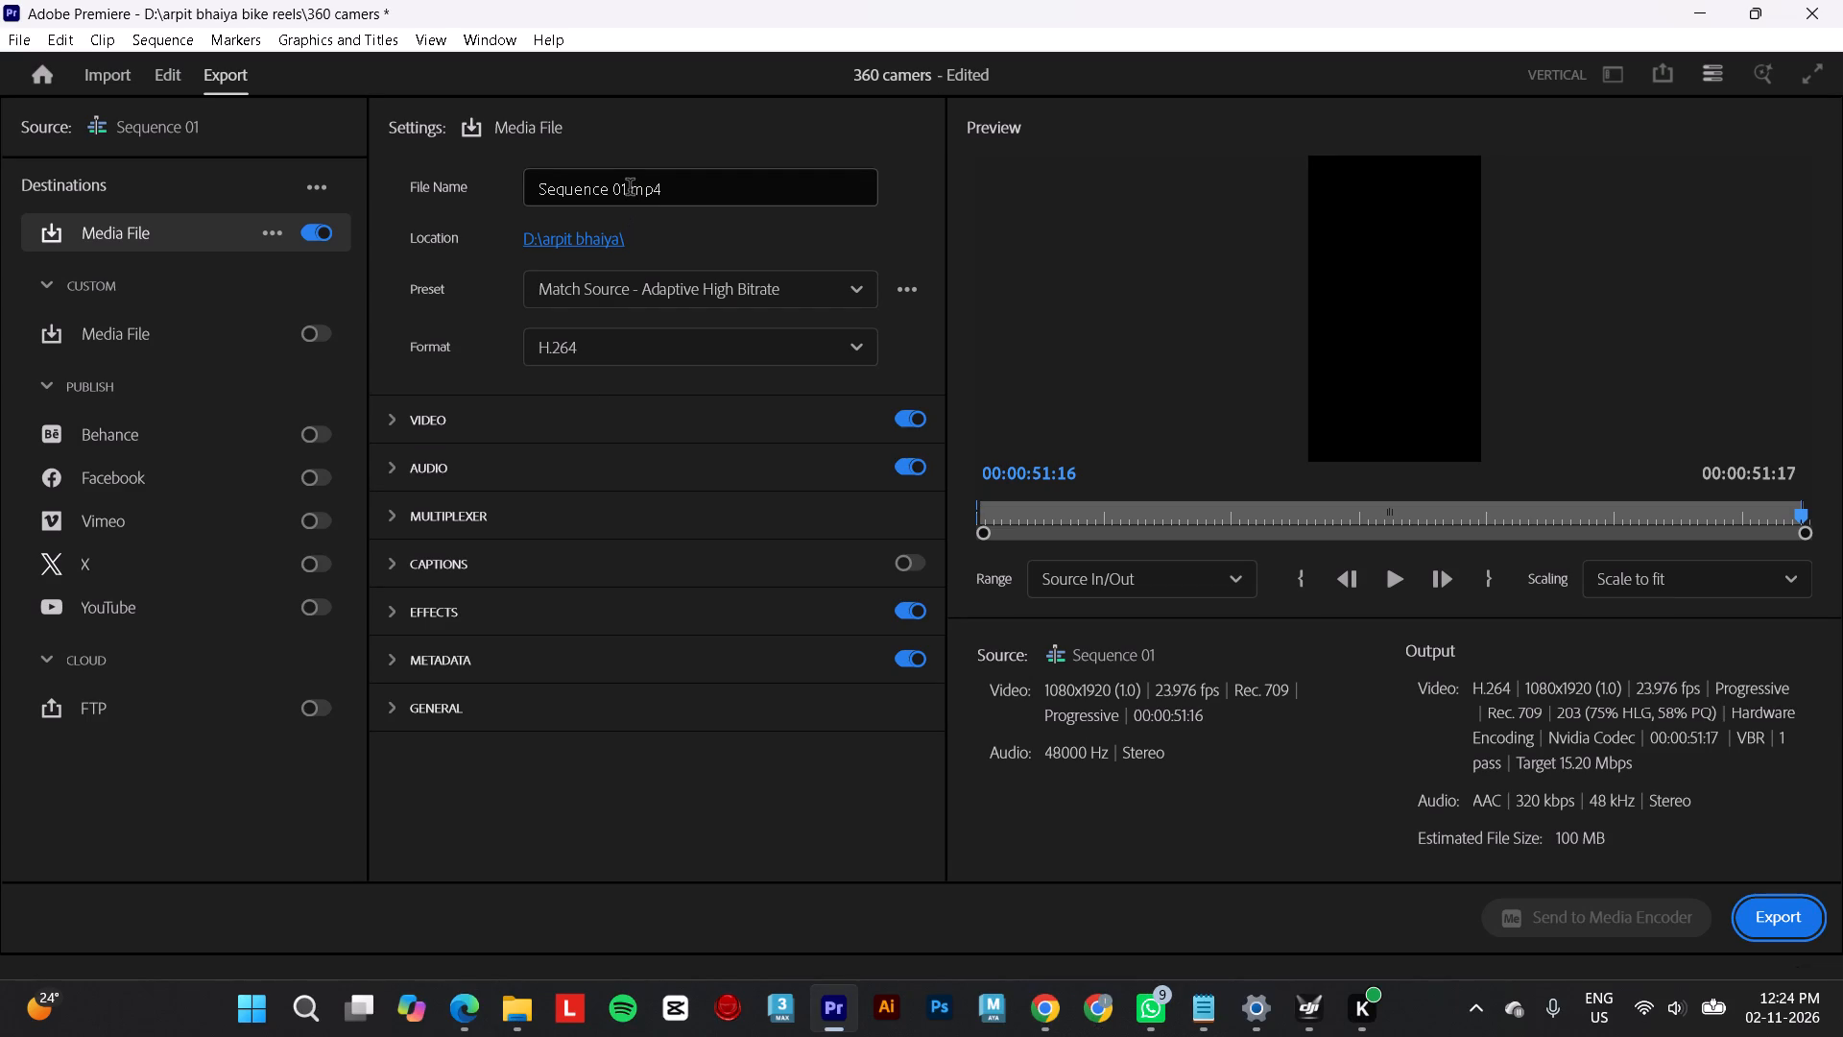
click(630, 189)
key(Left)
key(shift+Left)
key(shift+Left)
key(shift+Left)
key(shift+Left)
key(shift+Left)
key(shift+Left)
key(shift+Left)
key(shift+Left)
key(shift+Left)
key(shift+Left)
key(shift+Left)
key(shift+Left)
key(shift+Left)
key(shift+Left)
key(shift+Left)
key(shift+Left)
key(shift+Left)
key(shift+Left)
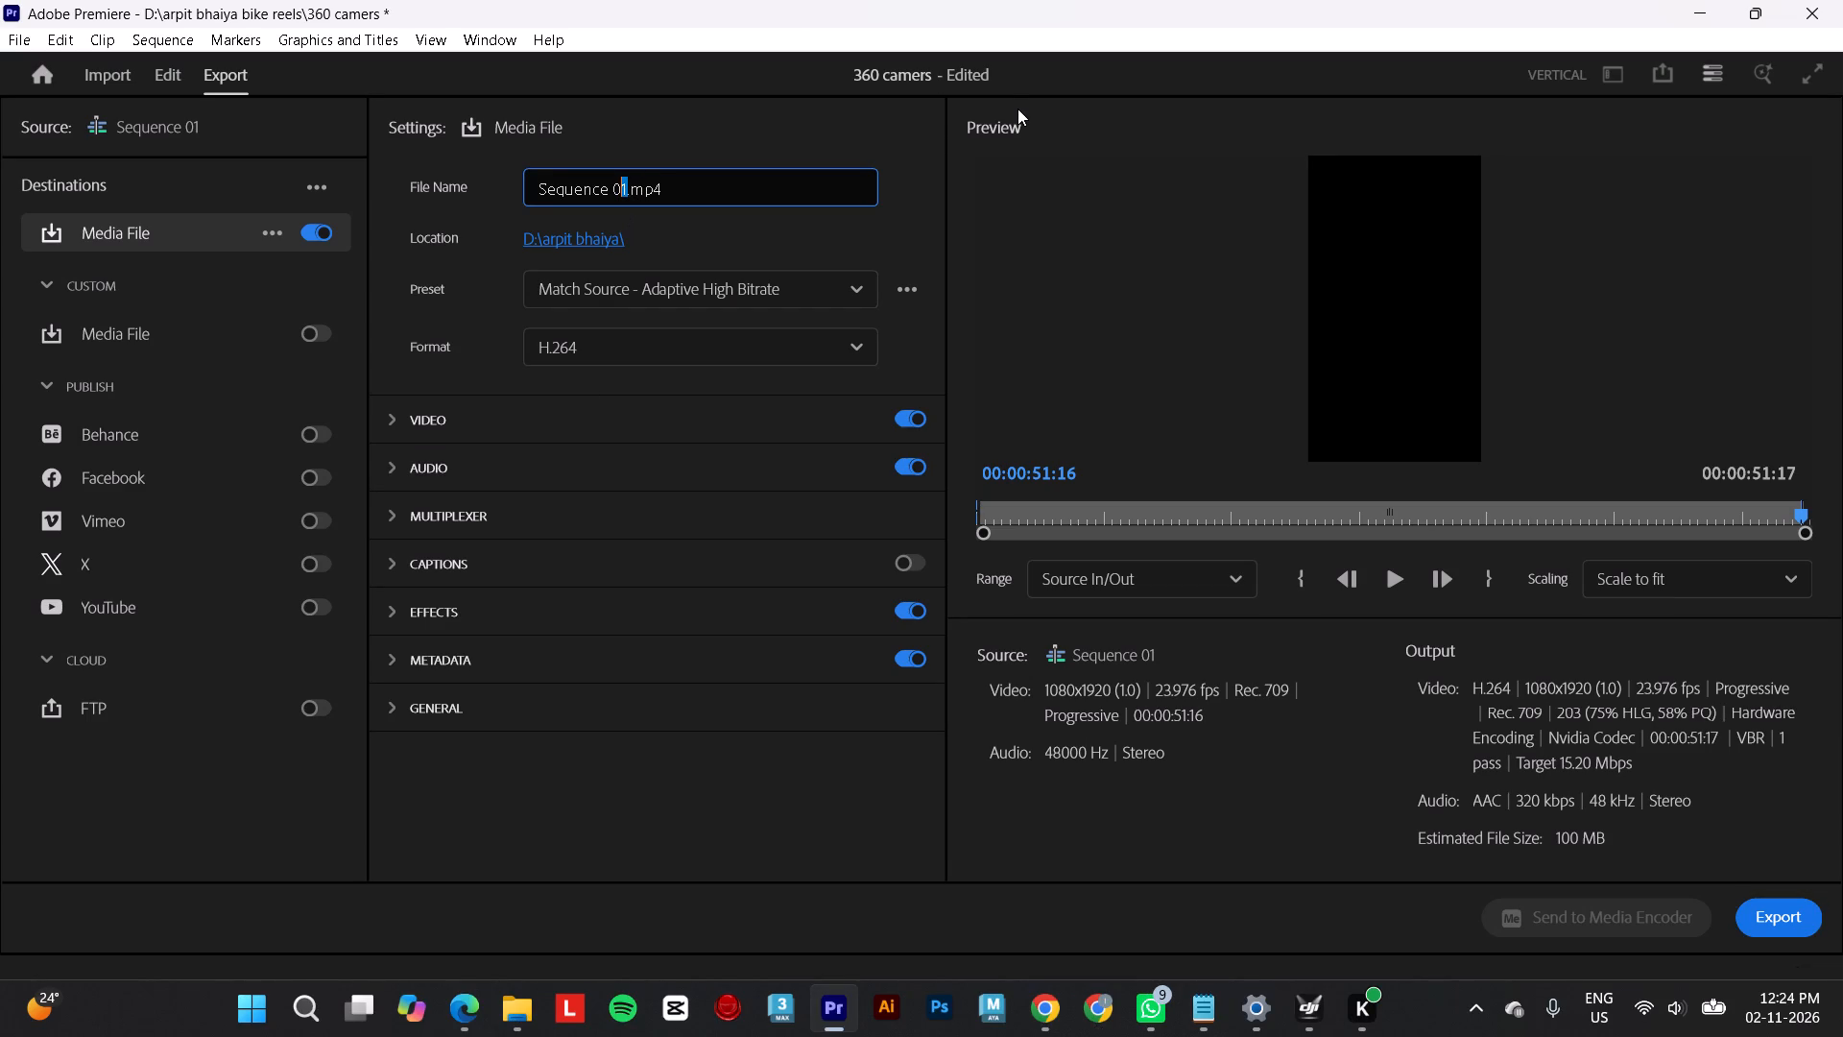
key(ctrl+v)
Export Sequence 01 to the arpit bhaiya folder, replacing the existing pure symphoney .mp4 file.
click(1756, 913)
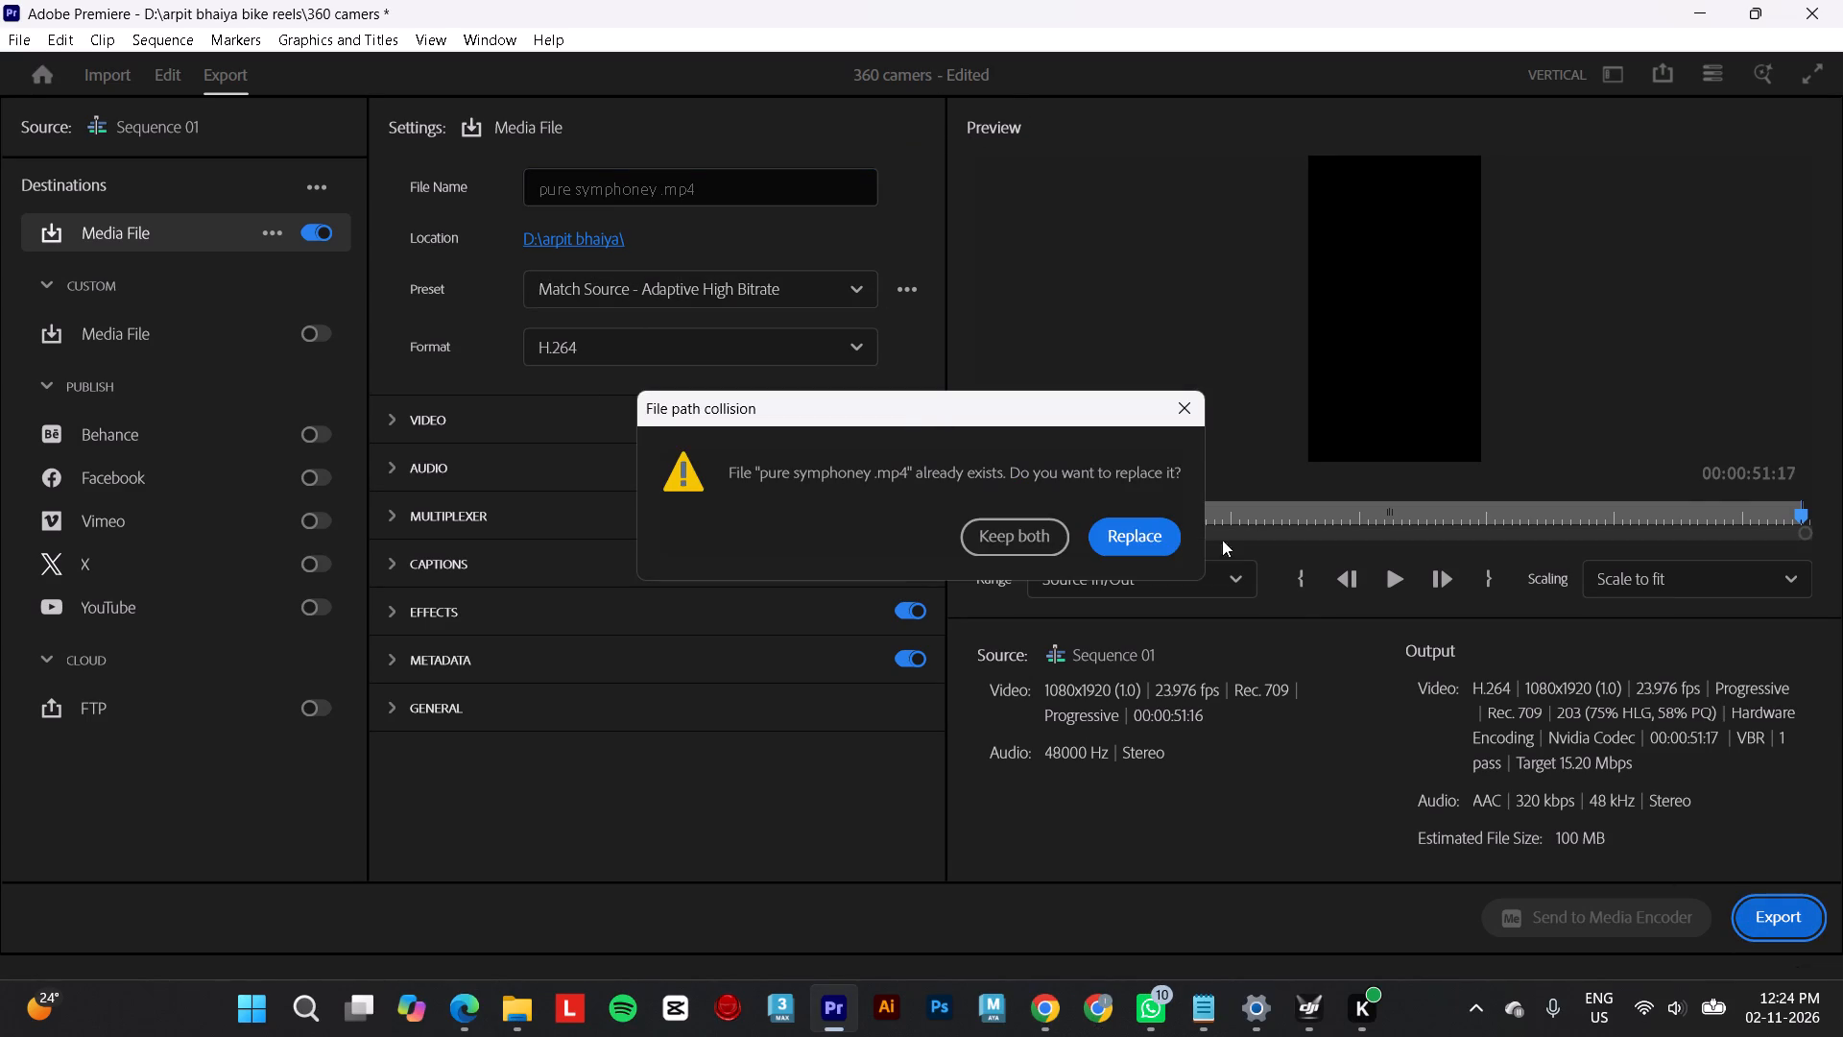
click(1151, 532)
click(1773, 913)
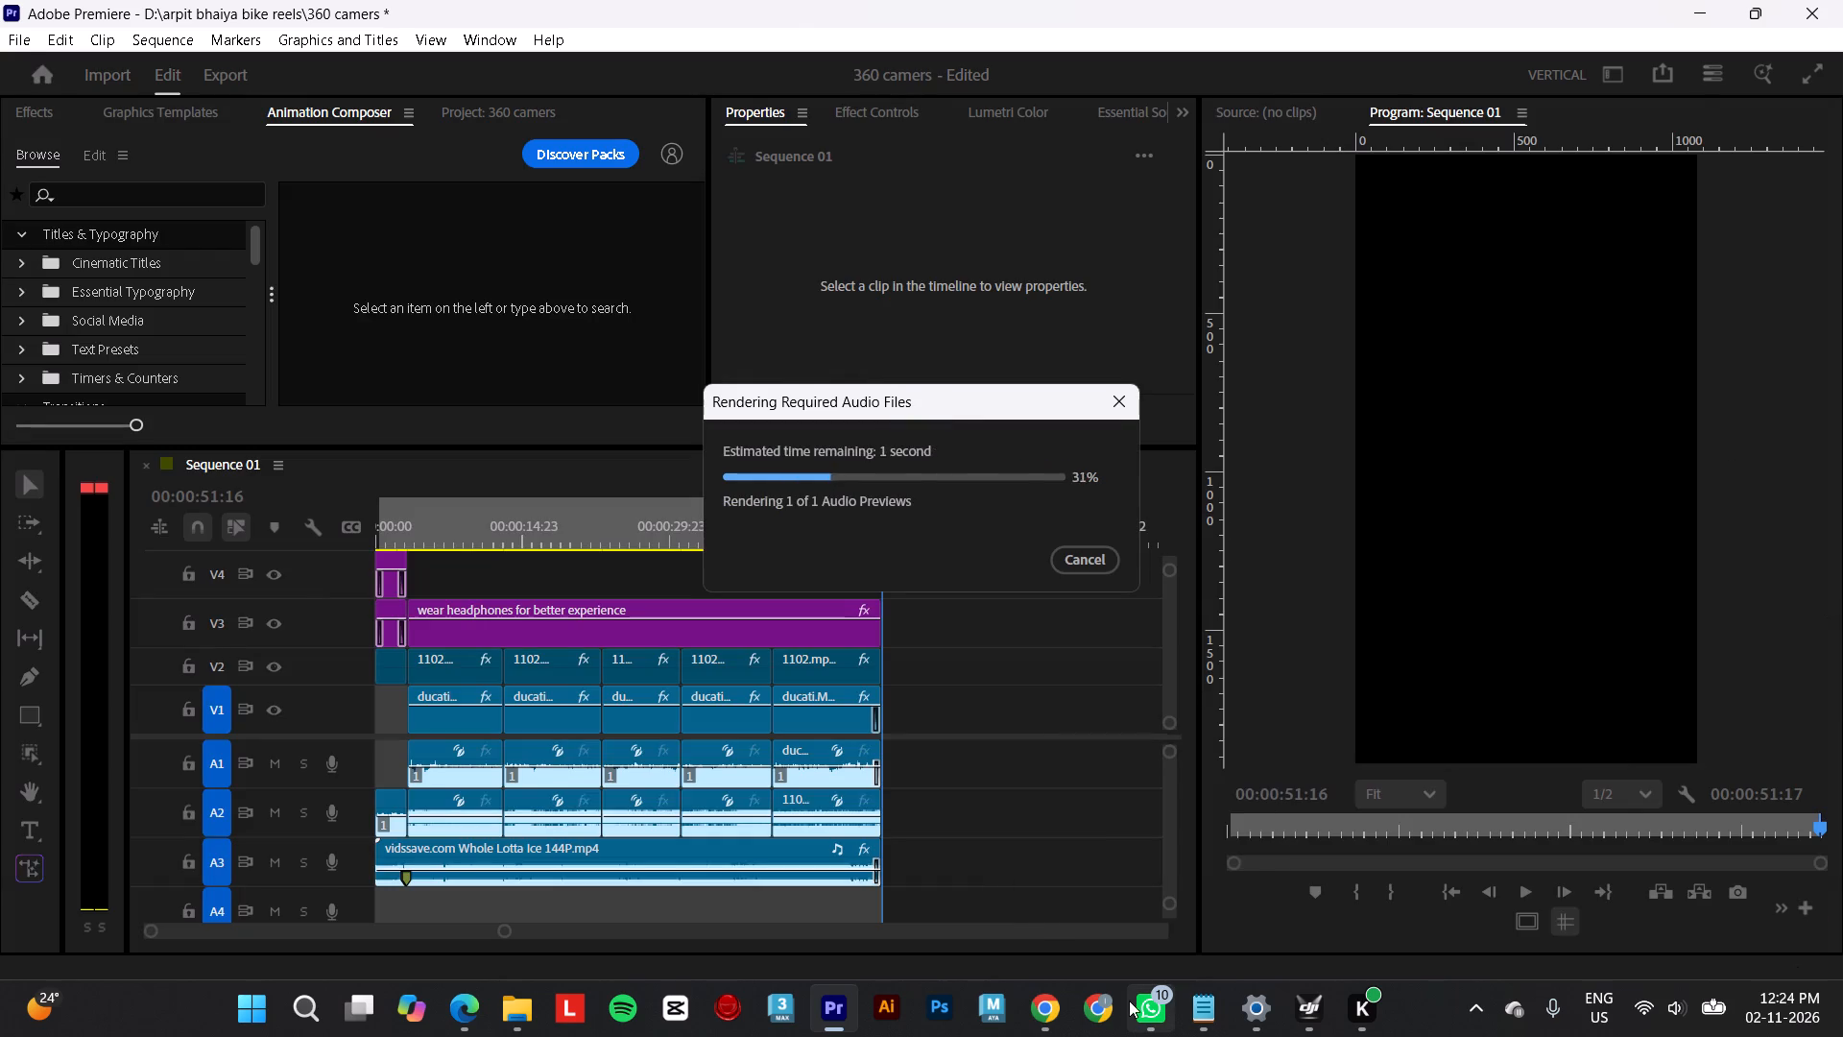
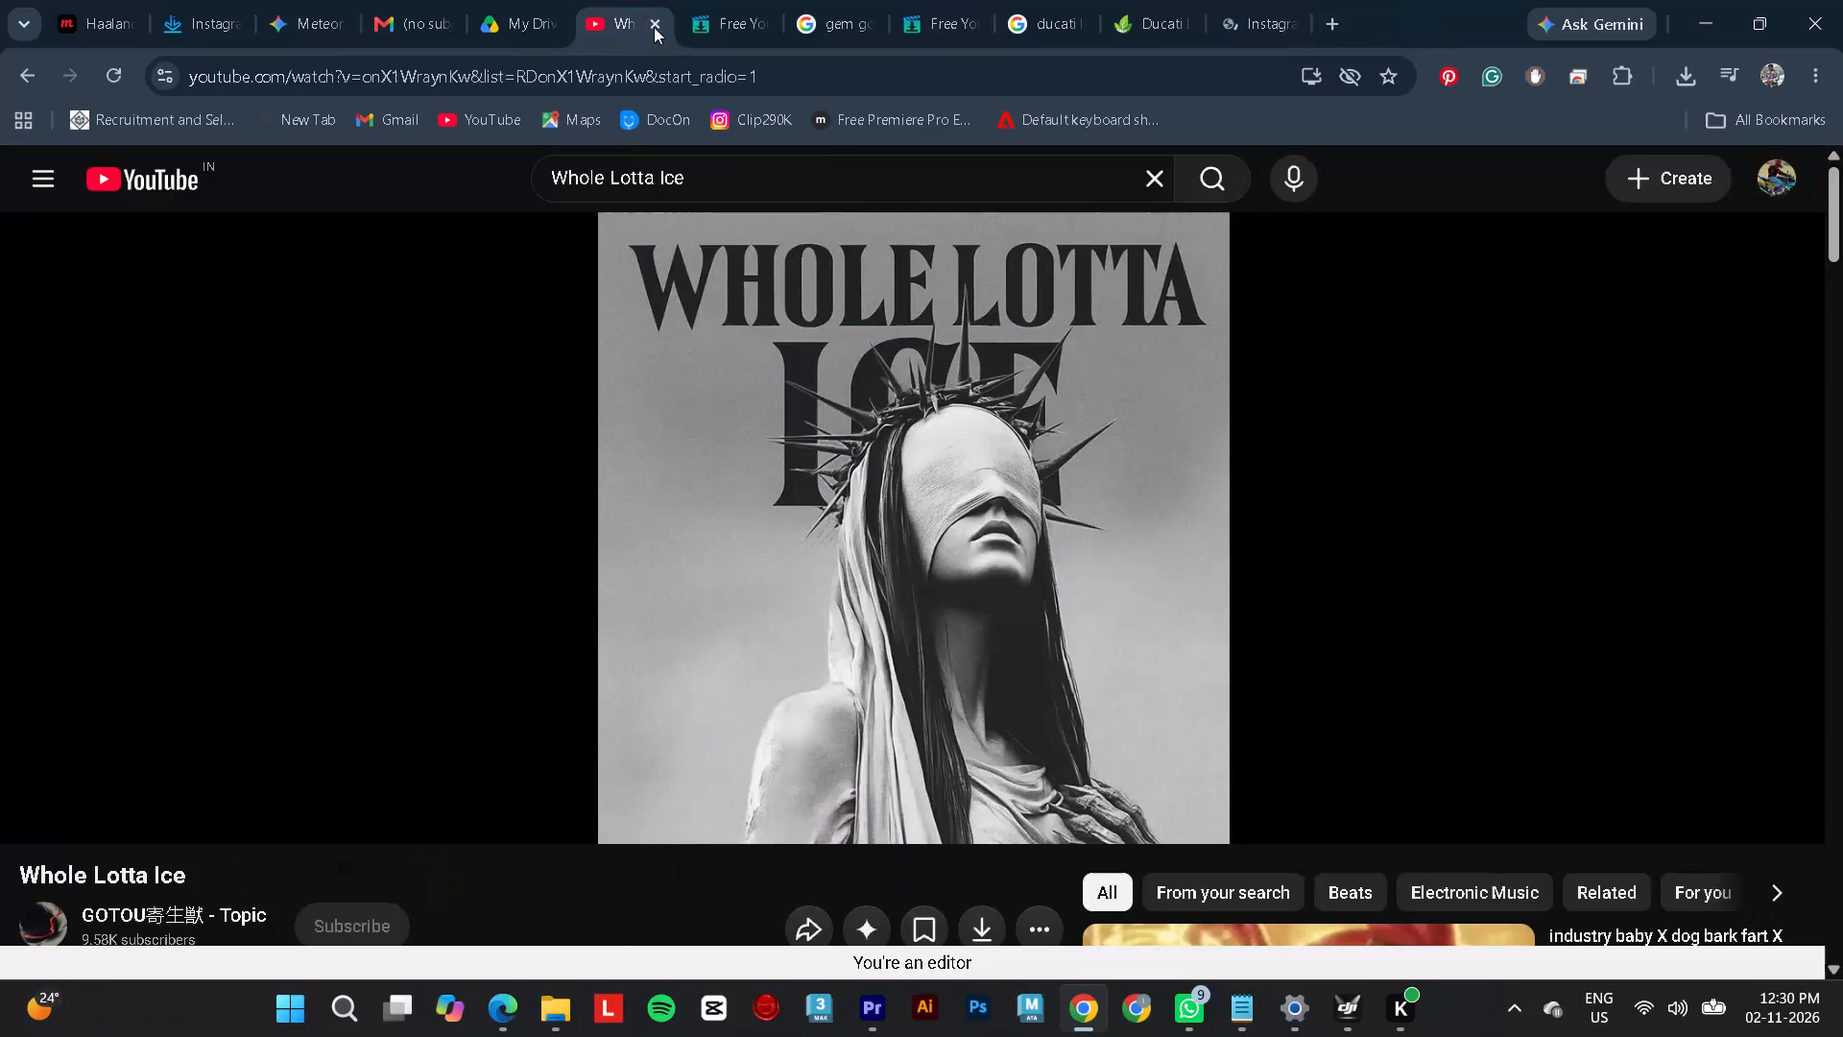
Close the Whole Lotta Ice video page, both YouTube downloader pages, the gem search, and the two Ducati logo pages.
click(654, 27)
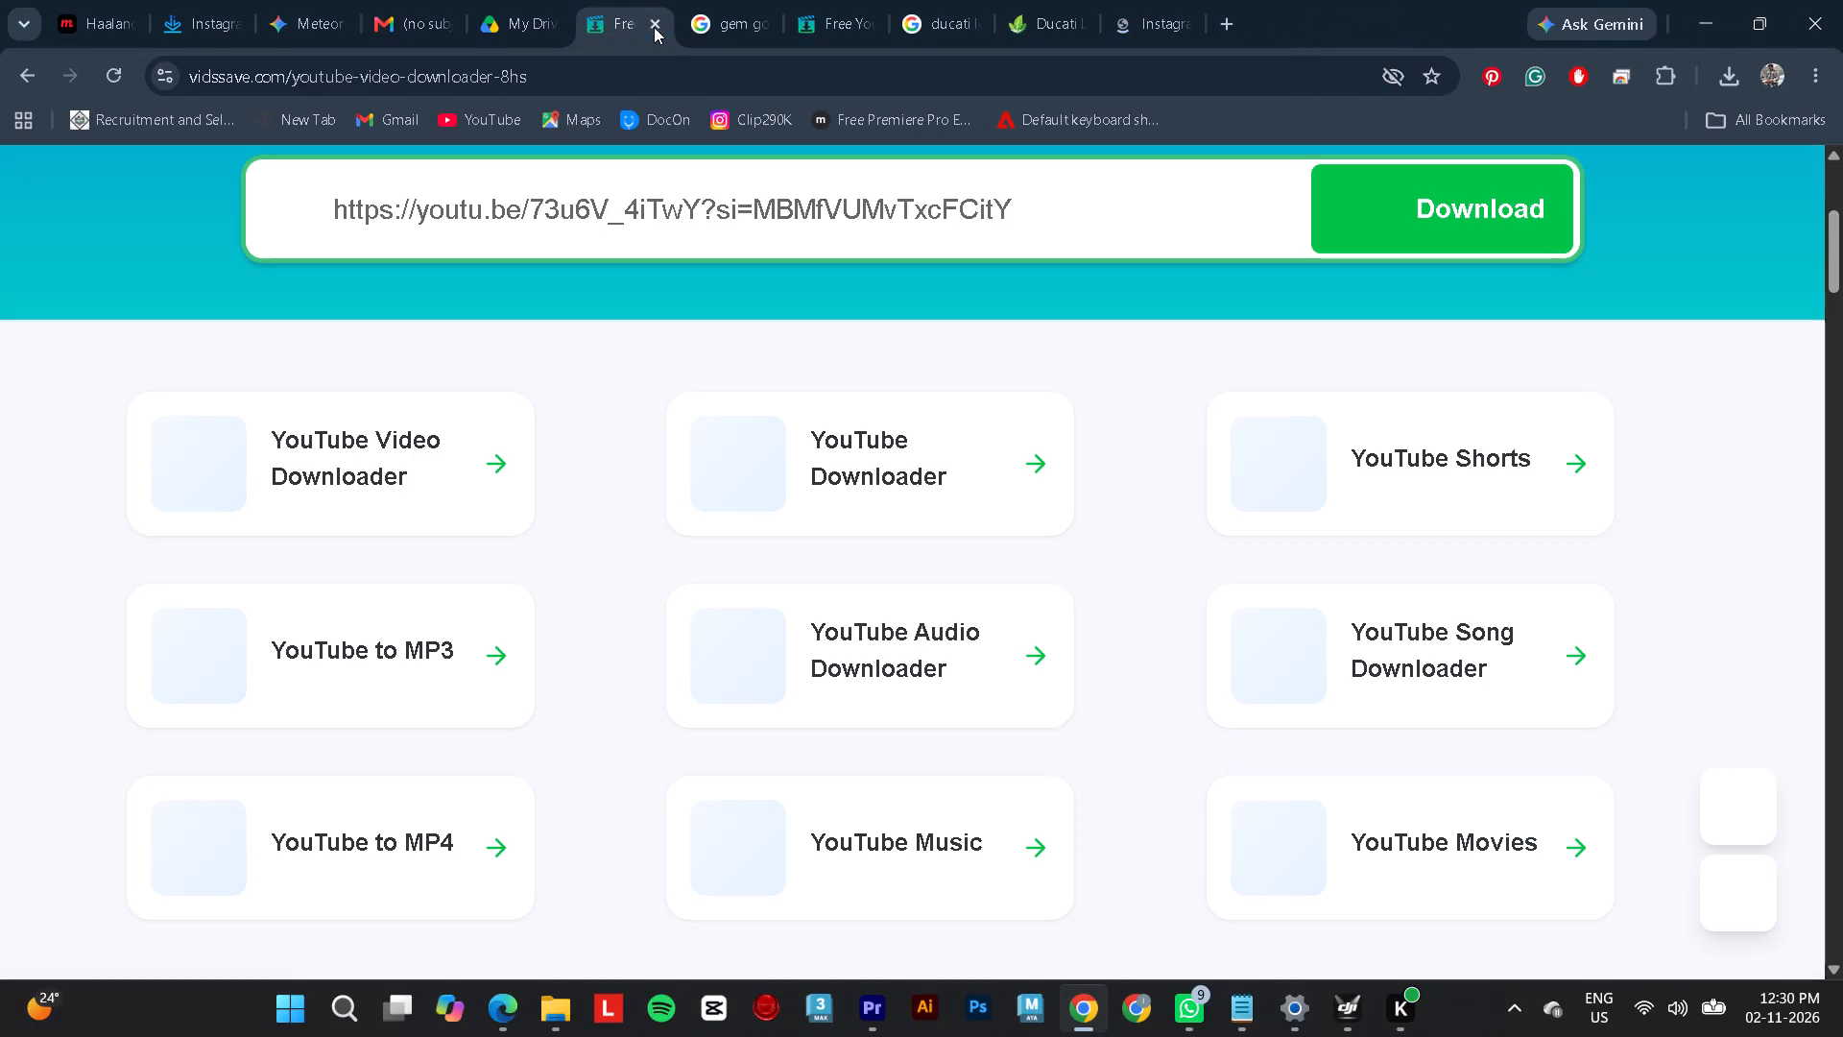
click(654, 27)
click(654, 27)
click(654, 27)
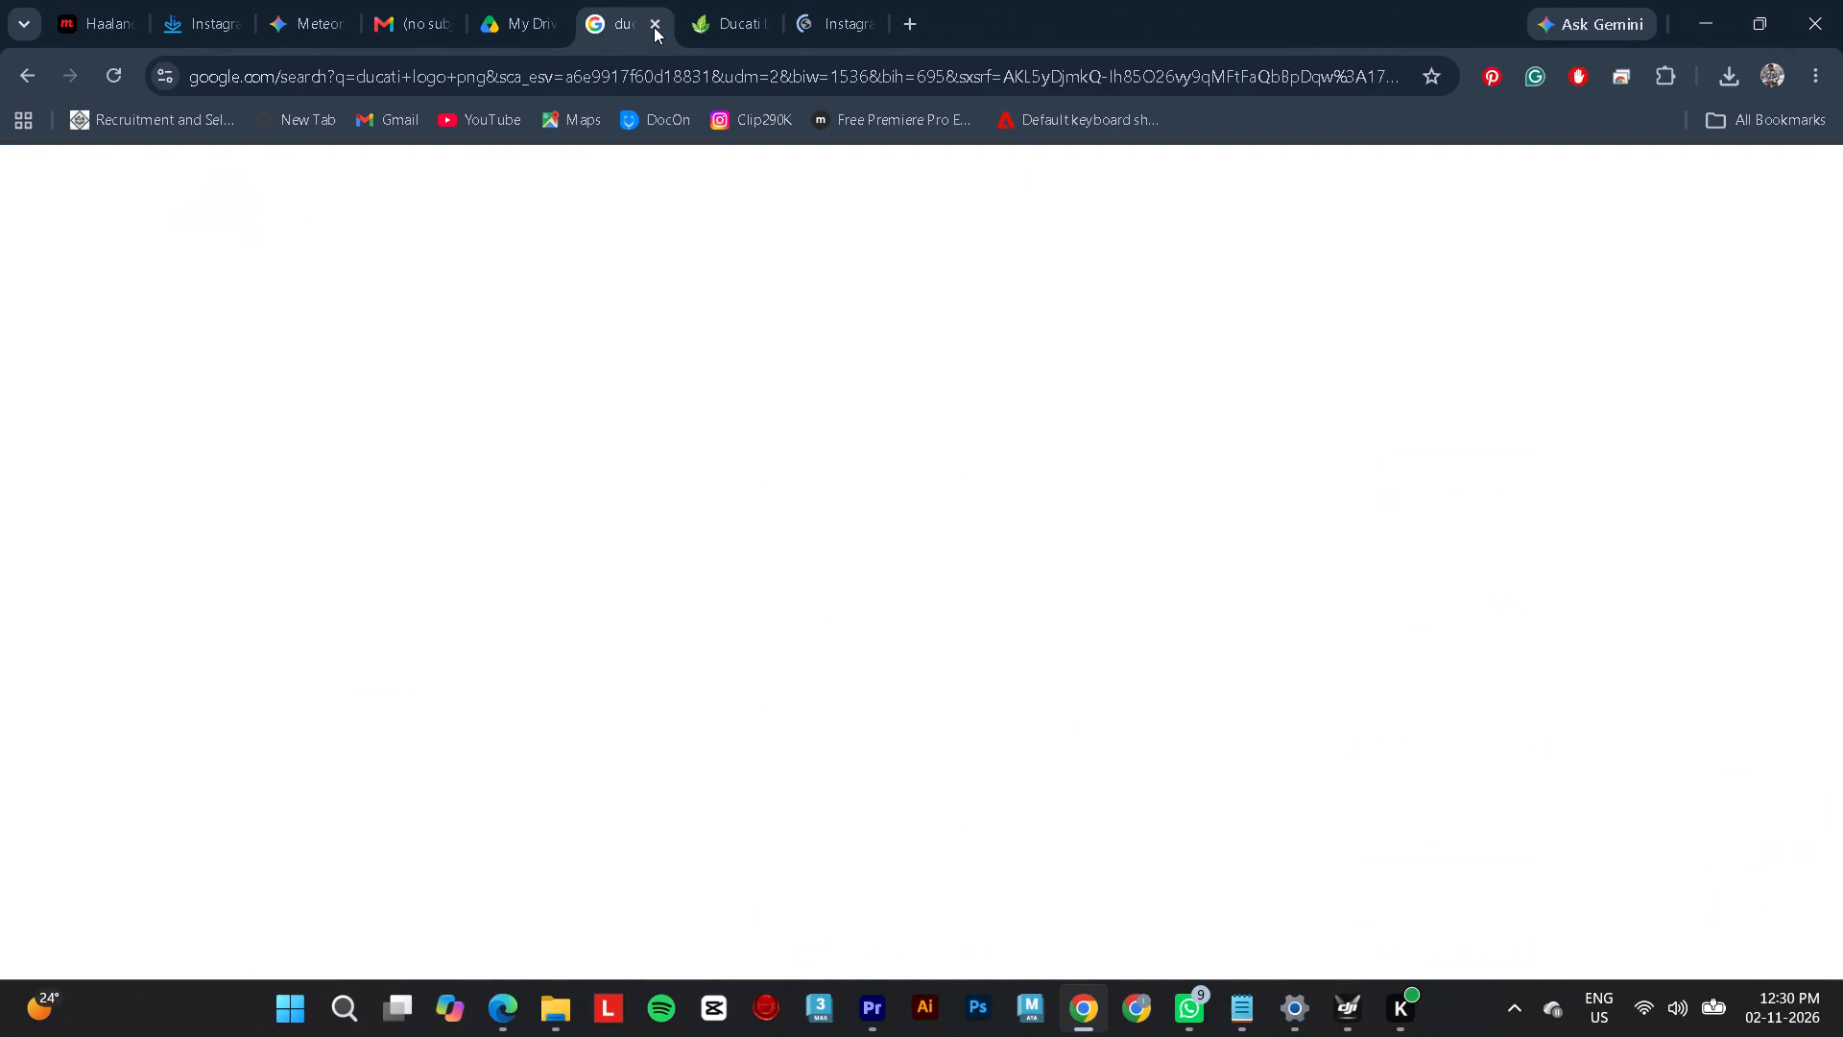
click(654, 27)
click(654, 27)
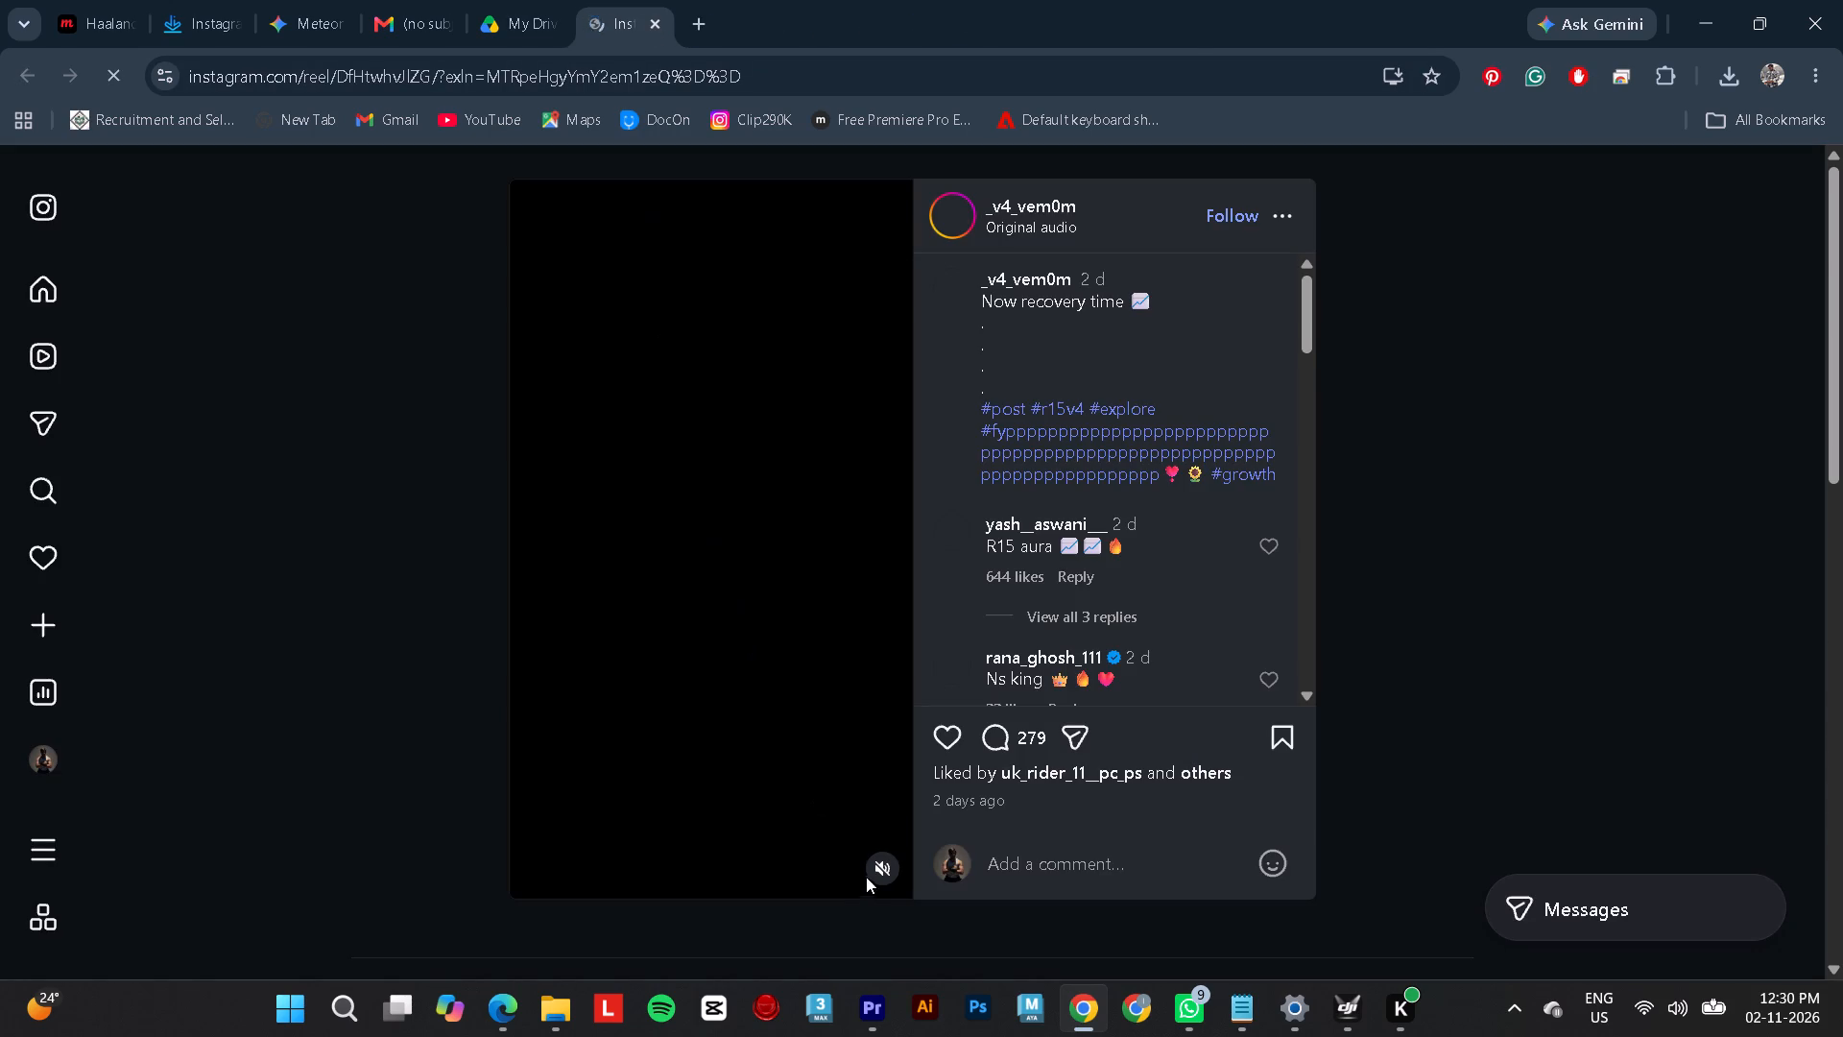
Unmute the "Now recovery time" Instagram reel and open its post options.
click(876, 877)
click(1276, 208)
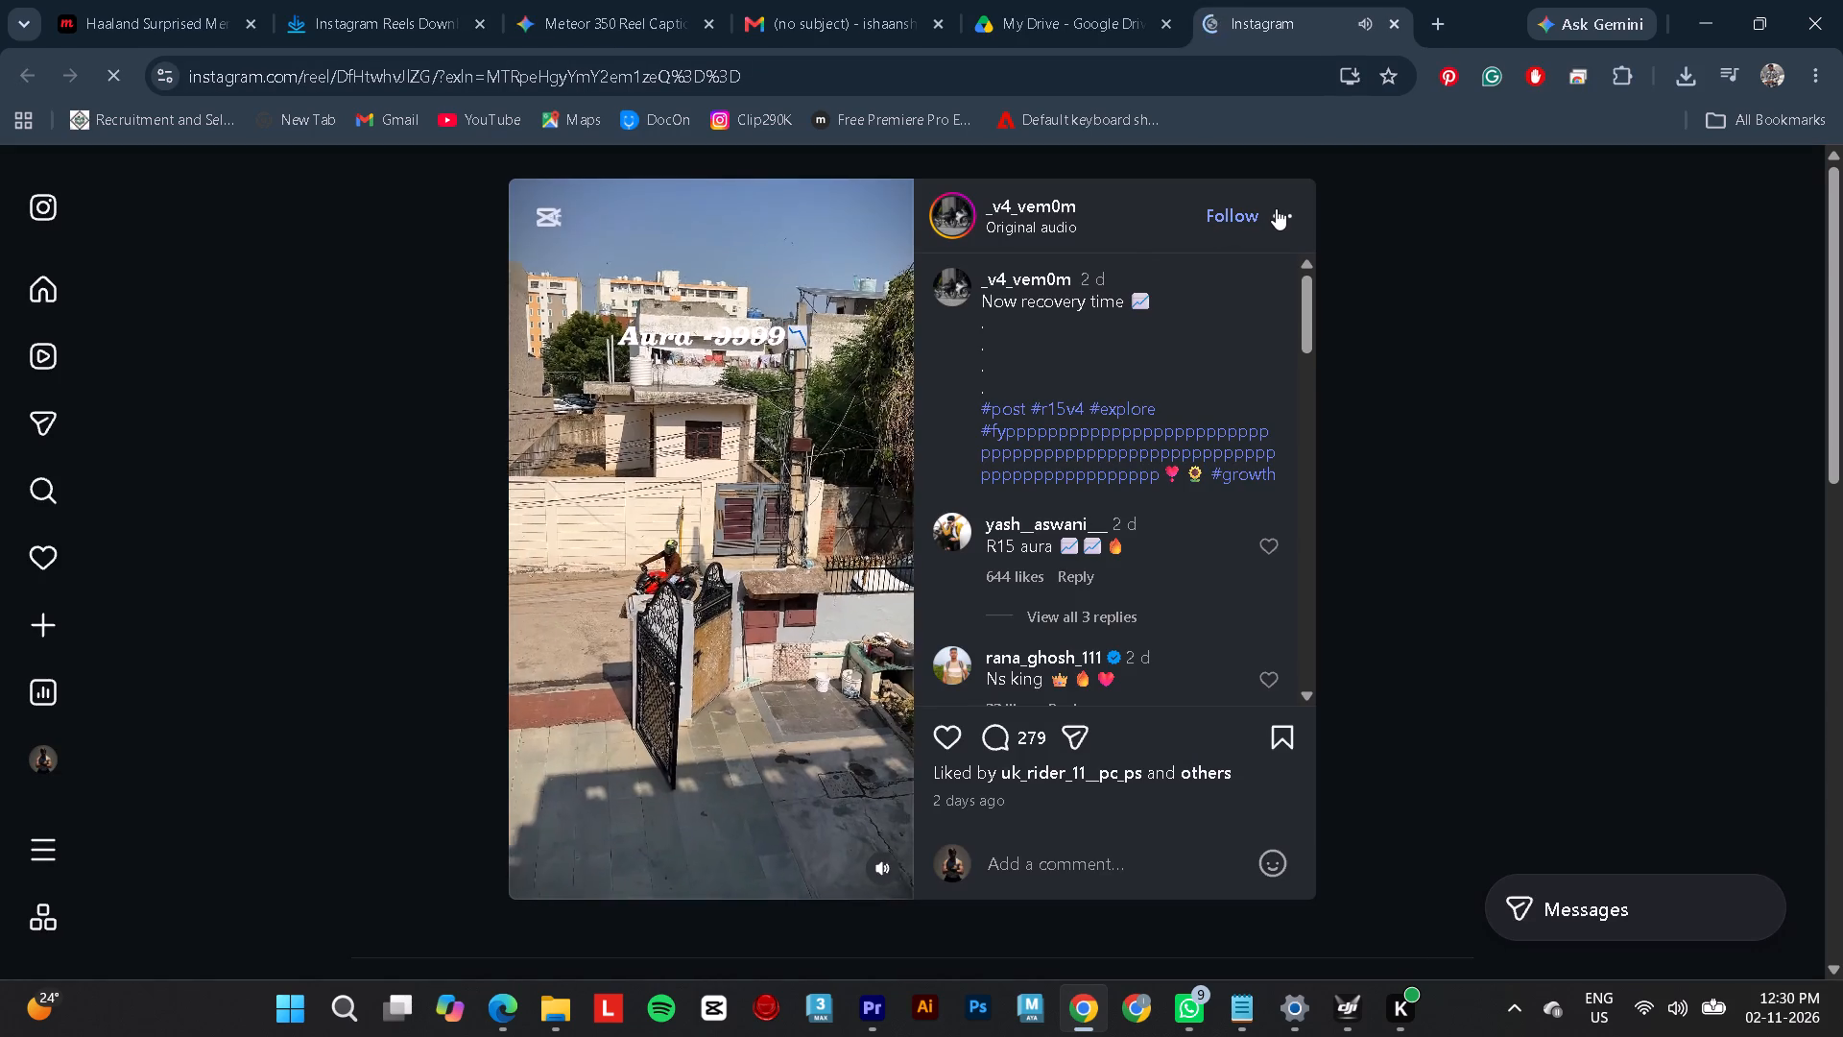
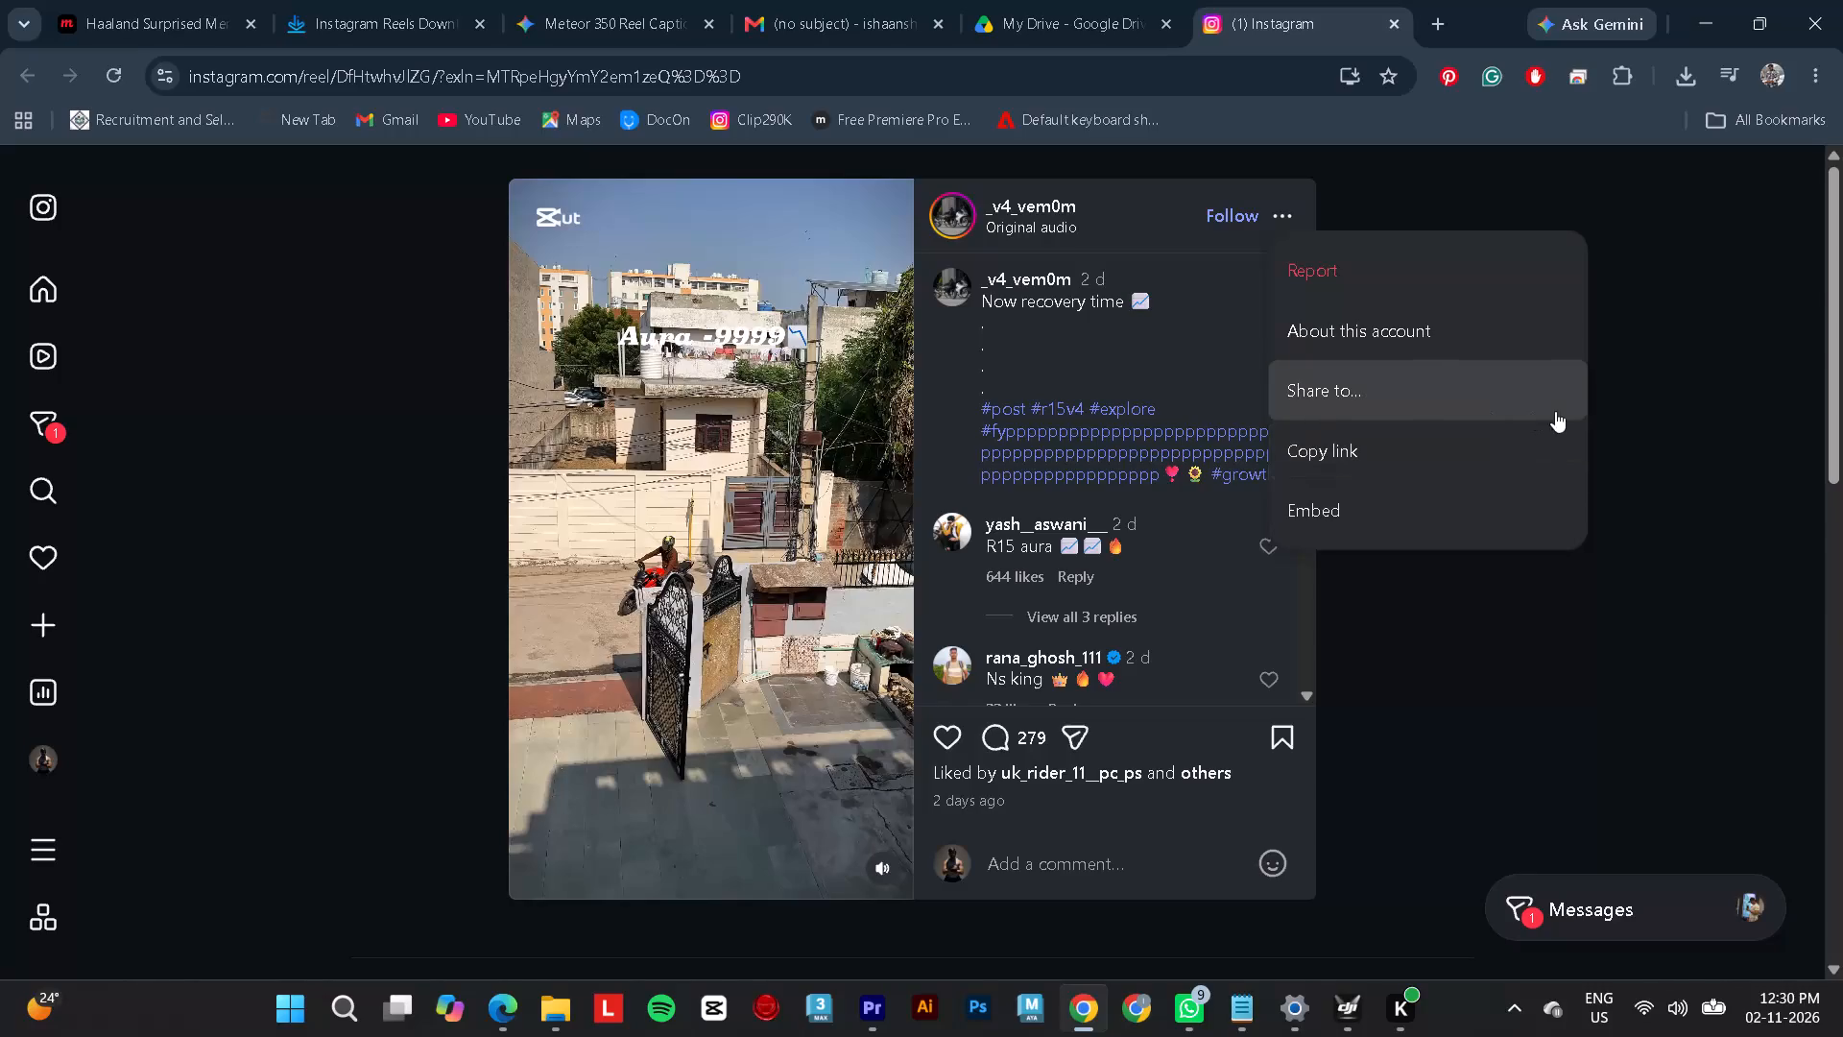
Reload the "Now recovery time" Instagram reel page, copy the reel's link, and close the page.
click(1372, 447)
triple_click(1372, 447)
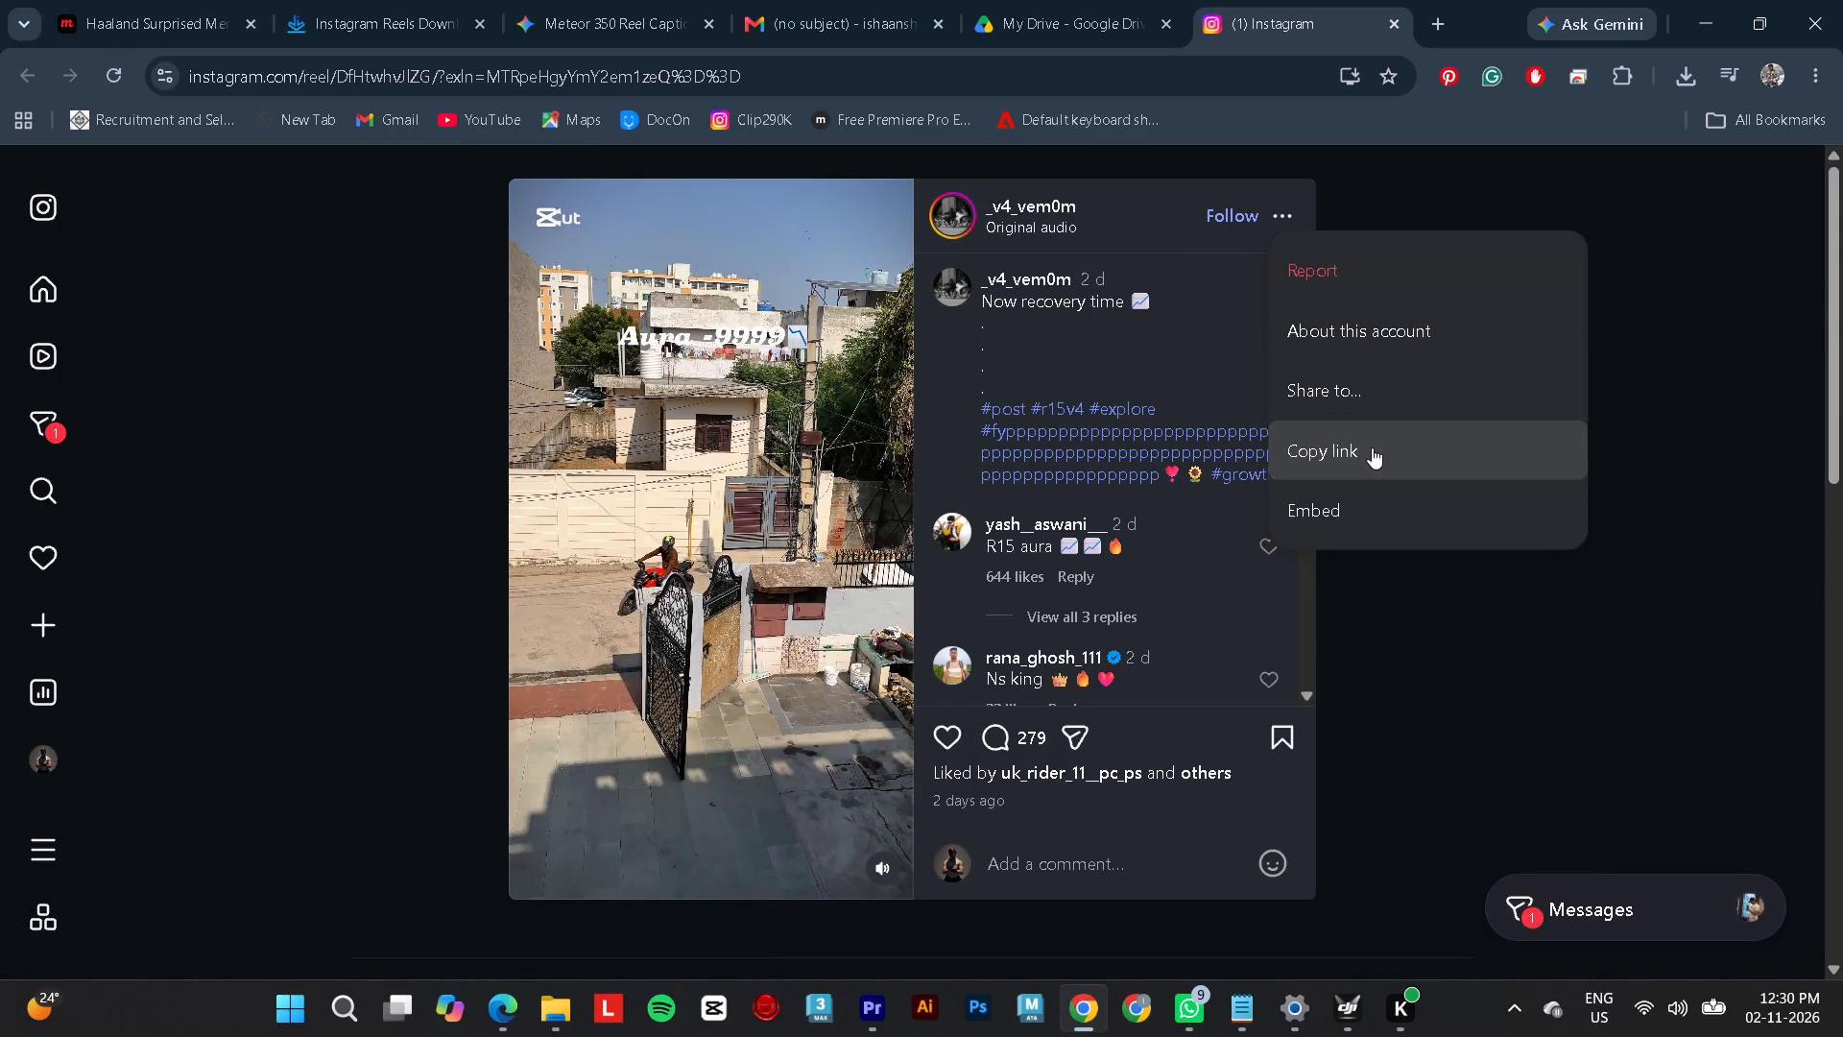
click(1372, 447)
click(119, 78)
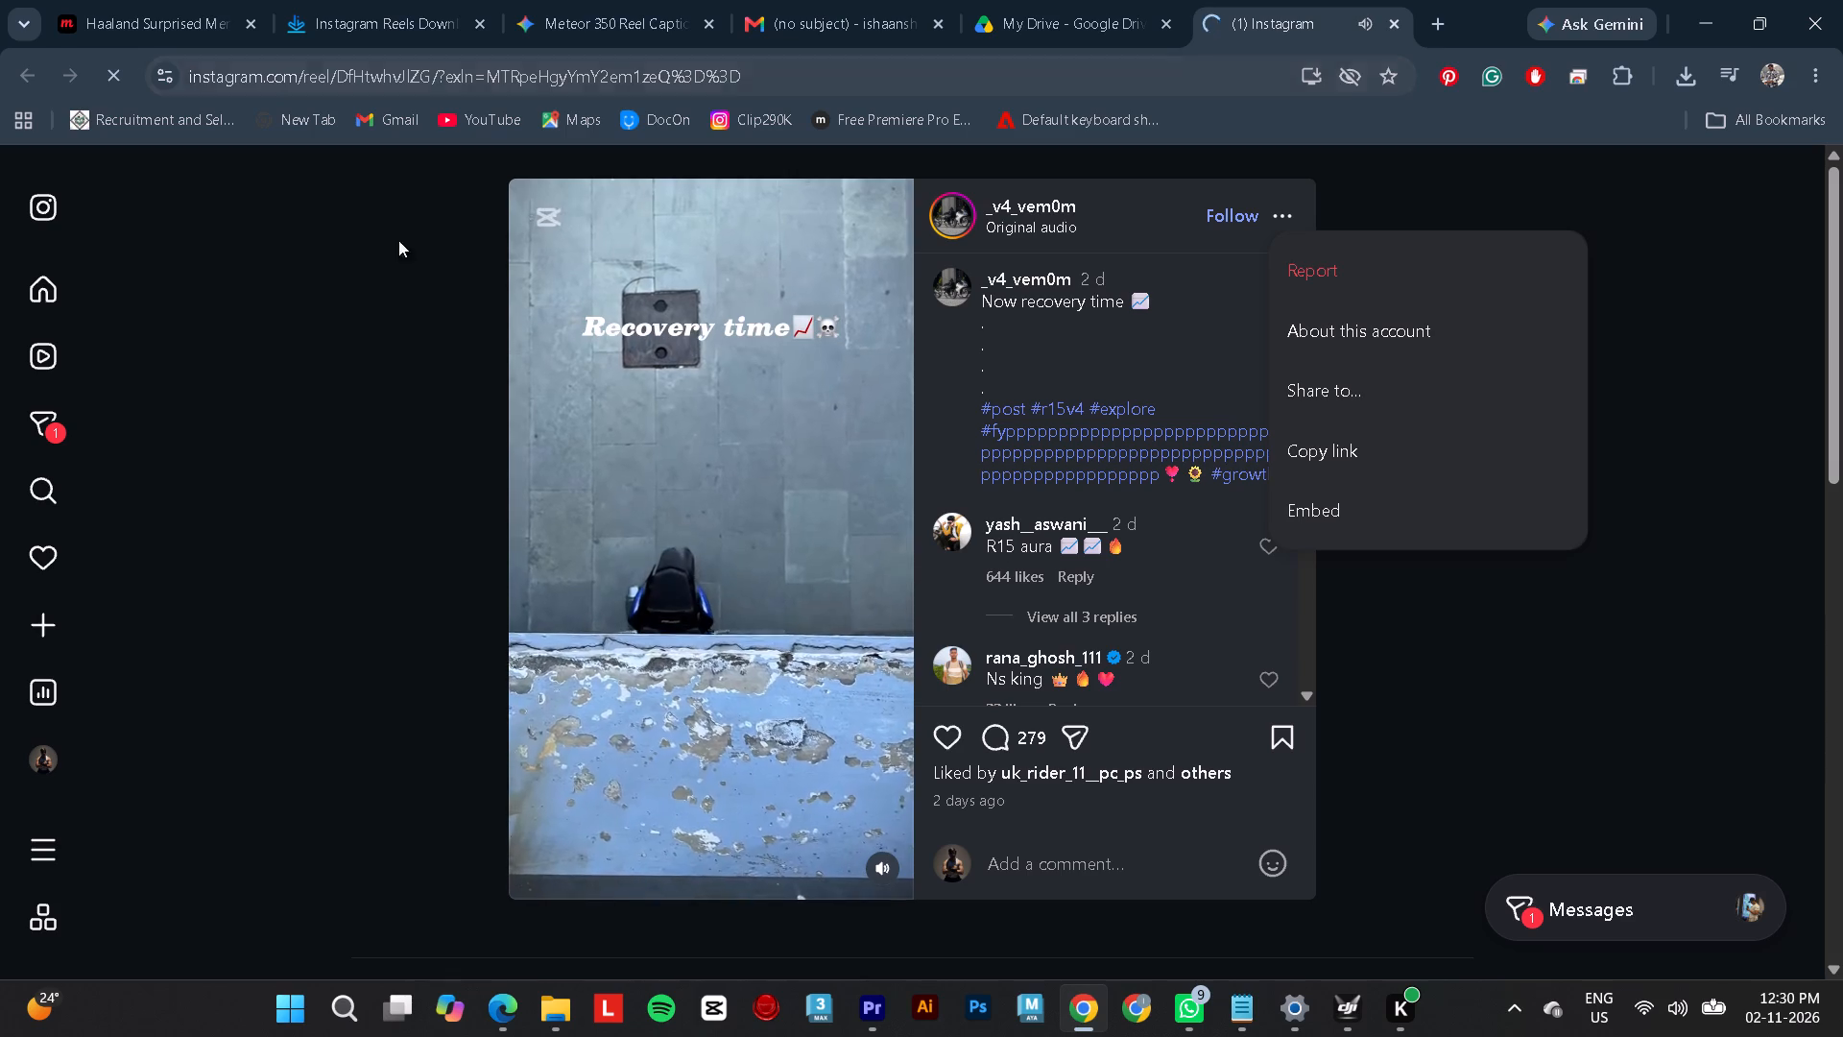
click(1304, 443)
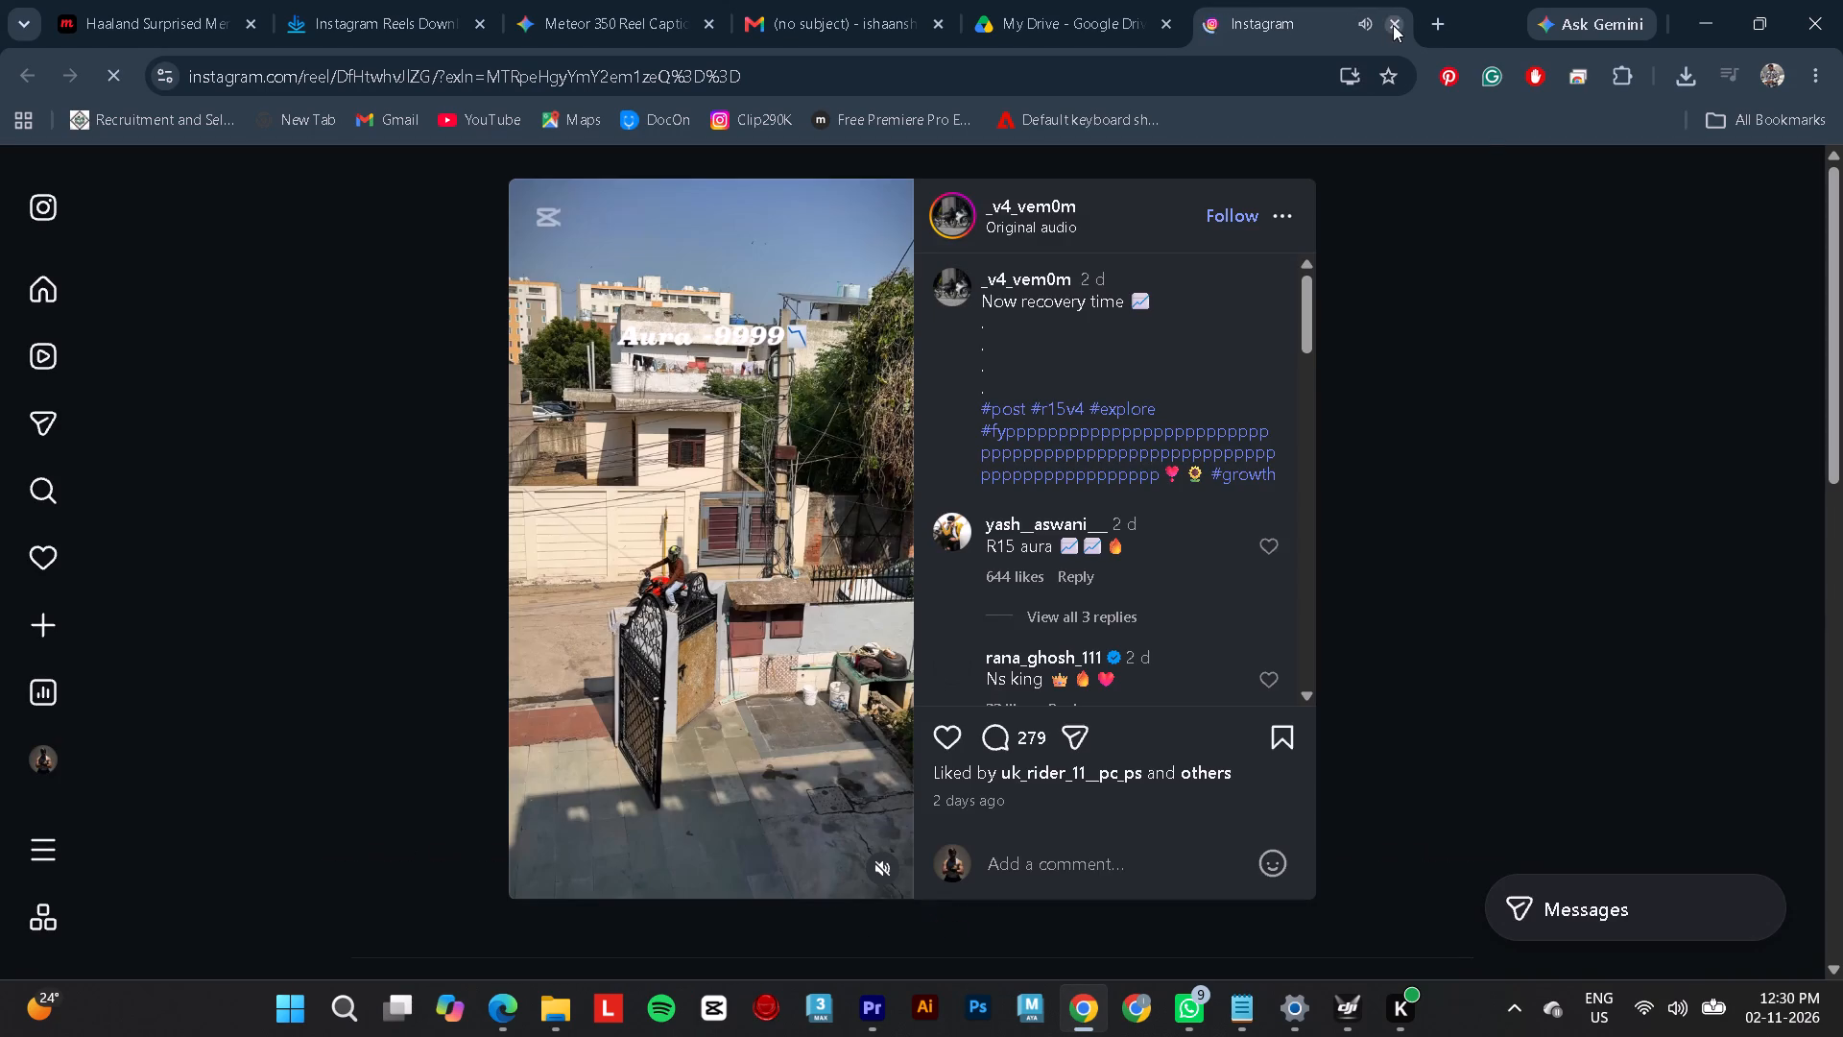
click(1285, 205)
click(1319, 438)
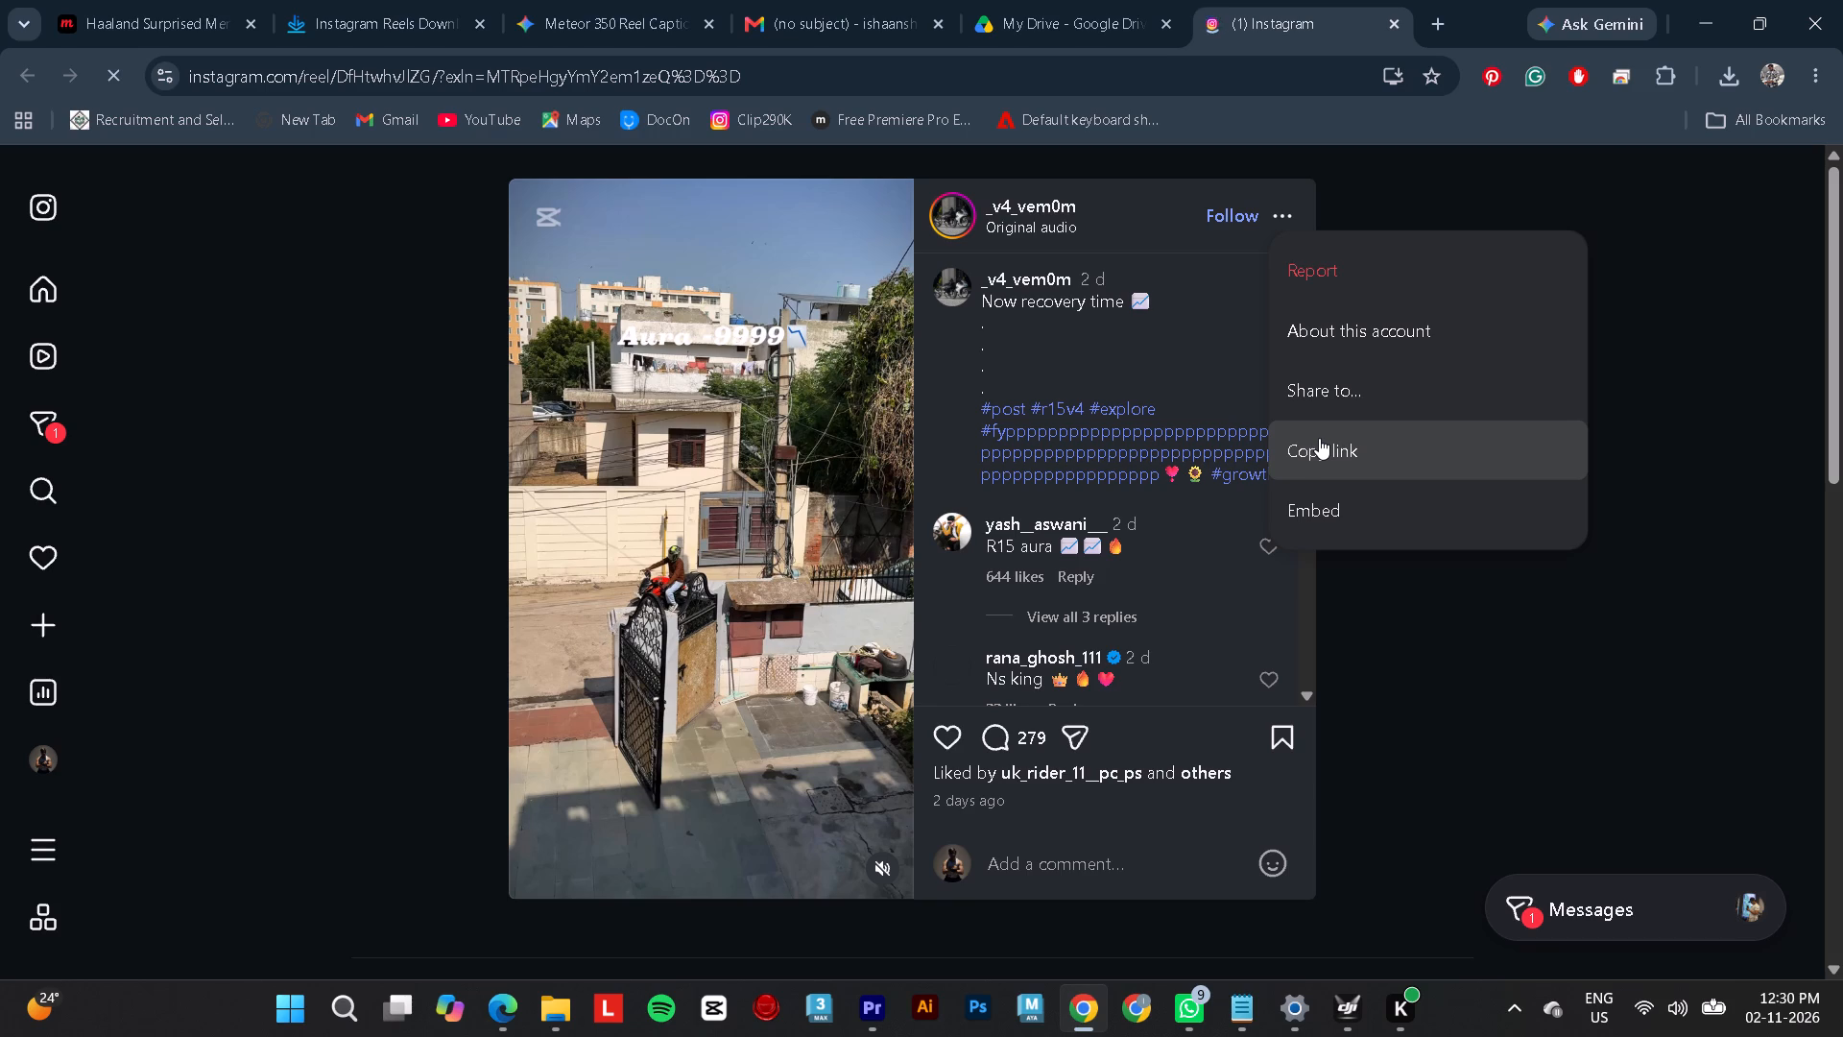
click(1410, 728)
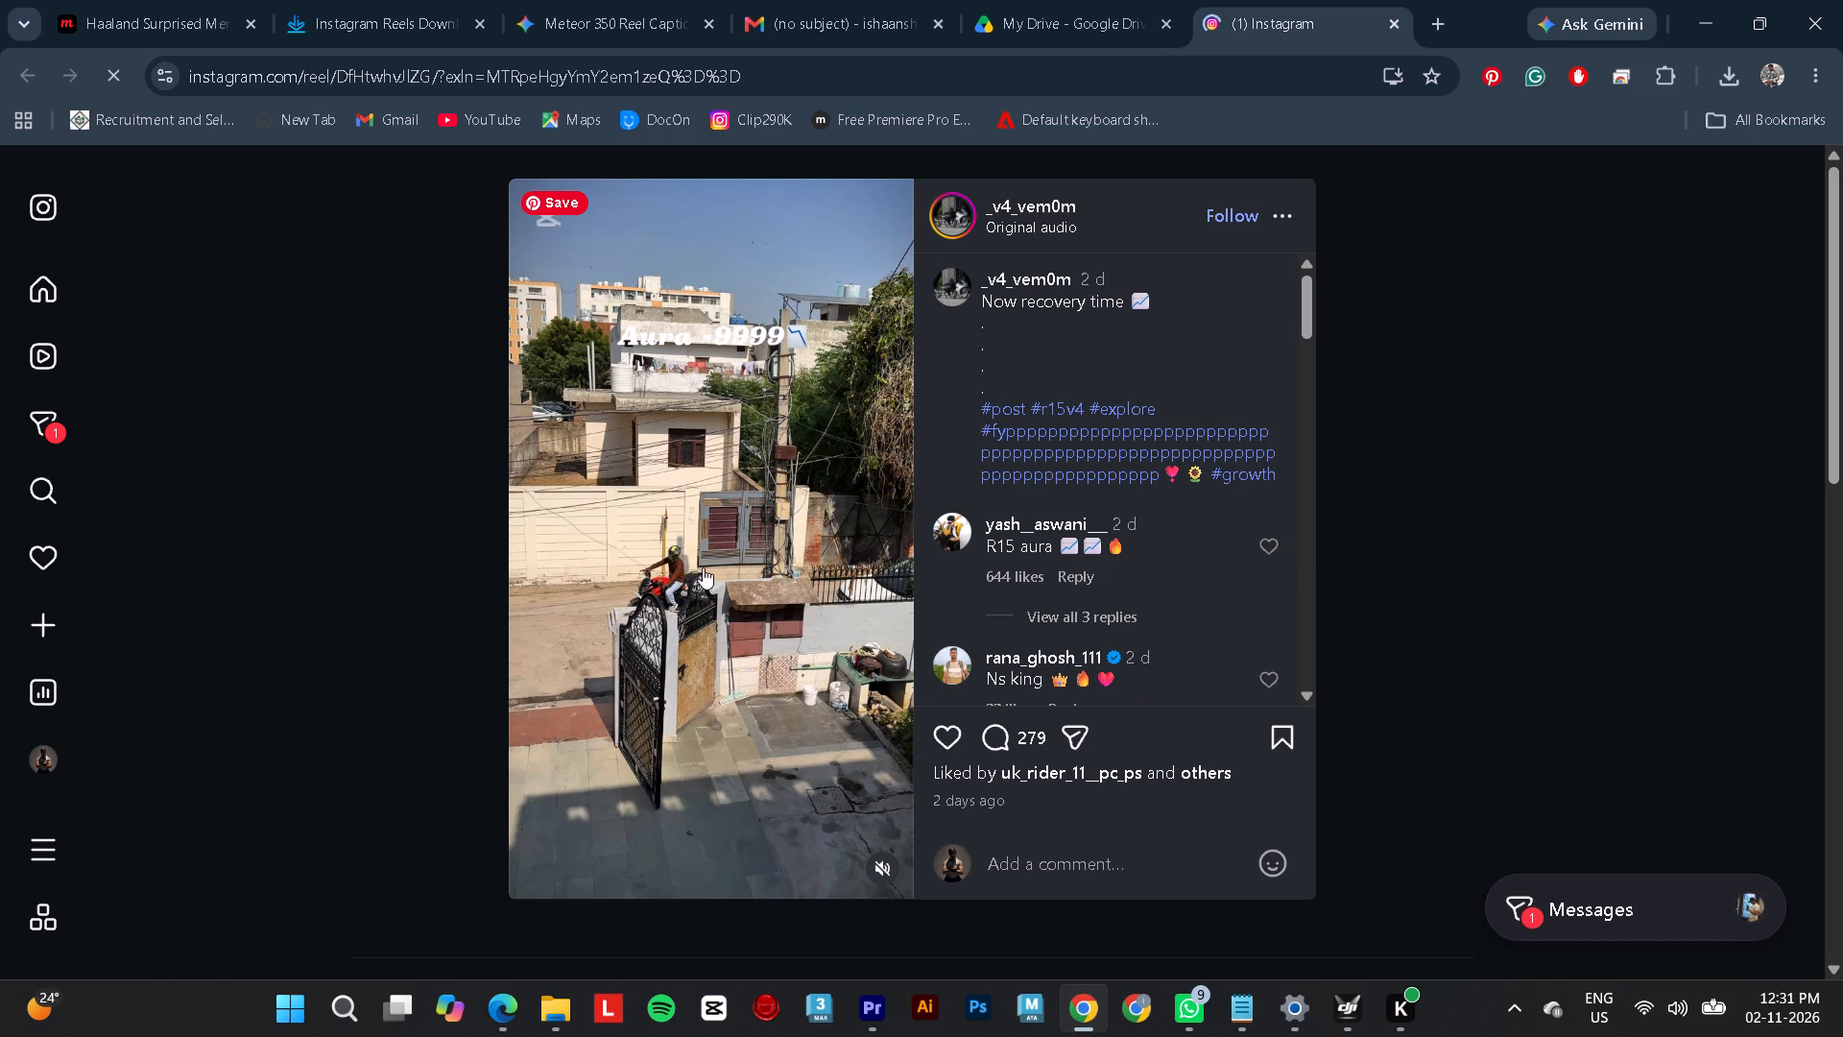
click(658, 519)
click(875, 865)
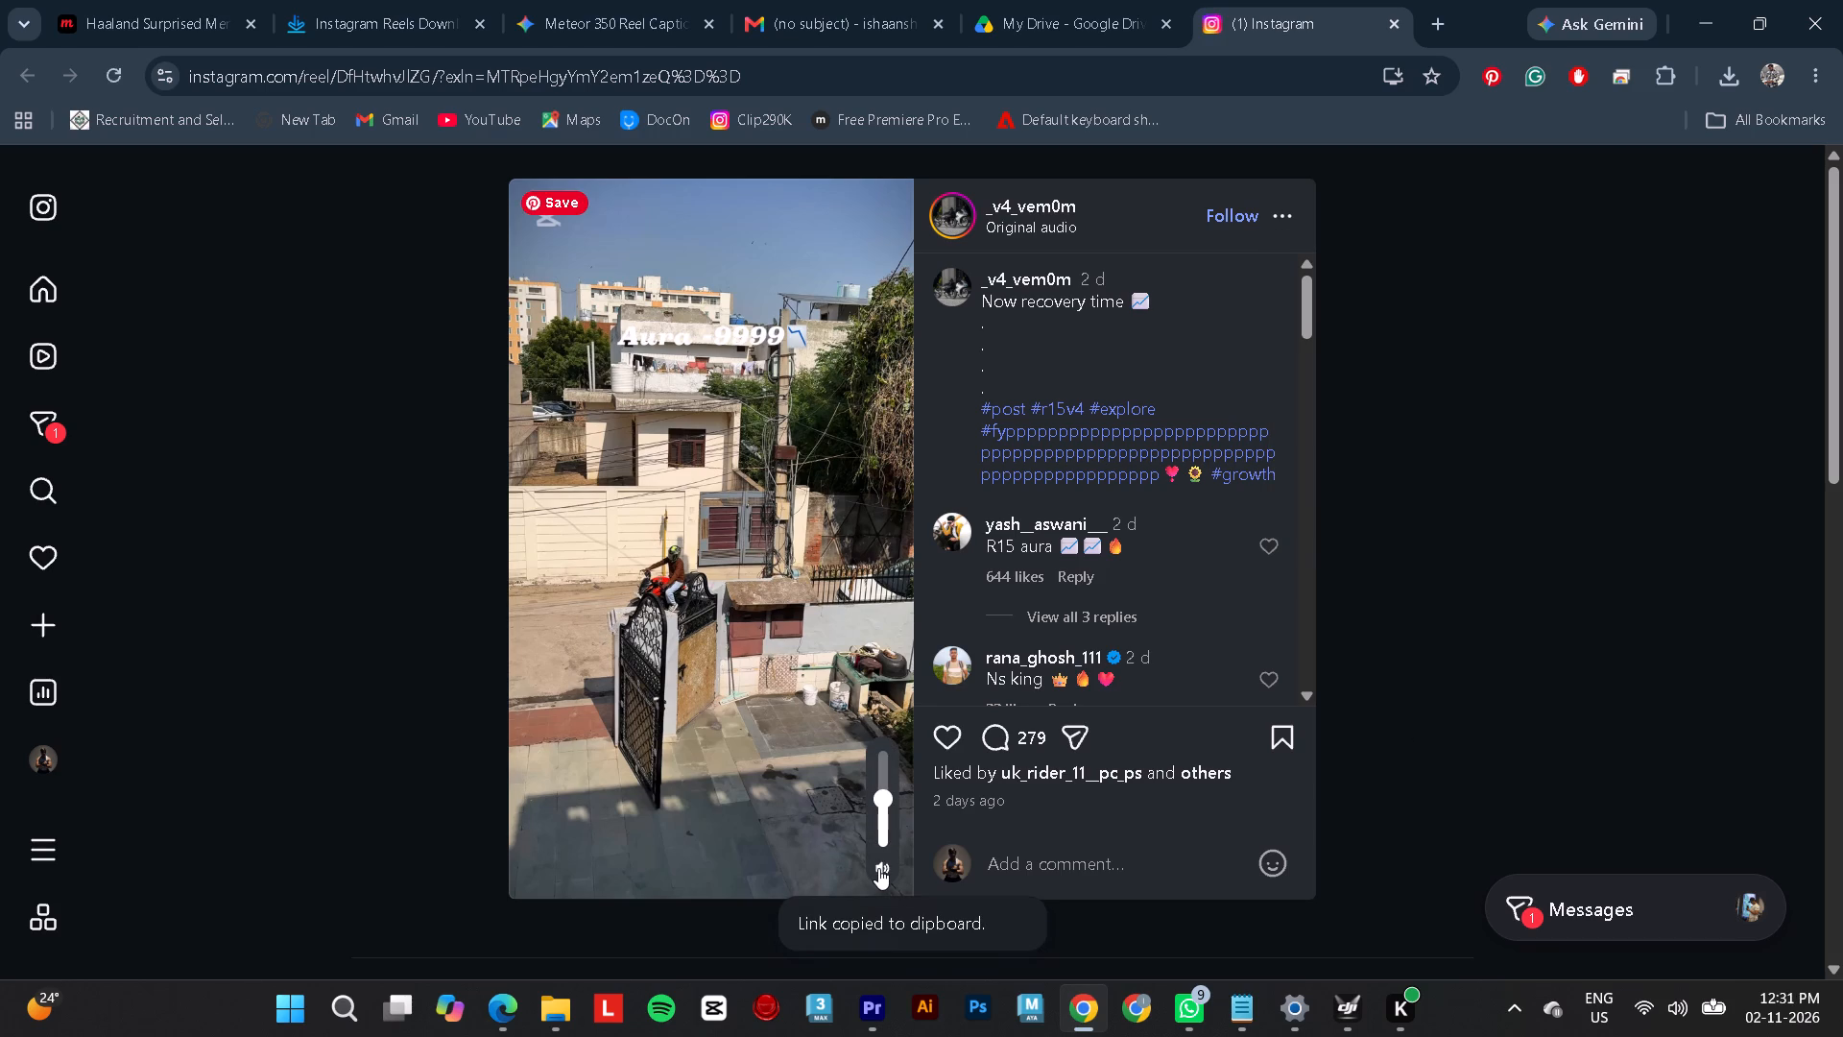
click(1390, 19)
Open Fastvideosave.net in a new browser page, submit the copied reel link, and download the video from Server 1.
click(1427, 21)
click(892, 688)
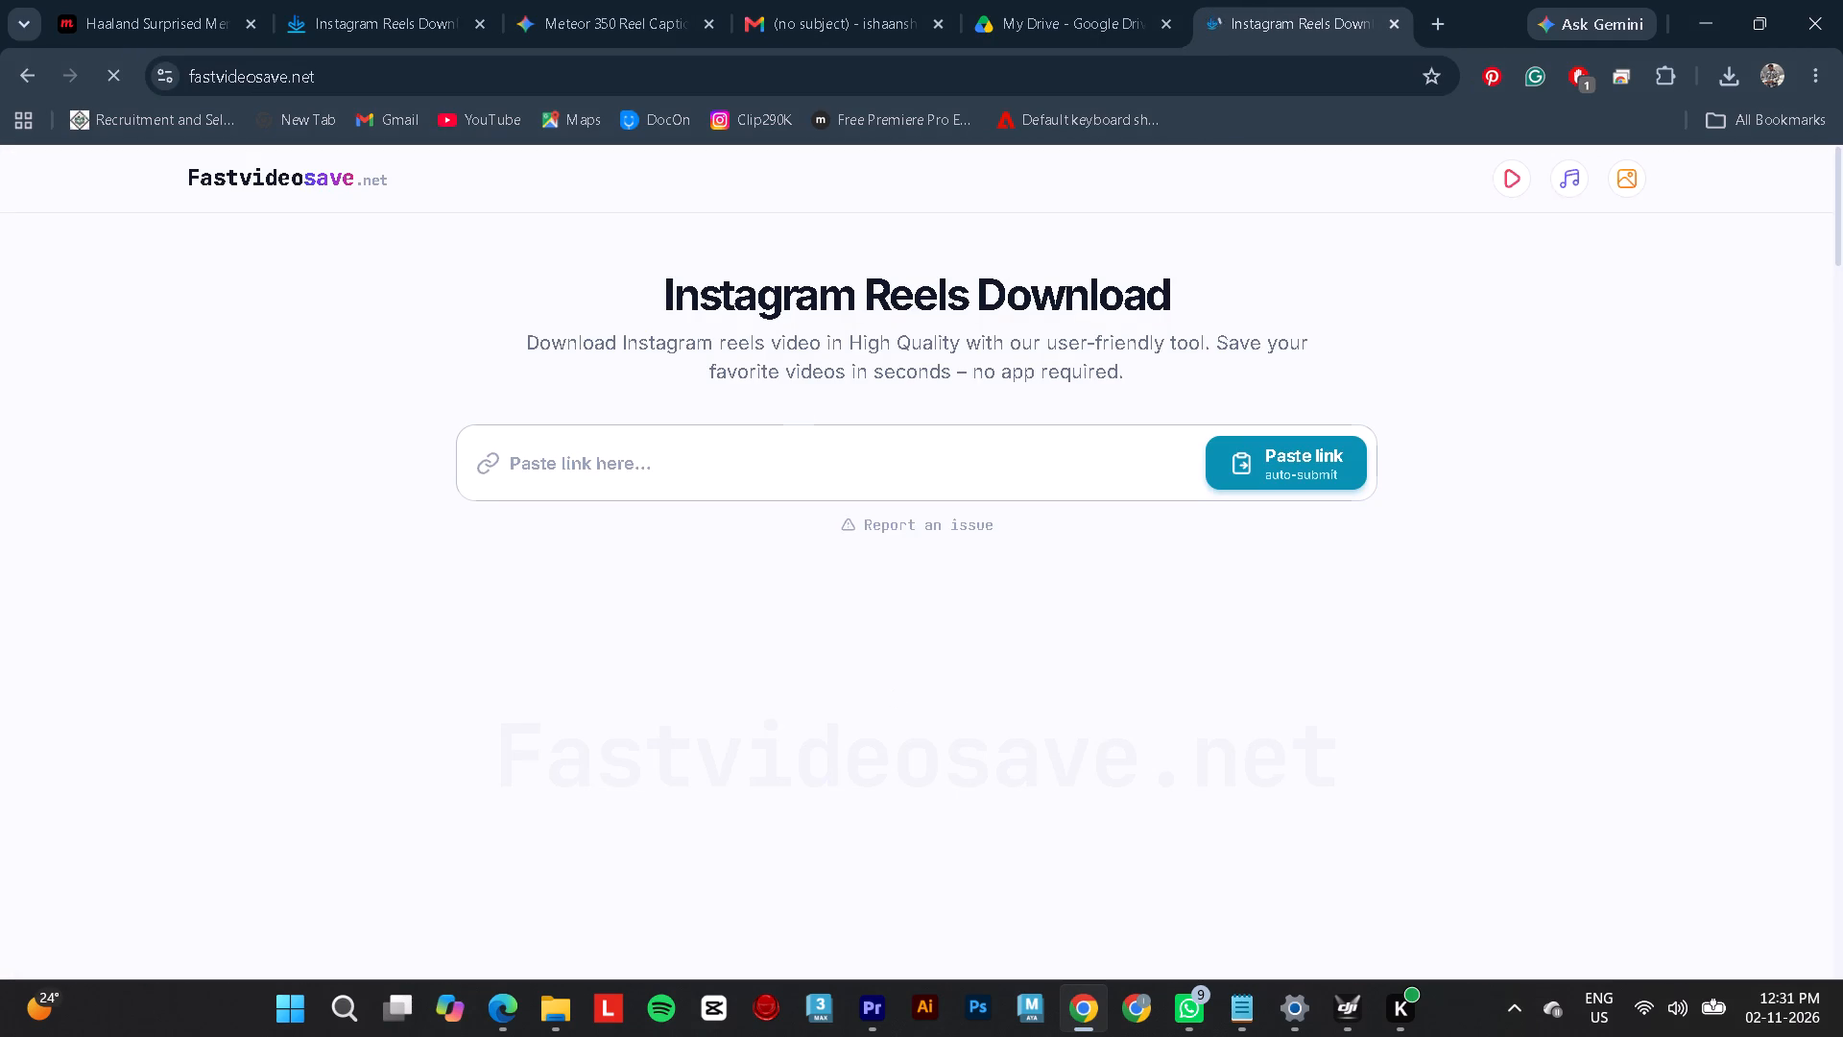
click(768, 481)
key(ctrl+v)
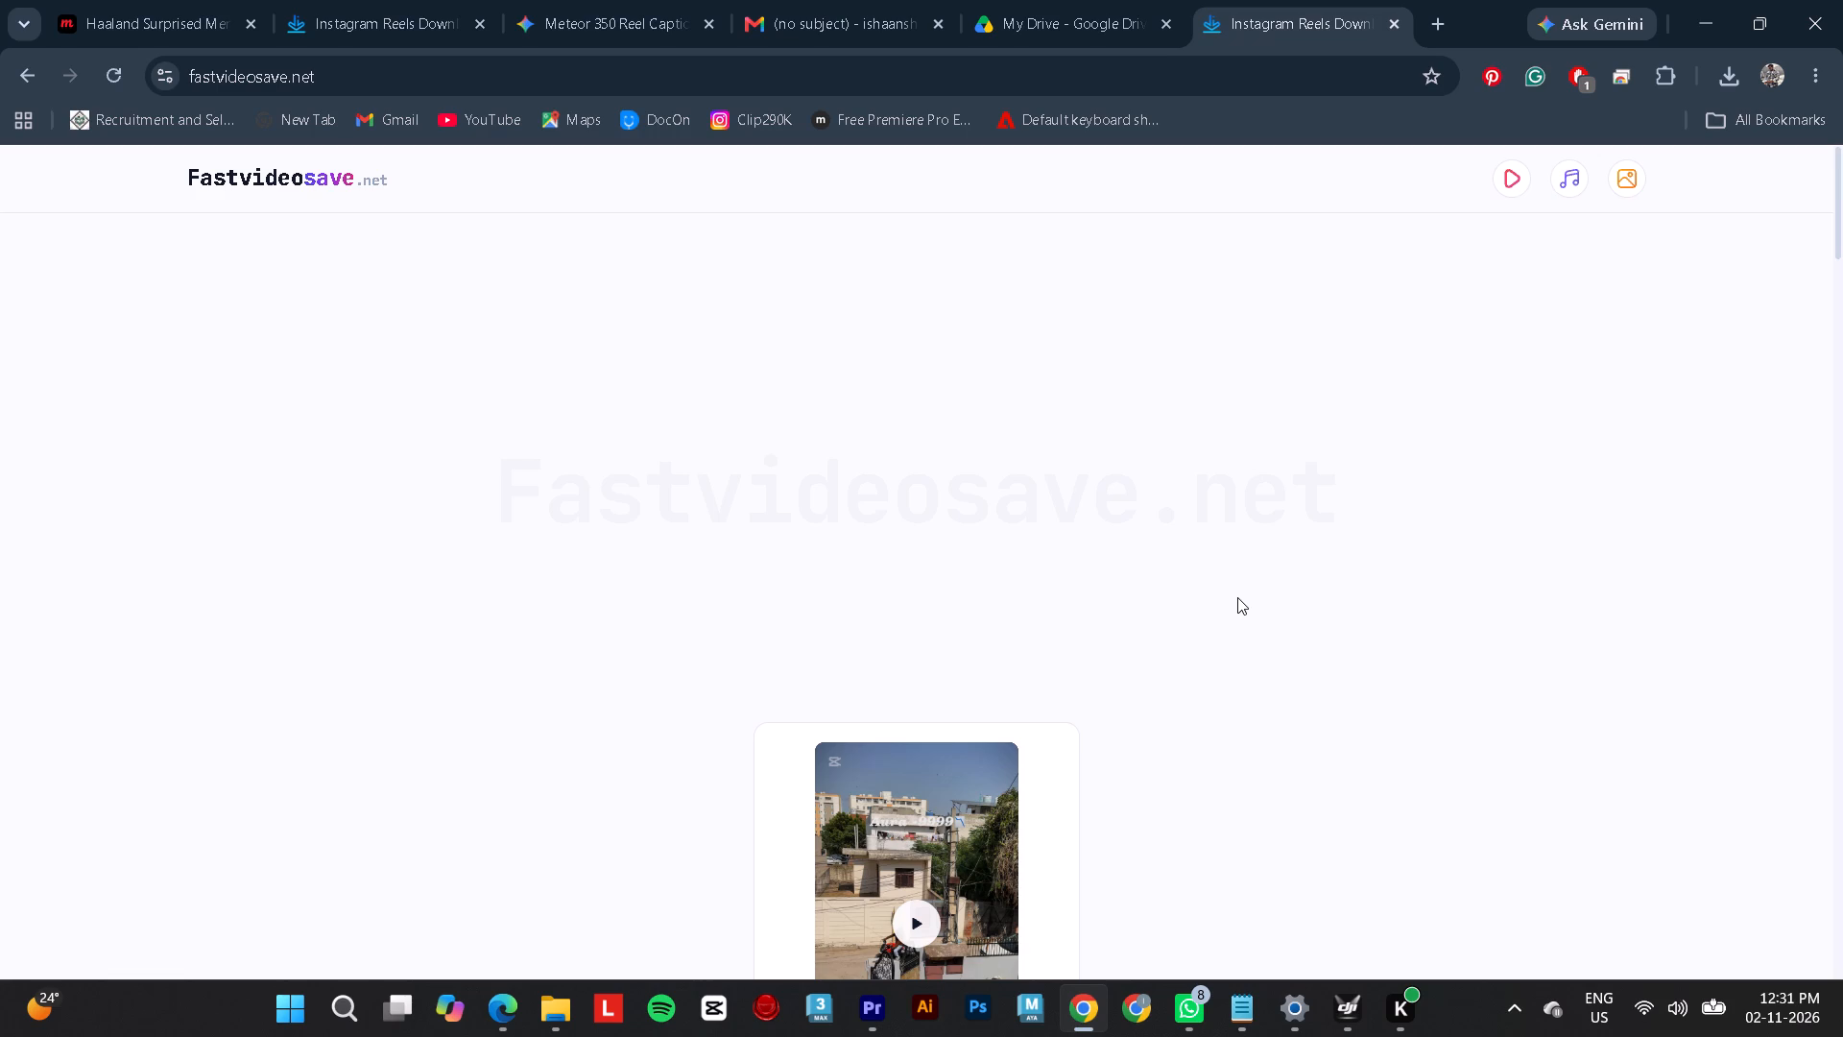
scroll(1221, 586, down, 3)
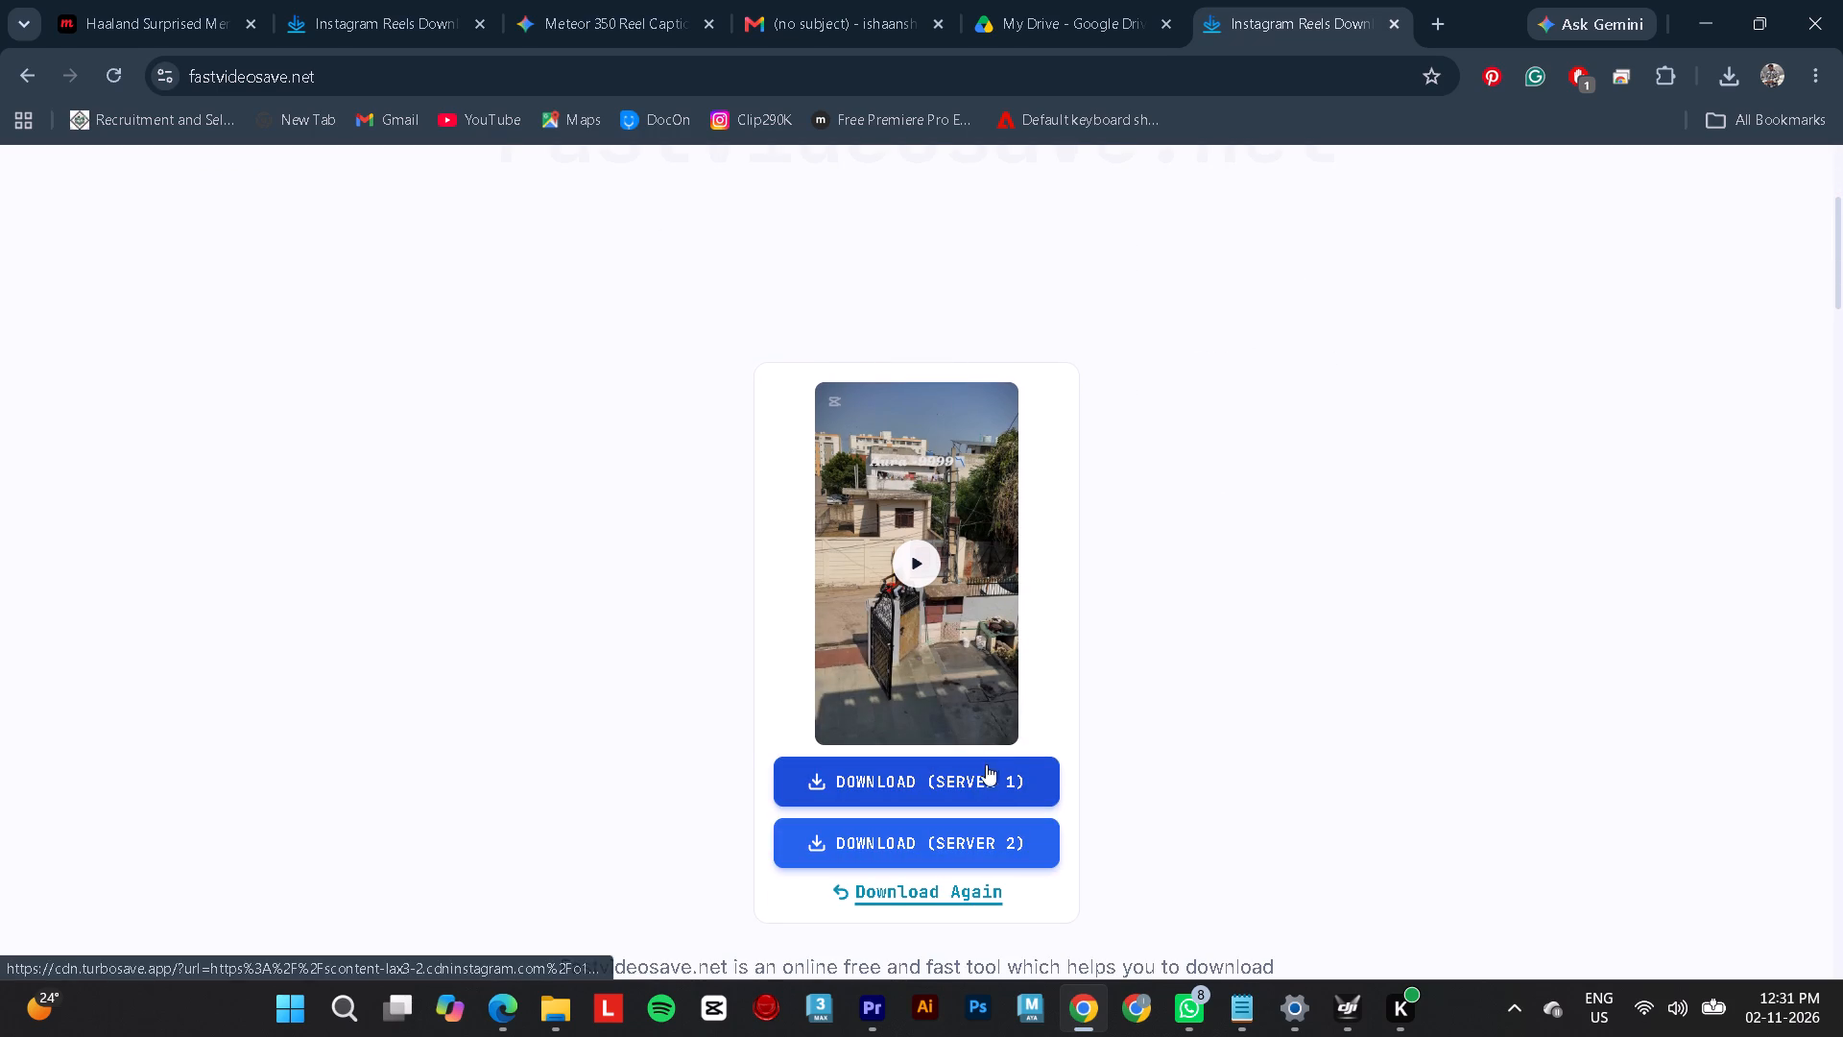
click(966, 774)
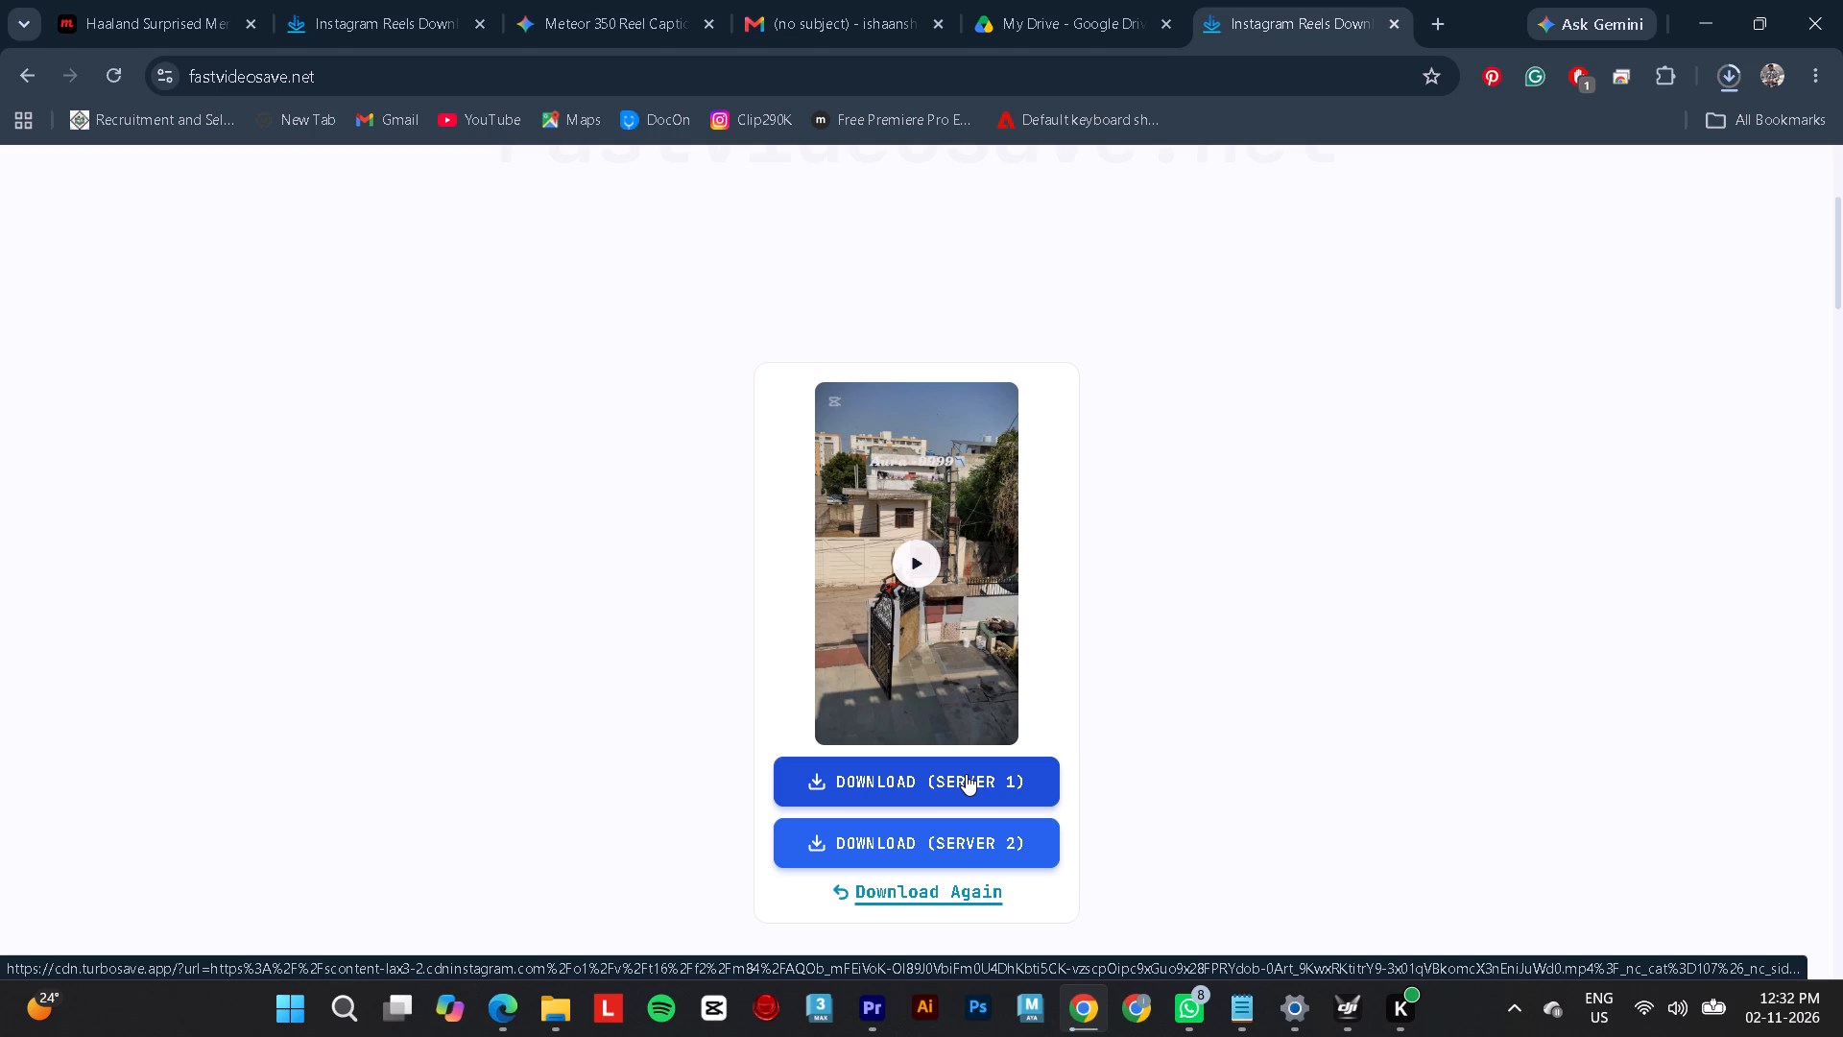
Switch to Premiere and close it, saving the changes to the 360 camers project.
click(875, 1016)
click(1842, 0)
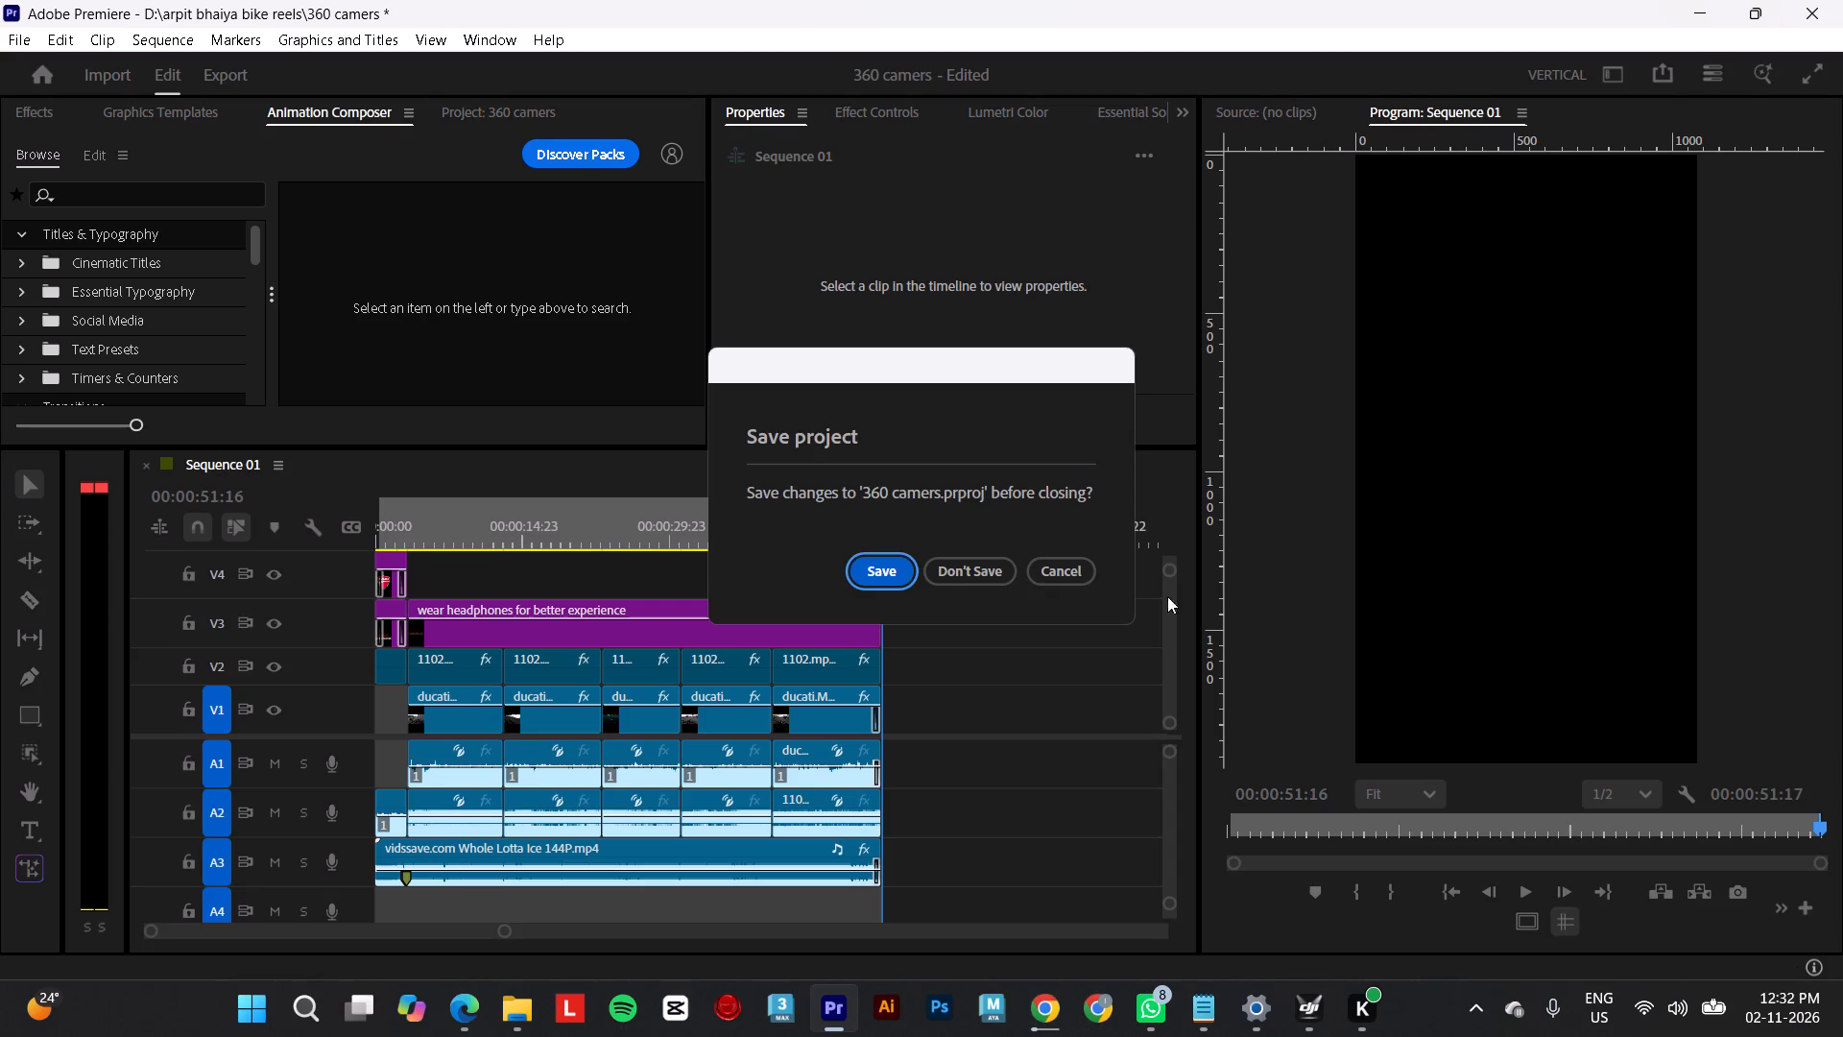
click(880, 574)
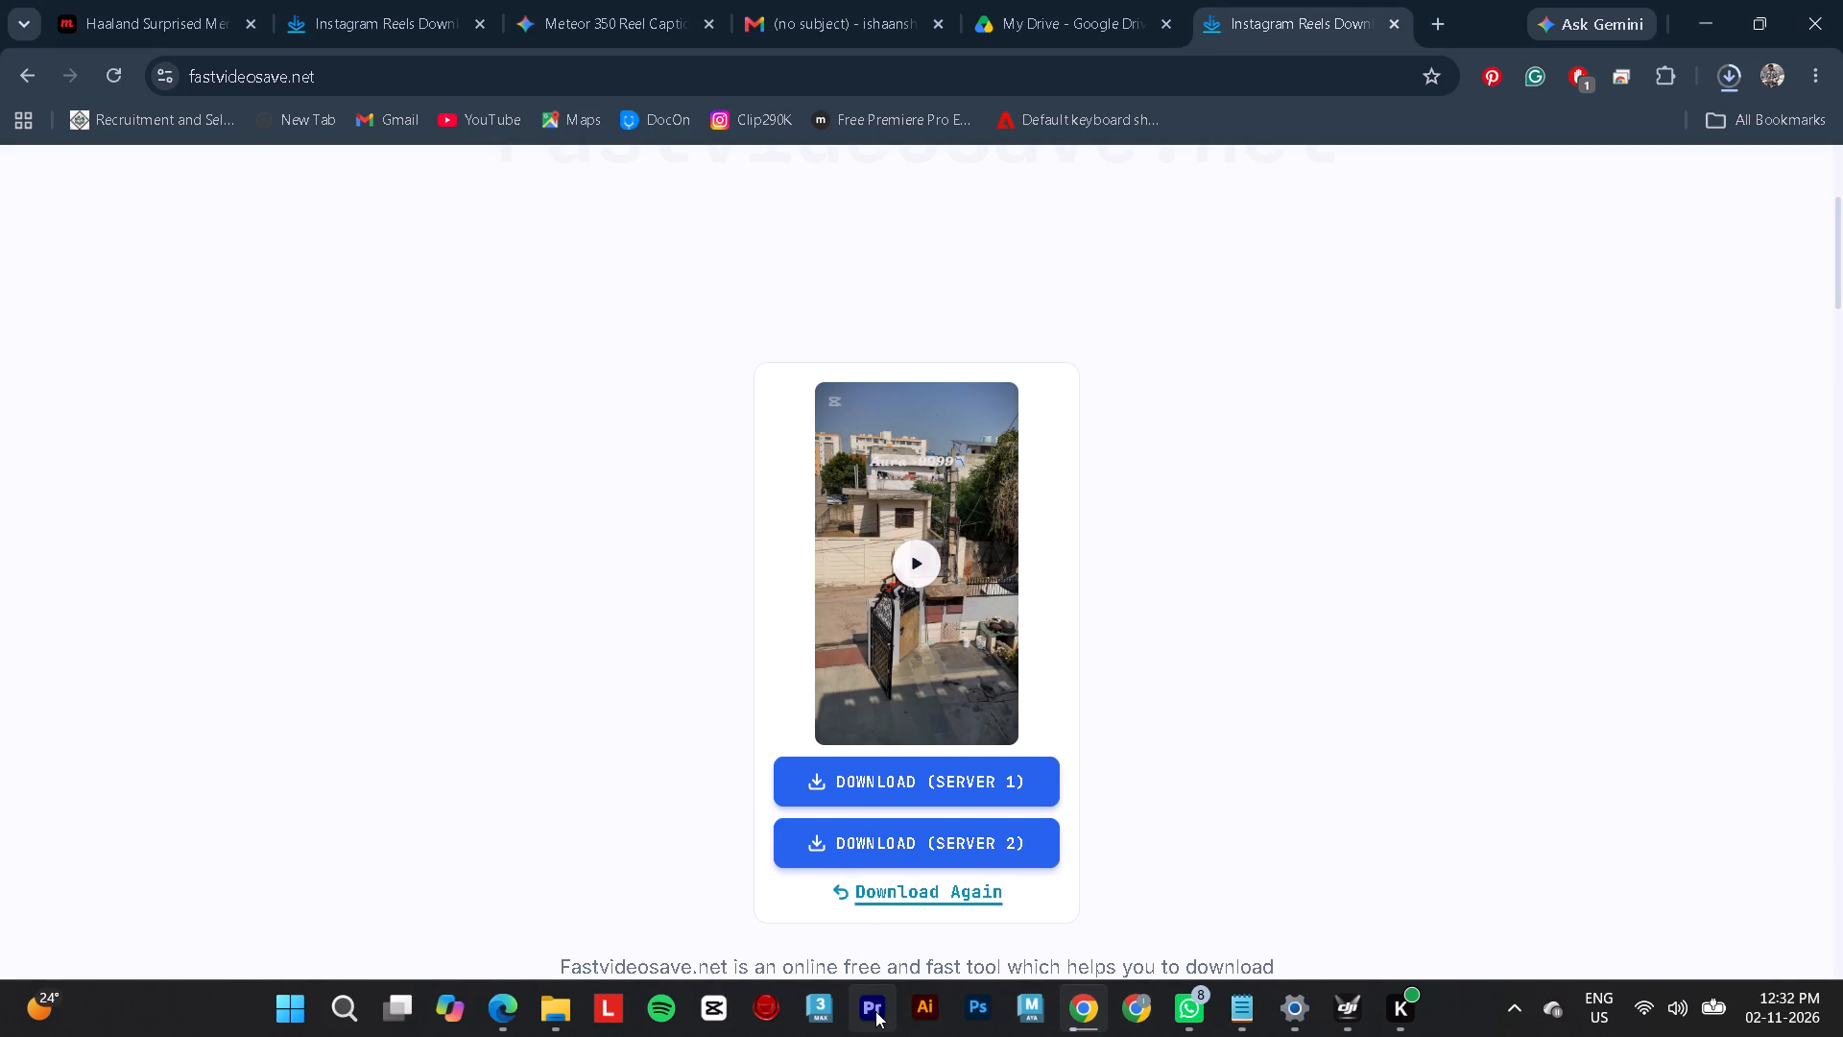
click(875, 1011)
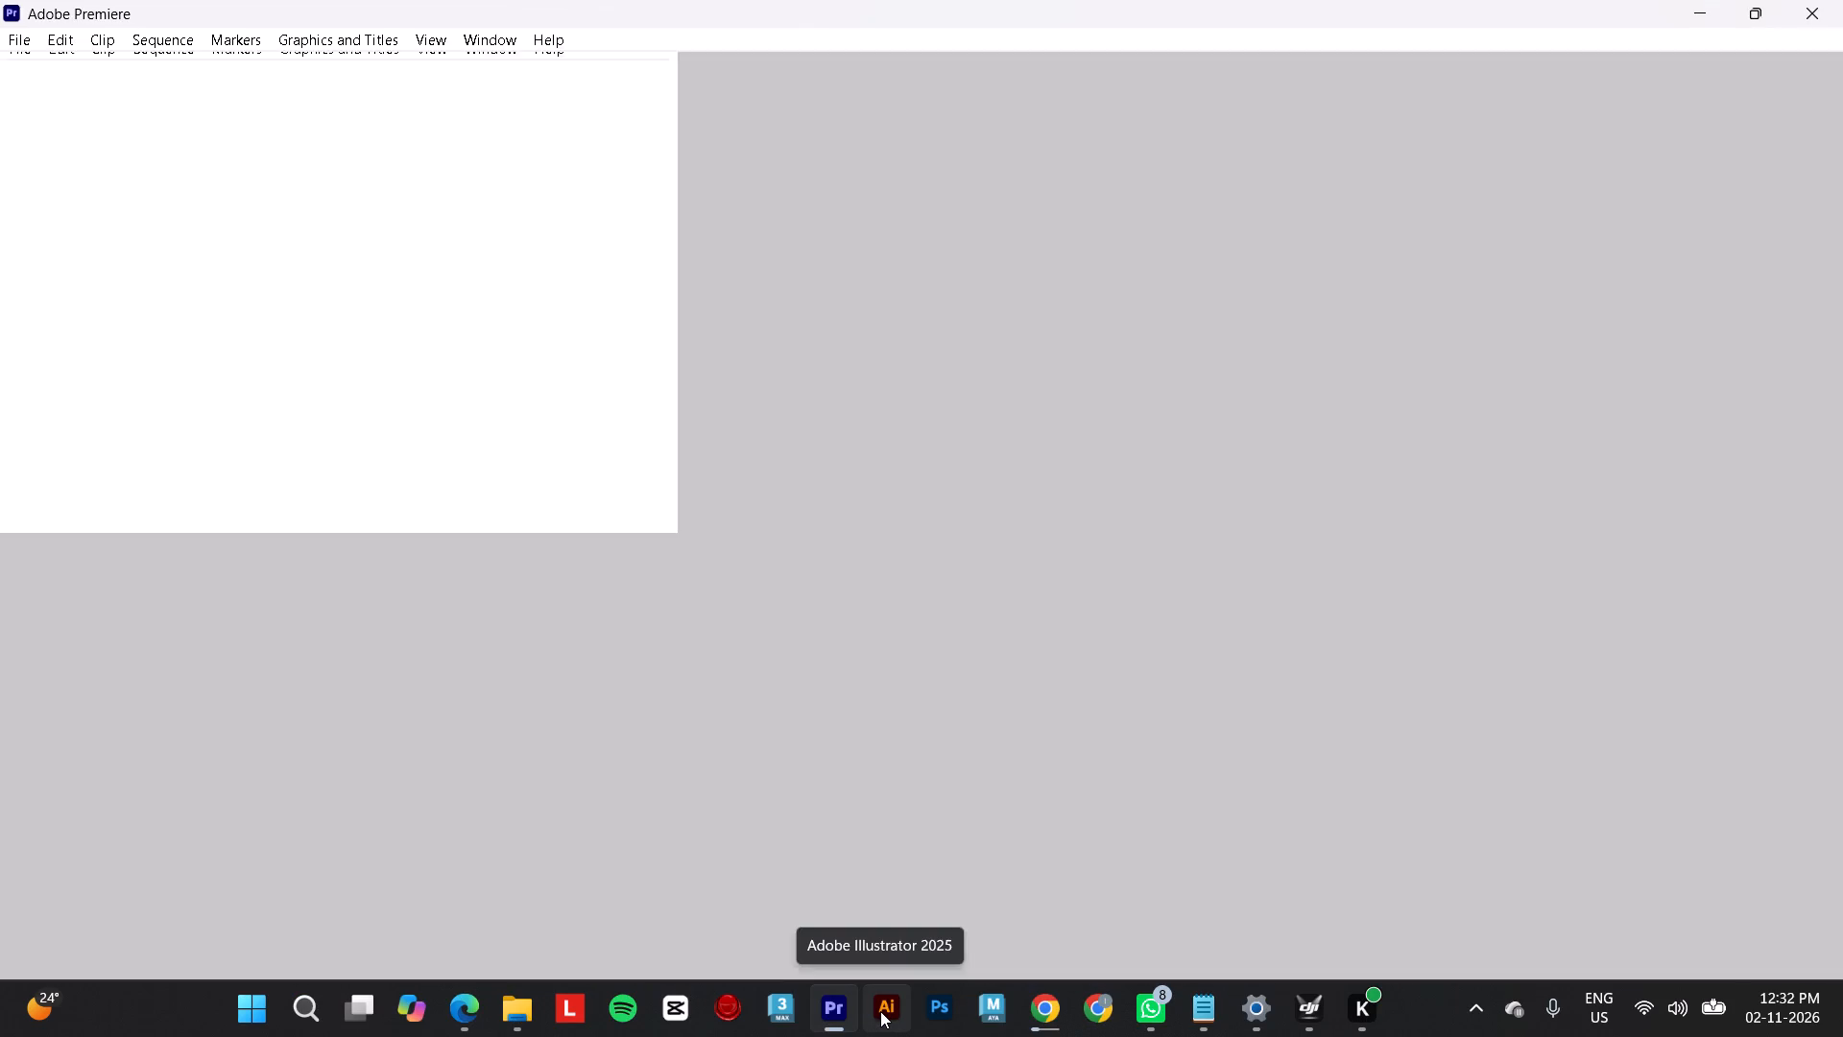
click(1831, 1)
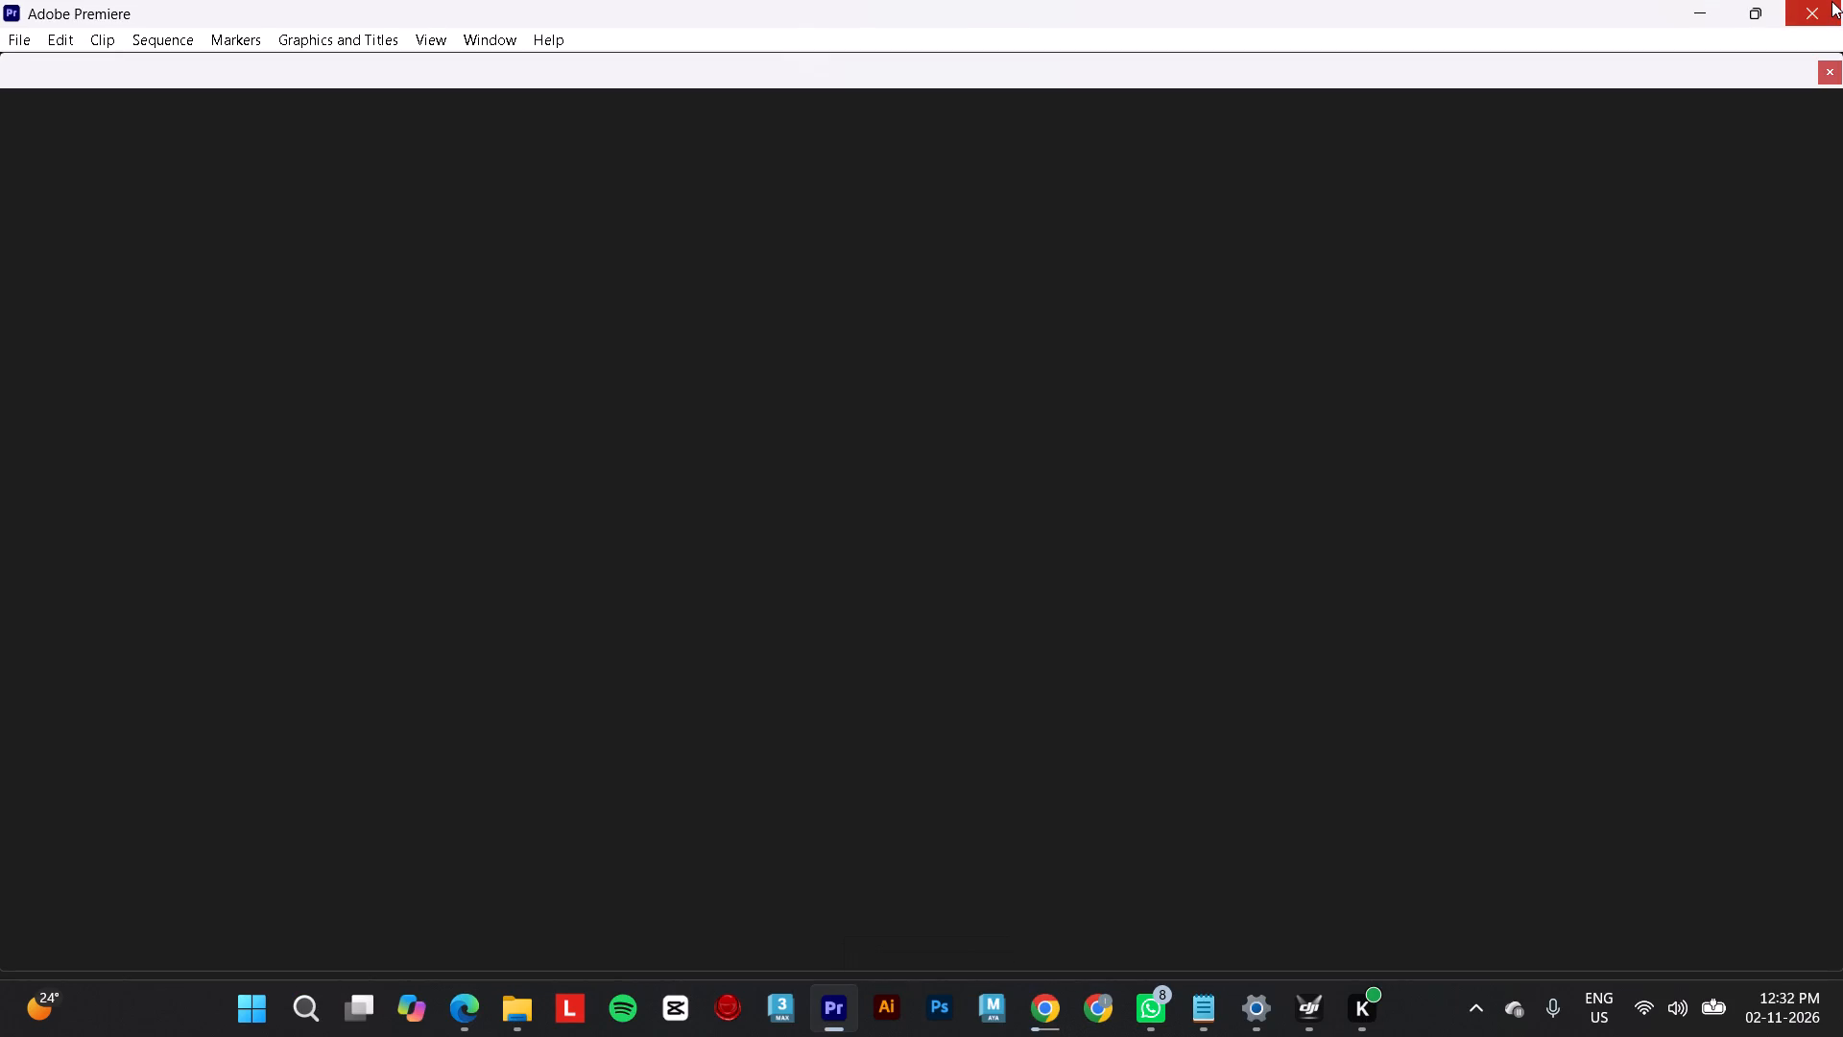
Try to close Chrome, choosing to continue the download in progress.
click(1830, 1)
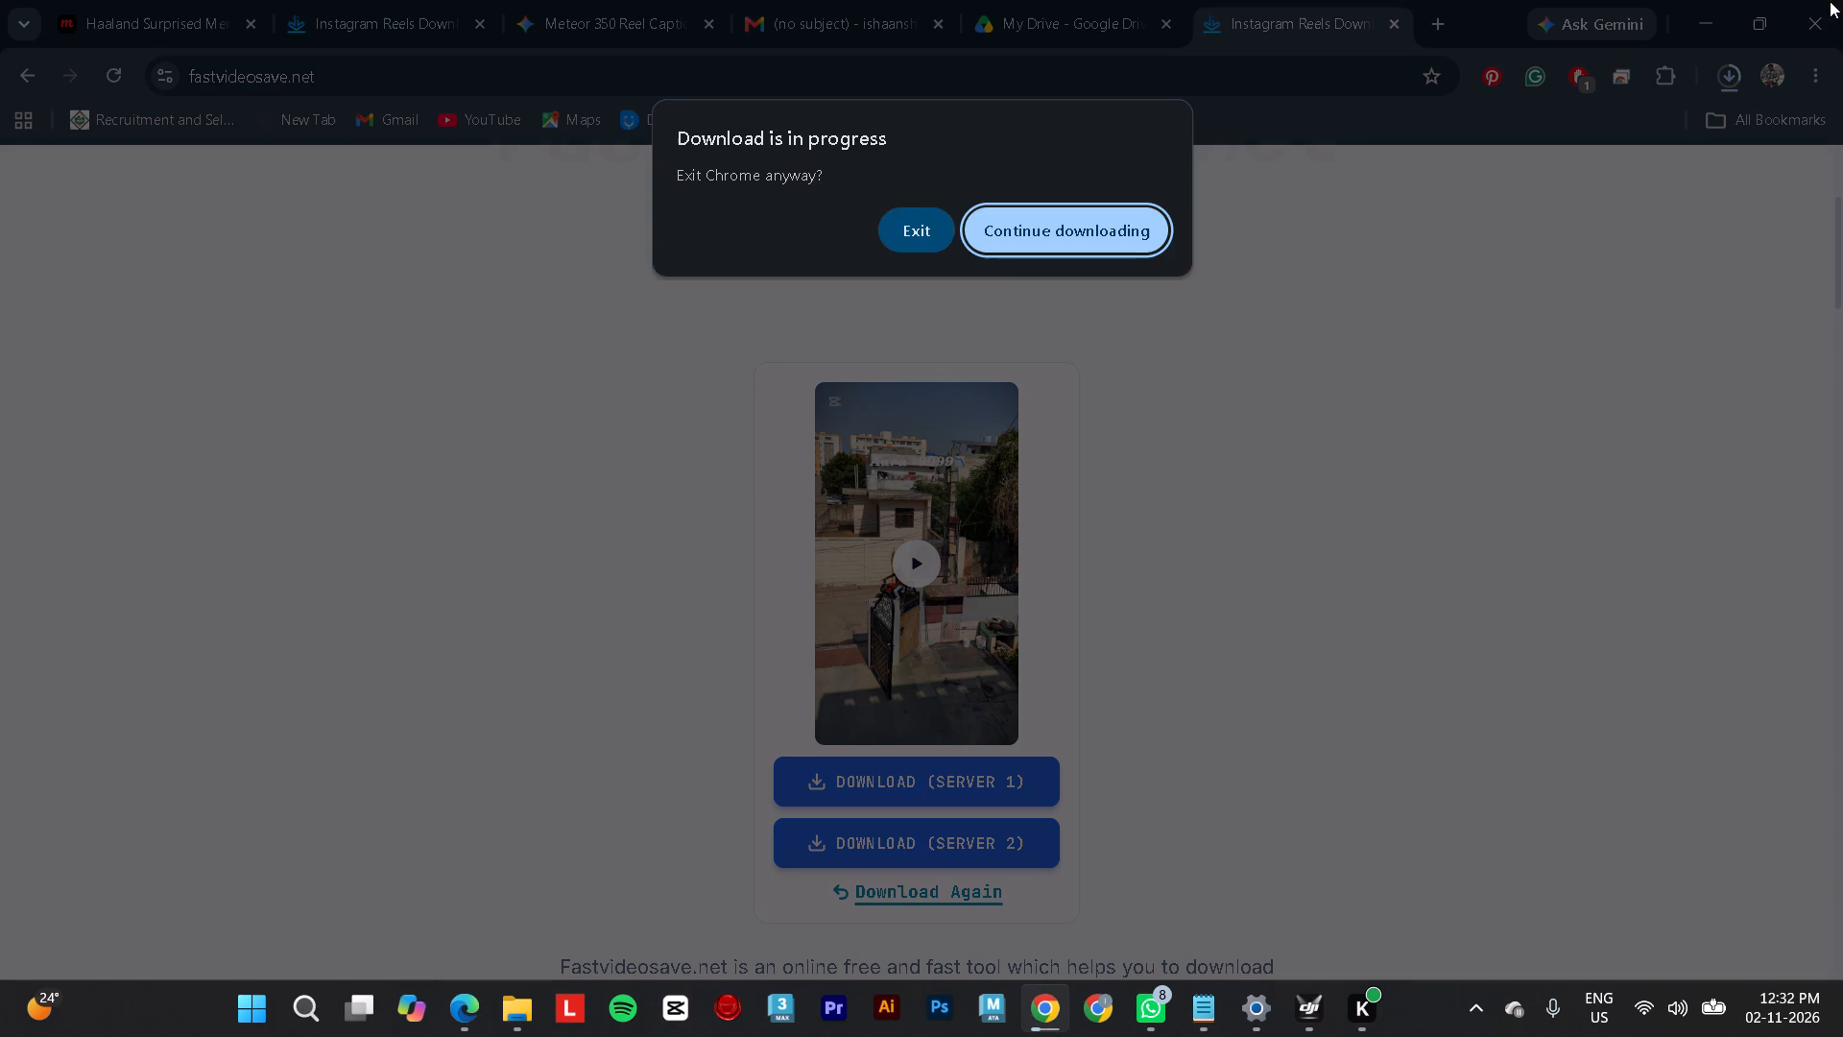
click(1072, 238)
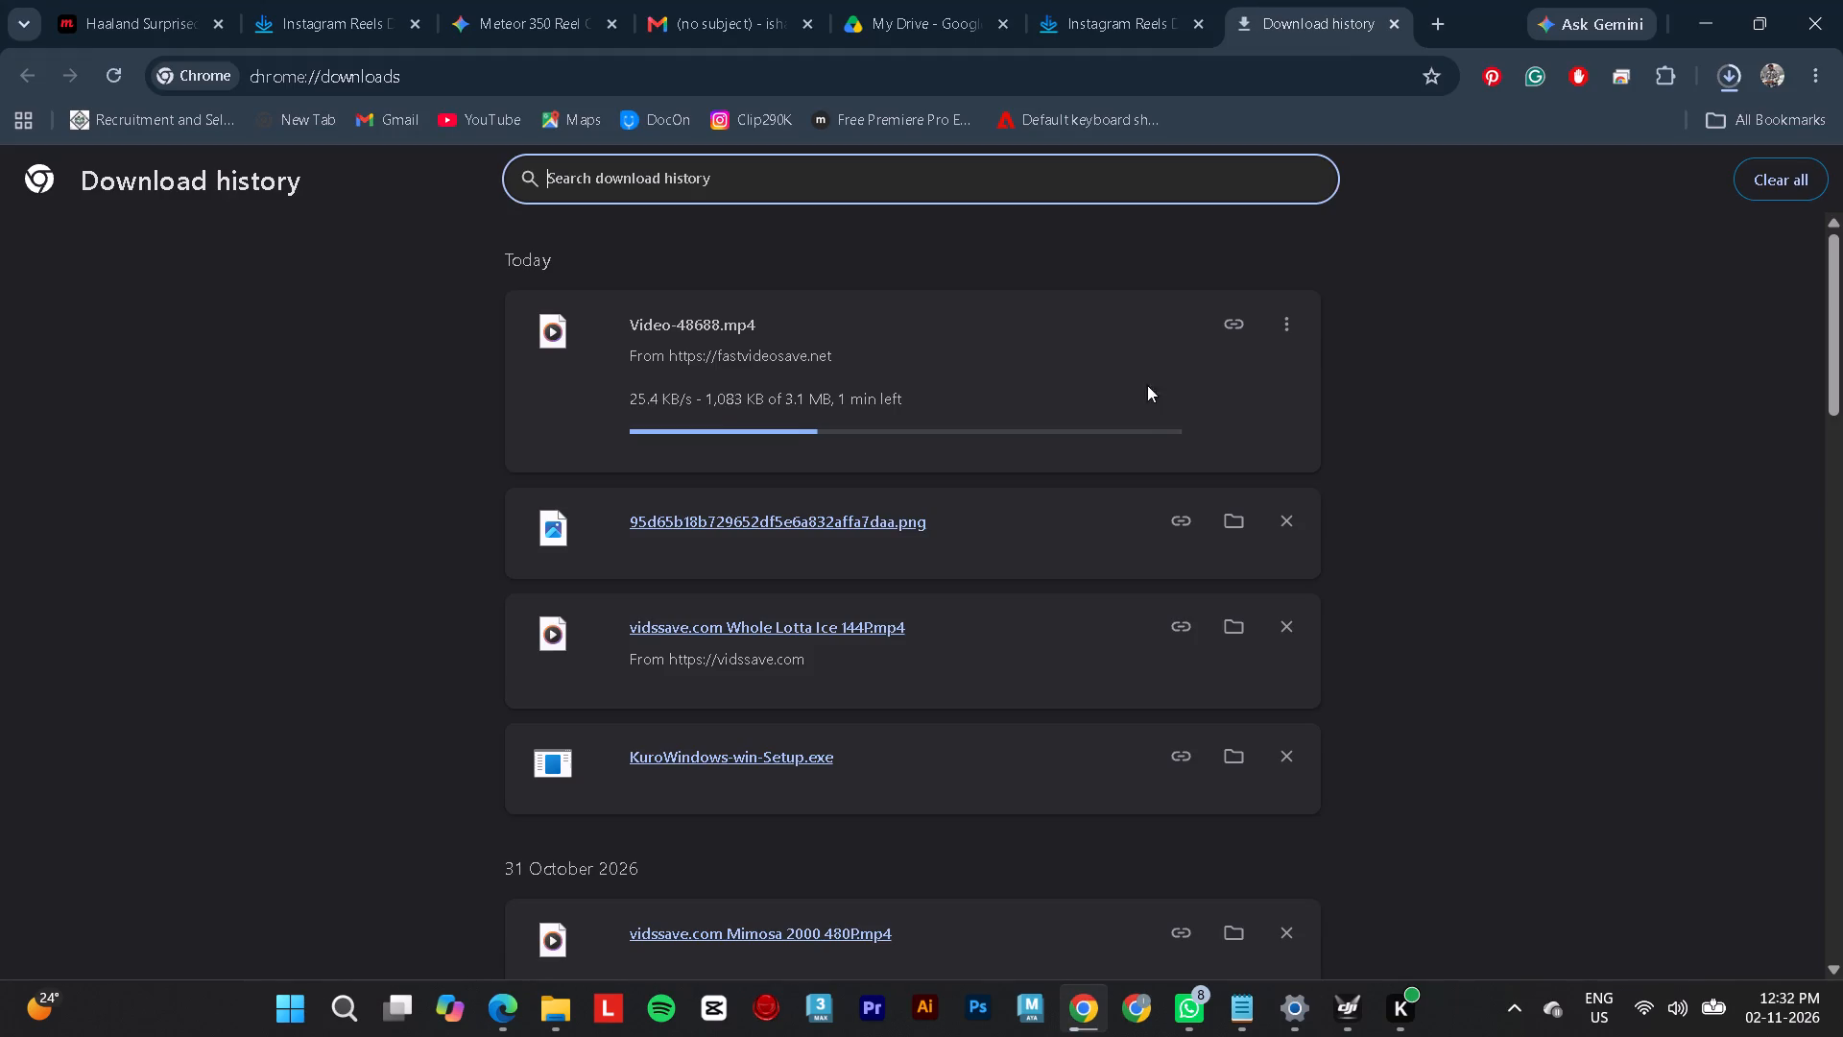
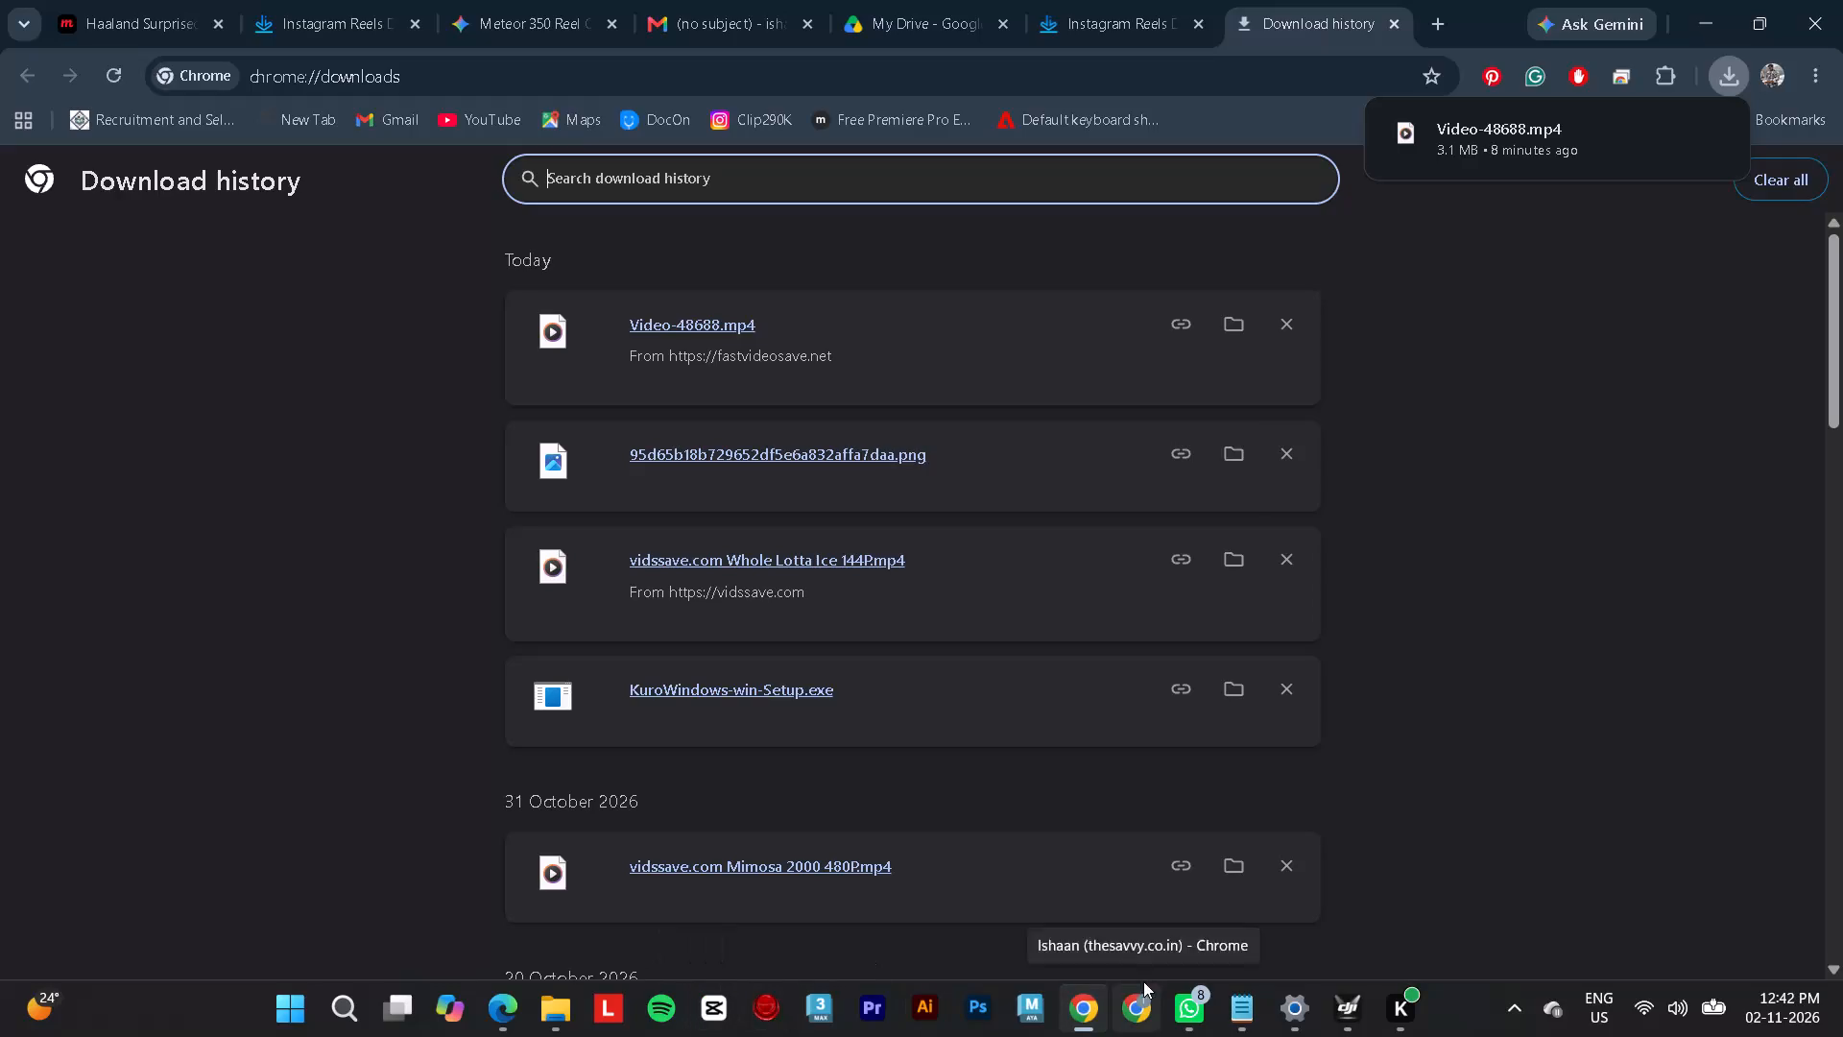
Switch to Premiere and start a new project named "yt long form".
click(877, 1008)
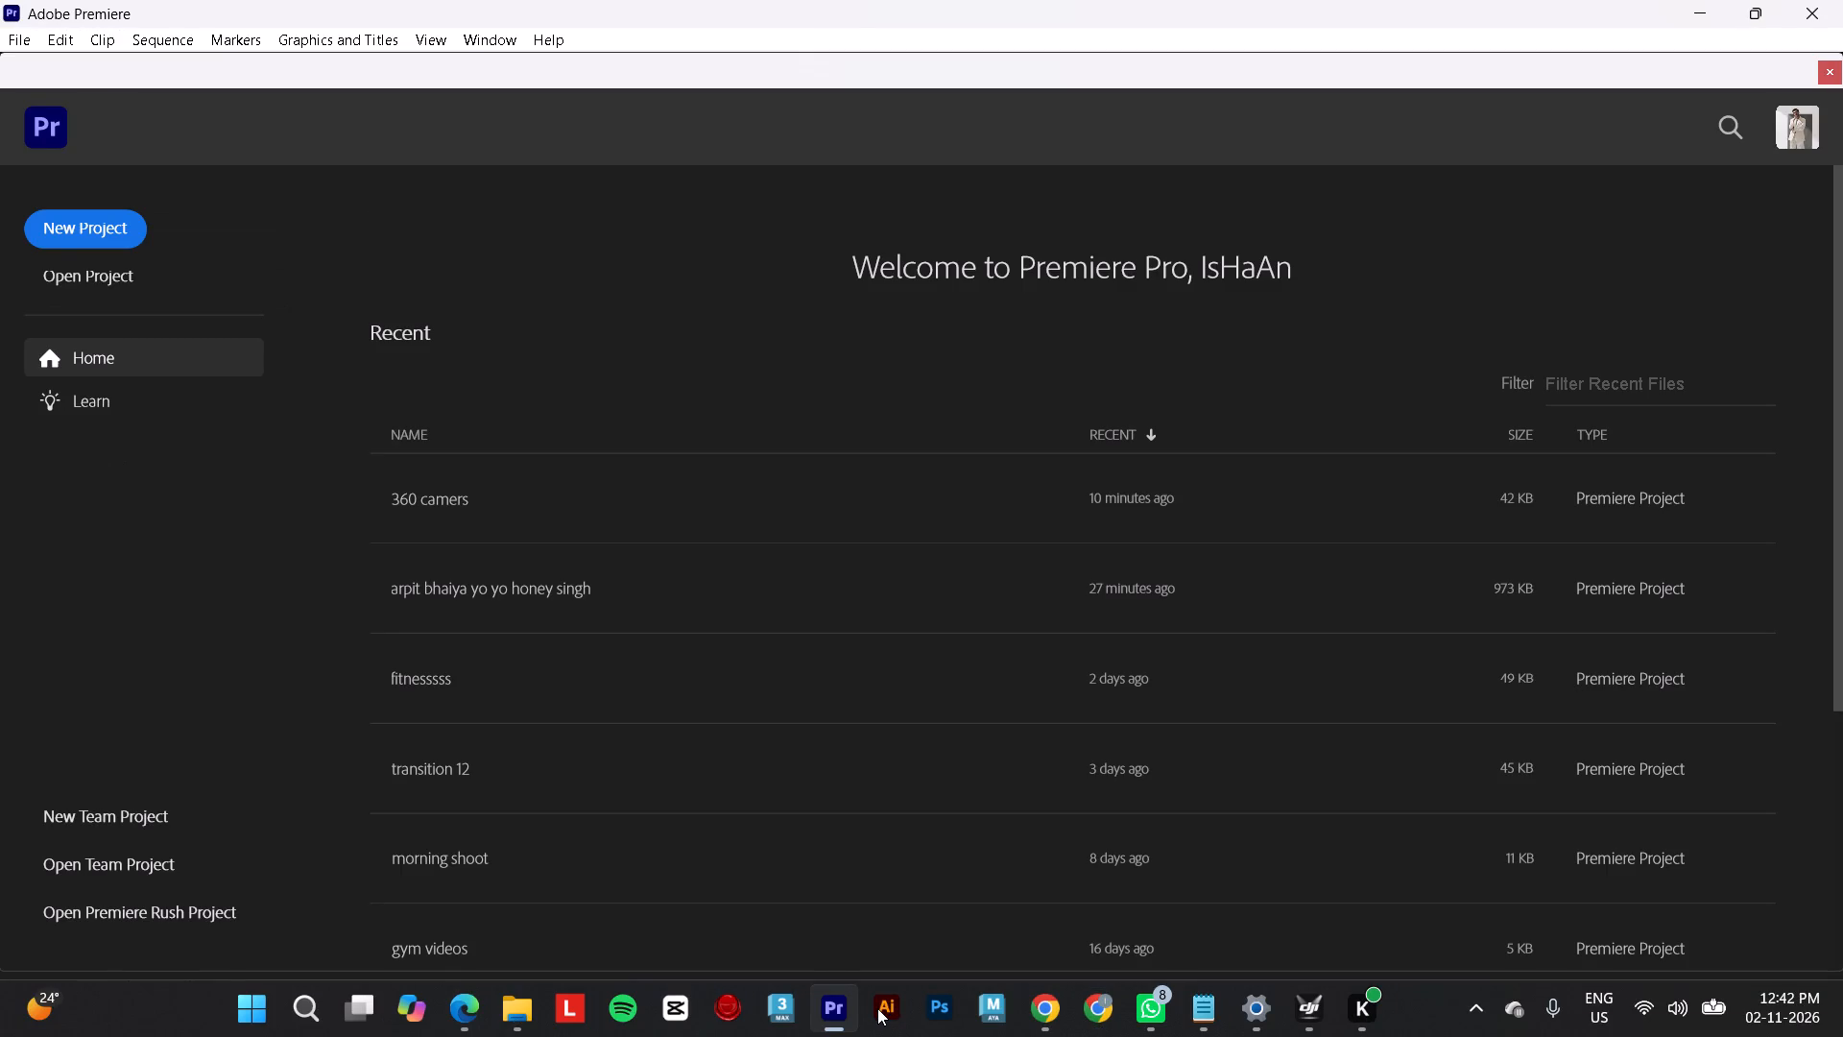
click(54, 214)
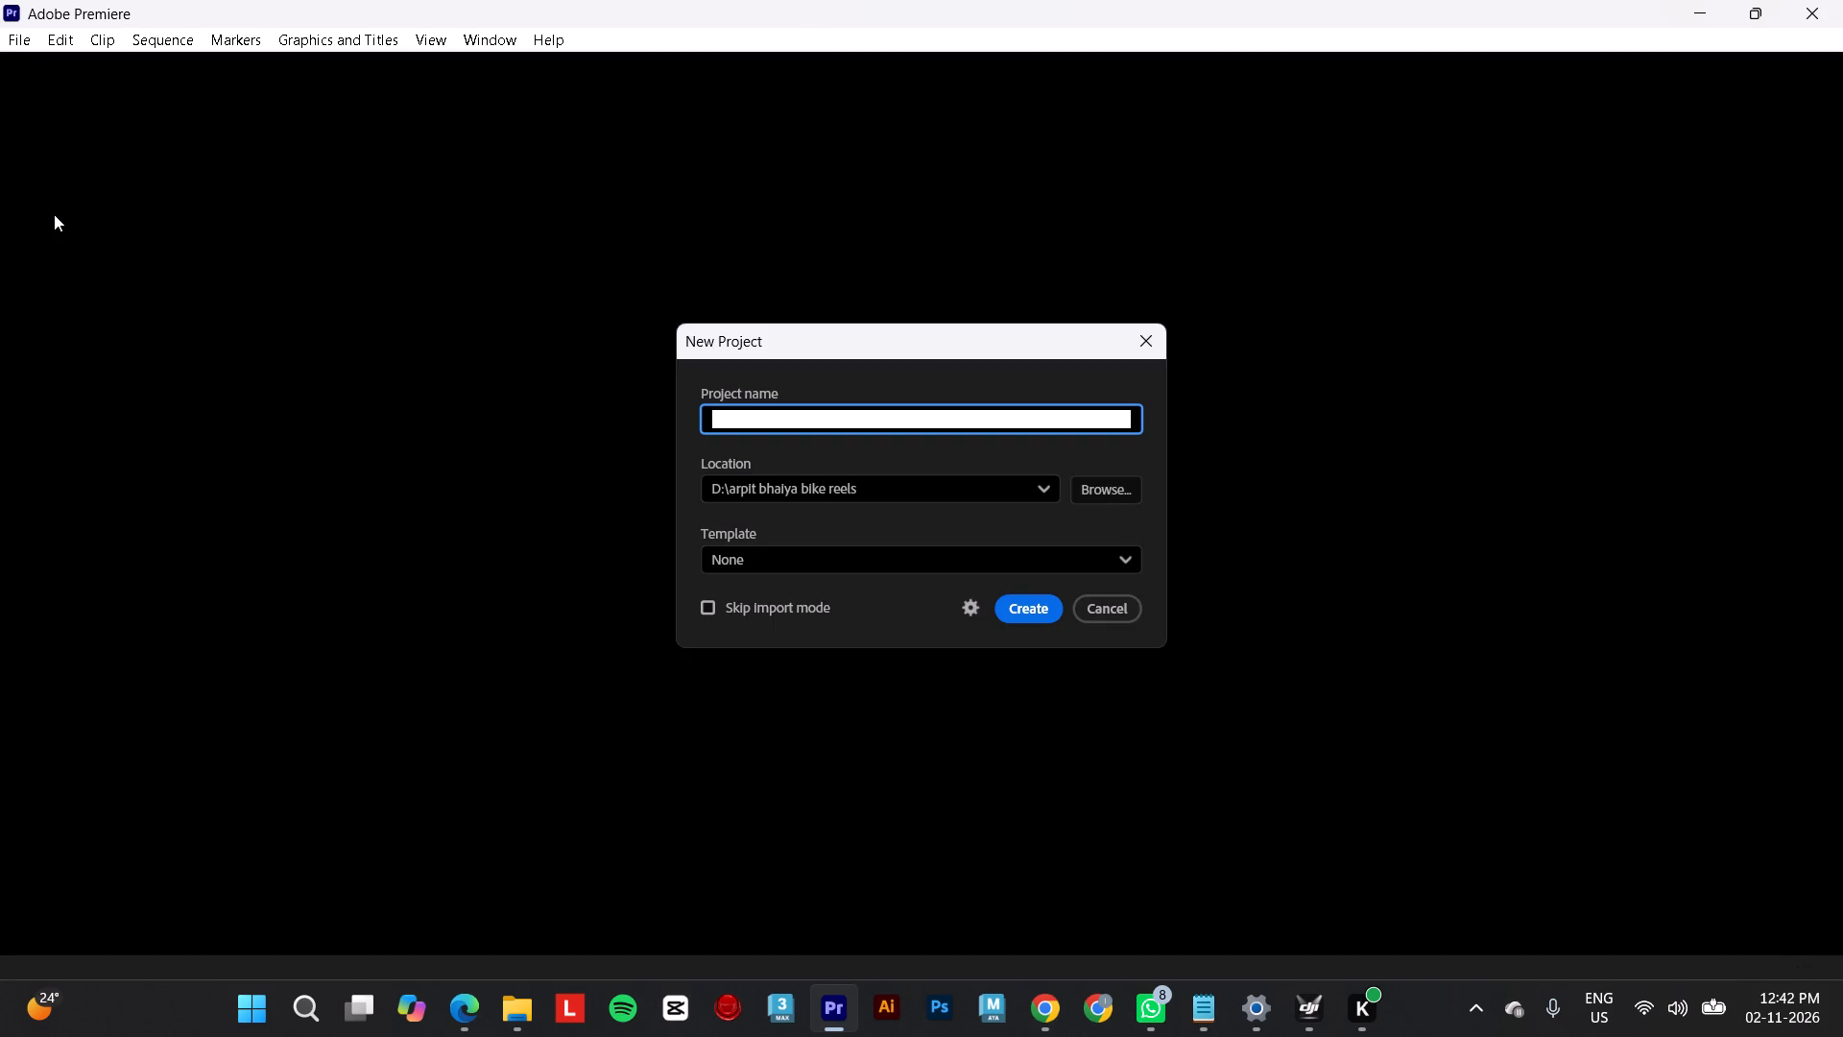
text(yt long form)
key(space)
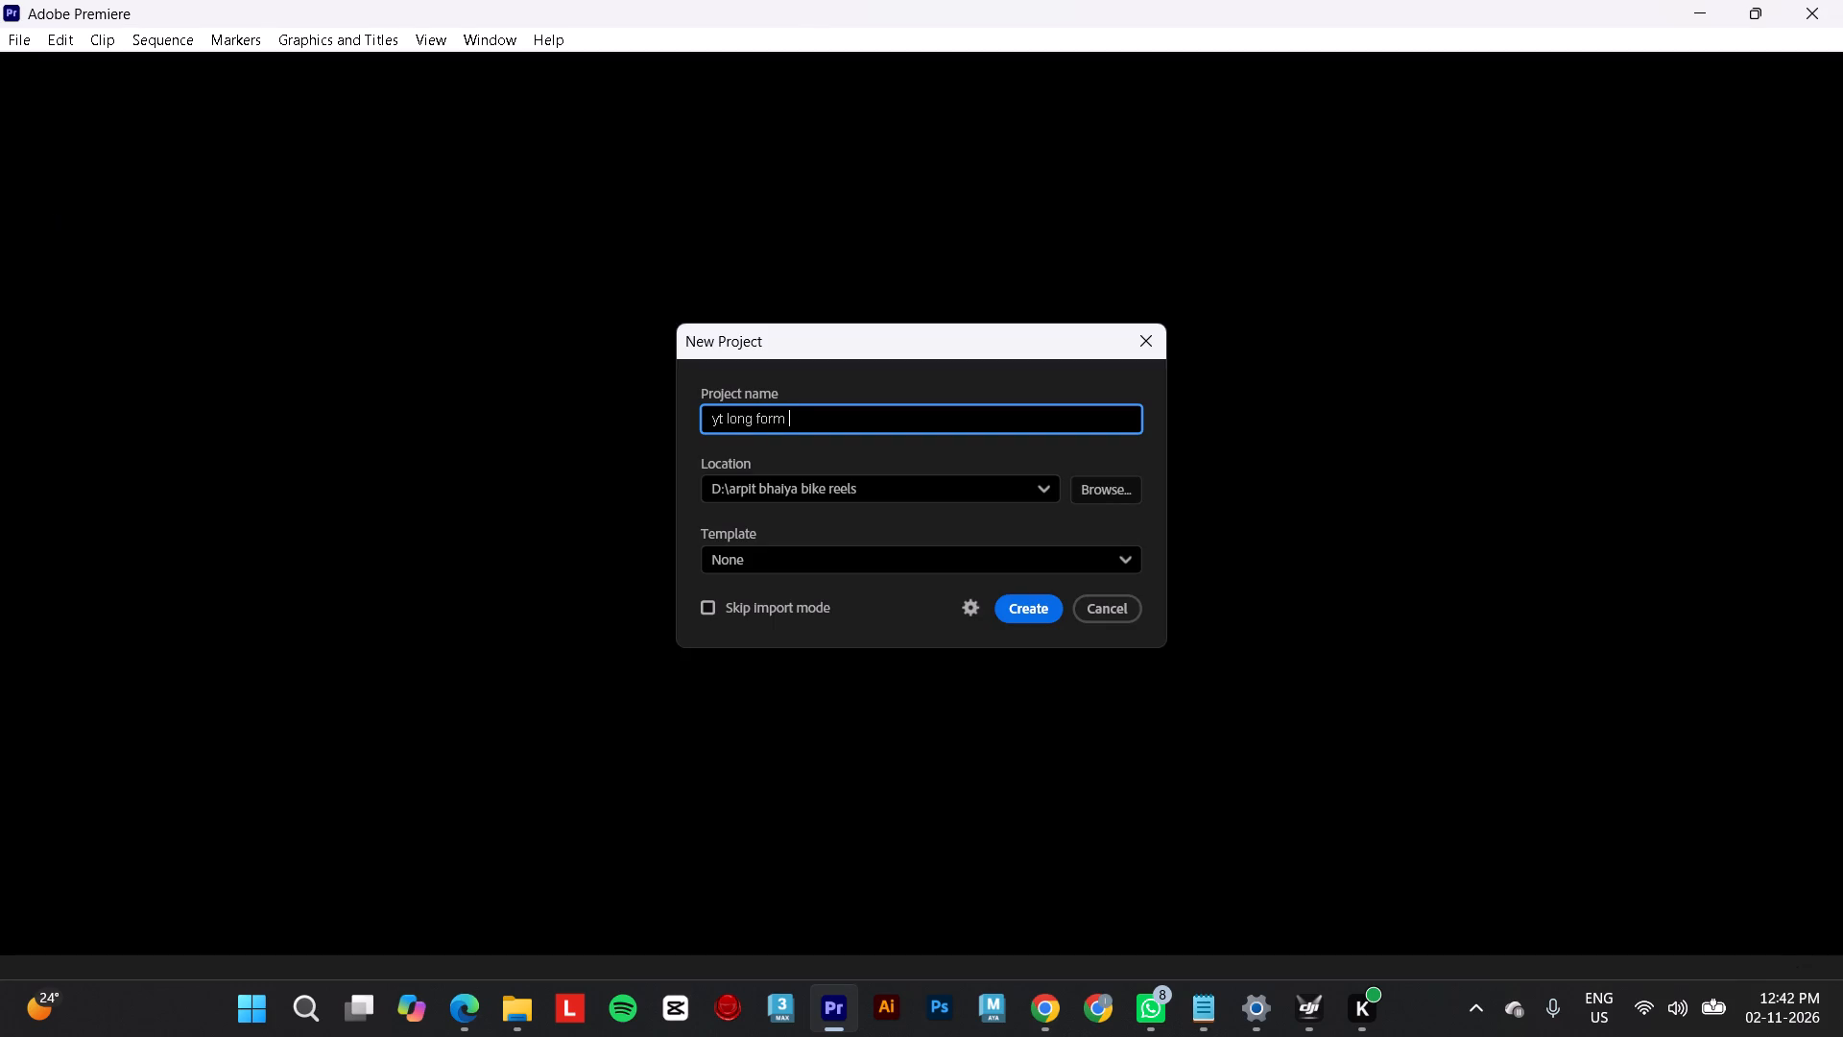
Set the project location to the Editor folder on the sahil bhaiya (E:) drive, create the project and skip importing media.
click(1105, 483)
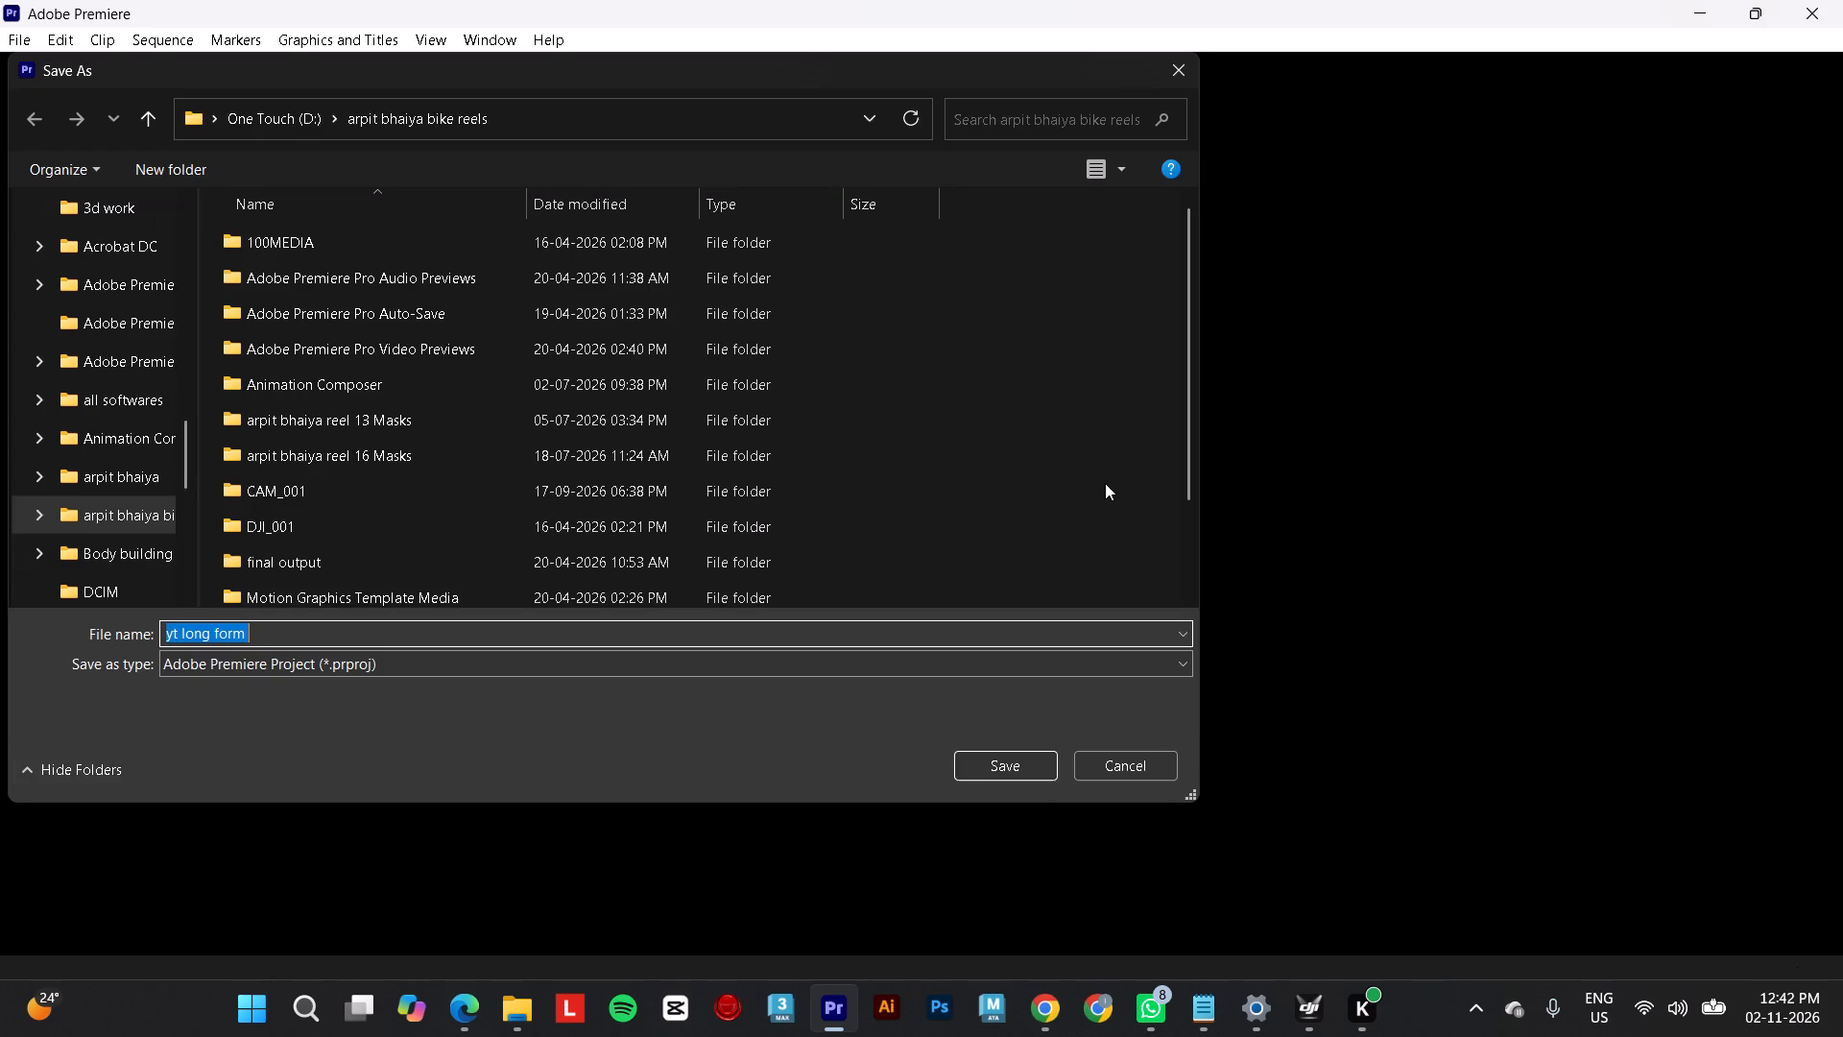
scroll(13, 576, down, 4)
scroll(34, 561, up, 4)
scroll(34, 561, down, 1)
scroll(34, 561, up, 6)
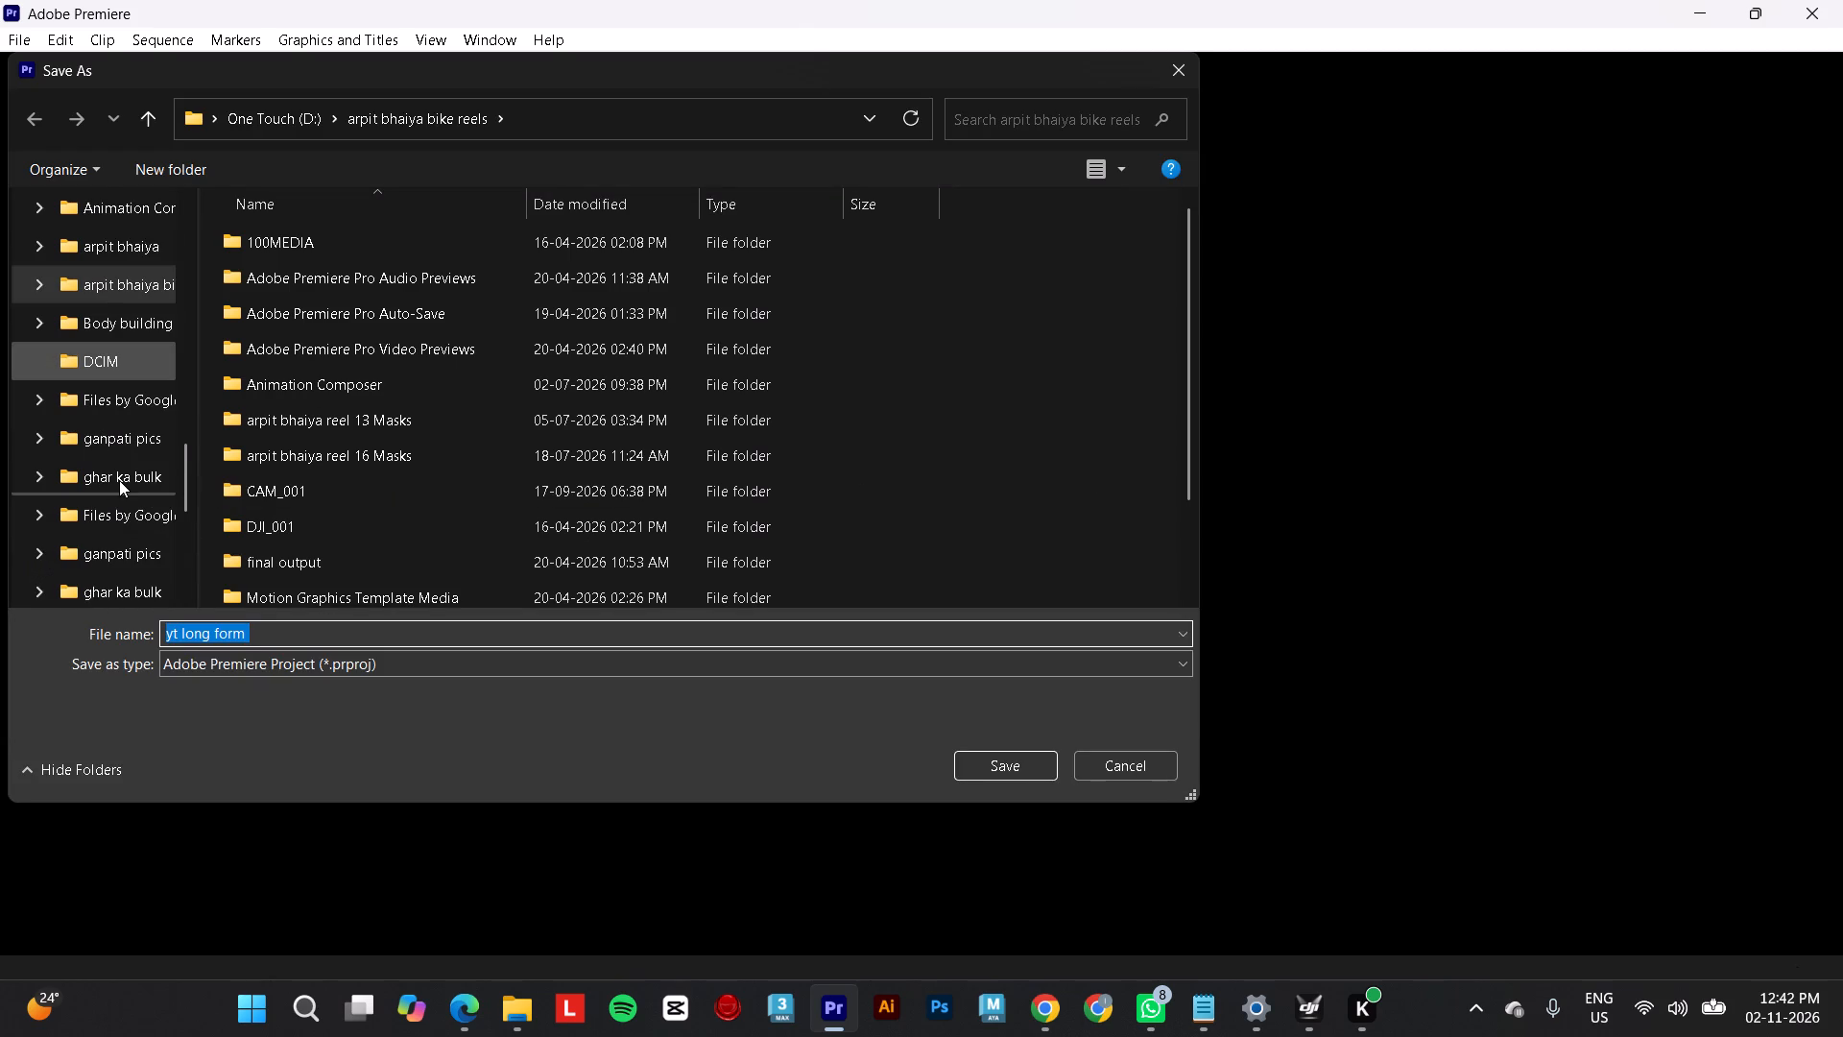
scroll(94, 367, up, 3)
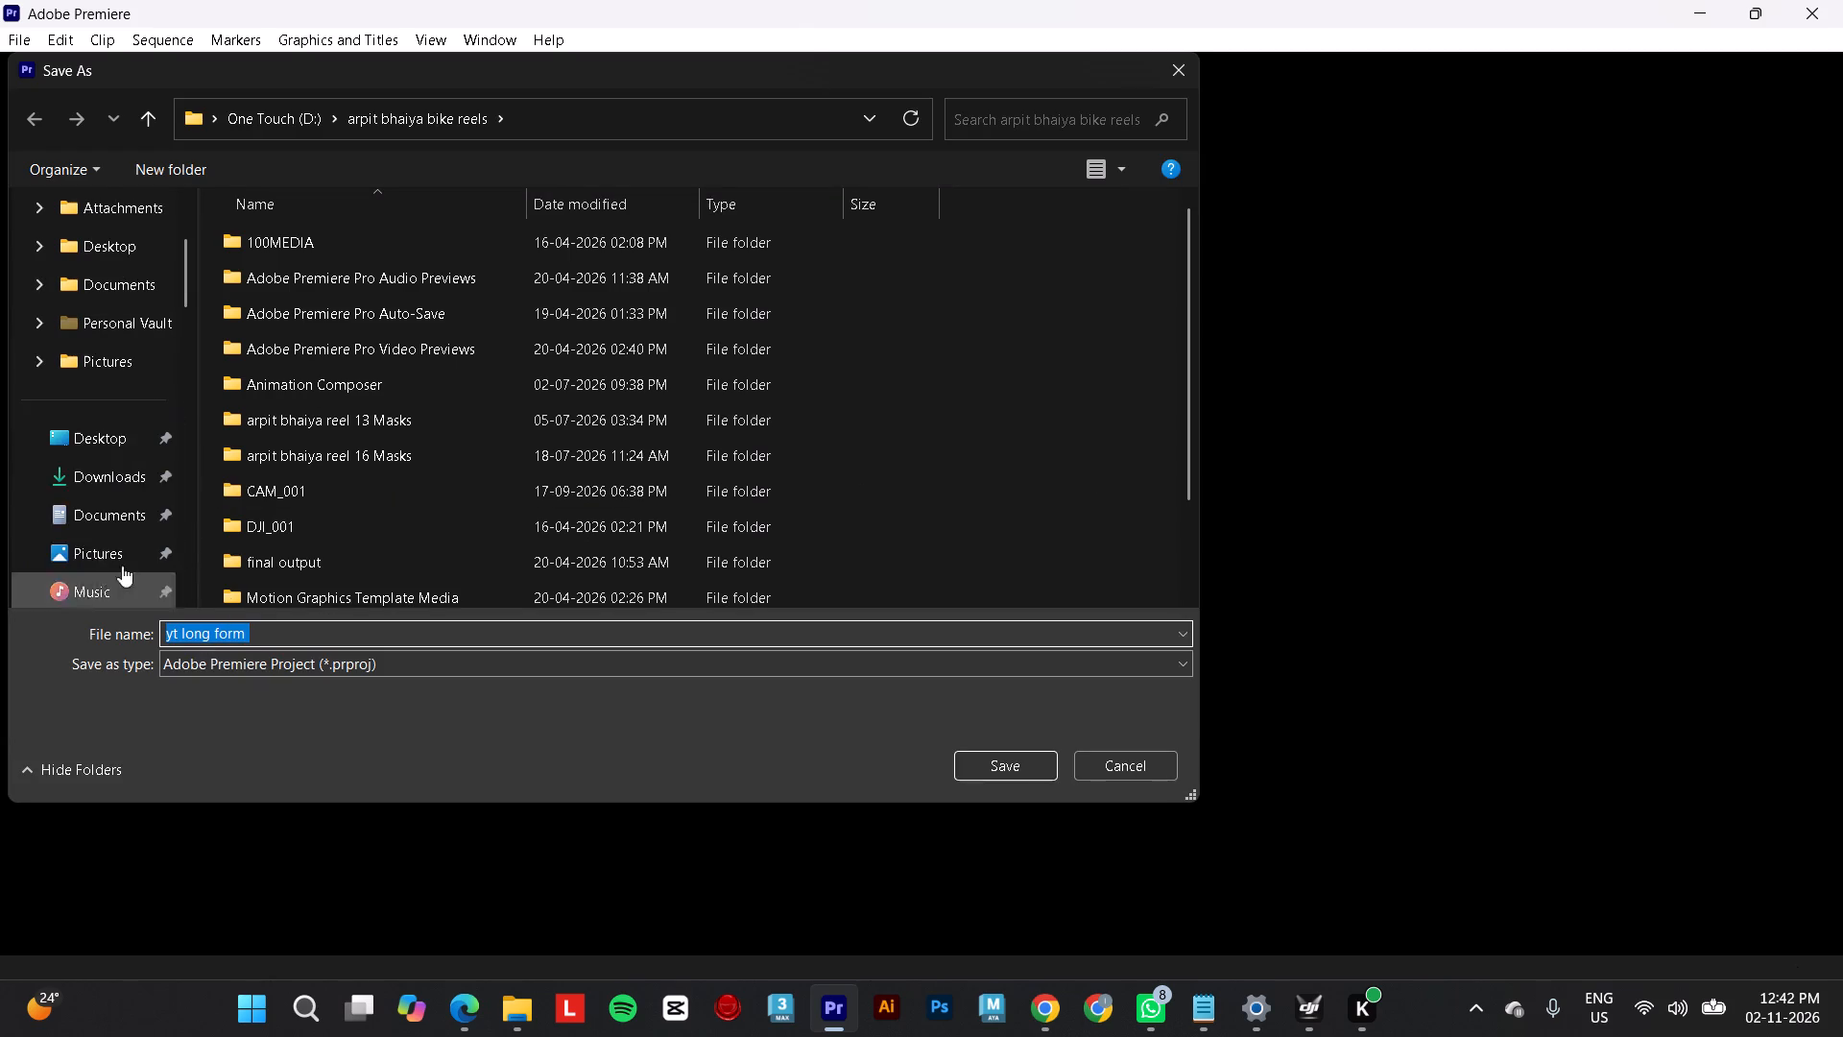
scroll(88, 493, down, 2)
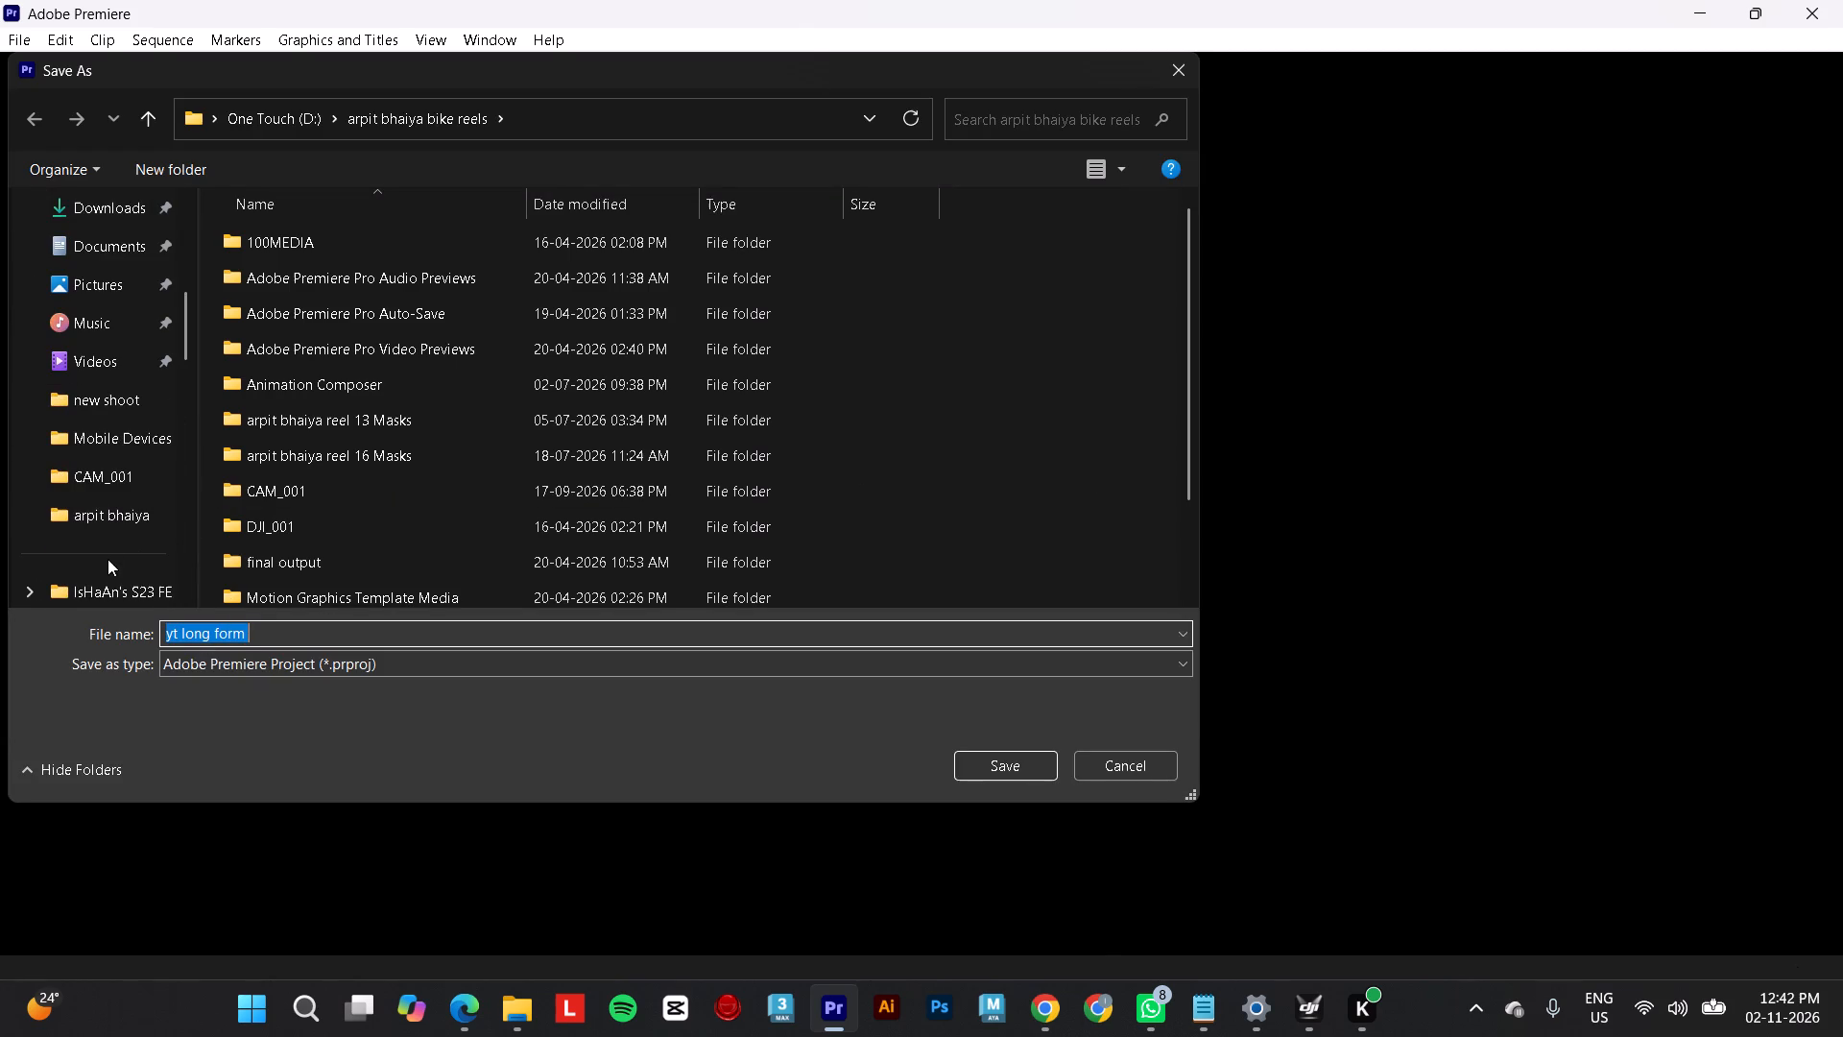
scroll(110, 537, up, 1)
scroll(110, 537, down, 3)
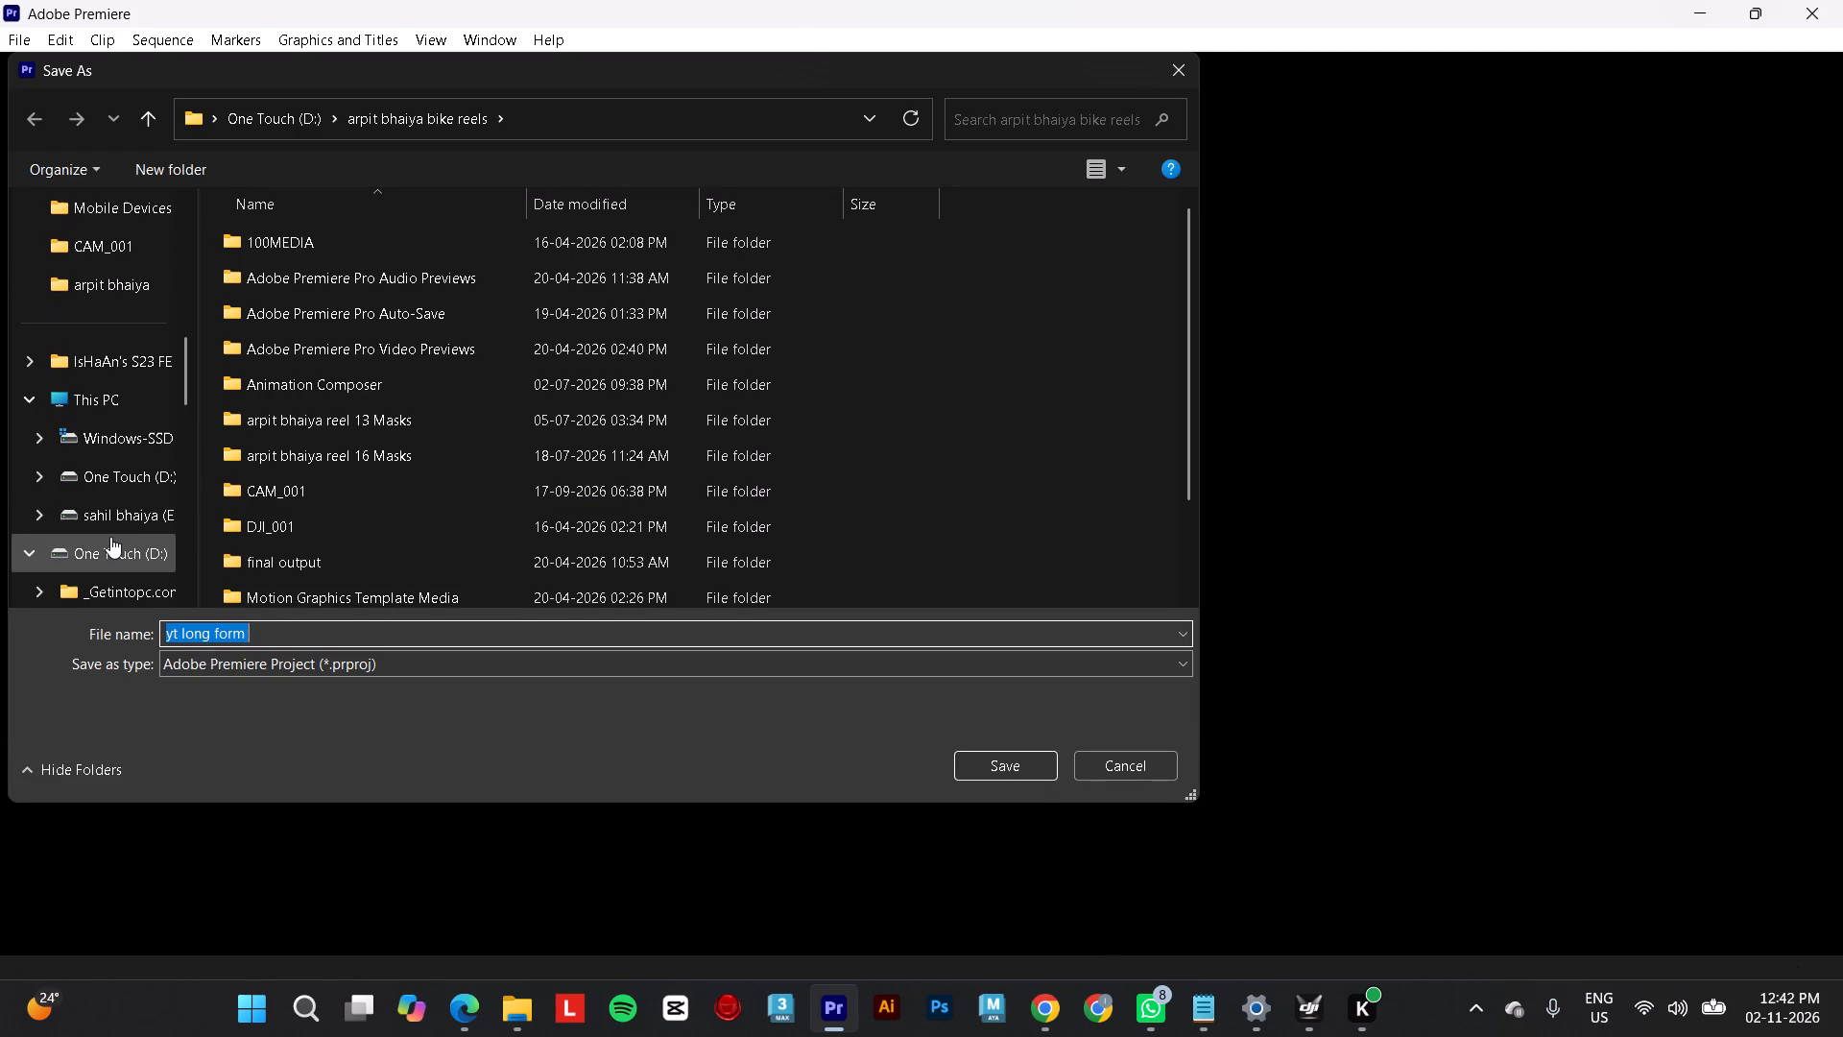
click(123, 507)
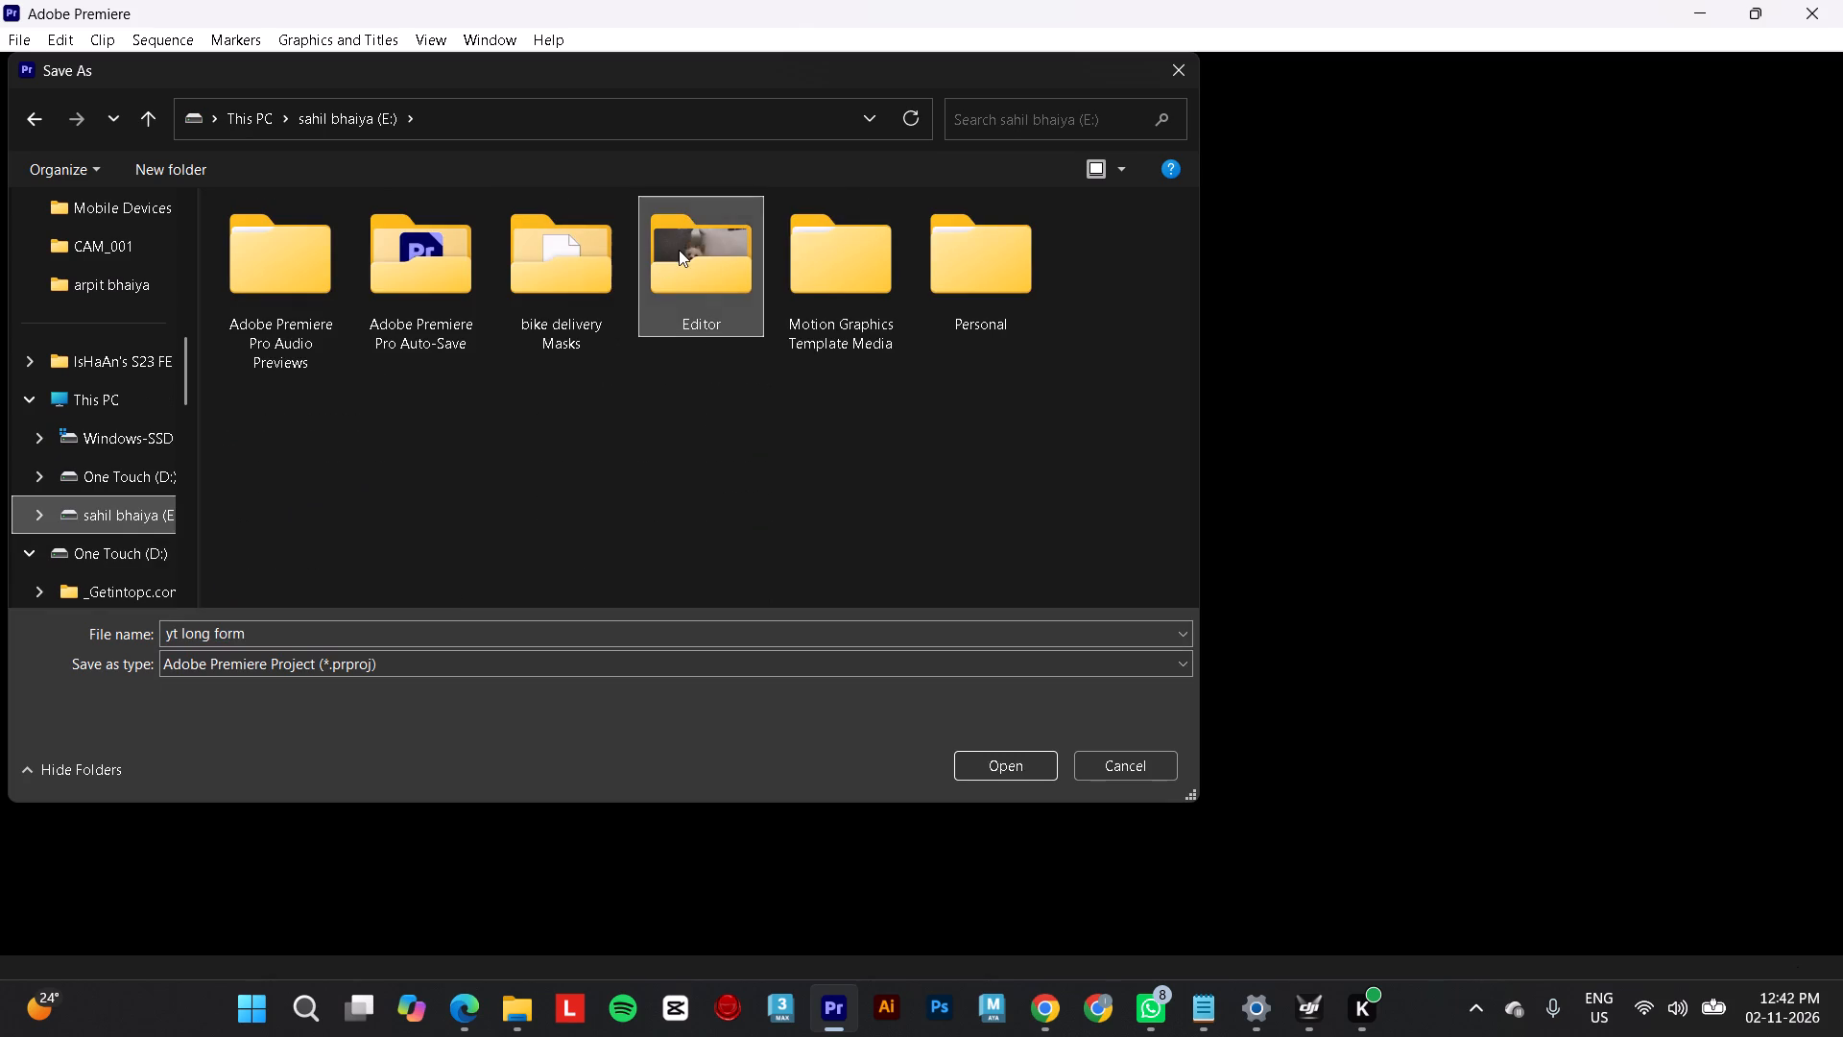
double_click(679, 250)
click(998, 781)
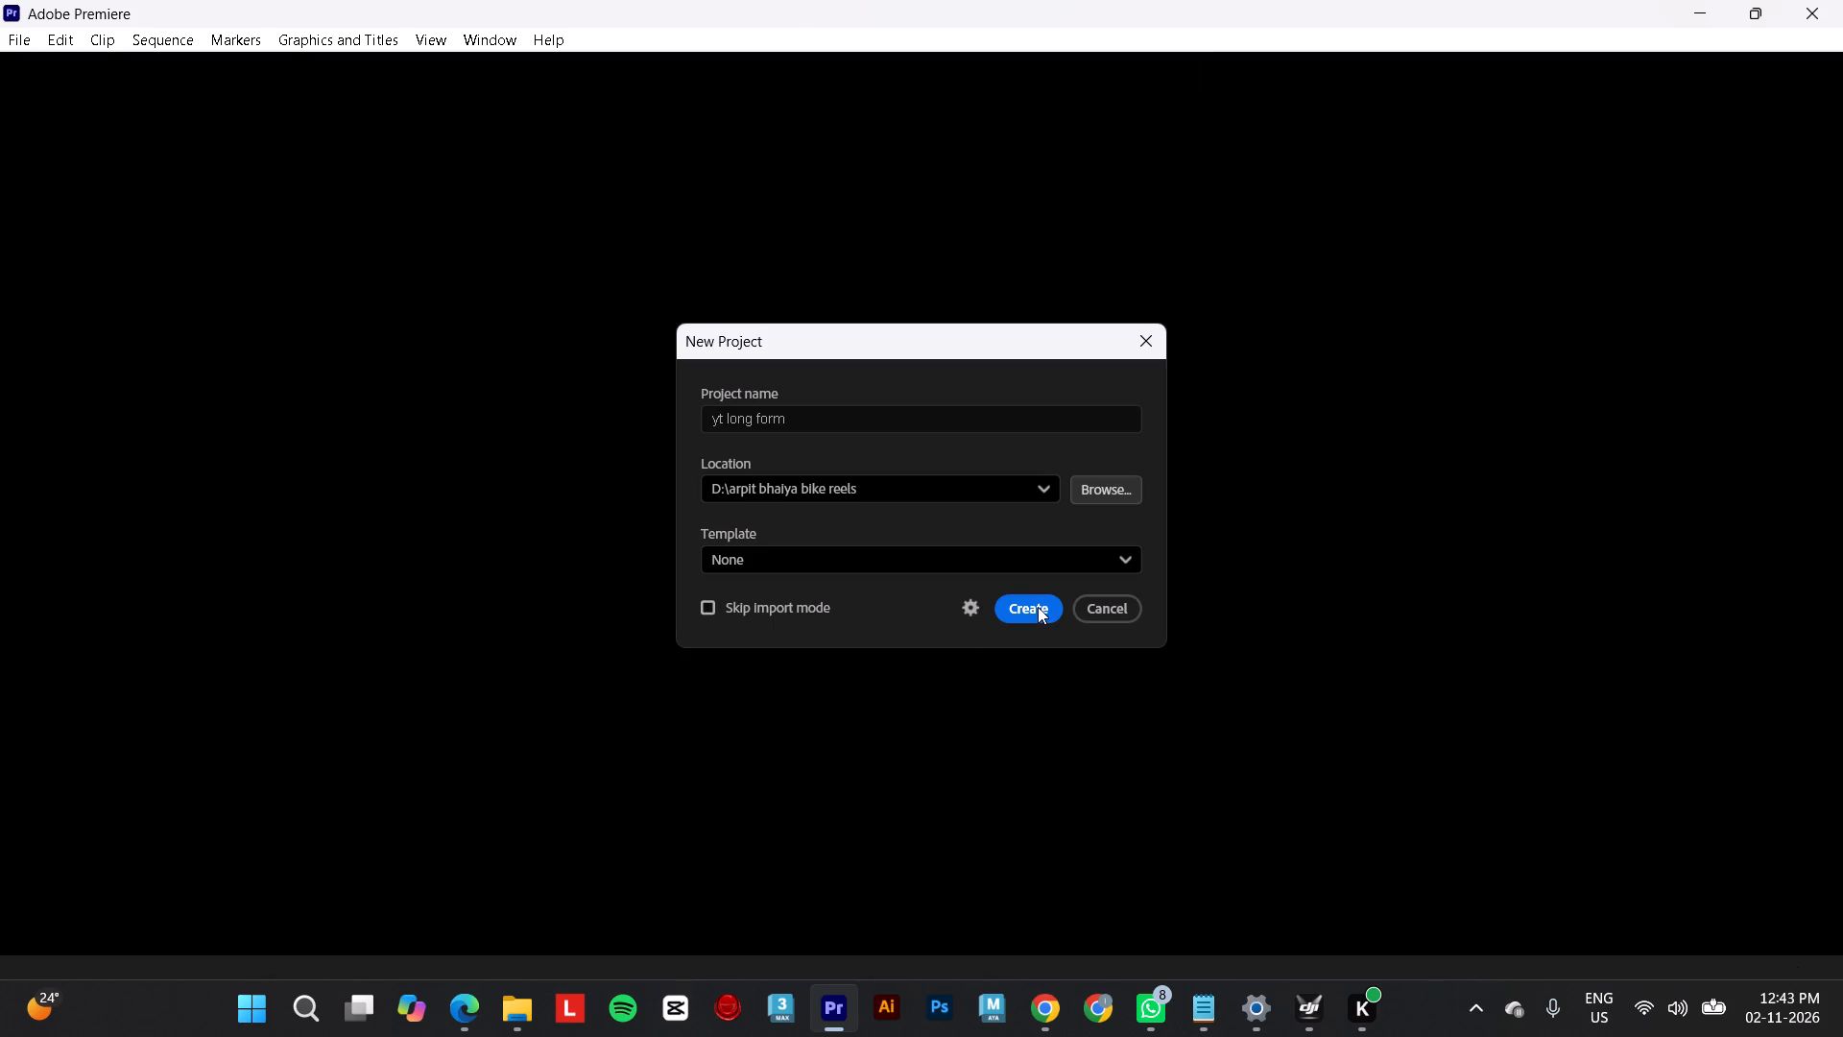
click(1038, 607)
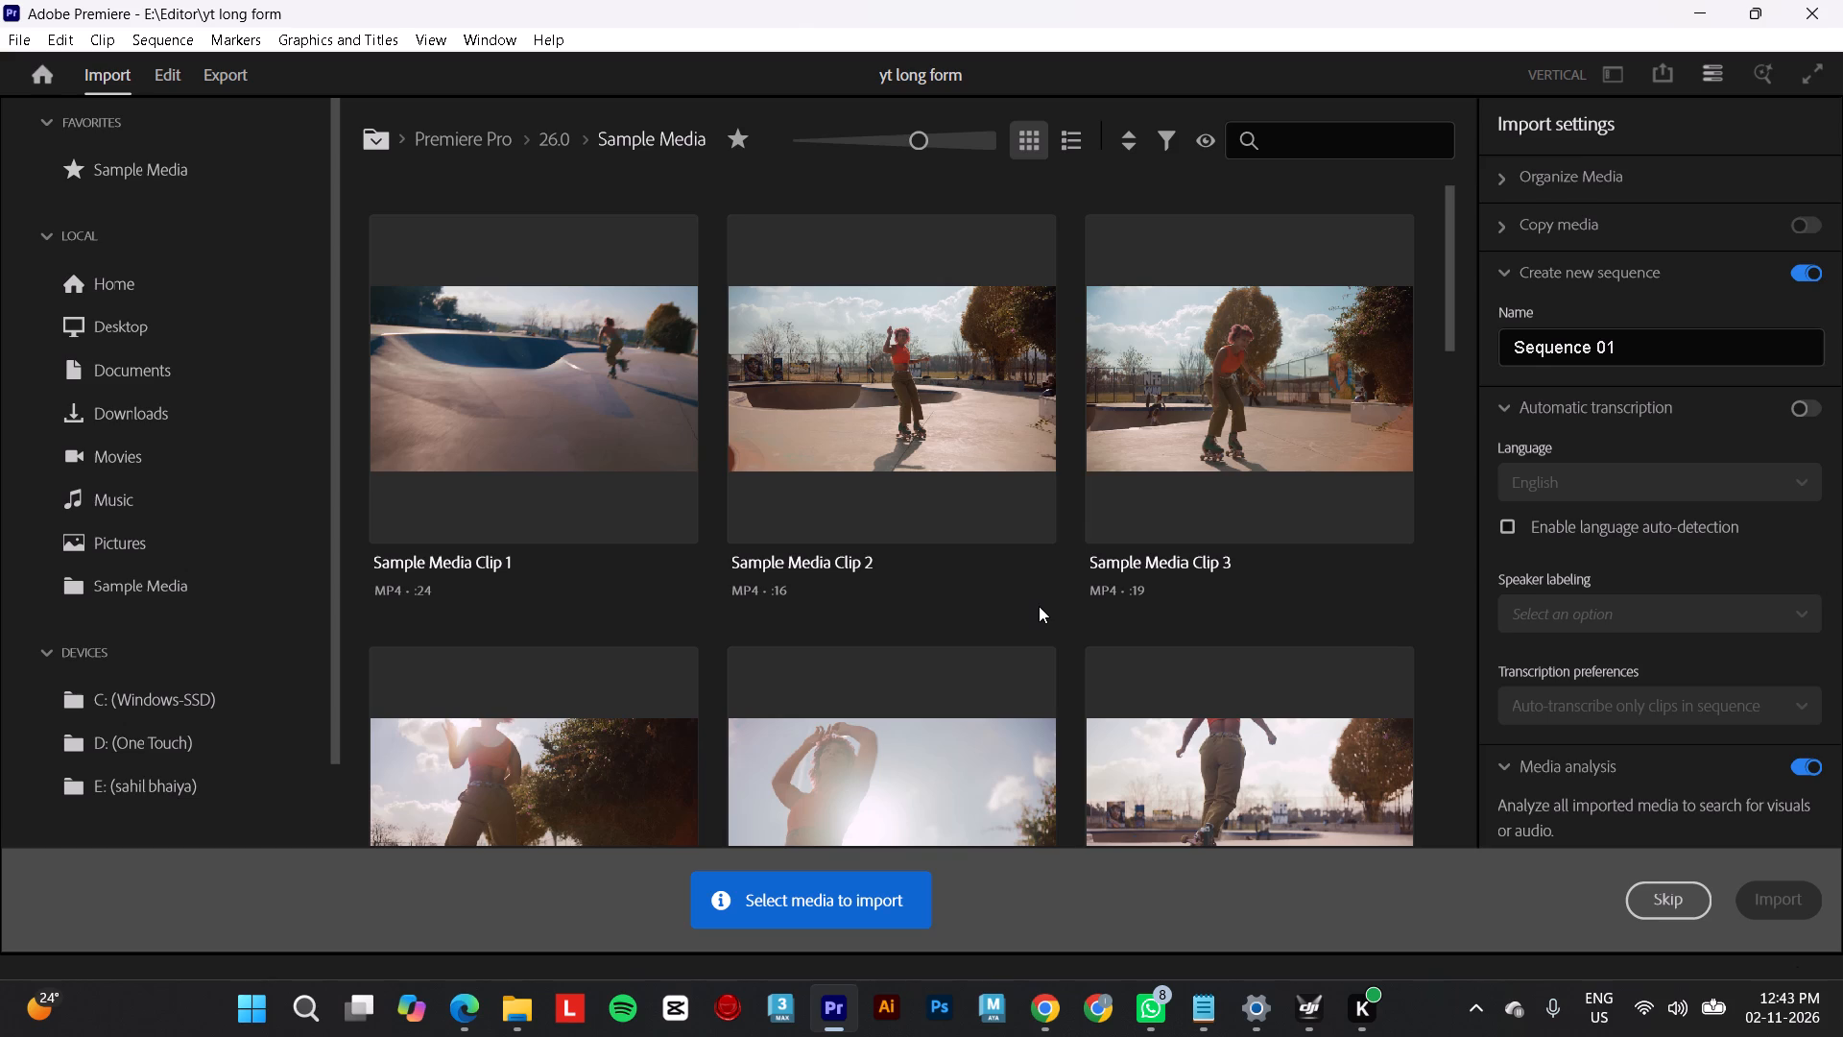
click(1679, 887)
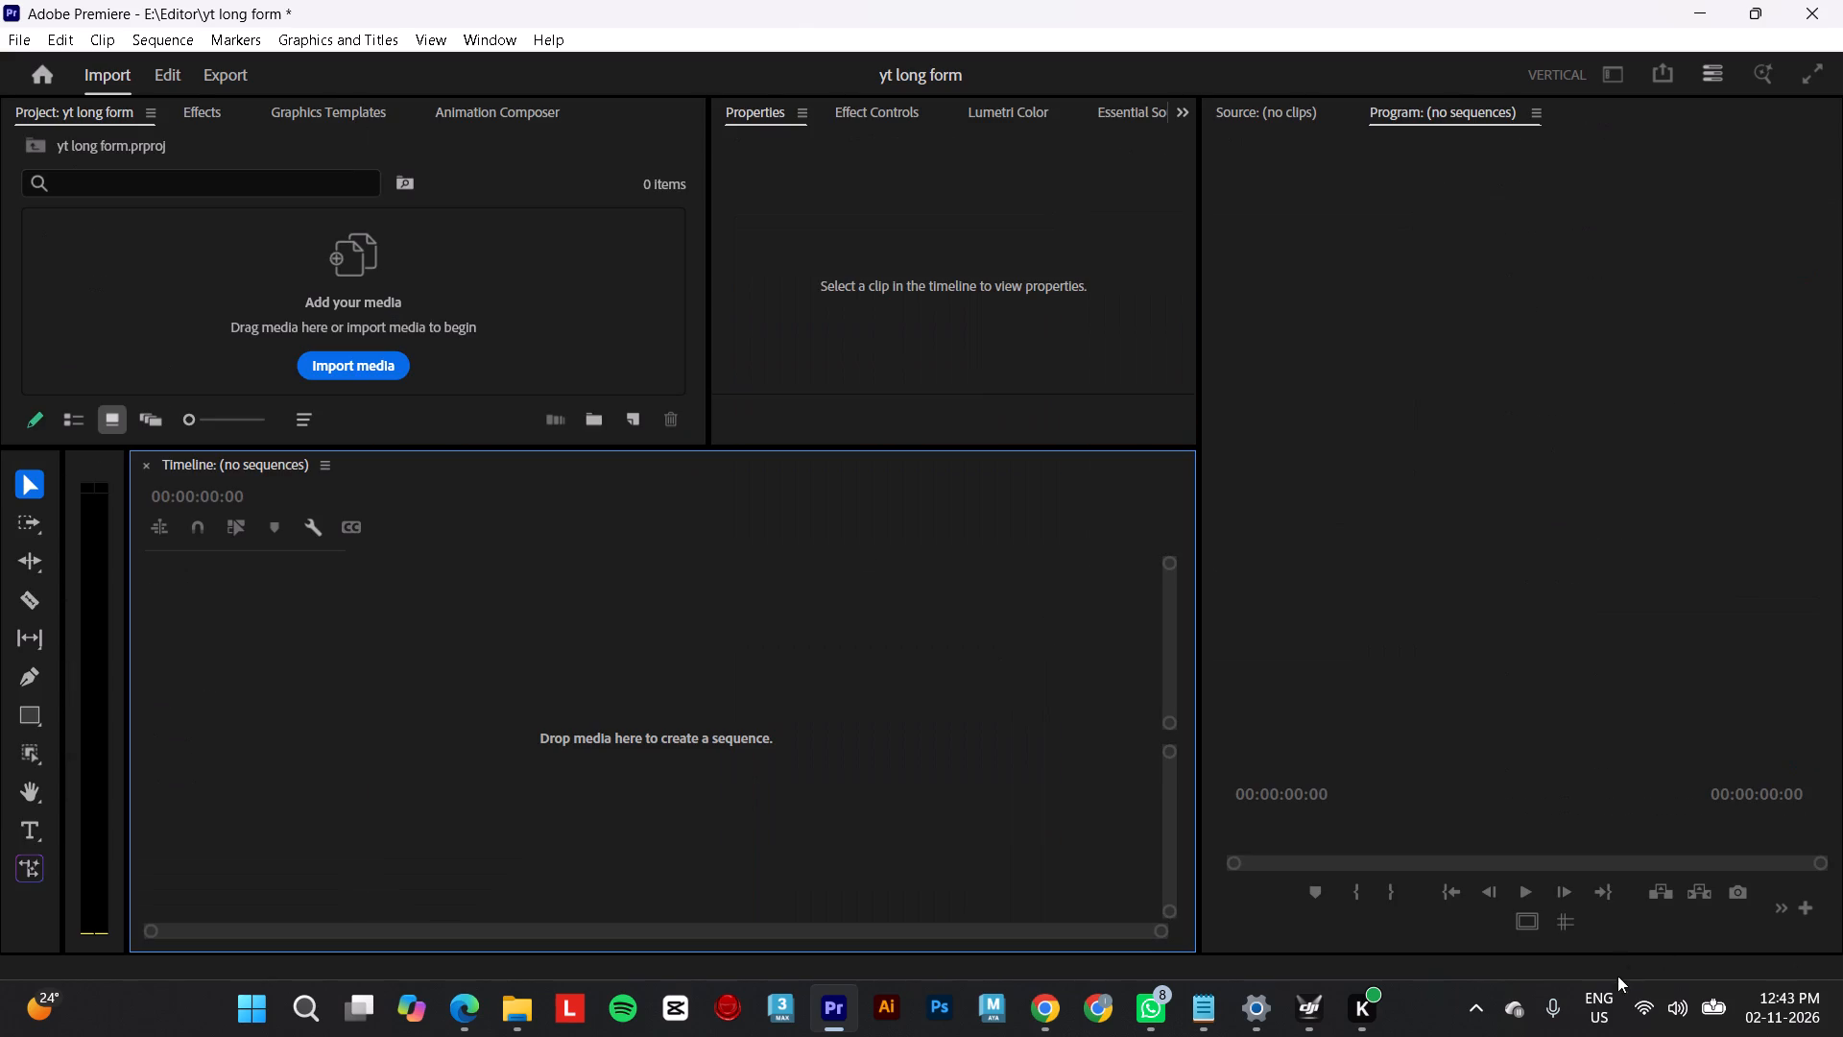
Switch to File Explorer, look through the footage on the sahil bhaiya (E:) drive and open clip IMG_6525 for preview.
click(539, 998)
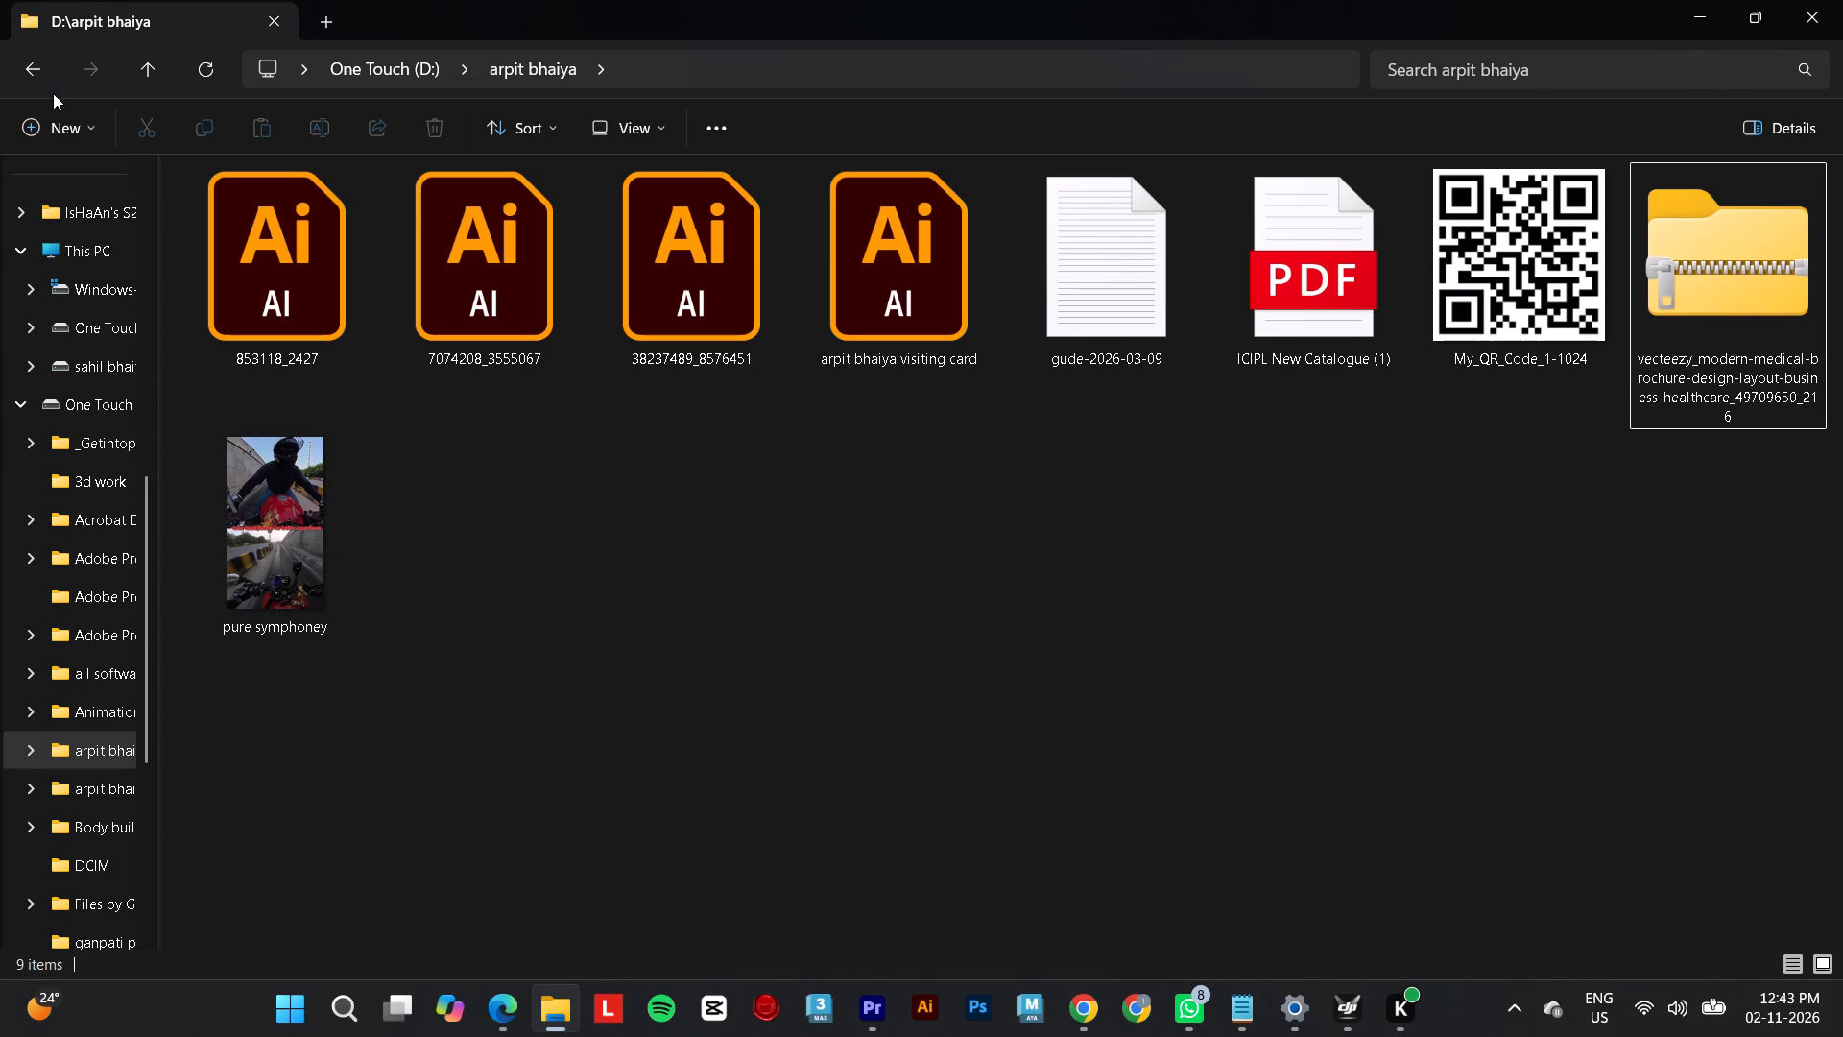
click(75, 405)
click(81, 359)
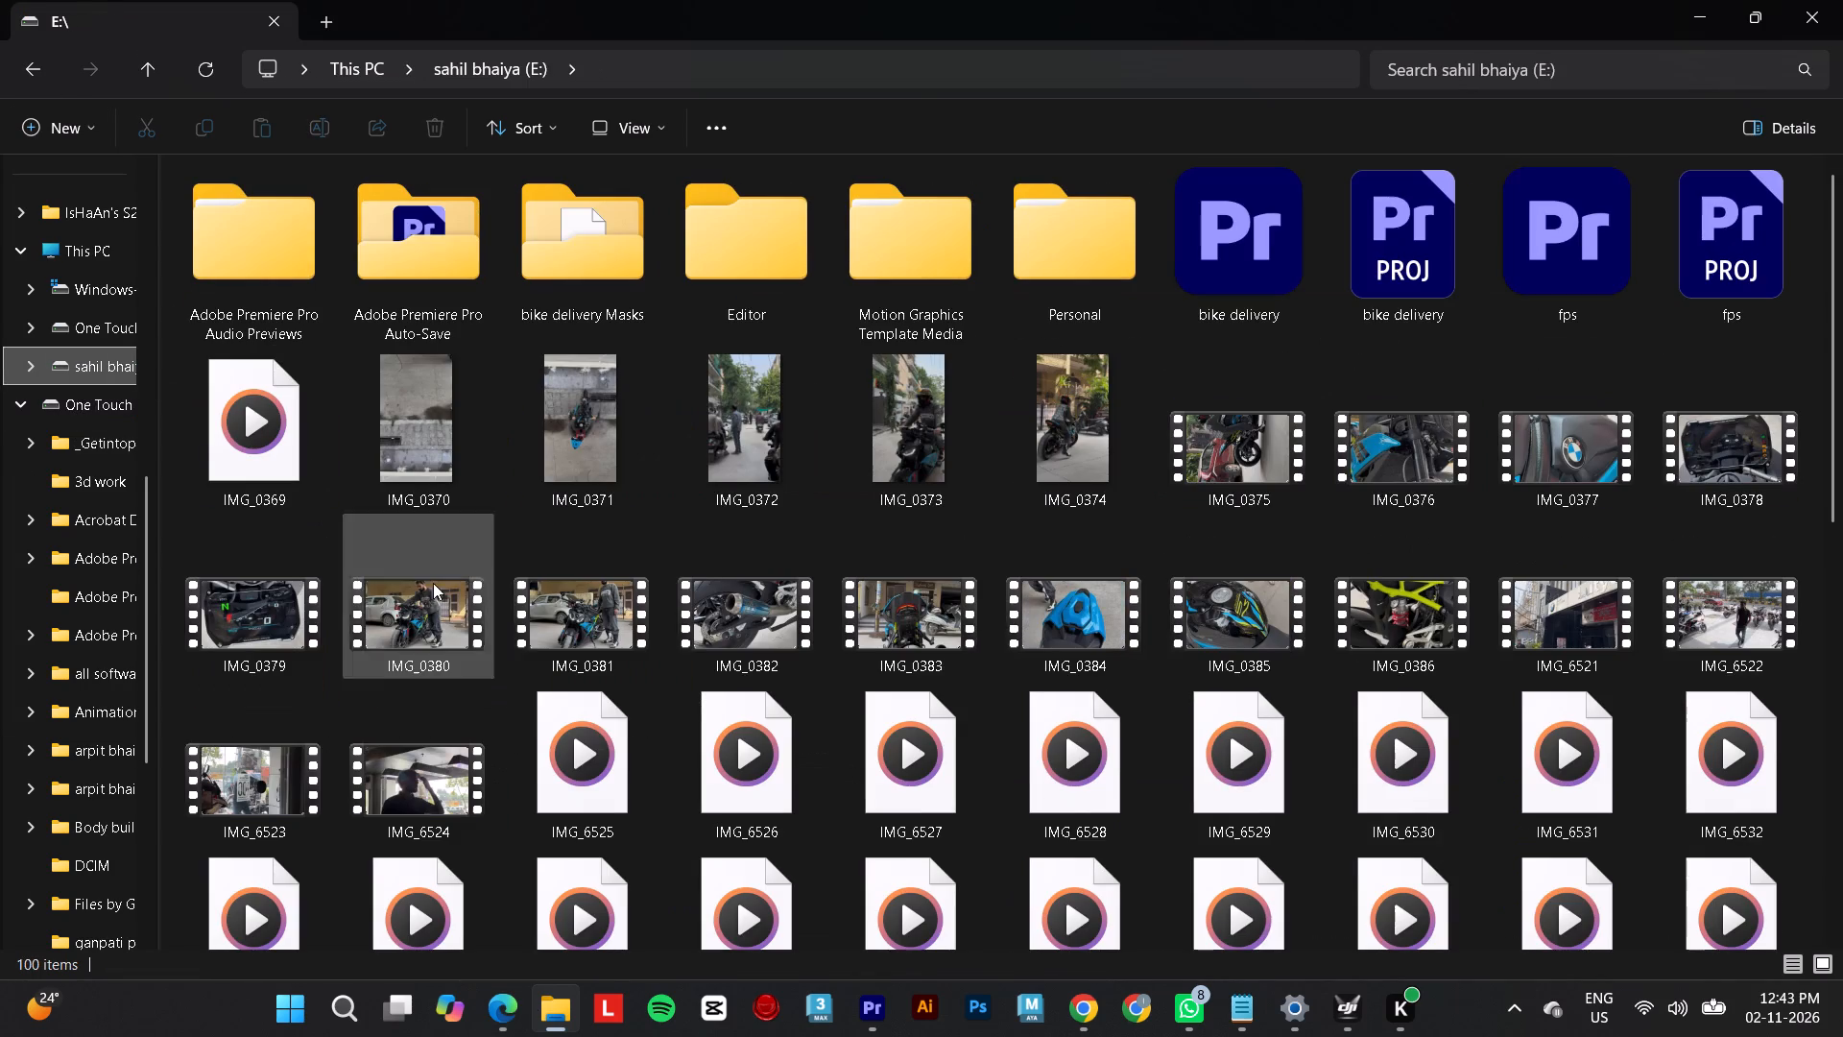
scroll(841, 765, down, 4)
scroll(841, 765, up, 1)
scroll(841, 765, down, 3)
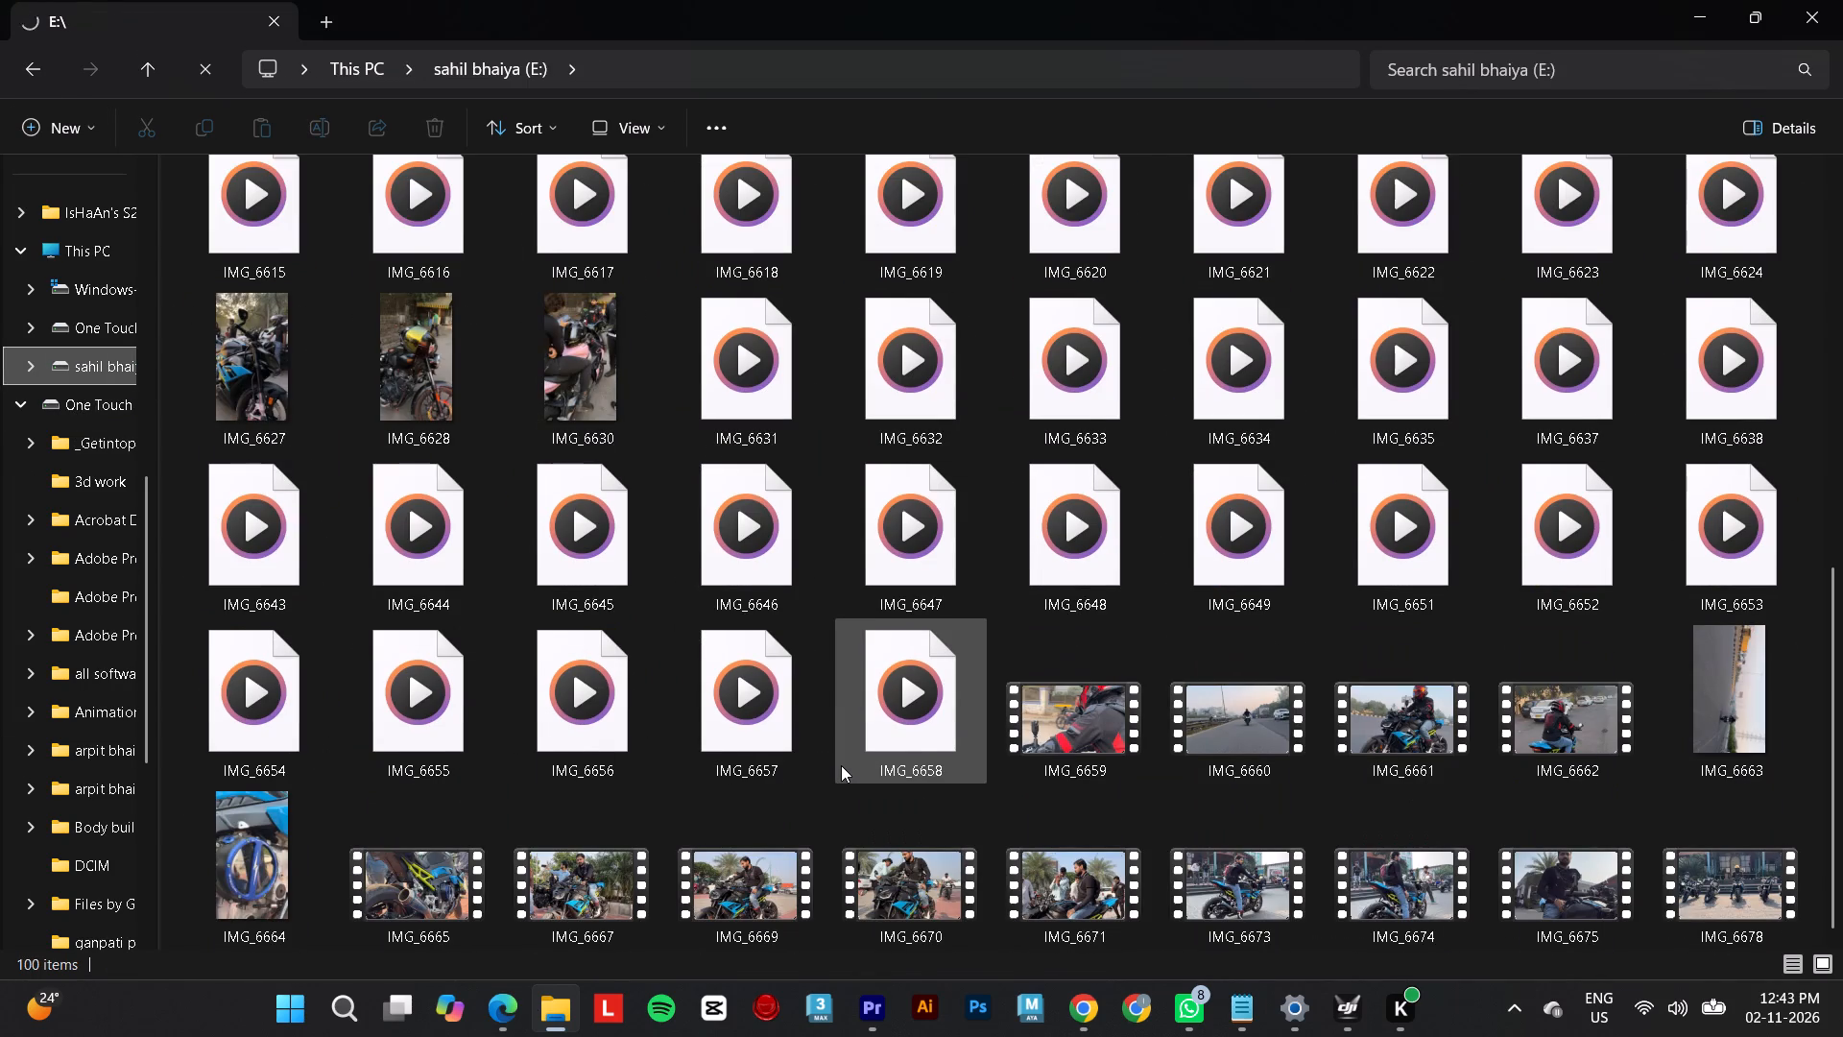
scroll(841, 765, down, 2)
scroll(841, 765, up, 1)
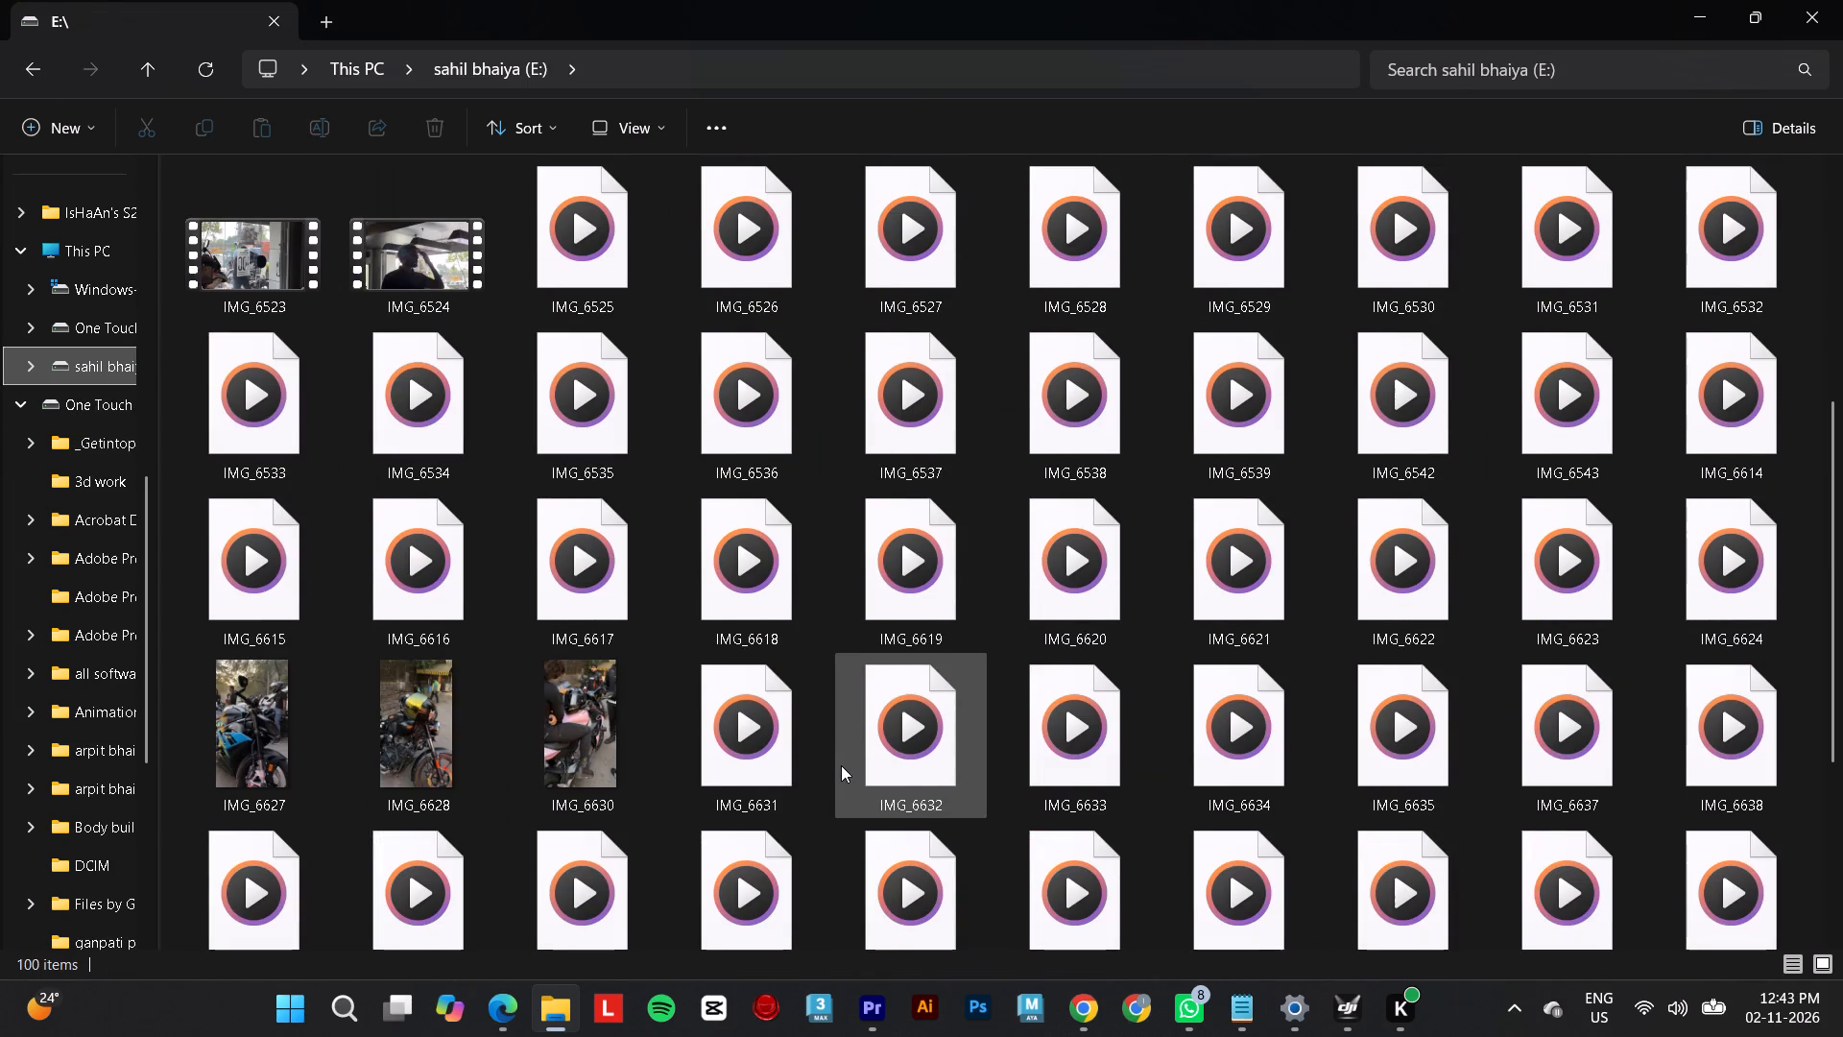
scroll(841, 765, up, 1)
scroll(841, 765, down, 1)
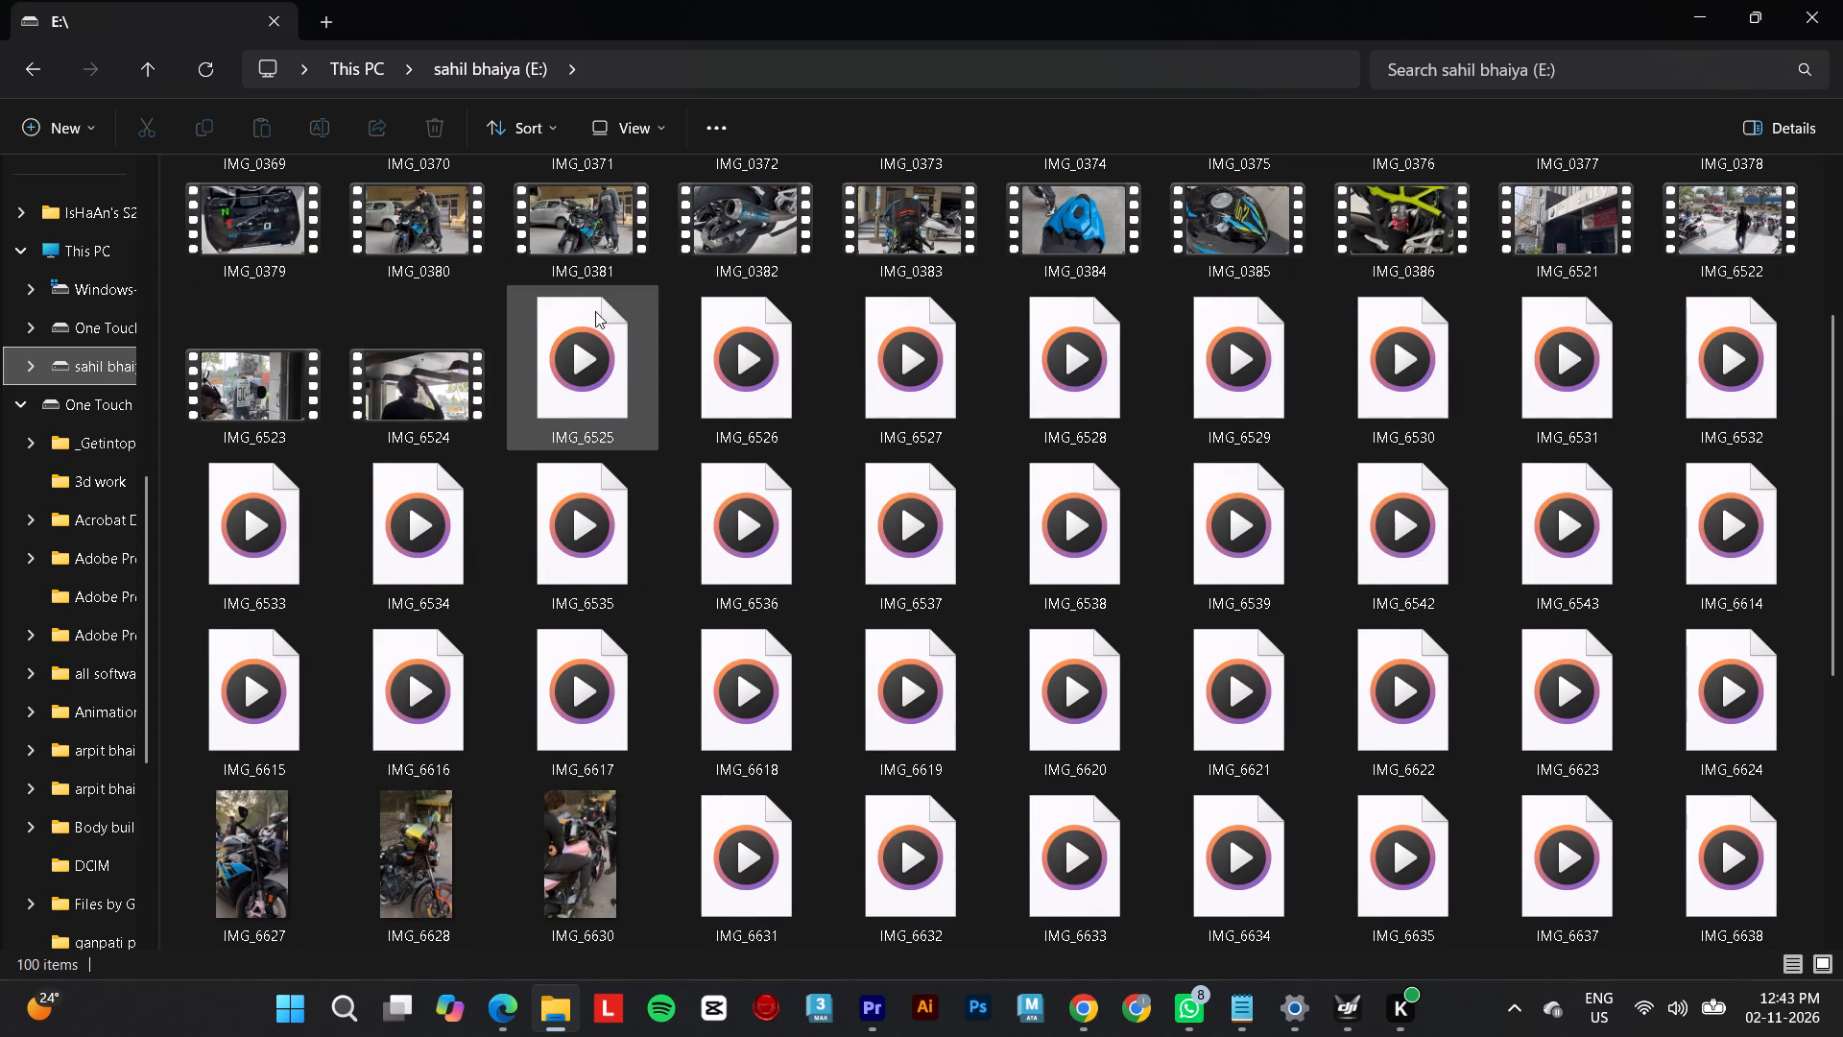
double_click(575, 377)
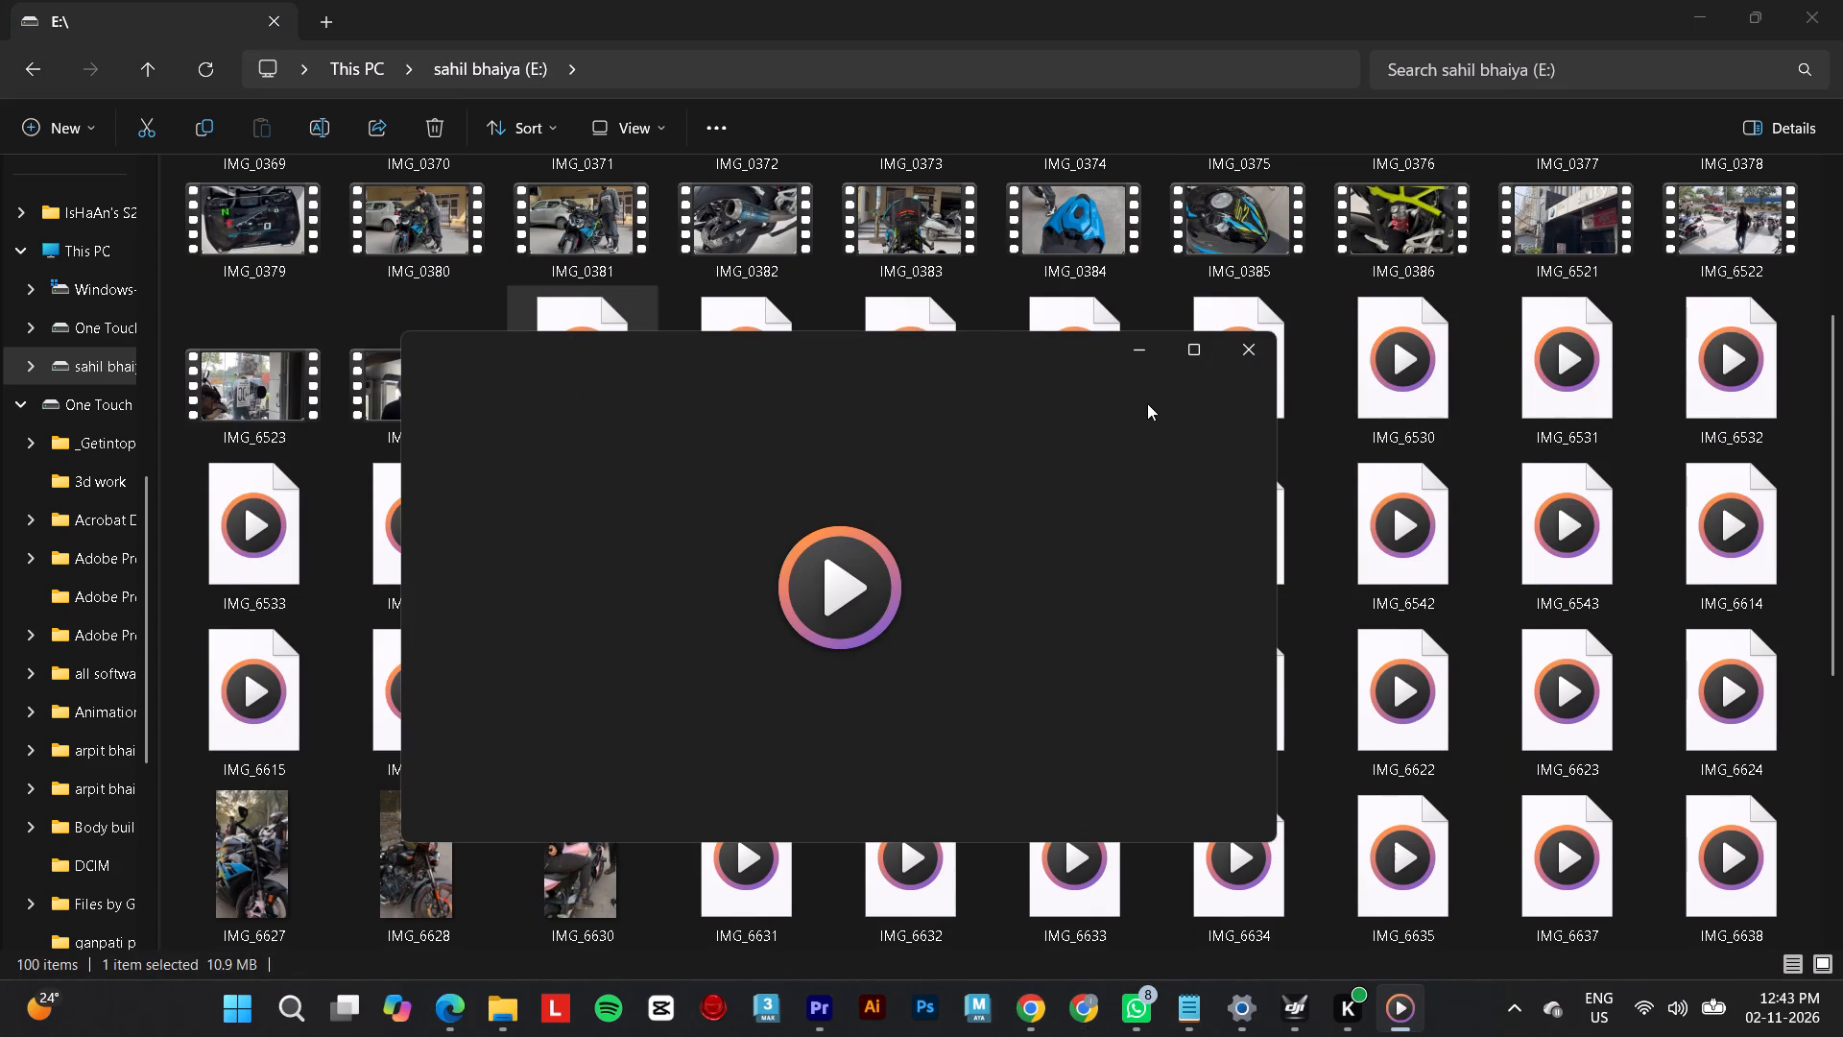
Close the IMG_6525 preview, then open clip IMG_6658 for preview and close it.
click(1245, 352)
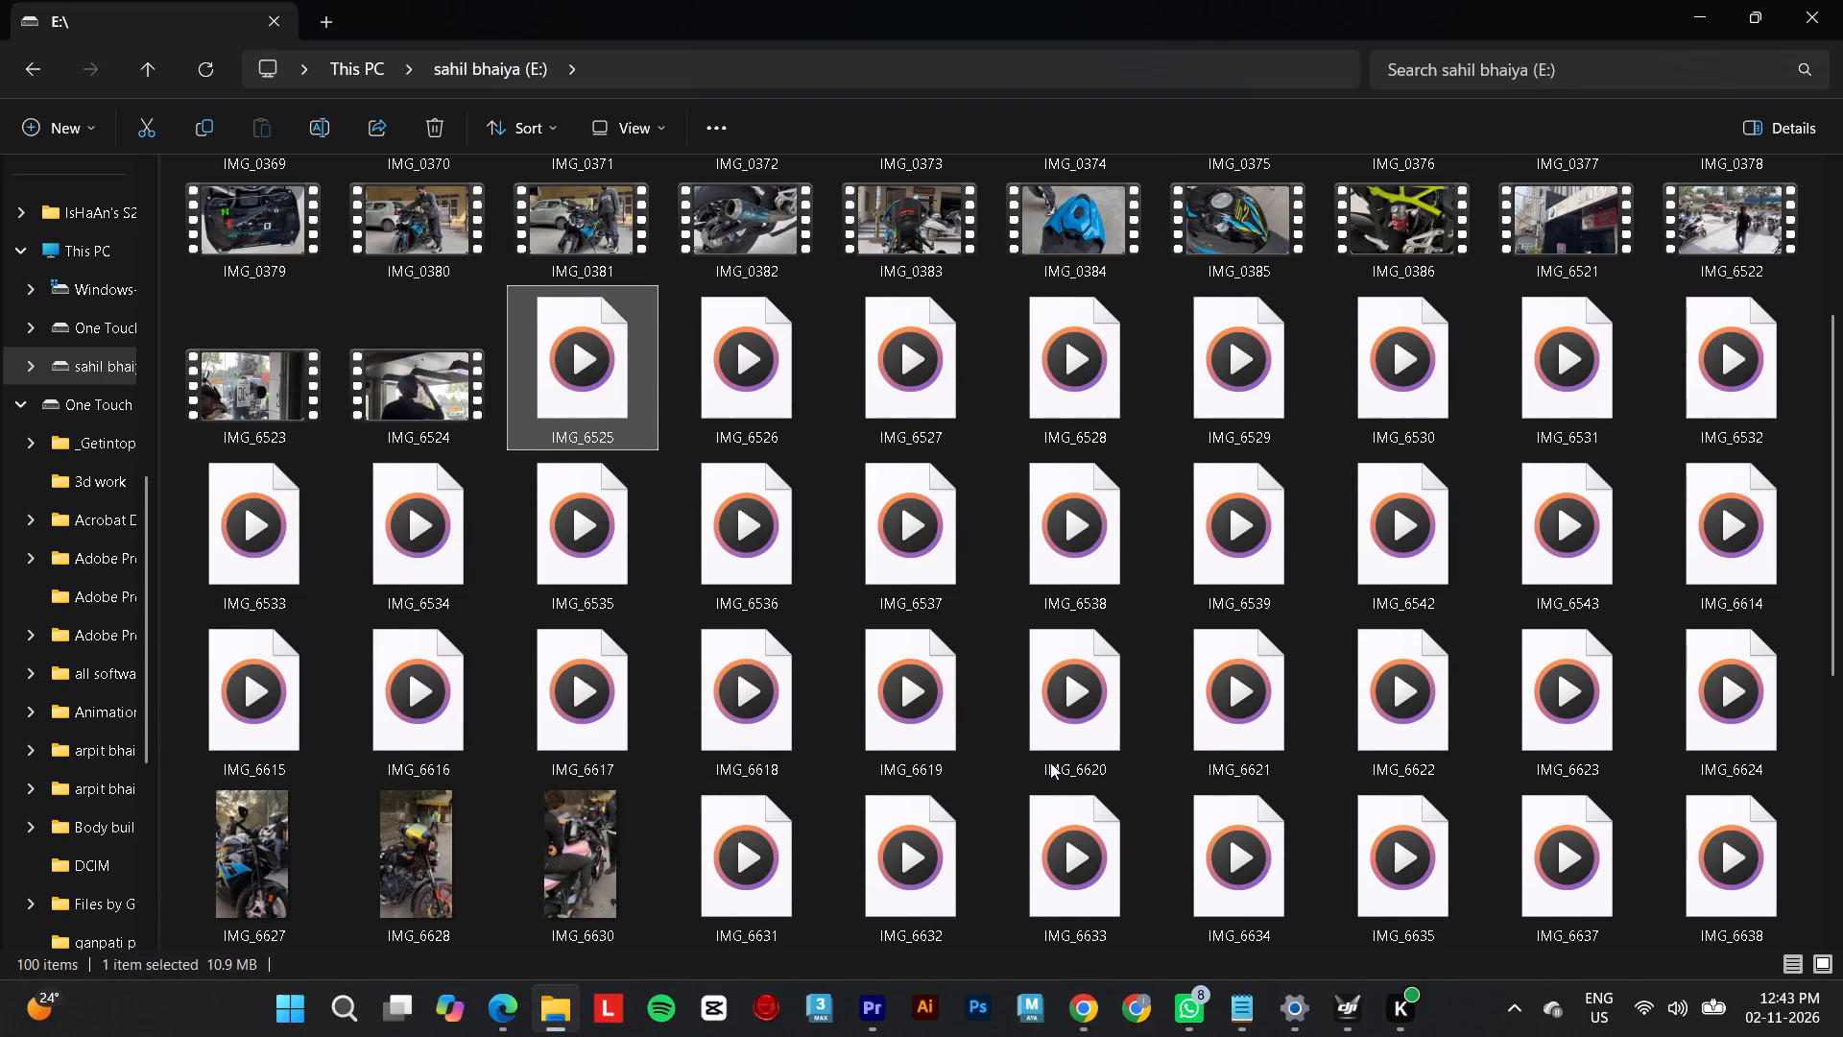
scroll(1050, 762, down, 4)
double_click(898, 726)
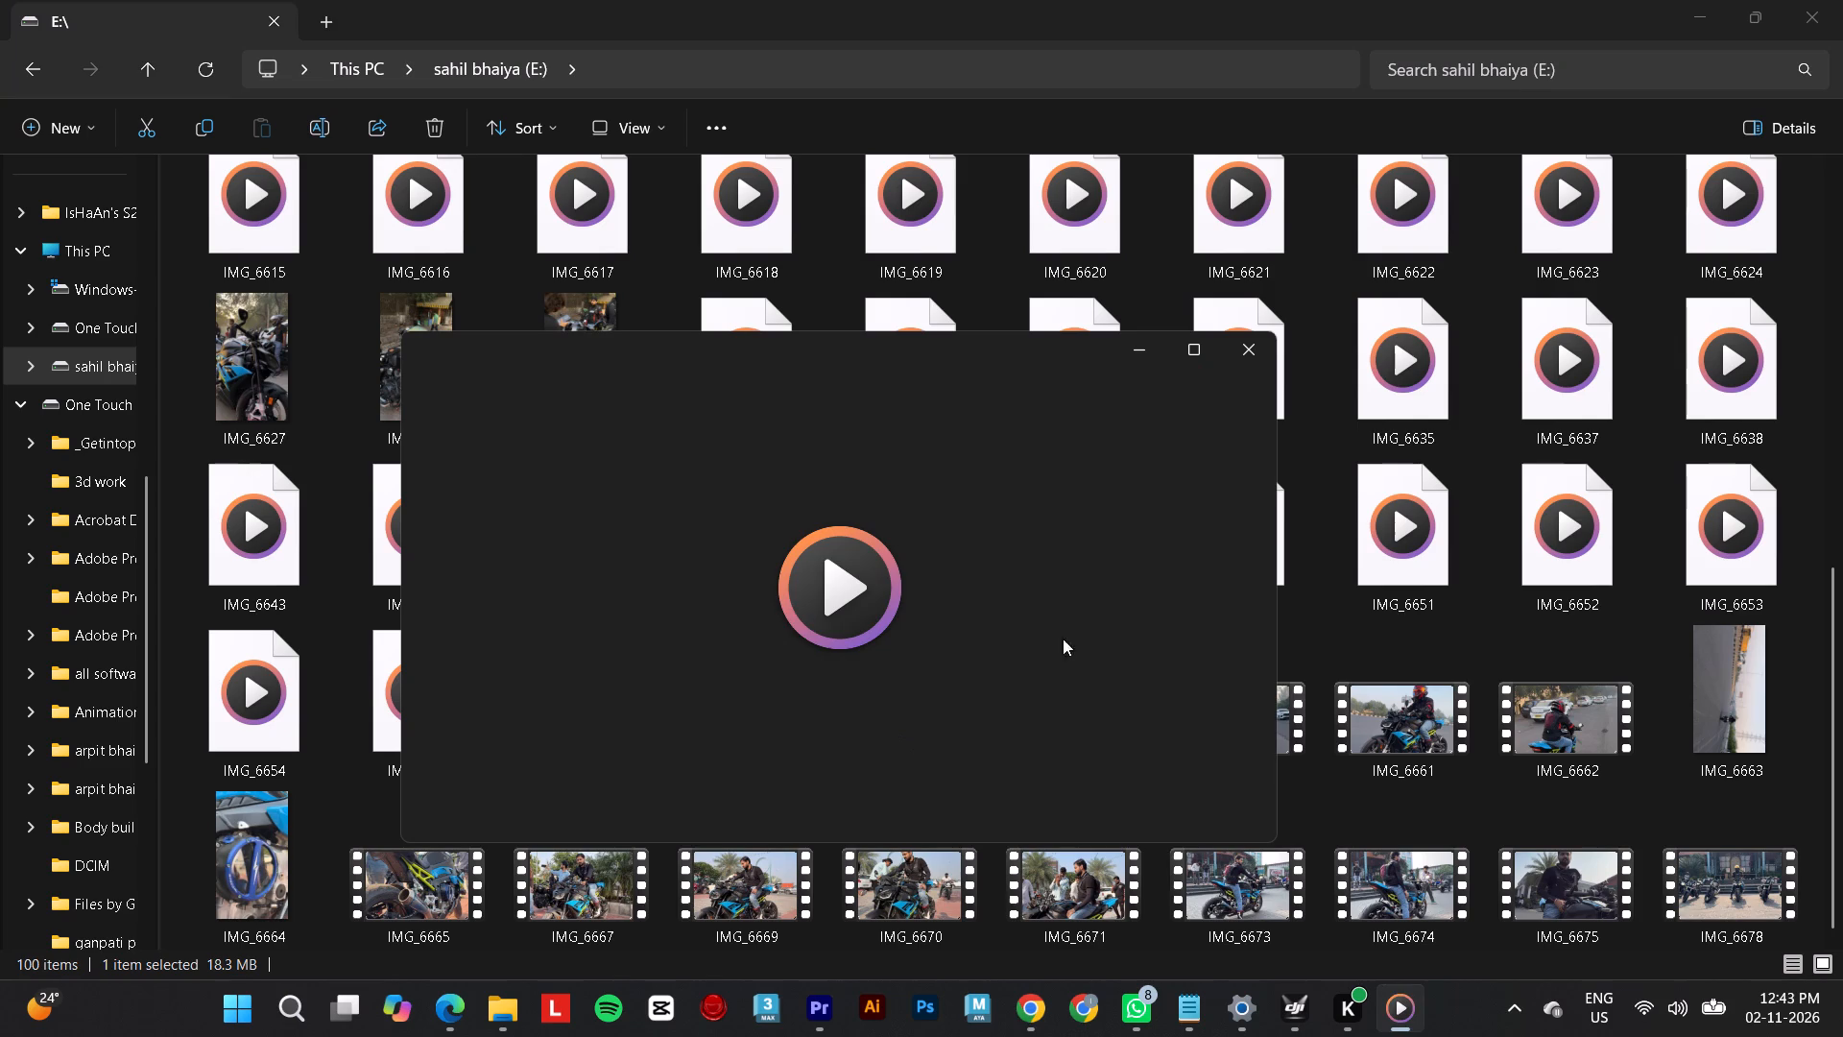
click(1237, 363)
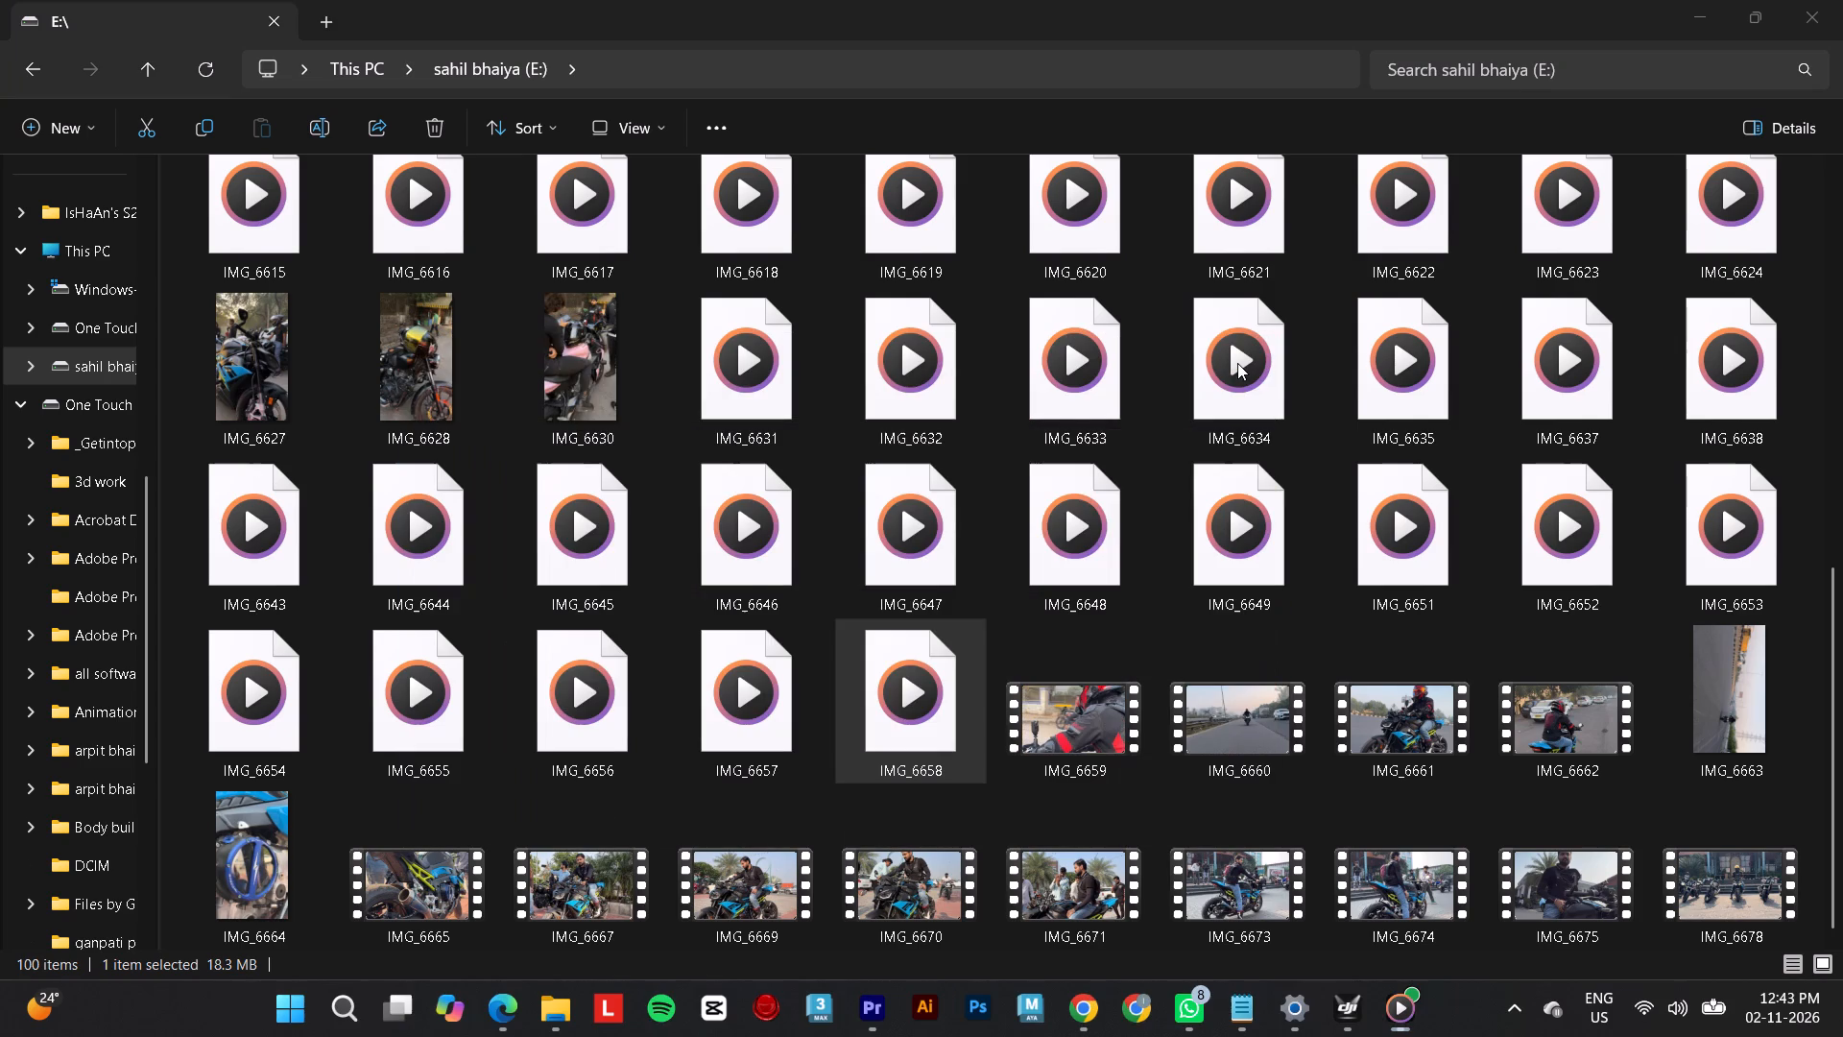
Look through the bike footage clips and project files on the sahil bhaiya (E:) drive.
scroll(945, 764, up, 7)
scroll(945, 764, down, 2)
scroll(945, 763, up, 2)
scroll(945, 763, down, 2)
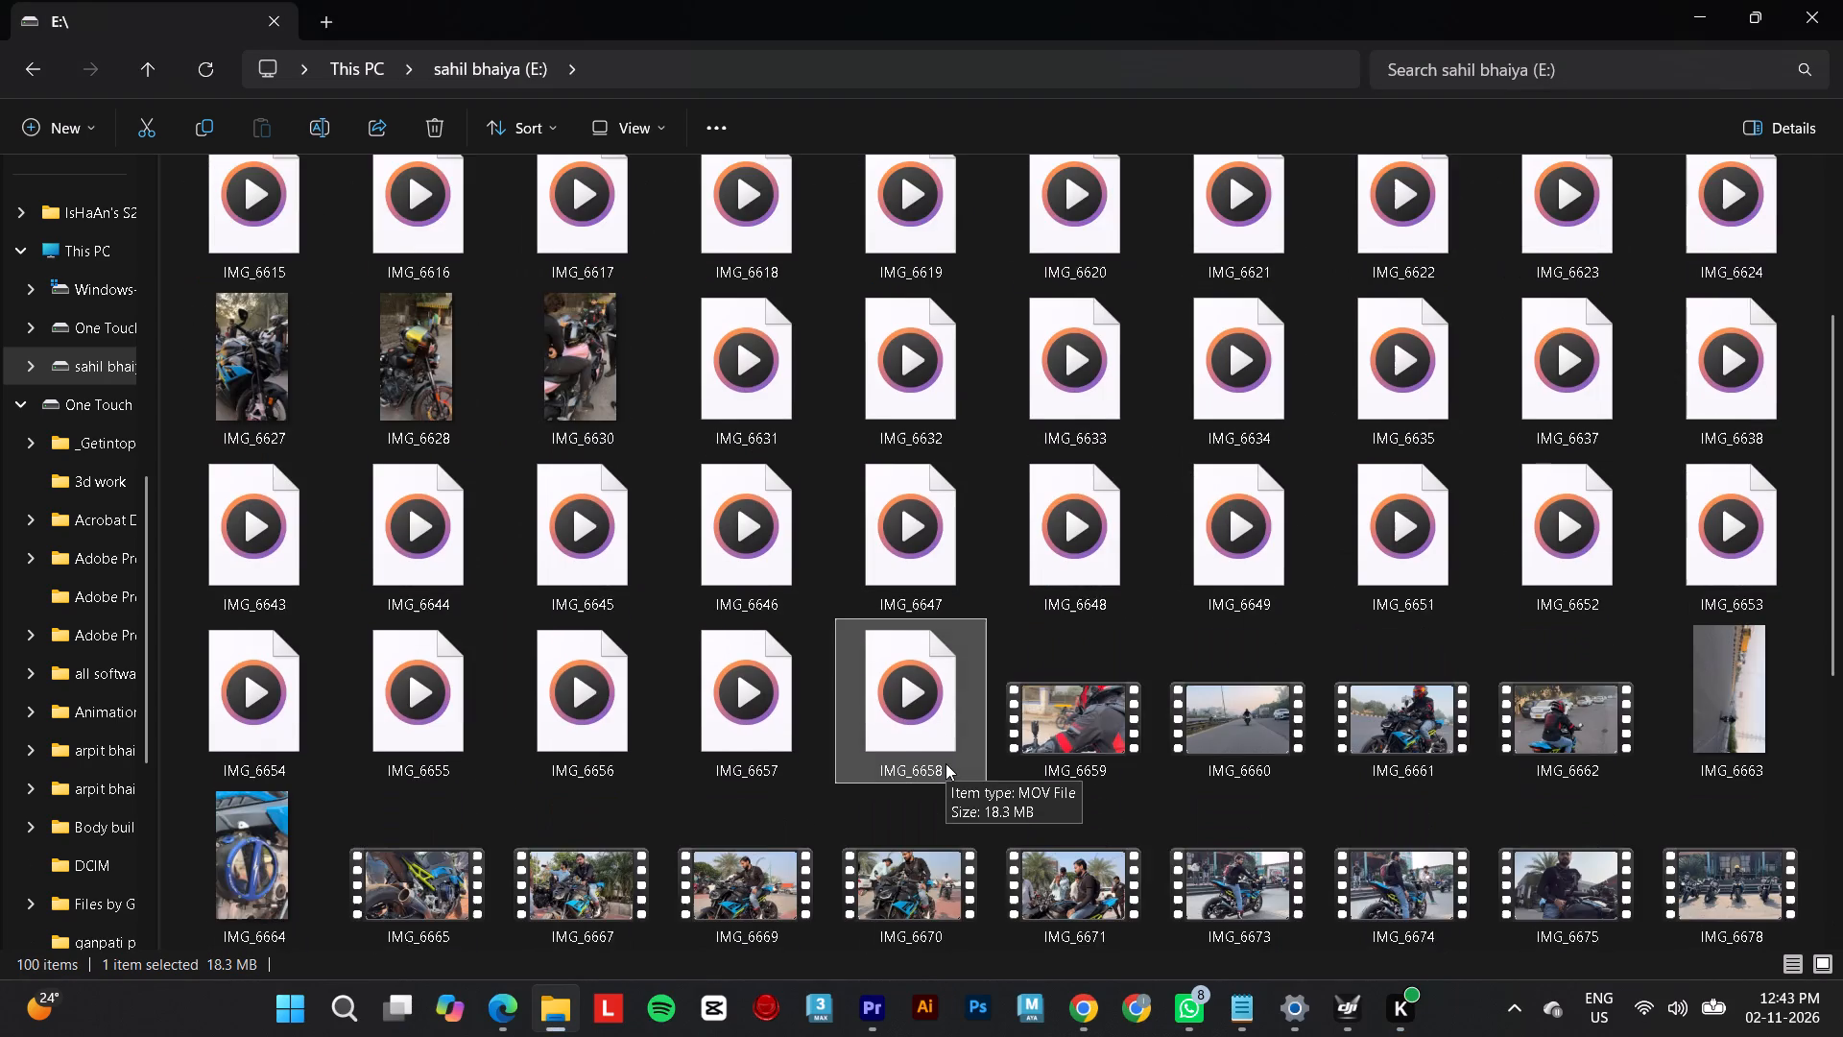
scroll(945, 763, down, 4)
scroll(945, 763, up, 2)
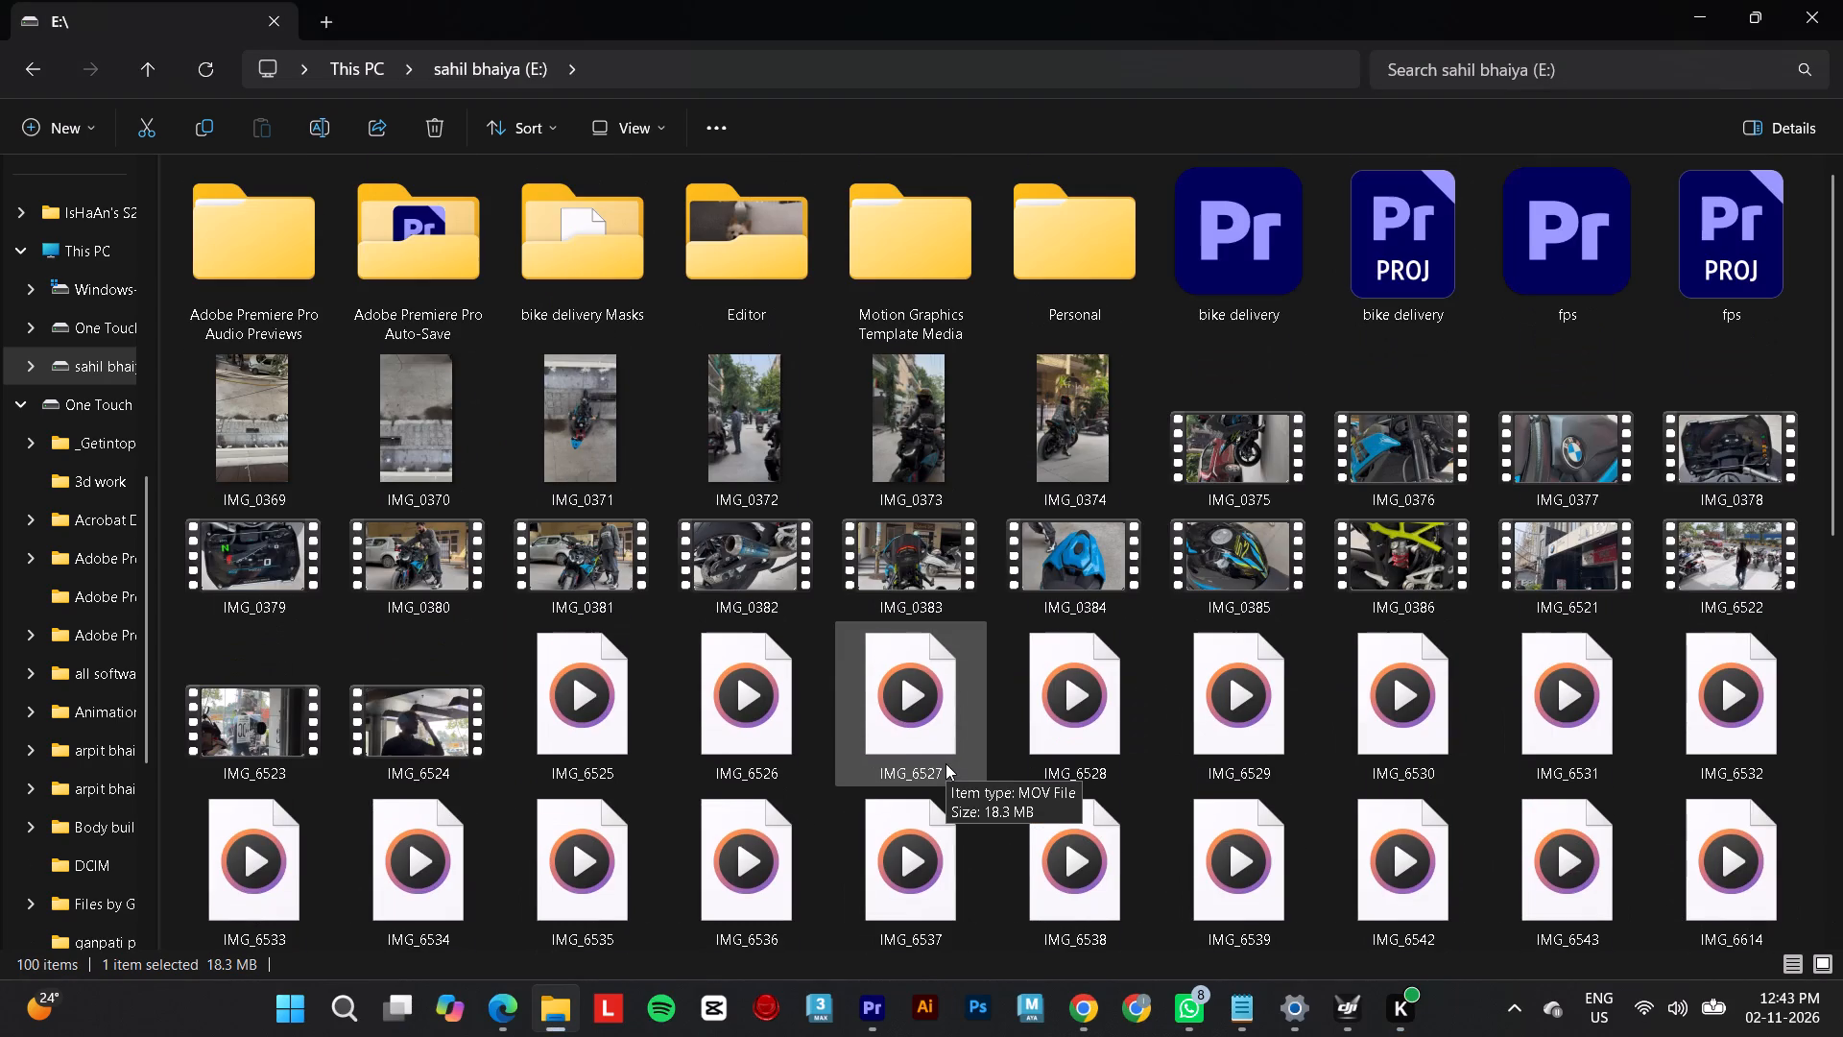
scroll(945, 763, up, 1)
scroll(945, 763, down, 1)
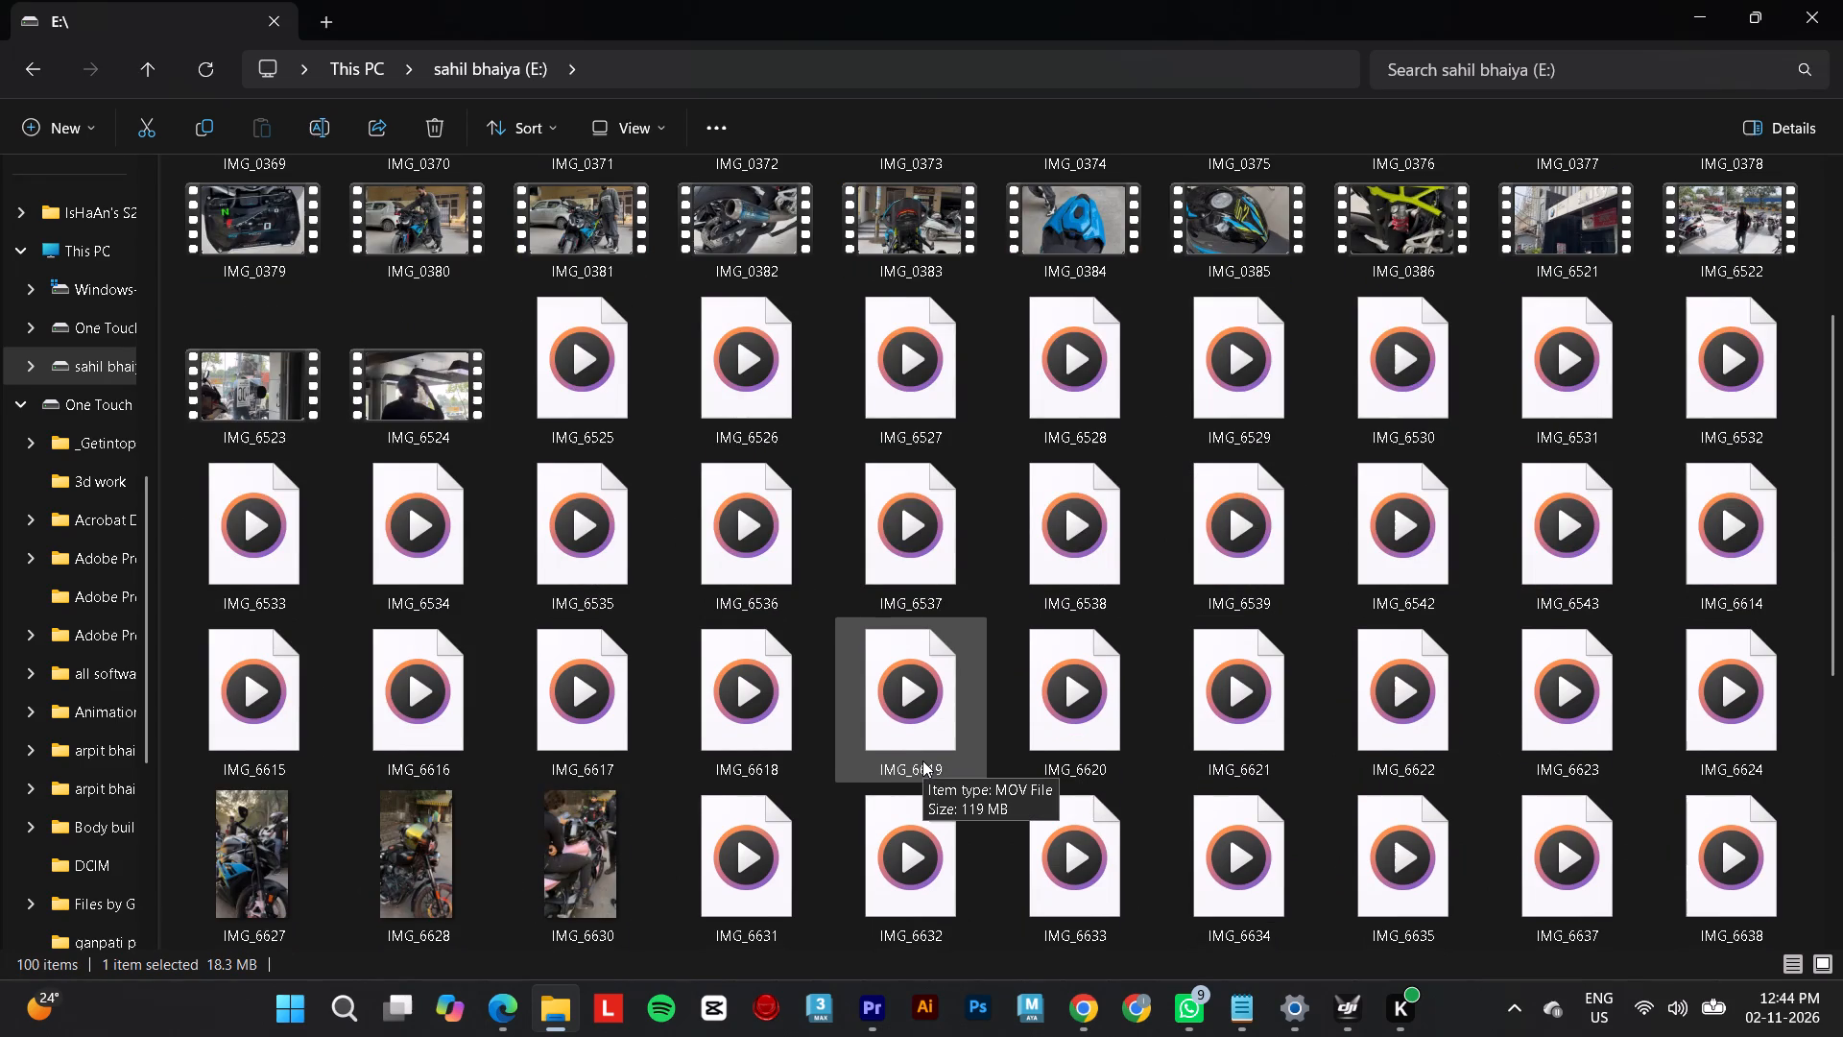
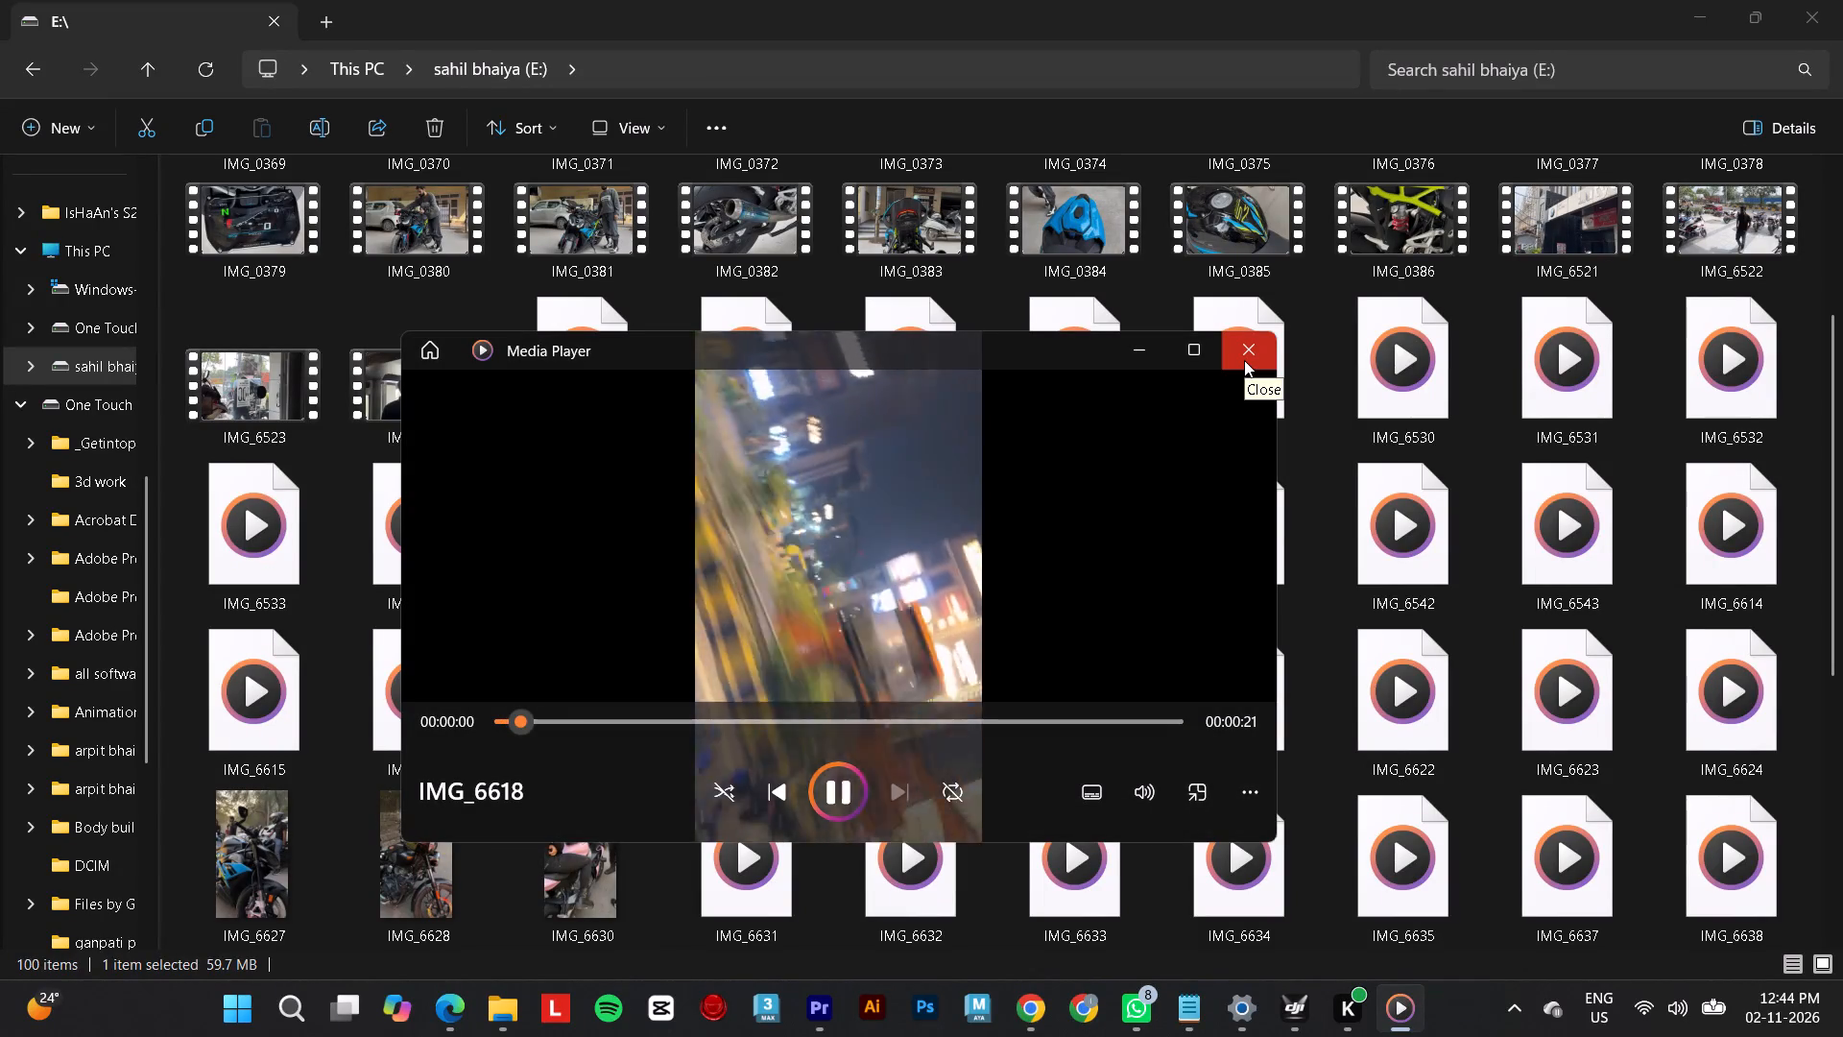
Close the open preview, then briefly preview clips IMG_6525 and IMG_6658 from the sahil bhaiya (E:) drive, closing each one.
click(1244, 360)
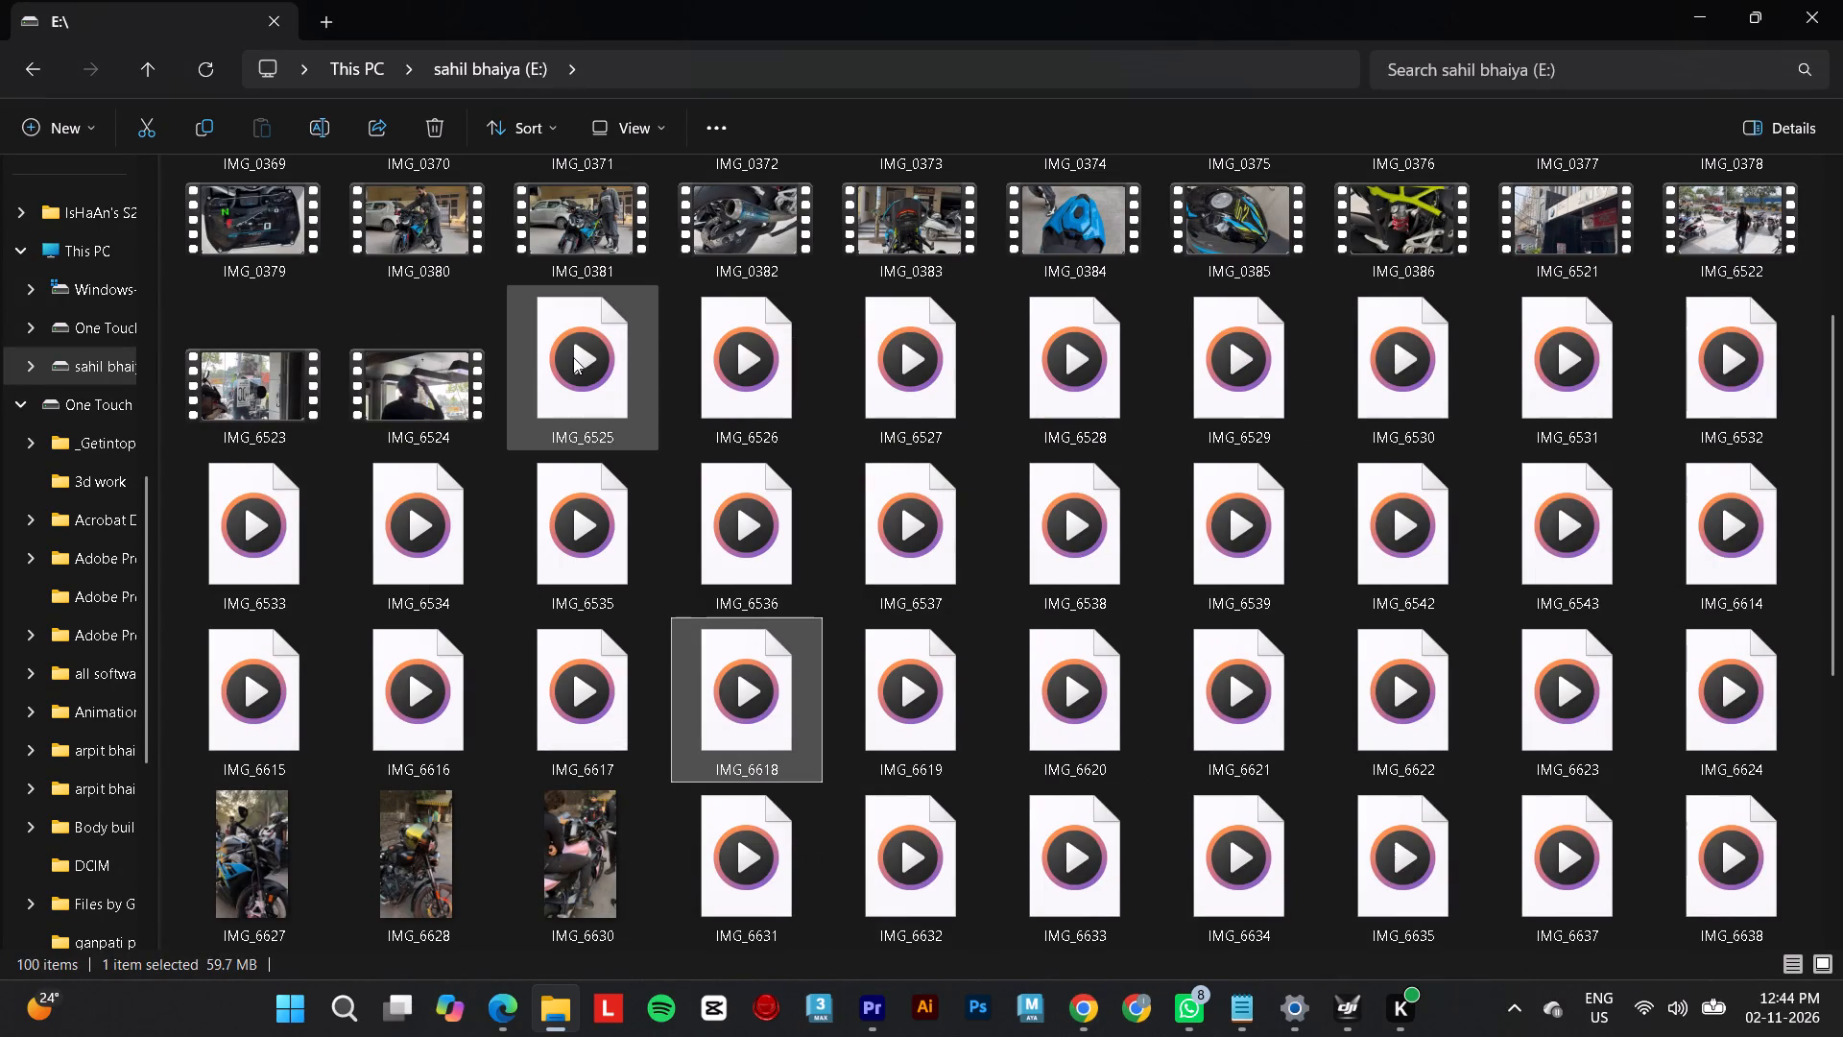
double_click(573, 357)
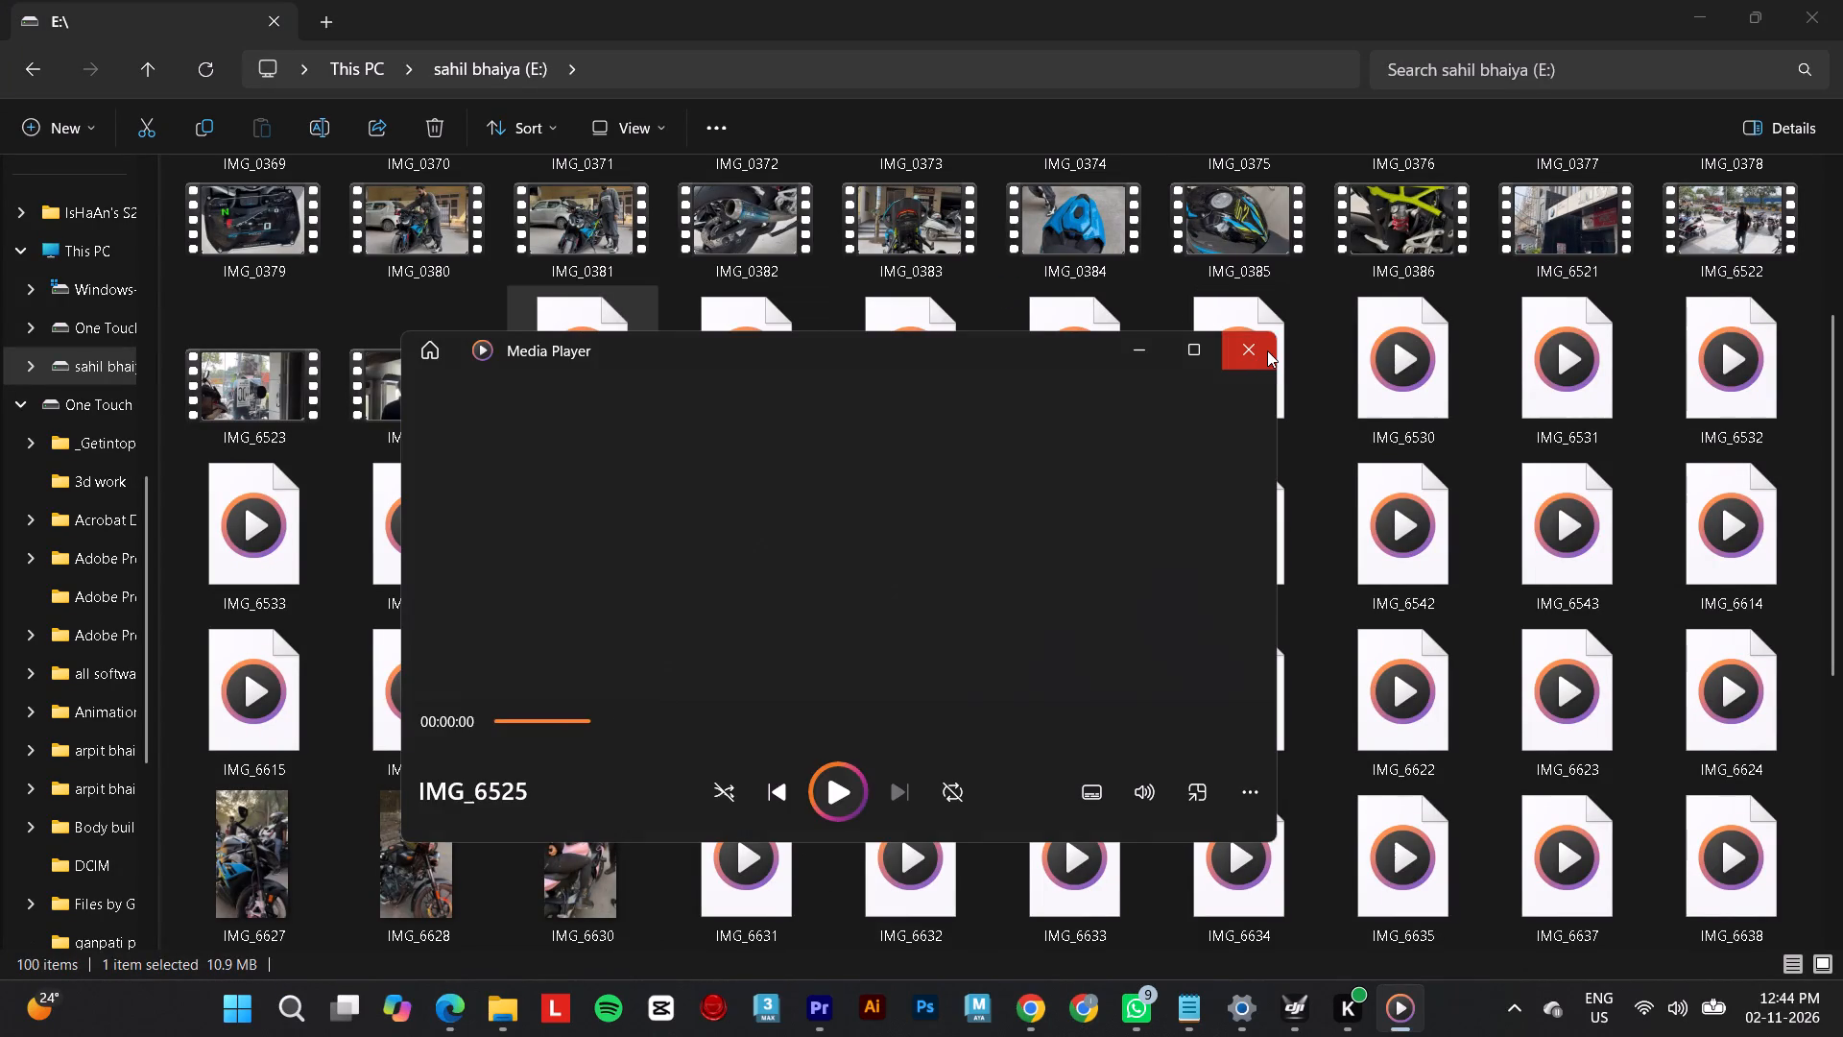
click(1267, 350)
scroll(1167, 737, down, 2)
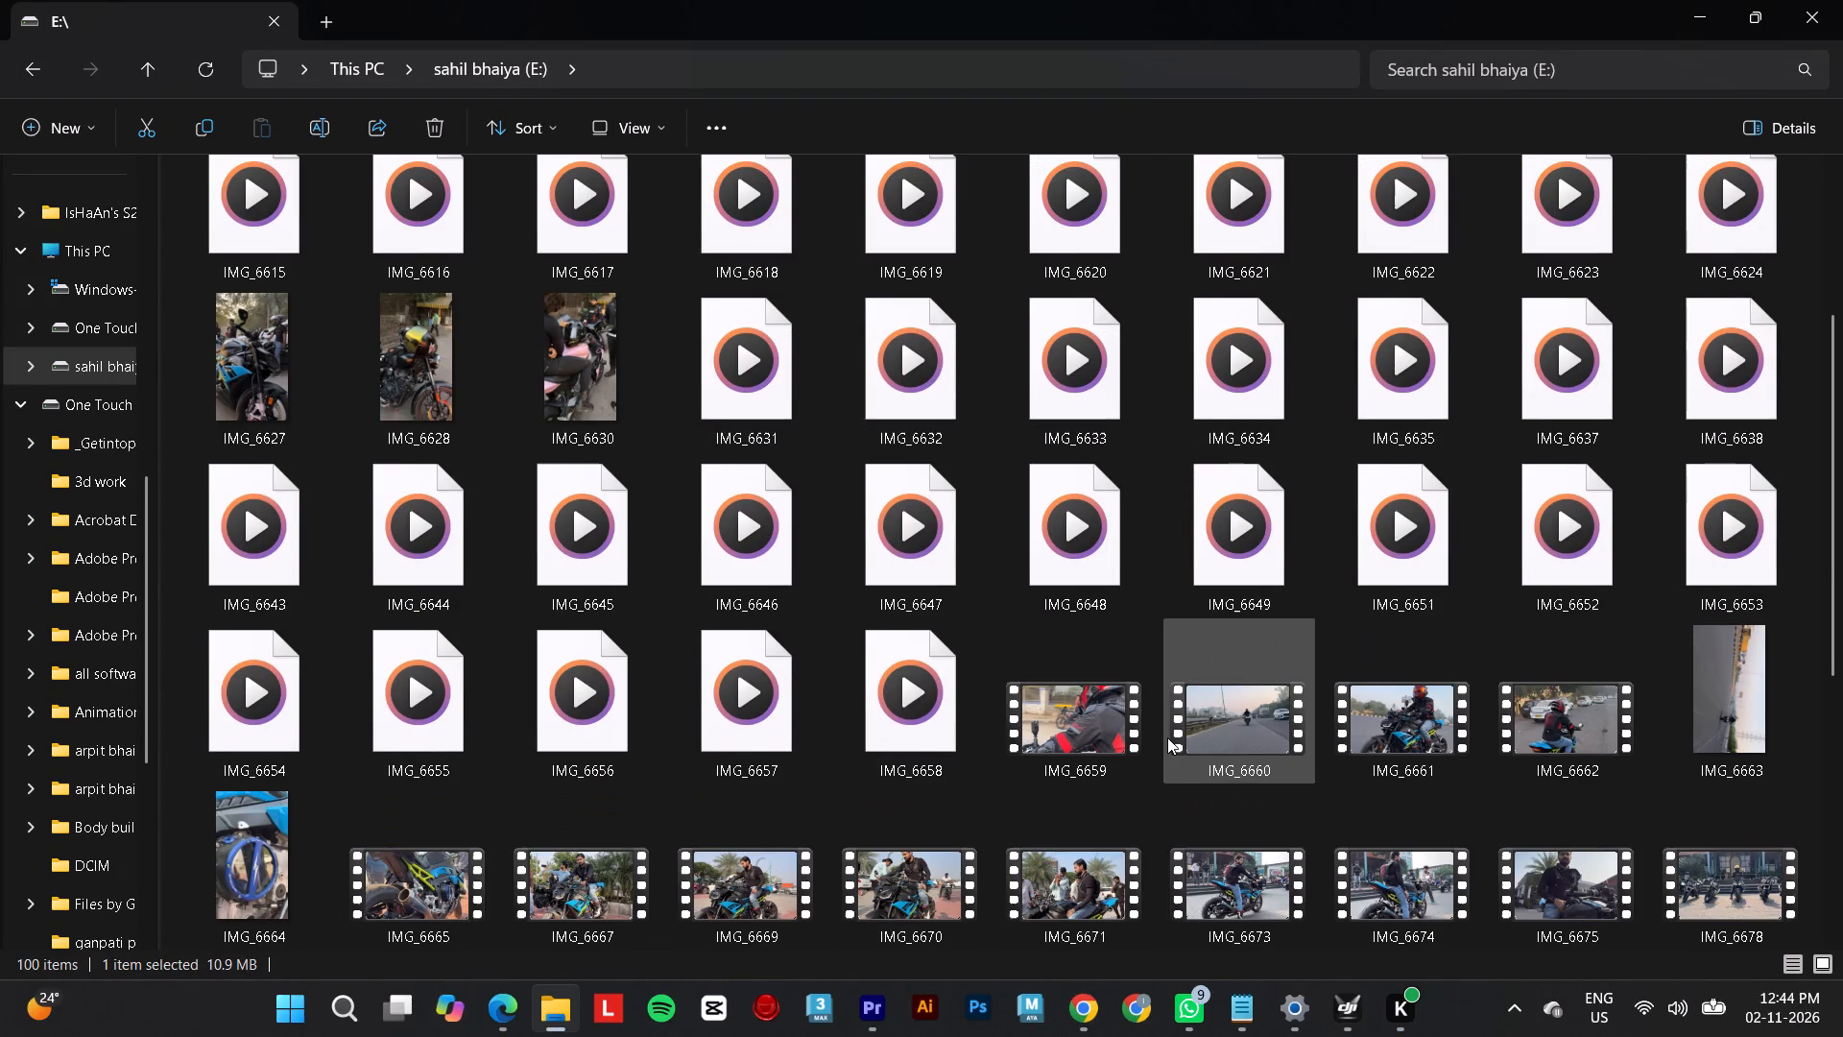
double_click(916, 706)
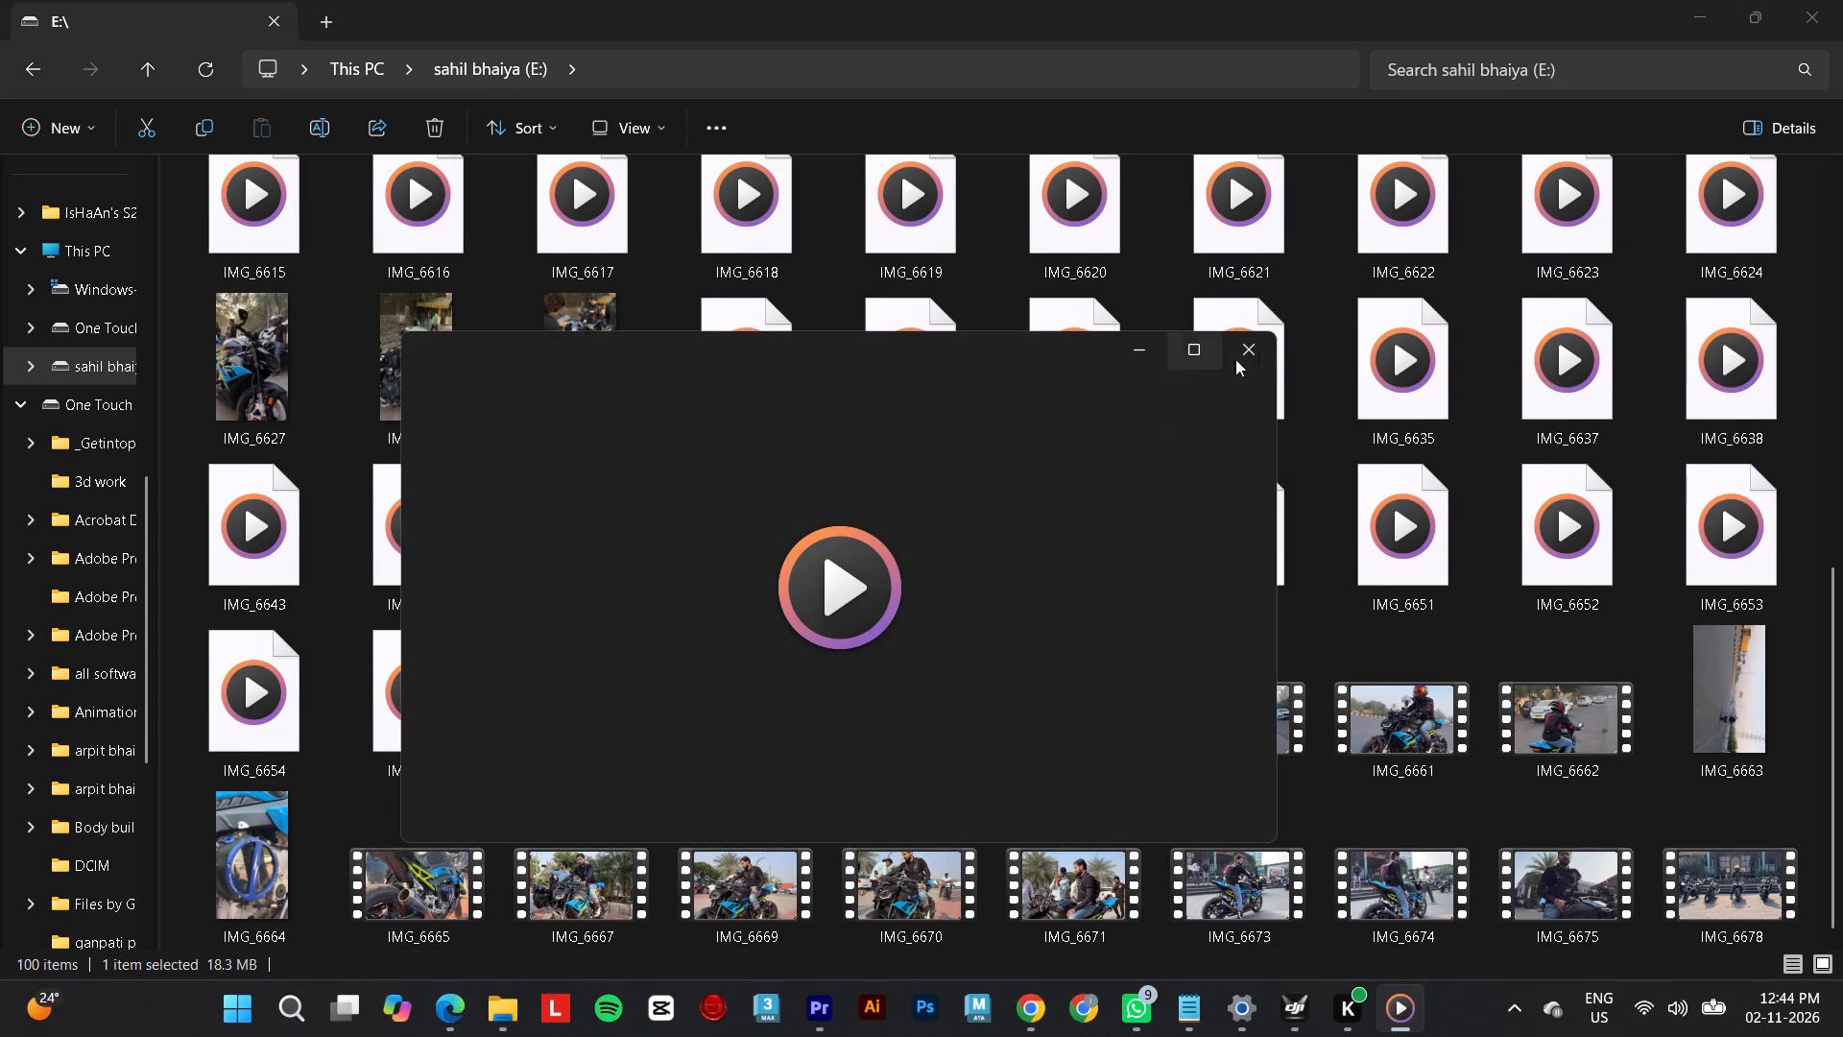
click(1234, 360)
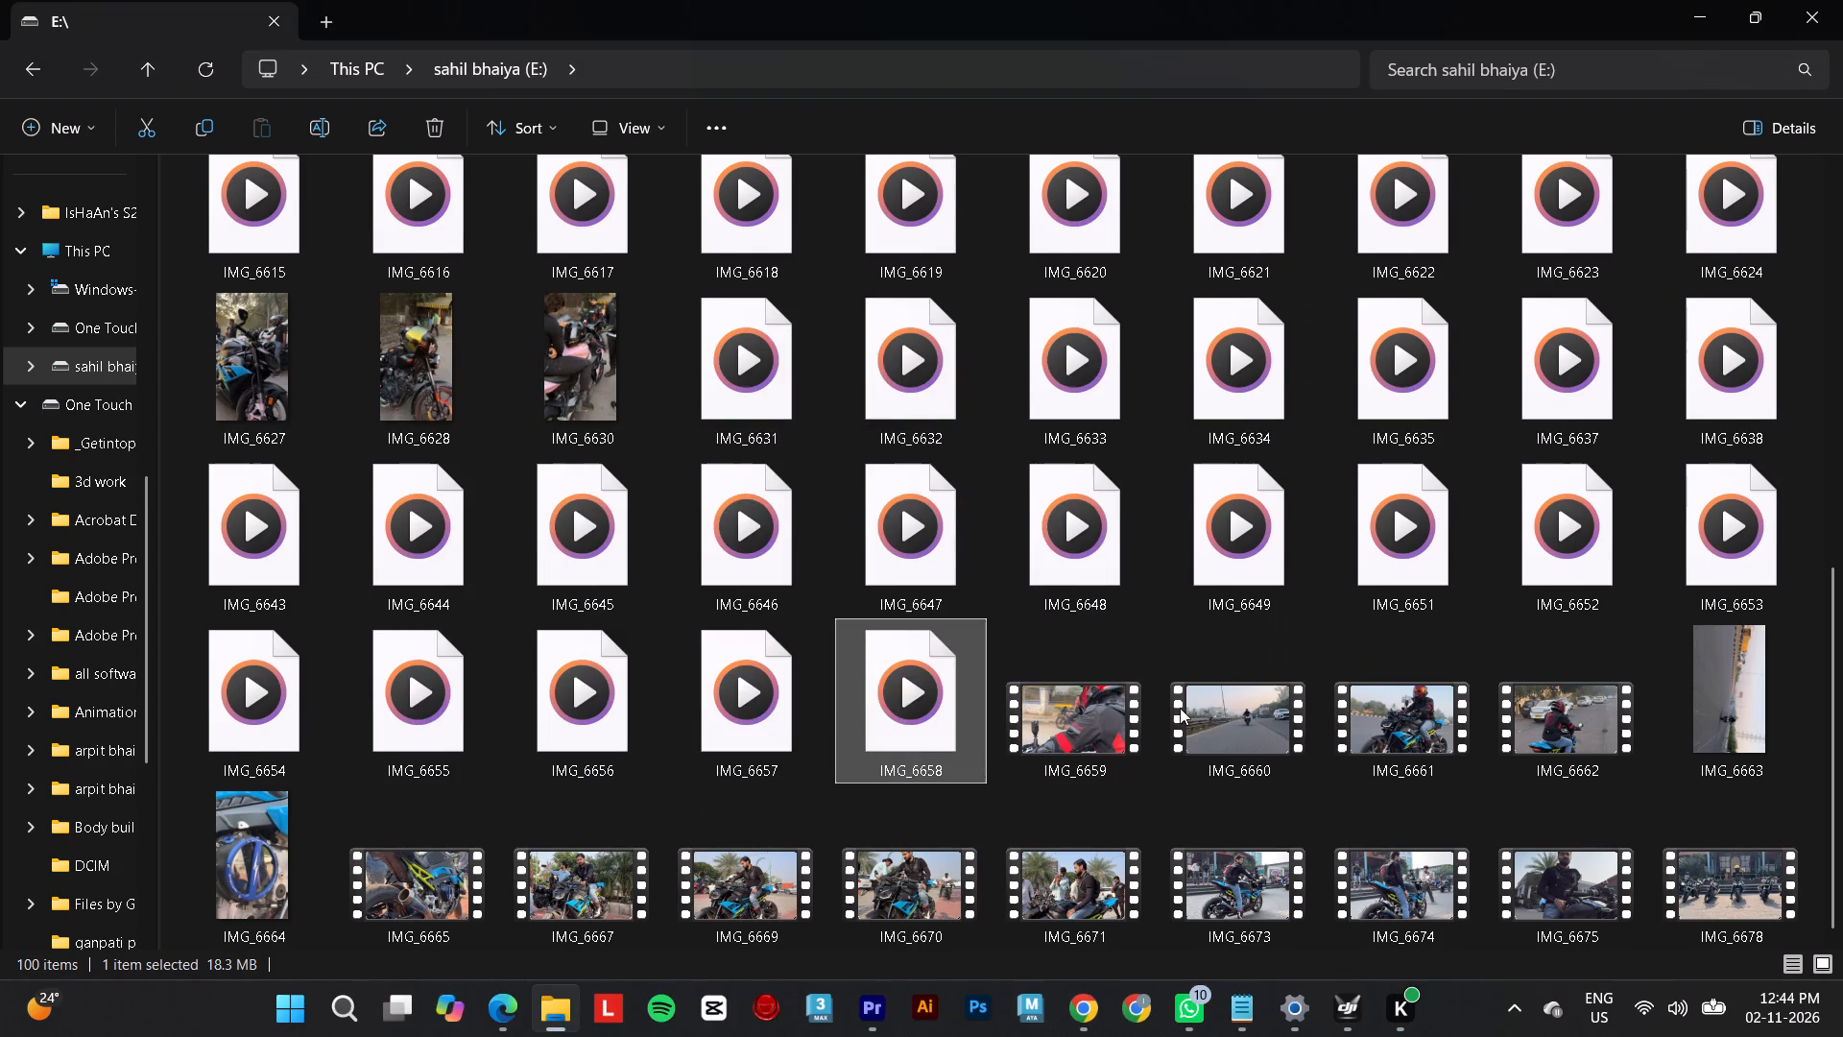
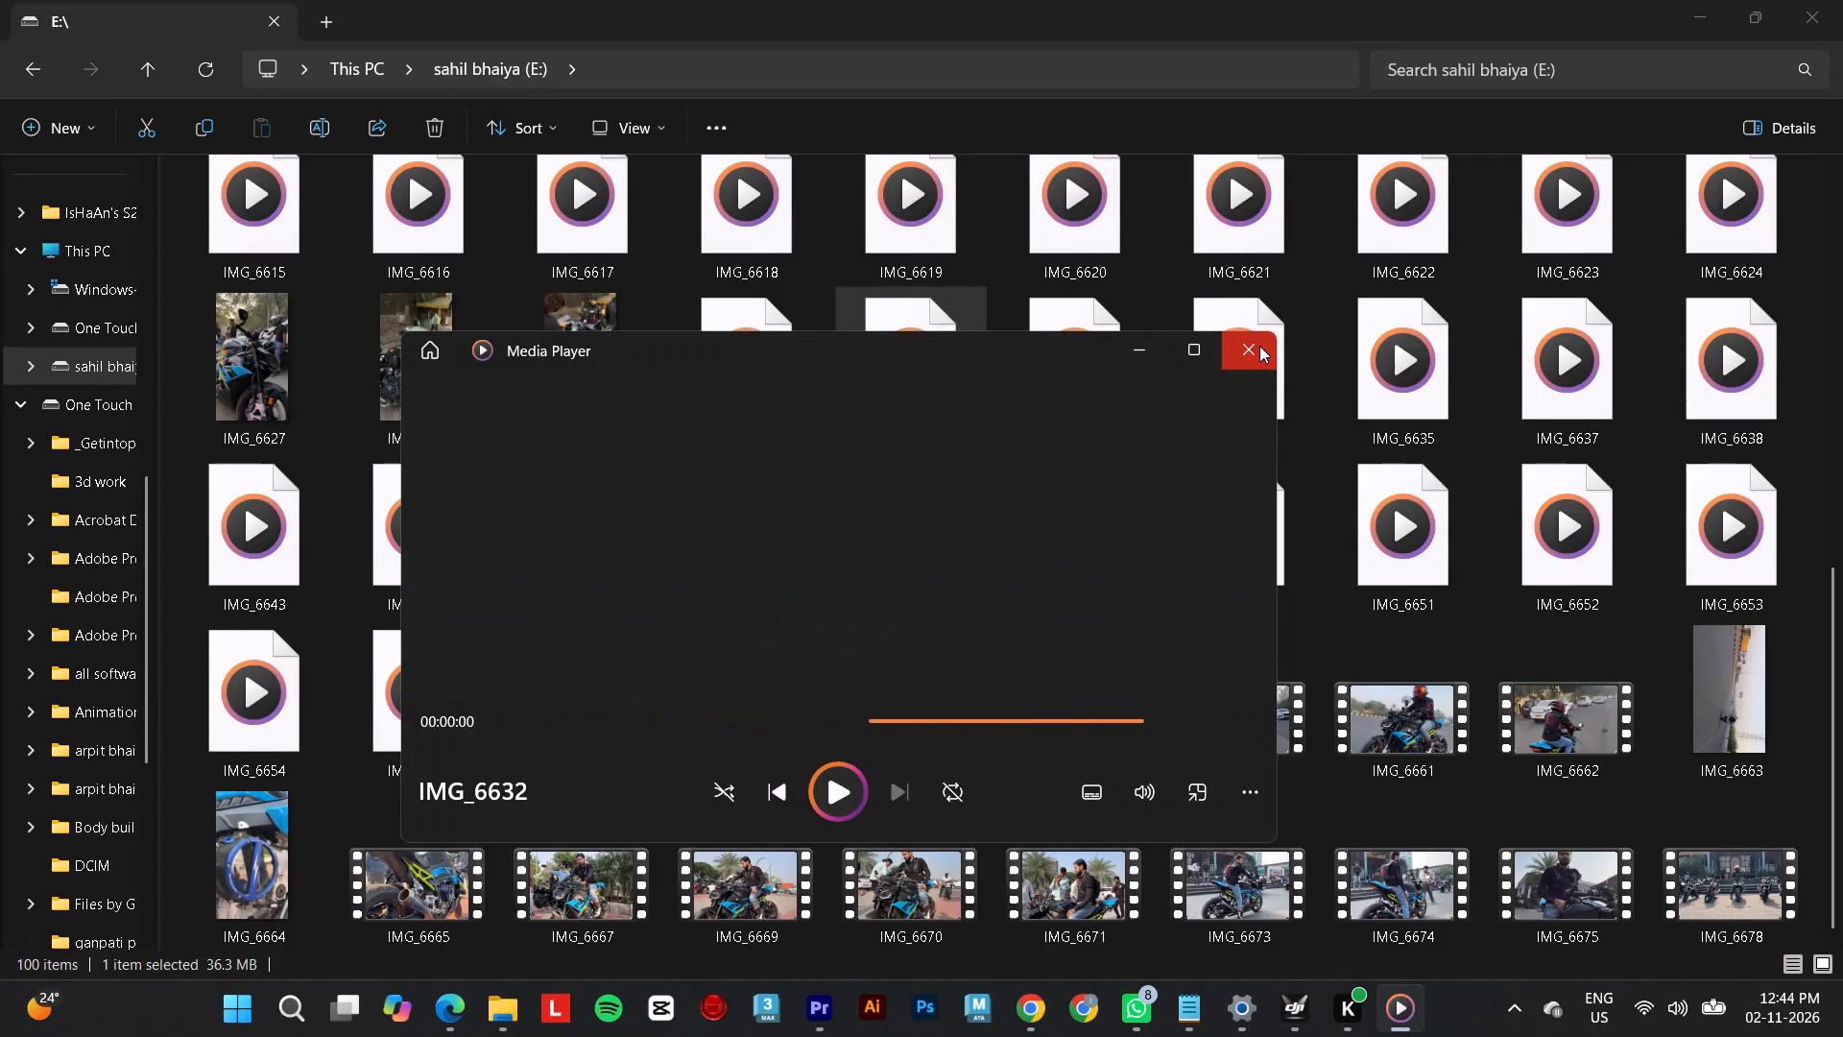
Close the IMG_6632 preview, open the Editor folder on the sahil bhaiya (E:) drive and look through its photos and video clips.
click(1259, 346)
scroll(988, 797, down, 2)
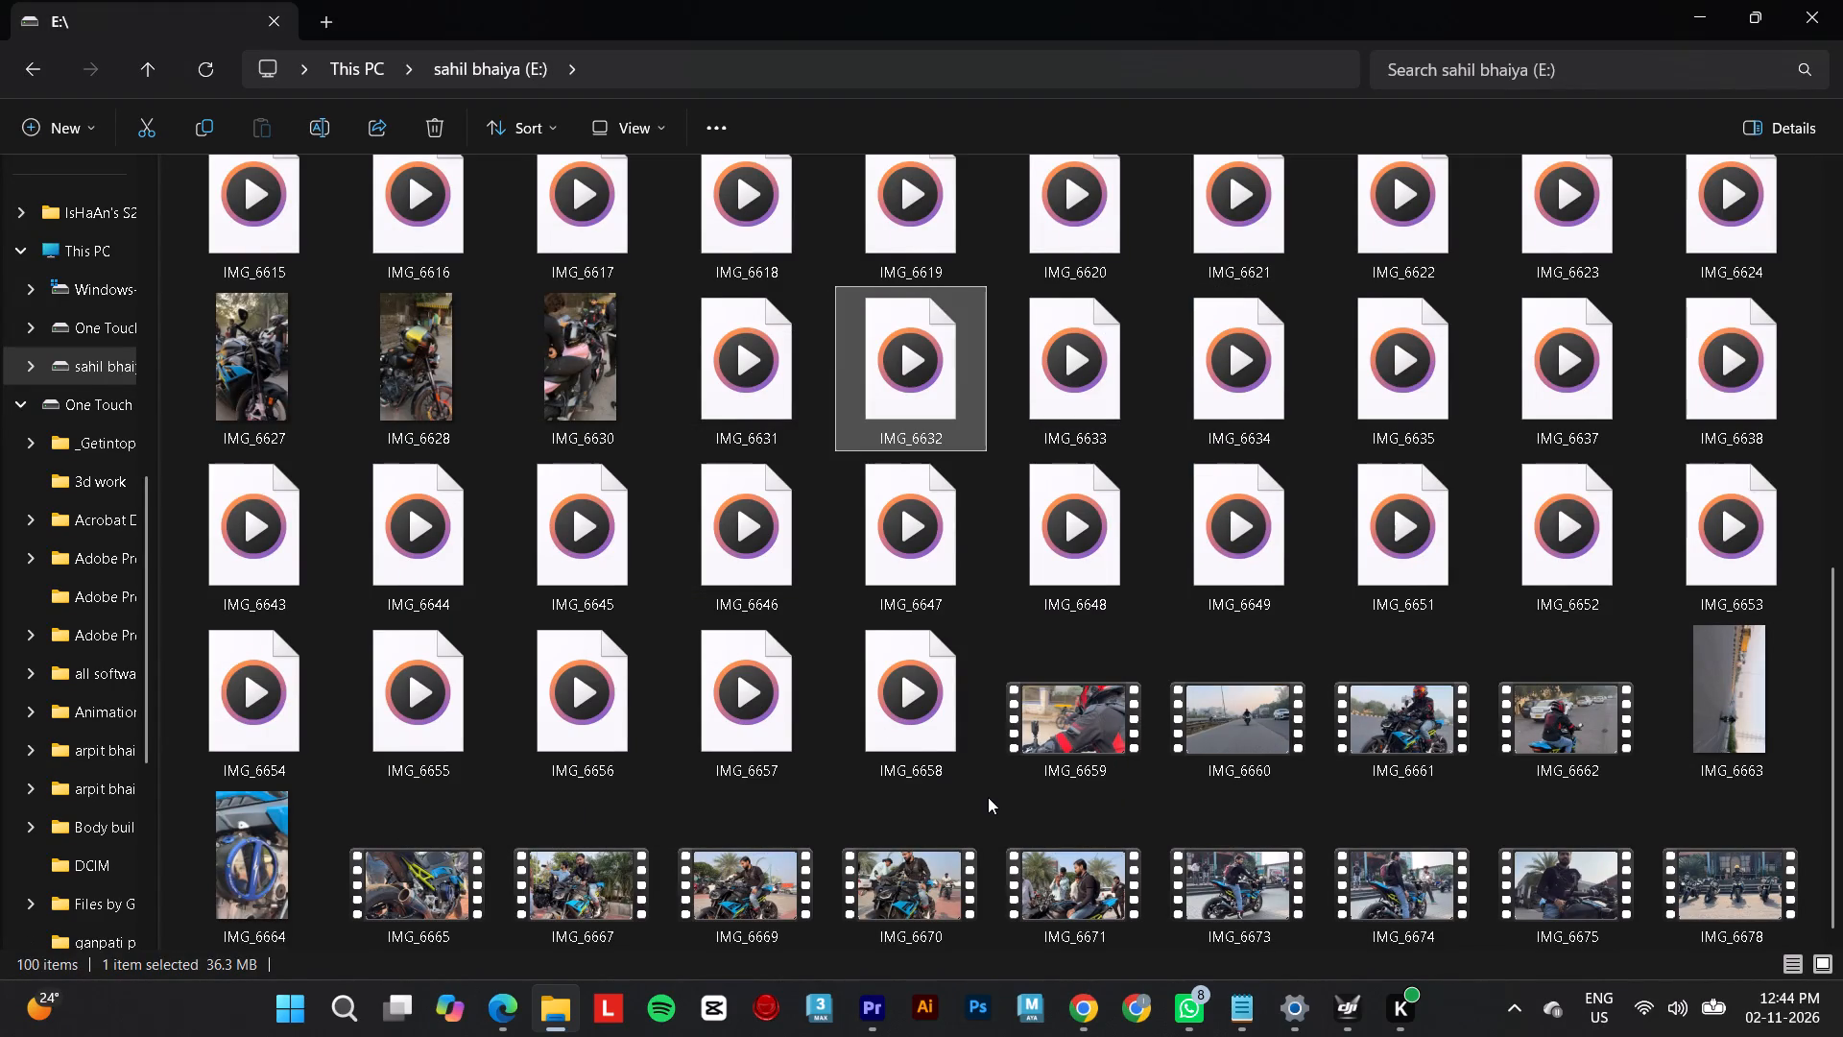
scroll(988, 797, up, 3)
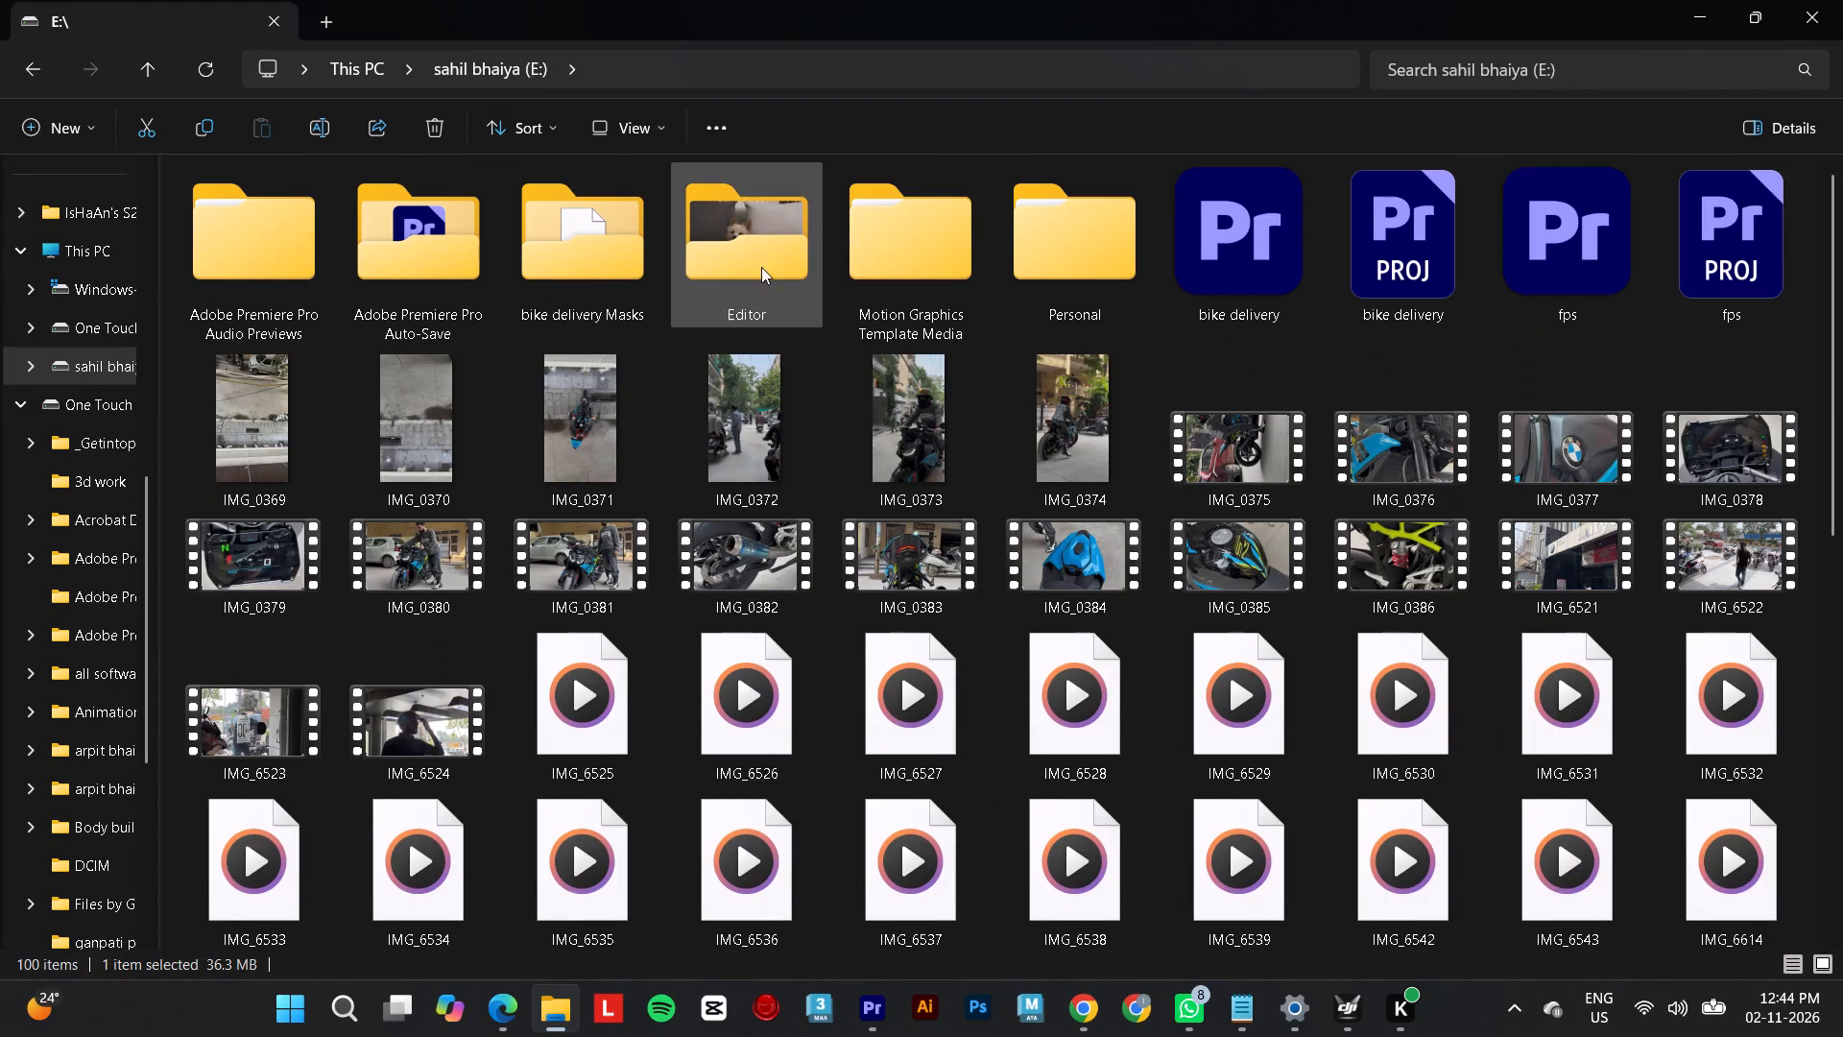
double_click(750, 253)
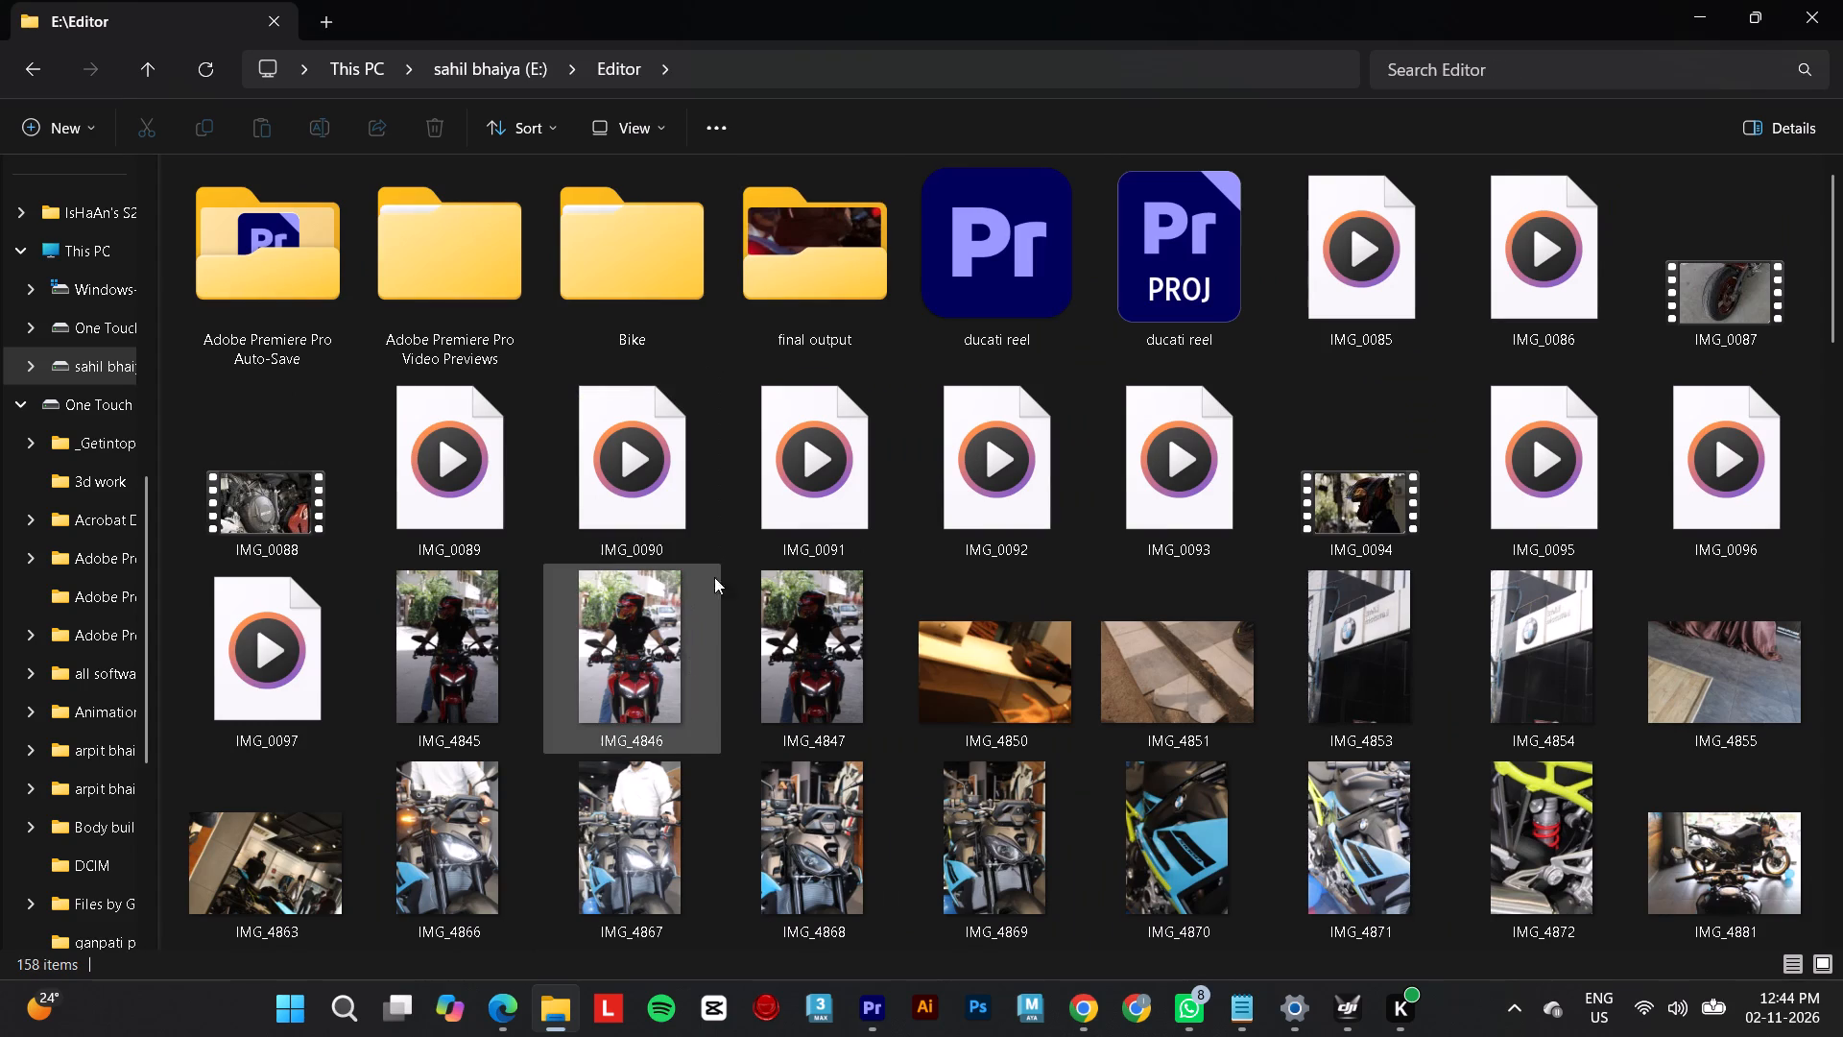
scroll(670, 722, down, 2)
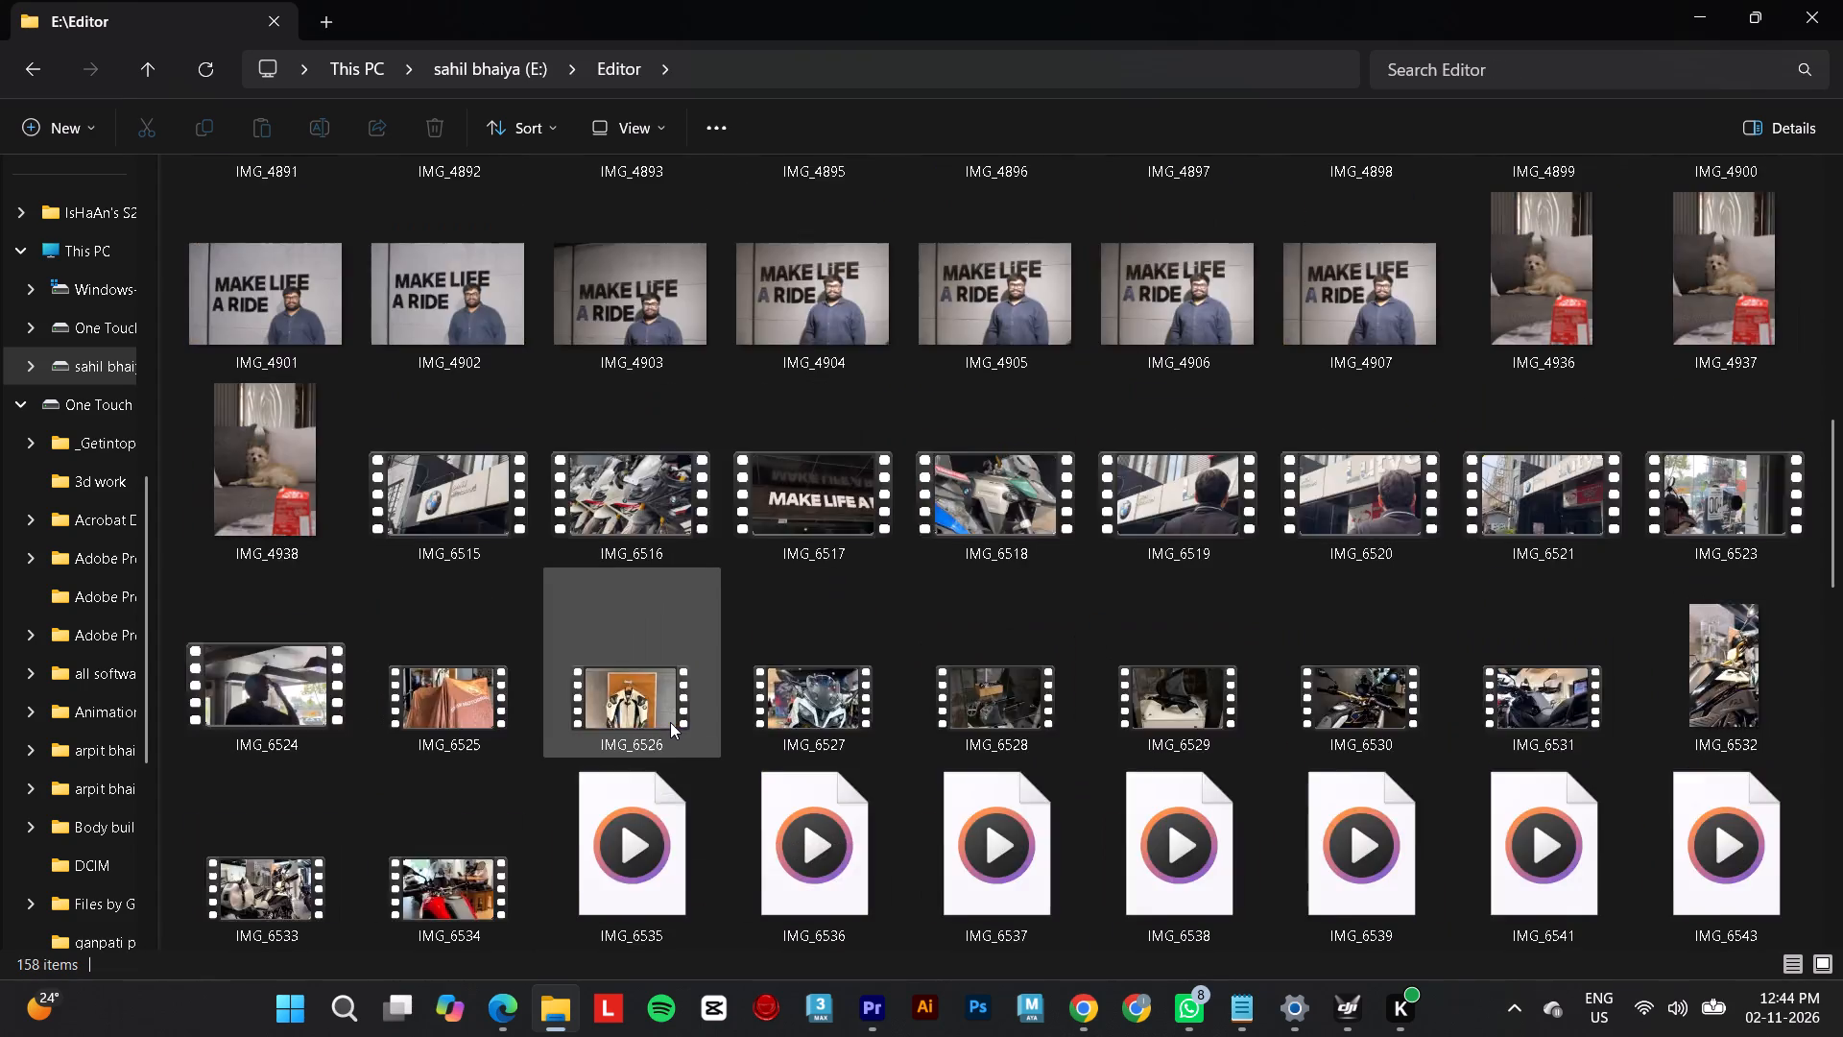
scroll(670, 722, down, 5)
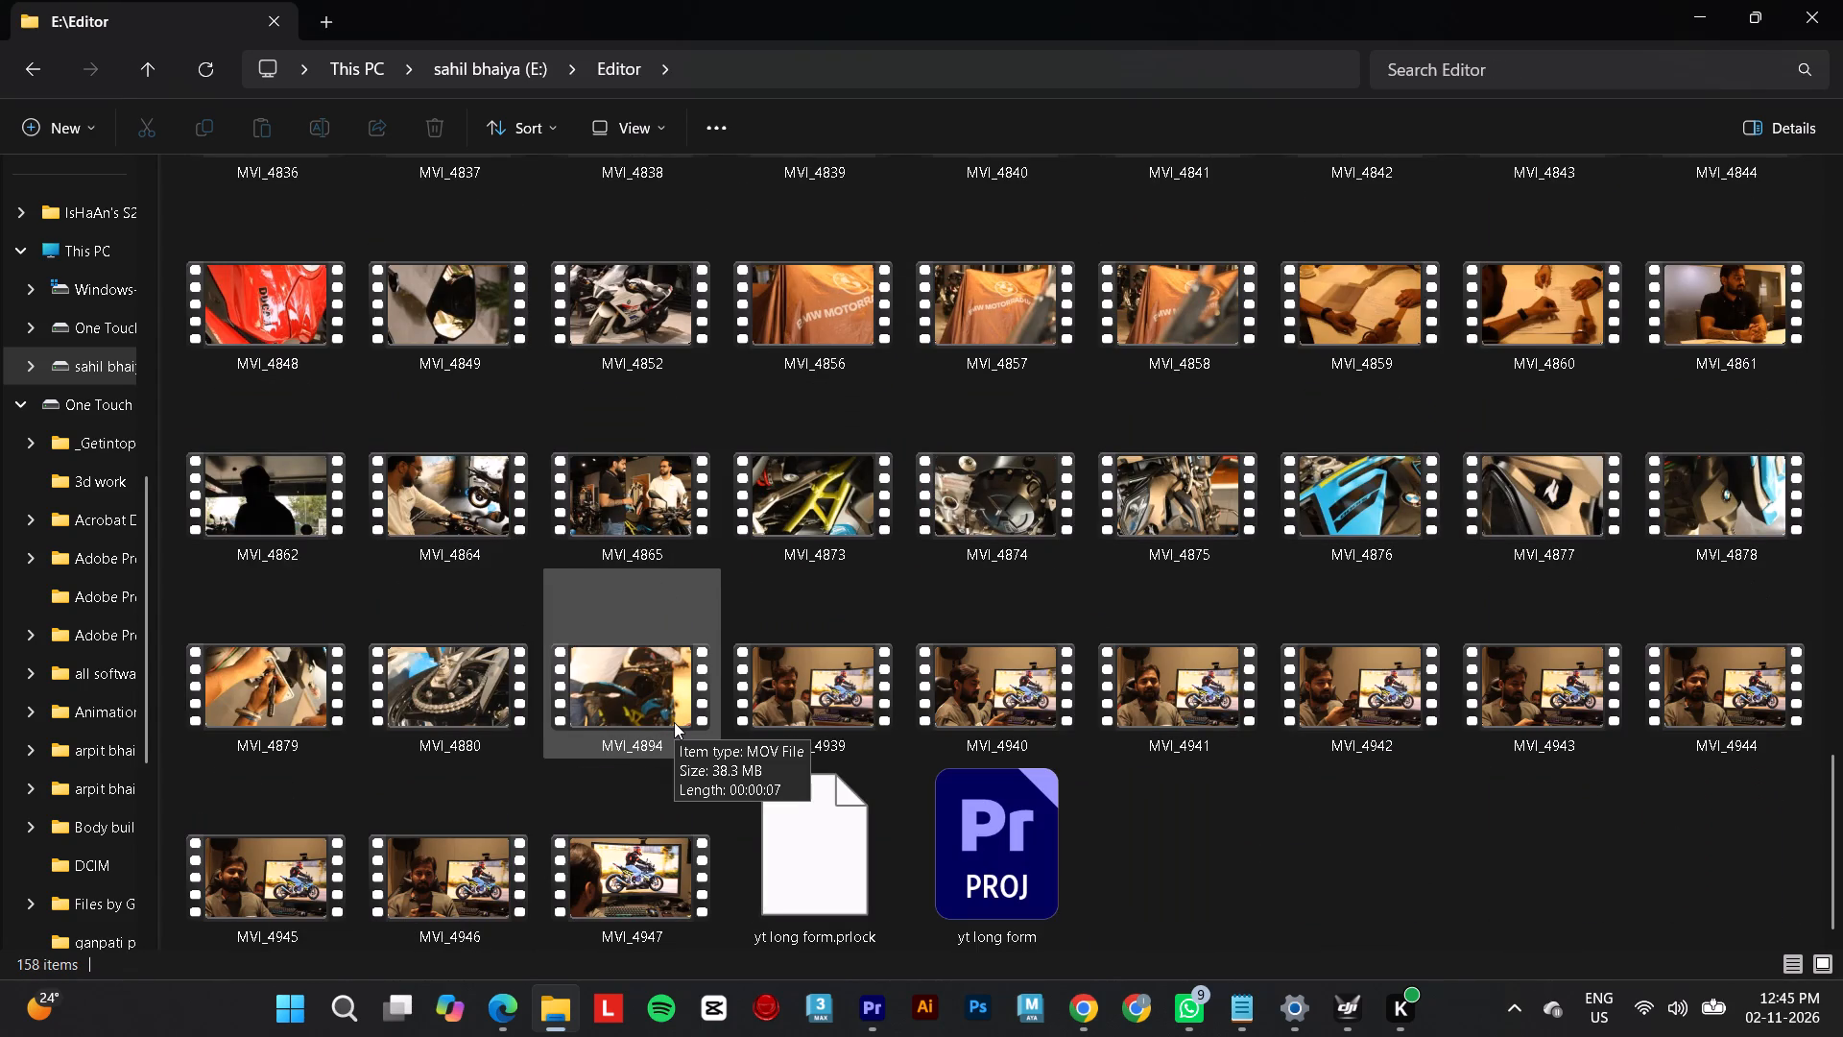
Import the talking-head clips MVI_4939 through MVI_4947 from the Editor folder into the yt long form project in Premiere.
click(783, 694)
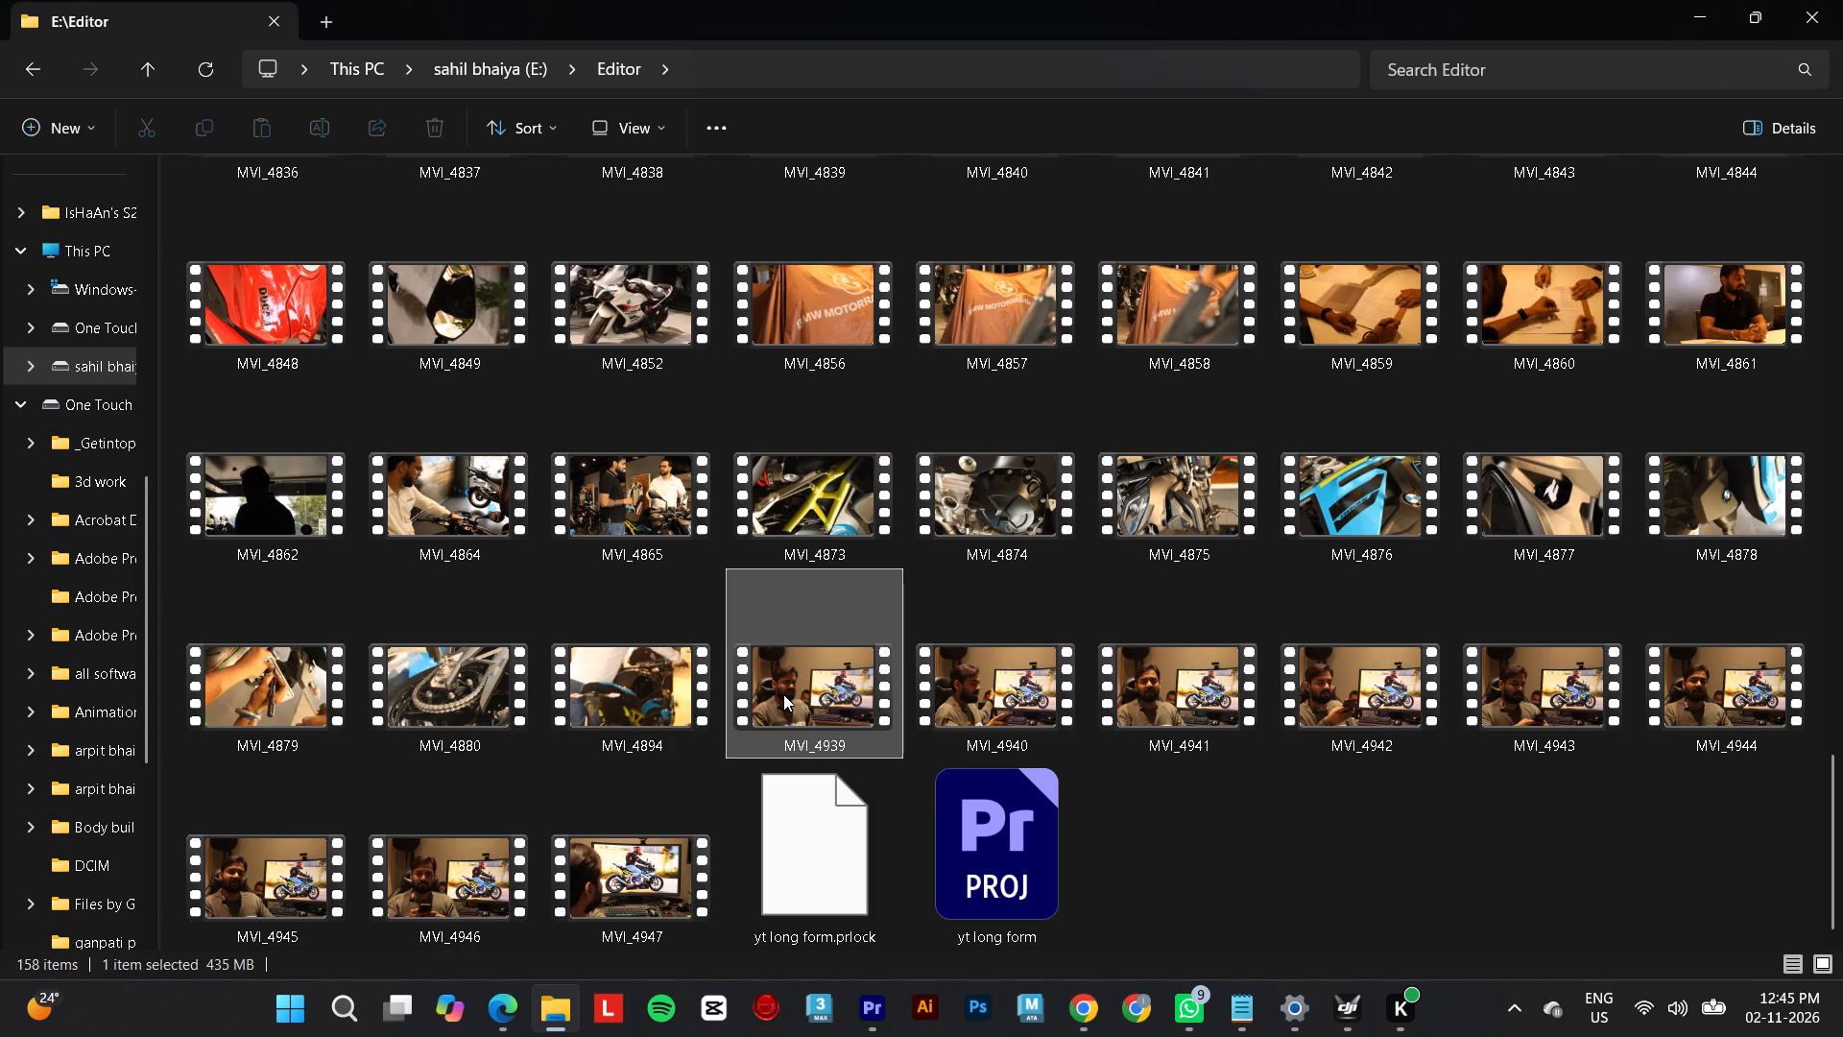
shift+click(639, 901)
drag(645, 900, 1006, 852)
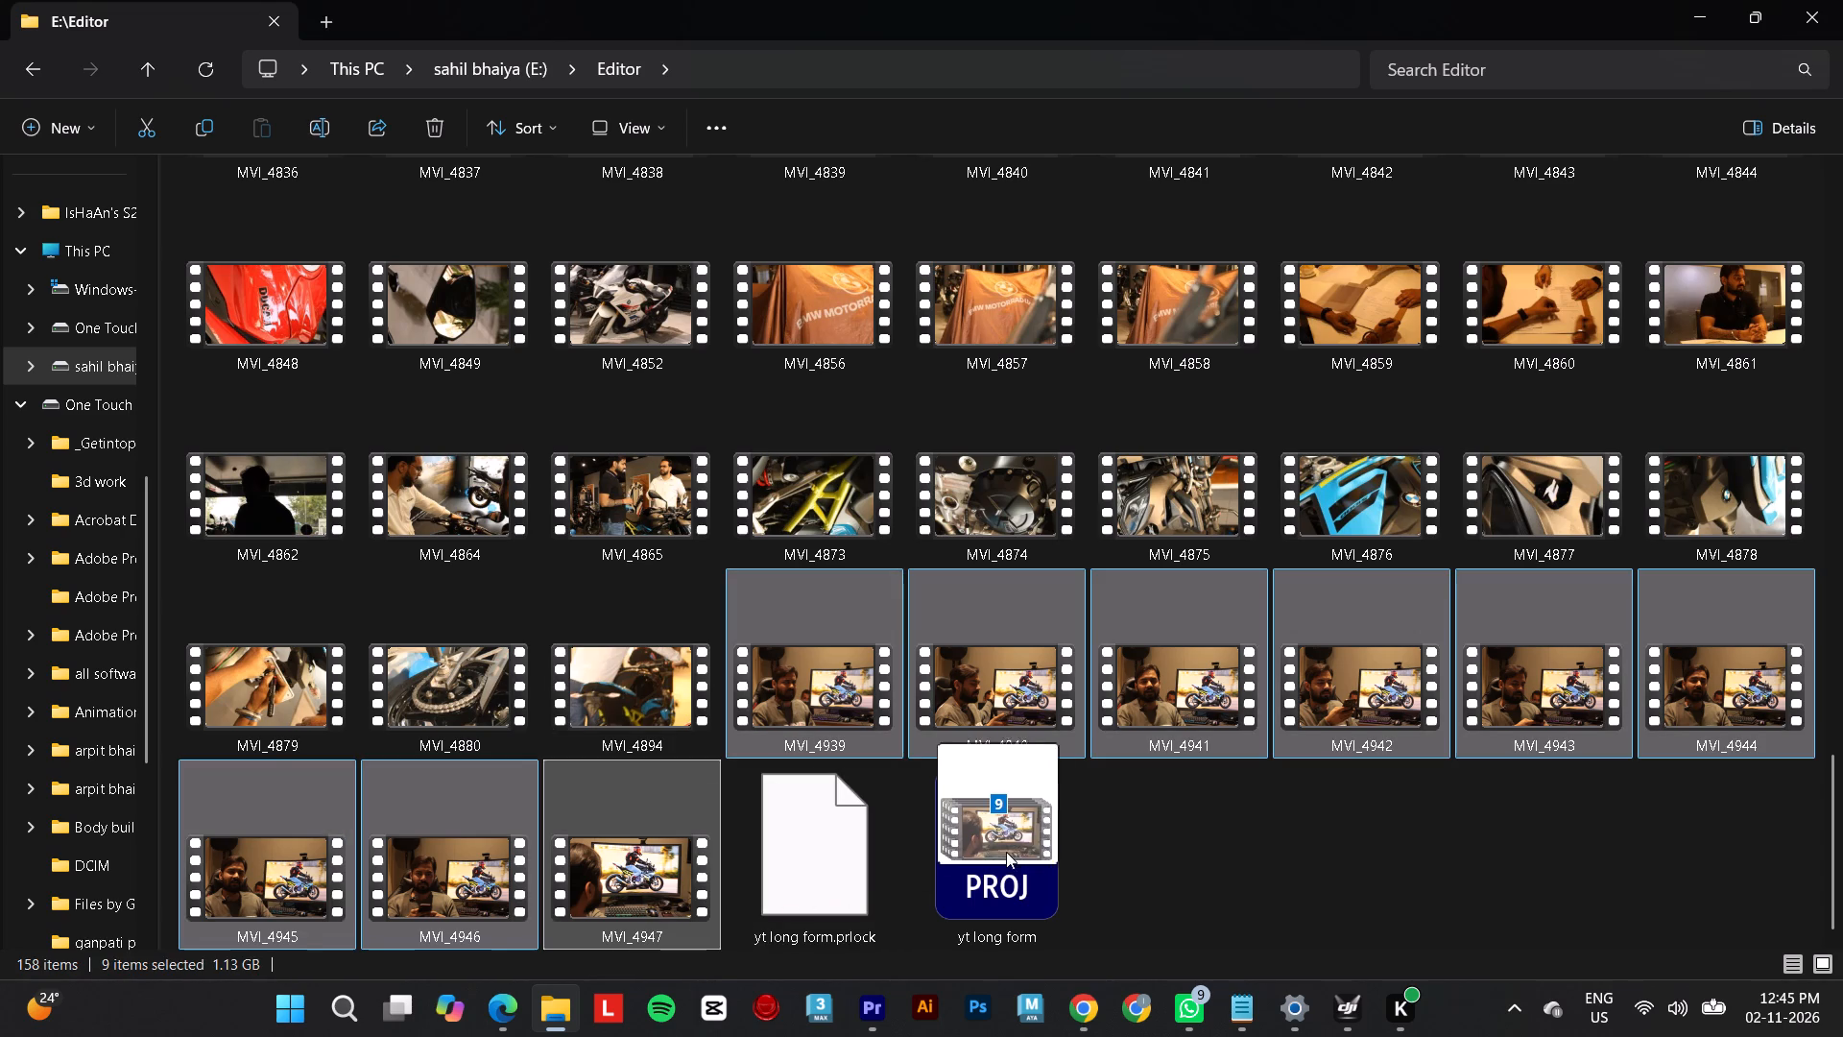
drag(1006, 852, 369, 386)
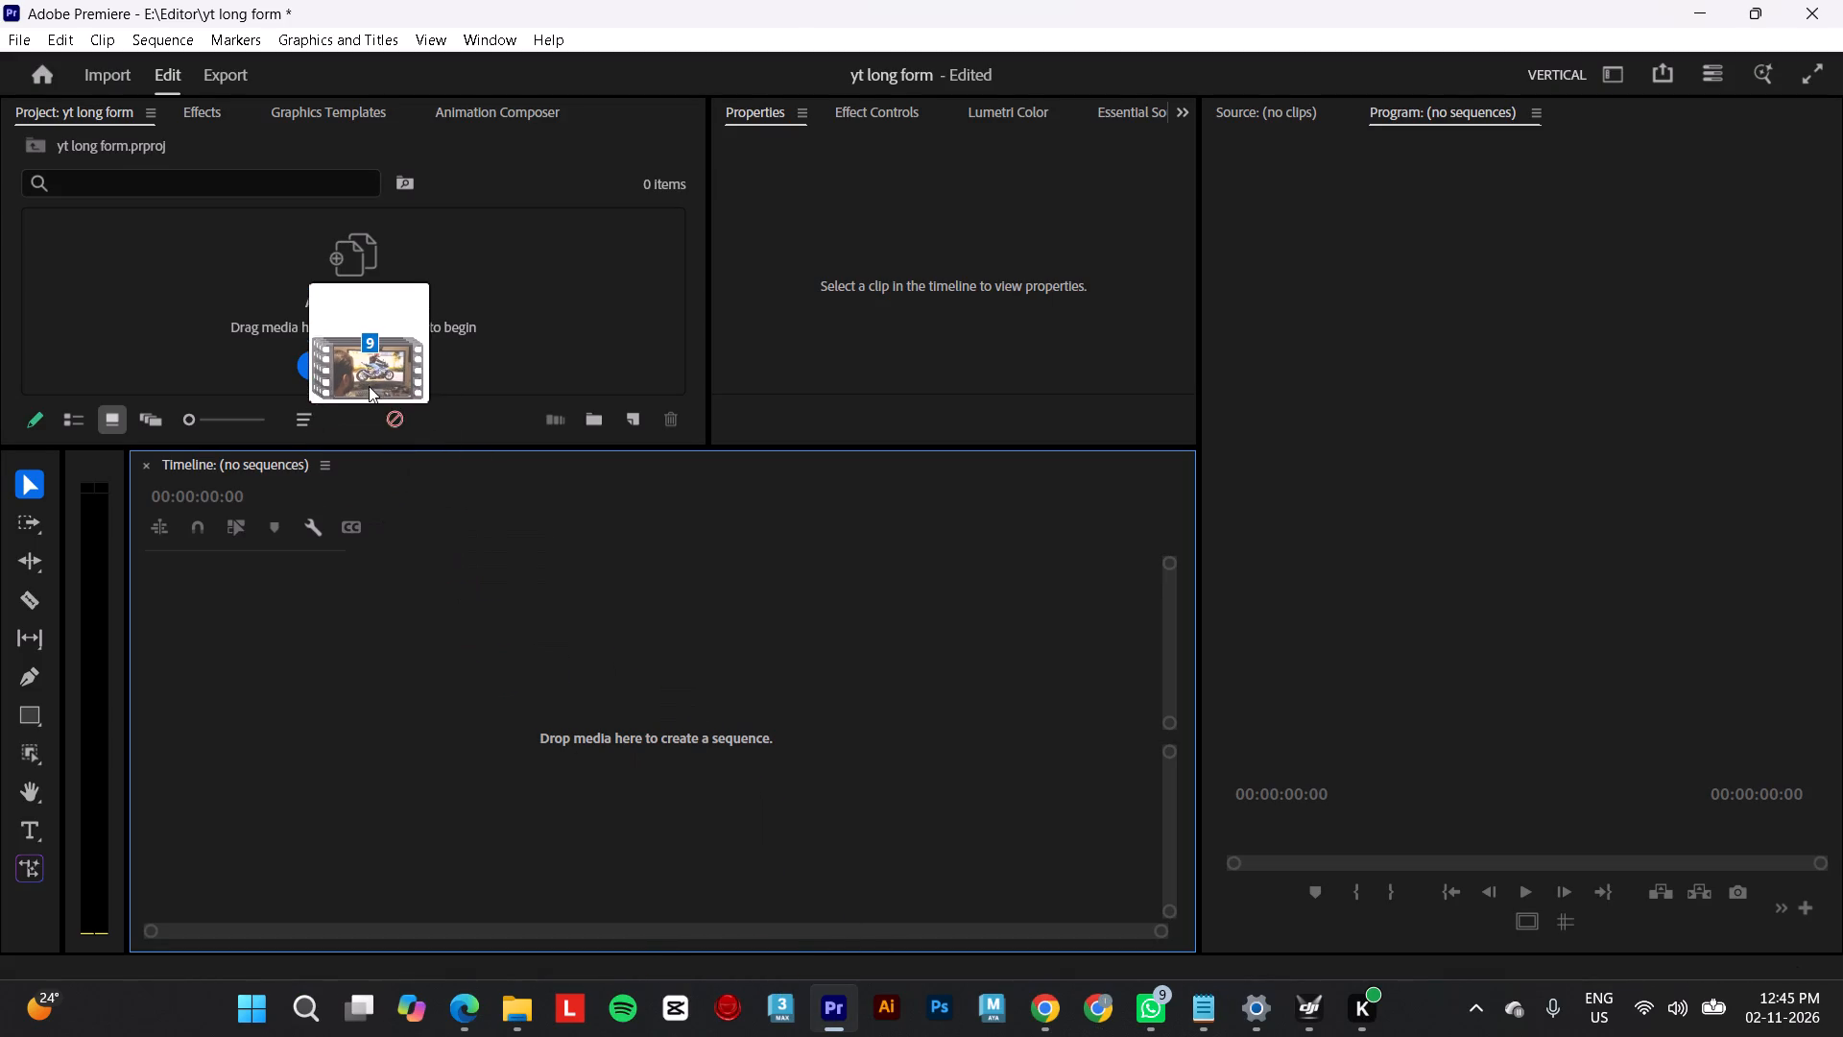
drag(369, 386, 443, 325)
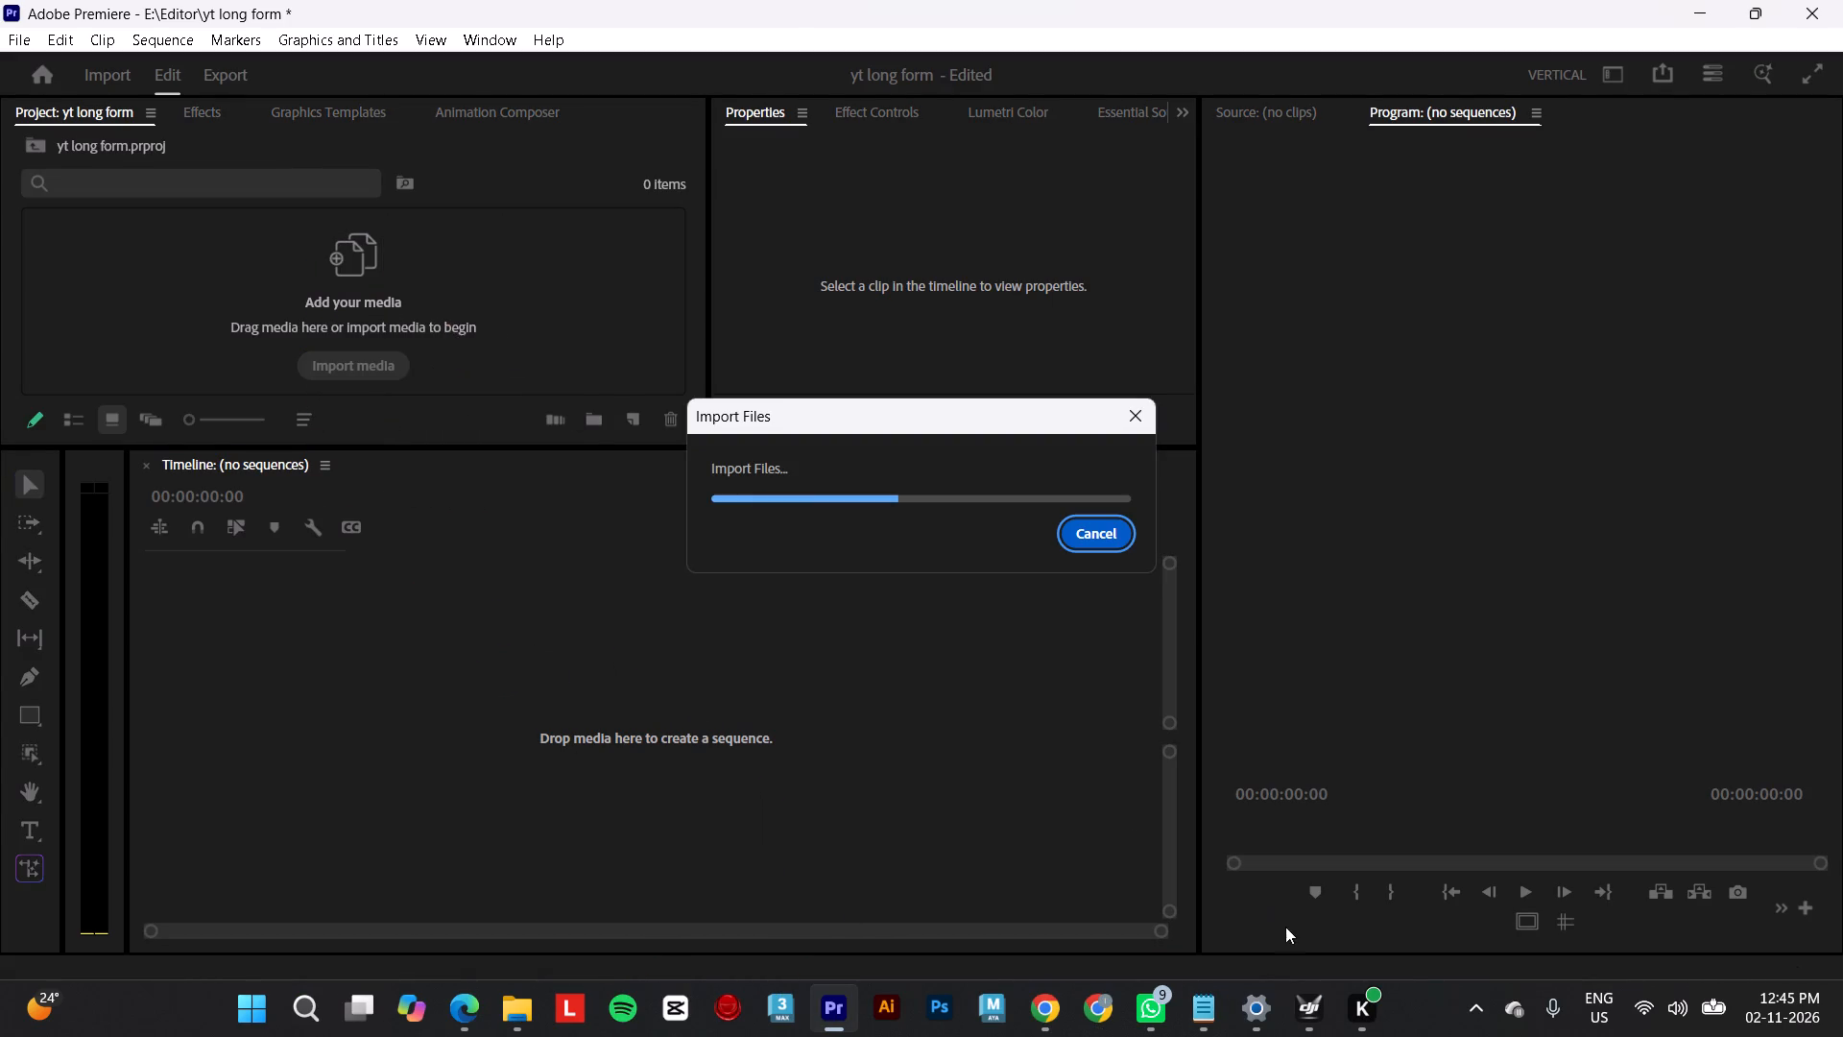